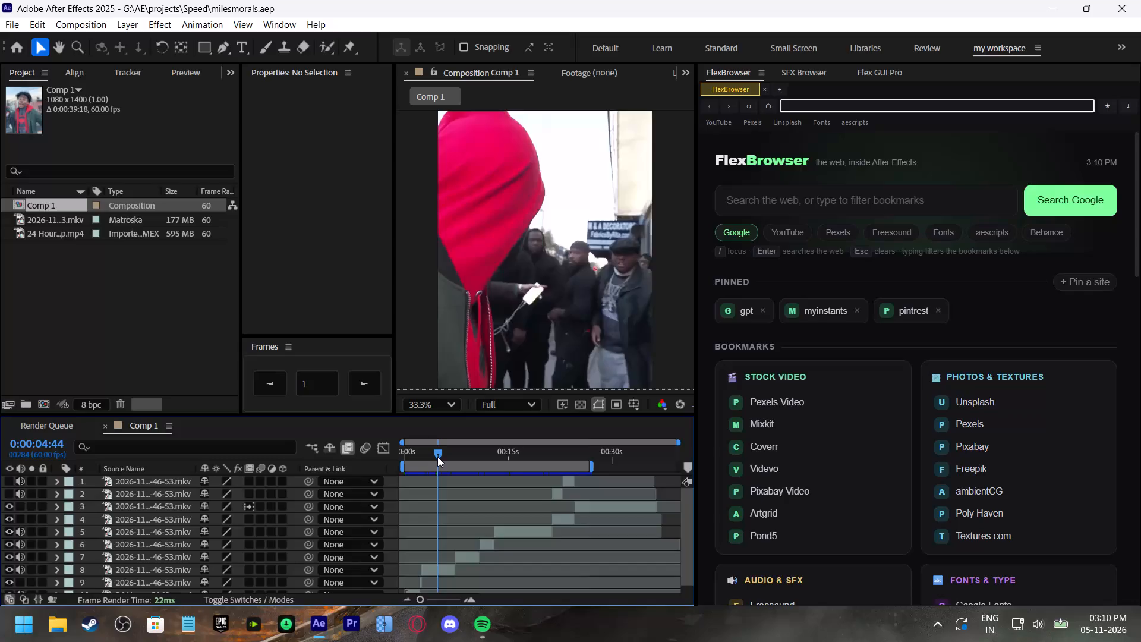
# Import miles raw for topaz_prob4.mov from the Speed project folder.
pyautogui.doubleClick(53, 255)
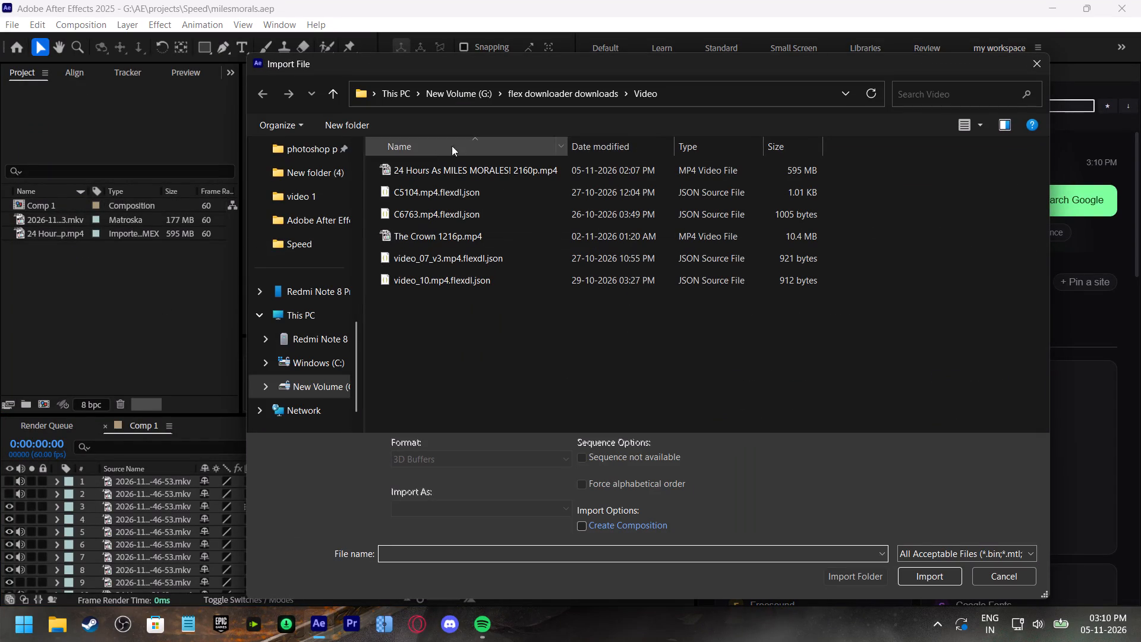
pyautogui.click(298, 251)
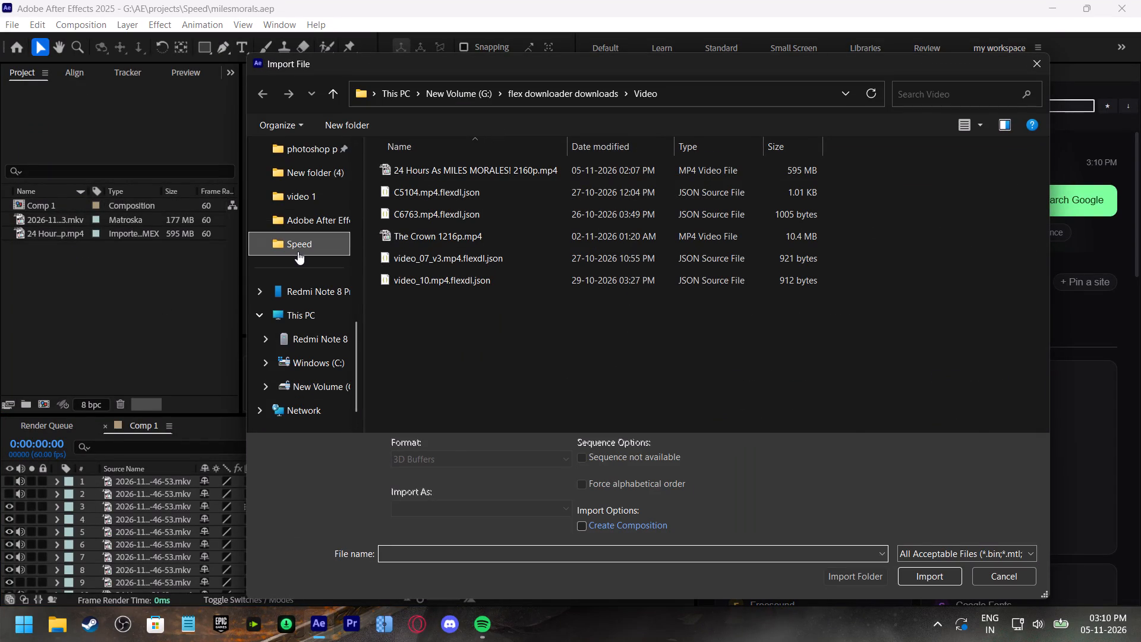
pyautogui.scroll(-1, 941, 310)
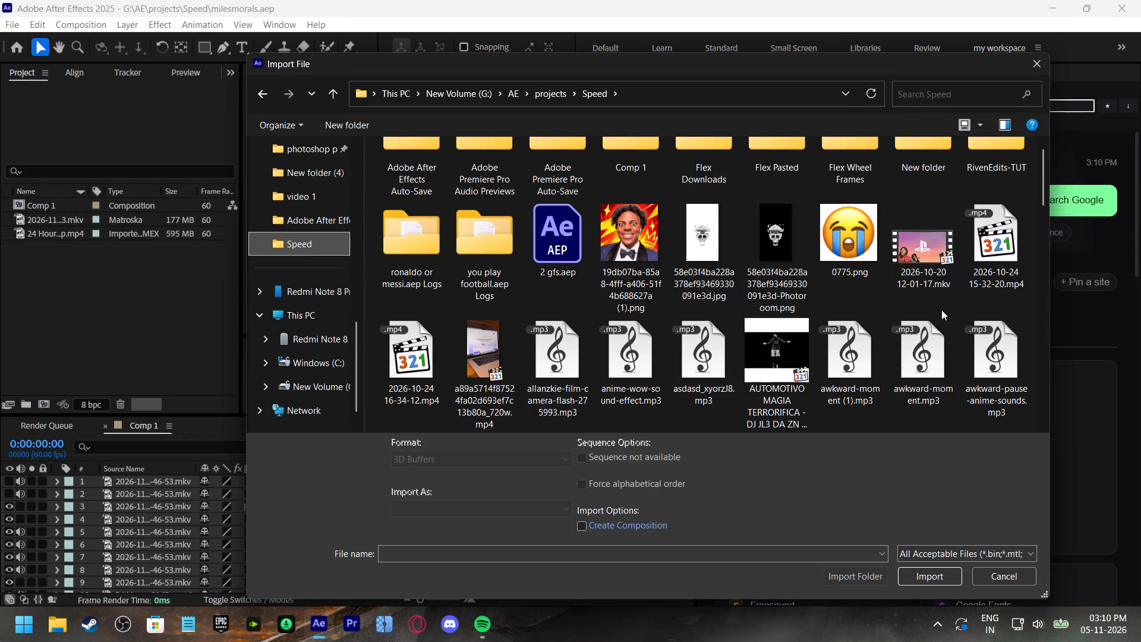
pyautogui.scroll(-5, 941, 310)
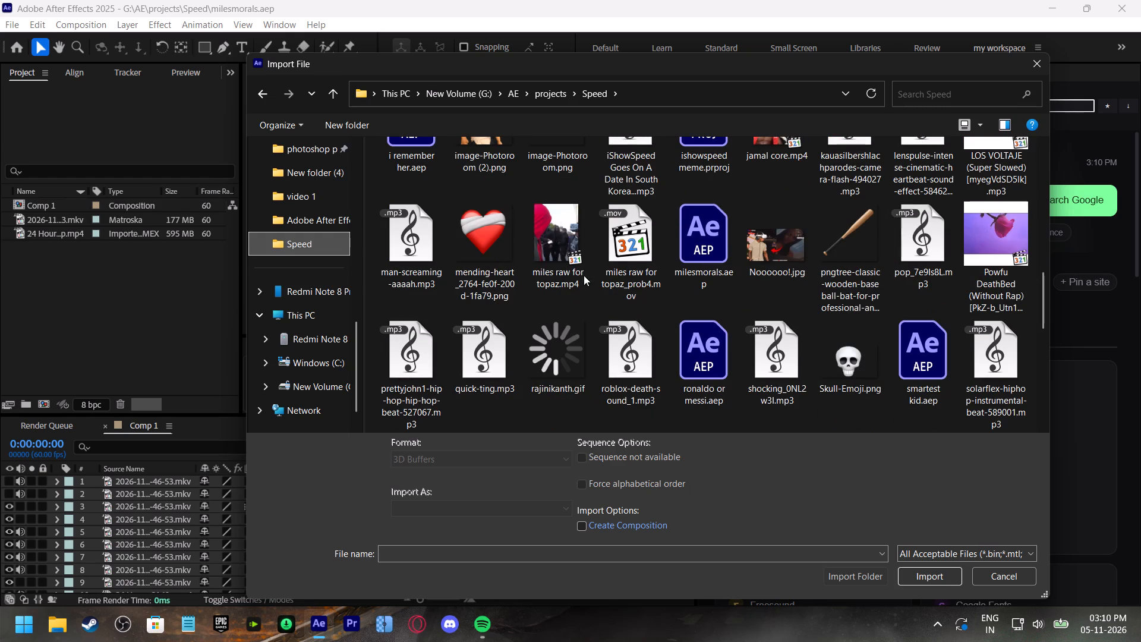
pyautogui.click(649, 253)
pyautogui.click(923, 575)
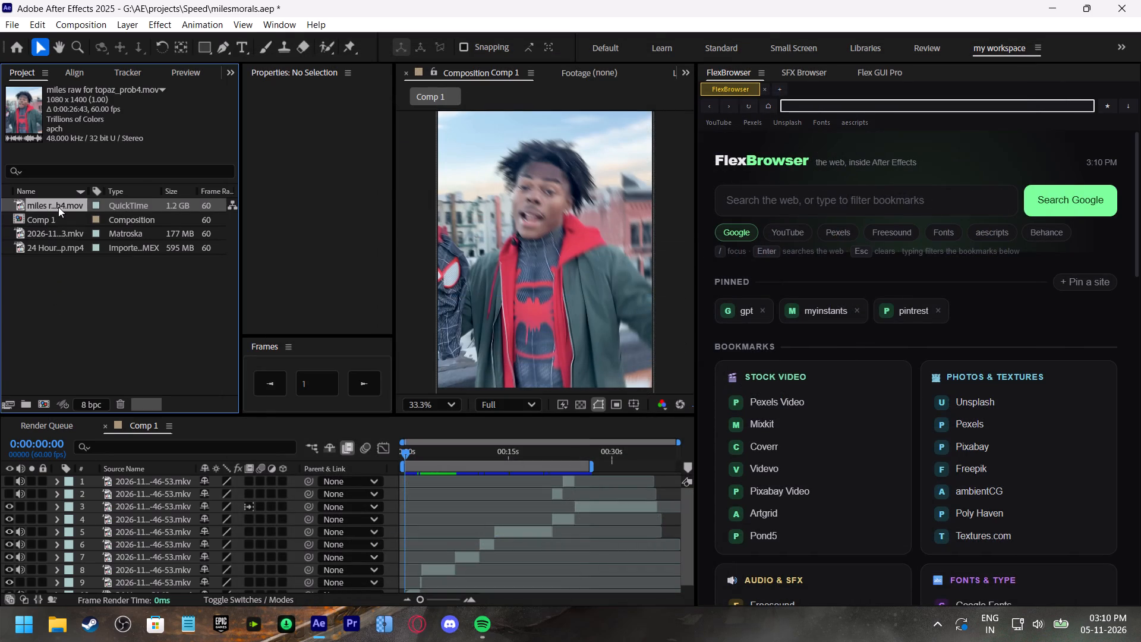
# Add the miles raw for topaz_prob4.mov clip to Comp 1 as the top layer, starting at 0:00:00:00.
pyautogui.moveTo(59, 206); pyautogui.dragTo(390, 500)
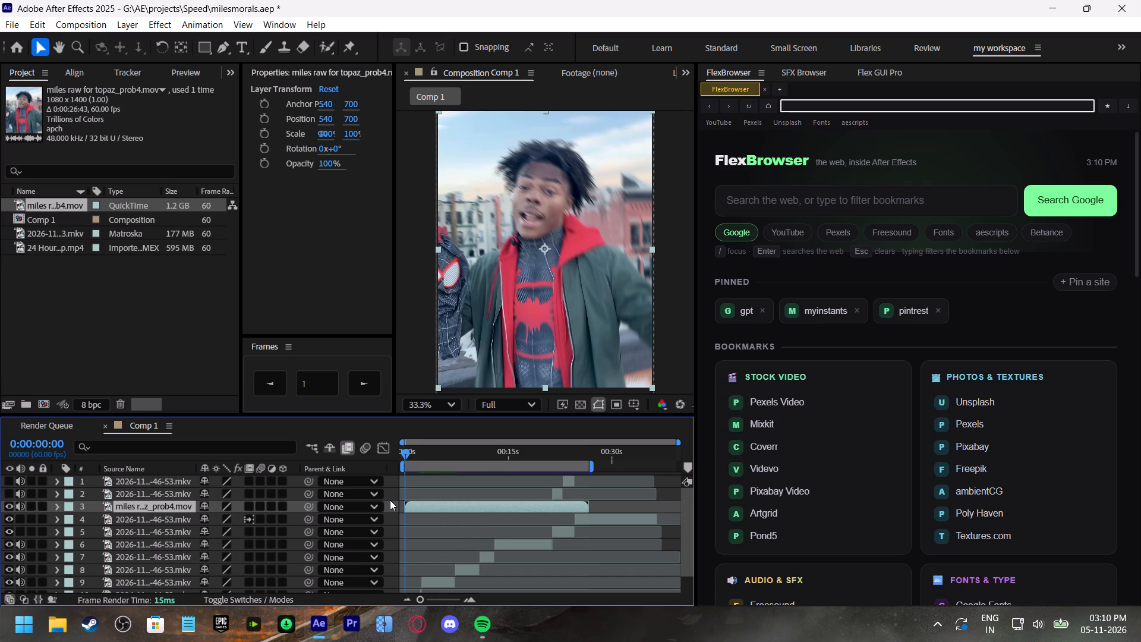
pyautogui.moveTo(176, 508); pyautogui.dragTo(176, 479)
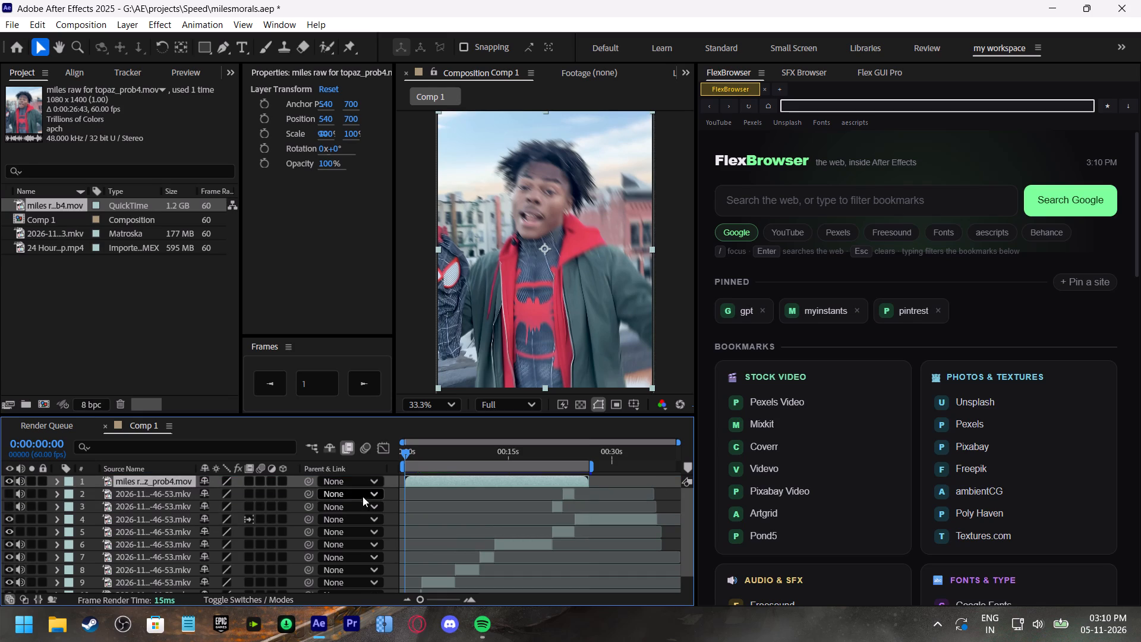
# Compare the topaz_prob4 clip with the original footage beneath it by toggling its visibility at the start and around 0:00:13:21.
pyautogui.click(12, 481)
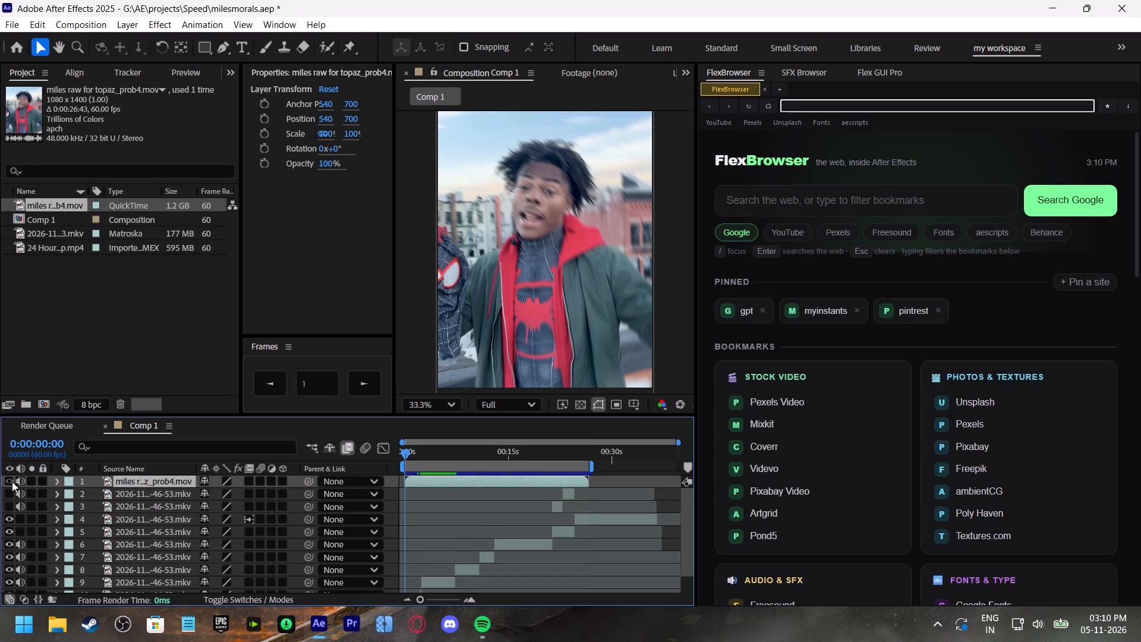
pyautogui.click(12, 481)
pyautogui.click(12, 481)
pyautogui.click(12, 481)
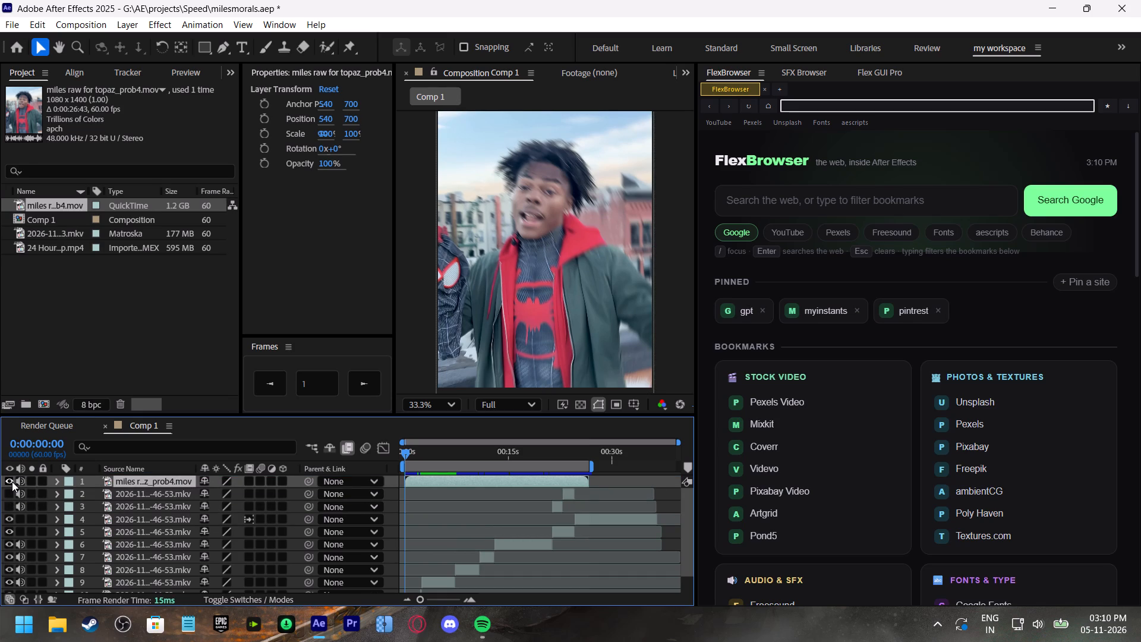
pyautogui.click(12, 481)
pyautogui.click(12, 481)
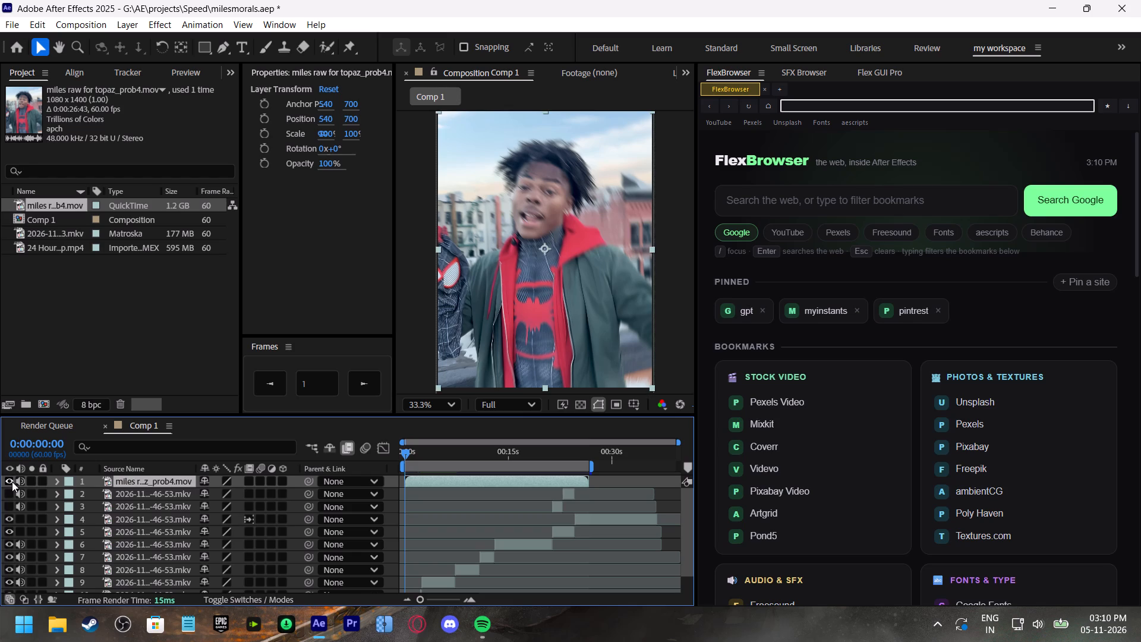
pyautogui.click(8, 480)
pyautogui.click(497, 448)
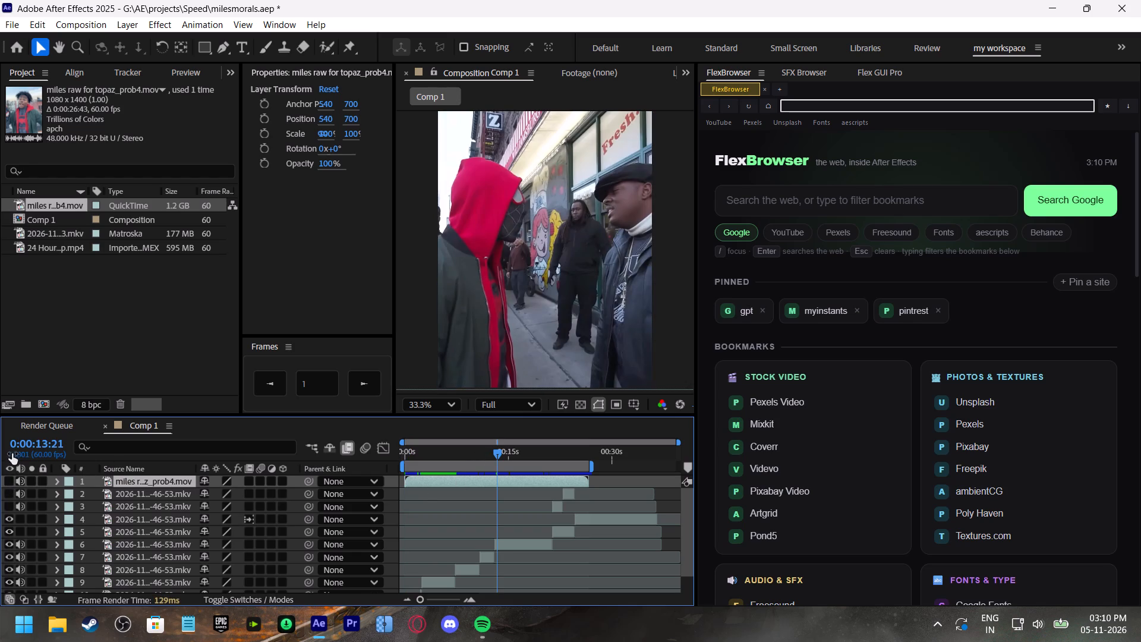
pyautogui.click(10, 477)
pyautogui.click(10, 477)
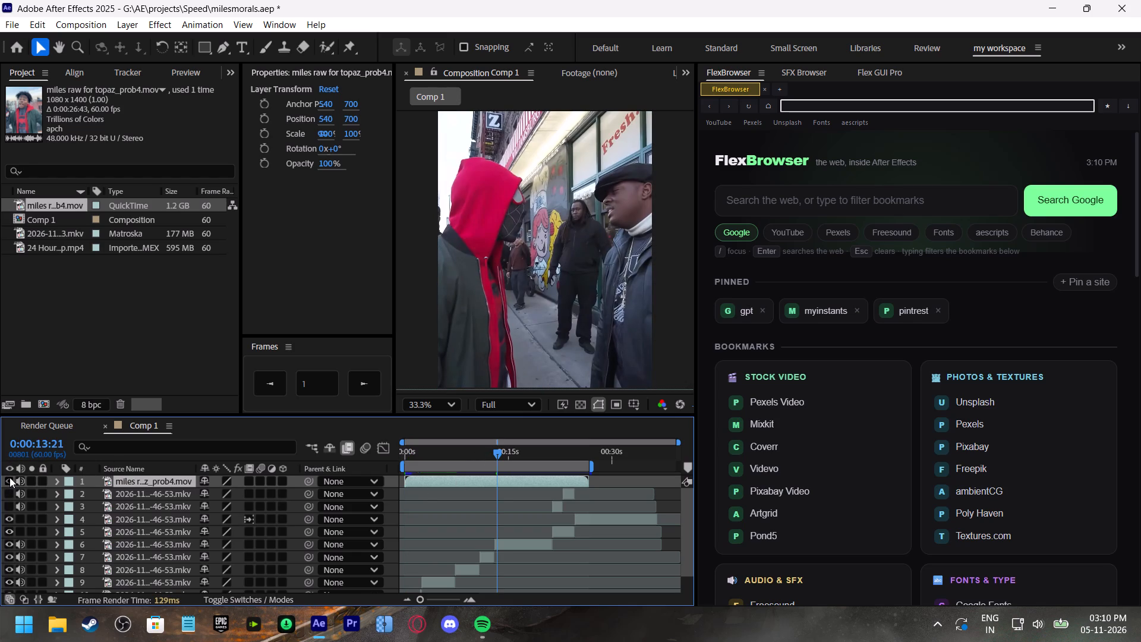
pyautogui.click(10, 477)
pyautogui.click(10, 477)
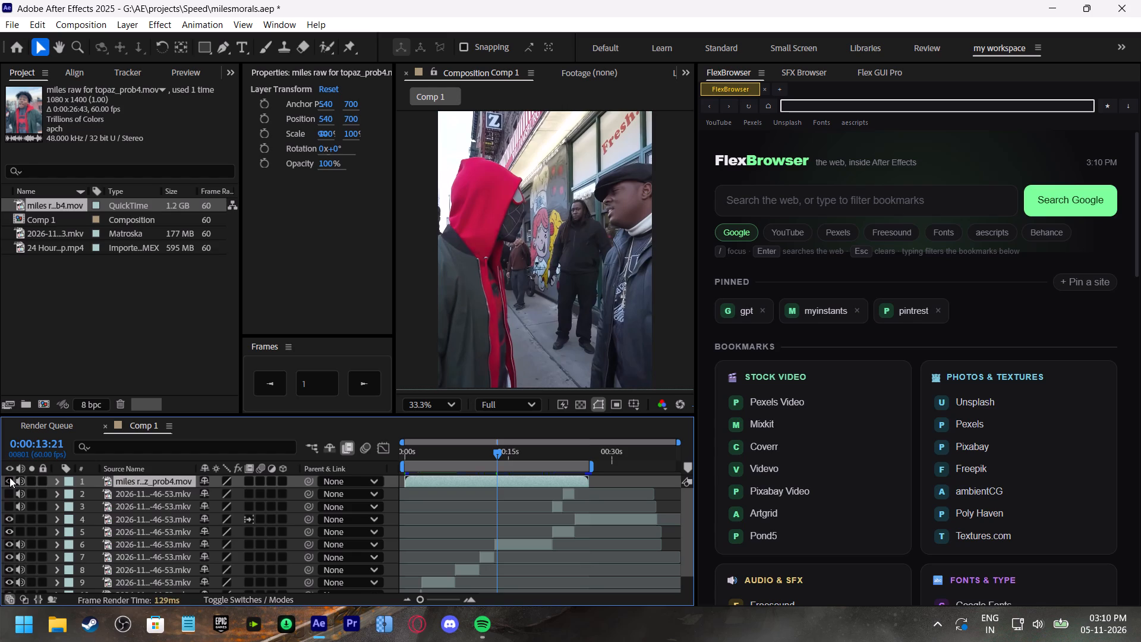
pyautogui.click(10, 477)
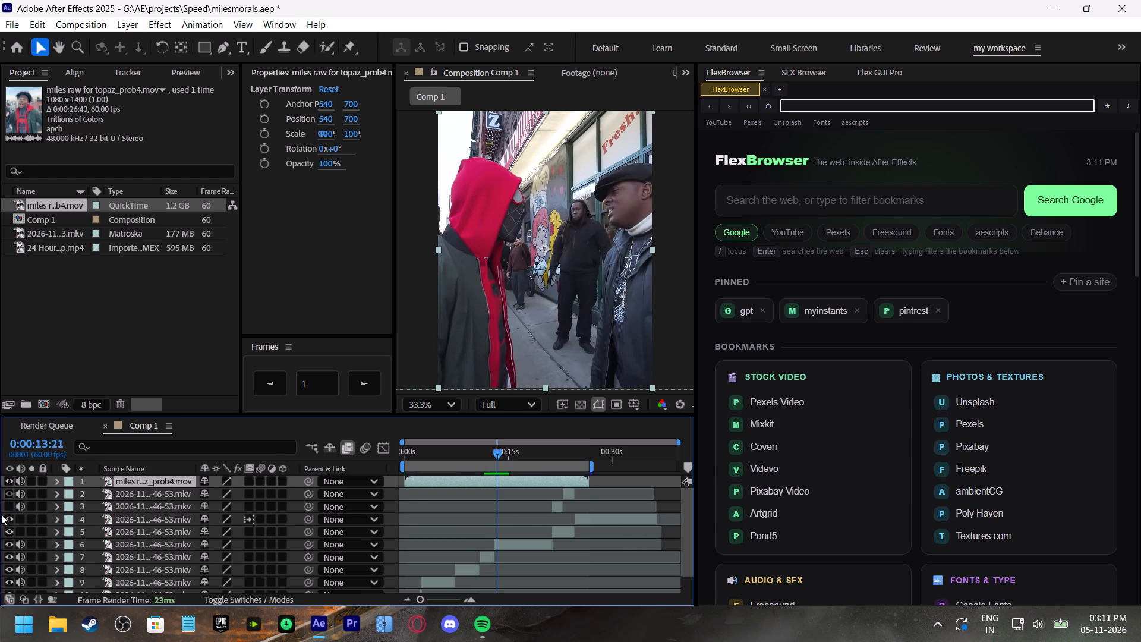
# Mute and hide the original 2026-11 .mkv layers beneath the topaz_prob4 layer.
pyautogui.moveTo(20, 492); pyautogui.dragTo(18, 585)
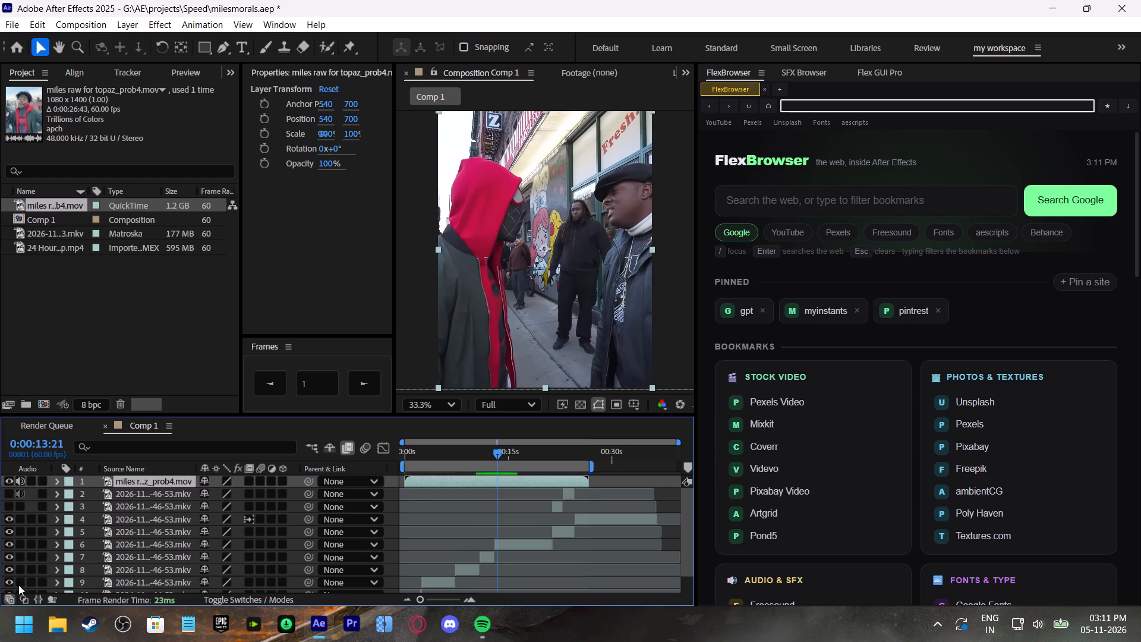
pyautogui.moveTo(18, 585); pyautogui.dragTo(18, 587)
pyautogui.moveTo(10, 497); pyautogui.dragTo(4, 594)
pyautogui.scroll(6, 19, 556)
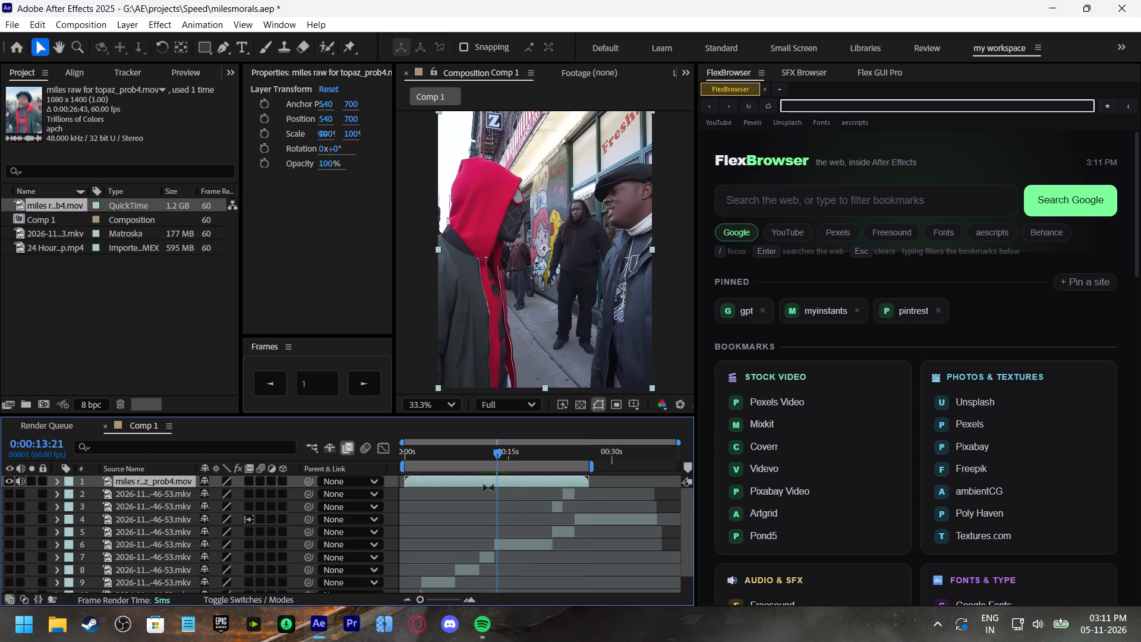
# Preview the opening of the topaz_prob4 clip several times from 0:00:00:00.
pyautogui.moveTo(435, 455); pyautogui.dragTo(384, 468)
pyautogui.press('space')
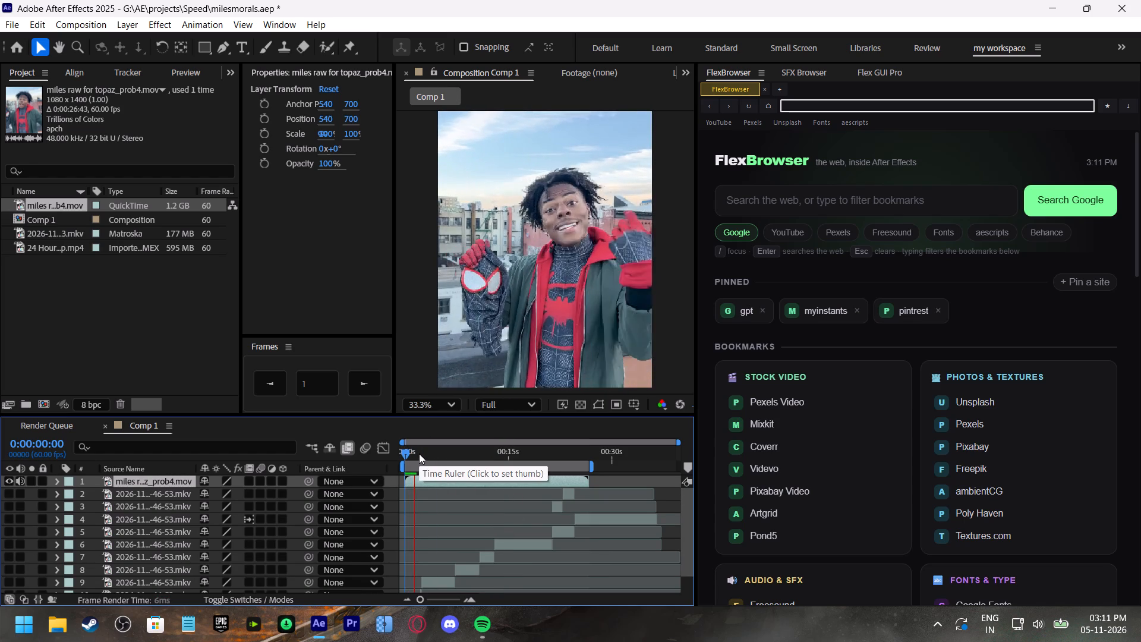
pyautogui.moveTo(419, 454); pyautogui.dragTo(390, 462)
pyautogui.press('space')
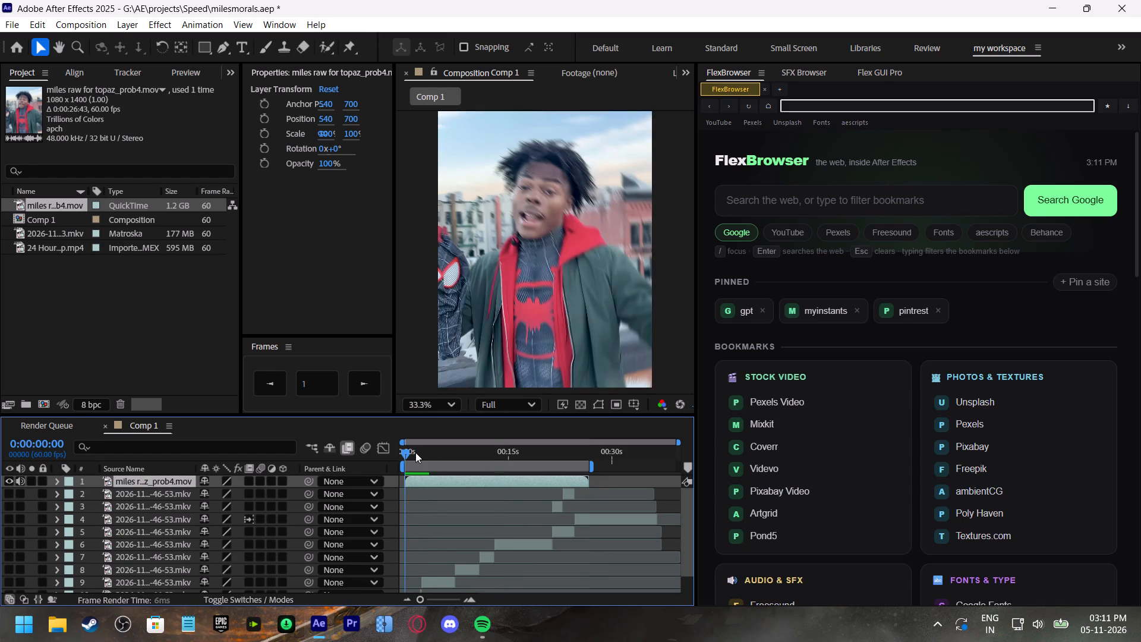
pyautogui.moveTo(415, 452); pyautogui.dragTo(389, 462)
pyautogui.press('space')
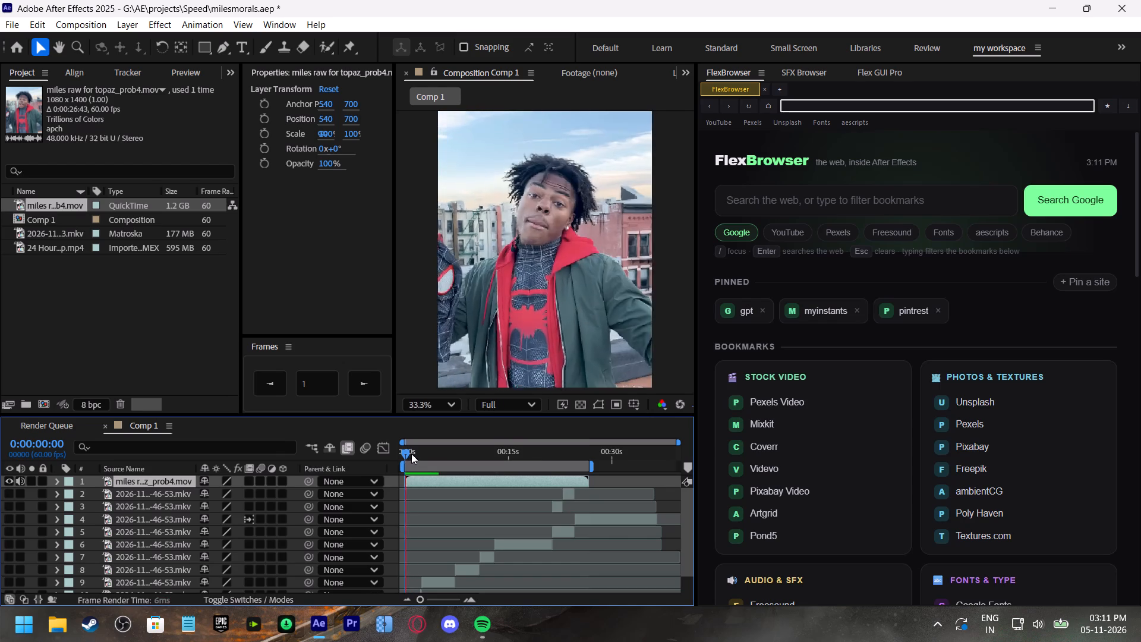
pyautogui.moveTo(418, 600); pyautogui.dragTo(438, 608)
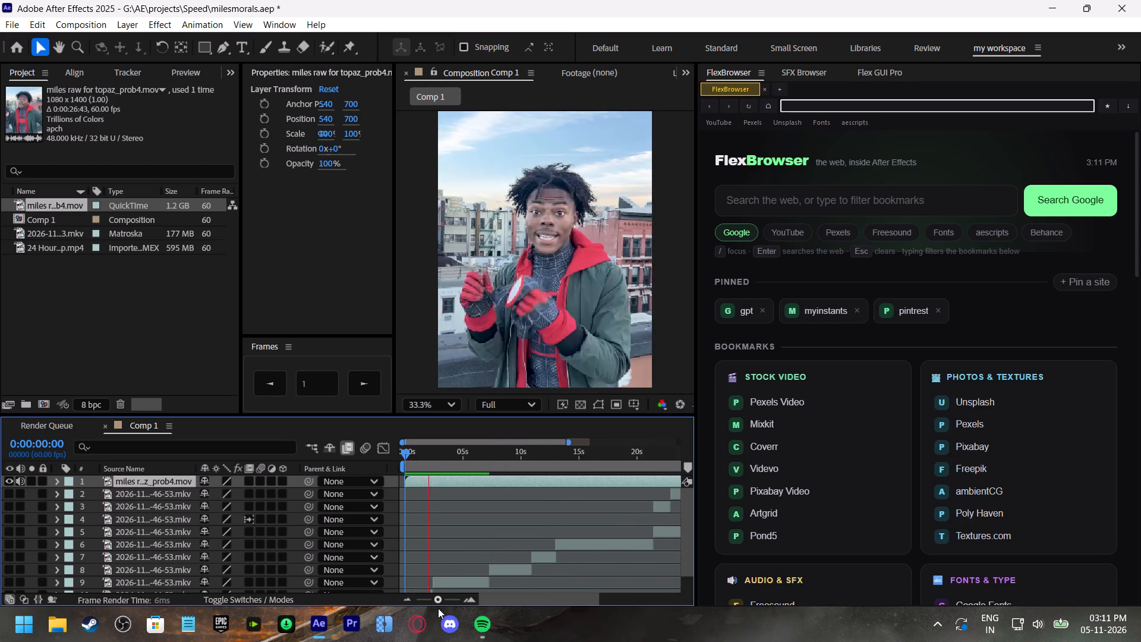
pyautogui.moveTo(438, 608); pyautogui.dragTo(443, 610)
pyautogui.moveTo(420, 454); pyautogui.dragTo(390, 460)
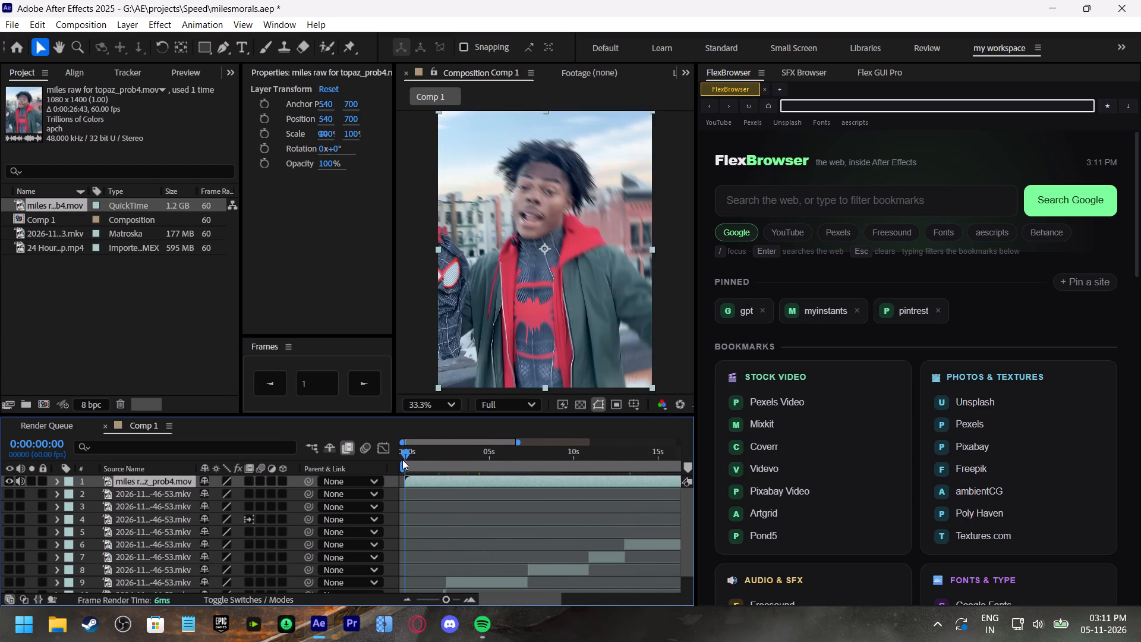
pyautogui.press('space')
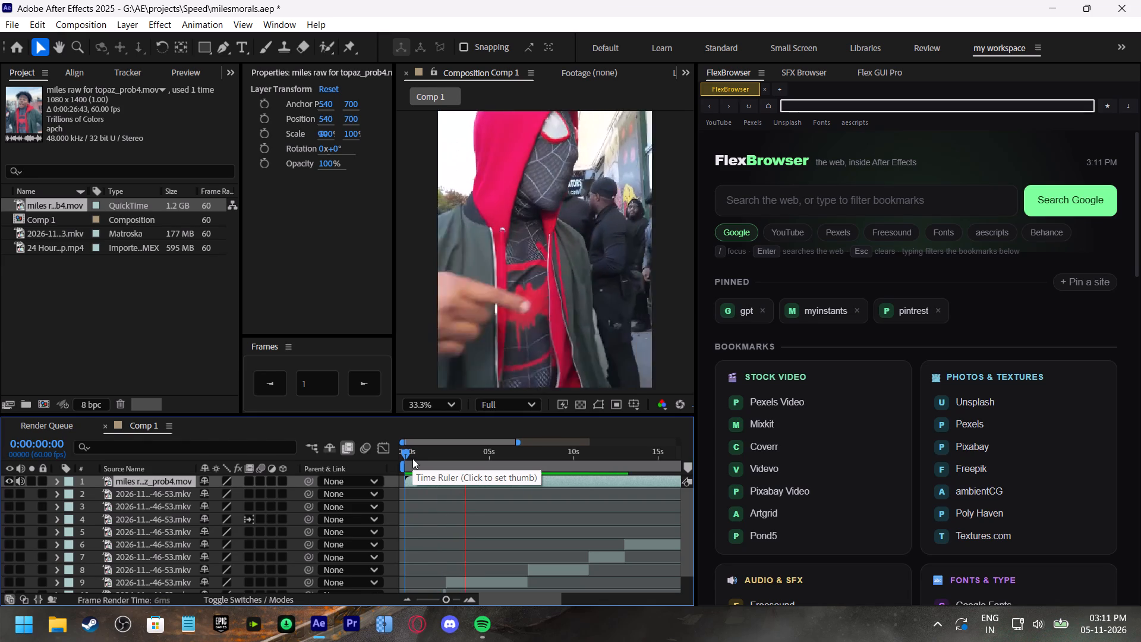
pyautogui.moveTo(412, 458); pyautogui.dragTo(398, 459)
pyautogui.press('space')
pyautogui.moveTo(411, 454); pyautogui.dragTo(401, 460)
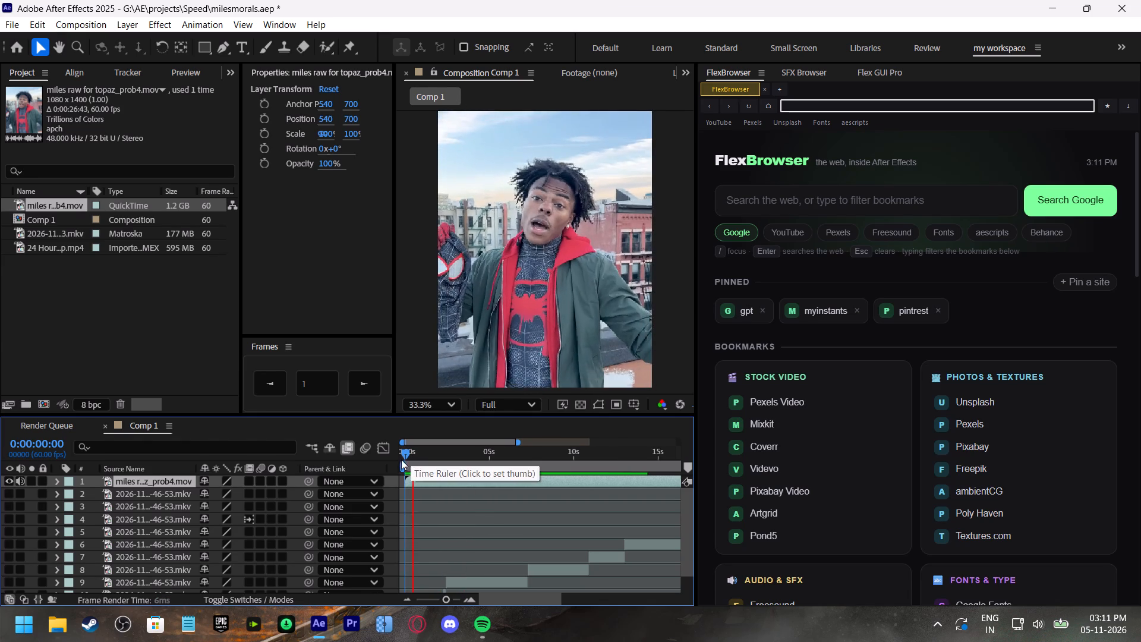
pyautogui.moveTo(401, 460); pyautogui.dragTo(398, 461)
# Save the project.
pyautogui.hotkey('ctrl', 's')
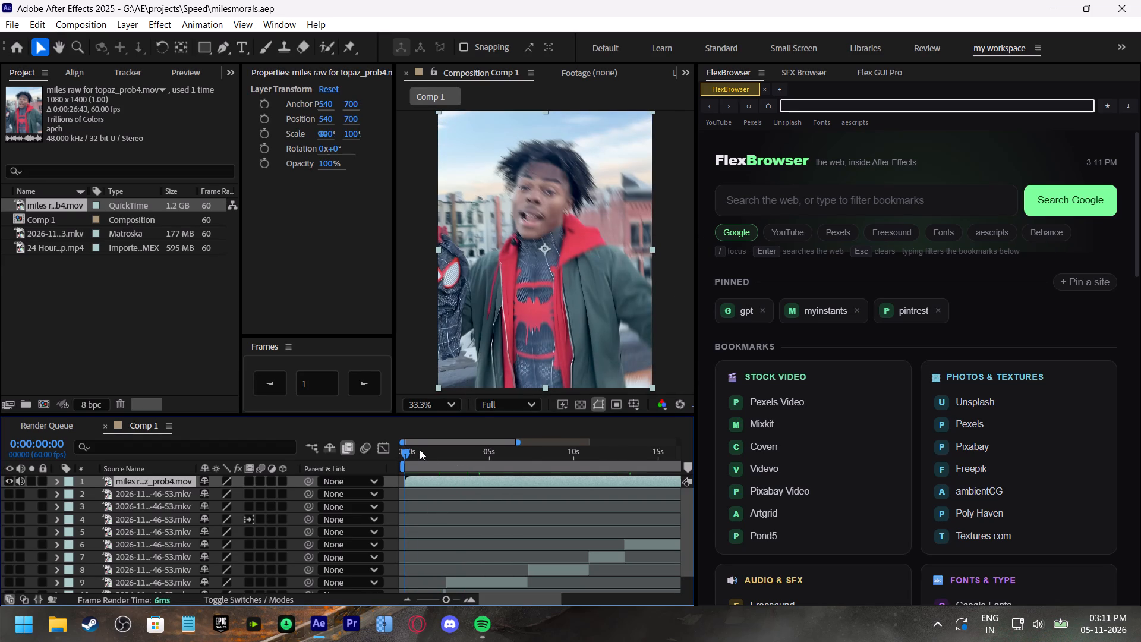
# Split the topaz_prob4 layer at 0:00:02:16, where the rooftop shot cuts to the street shot, and save the project.
pyautogui.moveTo(420, 449); pyautogui.dragTo(433, 477)
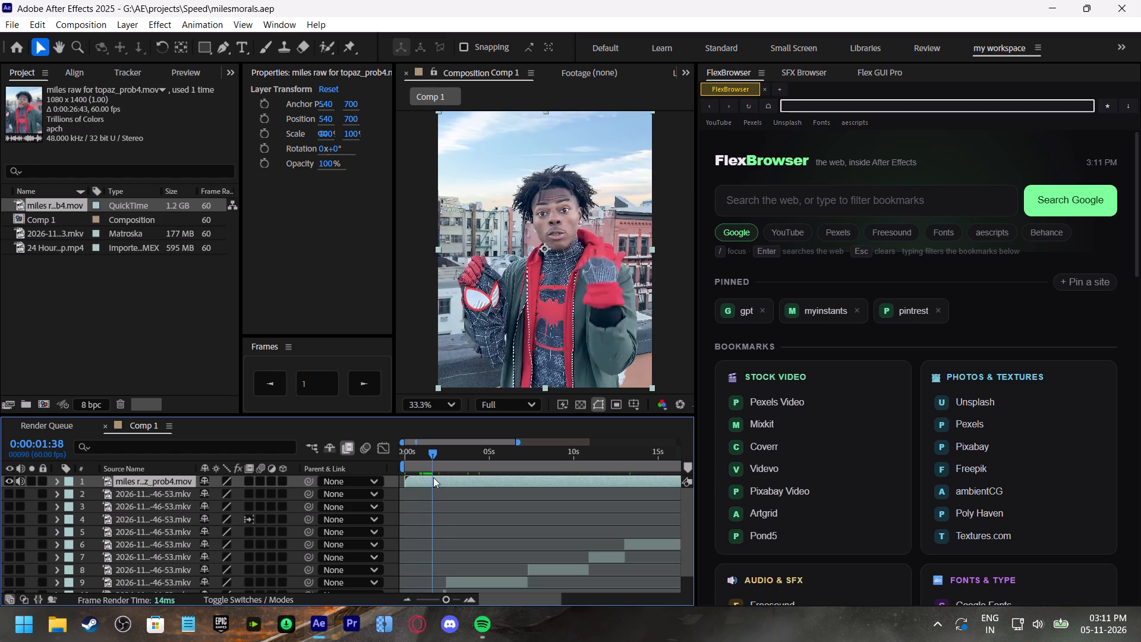
pyautogui.moveTo(433, 477); pyautogui.dragTo(443, 499)
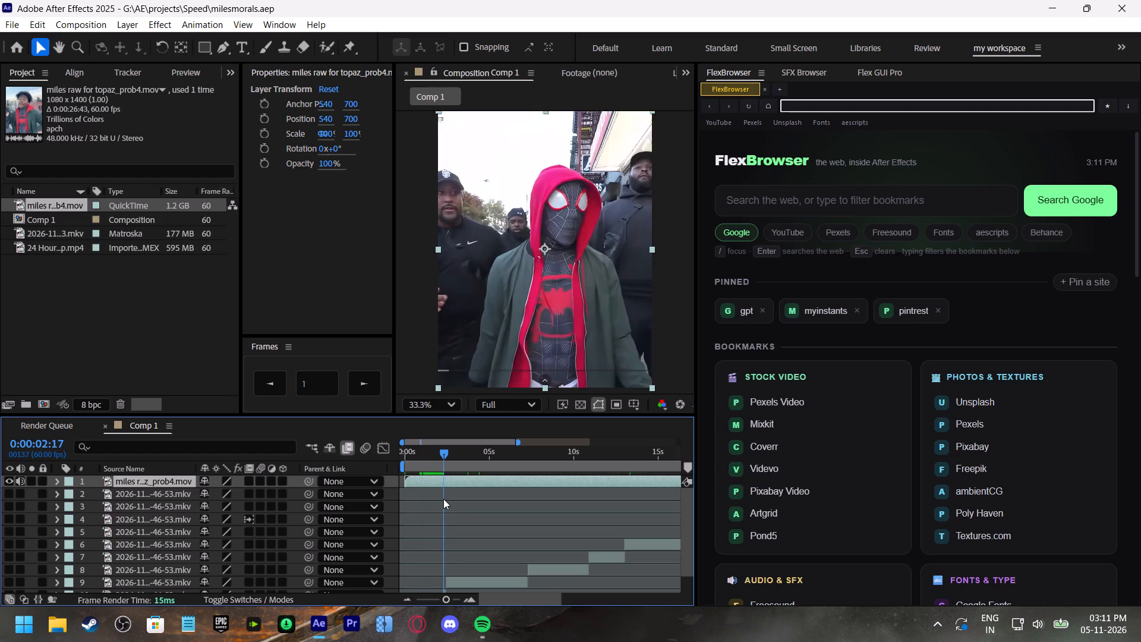
pyautogui.moveTo(443, 499); pyautogui.dragTo(443, 499)
pyautogui.click(373, 389)
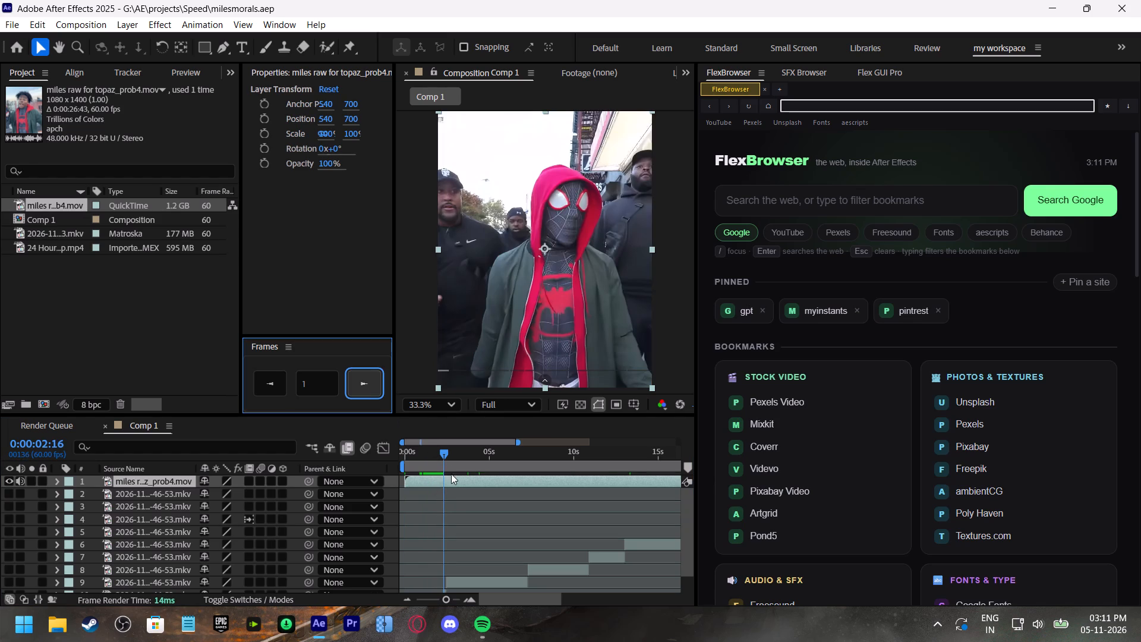
pyautogui.hotkey('ctrl', 'shift', 'd')
pyautogui.moveTo(440, 457); pyautogui.dragTo(386, 464)
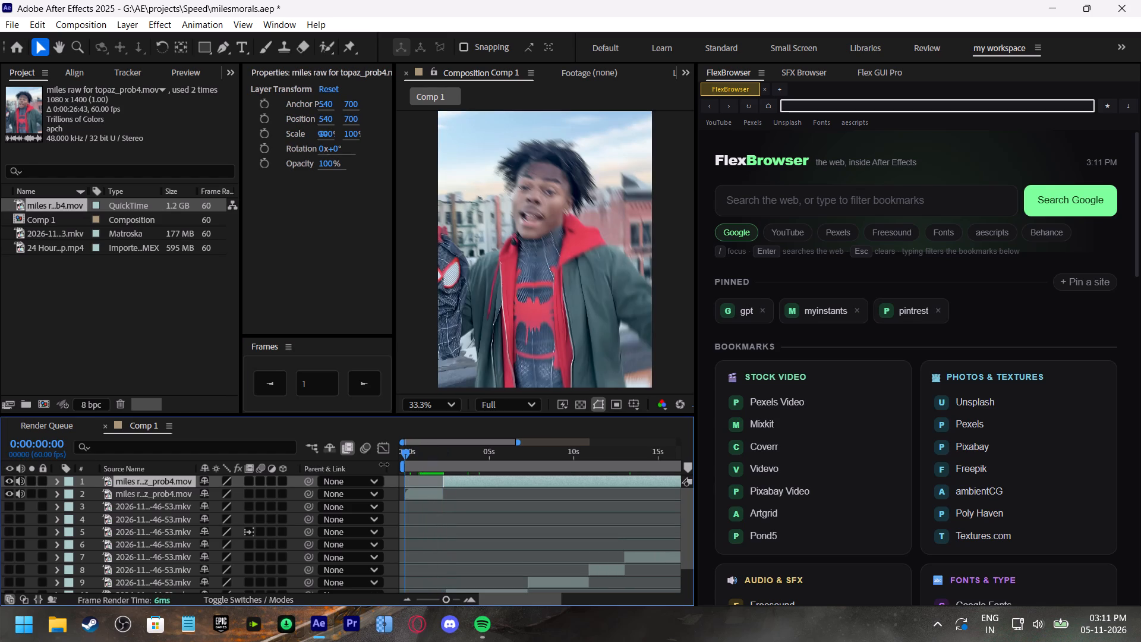
pyautogui.hotkey('ctrl', 's')
# Select the first topaz_prob4 segment and examine its opening frames one at a time, including a close-up of the face.
pyautogui.click(418, 505)
pyautogui.click(421, 493)
pyautogui.press('v')
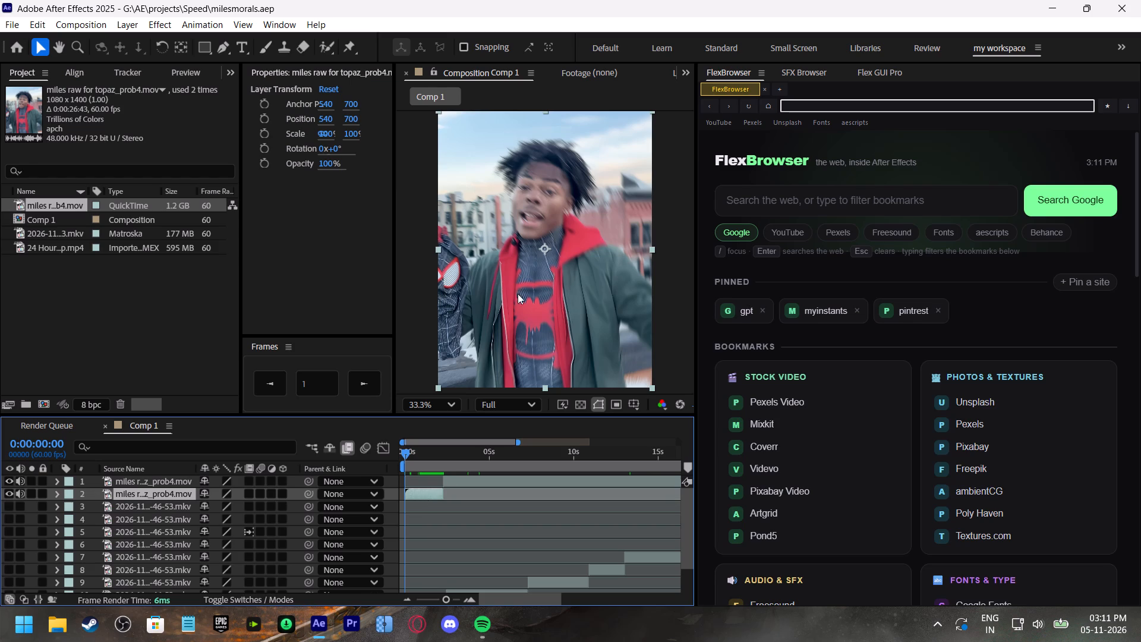
pyautogui.click(361, 383)
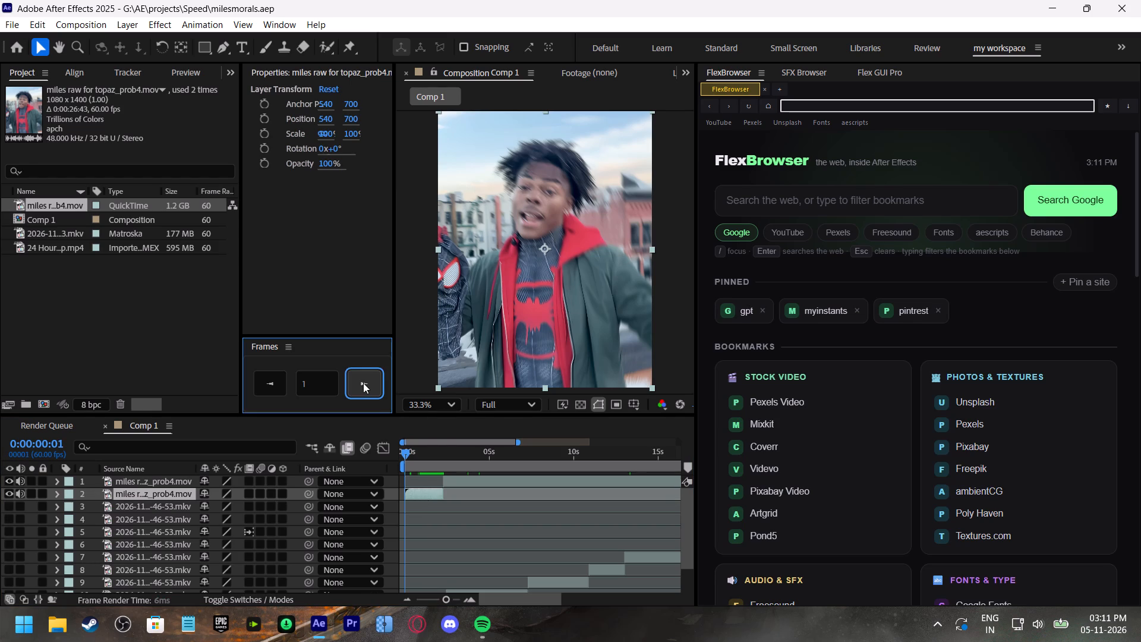
pyautogui.click(363, 384)
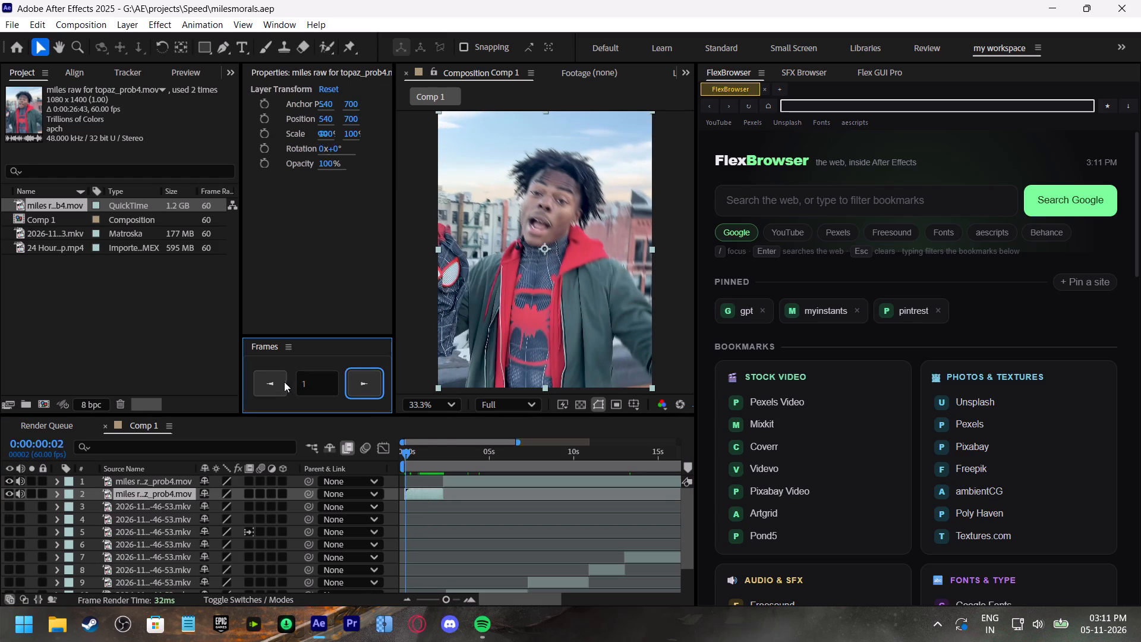
pyautogui.click(284, 382)
pyautogui.click(275, 382)
pyautogui.click(356, 385)
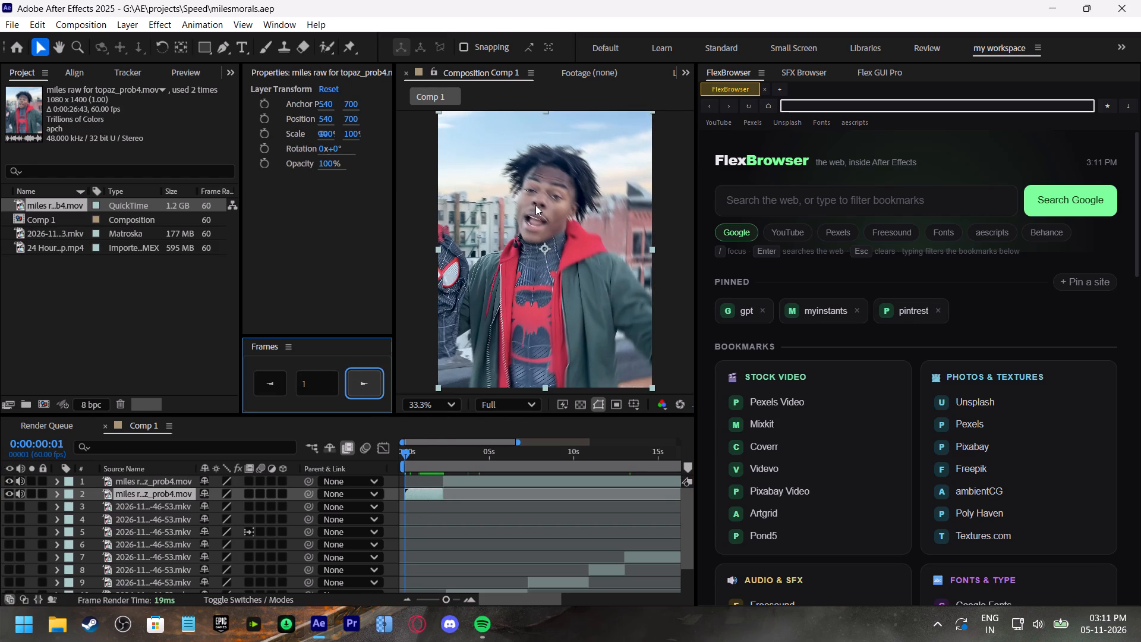
pyautogui.scroll(2, 538, 201)
pyautogui.scroll(-1, 539, 203)
pyautogui.press('space')
pyautogui.press('space')
pyautogui.press('space')
pyautogui.press('space')
pyautogui.press('space')
pyautogui.press('space')
pyautogui.press('space')
pyautogui.press('space')
pyautogui.press('space')
pyautogui.press('space')
pyautogui.press('space')
pyautogui.press('space')
pyautogui.press('space')
pyautogui.press('space')
pyautogui.press('space')
pyautogui.press('space')
pyautogui.press('space')
pyautogui.press('space')
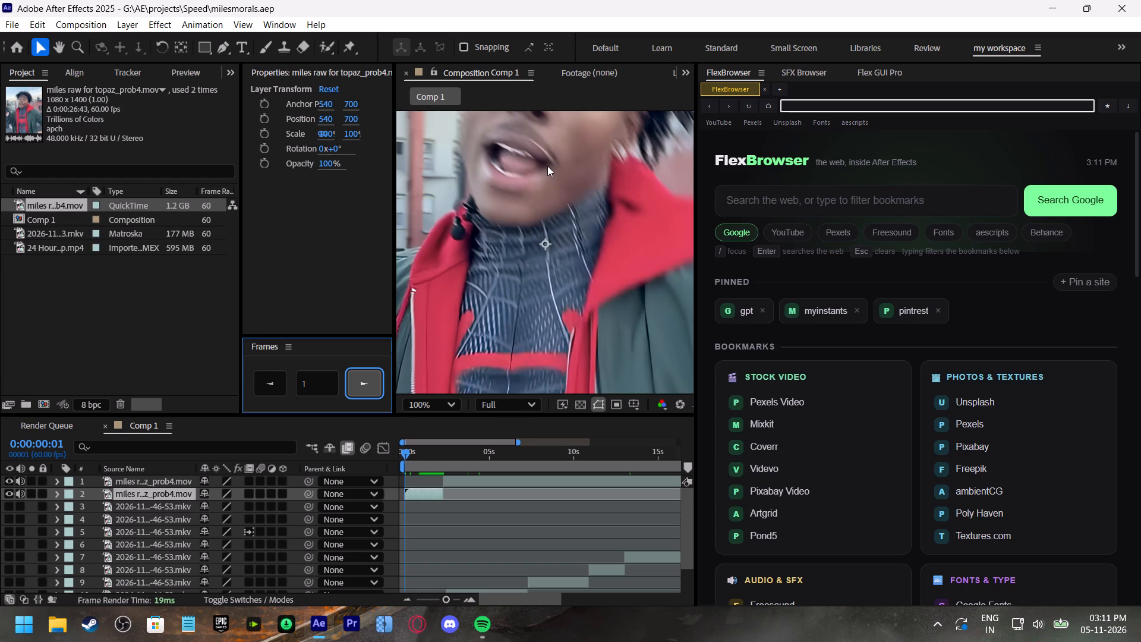
pyautogui.click(272, 382)
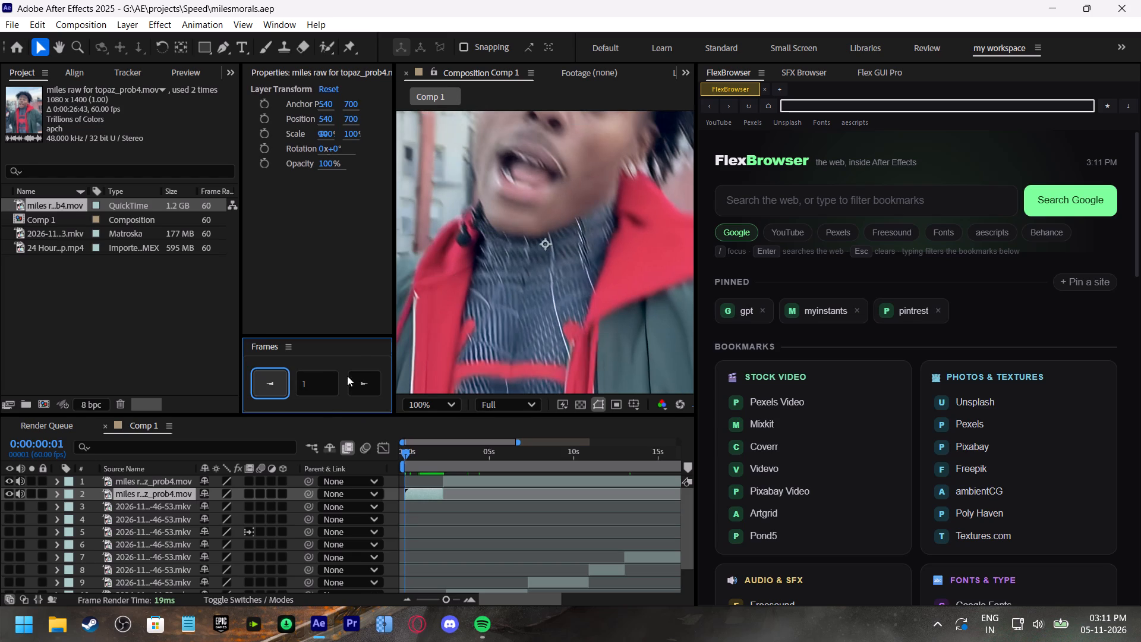
pyautogui.click(357, 355)
# Return to 0:00:00:00 and start Stabilize Motion on the first topaz_prob4 segment, the rooftop shot.
pyautogui.moveTo(417, 451); pyautogui.dragTo(403, 457)
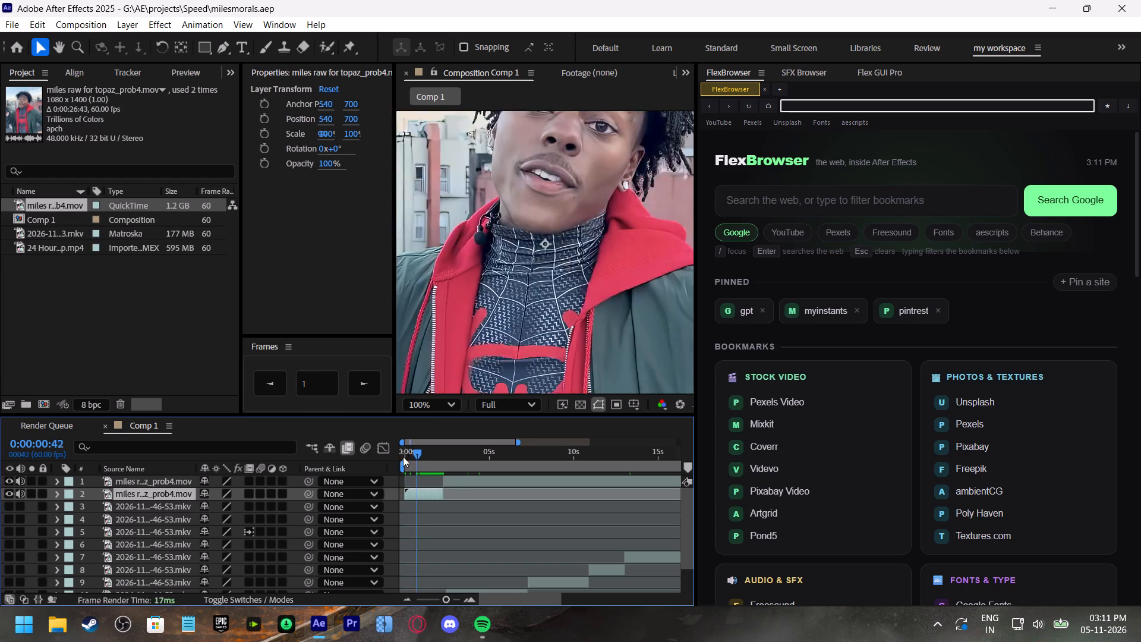
pyautogui.moveTo(403, 457); pyautogui.dragTo(402, 458)
pyautogui.press('space')
pyautogui.press('space')
pyautogui.press('space')
pyautogui.press('space')
pyautogui.press('space')
pyautogui.press('space')
pyautogui.press('space')
pyautogui.press('space')
pyautogui.press('space')
pyautogui.press('space')
pyautogui.press('space')
pyautogui.press('space')
pyautogui.press('space')
pyautogui.press('space')
pyautogui.press('space')
pyautogui.press('space')
pyautogui.press('space')
pyautogui.press('space')
pyautogui.press('space')
pyautogui.press('space')
pyautogui.moveTo(527, 216); pyautogui.dragTo(540, 349)
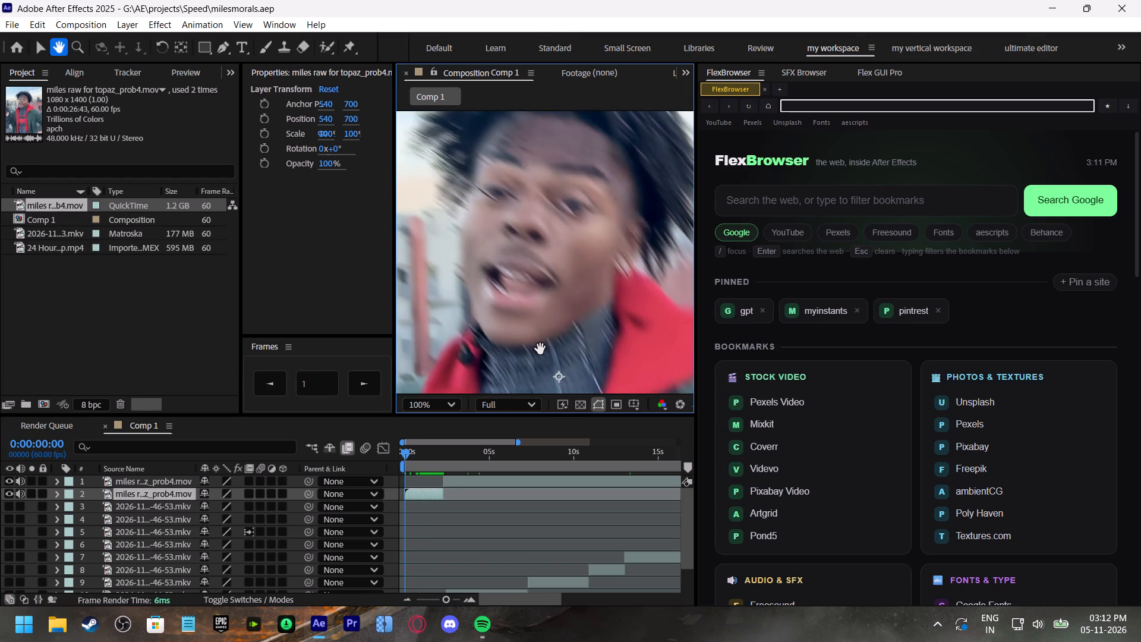
pyautogui.moveTo(540, 349); pyautogui.dragTo(540, 352)
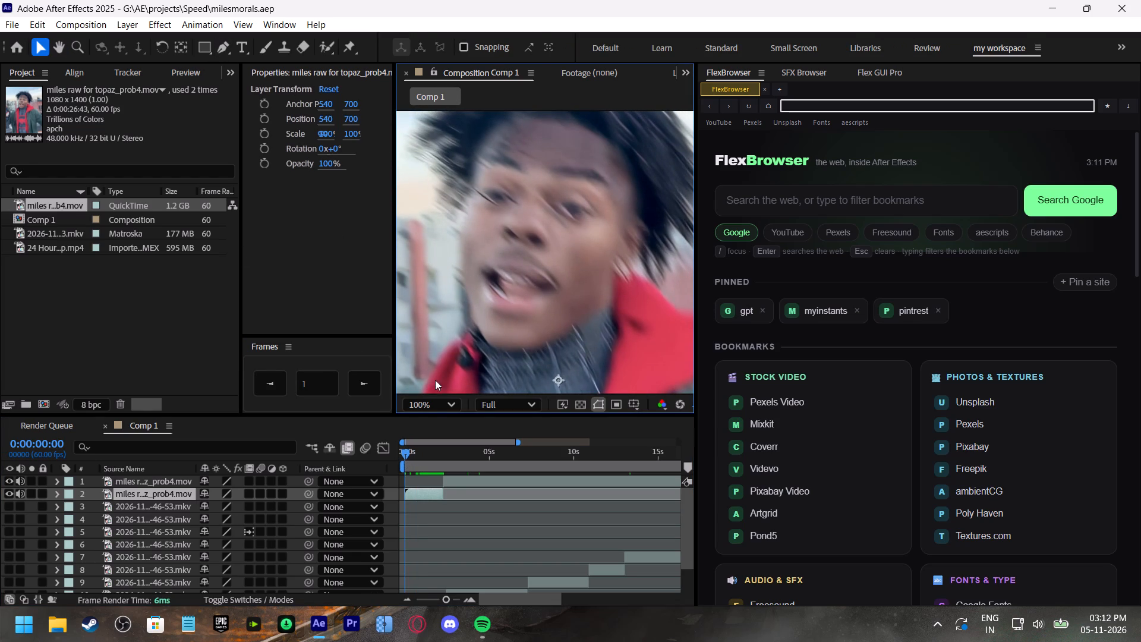
pyautogui.click(130, 73)
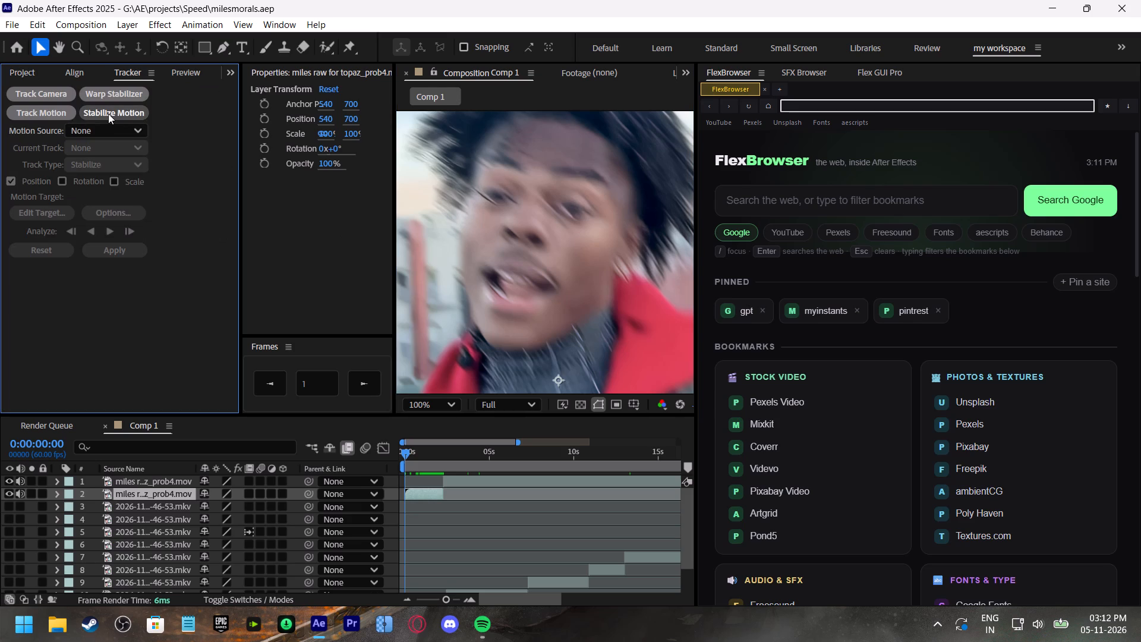
pyautogui.click(108, 114)
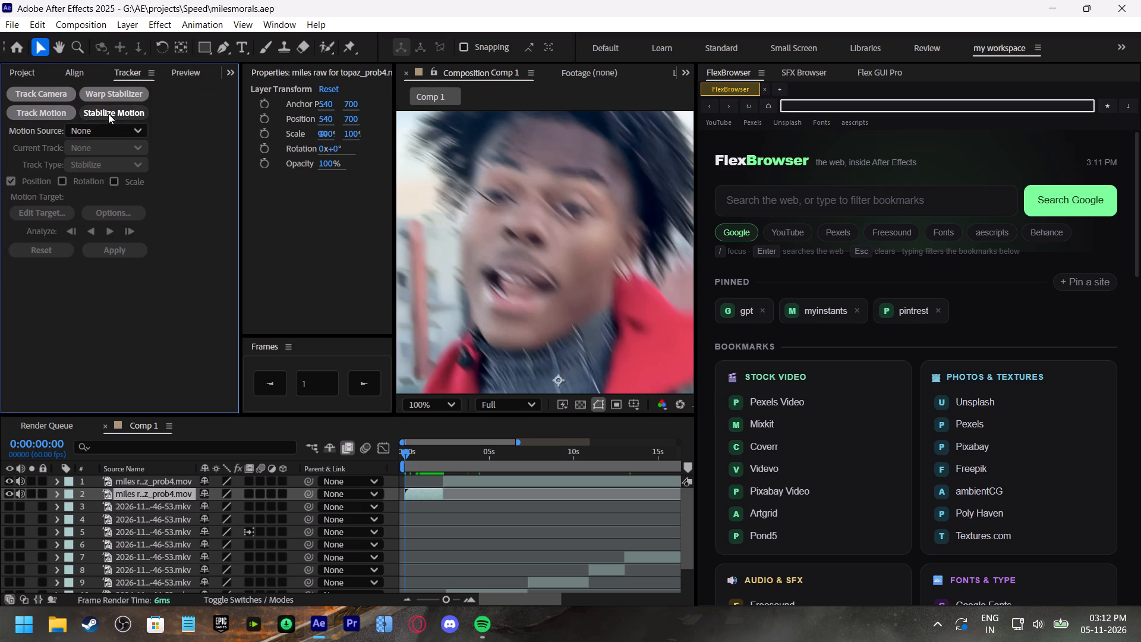
# Enlarge the search and feature regions of Track Point 1 and place it over the man's nose.
pyautogui.moveTo(556, 229); pyautogui.dragTo(584, 256)
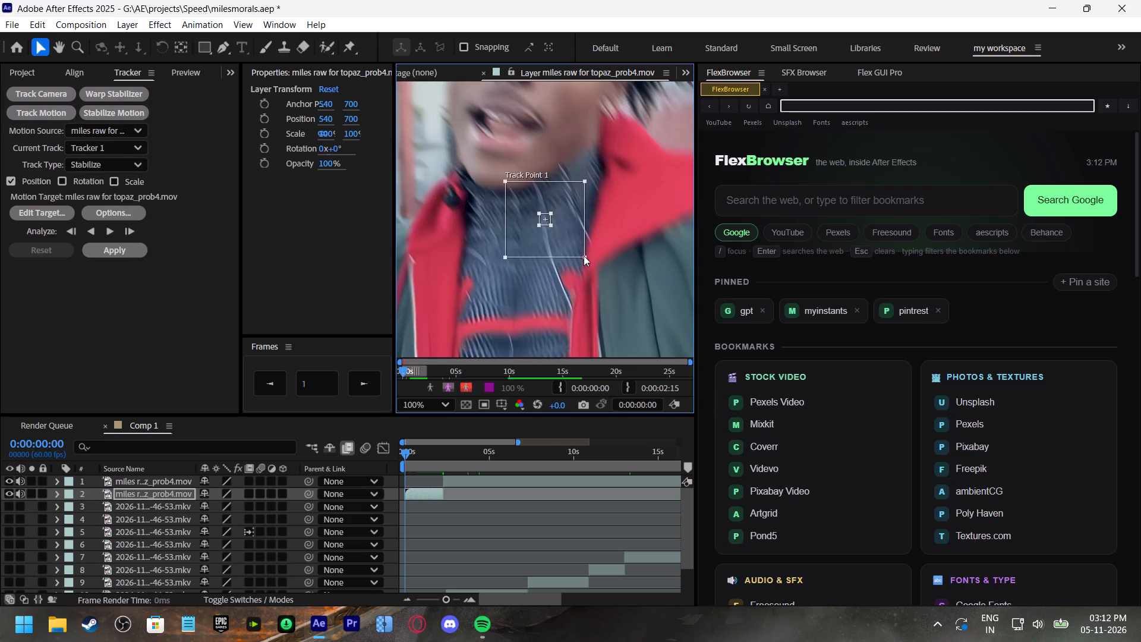
pyautogui.moveTo(584, 256); pyautogui.dragTo(591, 262)
pyautogui.moveTo(549, 225); pyautogui.dragTo(563, 241)
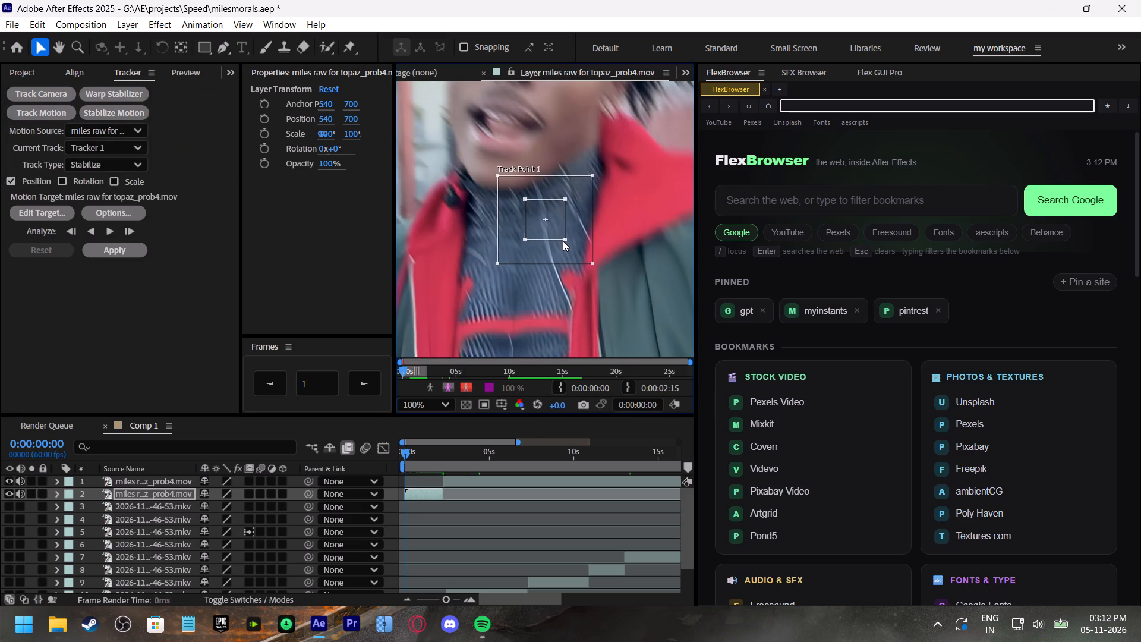
pyautogui.moveTo(563, 241); pyautogui.dragTo(563, 241)
pyautogui.moveTo(554, 228); pyautogui.dragTo(505, 118)
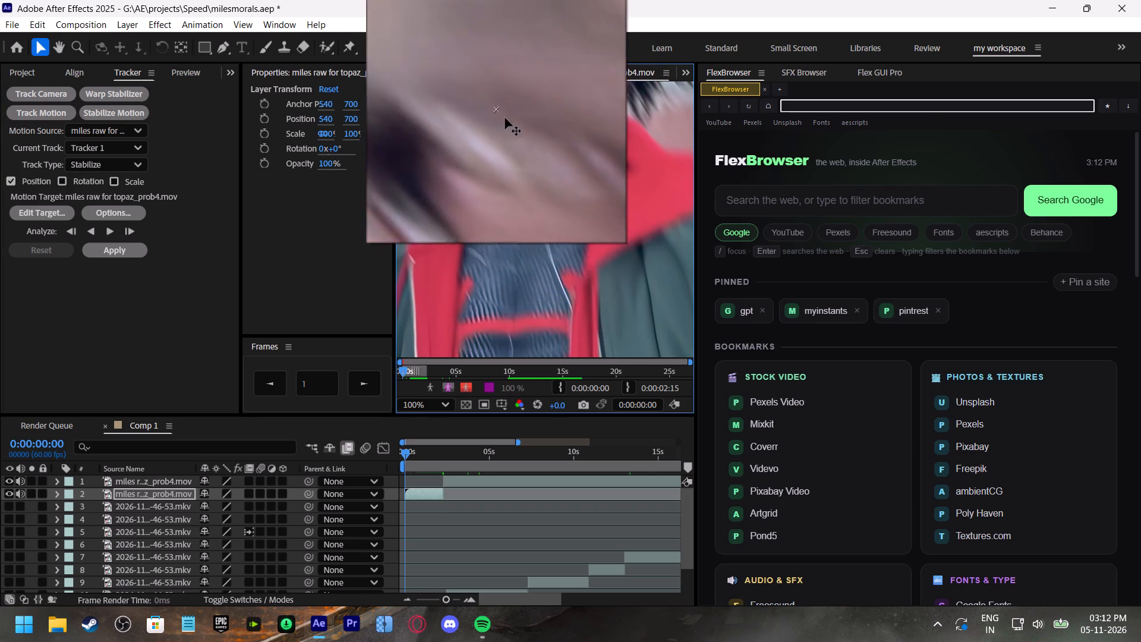
pyautogui.moveTo(505, 118); pyautogui.dragTo(506, 256)
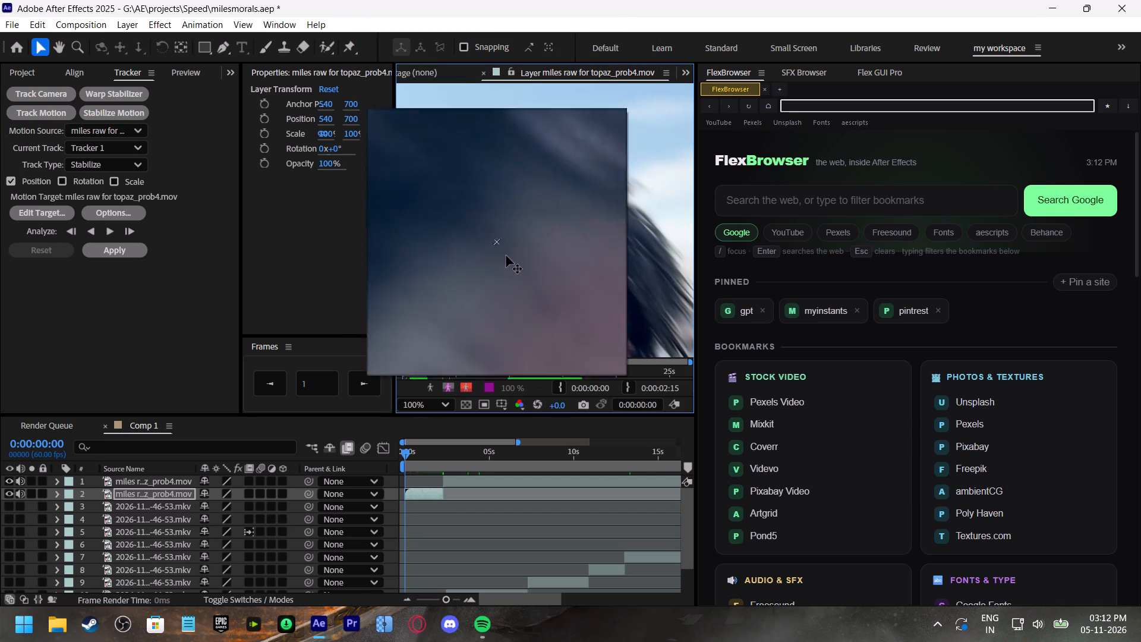
pyautogui.moveTo(506, 256); pyautogui.dragTo(504, 313)
pyautogui.scroll(-1, 560, 284)
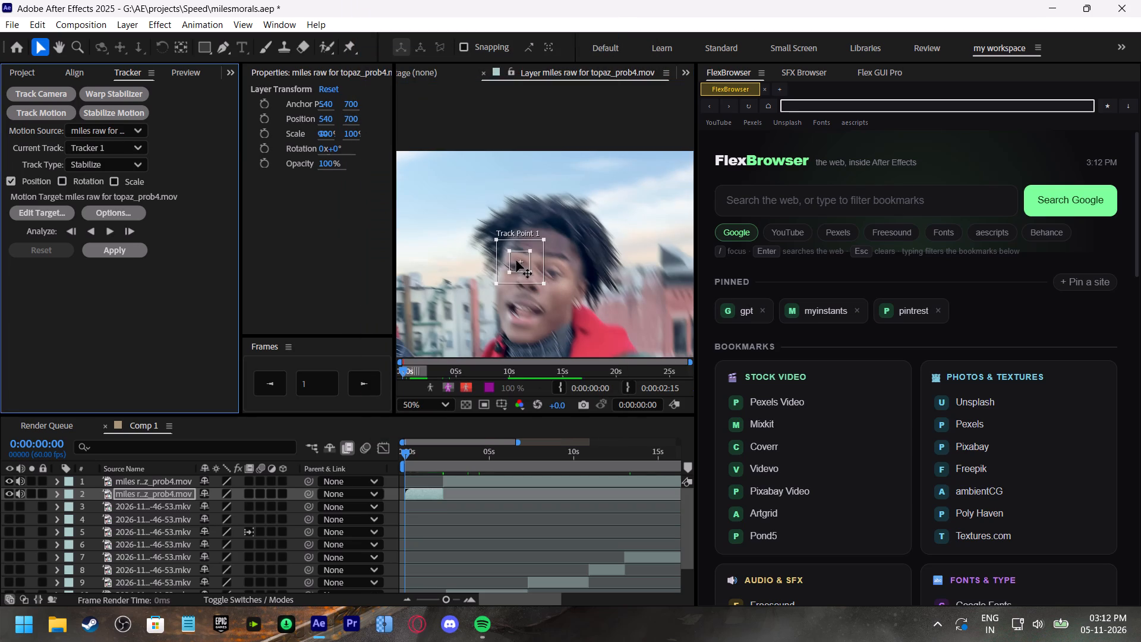
pyautogui.moveTo(520, 268); pyautogui.dragTo(527, 287)
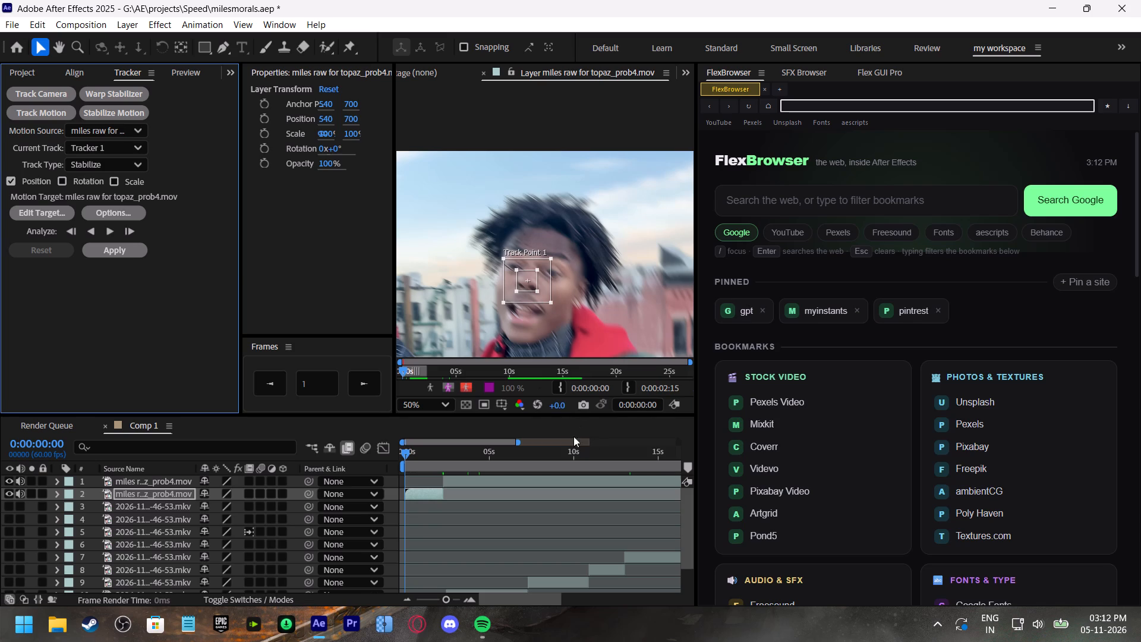
# Analyze the stabilization track forward through the rooftop segment from 0:00:00:00.
pyautogui.click(110, 234)
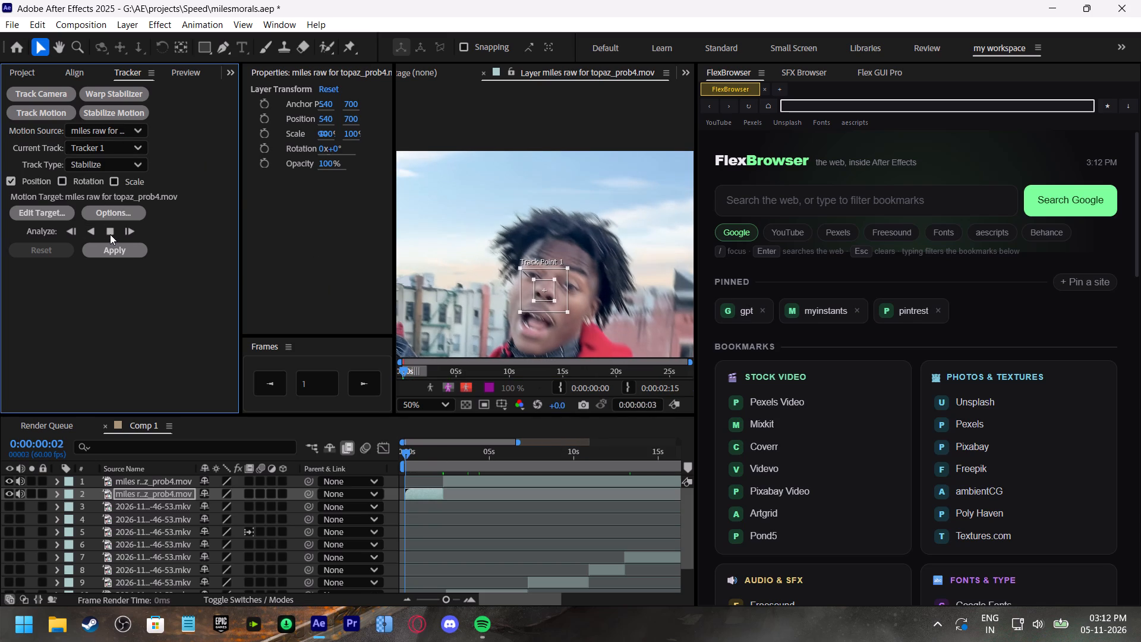
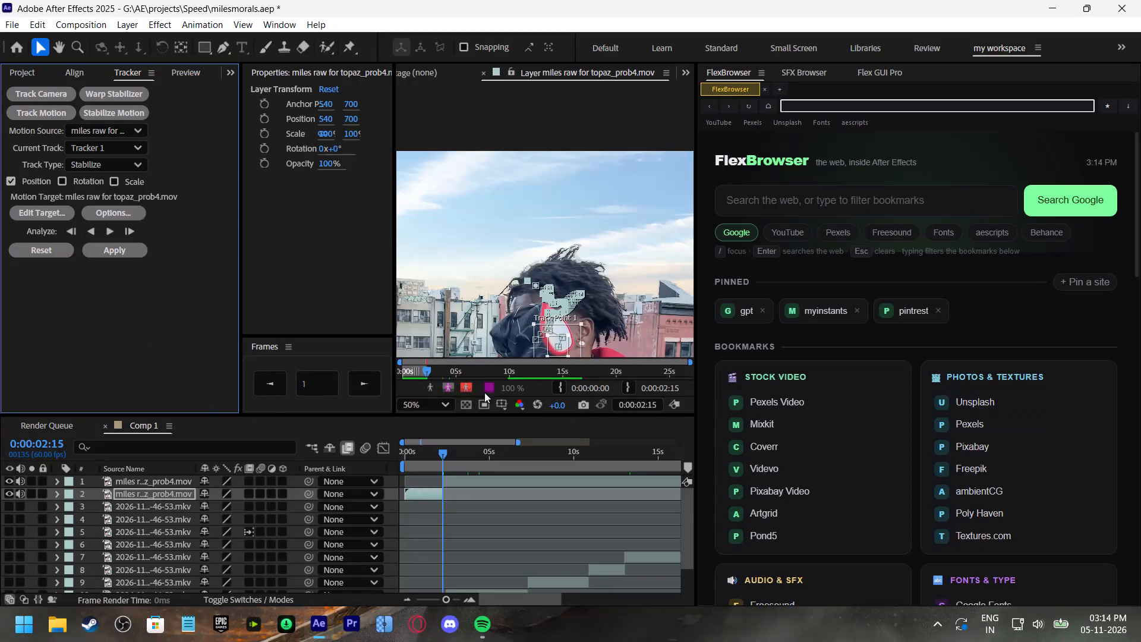
# Return to 0:00:00:00, keep layer 2, topaz_prob4.mov, as the motion target, and apply the Tracker 1 stabilization to it.
pyautogui.moveTo(428, 455); pyautogui.dragTo(389, 467)
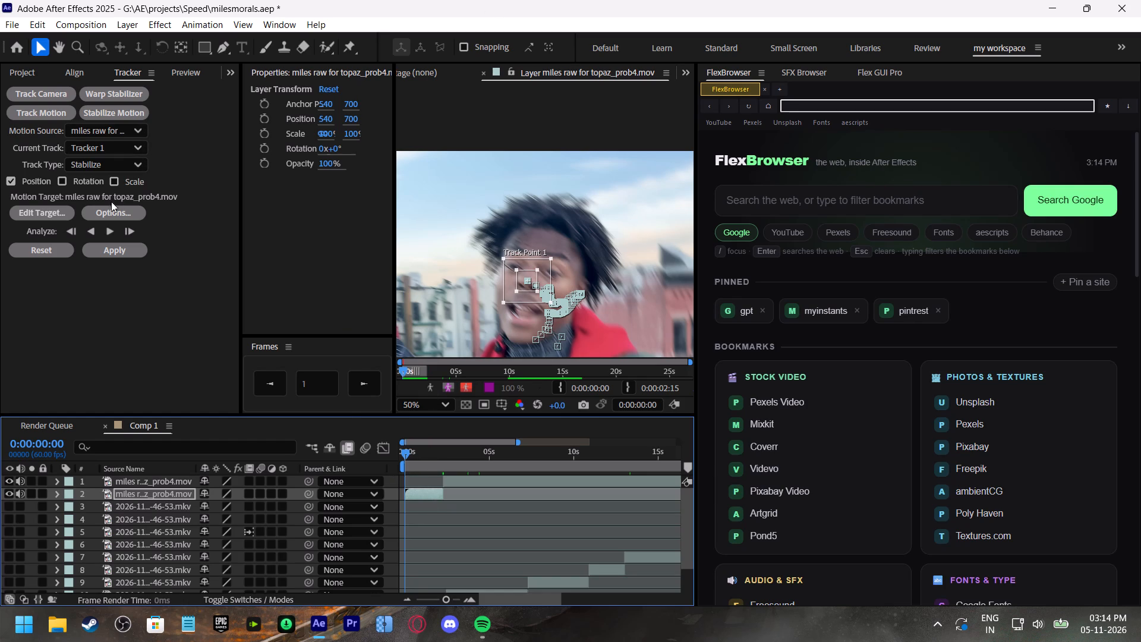
pyautogui.click(56, 213)
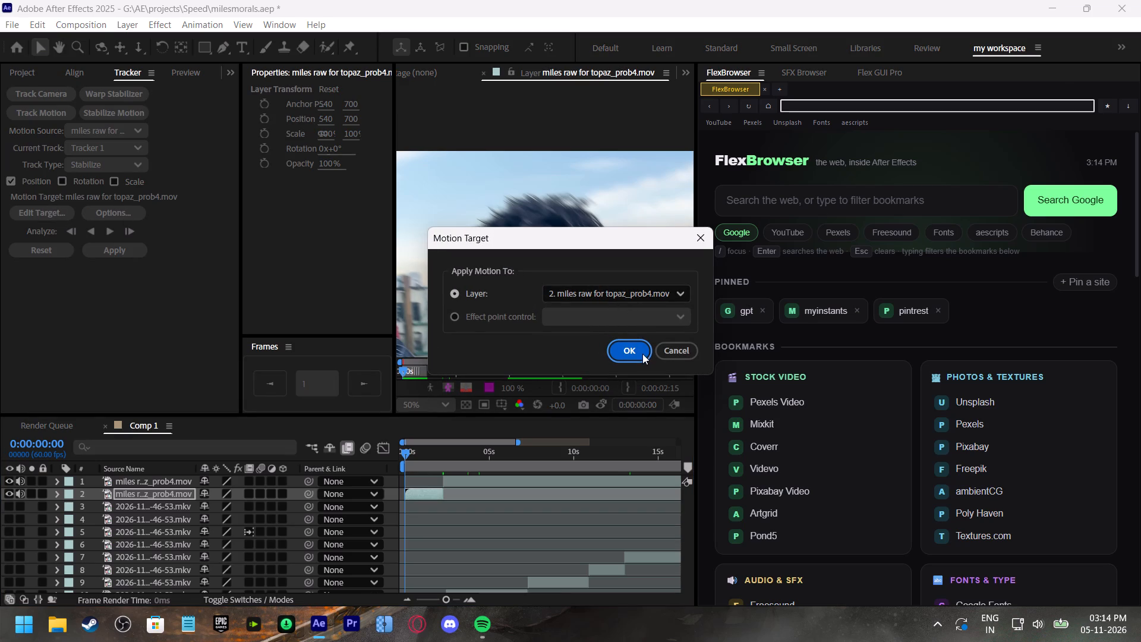
pyautogui.click(642, 354)
pyautogui.click(135, 215)
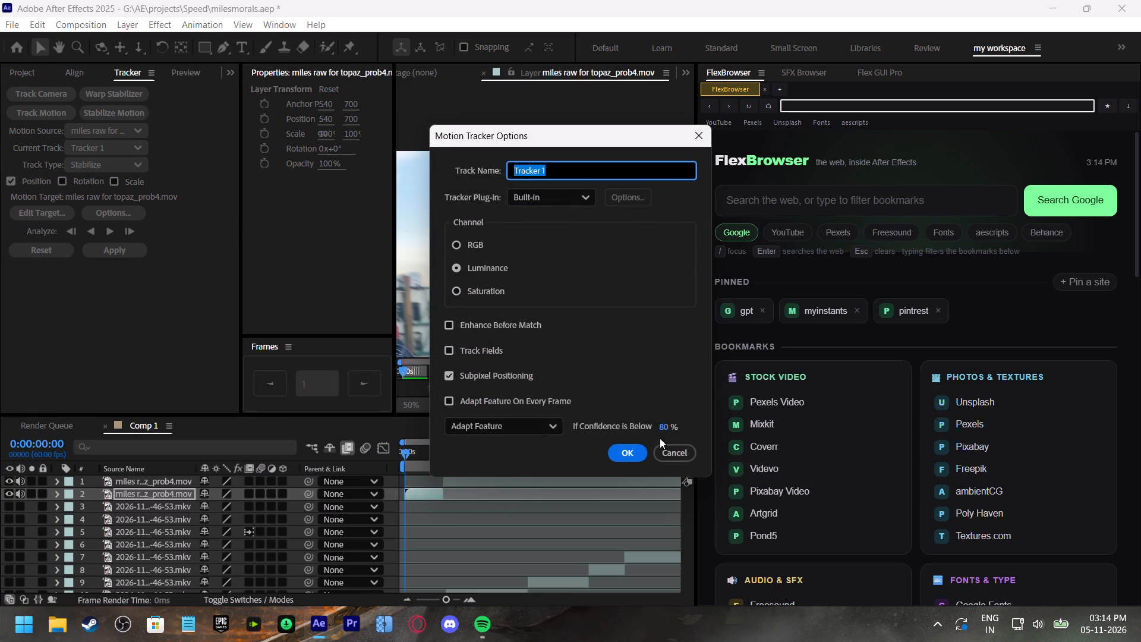
pyautogui.click(665, 453)
pyautogui.click(124, 258)
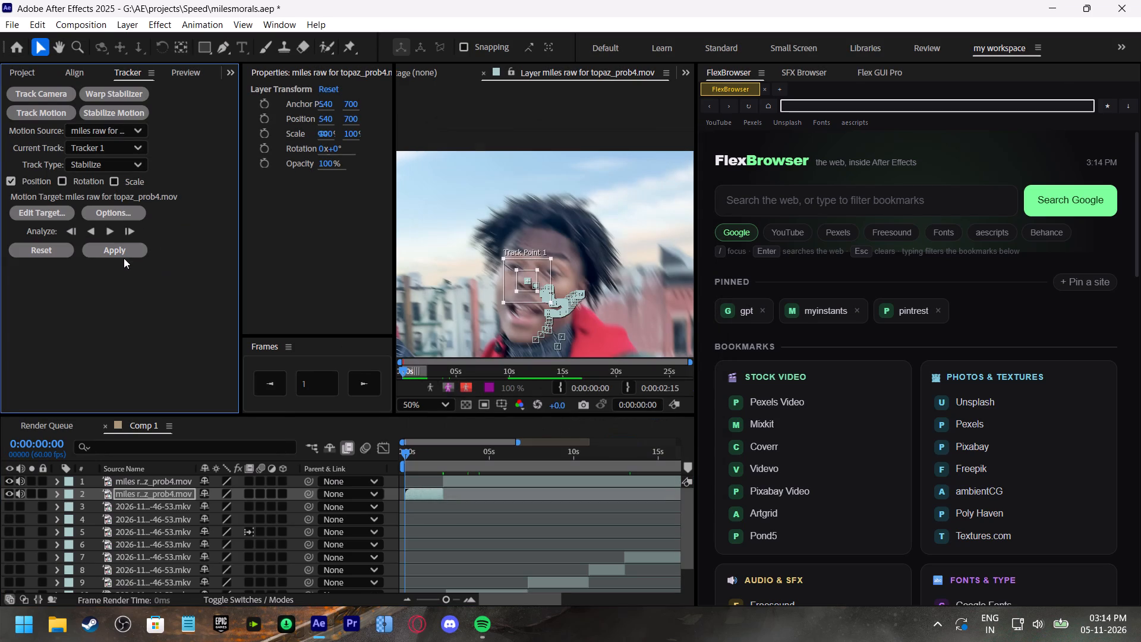
pyautogui.click(131, 253)
pyautogui.click(593, 328)
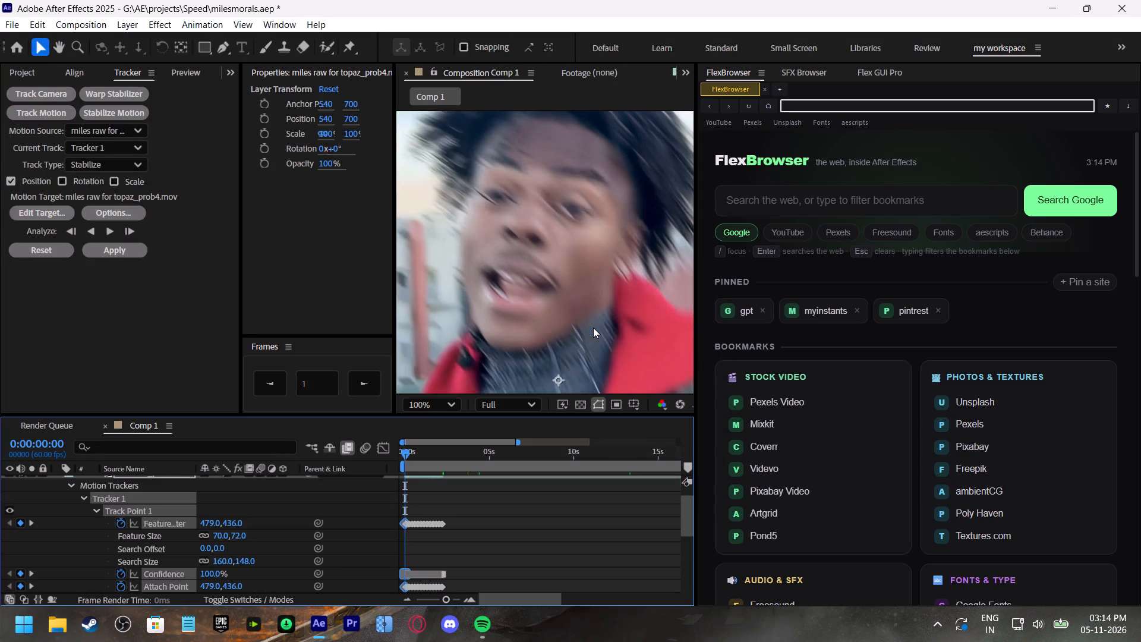
# Play the stabilized rooftop shot from 0:00:00:00 several times with the whole frame in view, examining the face's steadiness and the frame edges.
pyautogui.moveTo(422, 454); pyautogui.dragTo(361, 460)
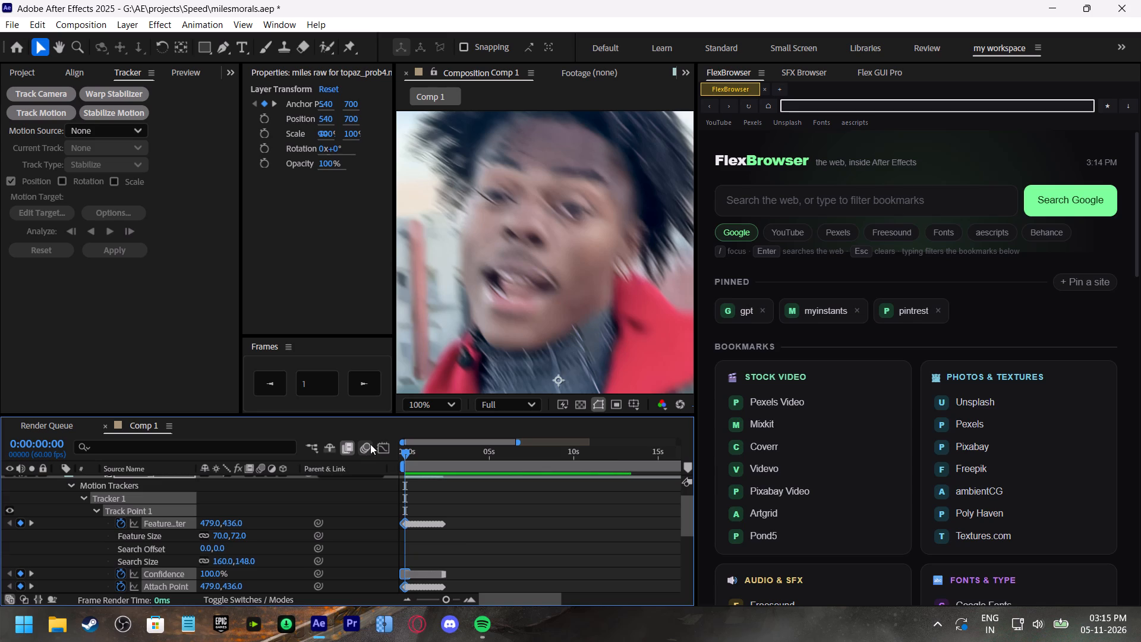
pyautogui.scroll(-1, 507, 264)
pyautogui.click(452, 405)
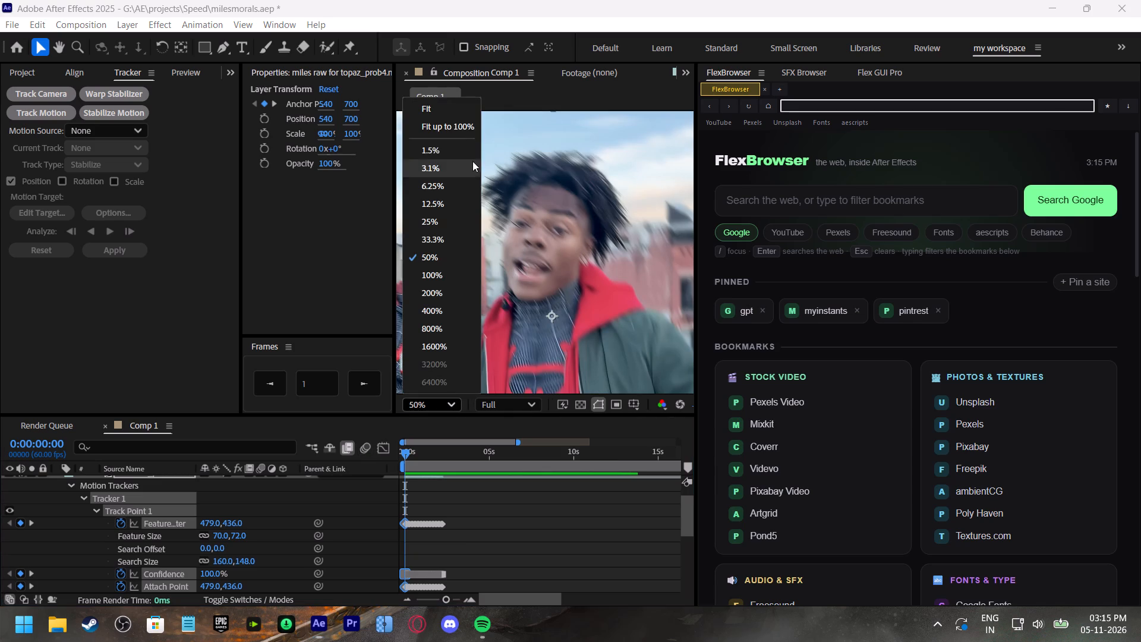
pyautogui.click(459, 112)
pyautogui.moveTo(434, 453); pyautogui.dragTo(378, 460)
pyautogui.press('space')
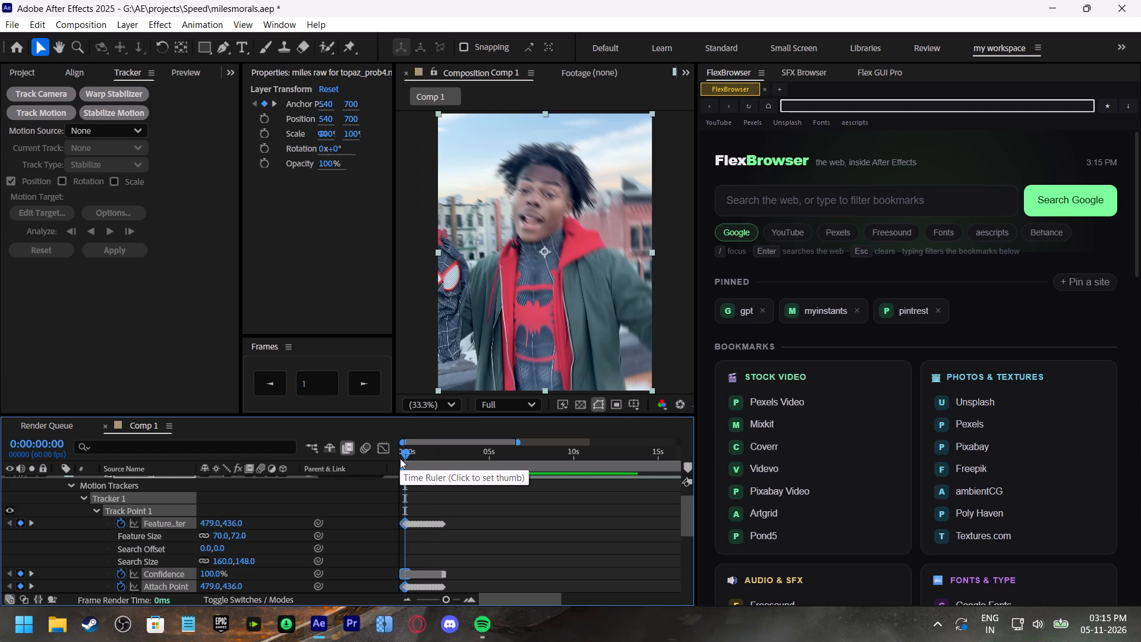
pyautogui.moveTo(413, 454); pyautogui.dragTo(399, 455)
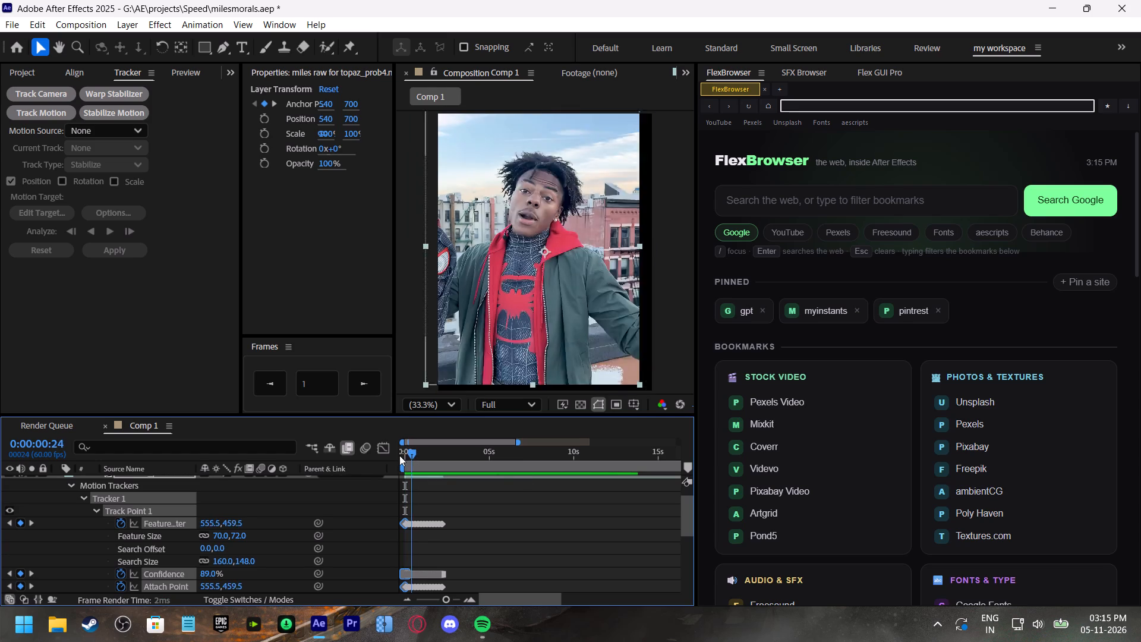
pyautogui.moveTo(399, 455); pyautogui.dragTo(390, 457)
pyautogui.press('space')
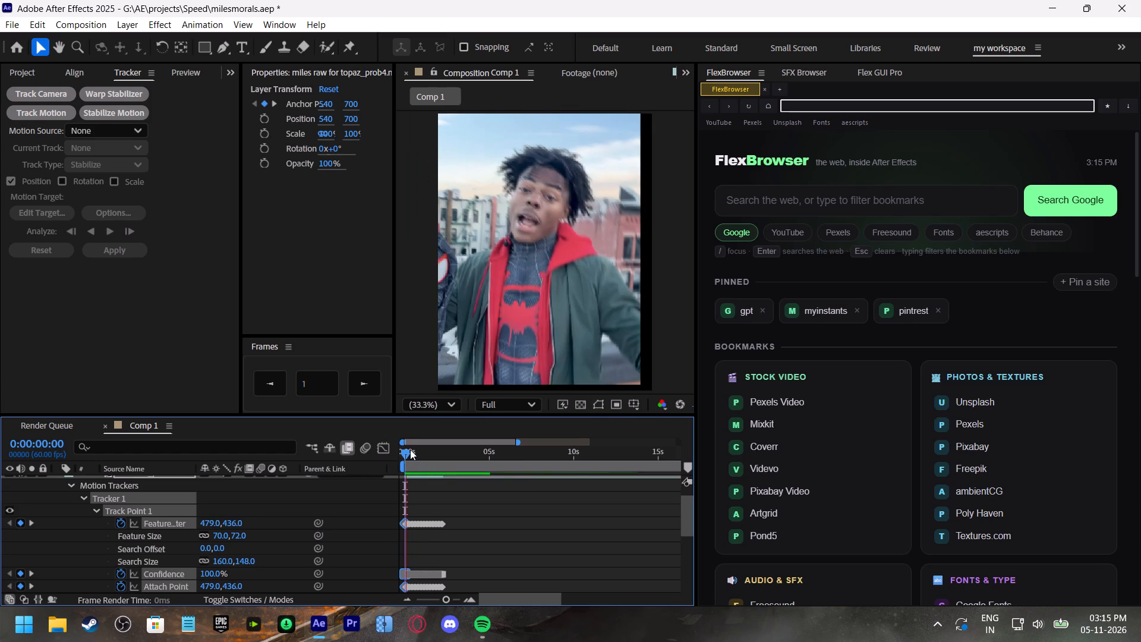
pyautogui.moveTo(410, 449); pyautogui.dragTo(402, 451)
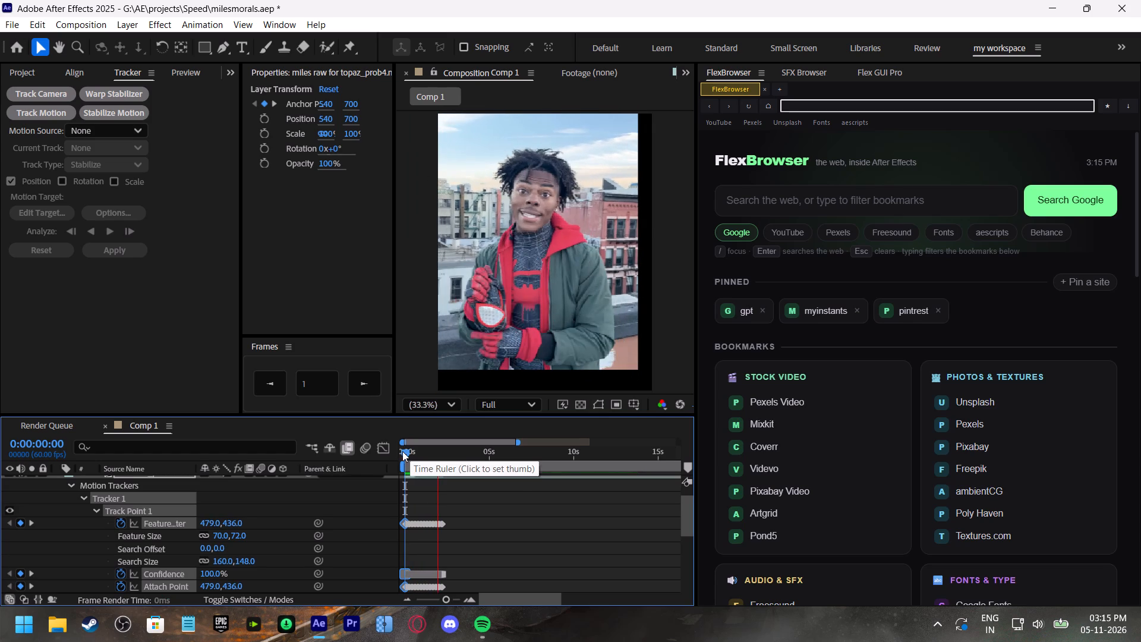
pyautogui.moveTo(402, 451); pyautogui.dragTo(386, 457)
pyautogui.press('space')
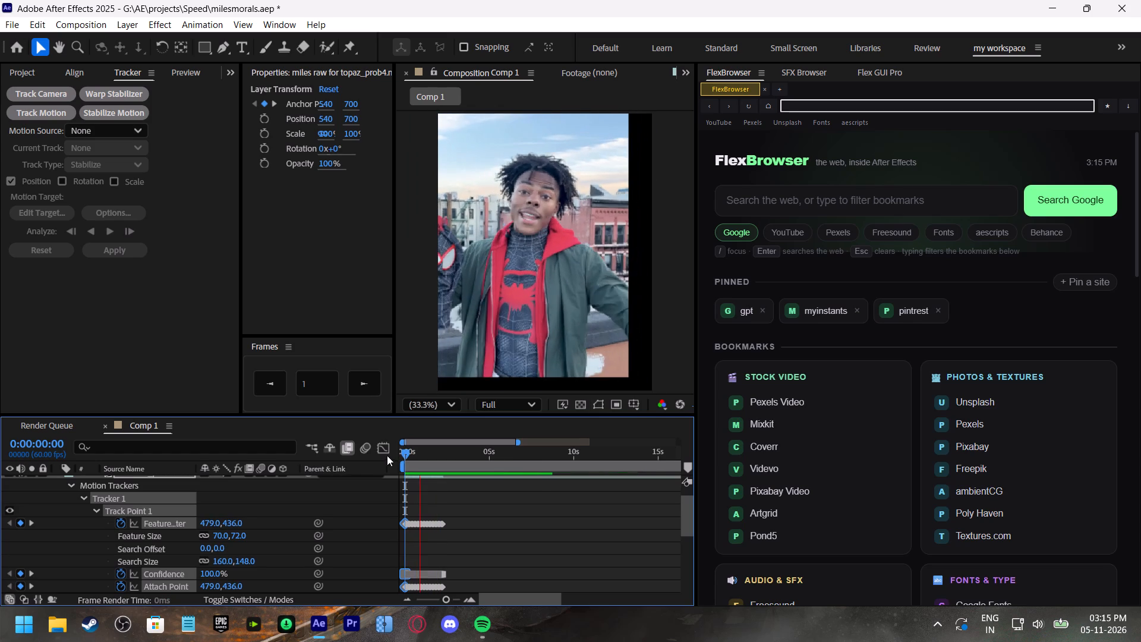
pyautogui.click(418, 452)
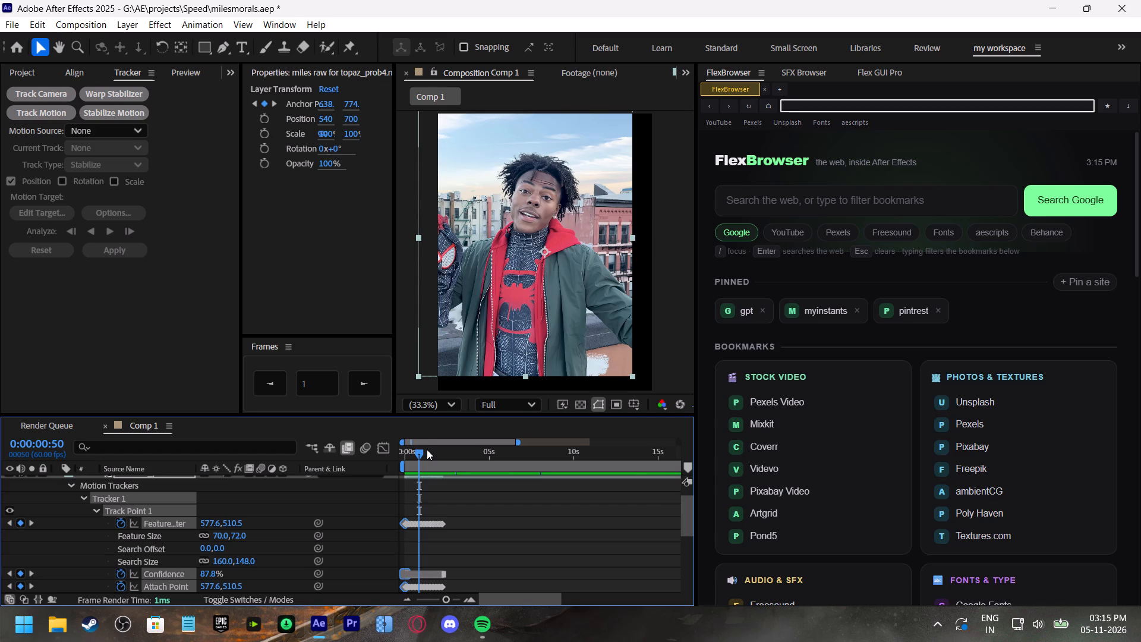
# Switch to Discord.
pyautogui.click(452, 622)
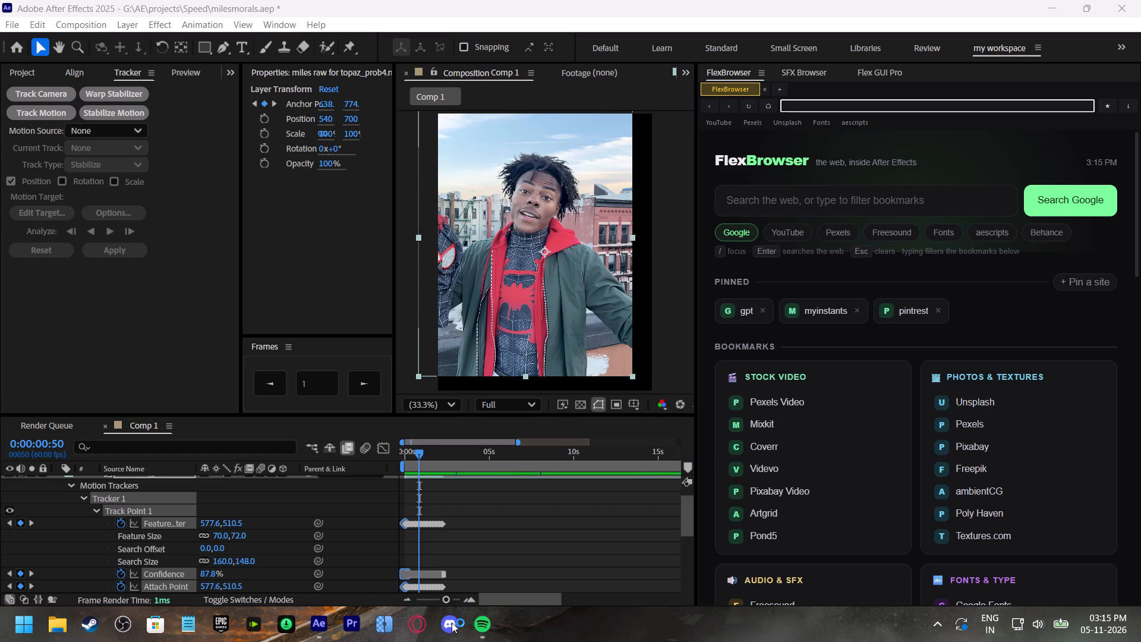
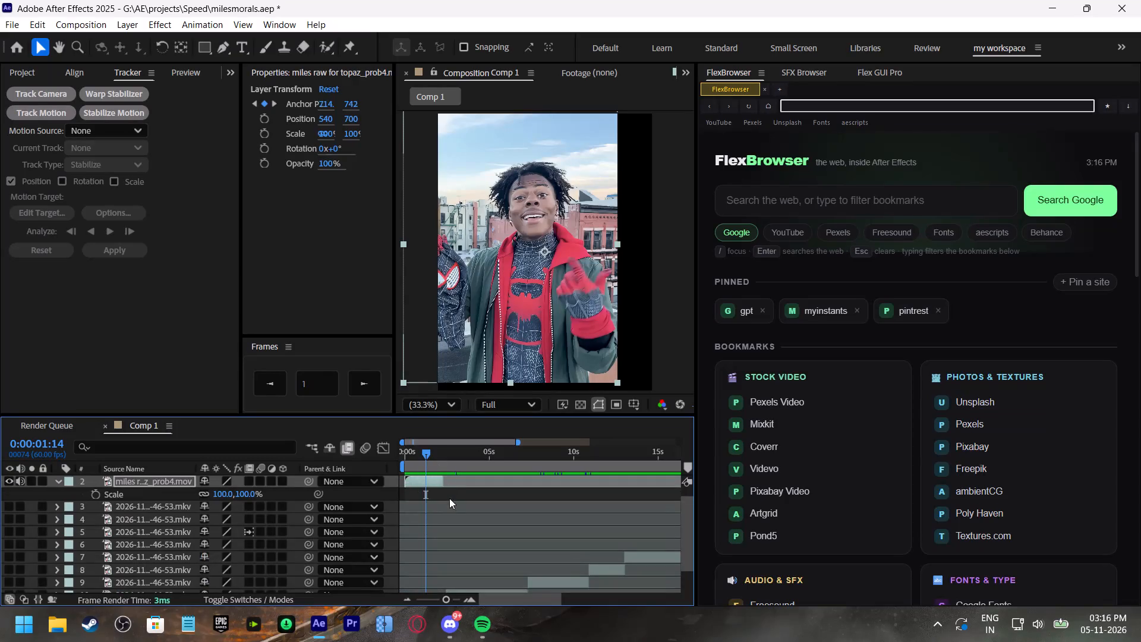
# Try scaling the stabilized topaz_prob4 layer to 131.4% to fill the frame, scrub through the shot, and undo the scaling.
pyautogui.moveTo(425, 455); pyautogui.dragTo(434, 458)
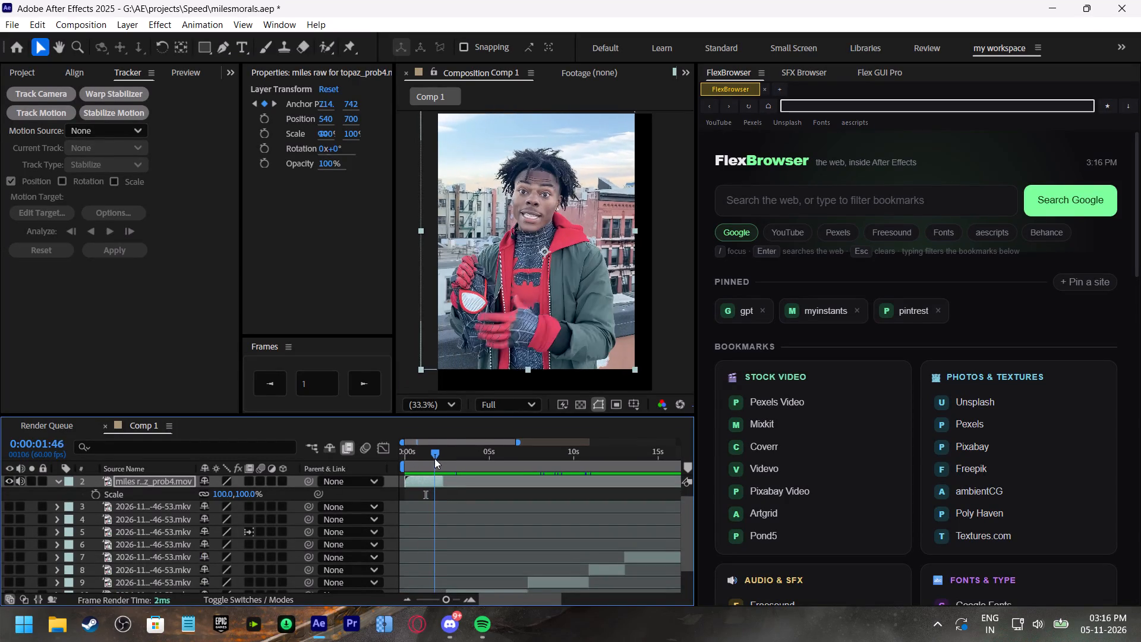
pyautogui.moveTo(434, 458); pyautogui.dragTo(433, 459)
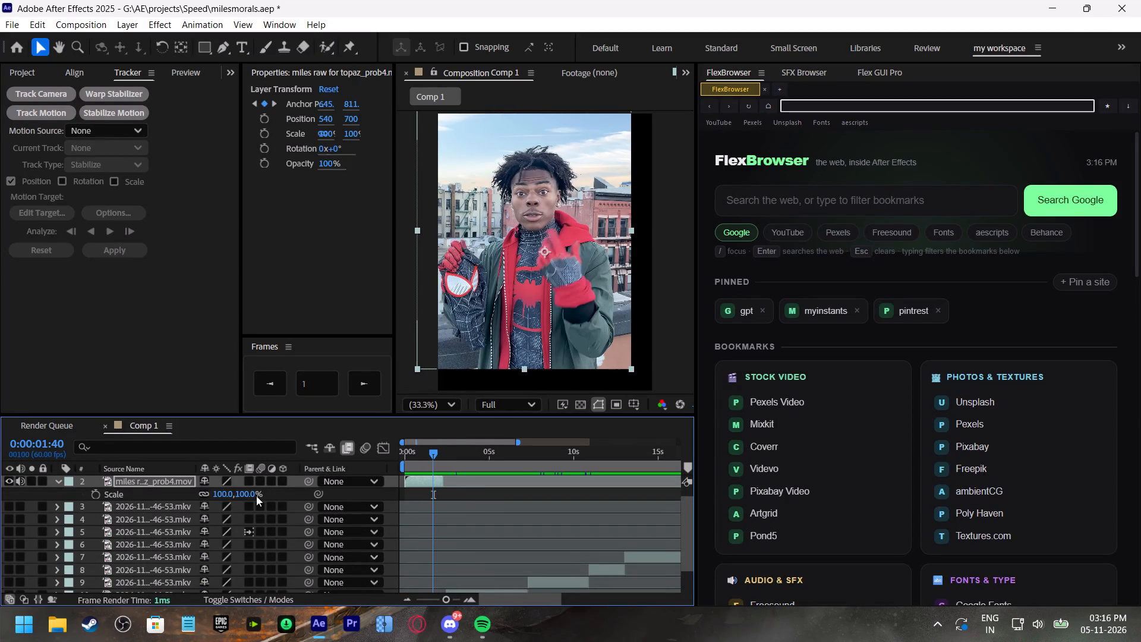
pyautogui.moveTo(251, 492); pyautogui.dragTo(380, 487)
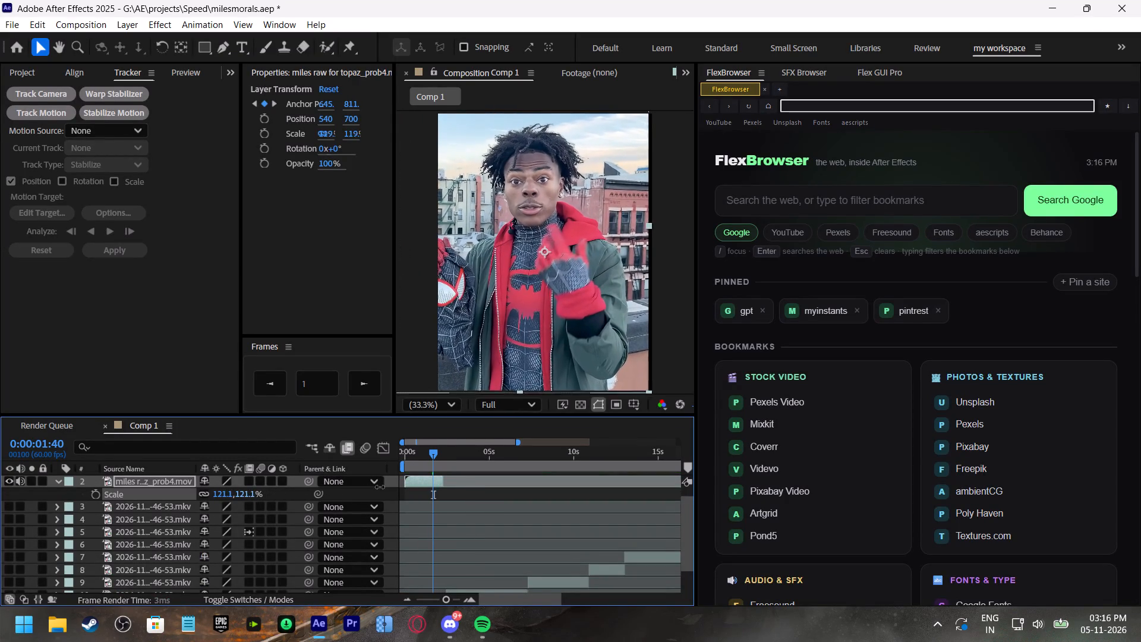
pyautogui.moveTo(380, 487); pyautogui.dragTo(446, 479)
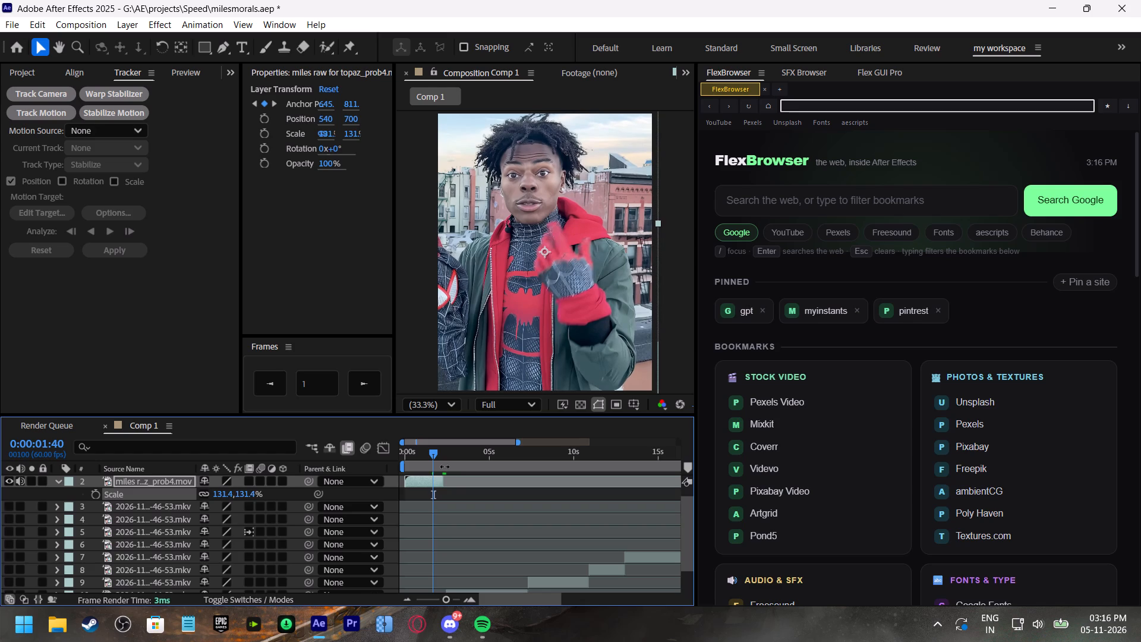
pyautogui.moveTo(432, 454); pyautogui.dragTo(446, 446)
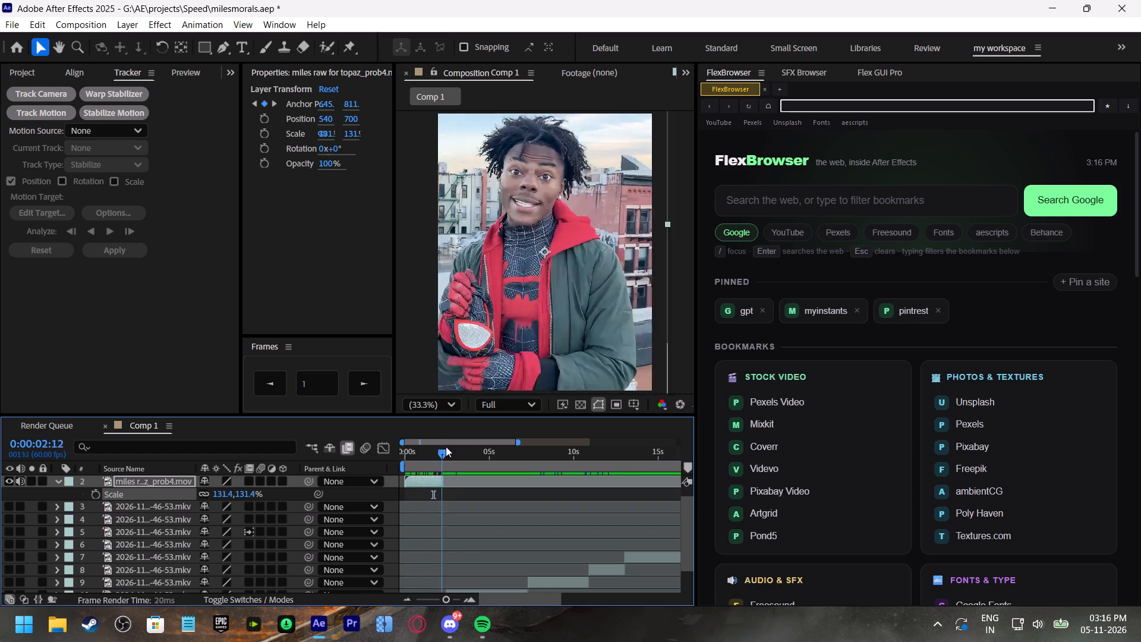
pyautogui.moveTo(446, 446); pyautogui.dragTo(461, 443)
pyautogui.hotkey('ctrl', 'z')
# Use Flex GUI Pro to add a null above the stabilized topaz_prob4 layer, with that layer parented to it.
pyautogui.moveTo(433, 449); pyautogui.dragTo(415, 461)
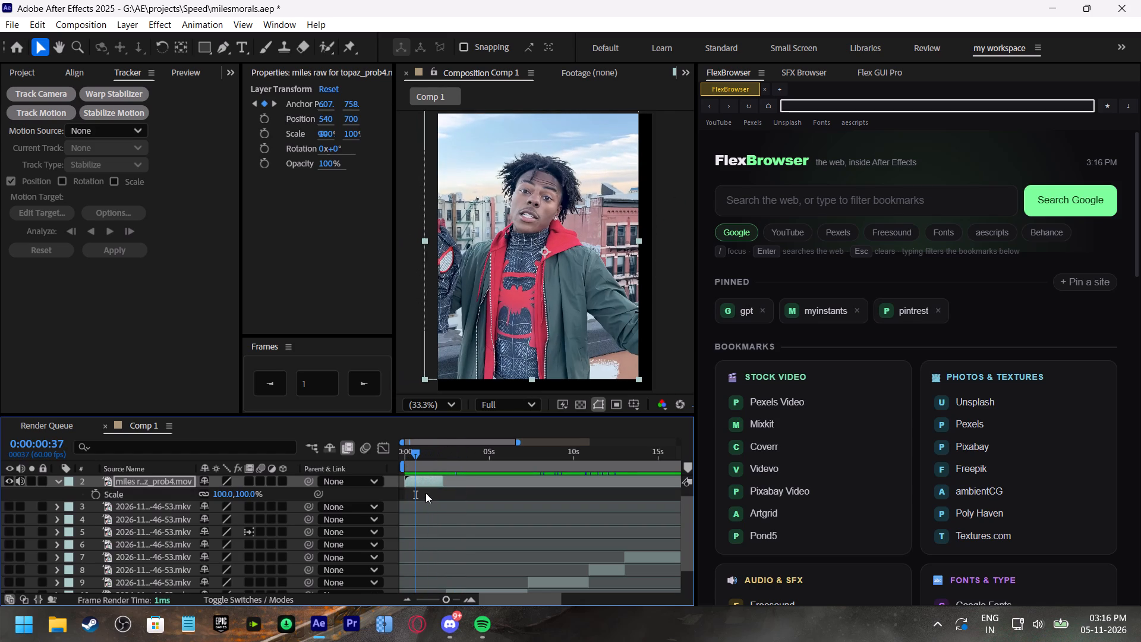
pyautogui.click(424, 480)
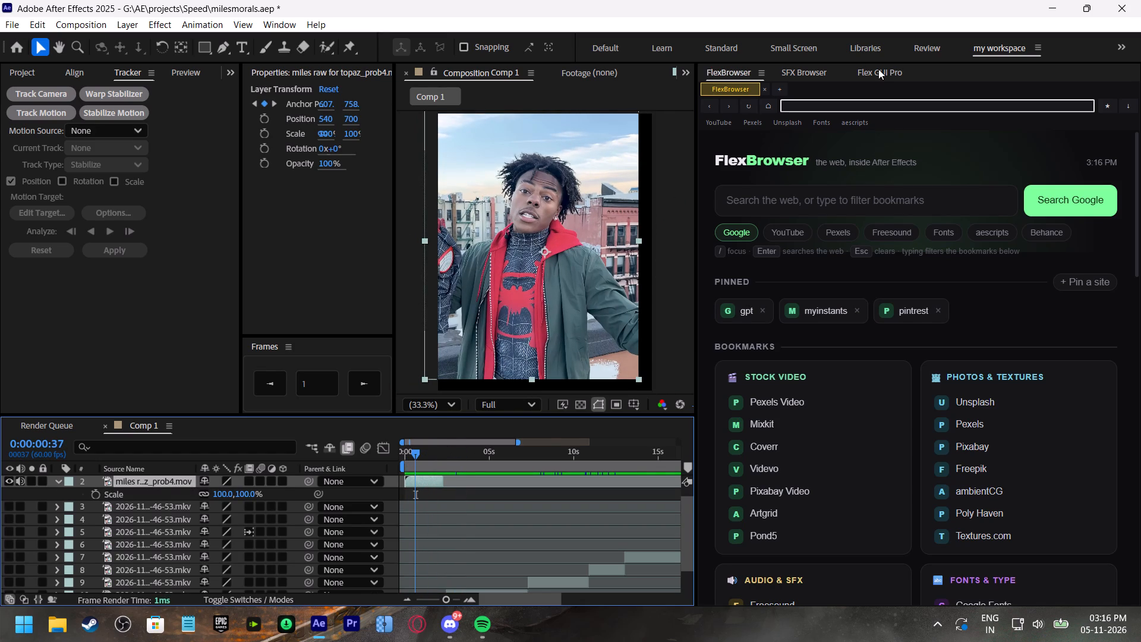
pyautogui.click(878, 69)
pyautogui.click(800, 134)
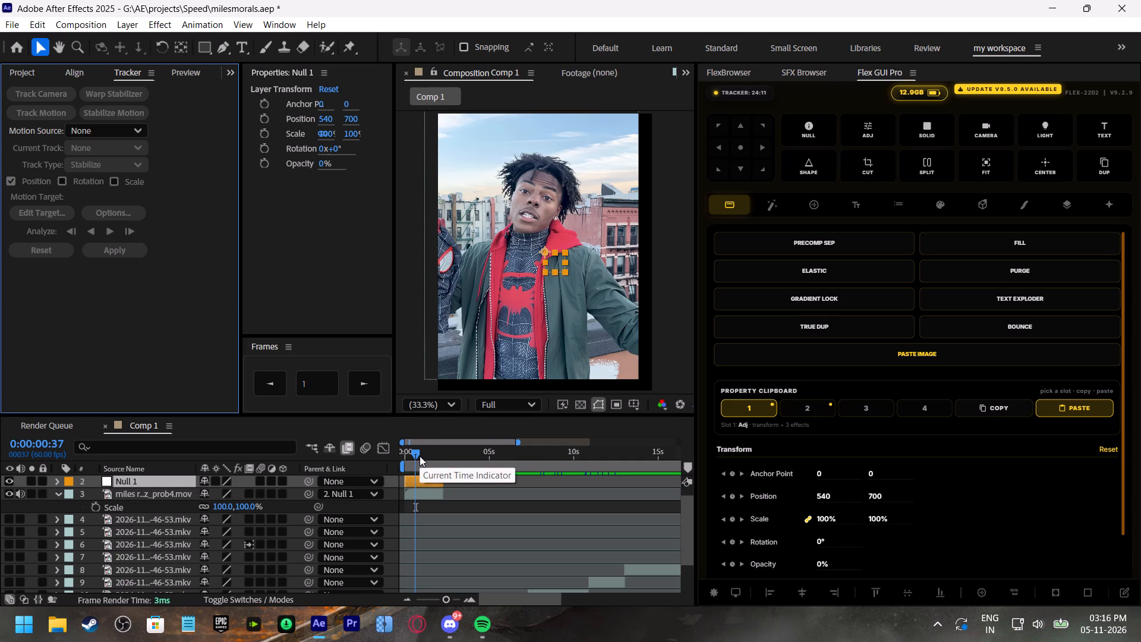
# Scale Null 1 to 129% with the whole frame in view, undoing any accidental move of the footage layer.
pyautogui.moveTo(420, 456); pyautogui.dragTo(427, 459)
pyautogui.scroll(-1, 581, 255)
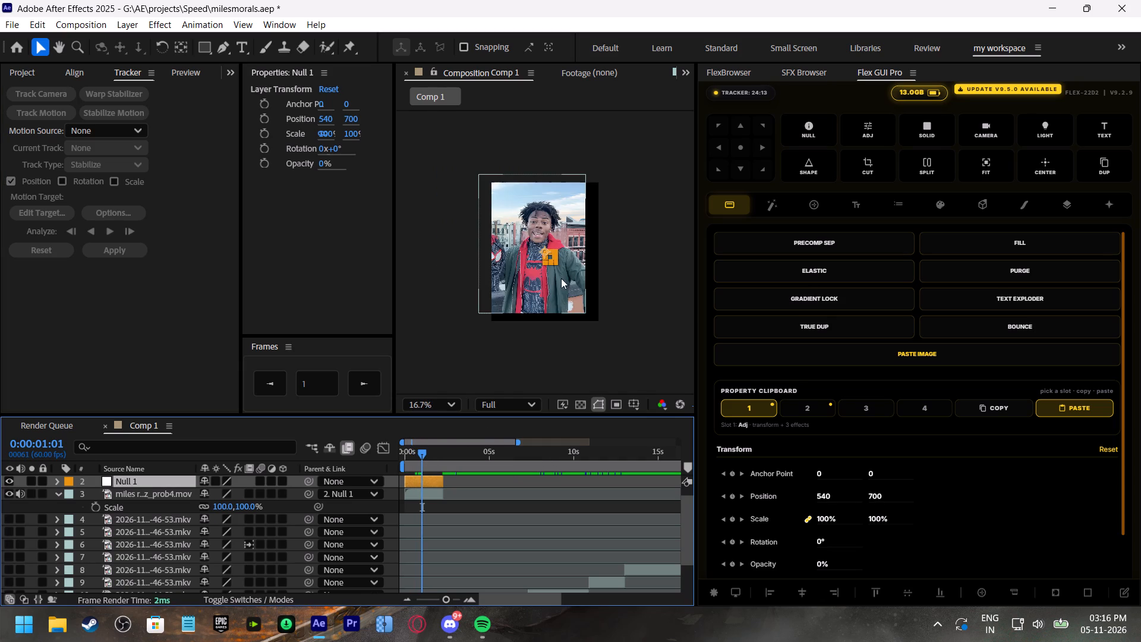
pyautogui.press('s')
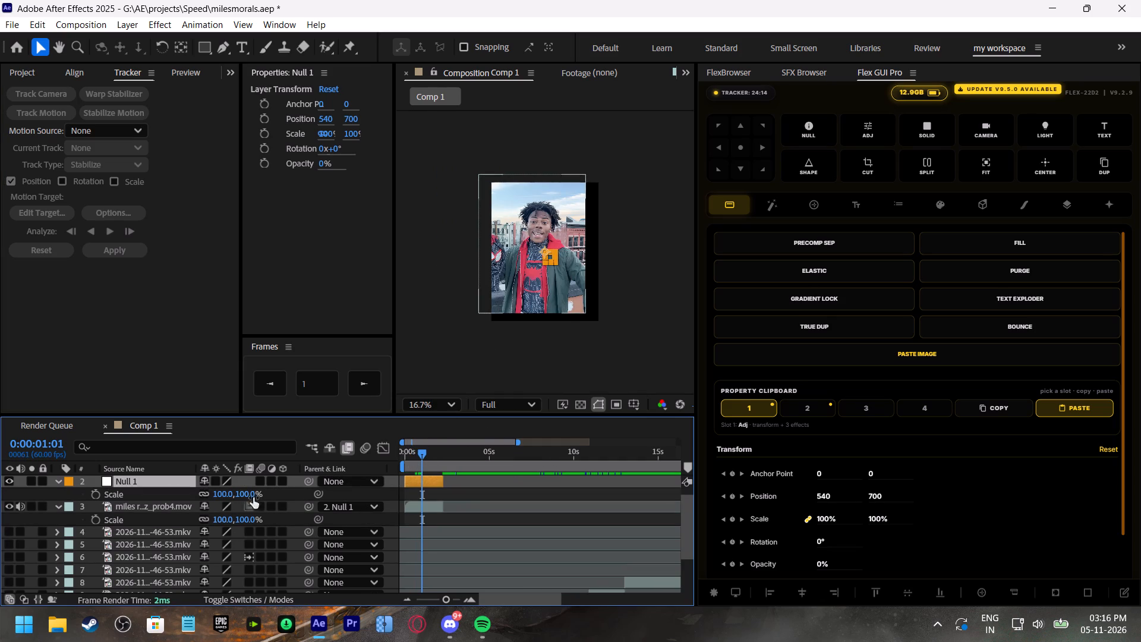
pyautogui.moveTo(251, 493); pyautogui.dragTo(272, 493)
pyautogui.moveTo(553, 292); pyautogui.dragTo(560, 297)
pyautogui.hotkey('ctrl', 'z')
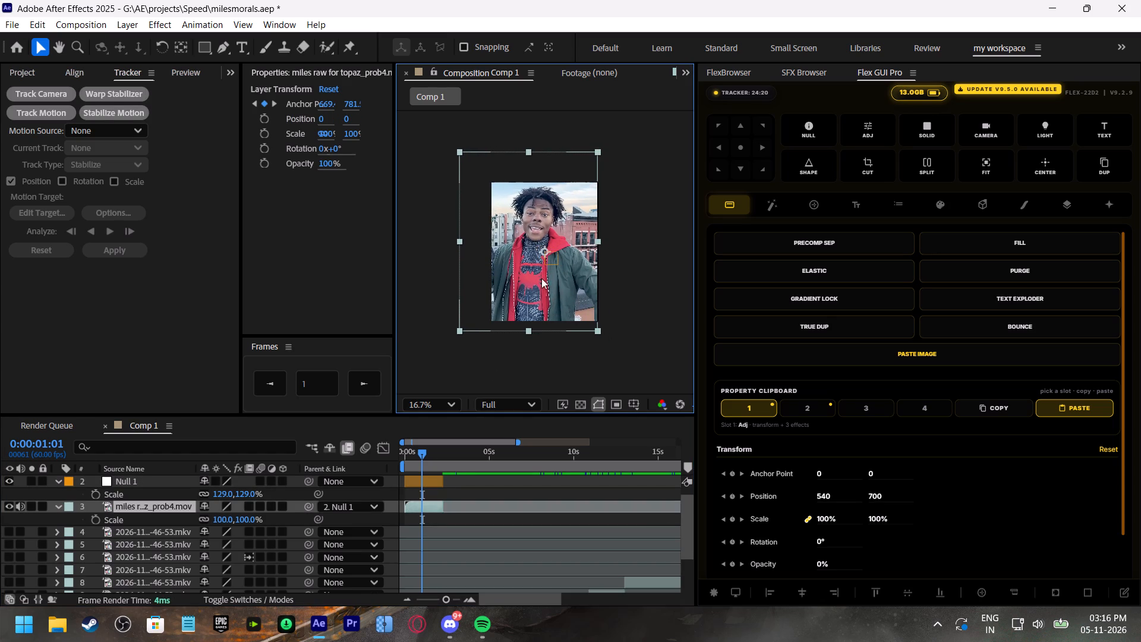
# Move Null 1 to about 636, 754 so the footage covers the frame edges, checking frames between 0:00:01:01 and 0:00:01:27.
pyautogui.click(437, 480)
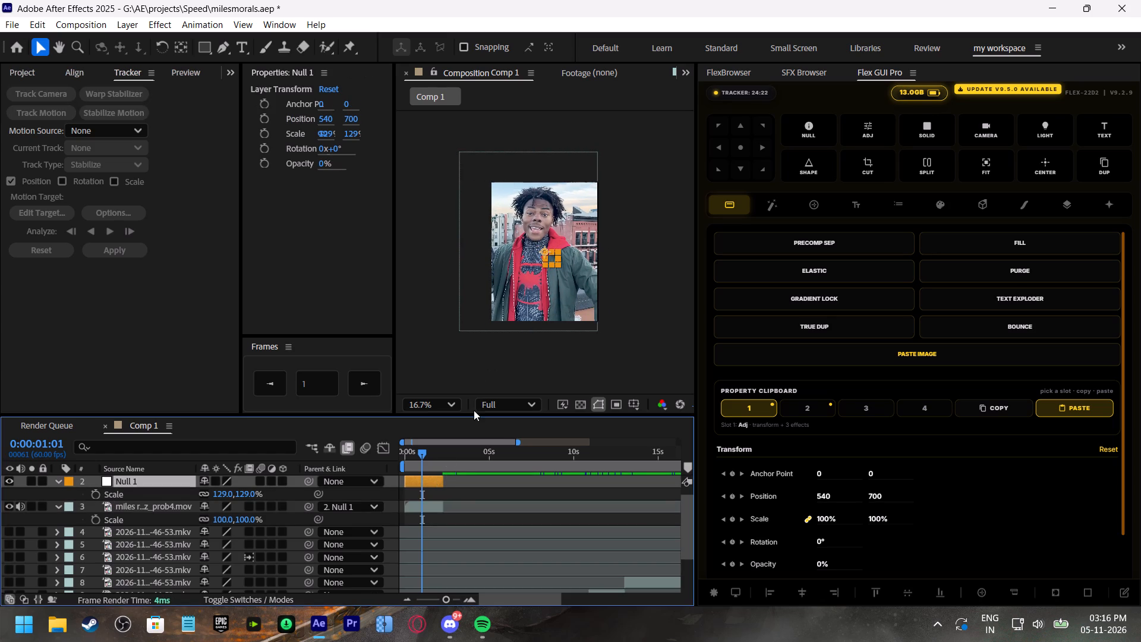
pyautogui.moveTo(551, 258); pyautogui.dragTo(557, 263)
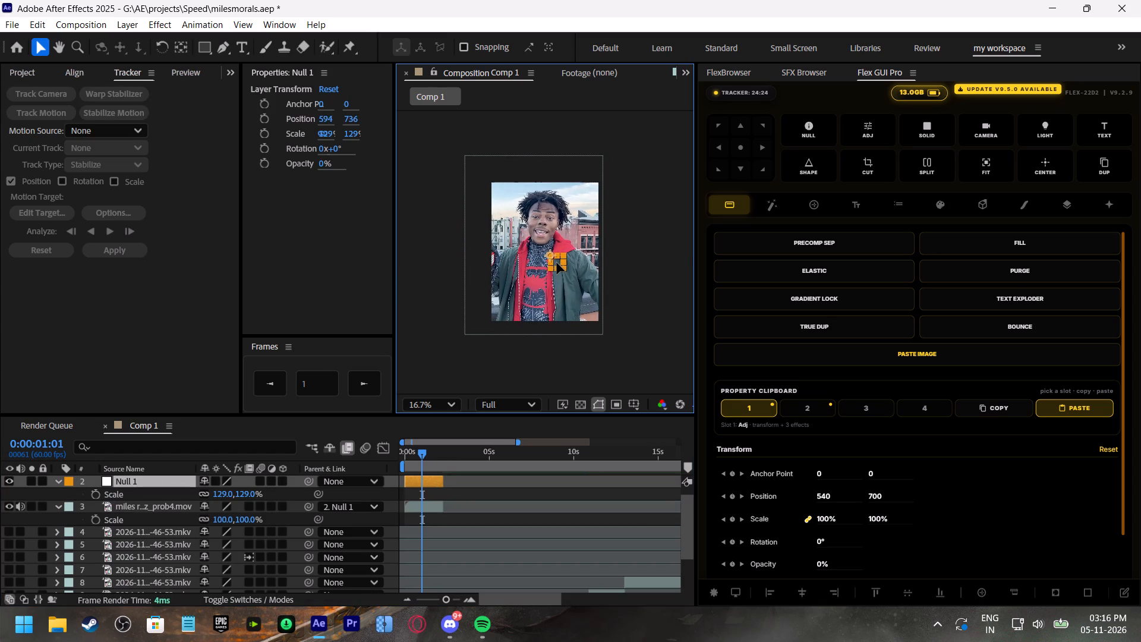
pyautogui.moveTo(557, 263); pyautogui.dragTo(557, 263)
pyautogui.click(422, 455)
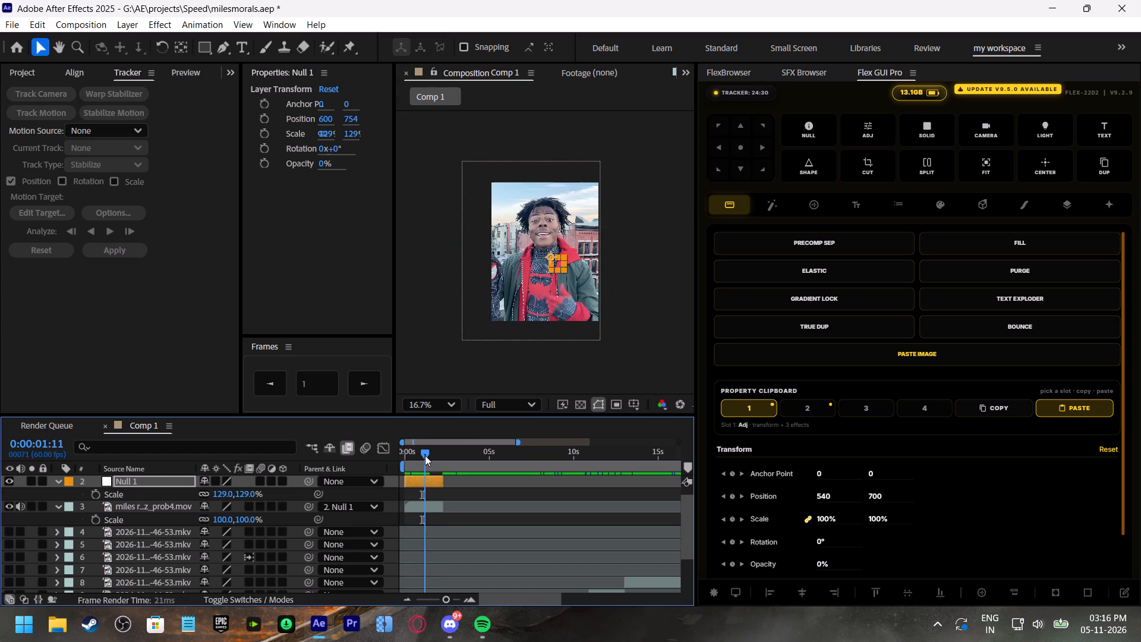
pyautogui.moveTo(554, 263); pyautogui.dragTo(568, 263)
pyautogui.click(557, 264)
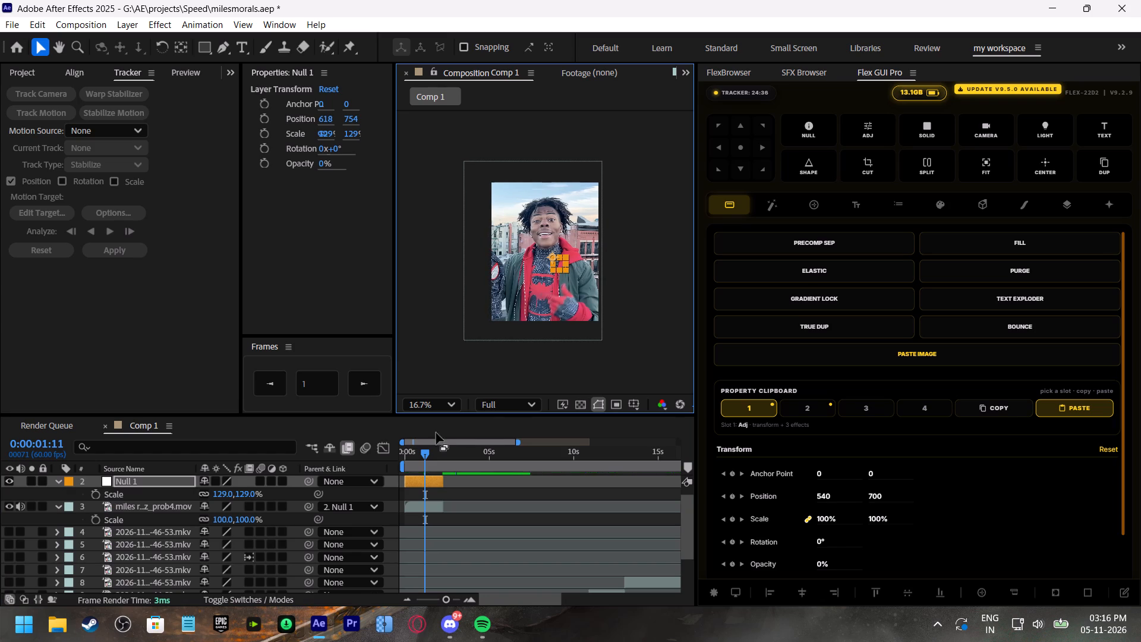
pyautogui.moveTo(419, 449); pyautogui.dragTo(430, 453)
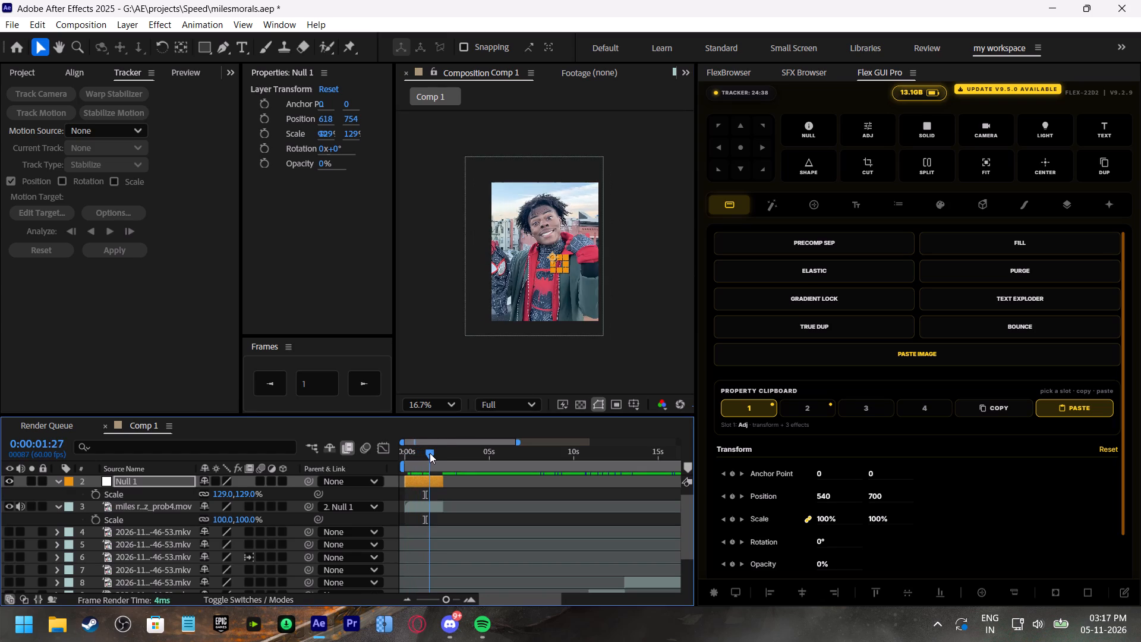
pyautogui.moveTo(430, 453); pyautogui.dragTo(425, 451)
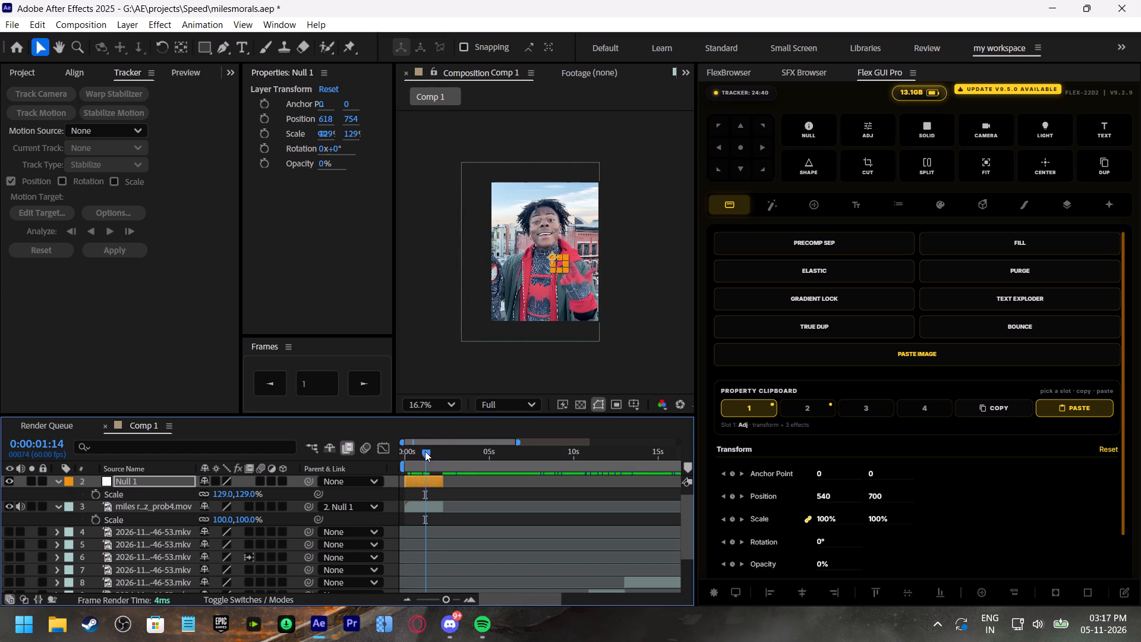
pyautogui.click(557, 266)
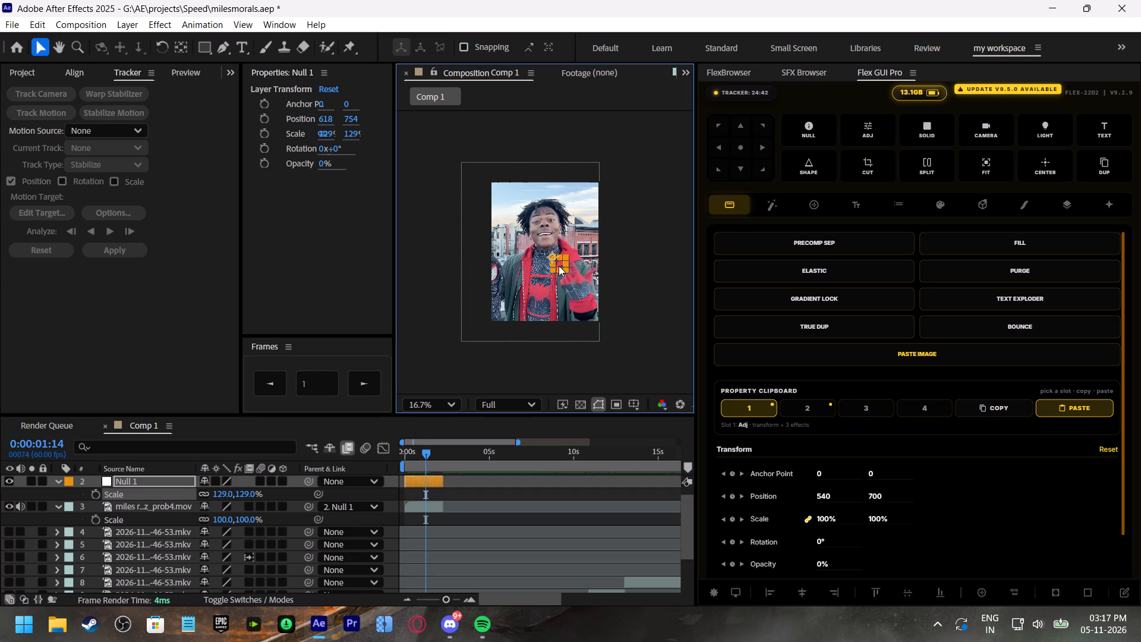
pyautogui.hotkey('ctrl', 'z')
pyautogui.click(559, 263)
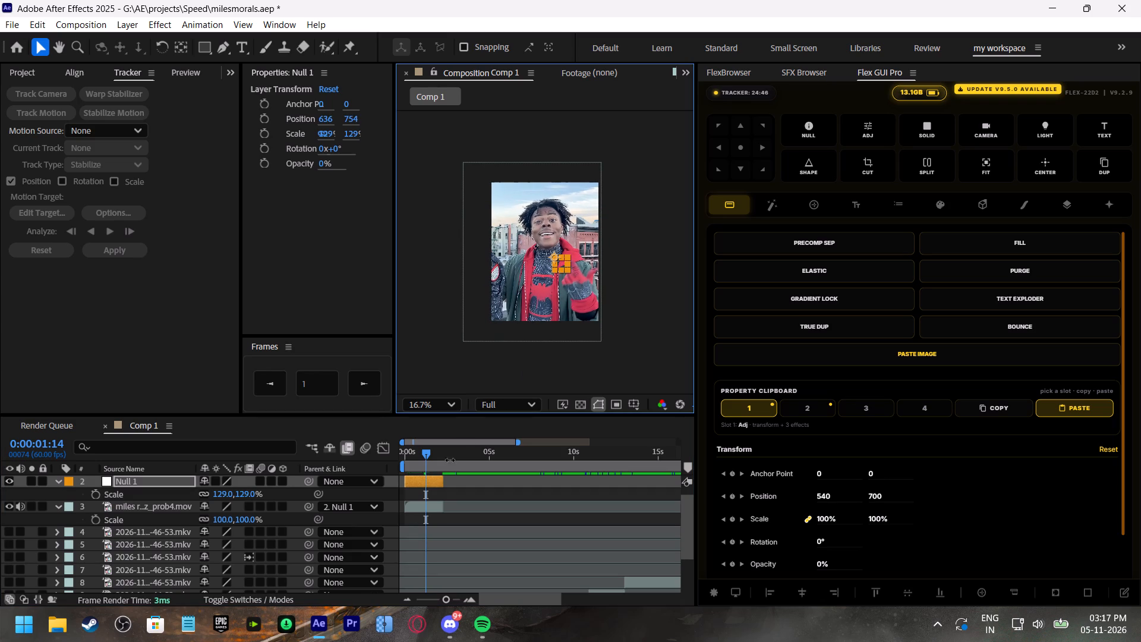
# Play the reframed rooftop shot from 0:00:00:00 and scrub around 0:00:01:14 to 0:00:01:30, examining the frame edges for gaps.
pyautogui.moveTo(430, 447); pyautogui.dragTo(405, 453)
pyautogui.press('space')
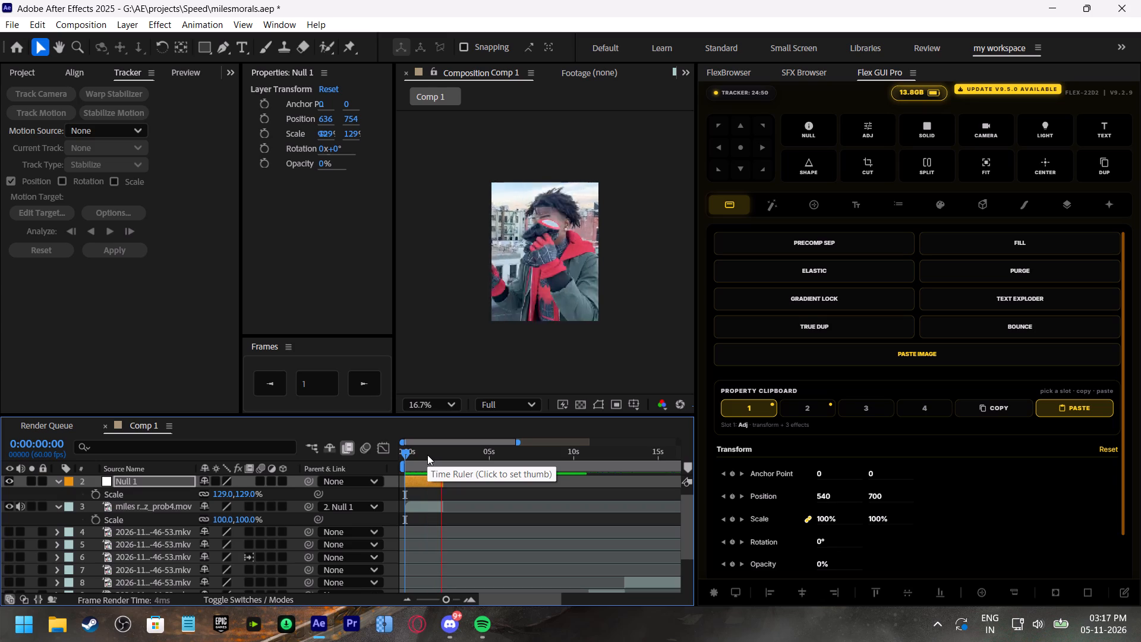
pyautogui.moveTo(427, 455); pyautogui.dragTo(430, 464)
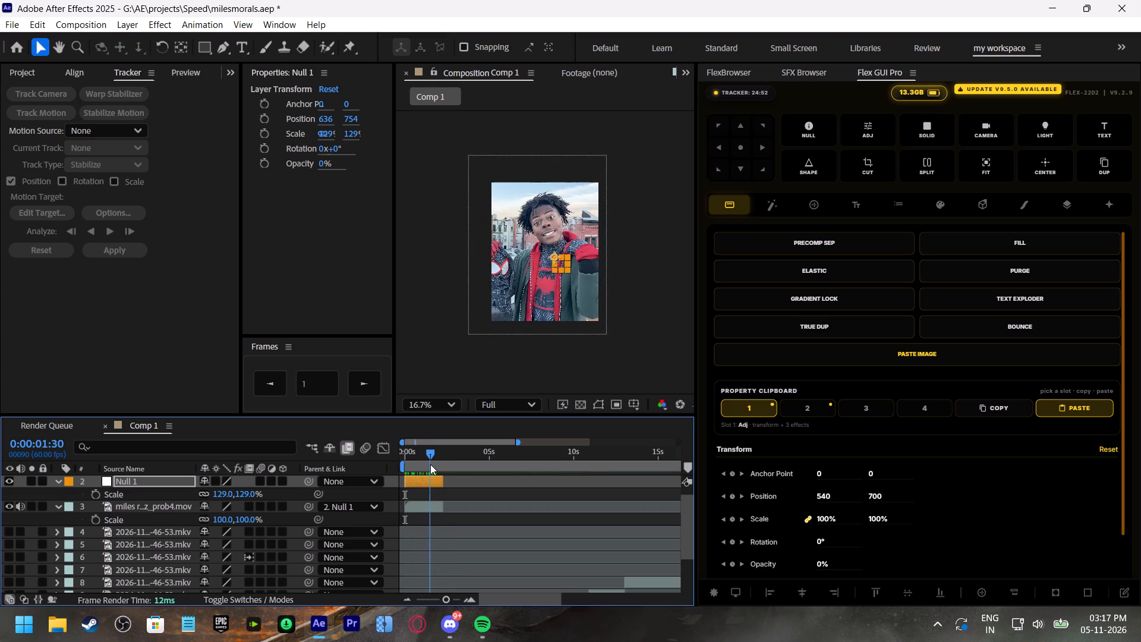
pyautogui.moveTo(430, 464); pyautogui.dragTo(430, 463)
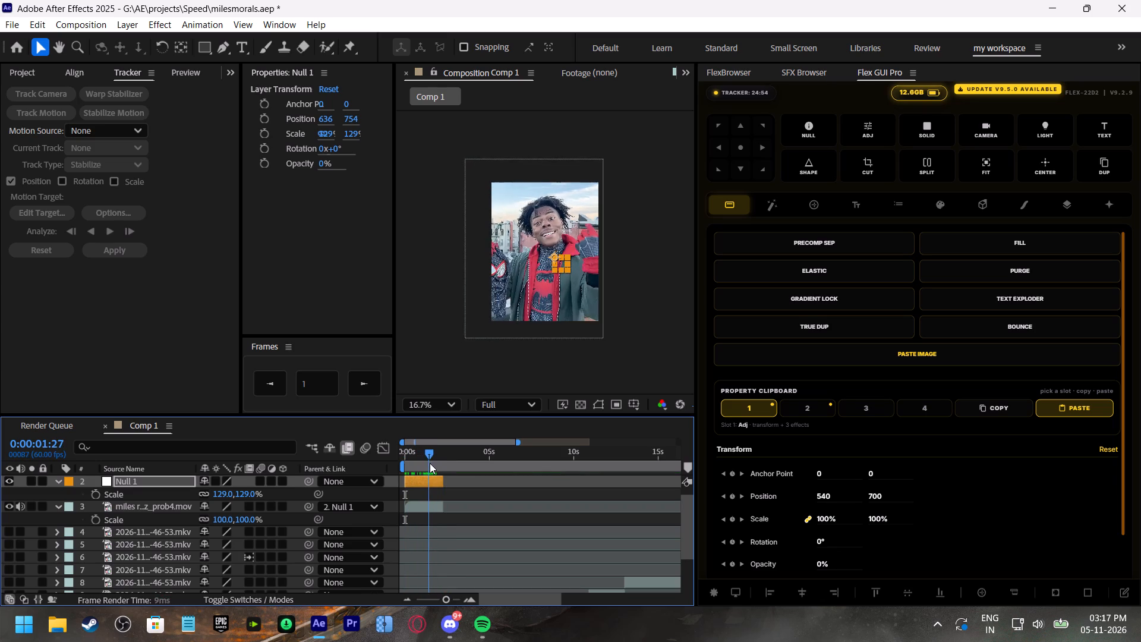
pyautogui.moveTo(430, 463); pyautogui.dragTo(425, 467)
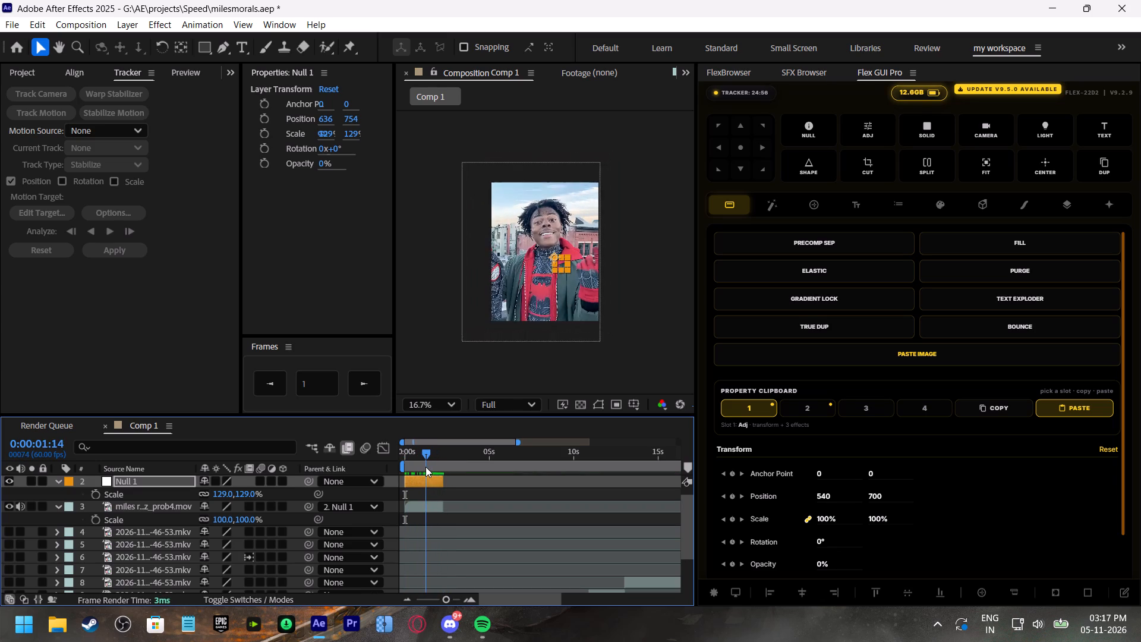
pyautogui.moveTo(425, 467); pyautogui.dragTo(367, 452)
# Save the project and collapse the Scale properties of Null 1 and the topaz_prob4 layer.
pyautogui.hotkey('ctrl', 's')
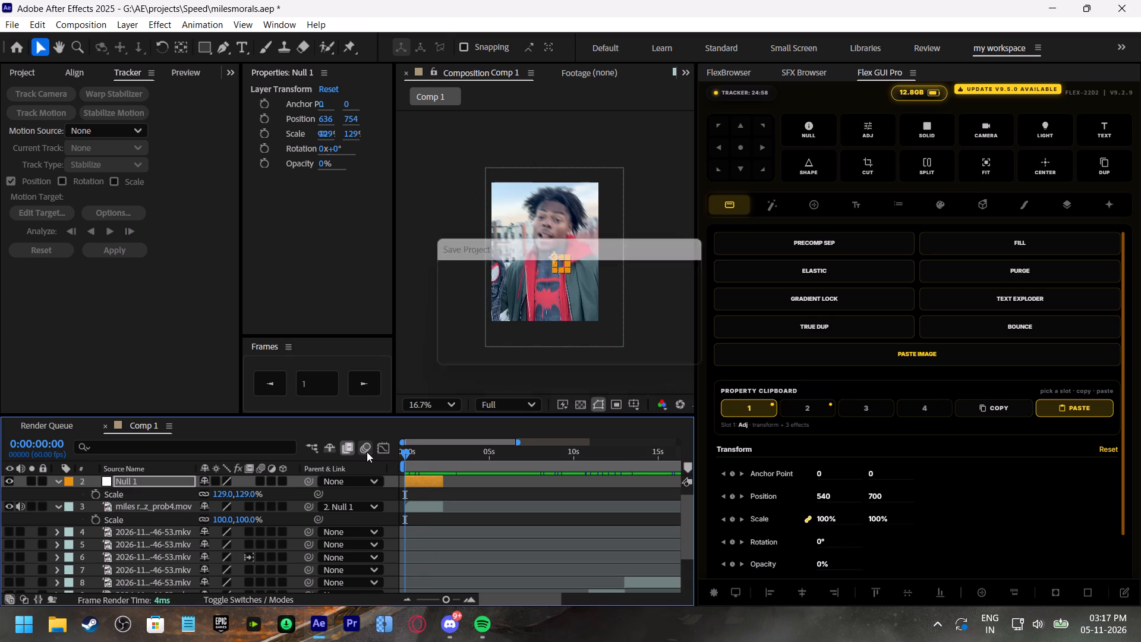
pyautogui.click(58, 482)
pyautogui.click(61, 494)
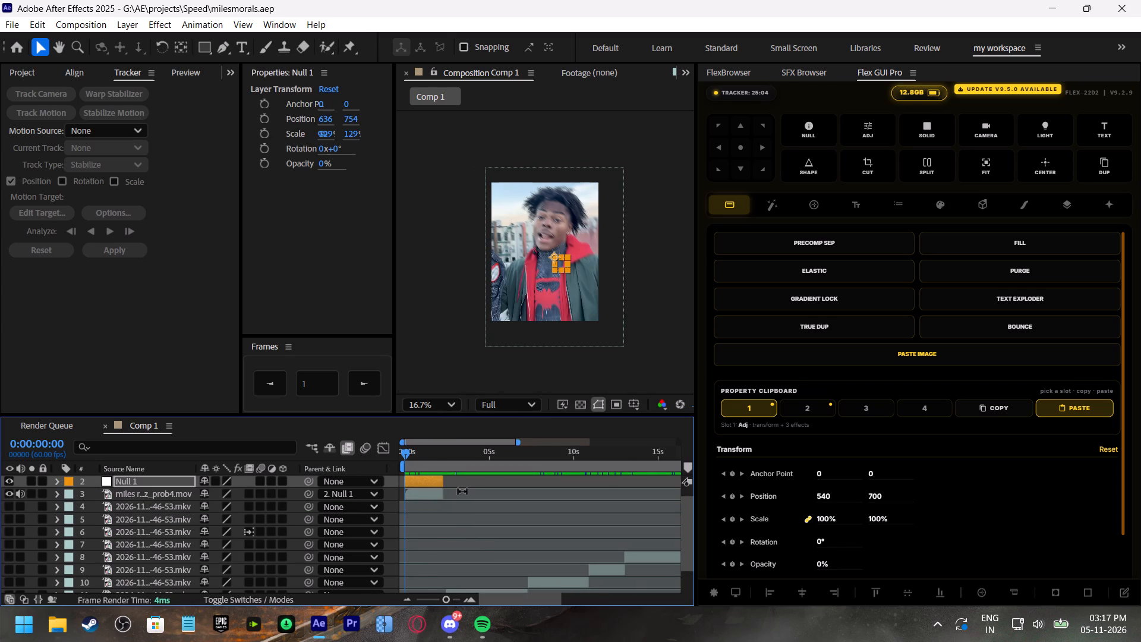
# Play the first shot again from the start and inspect its end in the timeline at 0:00:02:16.
pyautogui.moveTo(428, 451); pyautogui.dragTo(390, 458)
pyautogui.press('space')
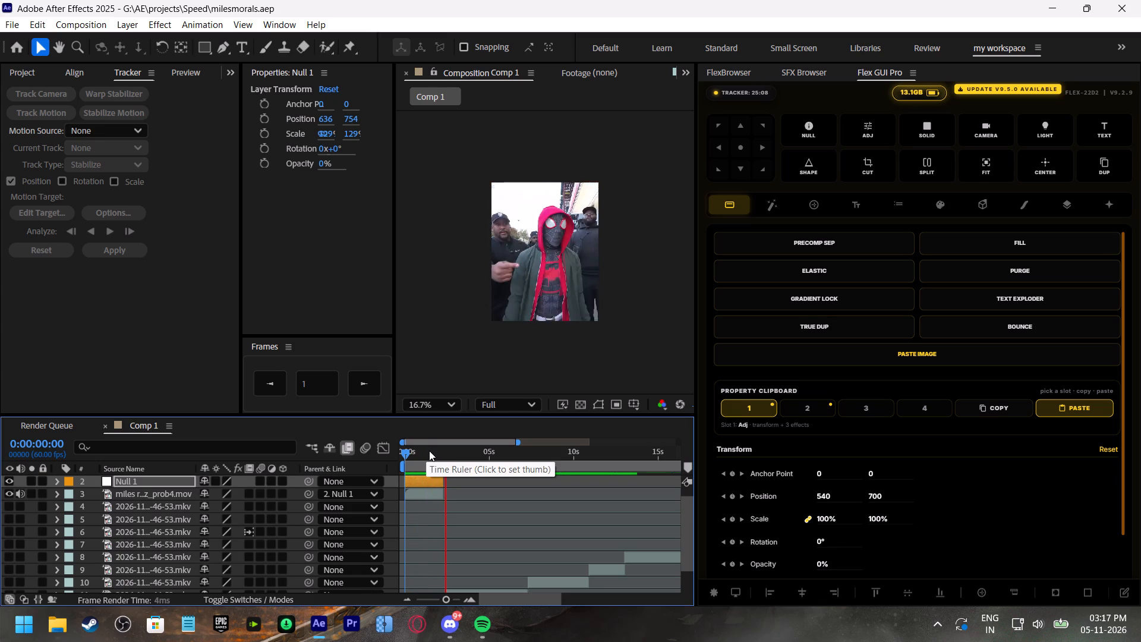
pyautogui.moveTo(438, 454); pyautogui.dragTo(444, 455)
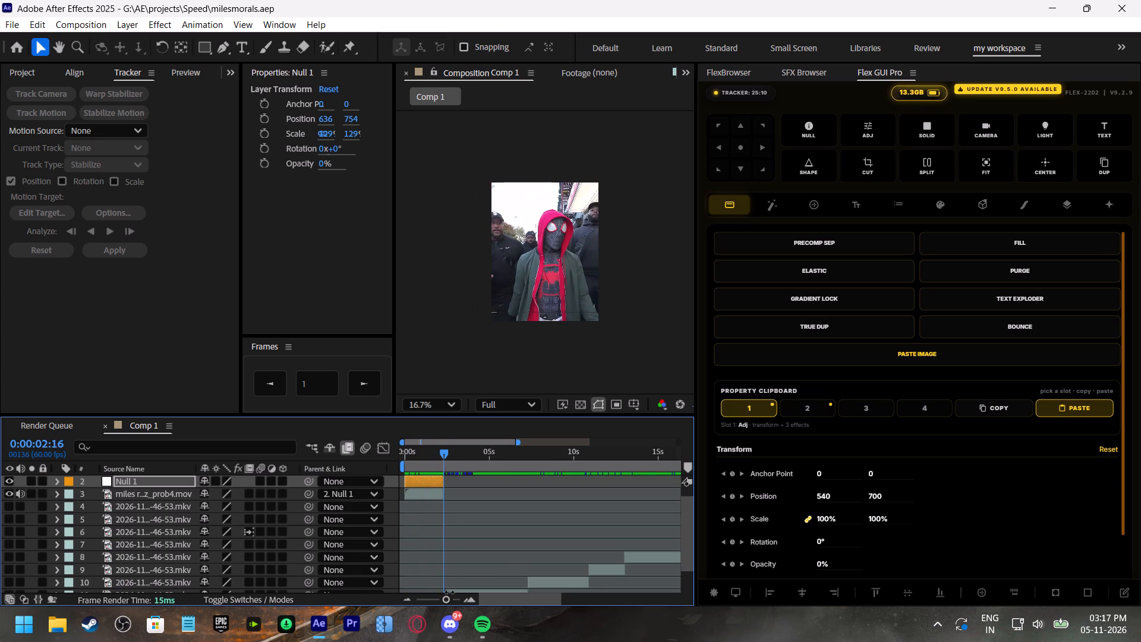
pyautogui.moveTo(446, 596); pyautogui.dragTo(453, 597)
pyautogui.scroll(-2, 522, 552)
pyautogui.scroll(1, 523, 552)
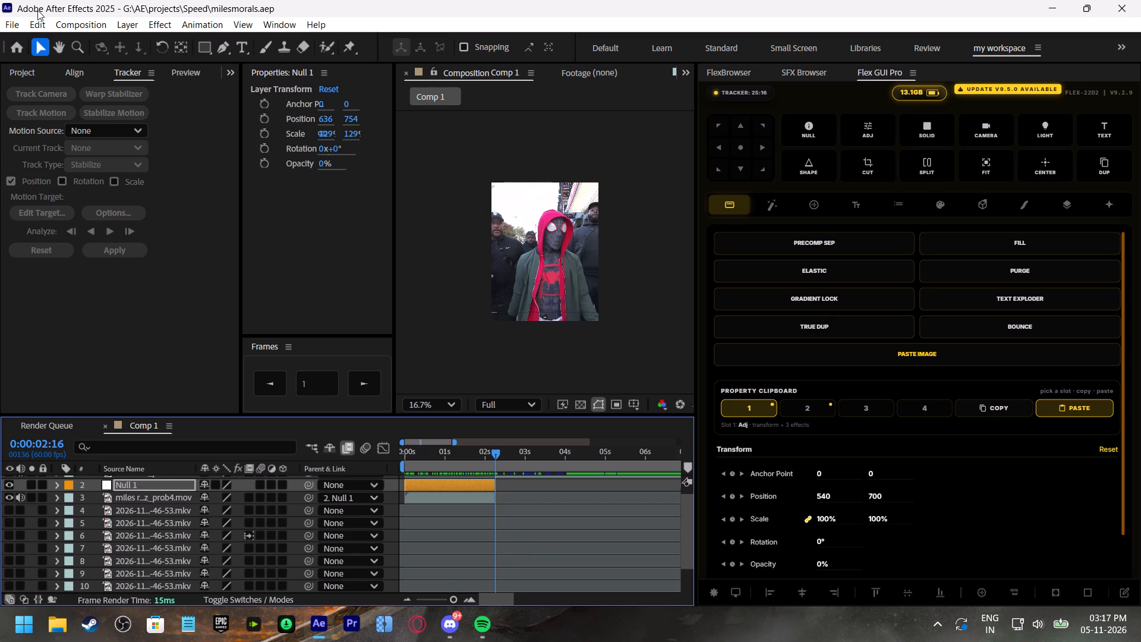
# Start a file import and look through the Speed project folder for media to use in the edit.
pyautogui.scroll(11, 61, 75)
pyautogui.doubleClick(56, 287)
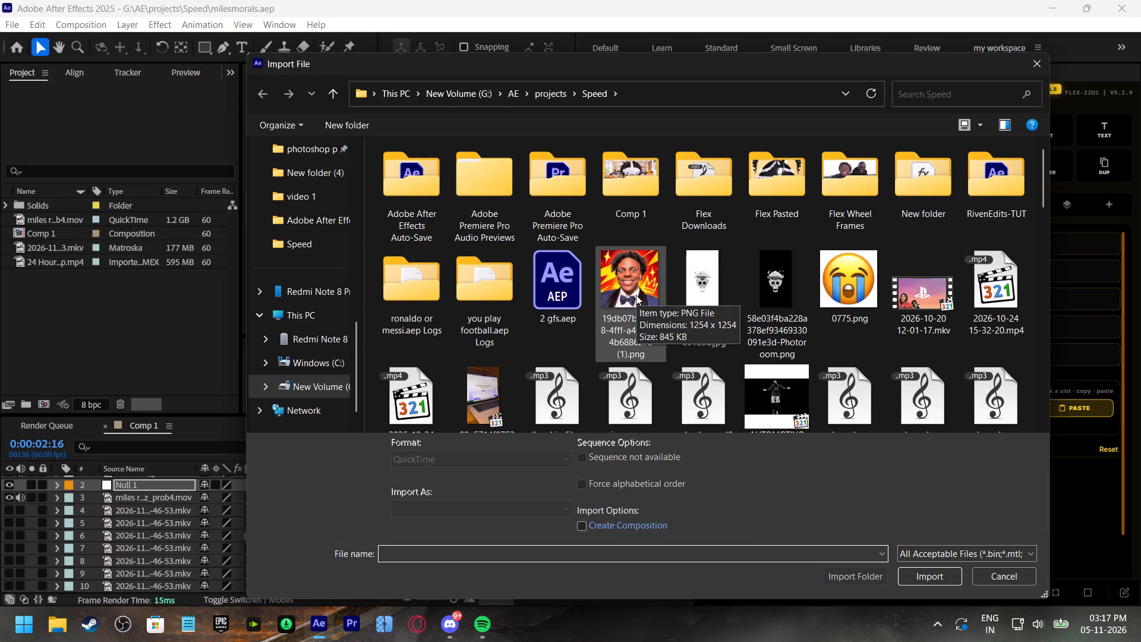
pyautogui.scroll(-1, 661, 320)
pyautogui.scroll(-1, 773, 337)
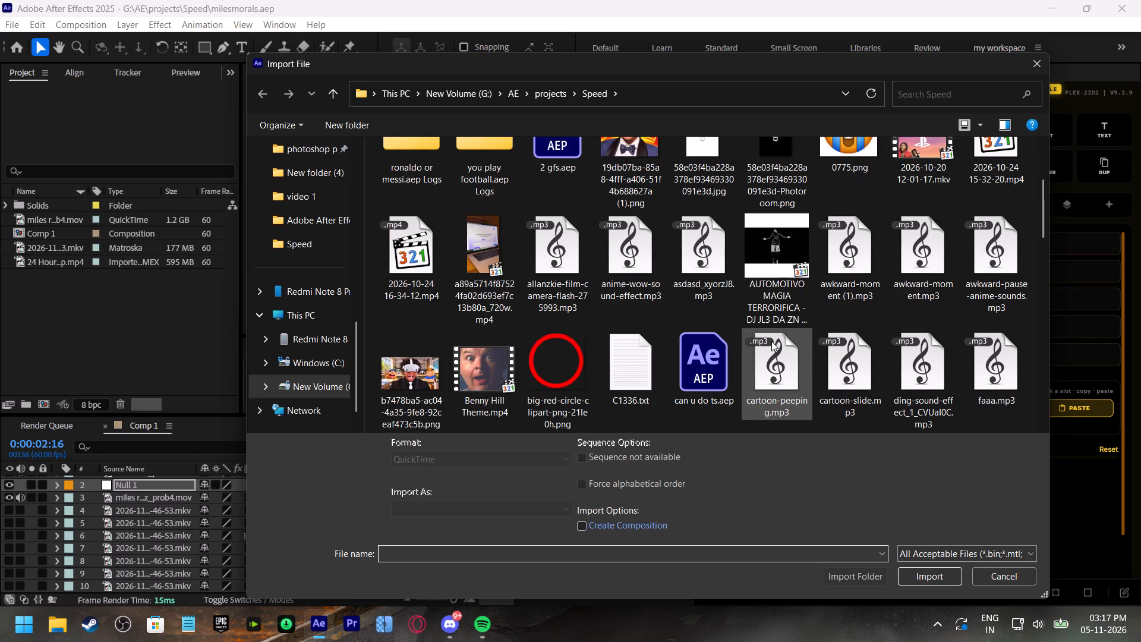
pyautogui.scroll(-3, 795, 288)
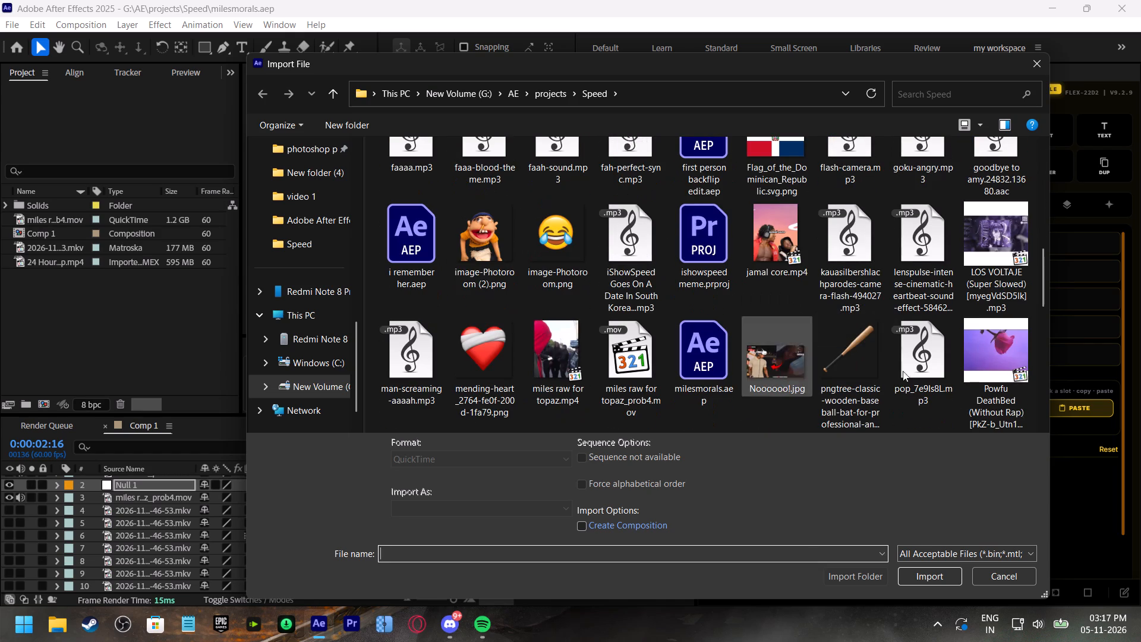
pyautogui.scroll(-5, 918, 369)
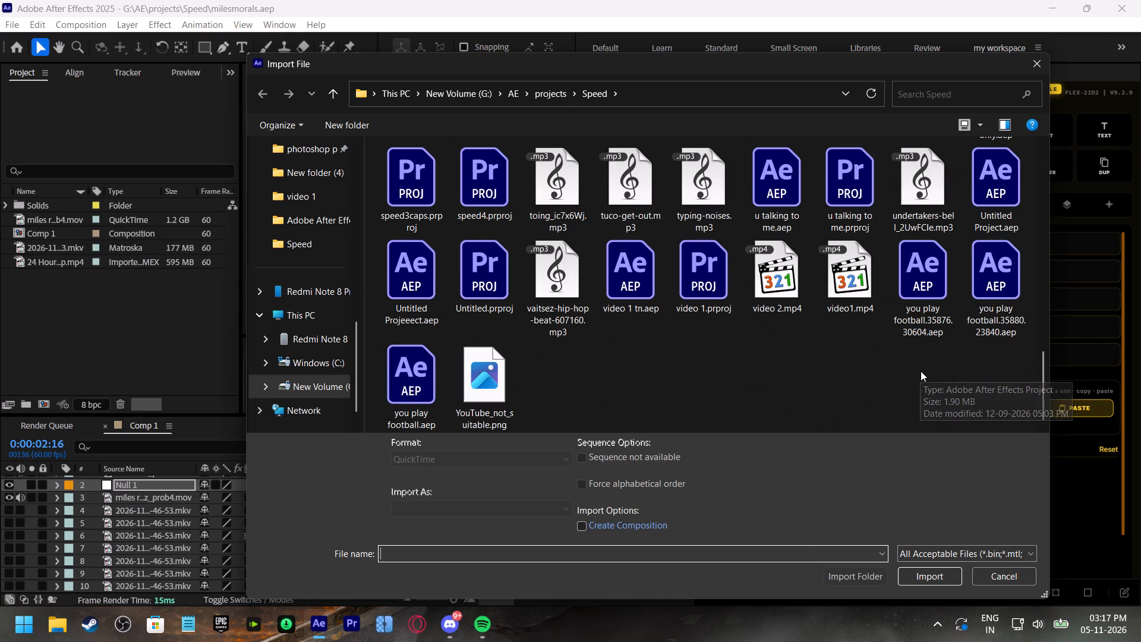
pyautogui.scroll(-1, 921, 371)
pyautogui.scroll(1, 872, 320)
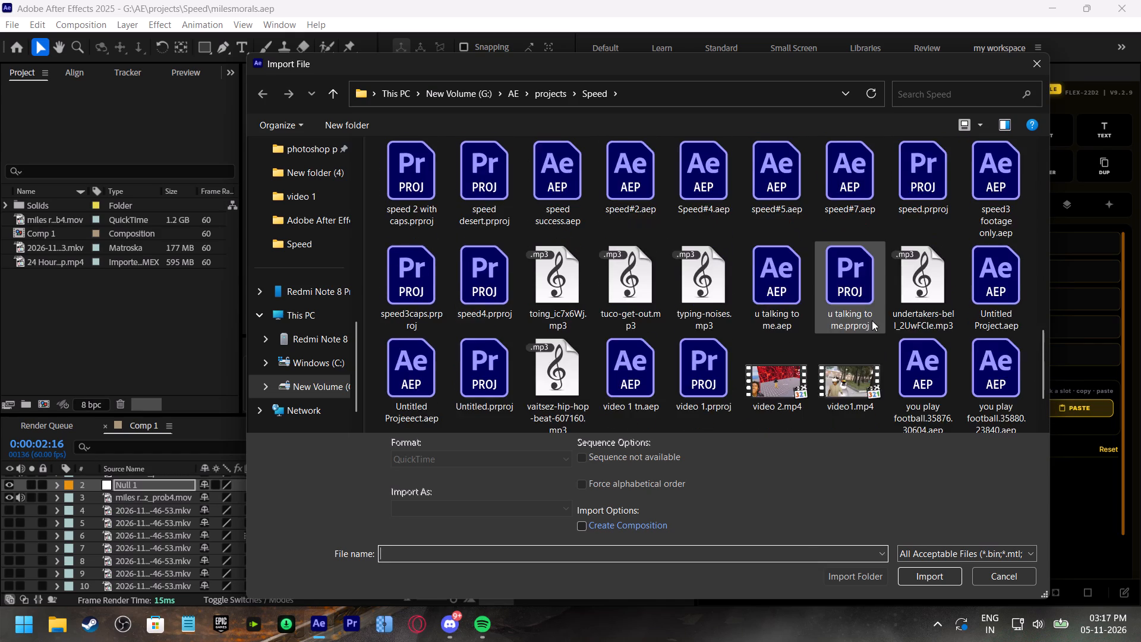
pyautogui.scroll(9, 872, 320)
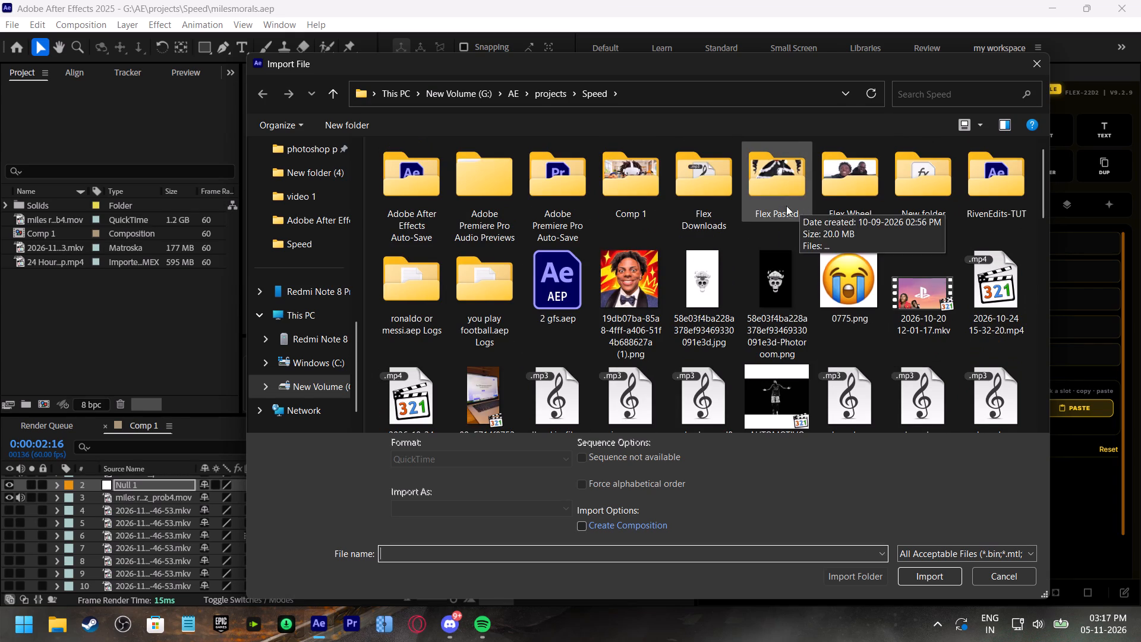
pyautogui.scroll(-1, 732, 263)
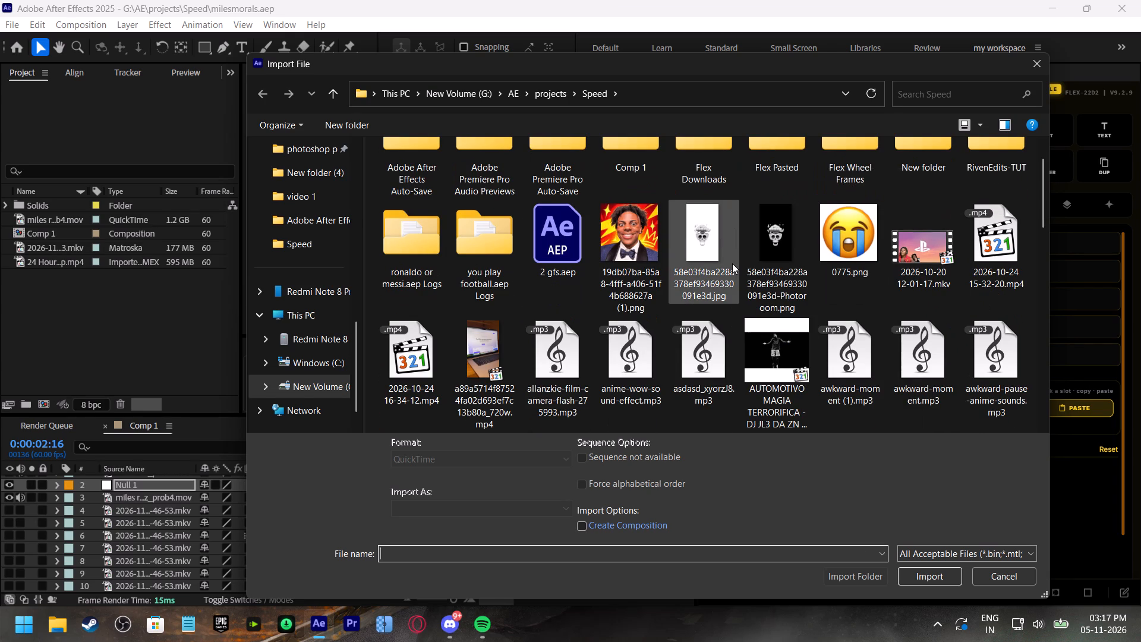
pyautogui.scroll(-1, 862, 310)
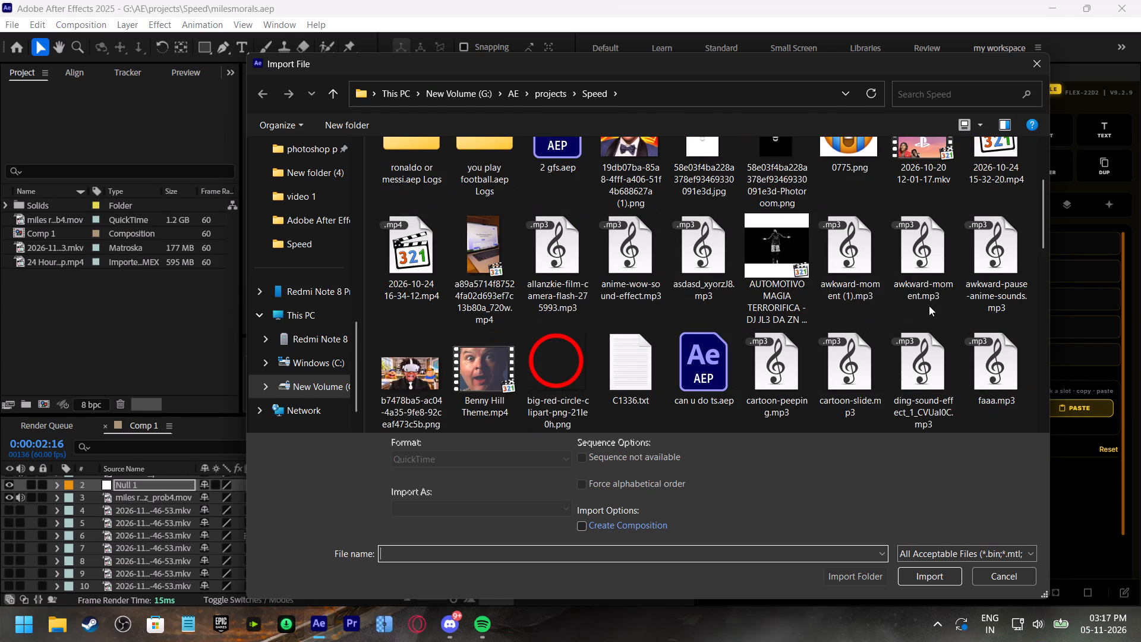
pyautogui.scroll(5, 929, 306)
# Look inside the RivenEdits-TUT folder, checking its Flex Downgrader Backups, Emojis and Sound Effects subfolders for usable files.
pyautogui.doubleClick(1008, 190)
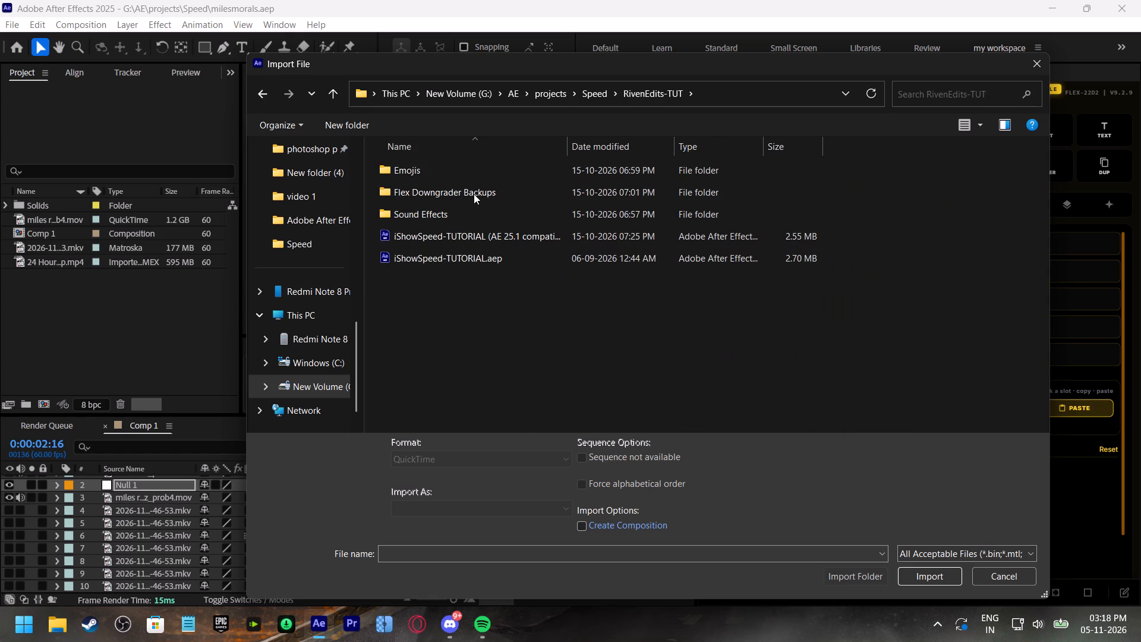
pyautogui.doubleClick(474, 194)
pyautogui.click(474, 193)
pyautogui.doubleClick(464, 171)
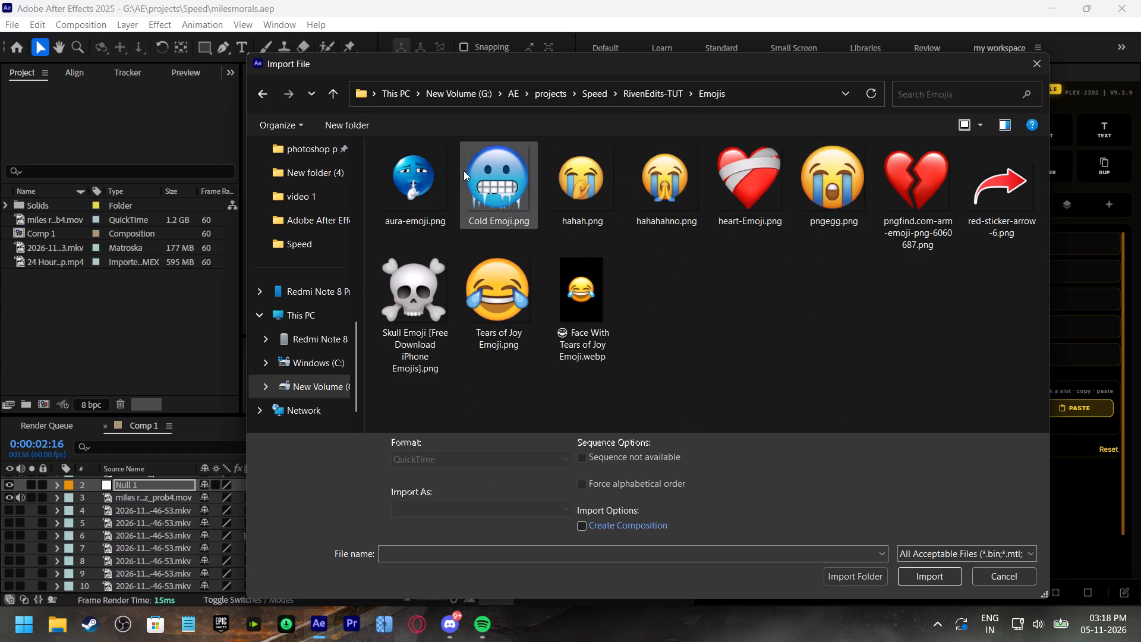
pyautogui.moveTo(464, 171); pyautogui.dragTo(469, 172)
pyautogui.doubleClick(412, 207)
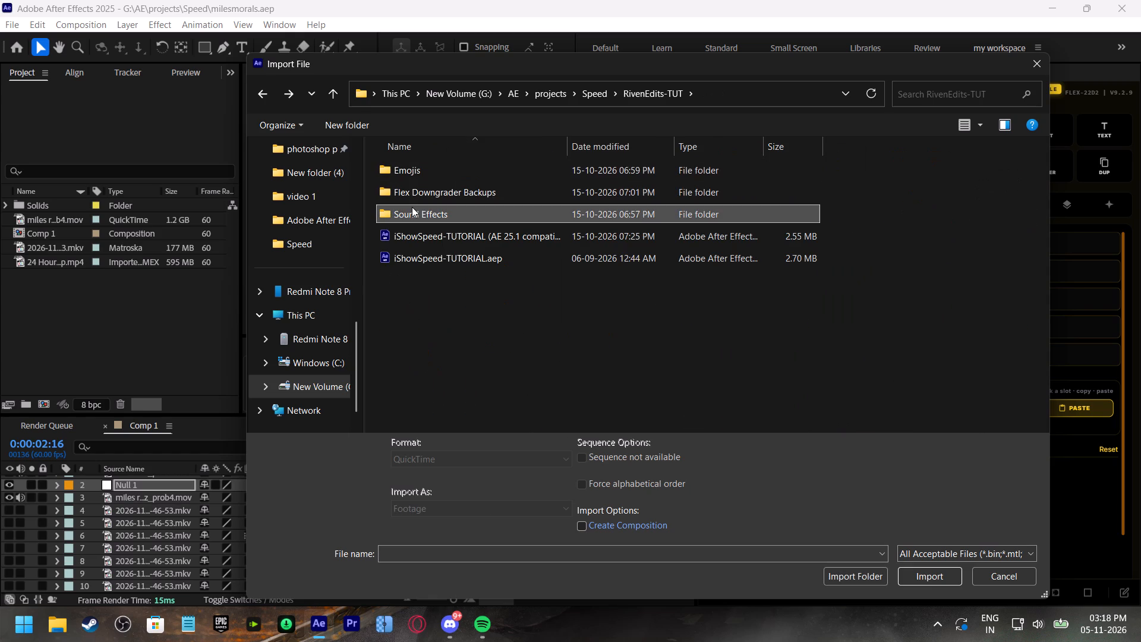
pyautogui.moveTo(656, 207); pyautogui.dragTo(686, 206)
pyautogui.click(804, 201)
pyautogui.click(865, 204)
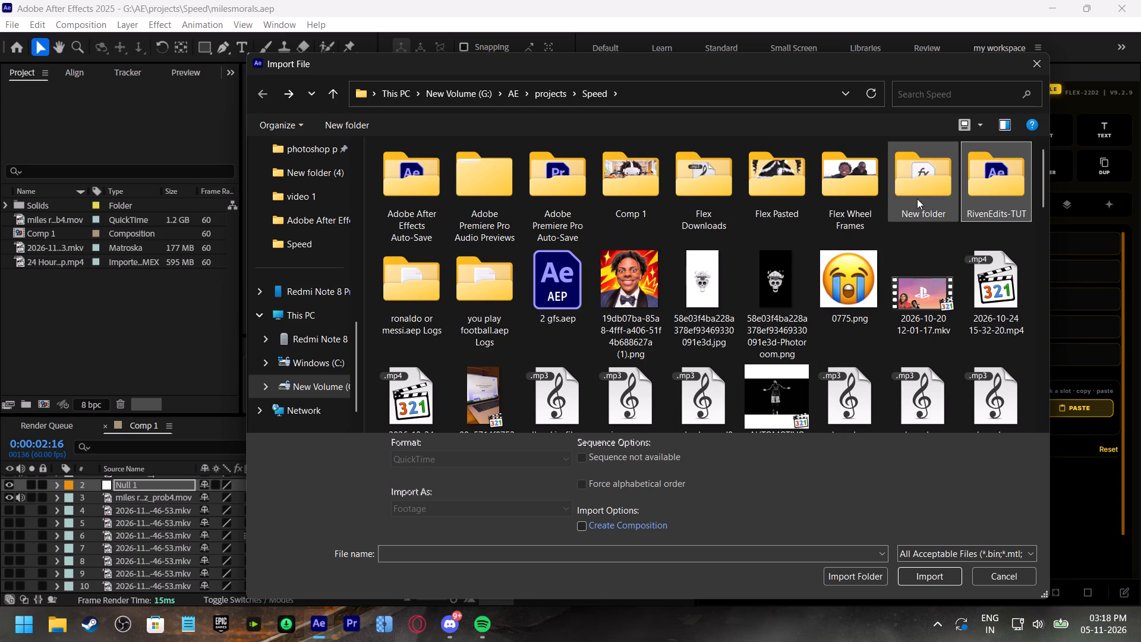
# Check the contents of New folder and Flex Wheel Frames in the Speed folder for usable media.
pyautogui.doubleClick(890, 198)
pyautogui.scroll(-9, 820, 230)
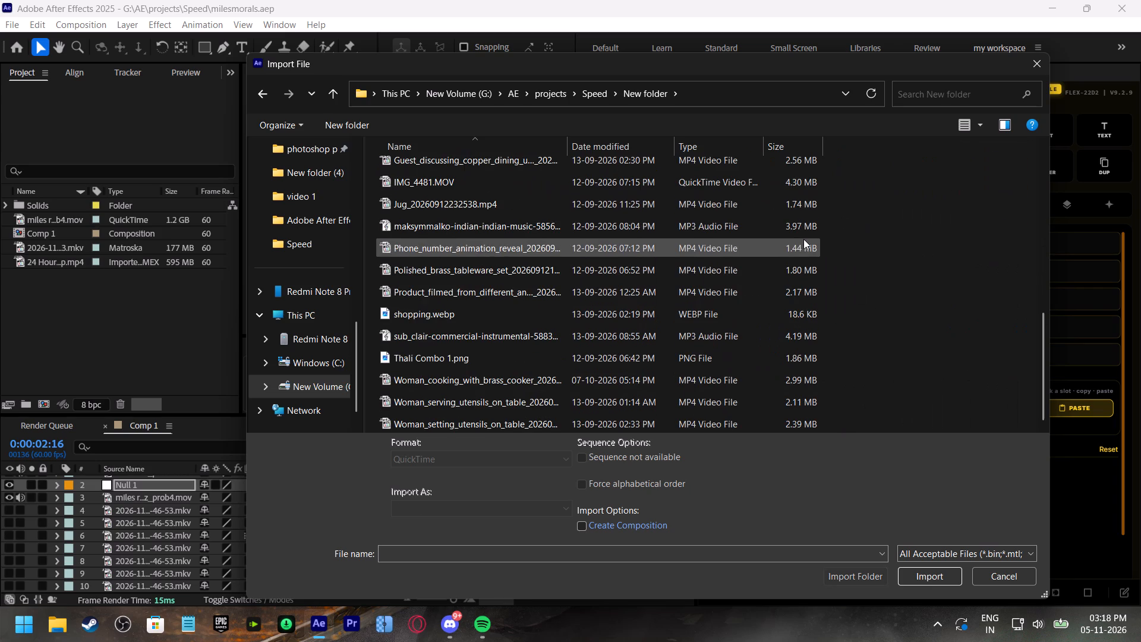
pyautogui.scroll(-5, 803, 236)
pyautogui.scroll(1, 810, 232)
pyautogui.click(811, 232)
pyautogui.doubleClick(856, 209)
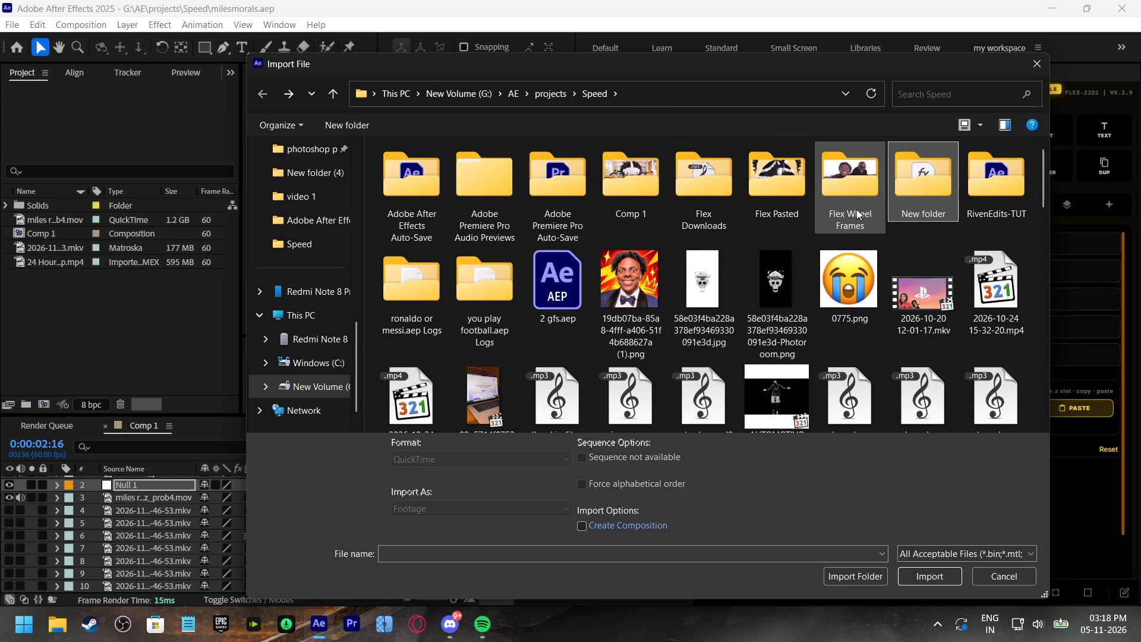
pyautogui.click(856, 209)
# Check the Flex Pasted, Flex Downloads, Comp 1 and Adobe Premiere Pro Auto-Save folders for usable media.
pyautogui.doubleClick(787, 182)
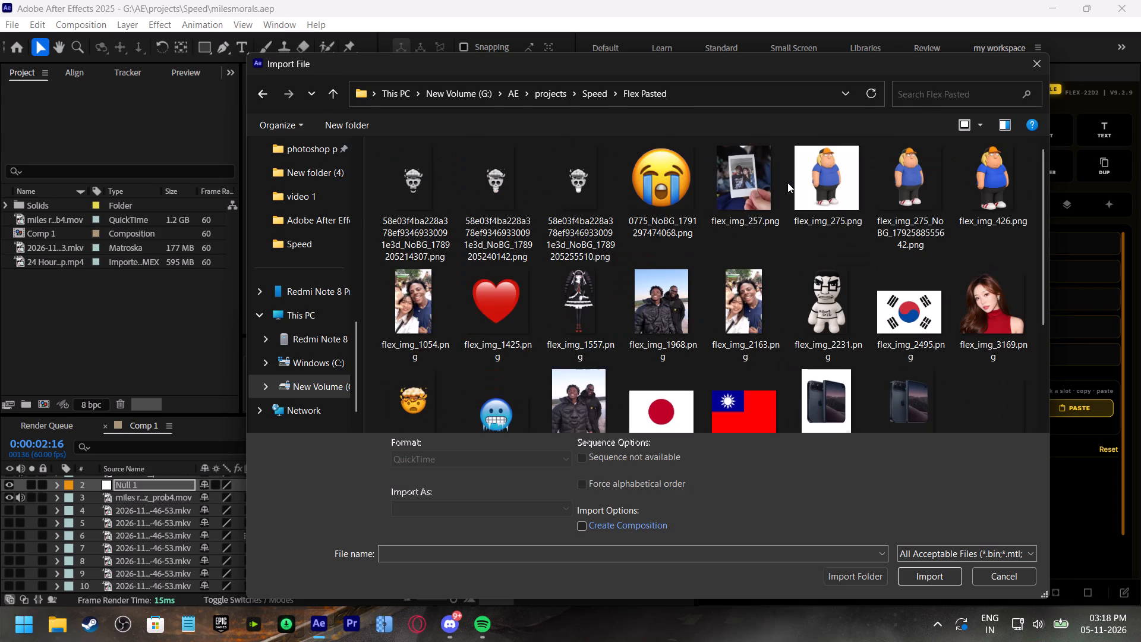
pyautogui.scroll(-4, 767, 234)
pyautogui.click(770, 235)
pyautogui.doubleClick(721, 179)
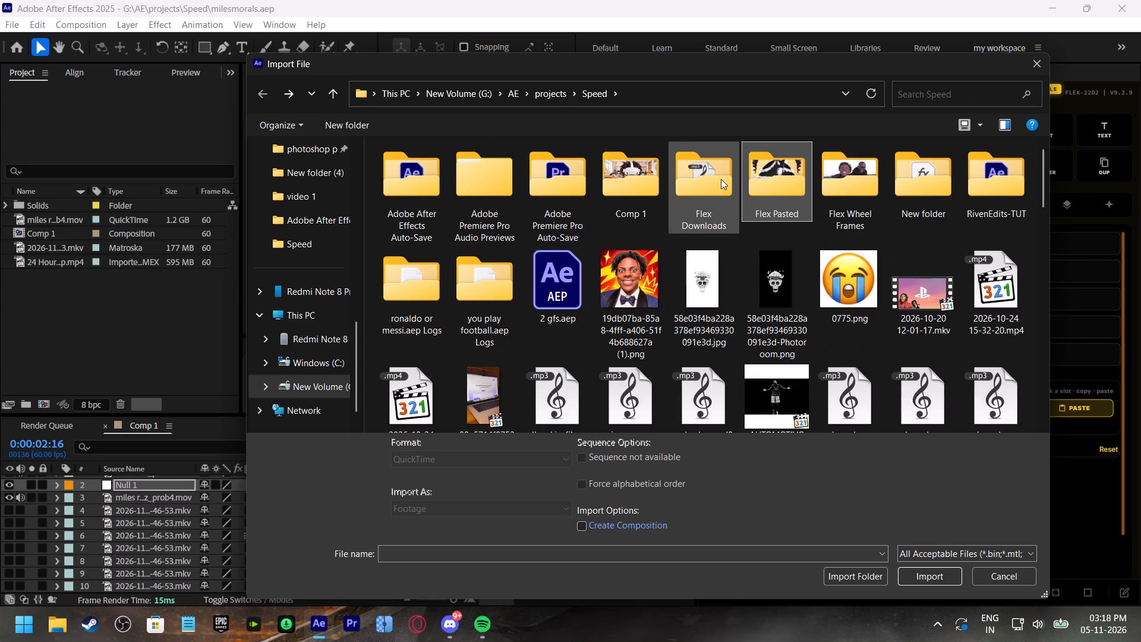
pyautogui.click(595, 215)
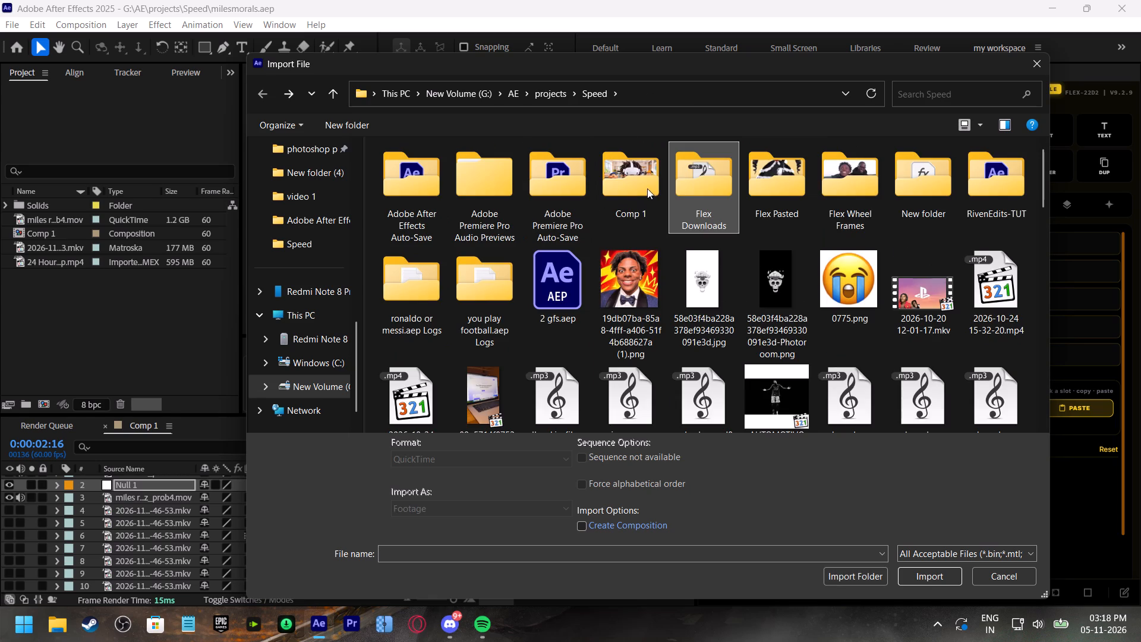
pyautogui.doubleClick(718, 197)
pyautogui.click(469, 196)
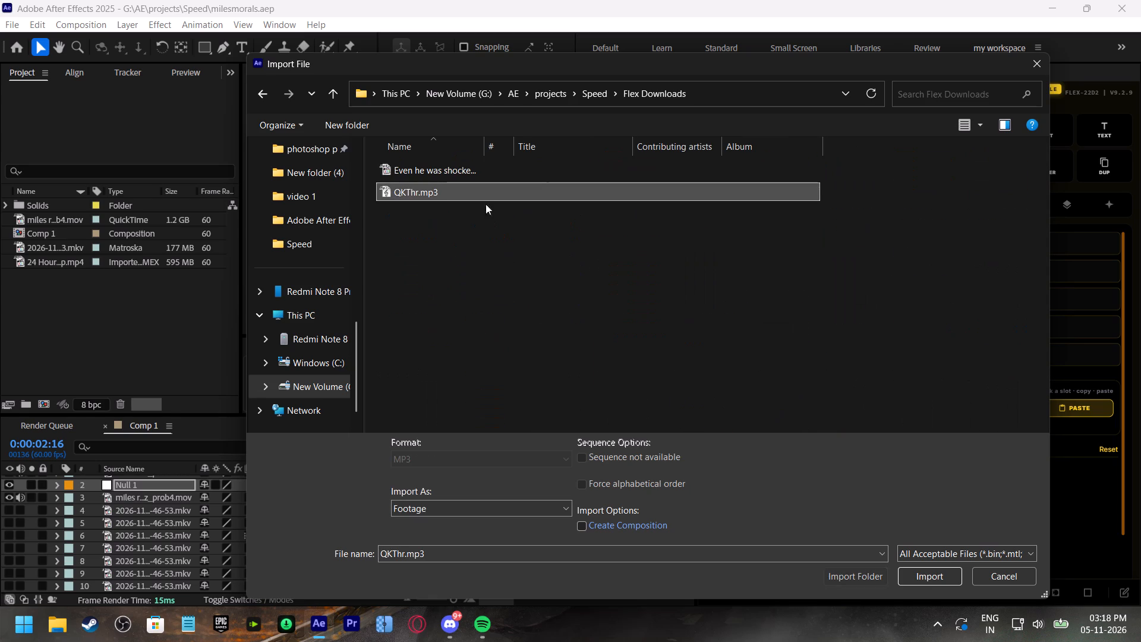
pyautogui.moveTo(507, 214); pyautogui.dragTo(544, 221)
pyautogui.doubleClick(620, 194)
pyautogui.click(632, 193)
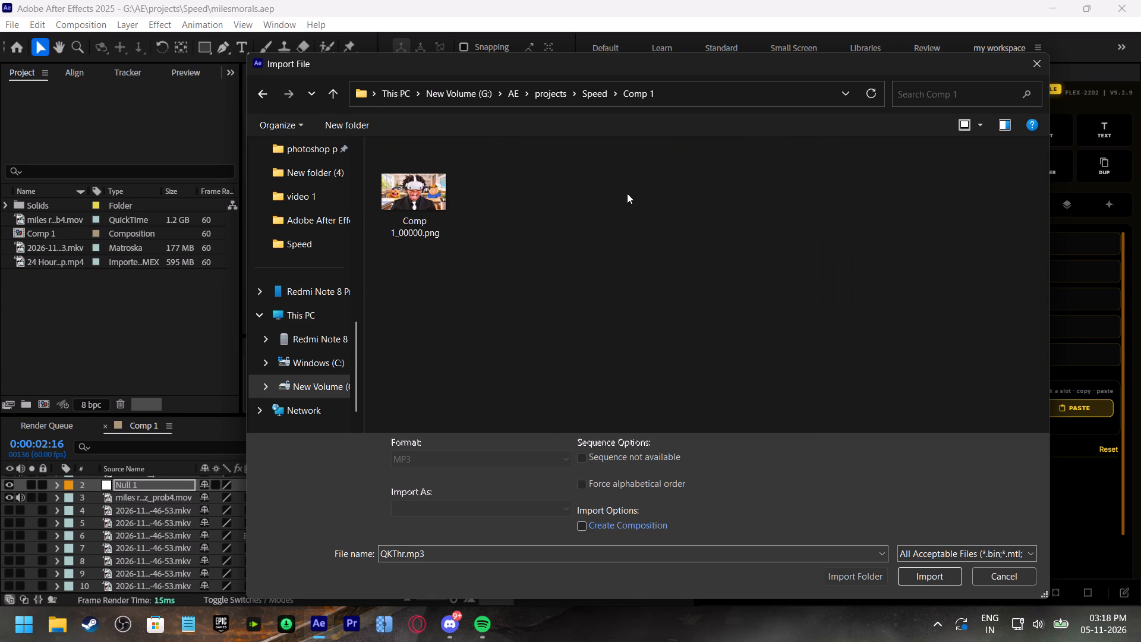
pyautogui.doubleClick(590, 194)
pyautogui.click(592, 194)
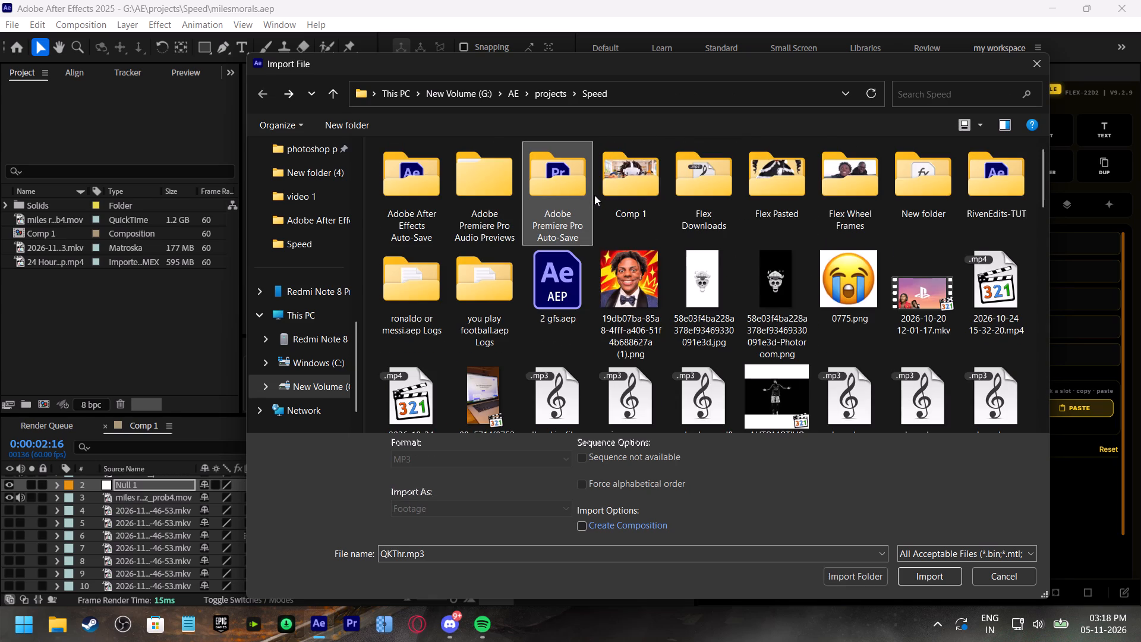
# Look through the Speed folder's loose files once more, and close the import dialog without importing anything.
pyautogui.scroll(-2, 628, 304)
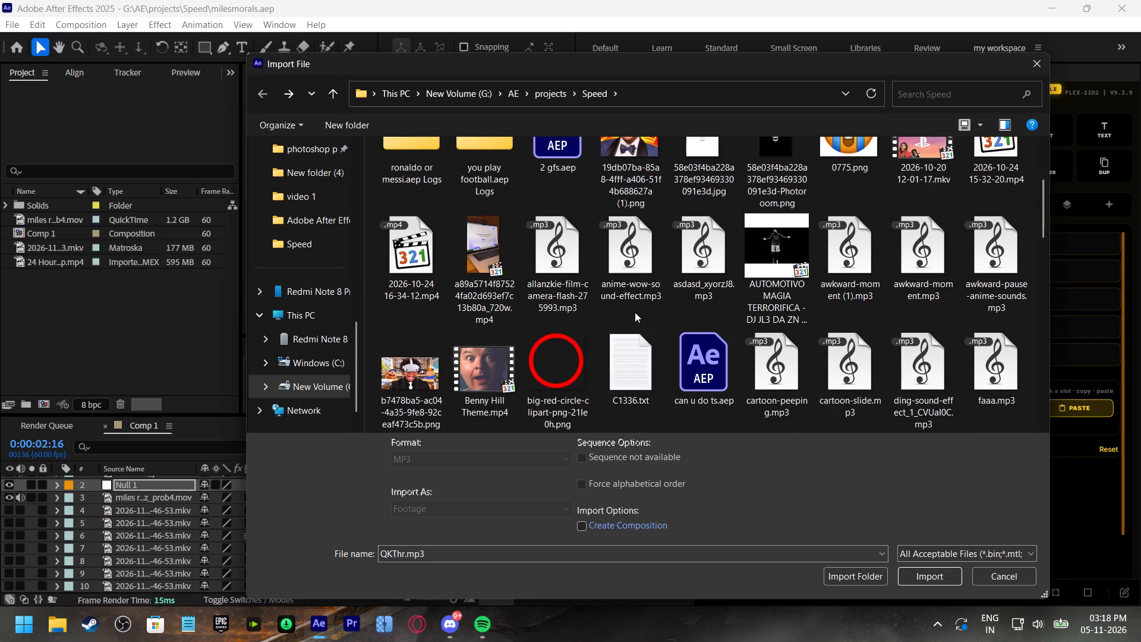
pyautogui.scroll(-1, 635, 312)
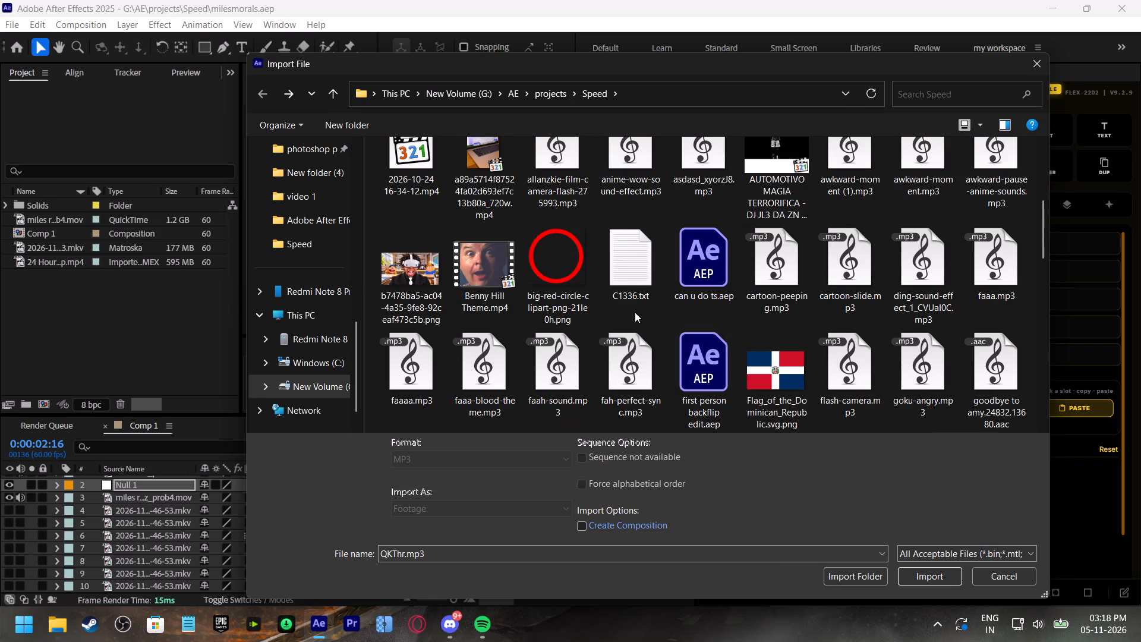
pyautogui.scroll(-2, 635, 312)
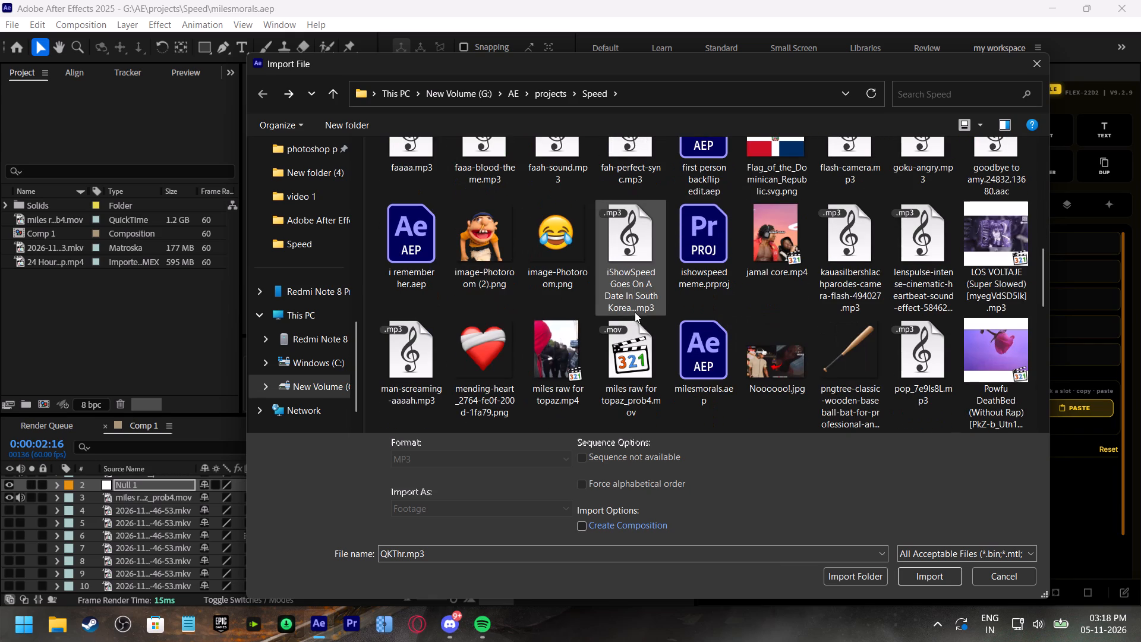
pyautogui.scroll(-3, 635, 312)
pyautogui.scroll(2, 635, 313)
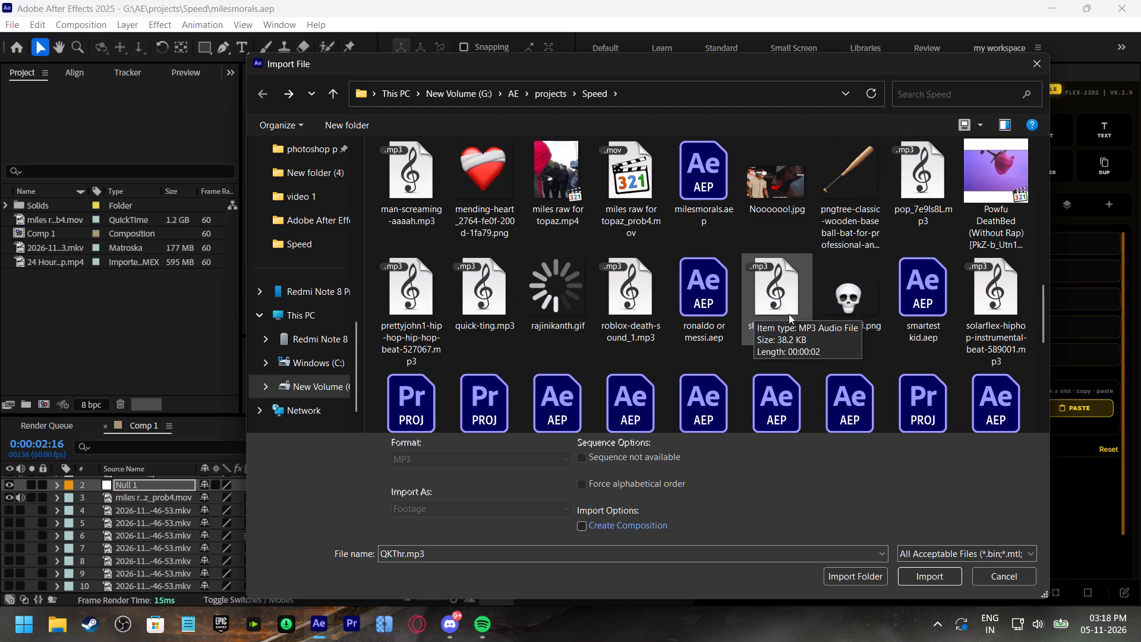
pyautogui.scroll(-5, 899, 319)
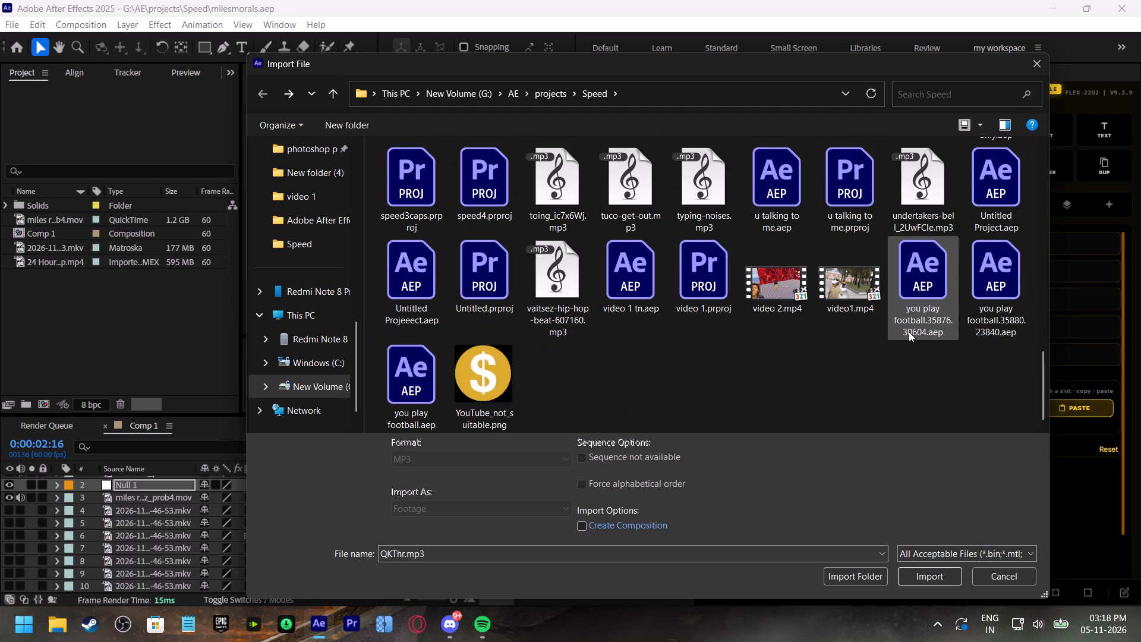
pyautogui.click(1002, 579)
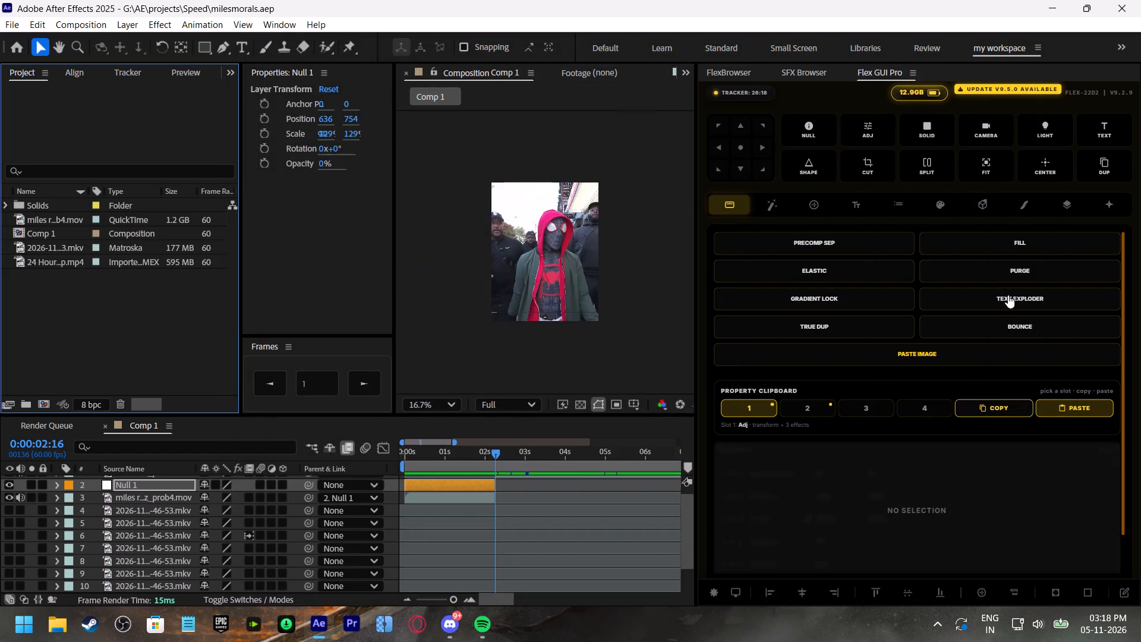
# Open the Flex GUI Pro asset library and look through its Backgrounds category.
pyautogui.click(986, 206)
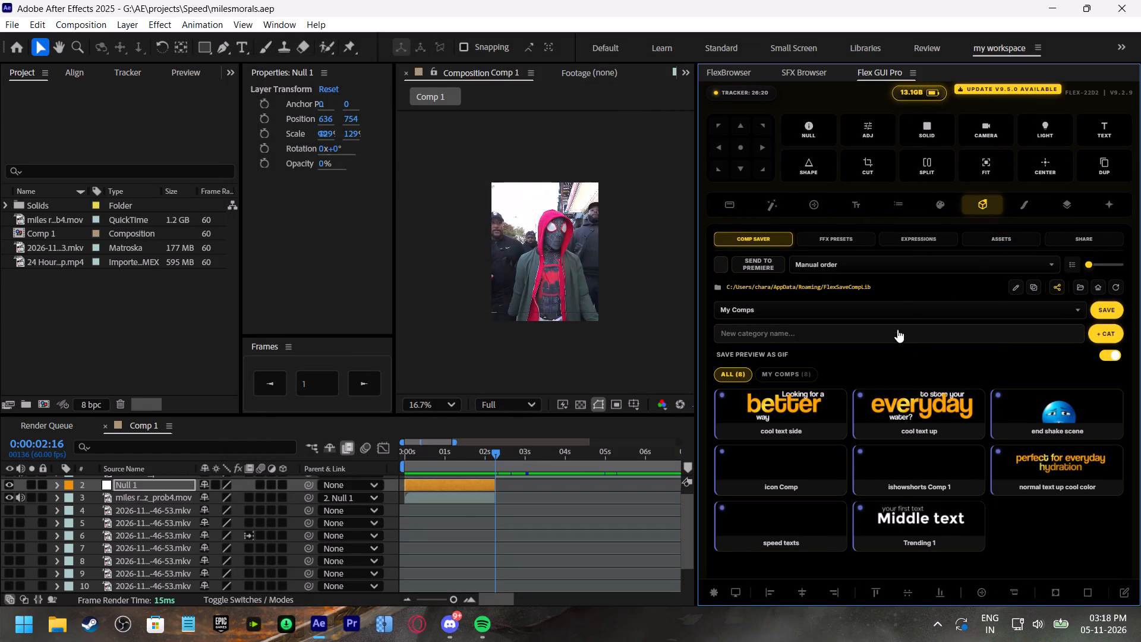
pyautogui.click(1006, 235)
pyautogui.scroll(-2, 990, 467)
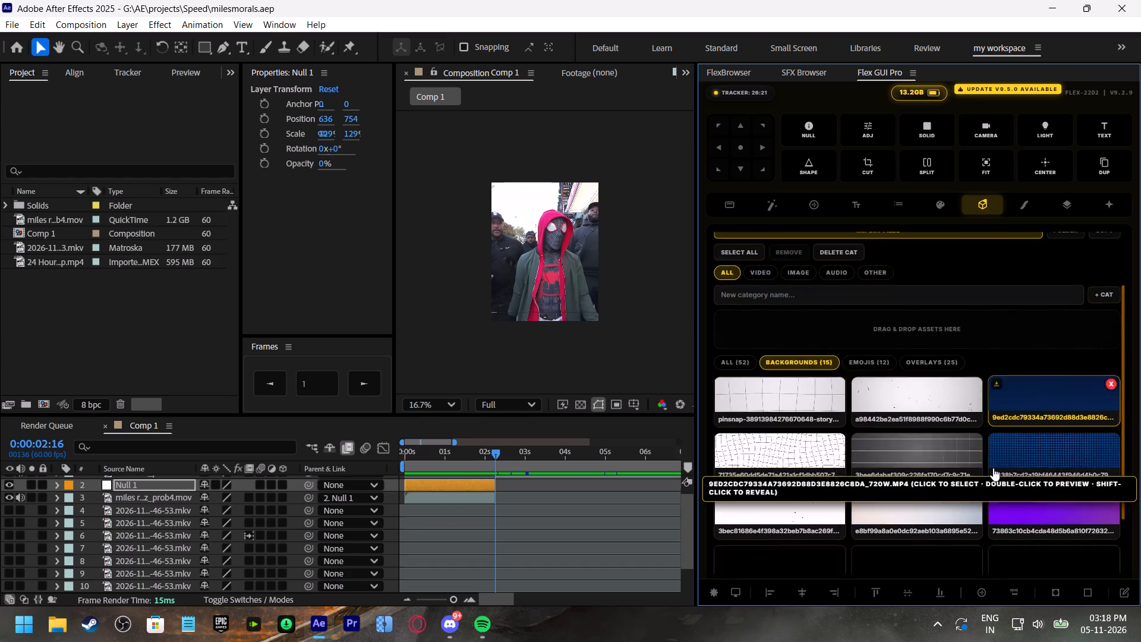
pyautogui.scroll(-5, 993, 468)
pyautogui.scroll(2, 1072, 481)
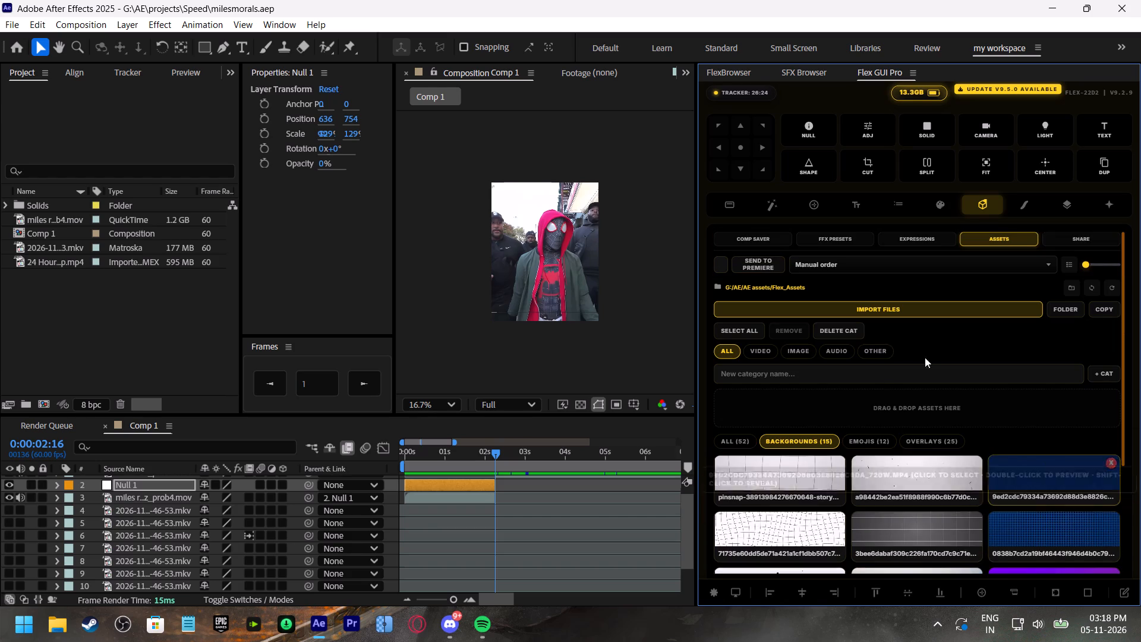
# Look through the Flex asset library's Overlays category for a transition overlay suited to the cut between the two topaz_prob4 shots.
pyautogui.click(922, 440)
pyautogui.scroll(-2, 1067, 433)
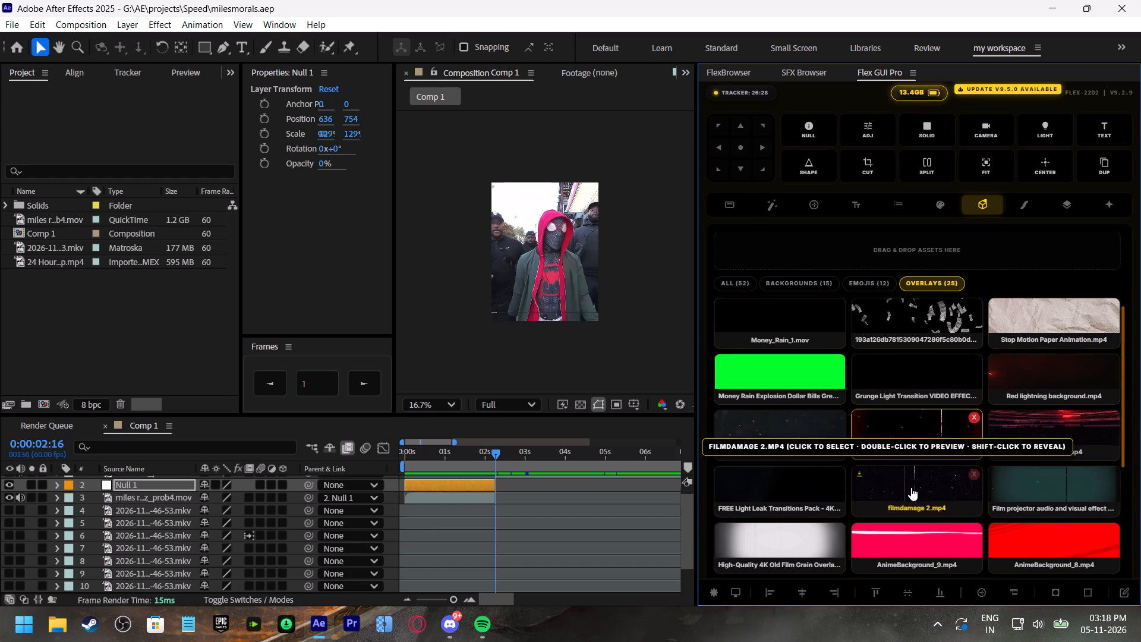
pyautogui.scroll(3, 796, 426)
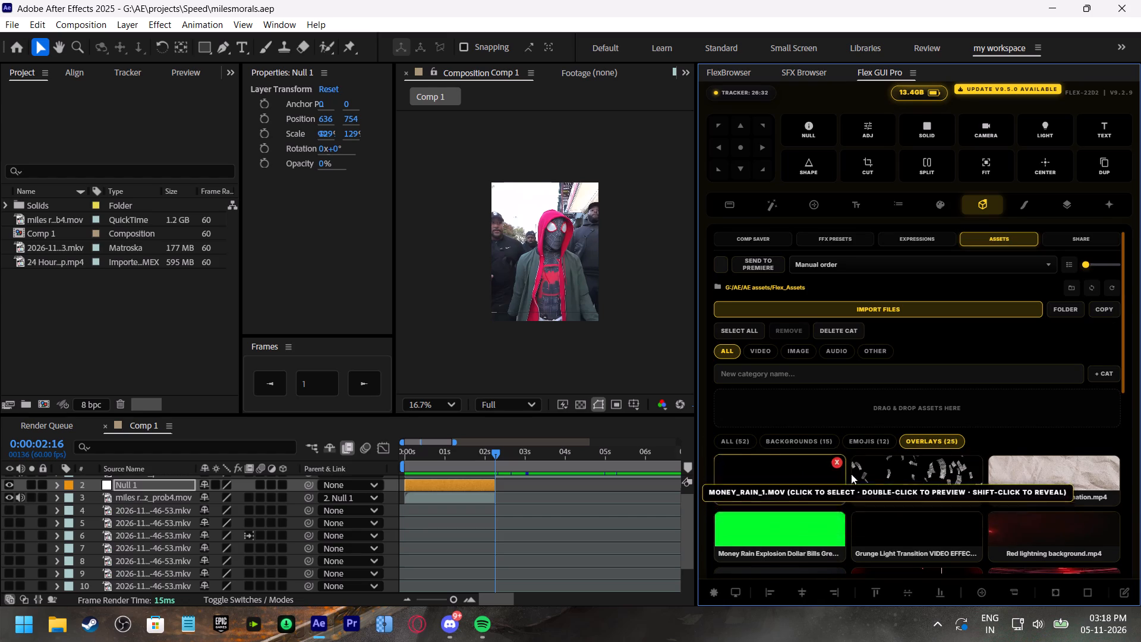
pyautogui.scroll(-6, 851, 474)
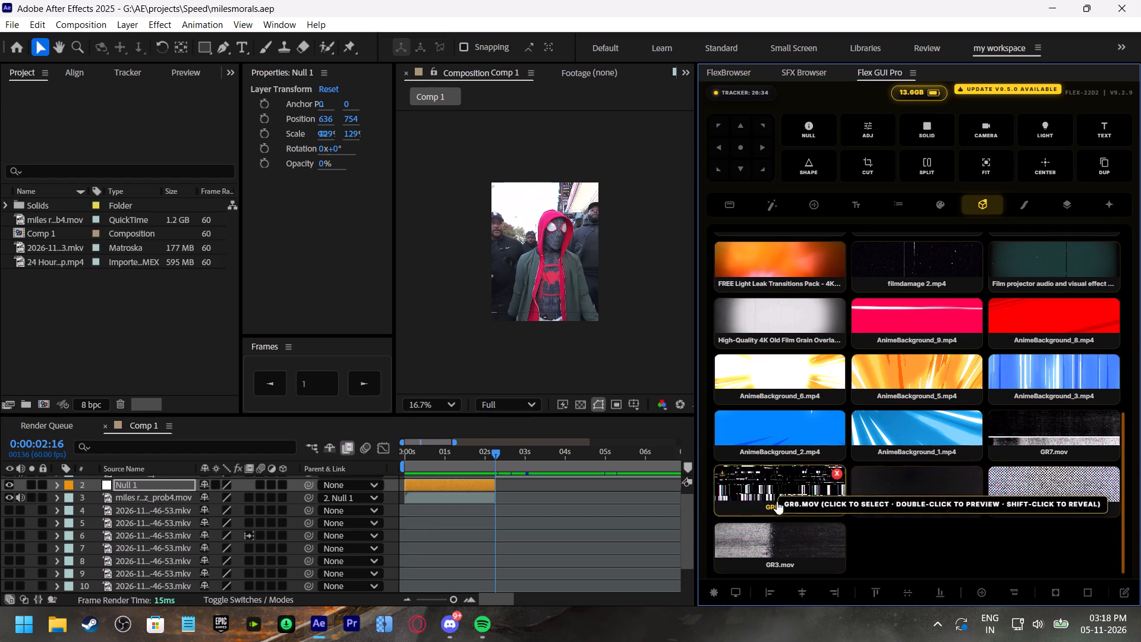
pyautogui.scroll(-3, 783, 508)
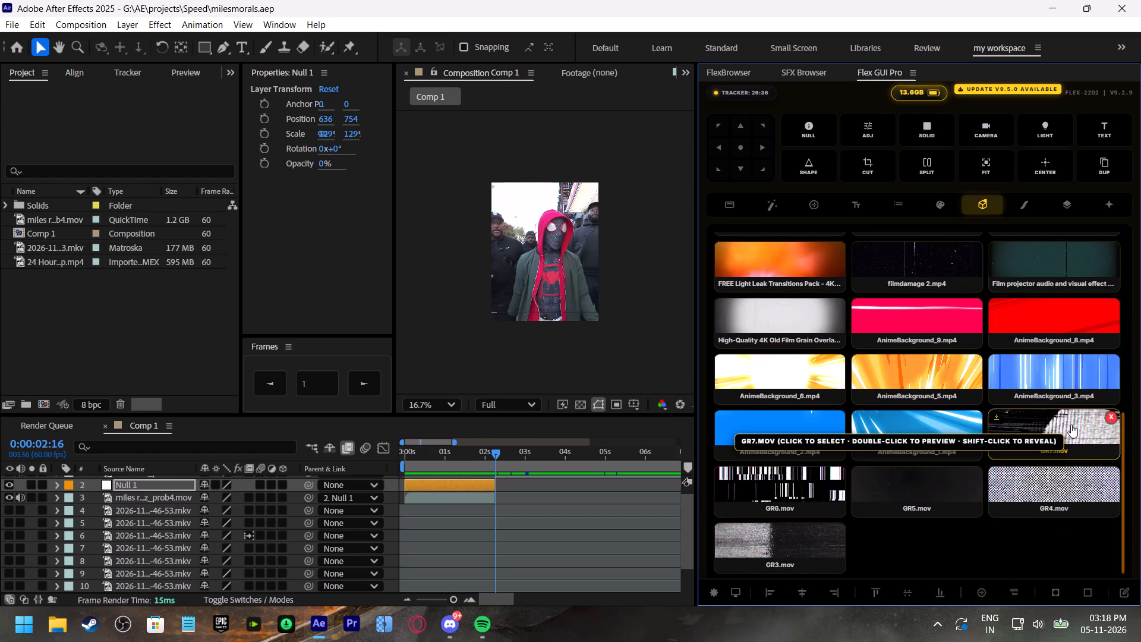
pyautogui.scroll(2, 1071, 424)
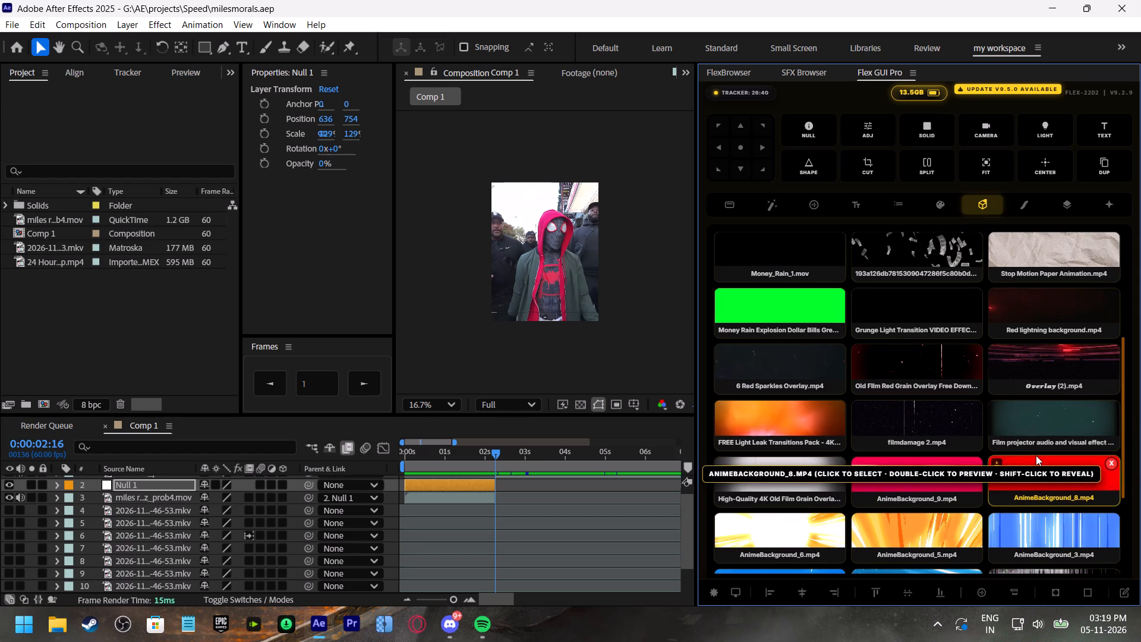
pyautogui.scroll(1, 1036, 455)
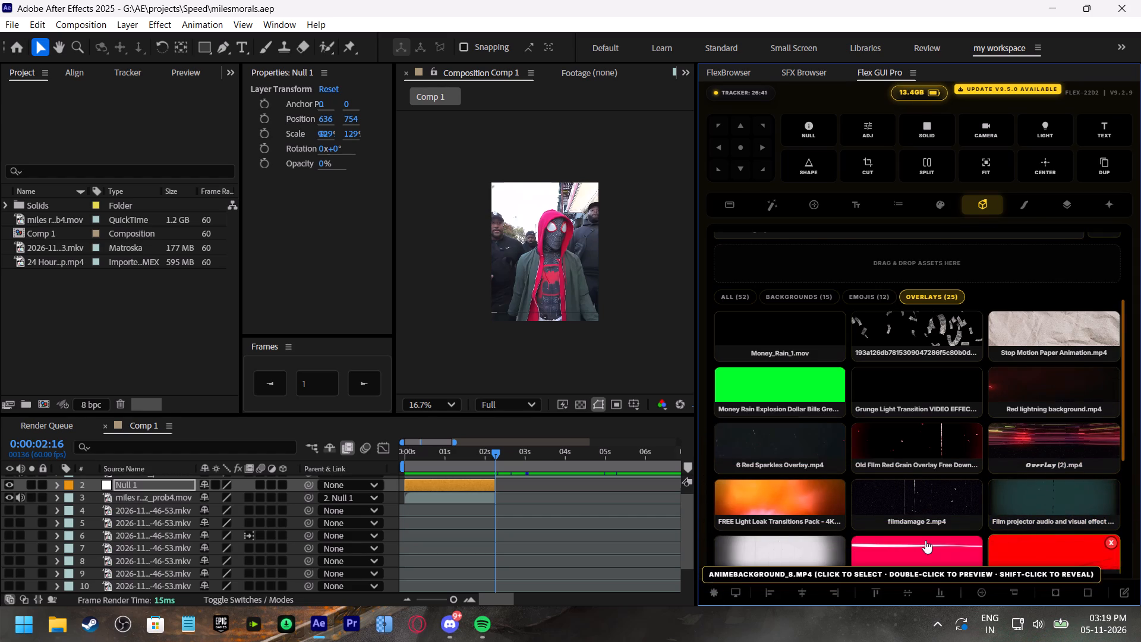
pyautogui.scroll(1, 921, 458)
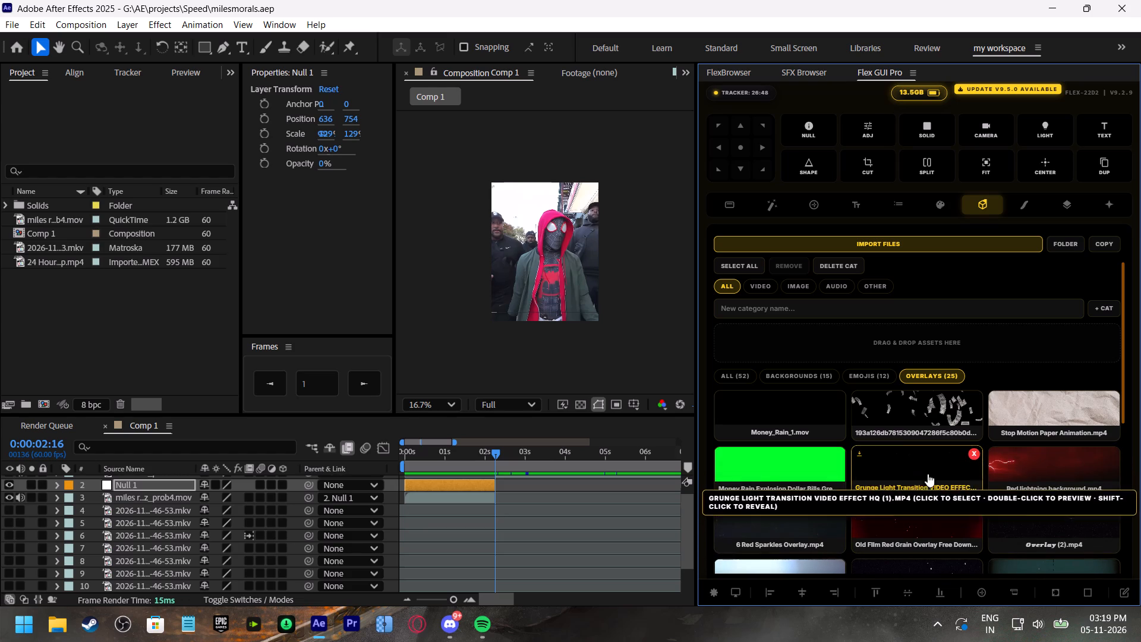
# Import the Grunge Light Transition VIDEO EFFECT HQ (1).mp4 overlay into Comp 1 at 0:00:02:16.
pyautogui.click(862, 452)
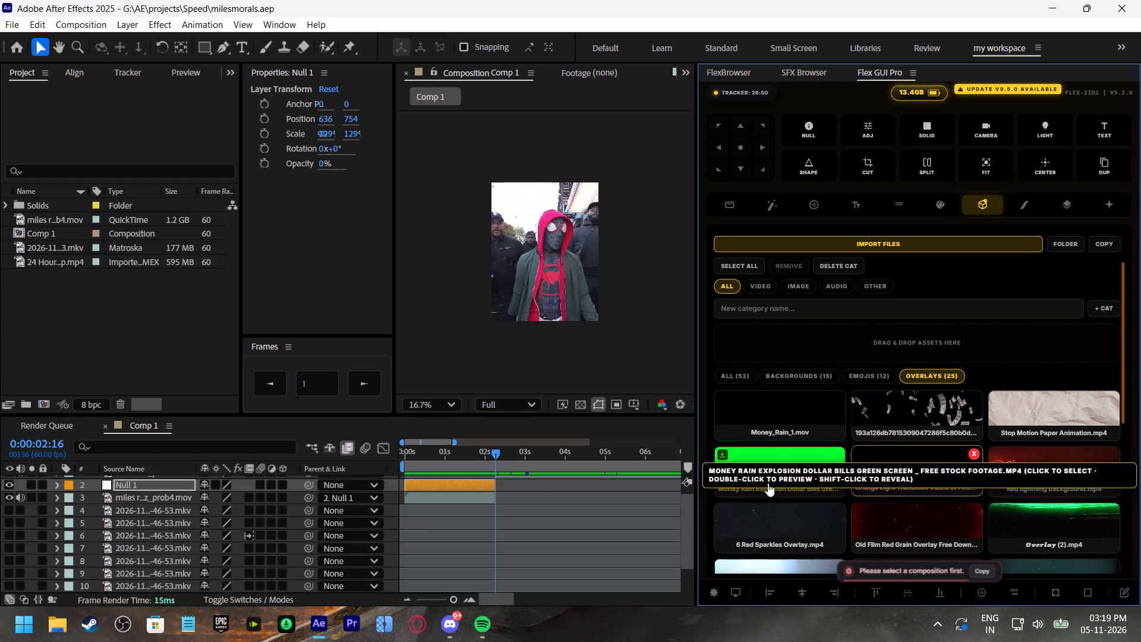
pyautogui.click(548, 487)
pyautogui.click(863, 452)
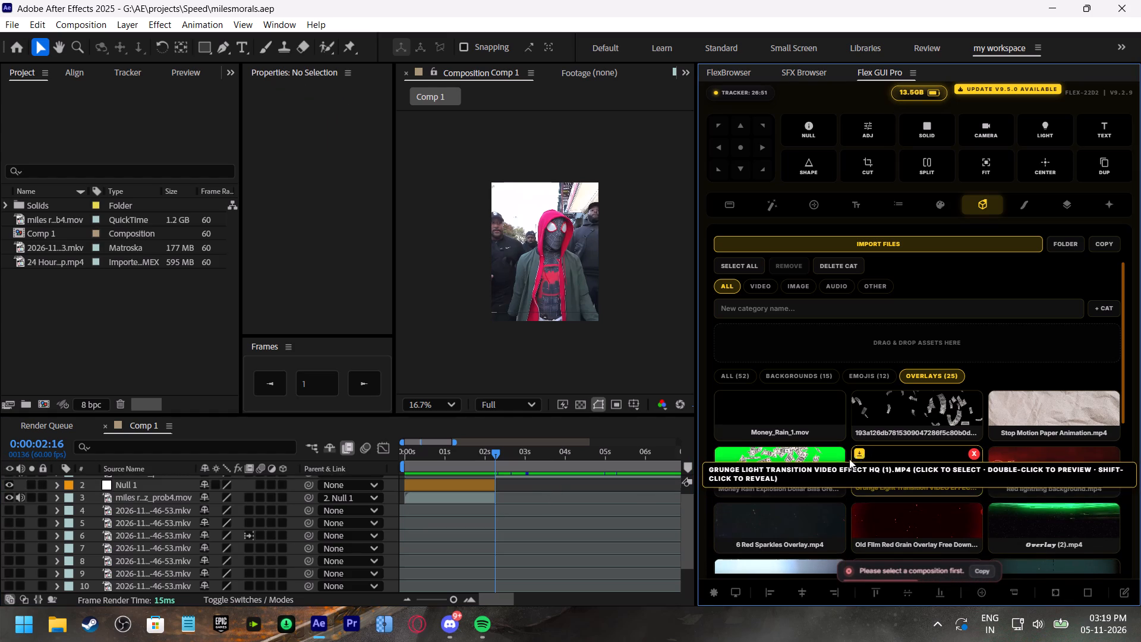
pyautogui.scroll(1, 518, 498)
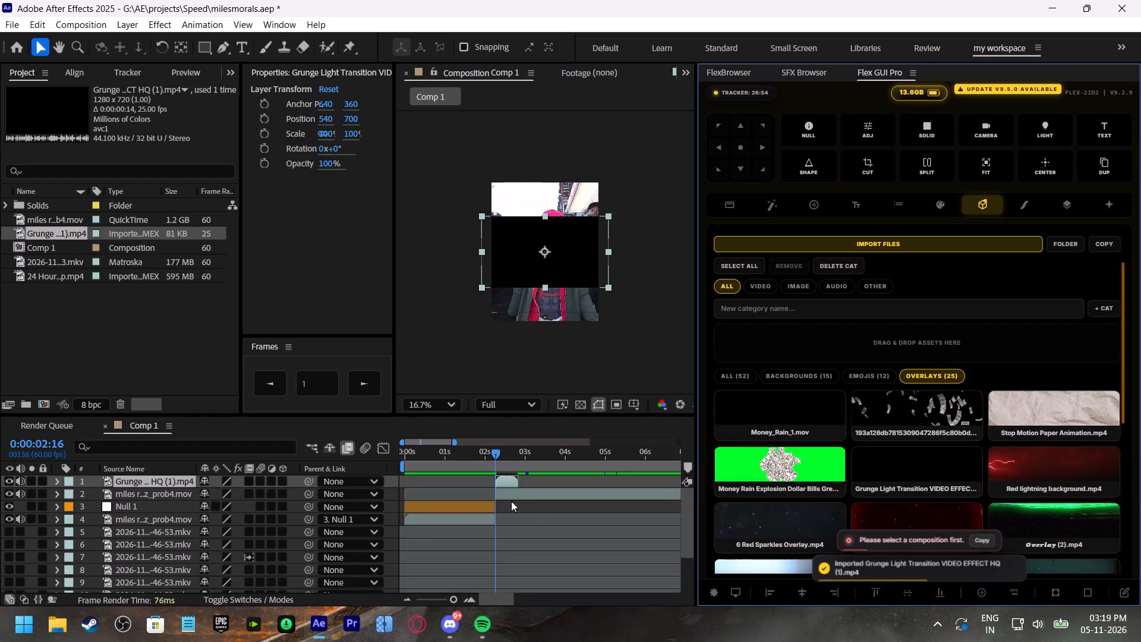
# Scale the Grunge Light Transition layer up to about 198% so it covers the whole frame.
pyautogui.moveTo(608, 290); pyautogui.dragTo(636, 320)
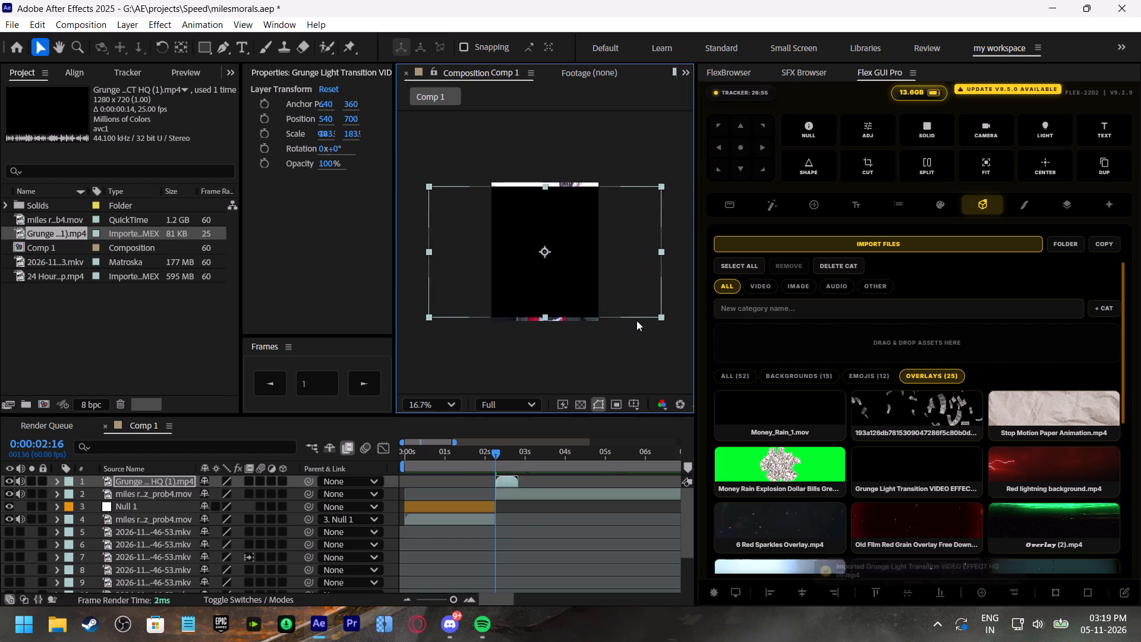
pyautogui.moveTo(636, 320); pyautogui.dragTo(647, 325)
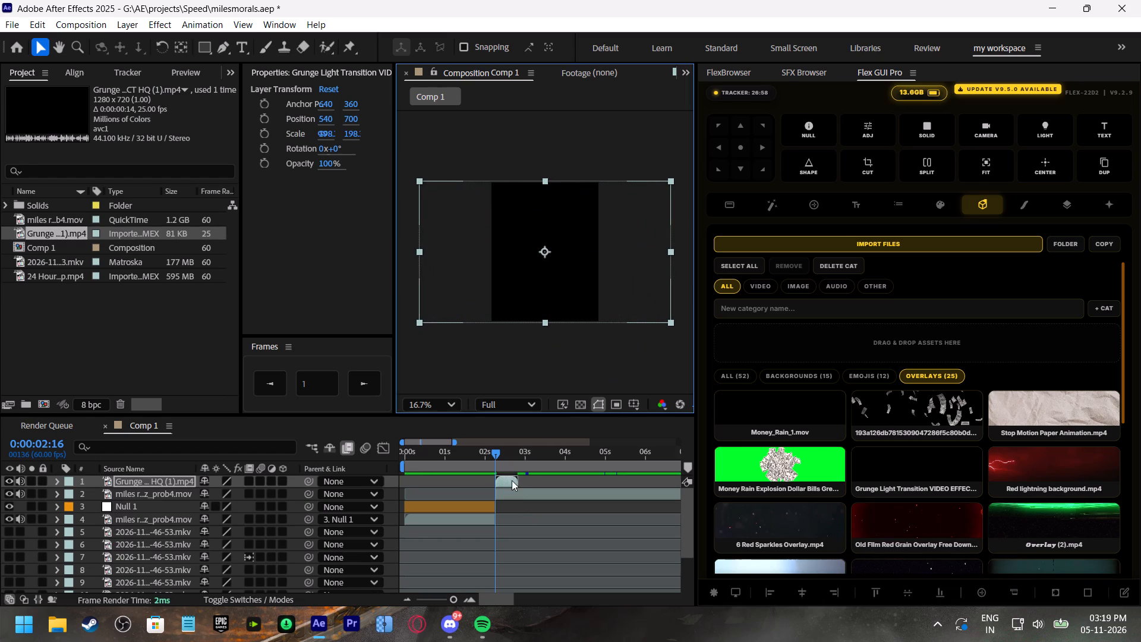
# Shift the Grunge Light Transition layer earlier so that it straddles the cut at 0:00:02:16.
pyautogui.moveTo(506, 480); pyautogui.dragTo(495, 484)
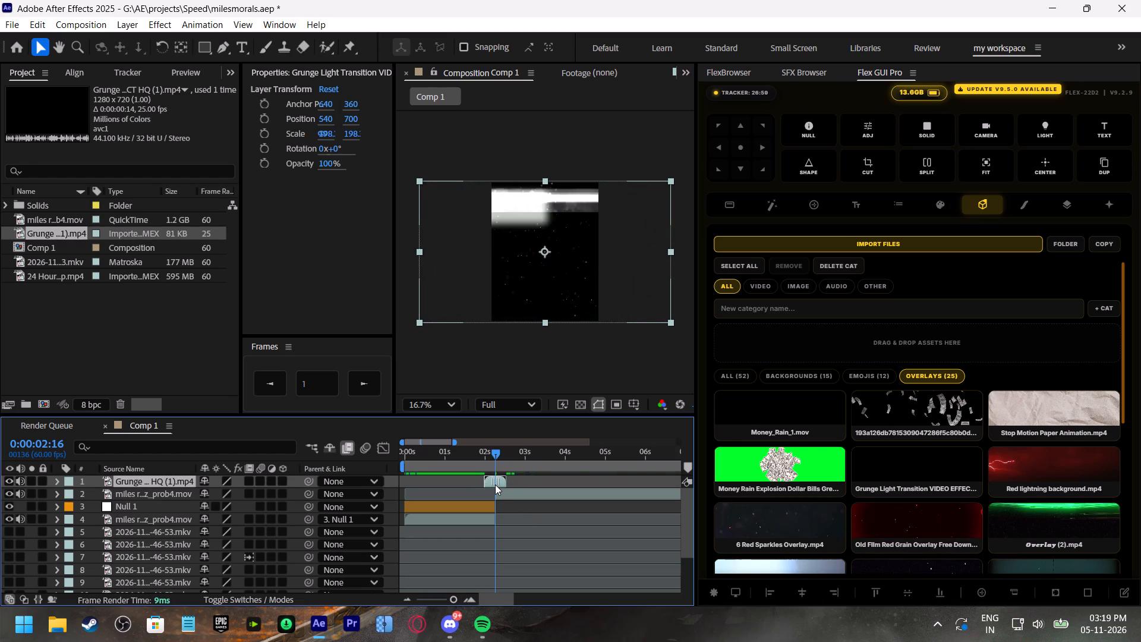
pyautogui.moveTo(495, 484); pyautogui.dragTo(496, 484)
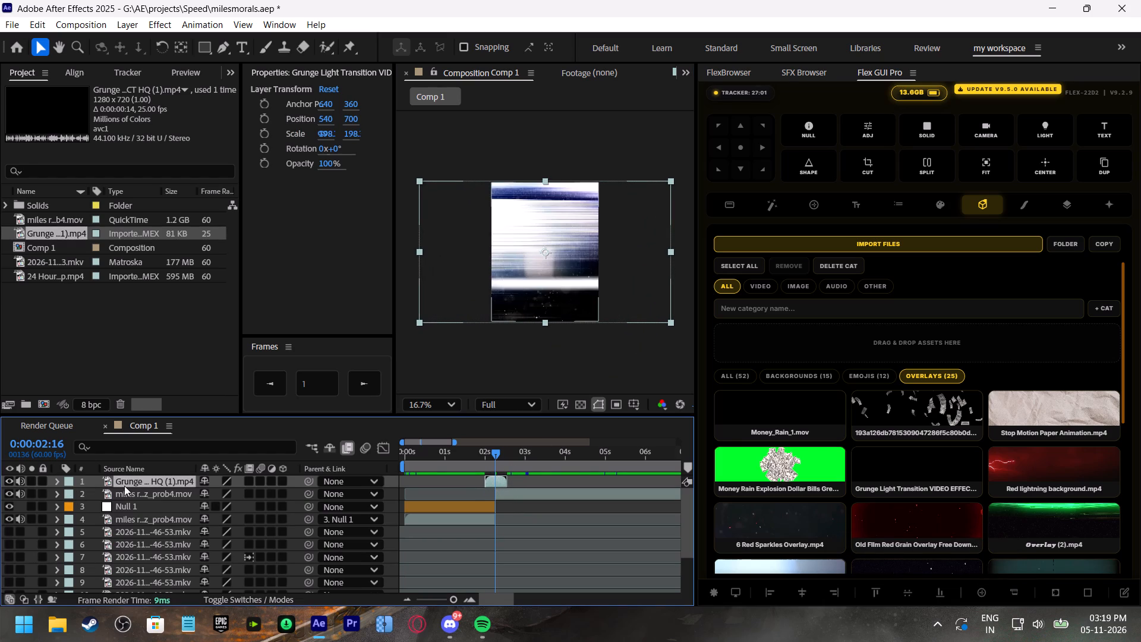
# Set the Grunge Light Transition layer's blending mode to Screen.
pyautogui.rightClick(498, 480)
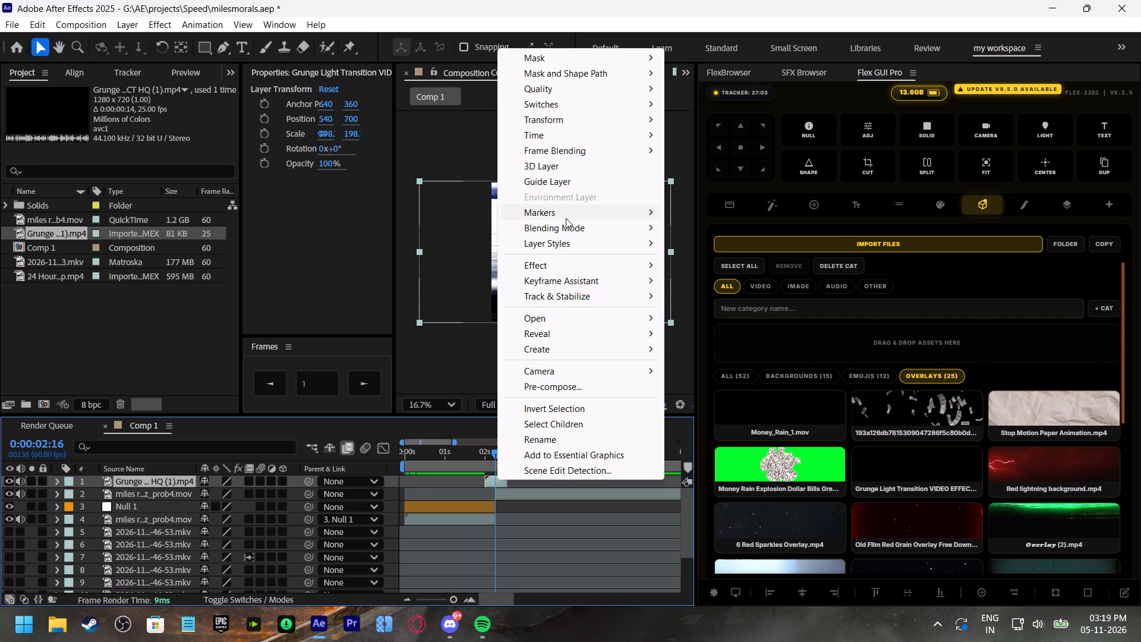
pyautogui.click(564, 229)
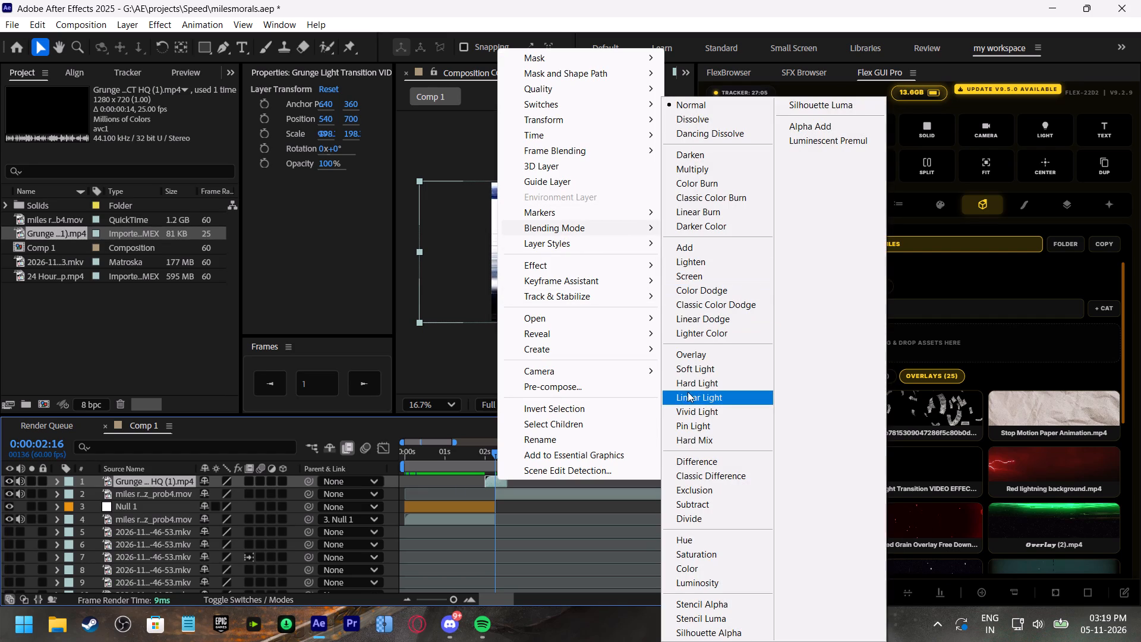
pyautogui.click(708, 275)
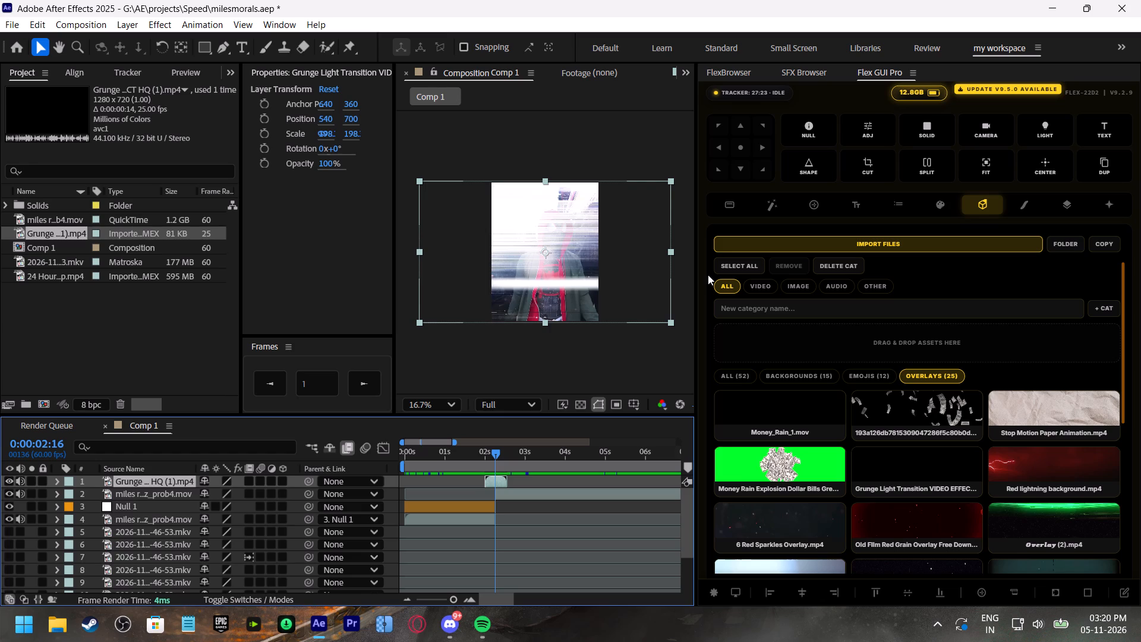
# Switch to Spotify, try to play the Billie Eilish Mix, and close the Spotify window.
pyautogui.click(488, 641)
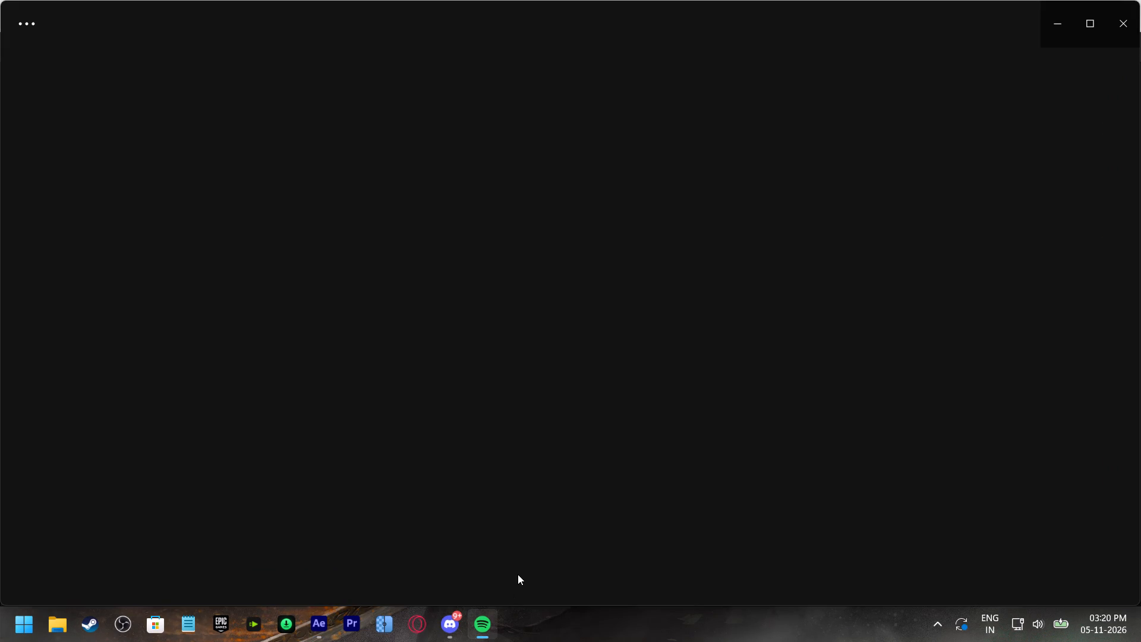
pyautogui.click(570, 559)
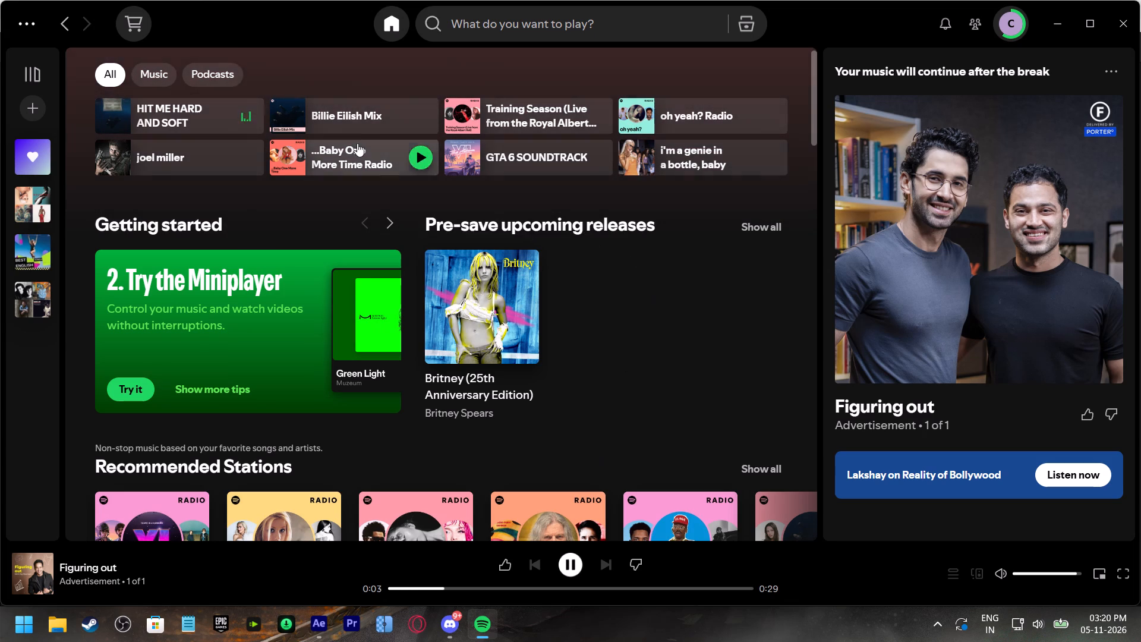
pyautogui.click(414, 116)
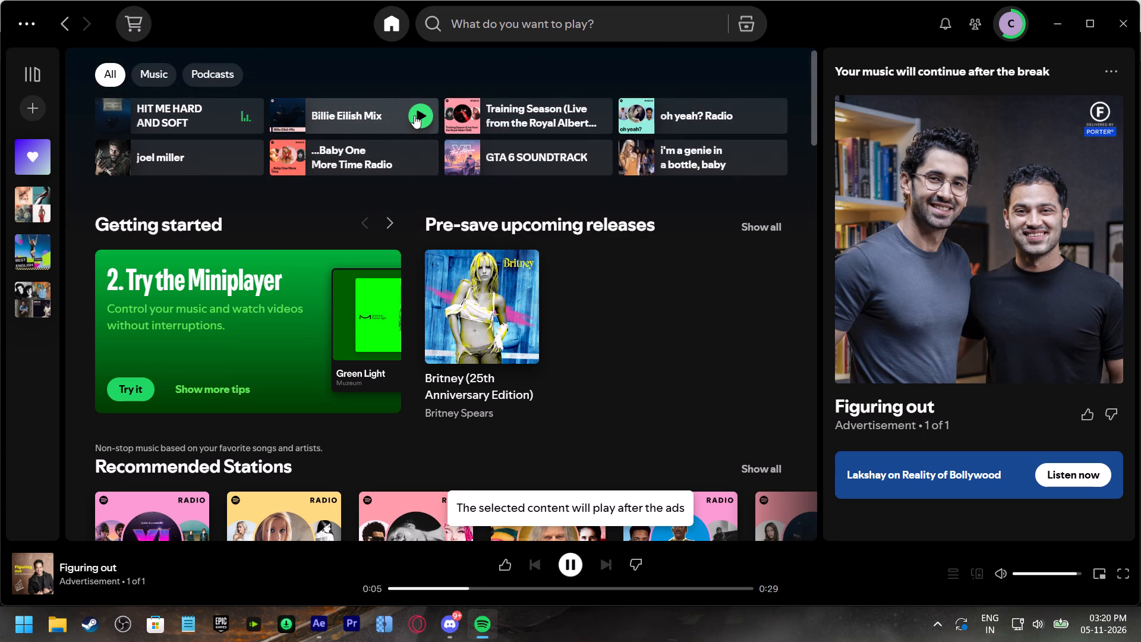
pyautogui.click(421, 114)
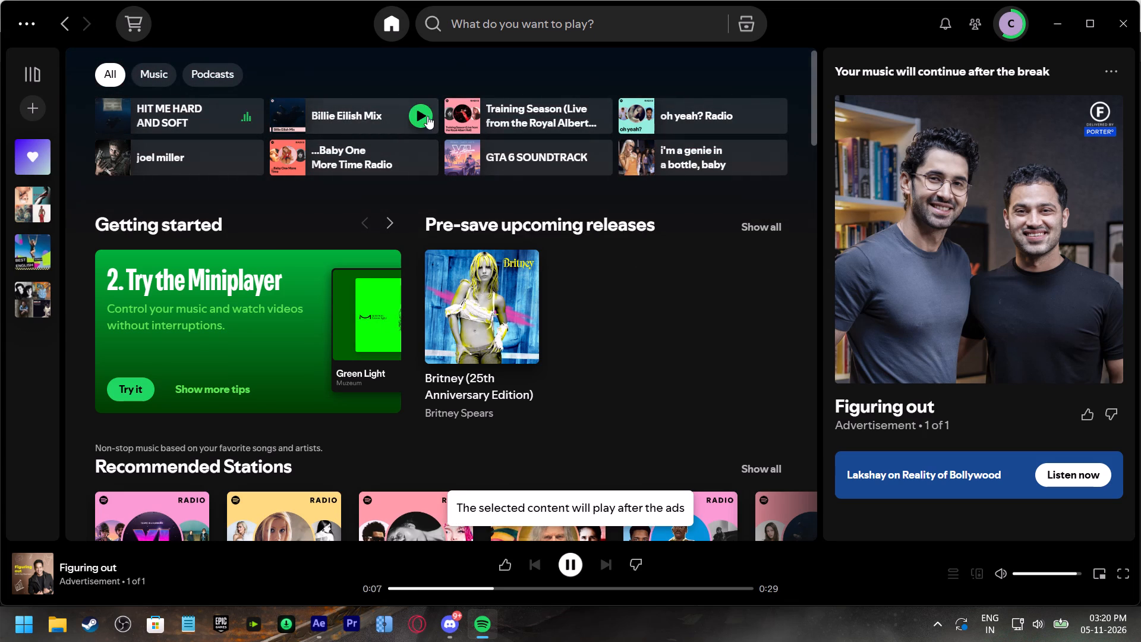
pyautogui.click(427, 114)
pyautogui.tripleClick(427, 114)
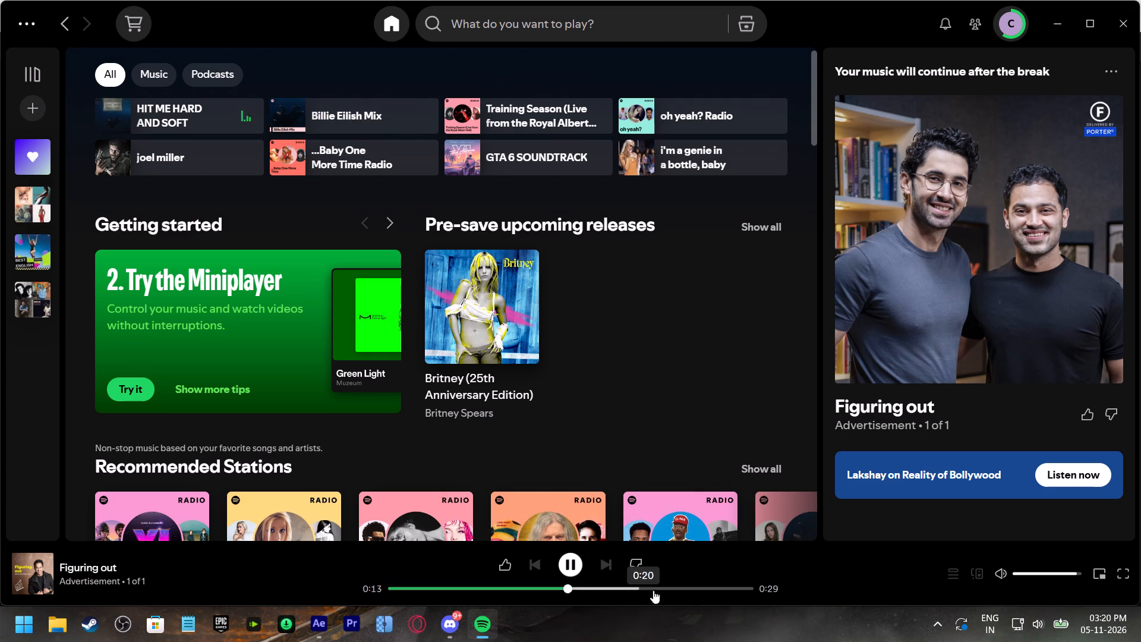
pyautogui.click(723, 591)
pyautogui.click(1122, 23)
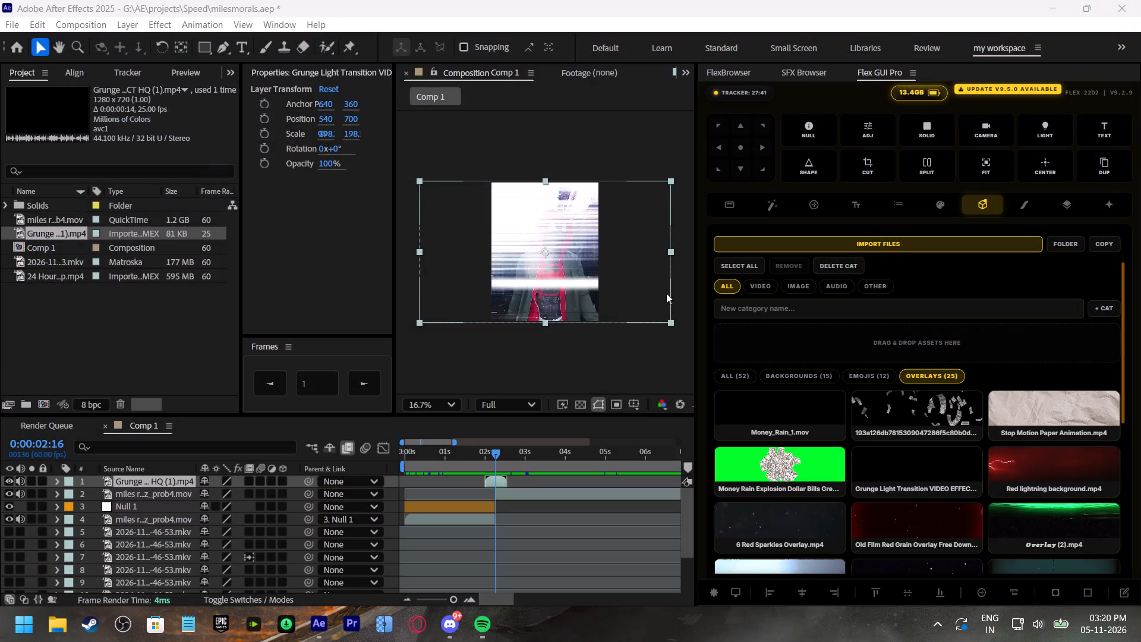
# Reopen Spotify, start the Billie Eilish Mix, and return to After Effects.
pyautogui.click(483, 629)
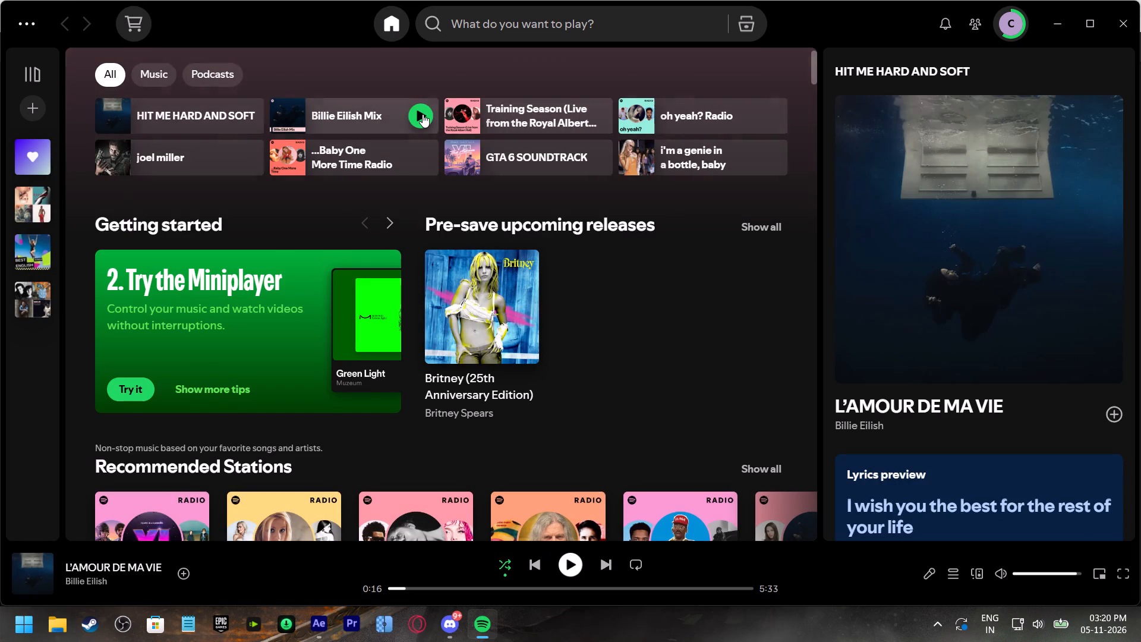
pyautogui.click(423, 114)
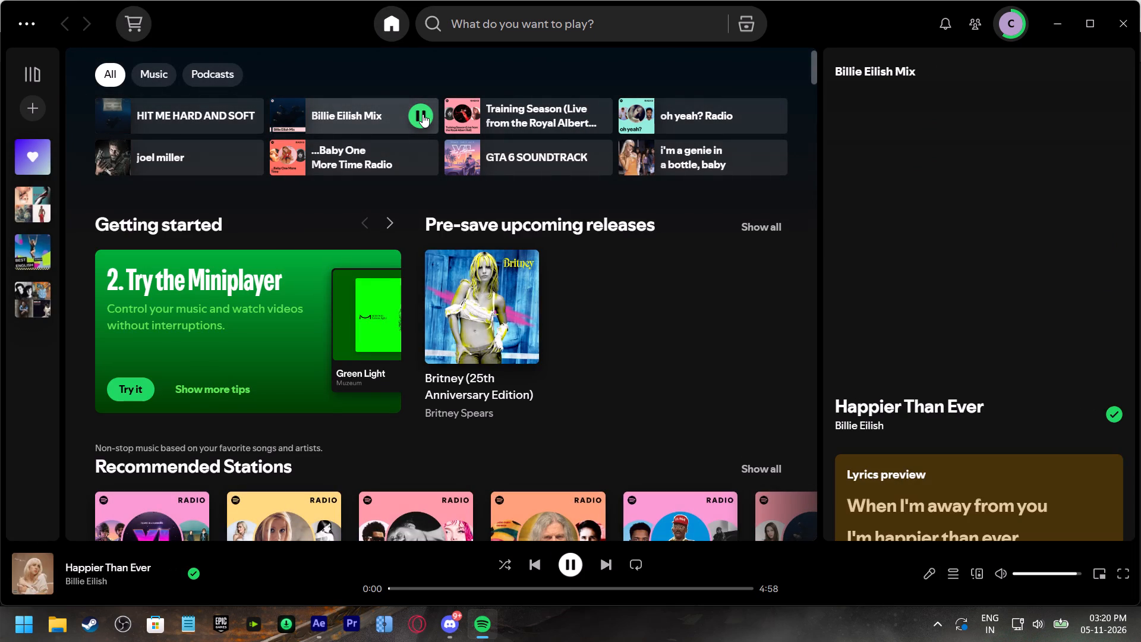
pyautogui.hotkey('alt', 'Tab')
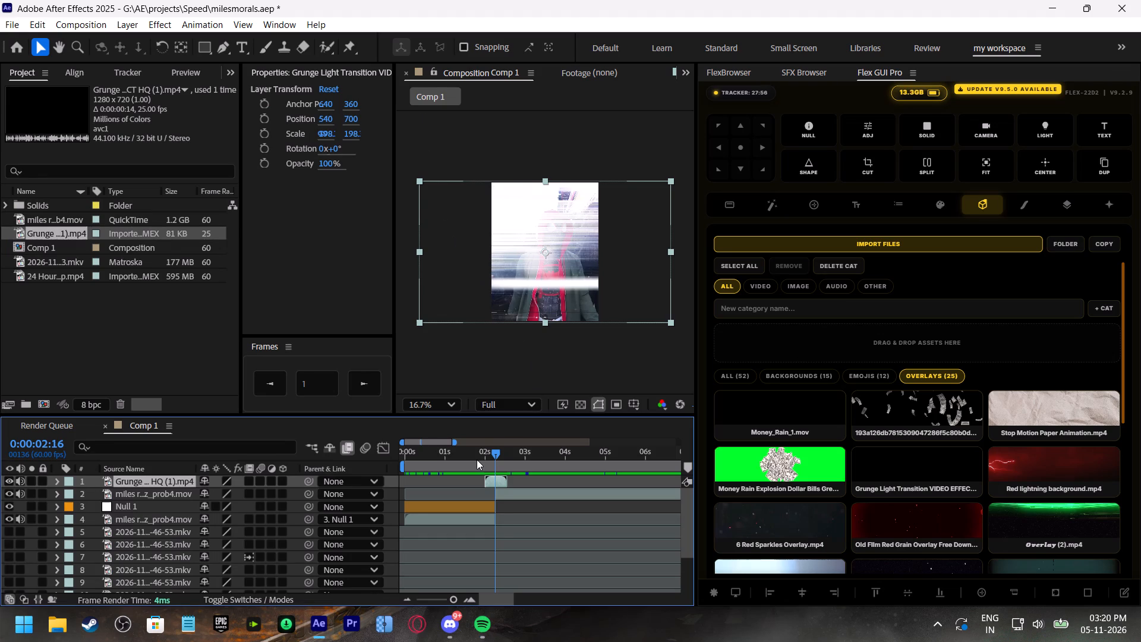
# Play back Comp 1 repeatedly from about 0:00:01:48 to review the grunge light transition across the cut.
pyautogui.click(477, 460)
pyautogui.press('space')
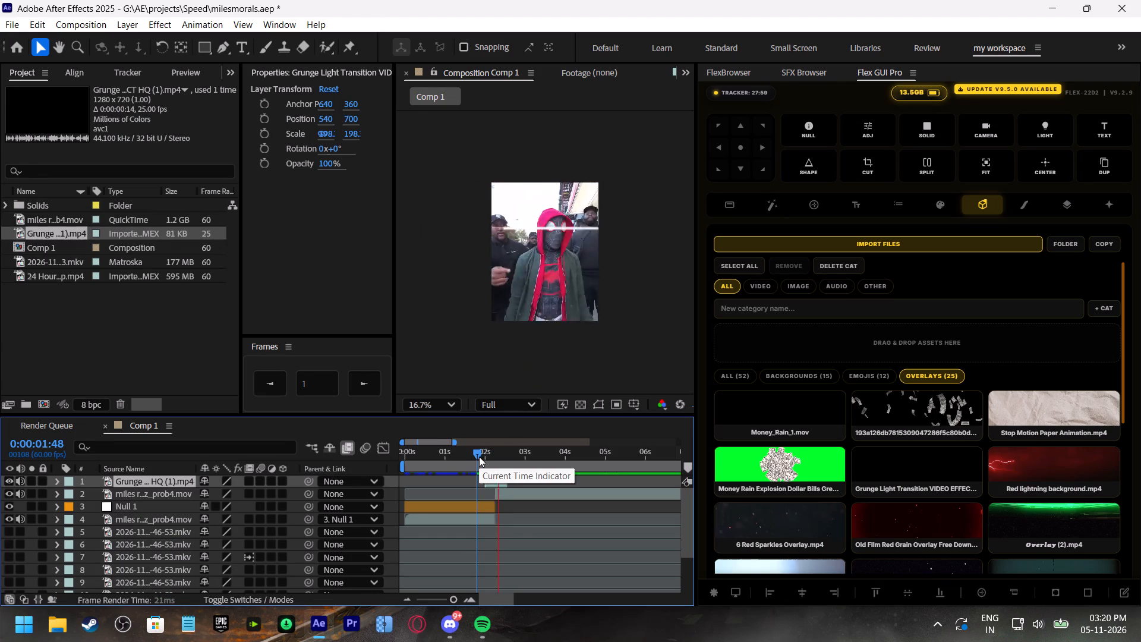
pyautogui.click(479, 457)
pyautogui.press('space')
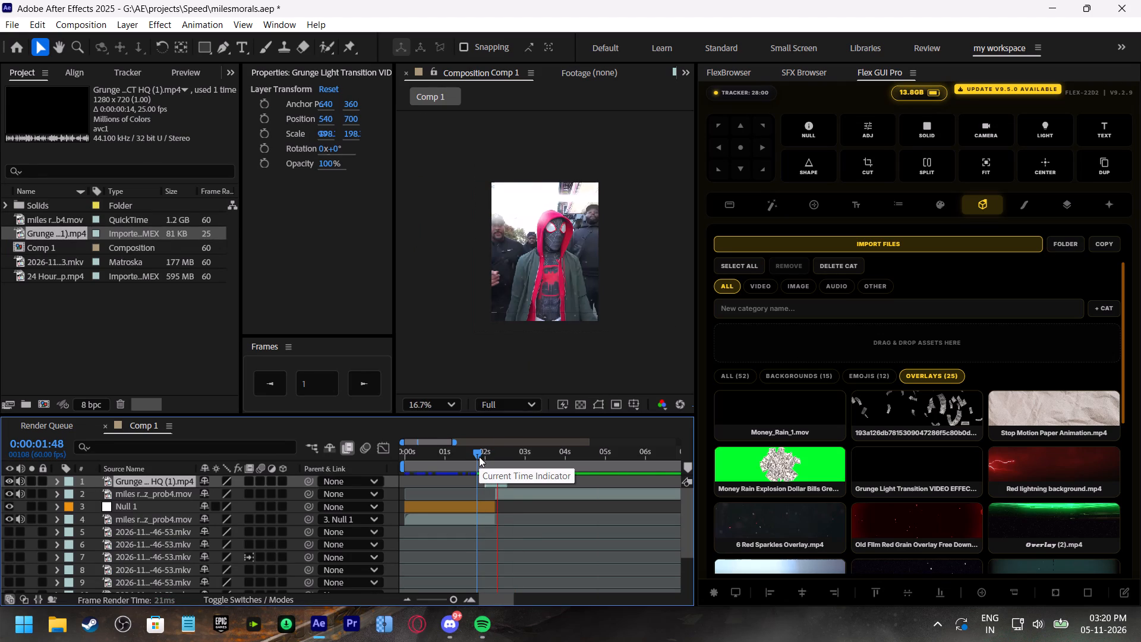
pyautogui.click(479, 457)
pyautogui.press('space')
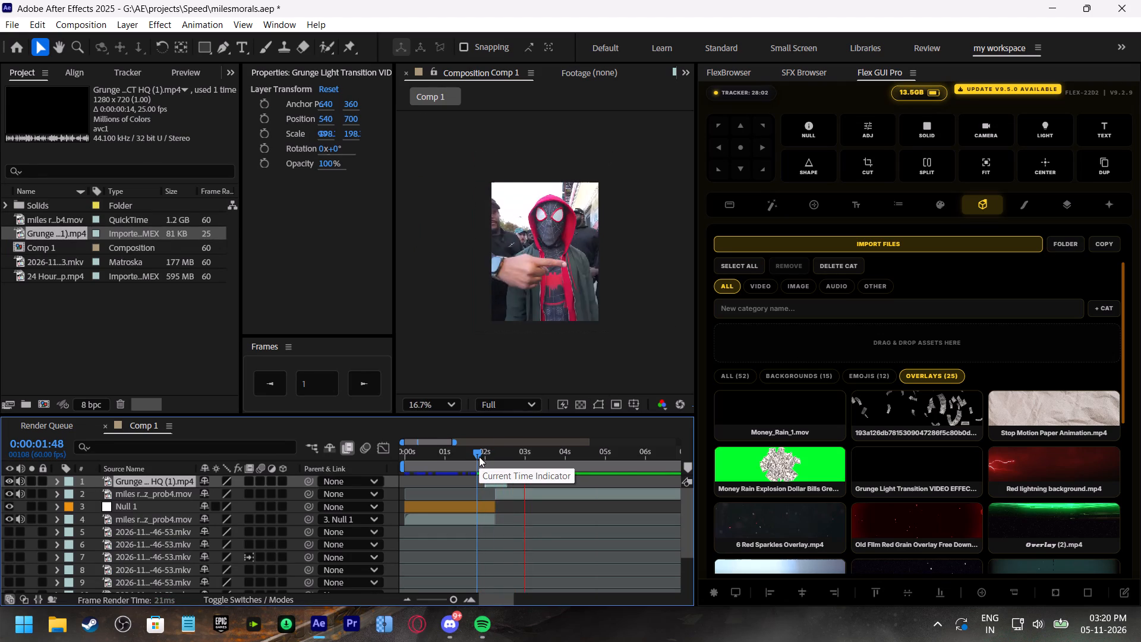
pyautogui.click(479, 457)
pyautogui.press('space')
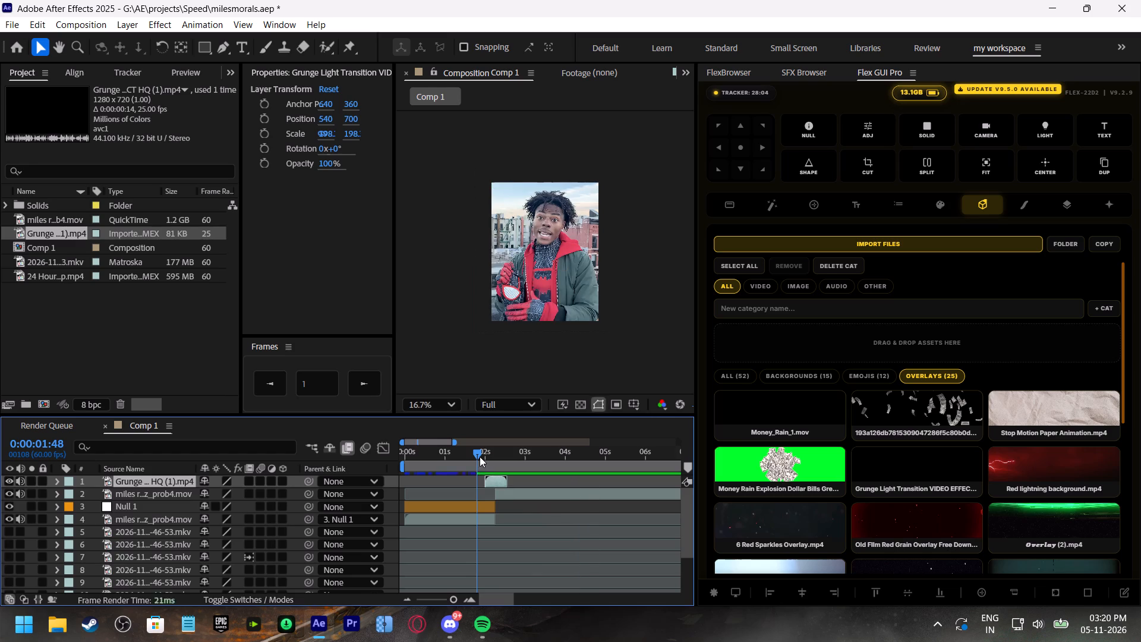
pyautogui.click(480, 457)
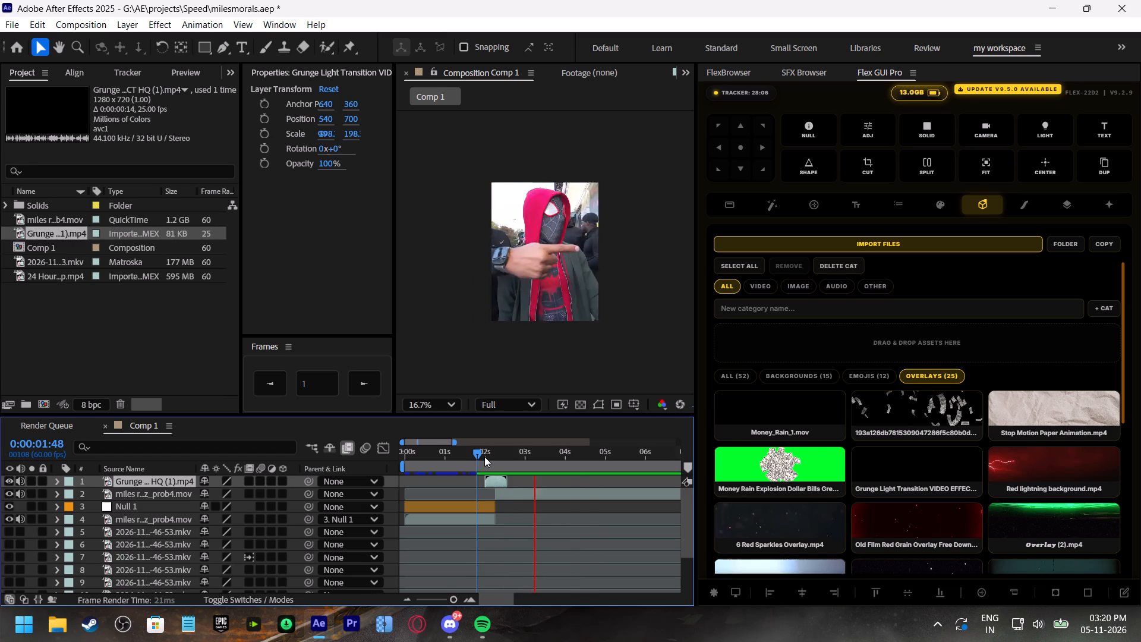
pyautogui.press('space')
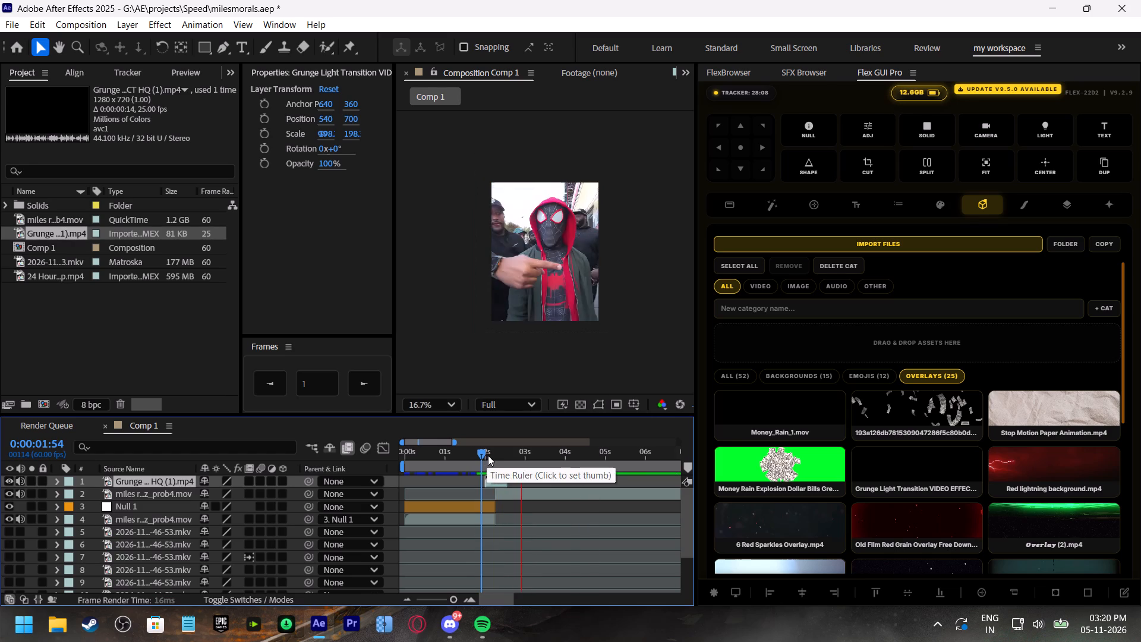
pyautogui.moveTo(492, 460); pyautogui.dragTo(498, 464)
pyautogui.press('space')
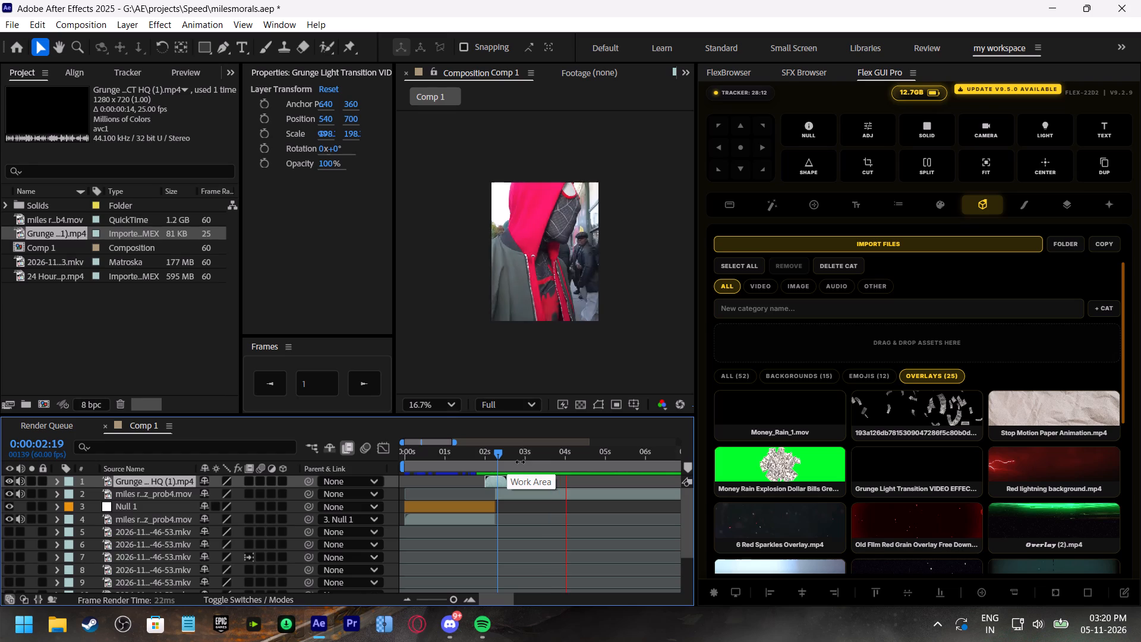
# Stop the playback near the cut at 0:00:02:19 and save the project.
pyautogui.click(499, 455)
pyautogui.hotkey('ctrl', 's')
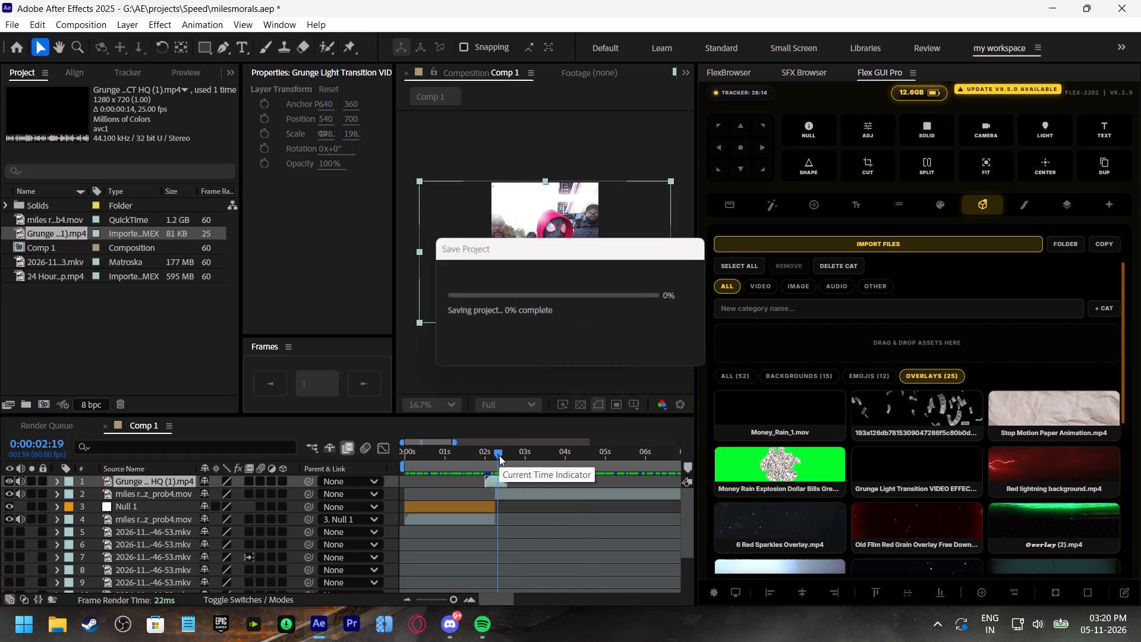
pyautogui.click(452, 599)
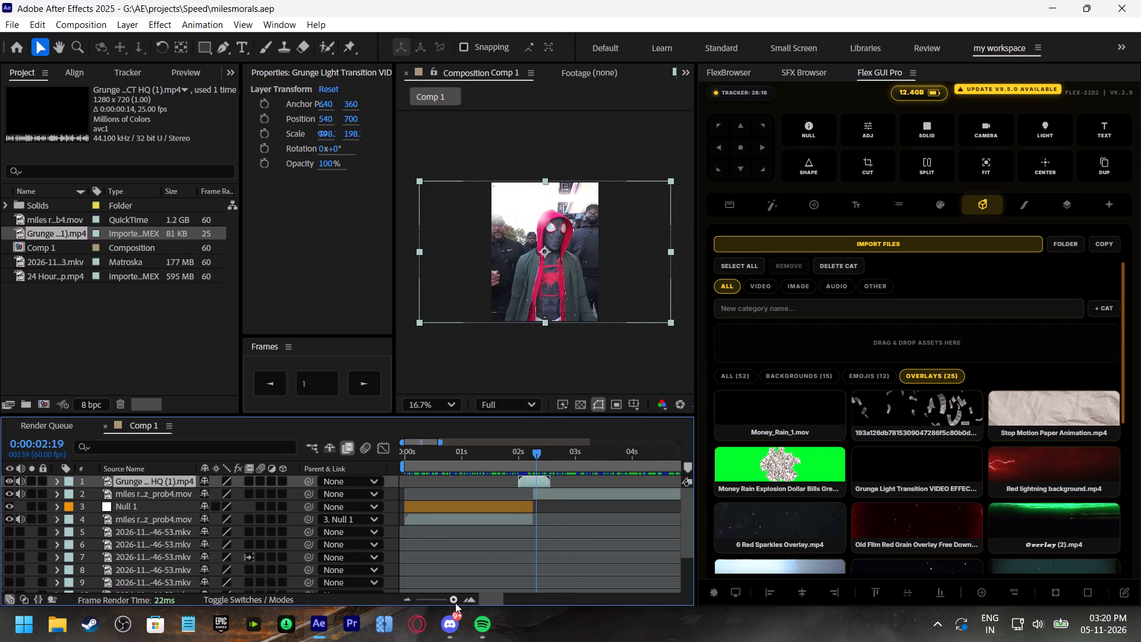
# Add a white solid above the grunge overlay at the 0:00:02:16 cut and trim it to end at about 0:00:02:44.
pyautogui.keyDown('shift'); pyautogui.scroll(-2, 526, 564); pyautogui.keyUp('shift')
pyautogui.click(467, 450)
pyautogui.press('space')
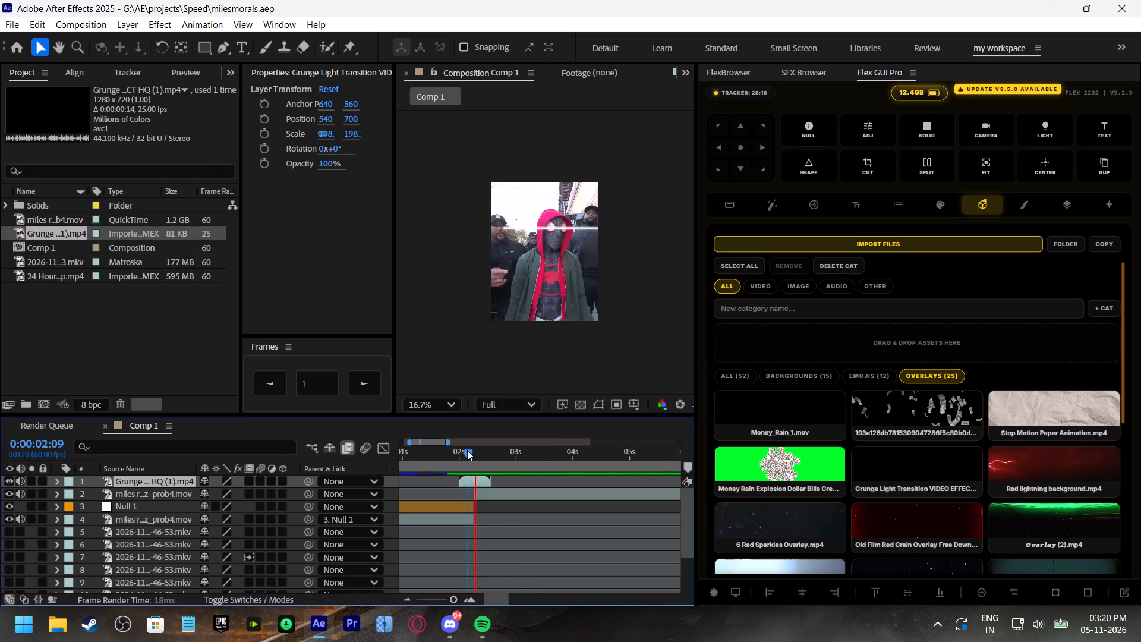
pyautogui.moveTo(467, 450); pyautogui.dragTo(475, 454)
pyautogui.click(483, 481)
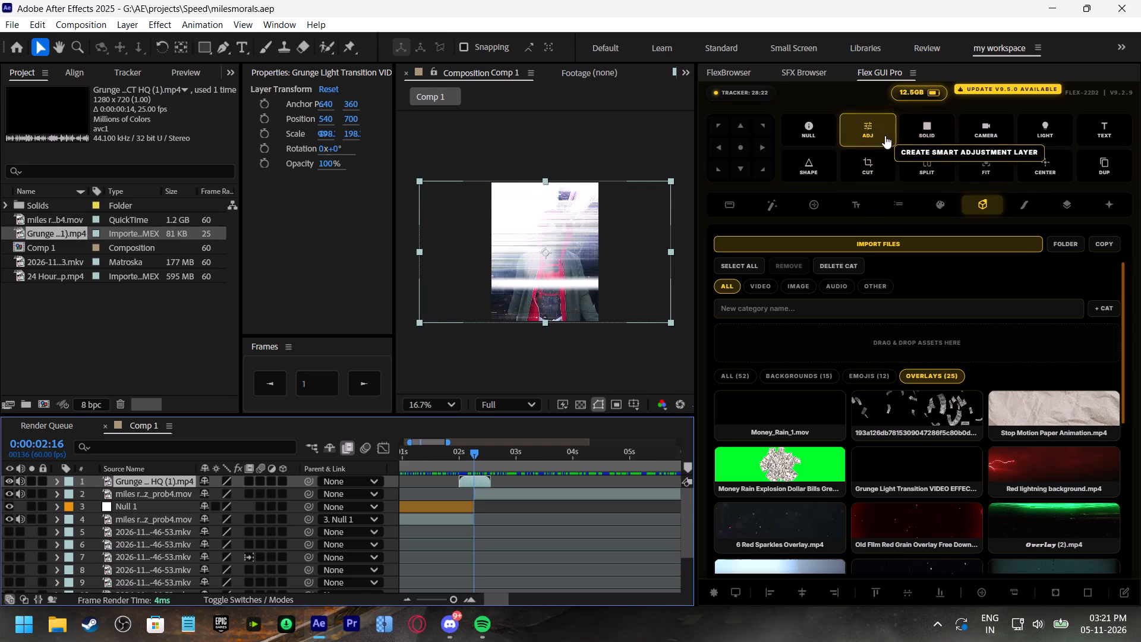
pyautogui.click(925, 137)
pyautogui.moveTo(480, 483); pyautogui.dragTo(491, 486)
pyautogui.moveTo(456, 483); pyautogui.dragTo(476, 493)
pyautogui.moveTo(496, 483); pyautogui.dragTo(506, 490)
pyautogui.click(476, 483)
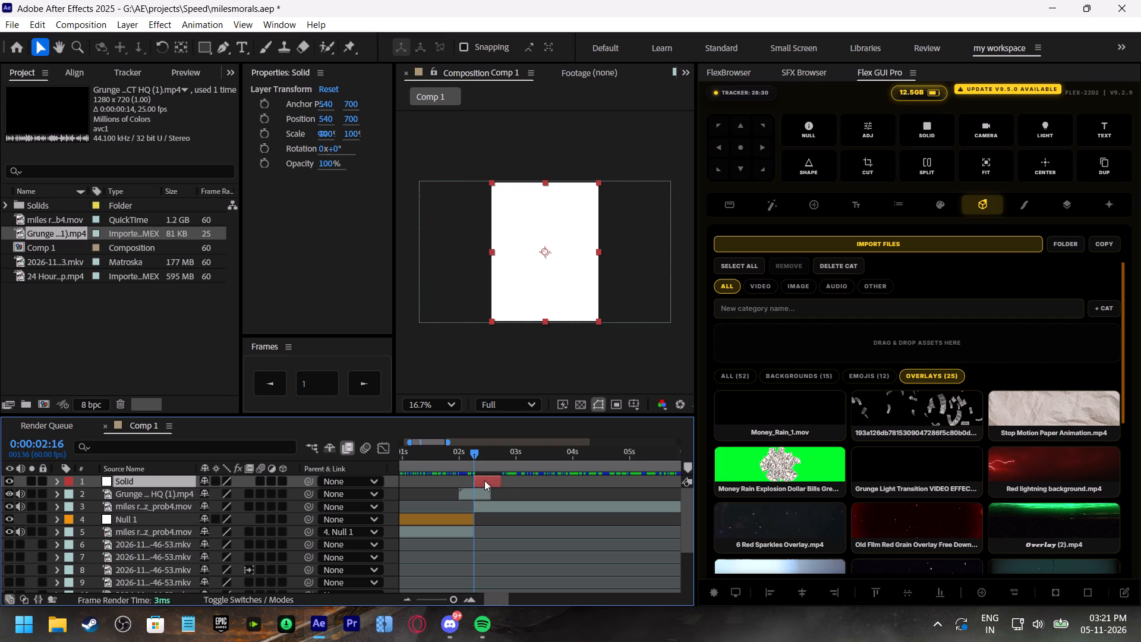
# Keyframe the solid's Opacity from 70% at 0:00:02:16 to 0% at 0:00:02:44.
pyautogui.click(484, 480)
pyautogui.press('t')
pyautogui.click(92, 495)
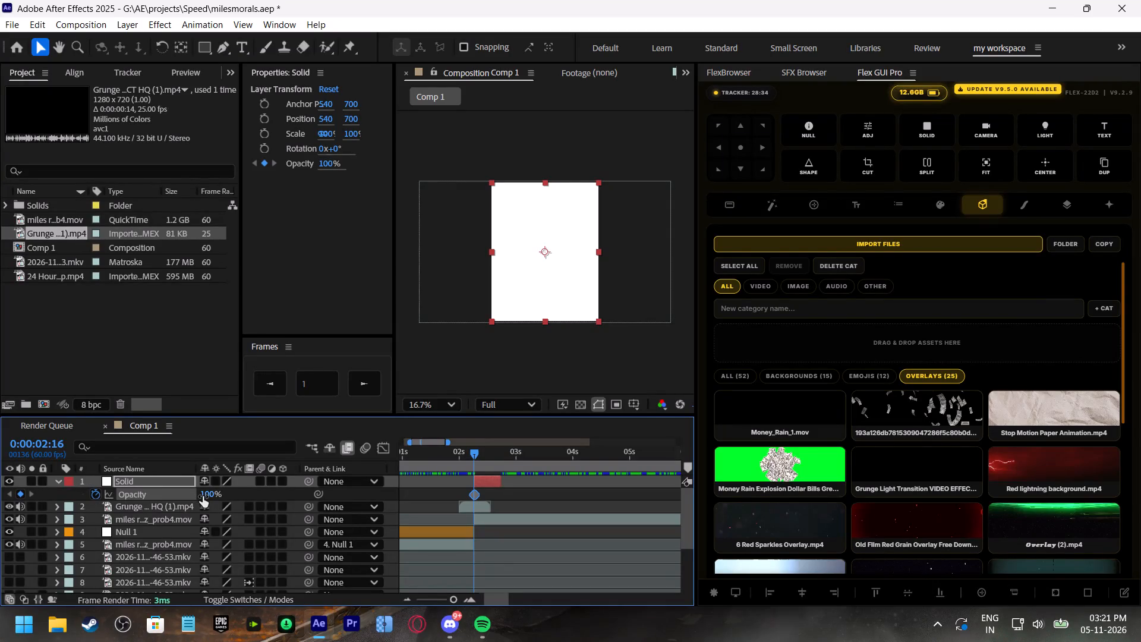
pyautogui.moveTo(203, 496); pyautogui.dragTo(178, 495)
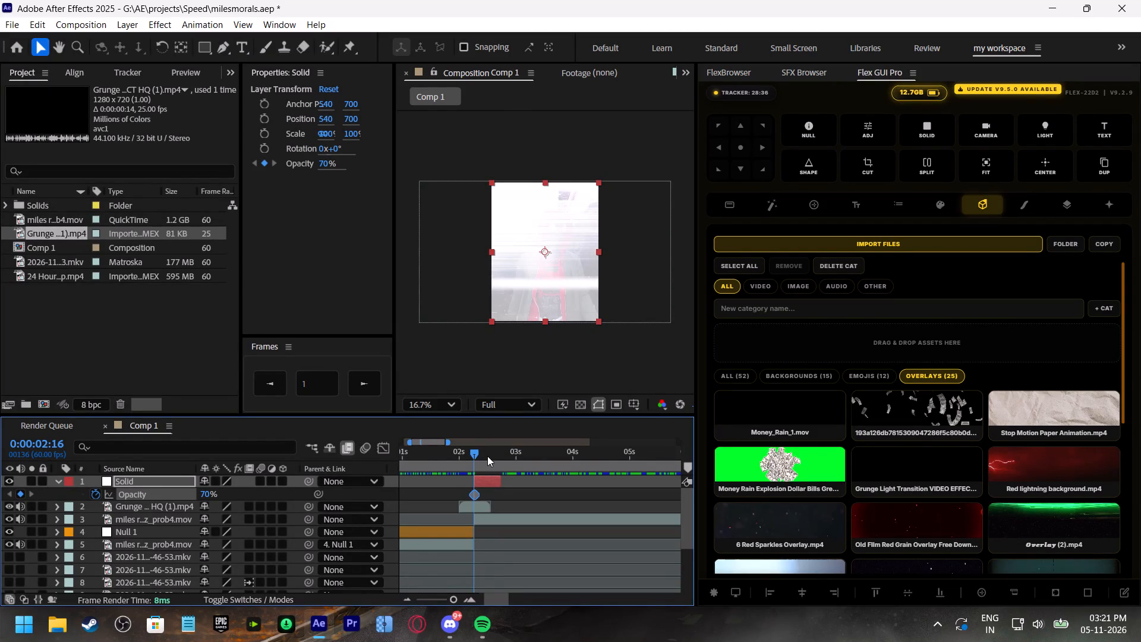
pyautogui.moveTo(487, 456); pyautogui.dragTo(499, 466)
pyautogui.click(212, 492)
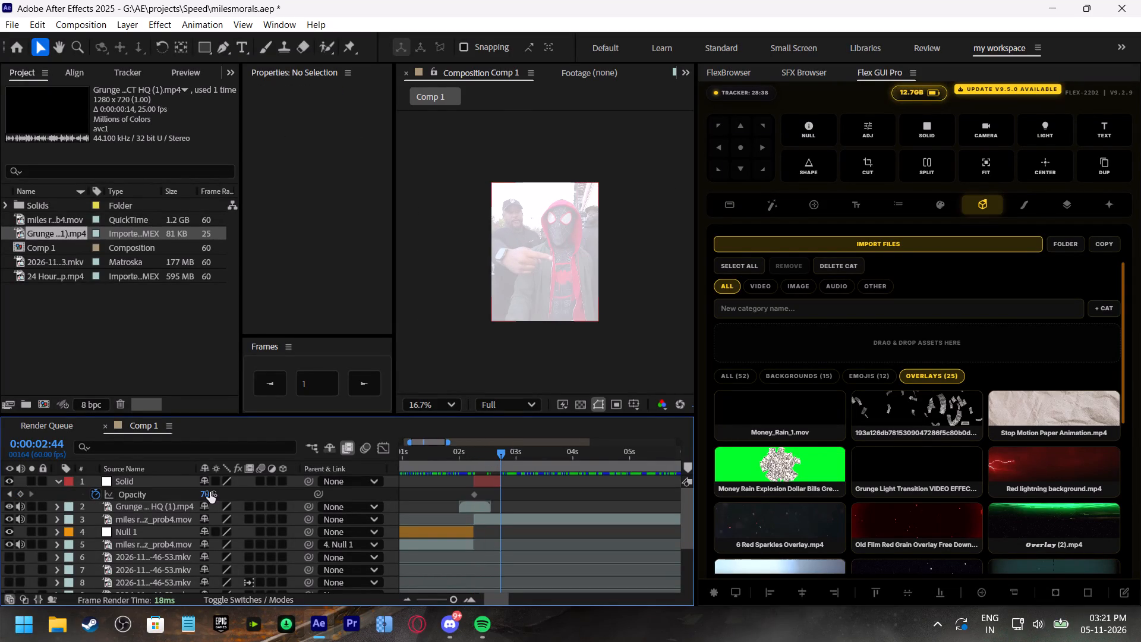
pyautogui.click(209, 492)
pyautogui.press('0')
pyautogui.click(258, 486)
# Apply Easy Ease to both of the solid's Opacity keyframes, followed by the fast-start curve in Flex Curve.
pyautogui.moveTo(543, 495); pyautogui.dragTo(434, 502)
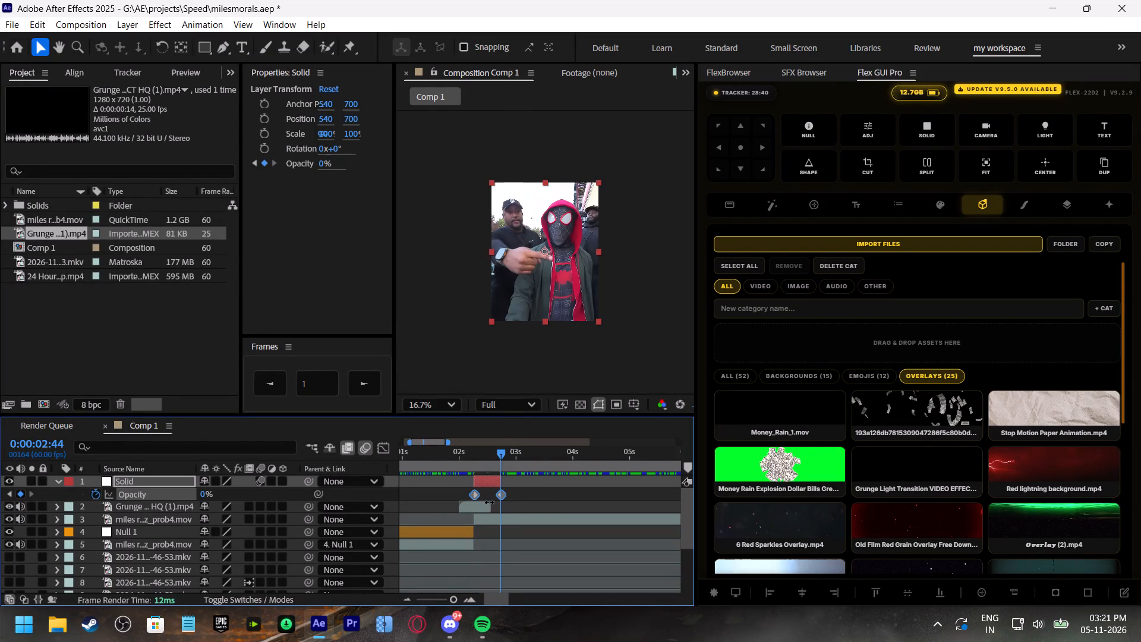
pyautogui.press('F9')
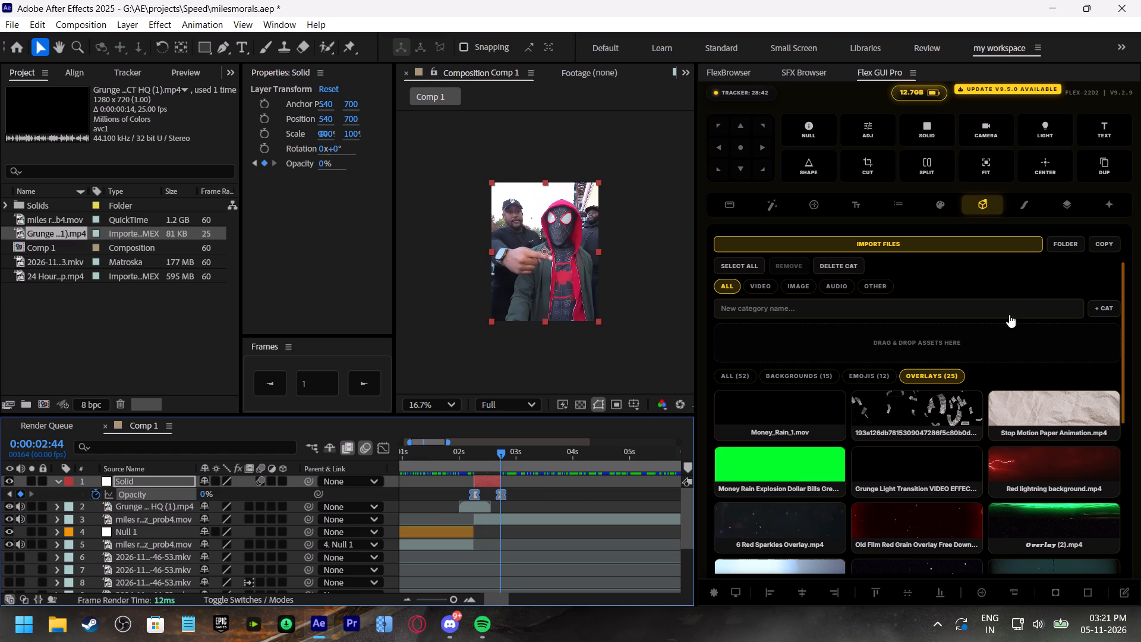
pyautogui.click(1025, 208)
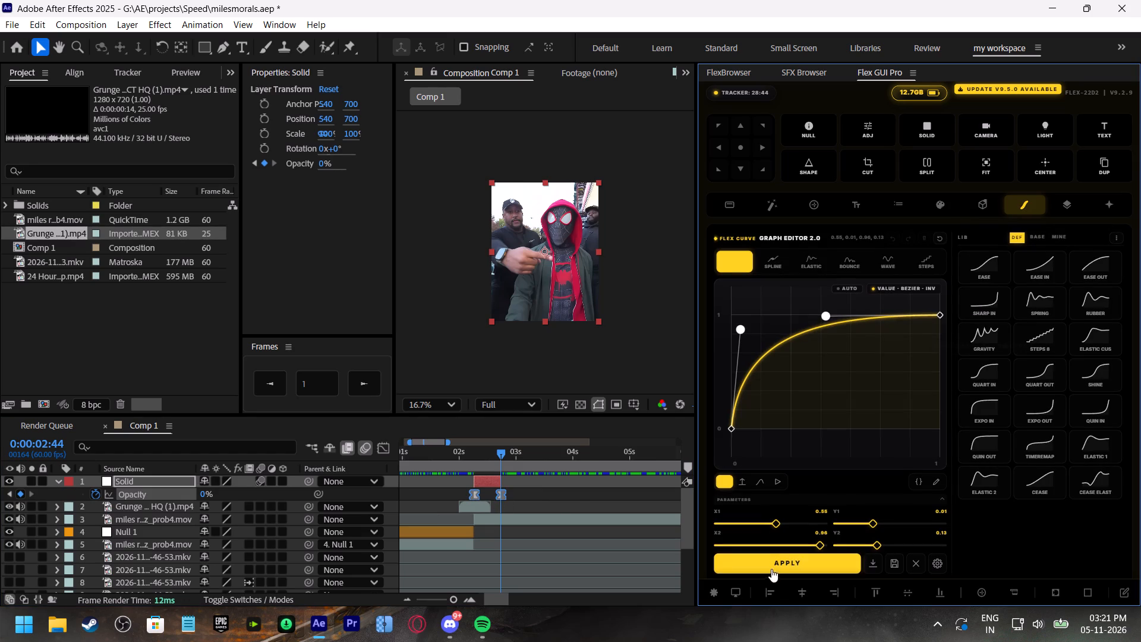
pyautogui.click(771, 565)
# Play back the cut from 0:00:02:09 and 0:00:01:57 to review the white flash with the grunge transition.
pyautogui.click(467, 456)
pyautogui.press('space')
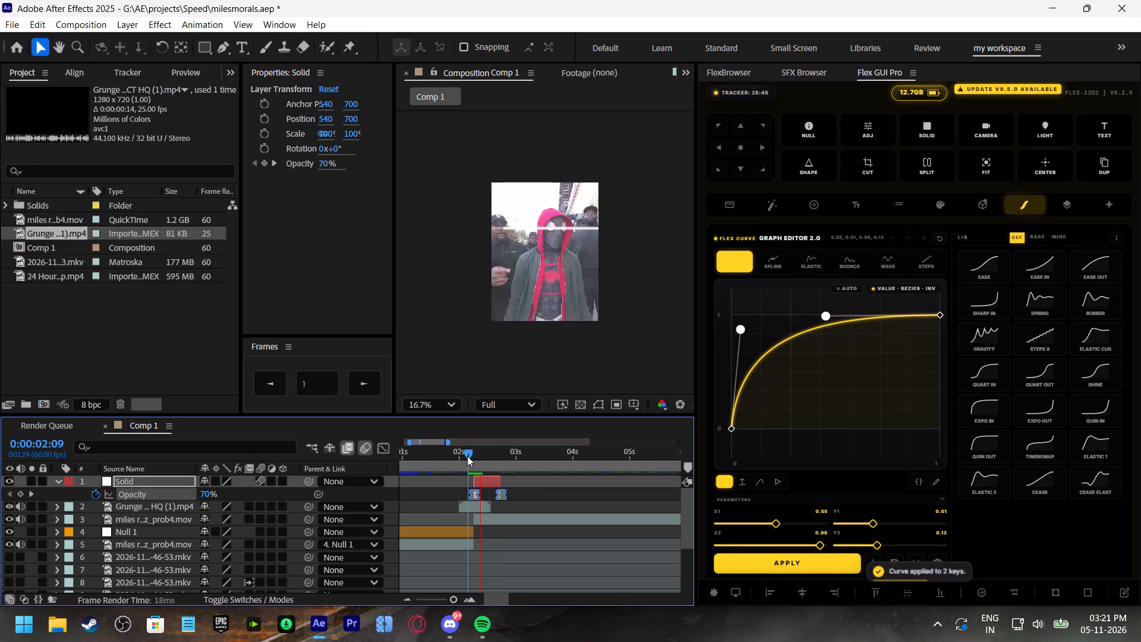
pyautogui.moveTo(467, 456); pyautogui.dragTo(455, 453)
pyautogui.press('space')
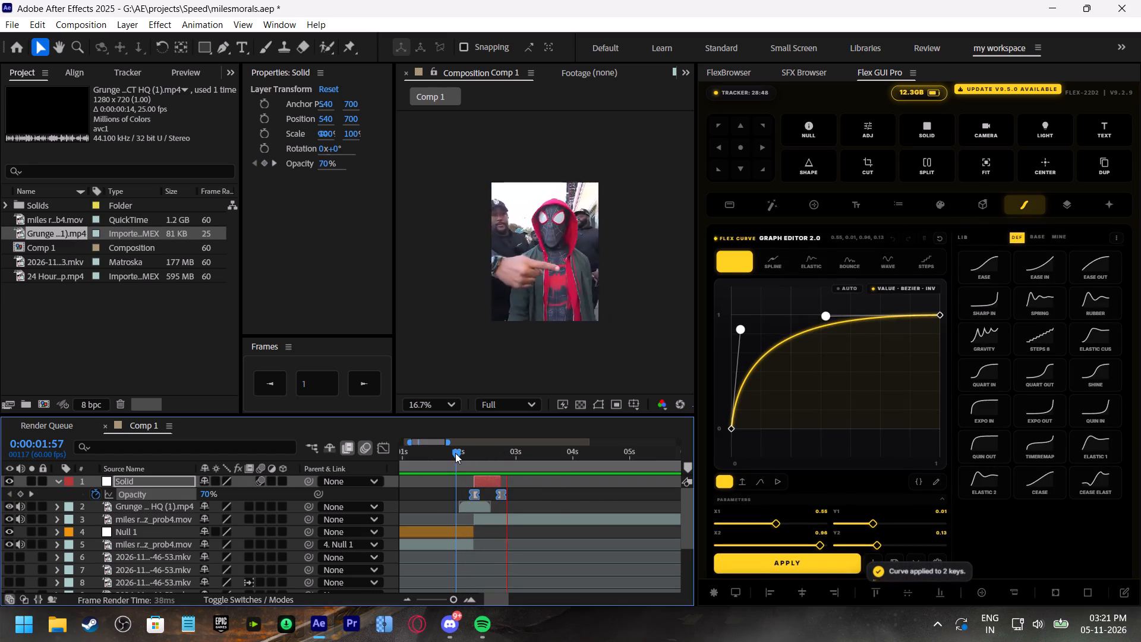
pyautogui.press('space')
pyautogui.click(455, 453)
pyautogui.click(455, 453)
pyautogui.press('space')
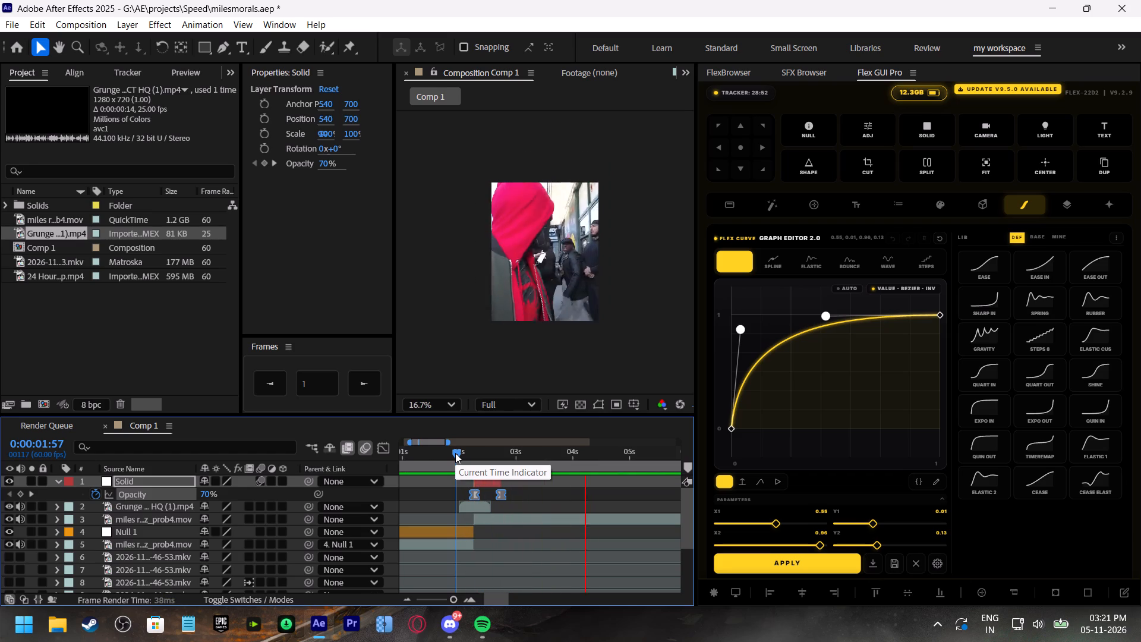
# Find the next flash point at 0:00:05:32, duplicate the white solid, lengthen the copy slightly, and move it to start there.
pyautogui.moveTo(528, 448); pyautogui.dragTo(537, 455)
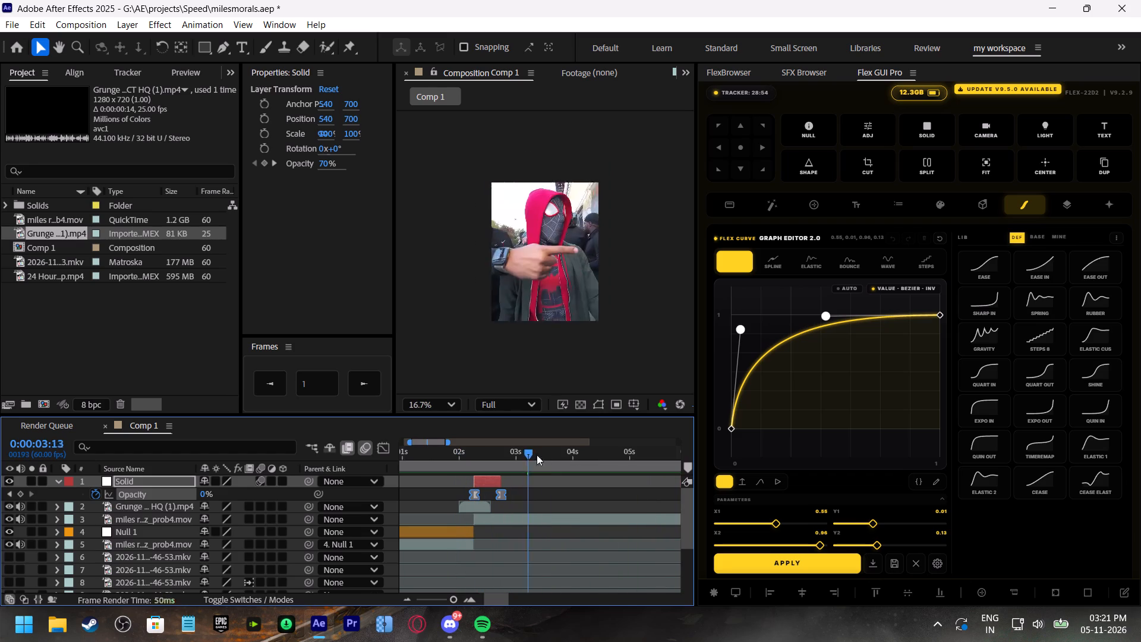
pyautogui.moveTo(537, 455); pyautogui.dragTo(557, 466)
pyautogui.press('space')
pyautogui.keyDown('shift'); pyautogui.scroll(-3, 559, 549); pyautogui.keyUp('shift')
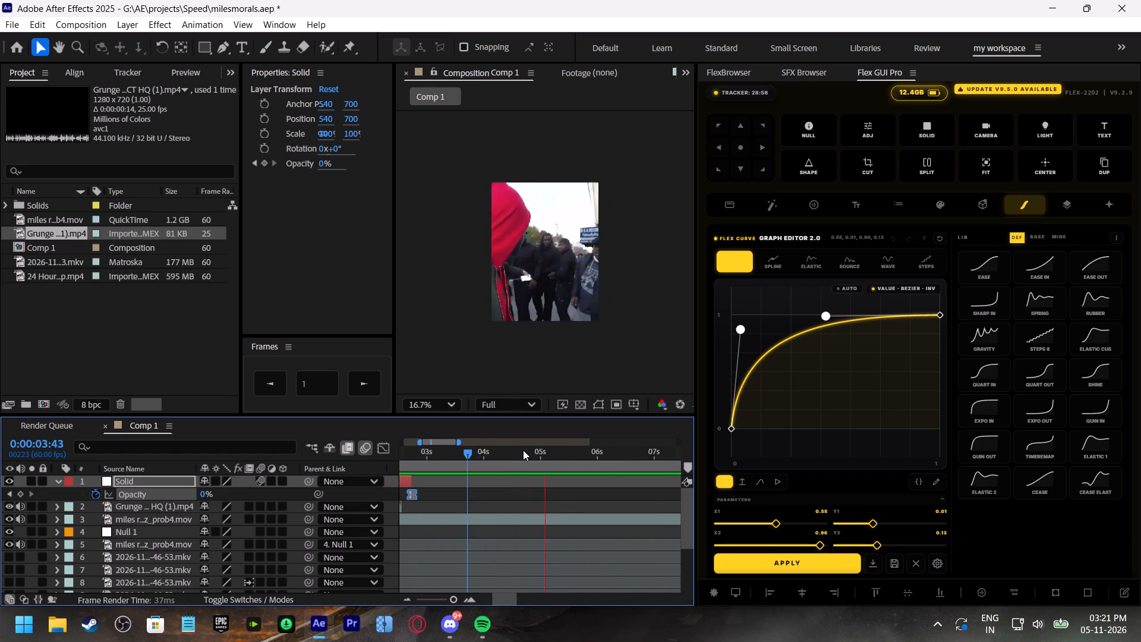
pyautogui.moveTo(529, 449); pyautogui.dragTo(551, 477)
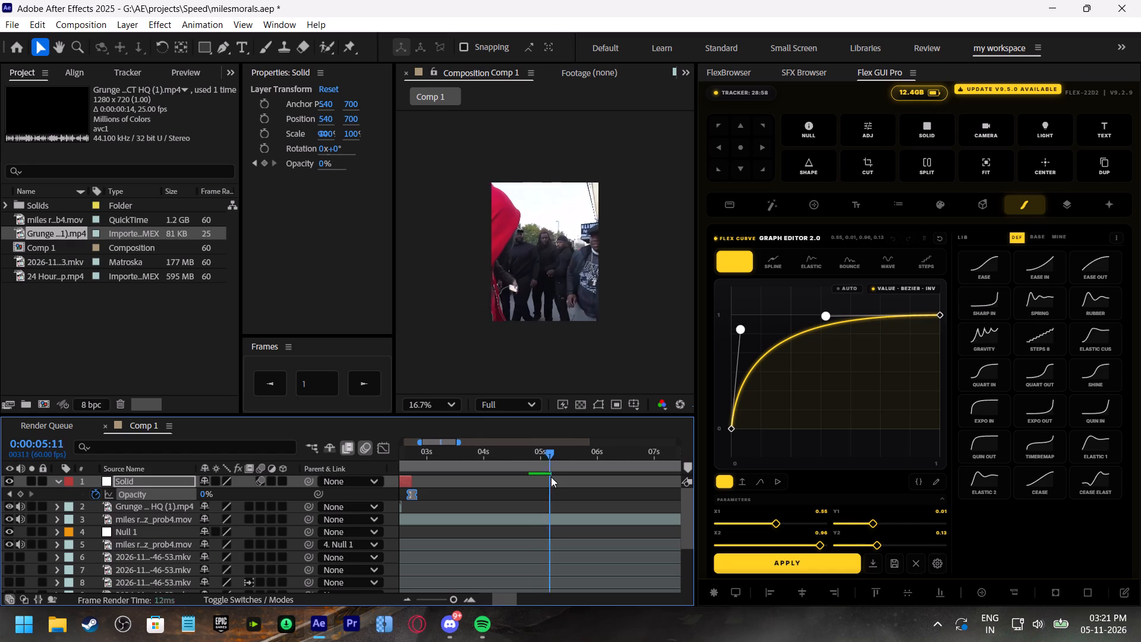
pyautogui.moveTo(551, 477); pyautogui.dragTo(554, 496)
pyautogui.press('space')
pyautogui.moveTo(563, 454); pyautogui.dragTo(570, 464)
pyautogui.click(409, 481)
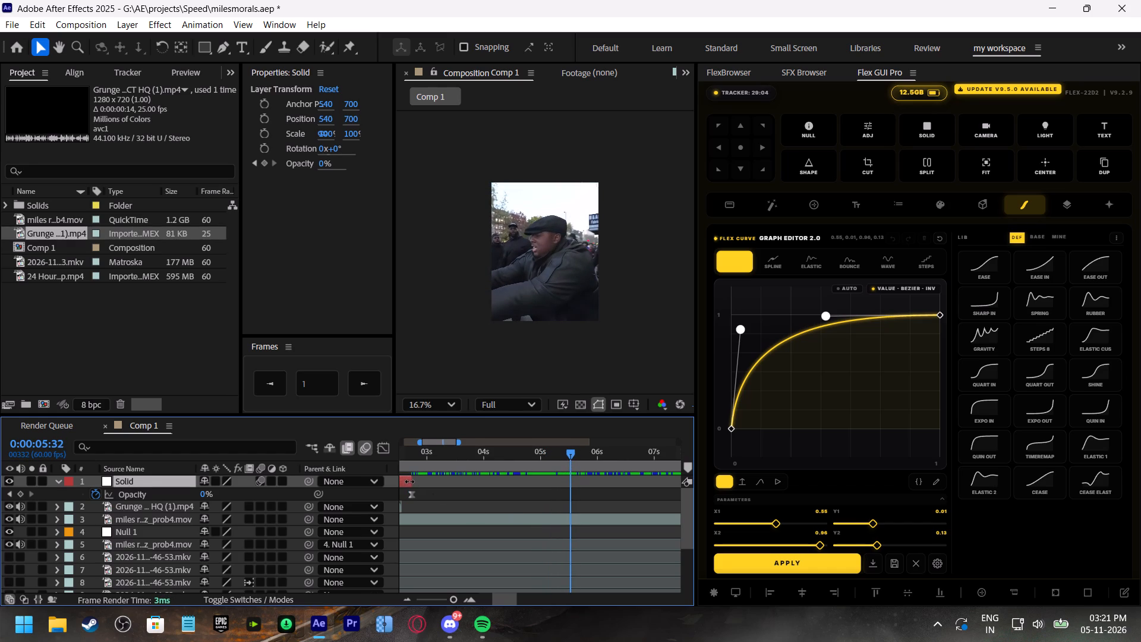
pyautogui.hotkey('ctrl', 'd')
pyautogui.moveTo(409, 482); pyautogui.dragTo(423, 480)
pyautogui.moveTo(411, 480); pyautogui.dragTo(517, 489)
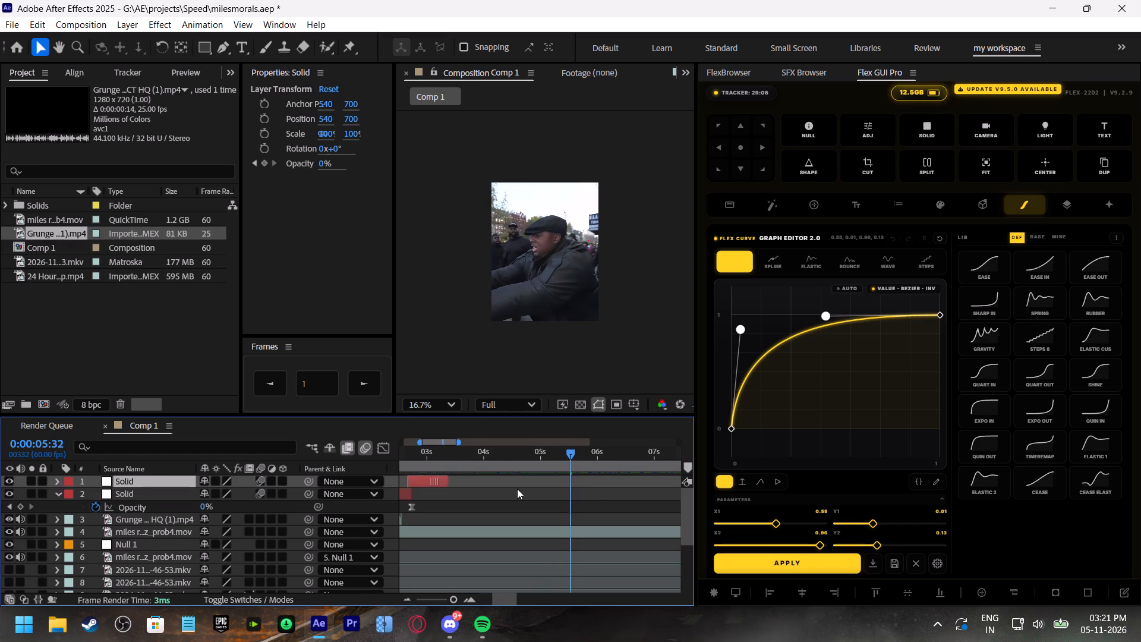
pyautogui.moveTo(517, 489); pyautogui.dragTo(595, 493)
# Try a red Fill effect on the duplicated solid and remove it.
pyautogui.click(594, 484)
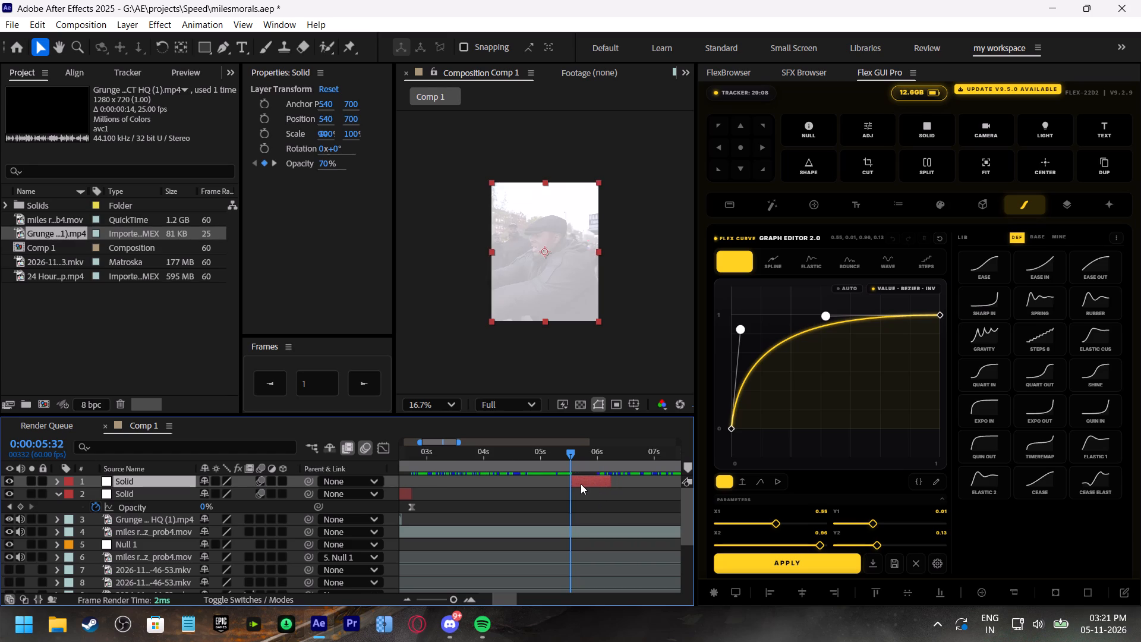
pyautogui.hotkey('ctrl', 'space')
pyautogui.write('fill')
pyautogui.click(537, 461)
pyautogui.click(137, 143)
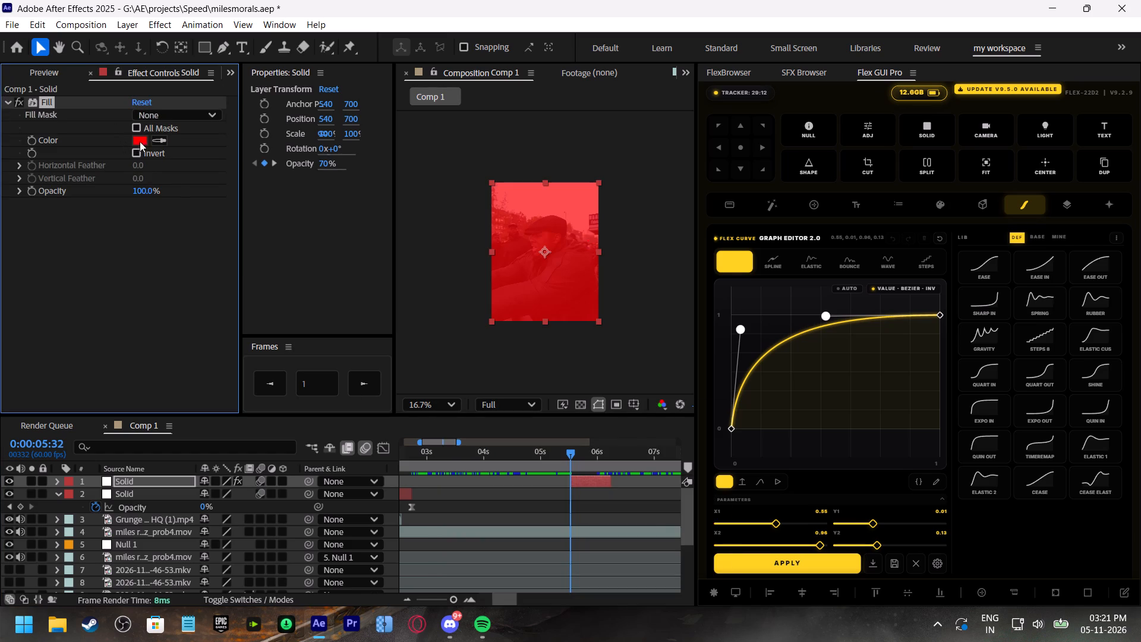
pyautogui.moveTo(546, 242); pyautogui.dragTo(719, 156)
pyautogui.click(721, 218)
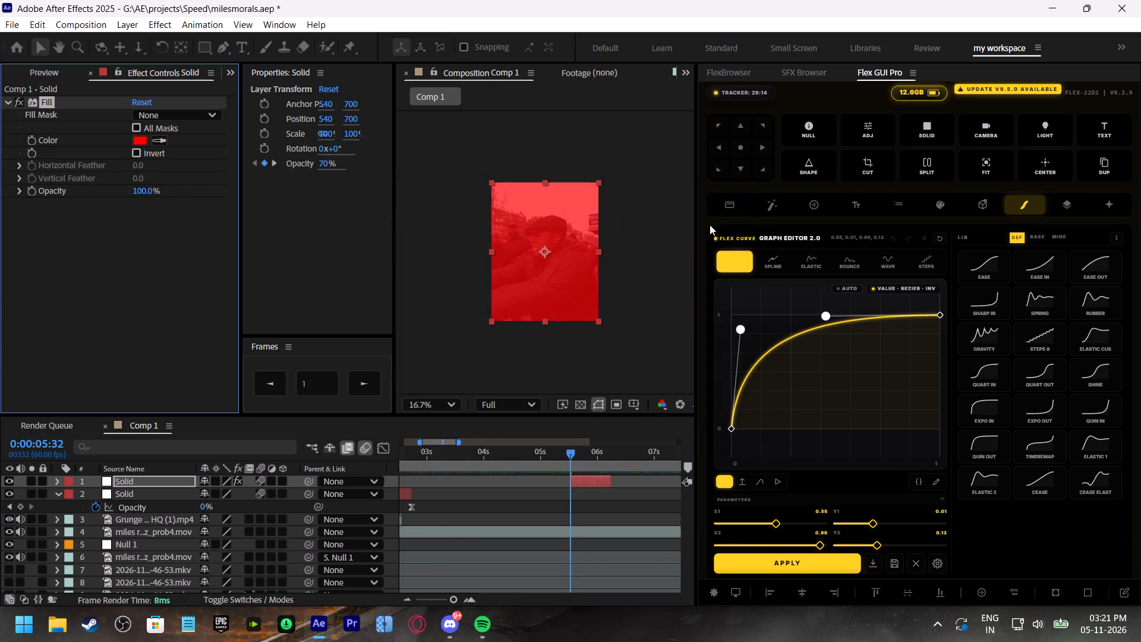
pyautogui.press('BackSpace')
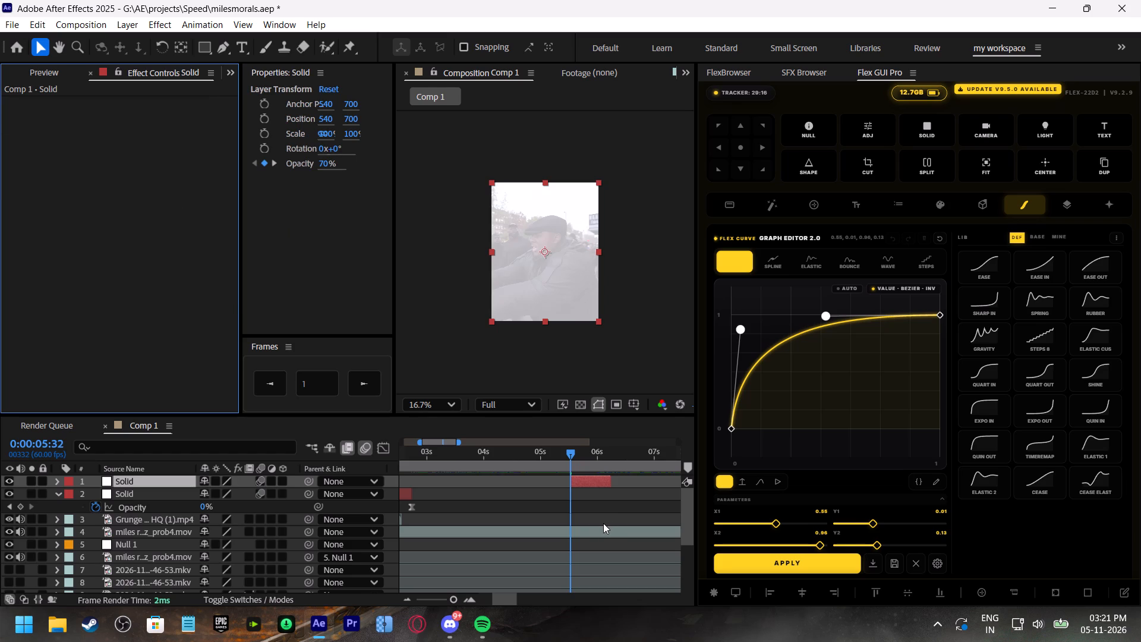
# Apply the Tint effect to the duplicated solid and turn it into an adjustment layer.
pyautogui.click(585, 482)
pyautogui.hotkey('ctrl', 'space')
pyautogui.write('ti')
pyautogui.press('n')
pyautogui.press('t')
pyautogui.click(533, 464)
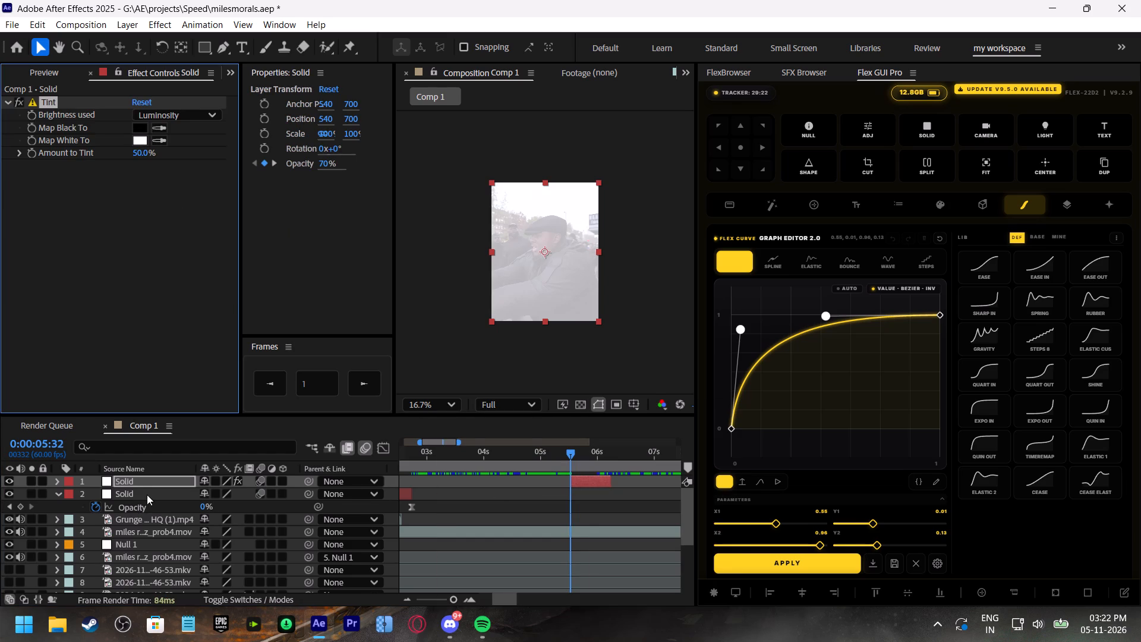
pyautogui.click(275, 480)
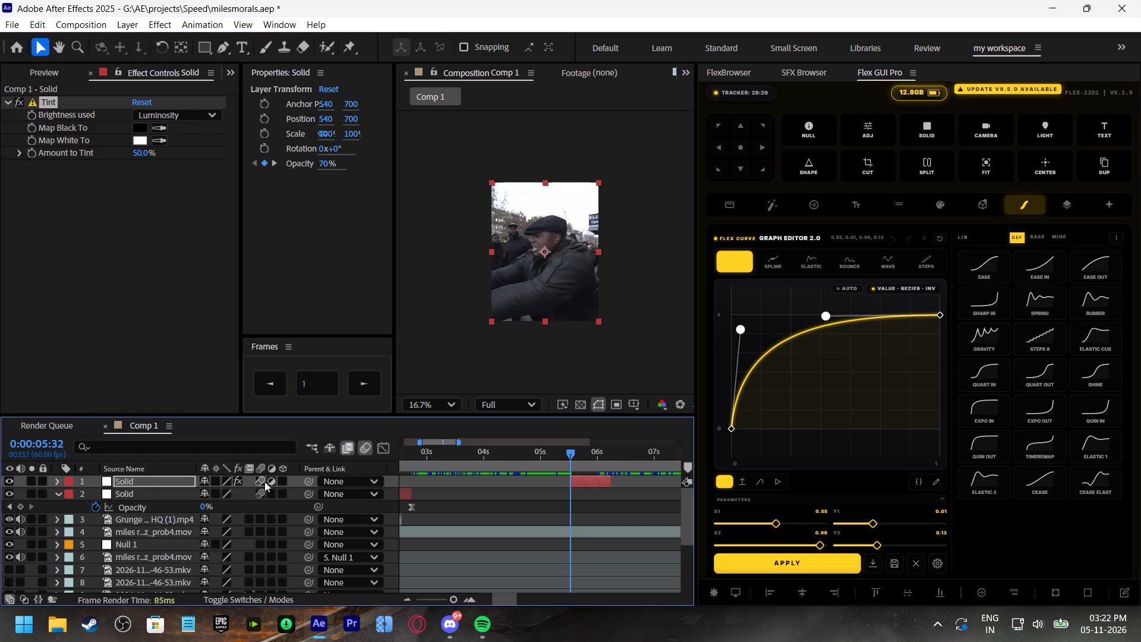
# Turn off motion blur for both solid layers.
pyautogui.click(260, 481)
pyautogui.click(259, 496)
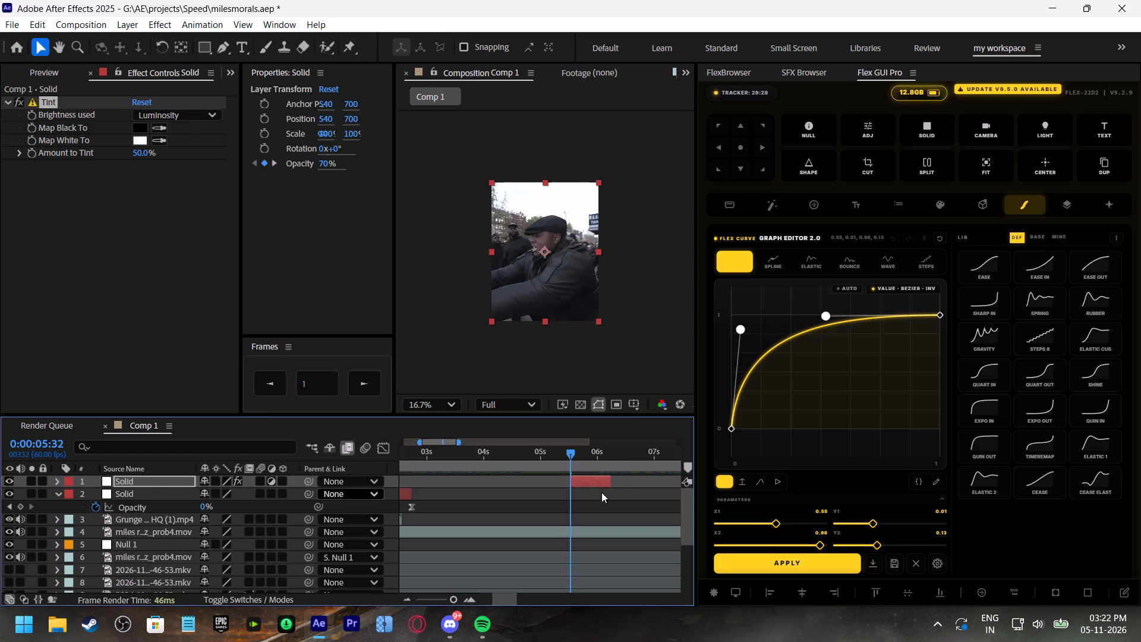
# Set the Tint effect's Amount to Tint to 100% and Map White To to red FF0000.
pyautogui.click(594, 481)
pyautogui.moveTo(138, 151); pyautogui.dragTo(146, 151)
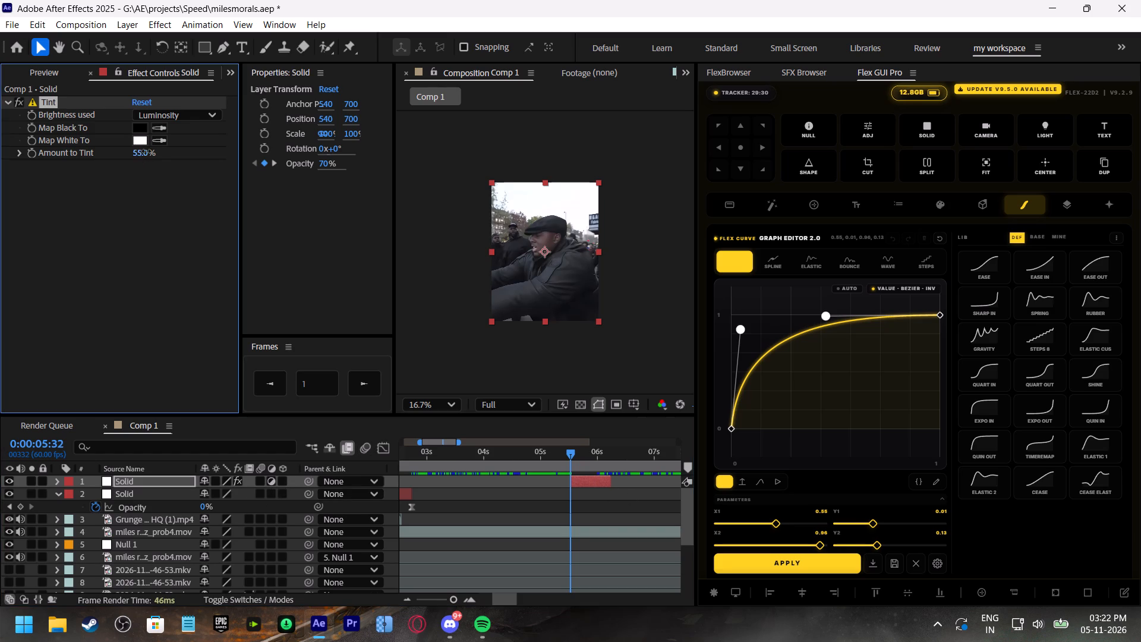
pyautogui.moveTo(146, 151); pyautogui.dragTo(264, 148)
pyautogui.click(140, 144)
pyautogui.moveTo(457, 247); pyautogui.dragTo(683, 156)
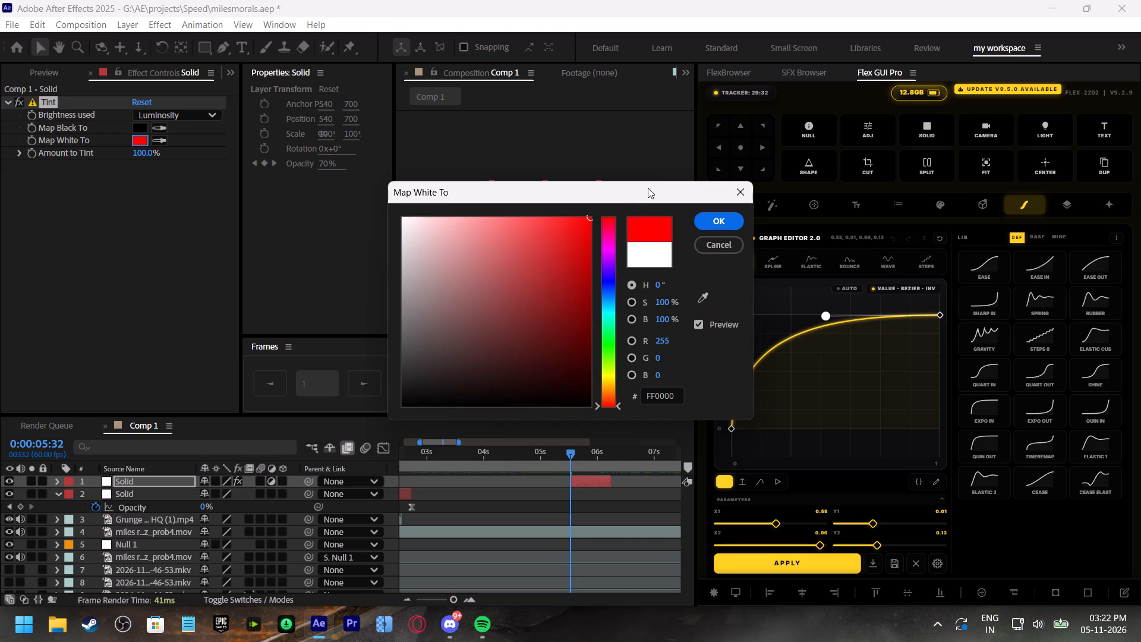
pyautogui.moveTo(627, 199); pyautogui.dragTo(915, 174)
pyautogui.click(995, 198)
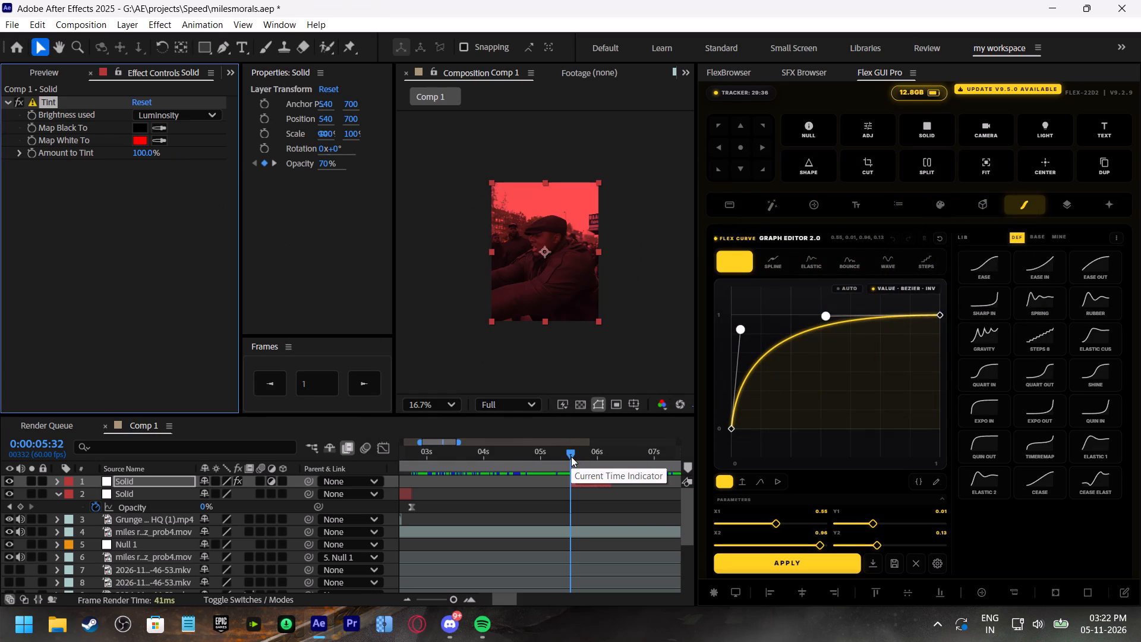
# Set the red tint layer's Opacity keyframe at 0:00:05:32 to 71%.
pyautogui.press('t')
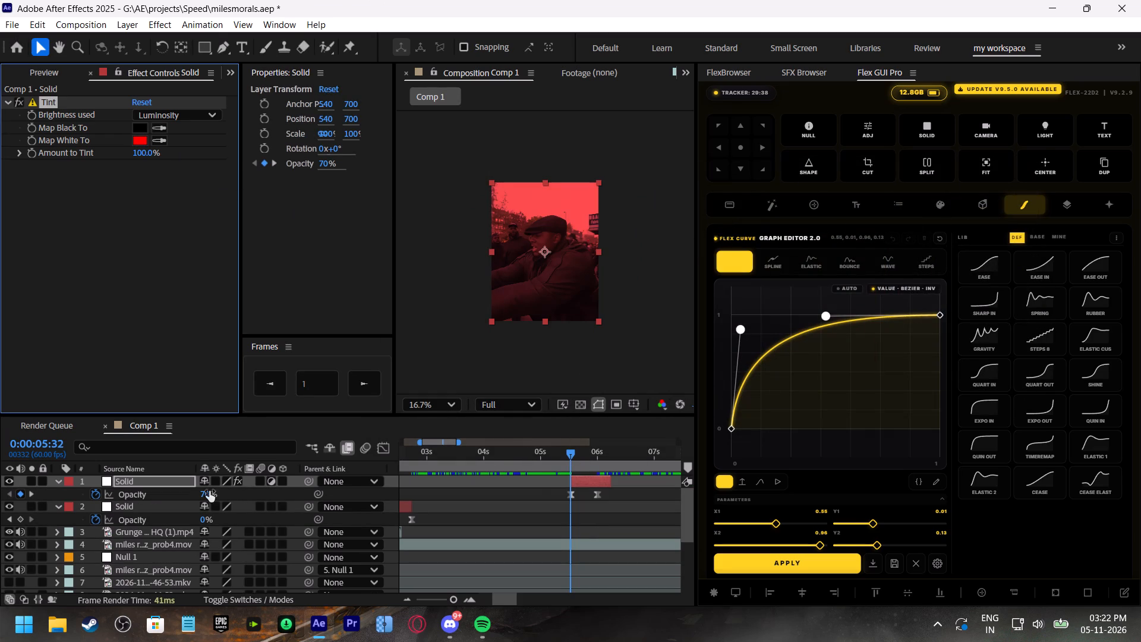
pyautogui.moveTo(206, 495); pyautogui.dragTo(421, 499)
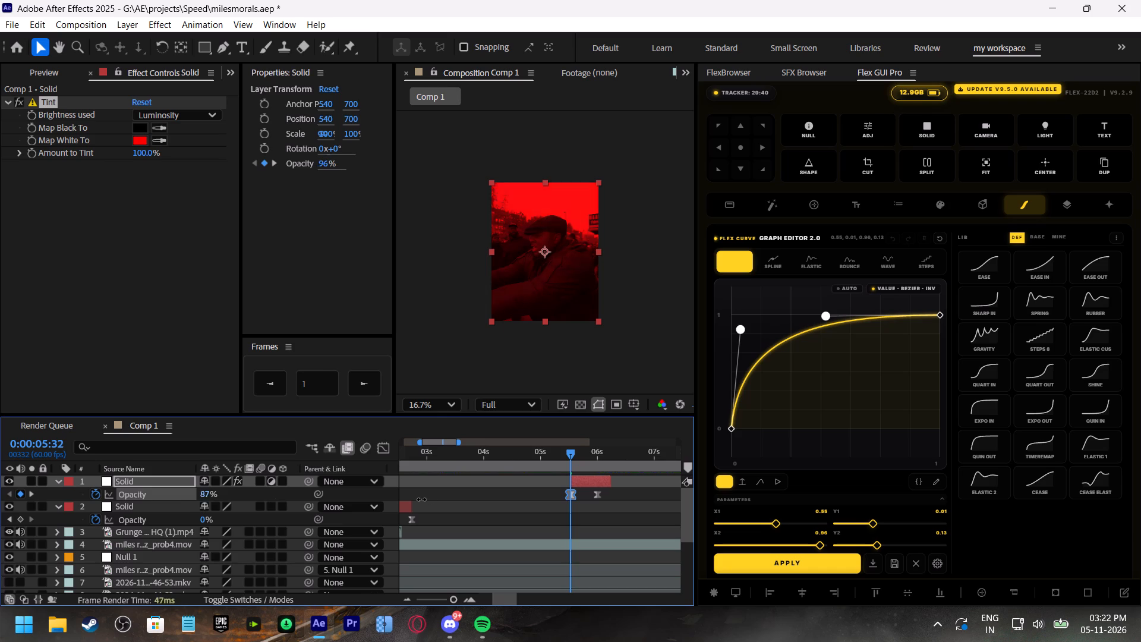
pyautogui.moveTo(421, 499); pyautogui.dragTo(409, 499)
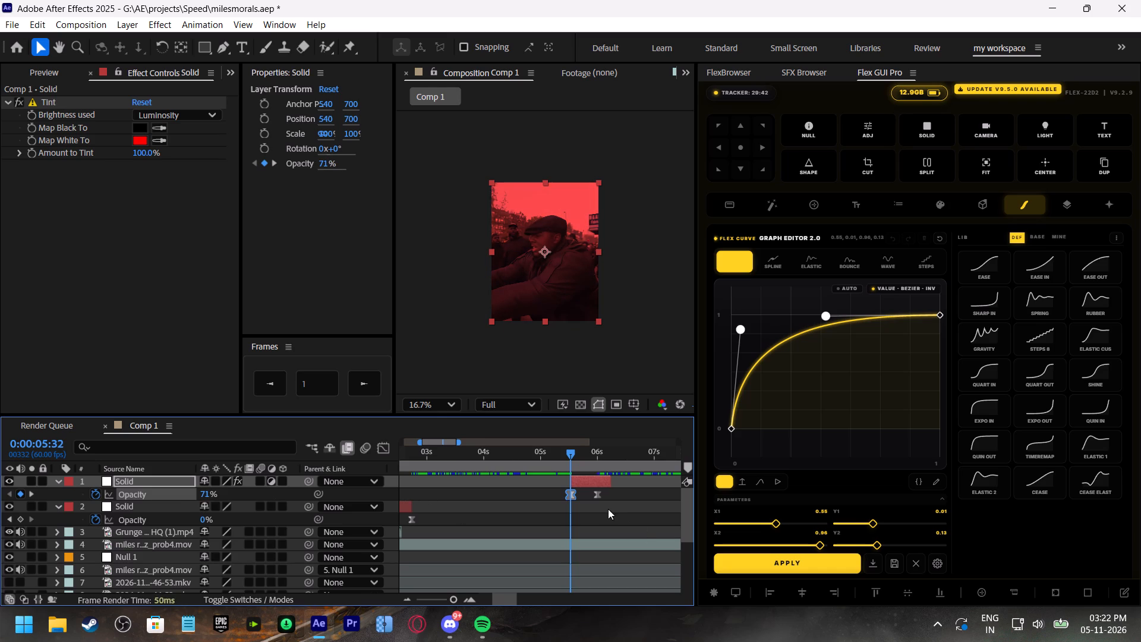
# Apply a gentler Flex Curve with X1 0.7 and X2 0.8 to both of the red tint layer's Opacity keyframes.
pyautogui.moveTo(612, 499); pyautogui.dragTo(517, 503)
pyautogui.moveTo(742, 335); pyautogui.dragTo(776, 361)
pyautogui.moveTo(828, 316); pyautogui.dragTo(793, 317)
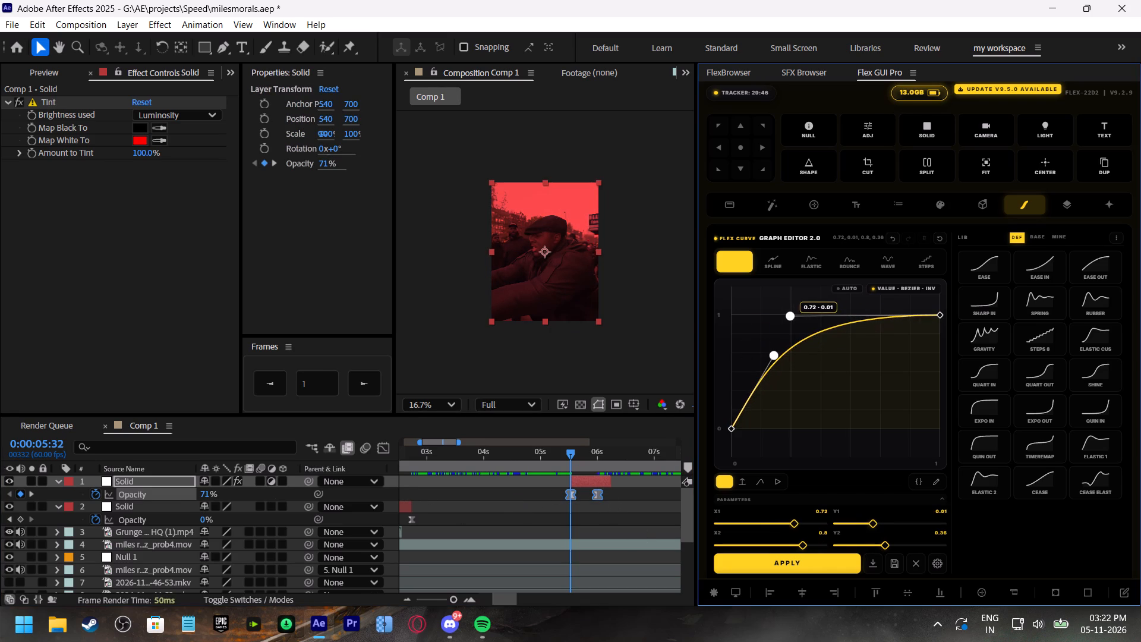
pyautogui.moveTo(793, 317); pyautogui.dragTo(796, 322)
pyautogui.click(779, 569)
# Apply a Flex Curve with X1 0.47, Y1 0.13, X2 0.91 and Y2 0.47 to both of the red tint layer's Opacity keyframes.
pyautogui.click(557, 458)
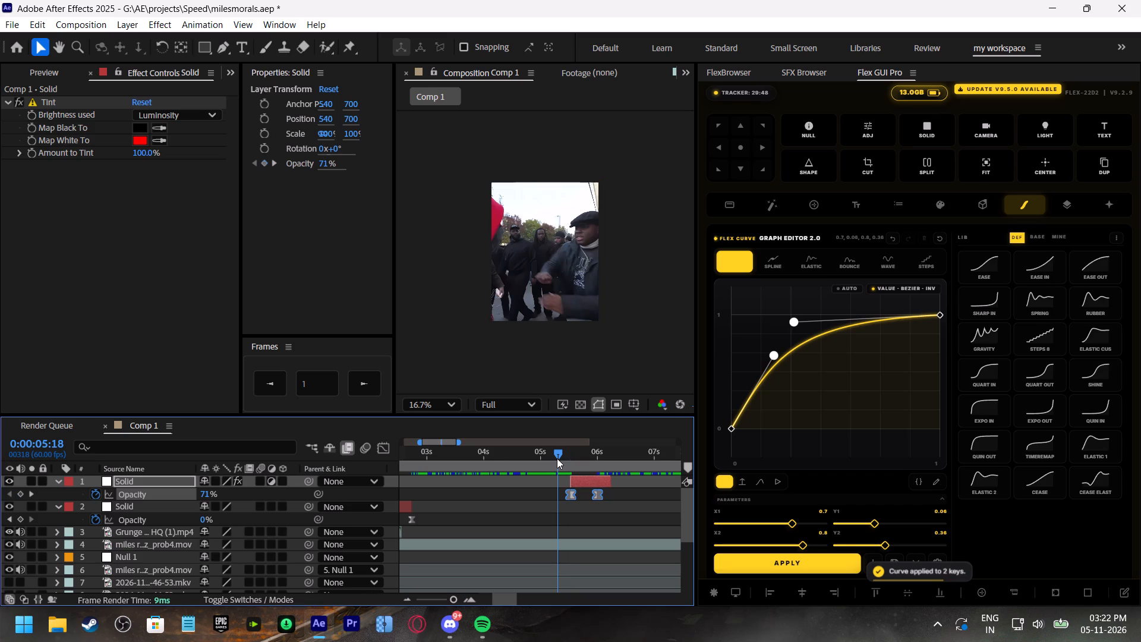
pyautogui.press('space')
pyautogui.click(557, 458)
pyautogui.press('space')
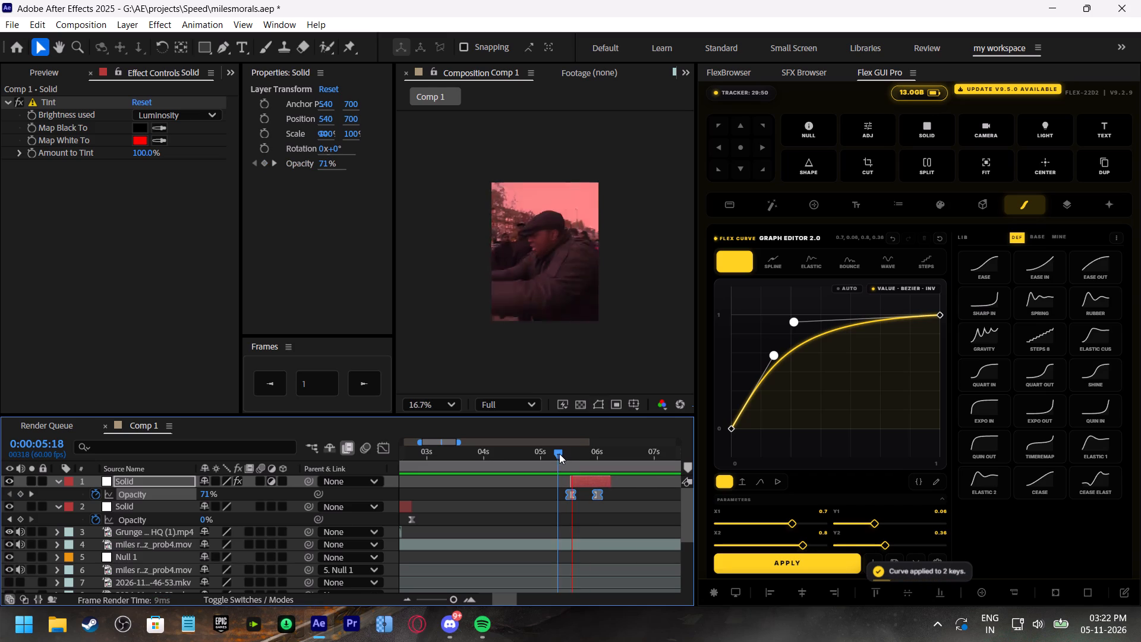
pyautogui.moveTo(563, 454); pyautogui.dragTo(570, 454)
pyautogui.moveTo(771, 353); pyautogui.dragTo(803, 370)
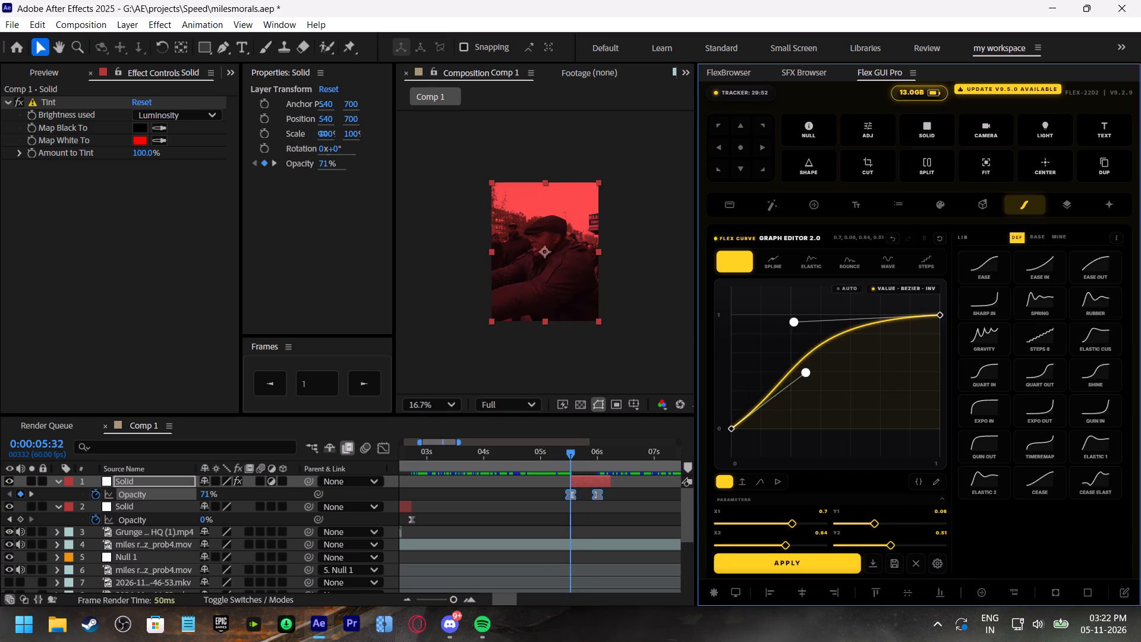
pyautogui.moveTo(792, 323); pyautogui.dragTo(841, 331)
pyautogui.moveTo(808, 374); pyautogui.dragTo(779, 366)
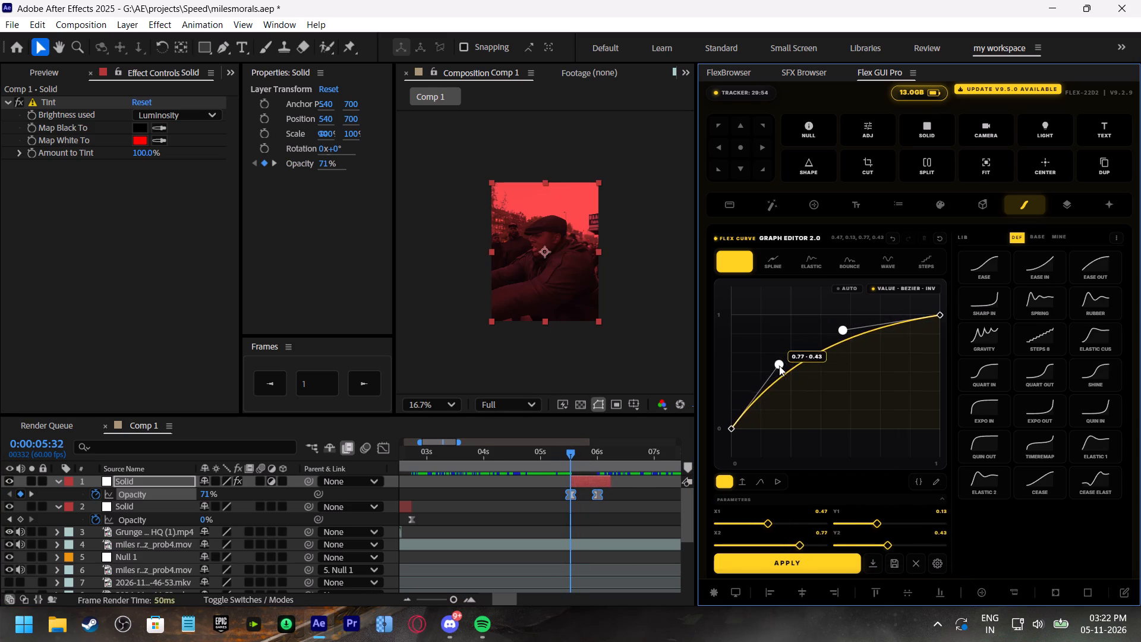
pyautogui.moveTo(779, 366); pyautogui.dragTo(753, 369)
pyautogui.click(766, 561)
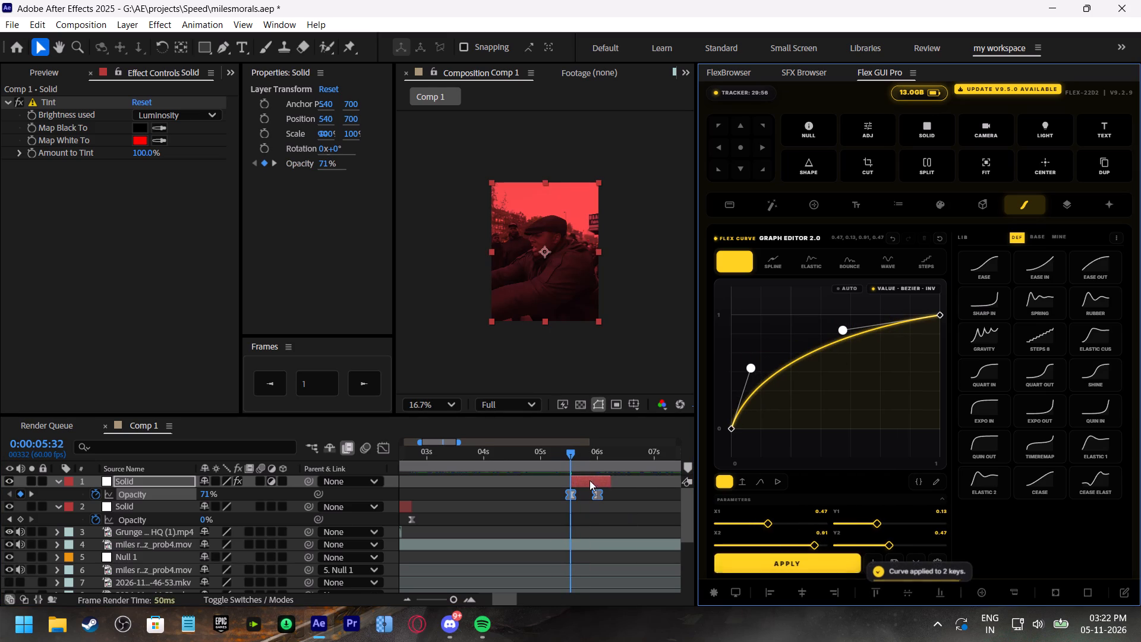
# Move the red tint layer's second Opacity keyframe from 0:00:06:00 to just past the layer's end, for a longer fade.
pyautogui.click(562, 455)
pyautogui.press('space')
pyautogui.moveTo(565, 455); pyautogui.dragTo(570, 455)
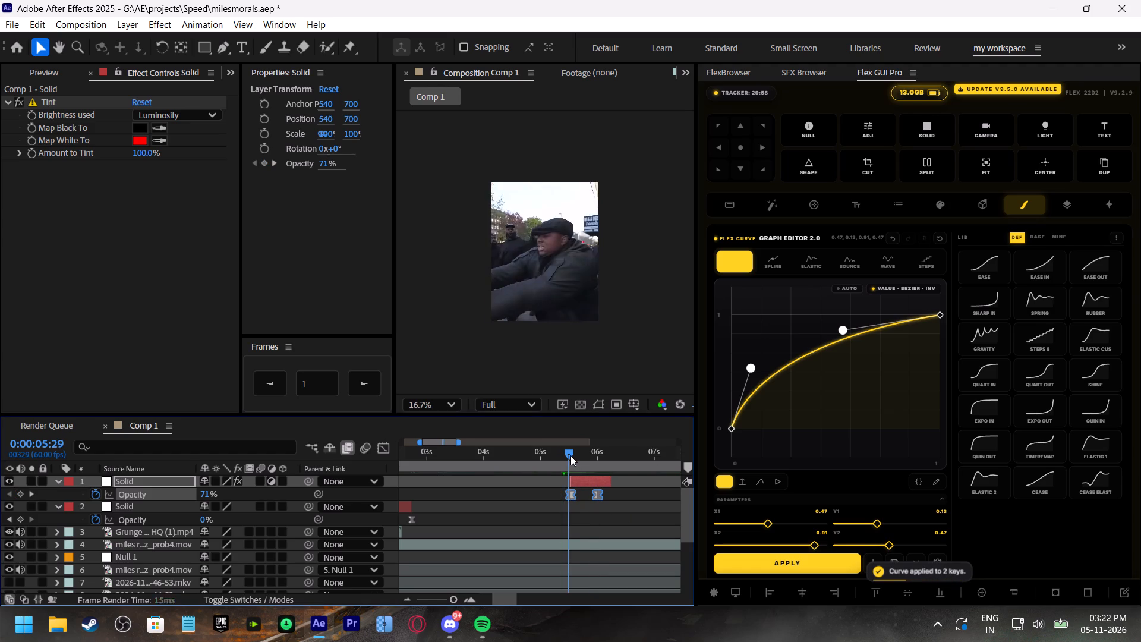
pyautogui.moveTo(570, 455); pyautogui.dragTo(575, 457)
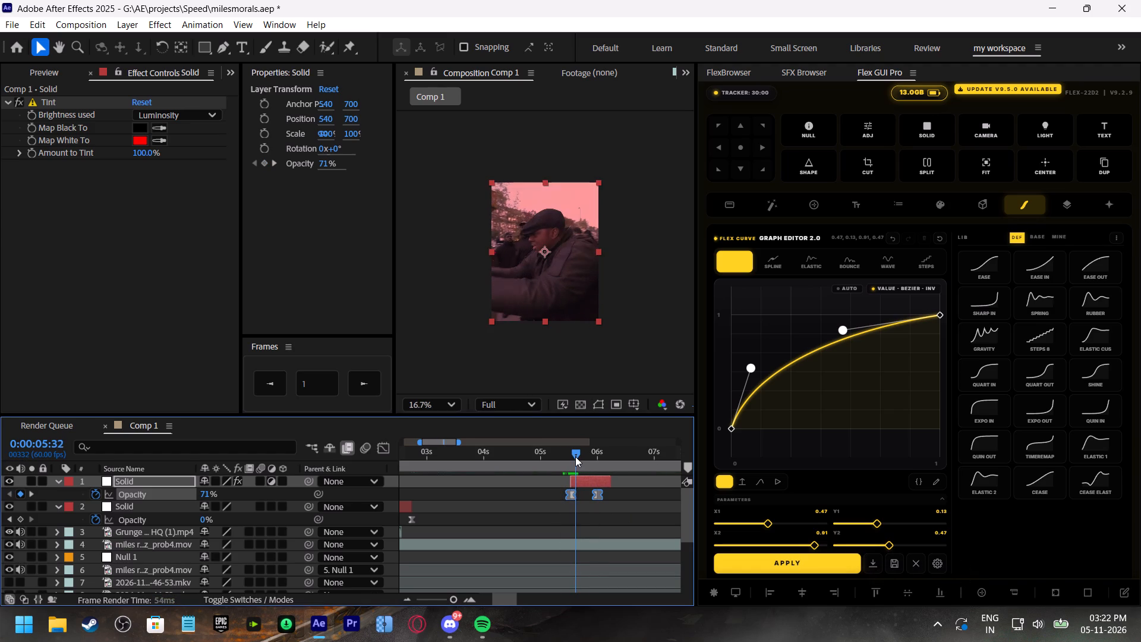
pyautogui.moveTo(575, 457); pyautogui.dragTo(573, 455)
pyautogui.moveTo(589, 457); pyautogui.dragTo(595, 458)
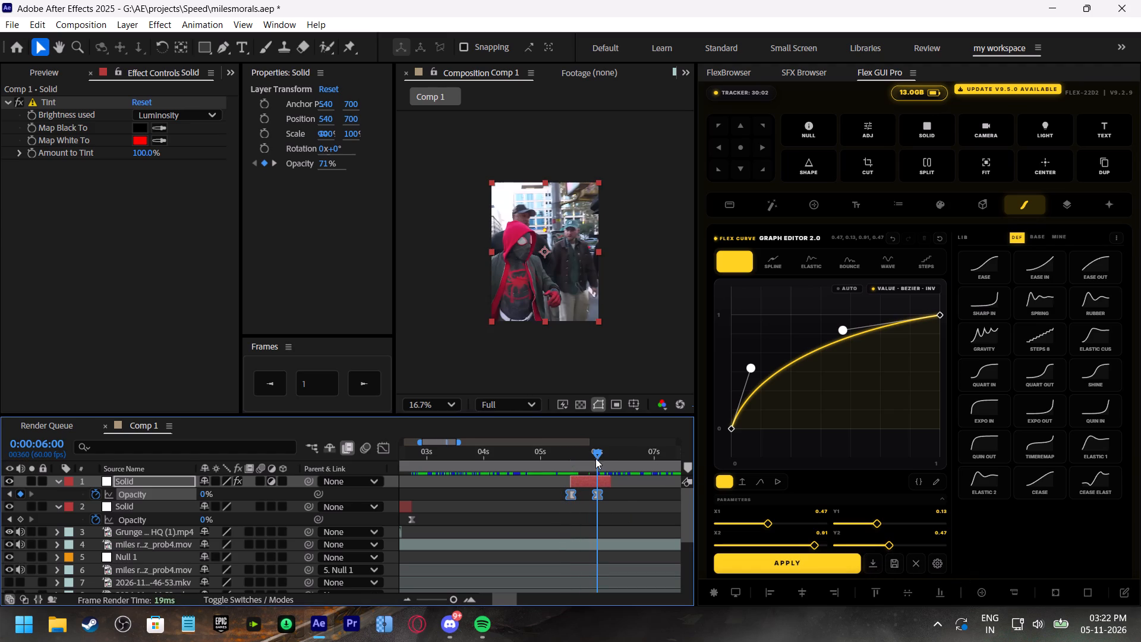
pyautogui.moveTo(595, 458); pyautogui.dragTo(601, 462)
pyautogui.keyDown('alt'); pyautogui.moveTo(597, 493); pyautogui.dragTo(612, 504); pyautogui.keyUp('alt')
pyautogui.keyDown('alt'); pyautogui.moveTo(612, 504); pyautogui.dragTo(619, 510); pyautogui.keyUp('alt')
# Apply an S-shaped Flex Curve with X1 0.8, Y1 0, X2 0.67 and Y2 1 to both of the red tint layer's Opacity keyframes.
pyautogui.click(563, 454)
pyautogui.press('space')
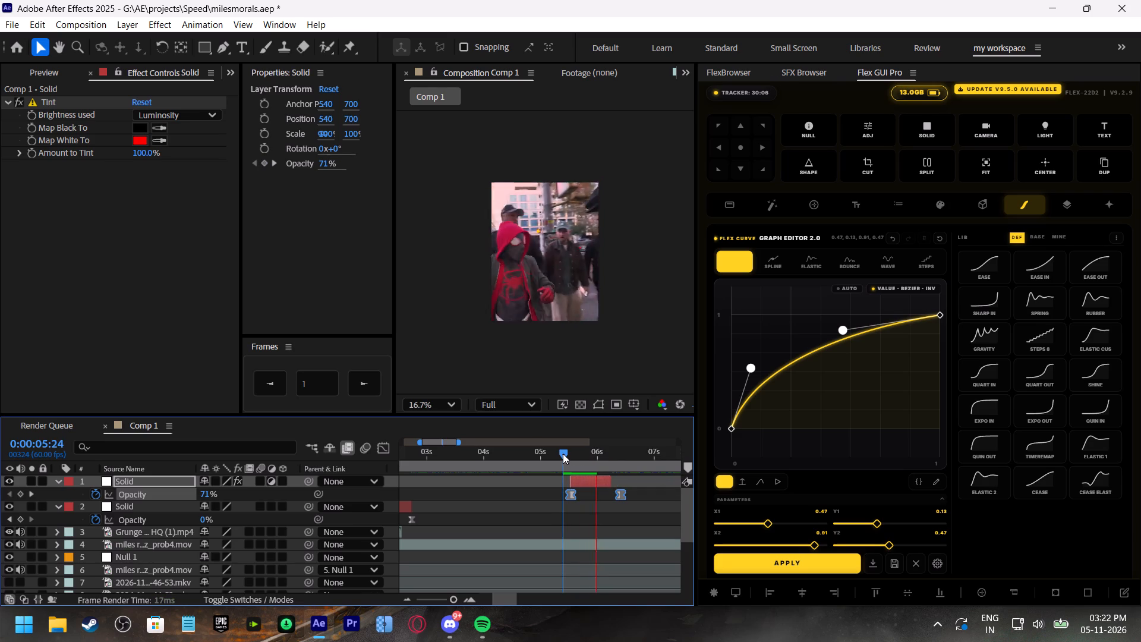
pyautogui.click(563, 454)
pyautogui.press('space')
pyautogui.moveTo(564, 454); pyautogui.dragTo(575, 456)
pyautogui.moveTo(751, 372); pyautogui.dragTo(782, 428)
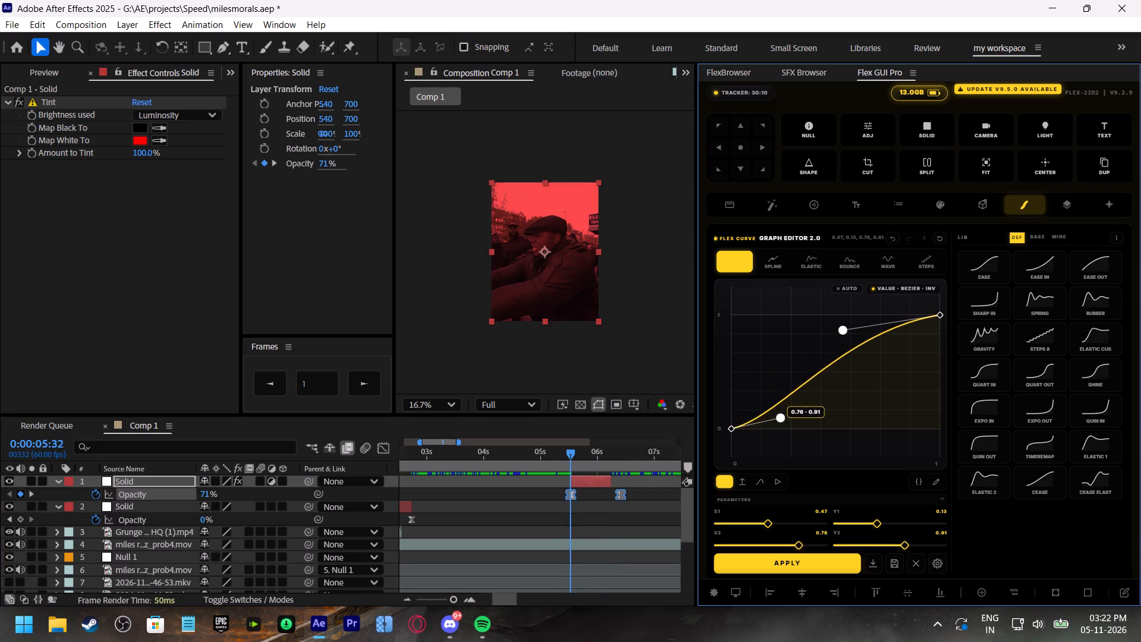
pyautogui.moveTo(782, 428); pyautogui.dragTo(800, 432)
pyautogui.moveTo(840, 335); pyautogui.dragTo(776, 328)
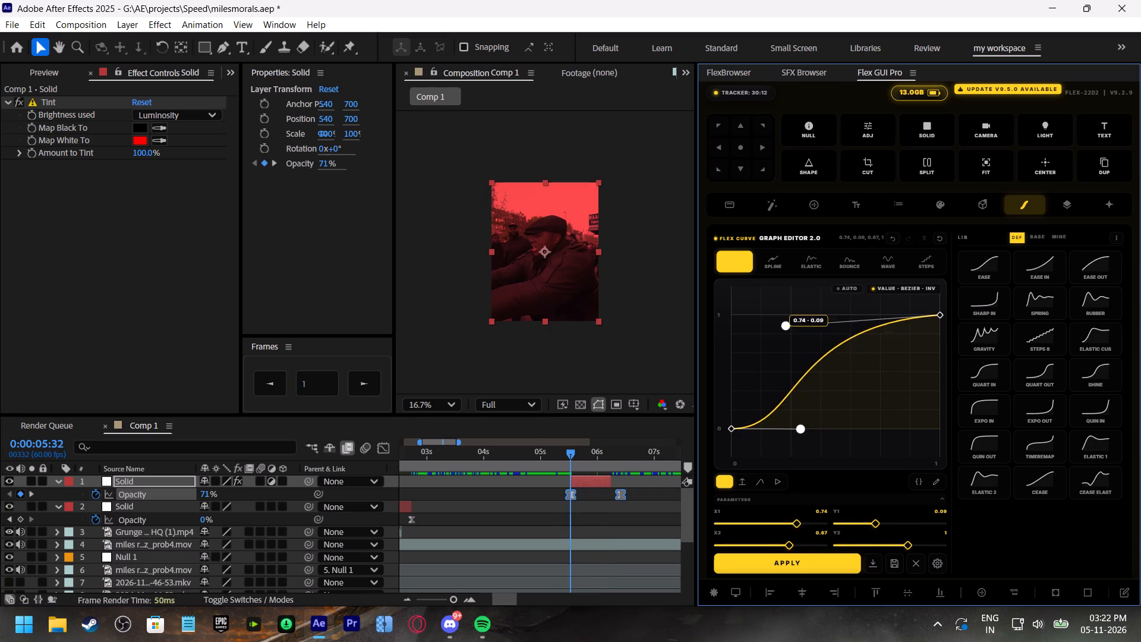
pyautogui.moveTo(776, 328); pyautogui.dragTo(771, 319)
pyautogui.click(795, 558)
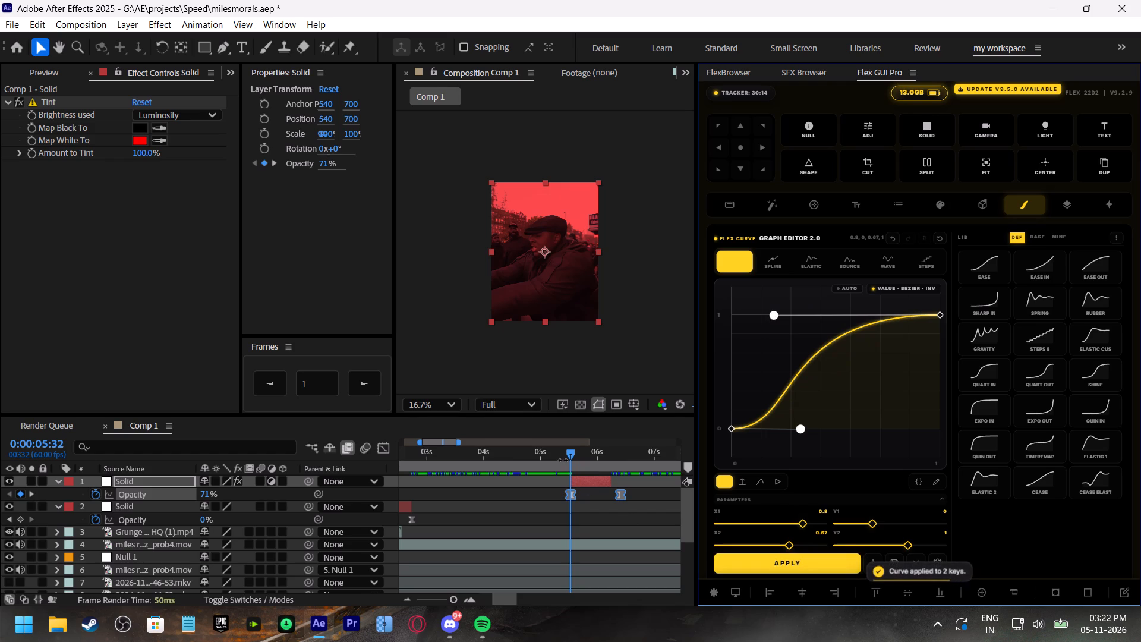
# Play back the red tint flash several times from just before it starts, around 0:00:05:19, to examine its timing and fade.
pyautogui.click(563, 460)
pyautogui.press('space')
pyautogui.click(559, 458)
pyautogui.press('space')
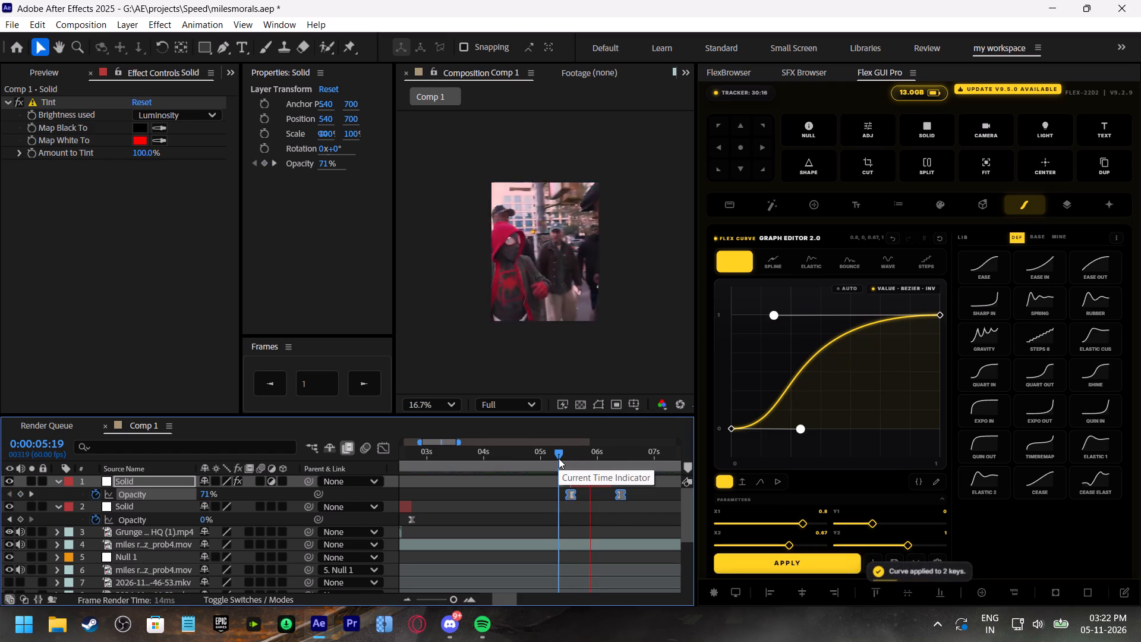
pyautogui.click(559, 458)
pyautogui.press('space')
pyautogui.click(559, 458)
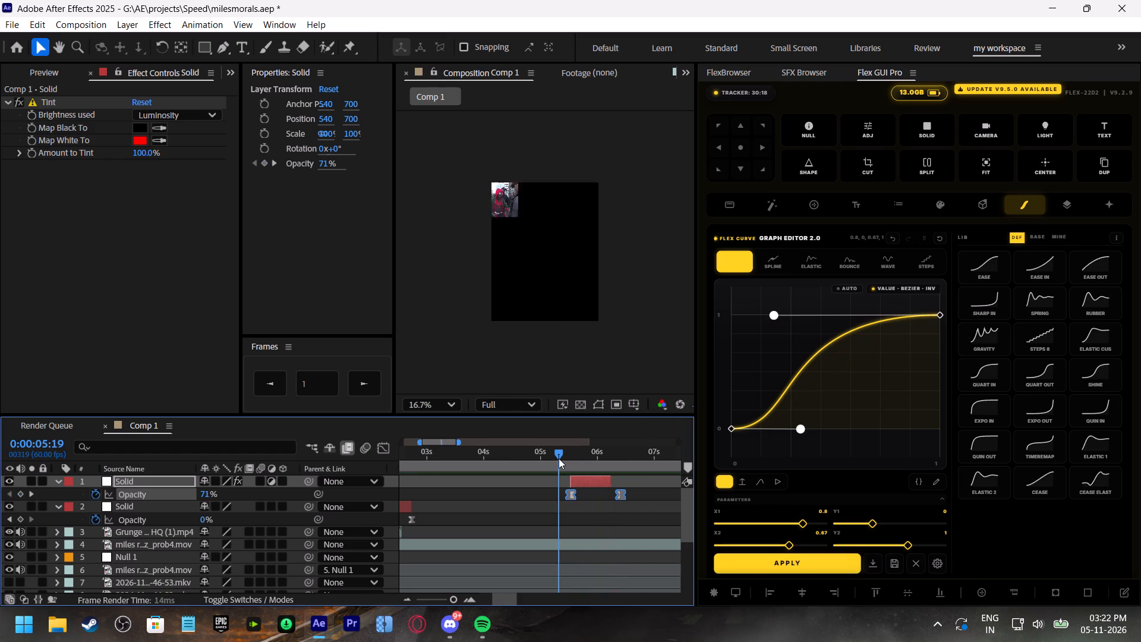
pyautogui.press('space')
pyautogui.click(565, 457)
pyautogui.press('space')
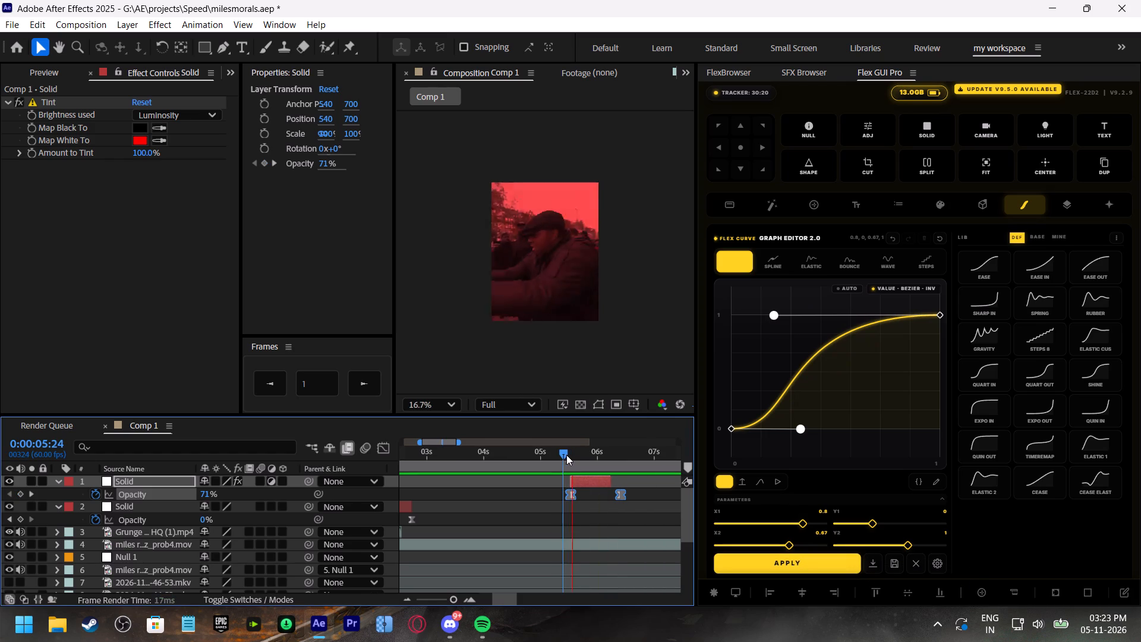
pyautogui.moveTo(567, 454); pyautogui.dragTo(559, 452)
pyautogui.press('space')
# Shift the red tint layer two frames earlier so that it starts at 0:00:05:30.
pyautogui.moveTo(560, 452); pyautogui.dragTo(569, 455)
pyautogui.click(580, 482)
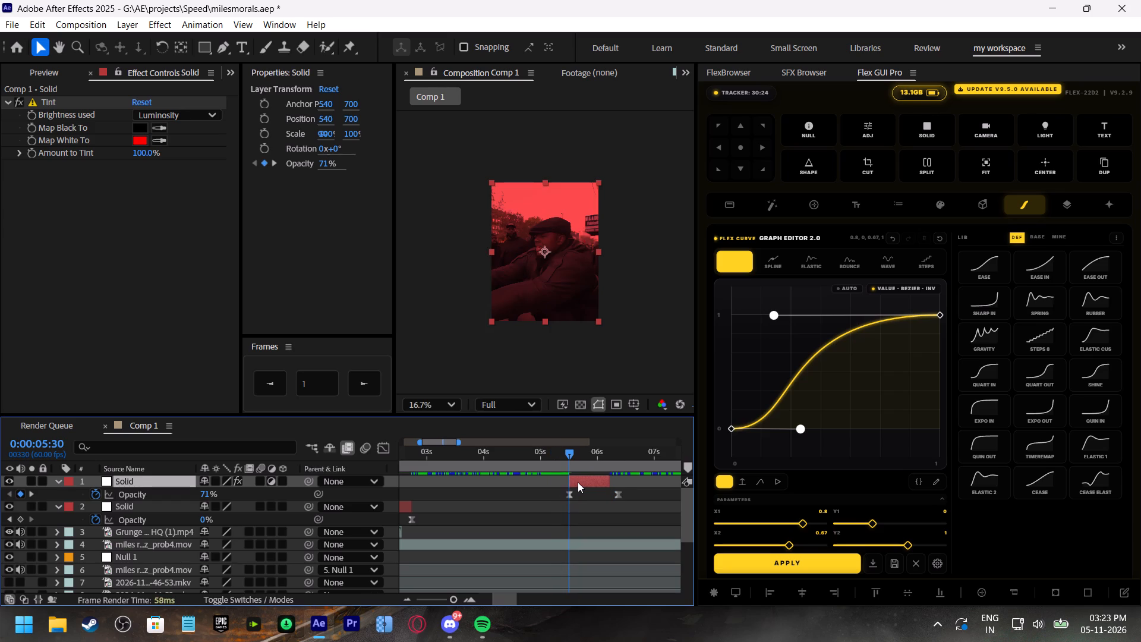
pyautogui.click(578, 482)
# Add an adjustment layer at 0:00:05:30 above the red tint layer and trim its end to a short stretch at the flash.
pyautogui.click(859, 131)
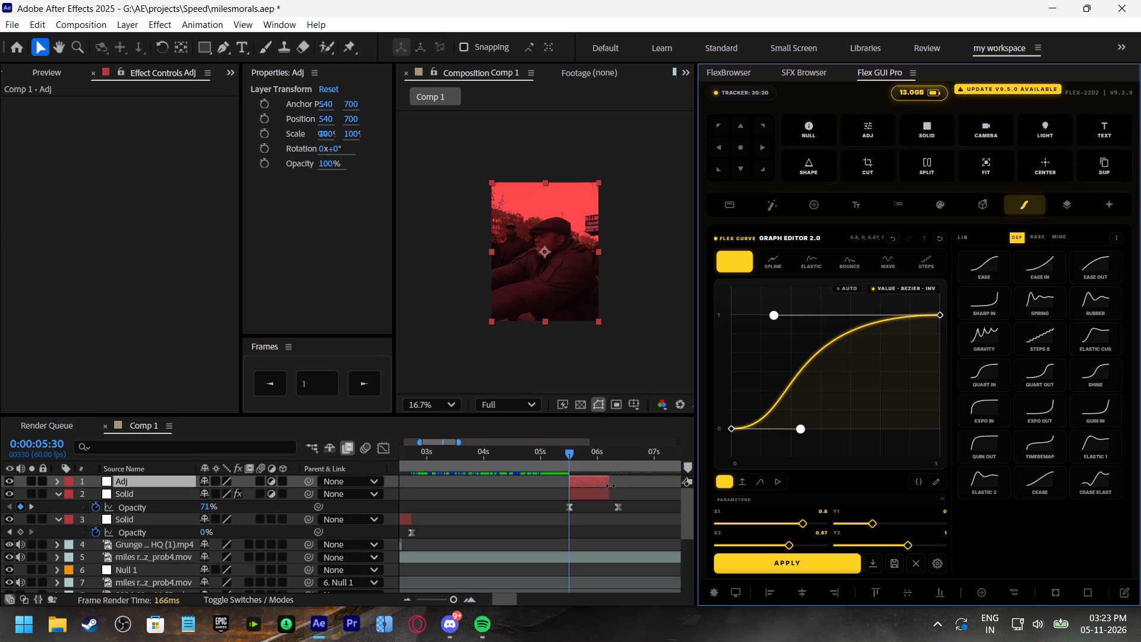
pyautogui.moveTo(611, 486); pyautogui.dragTo(579, 484)
# Apply the S_Shake effect to the new adjustment layer and set its Frequency to 20.
pyautogui.hotkey('ctrl', 'space')
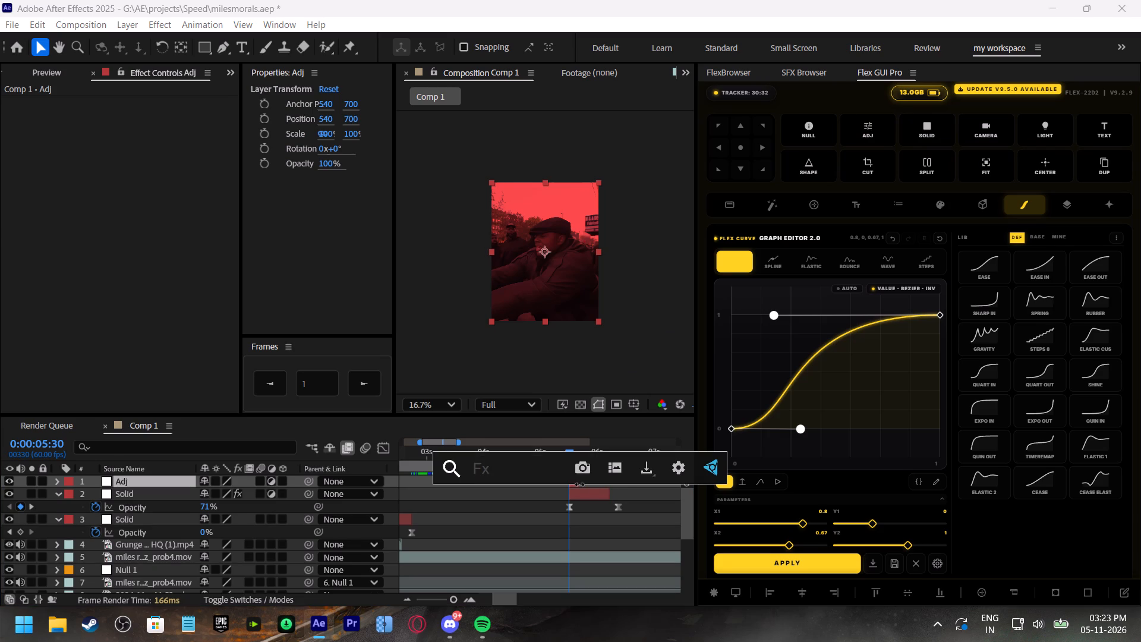
pyautogui.write('shake')
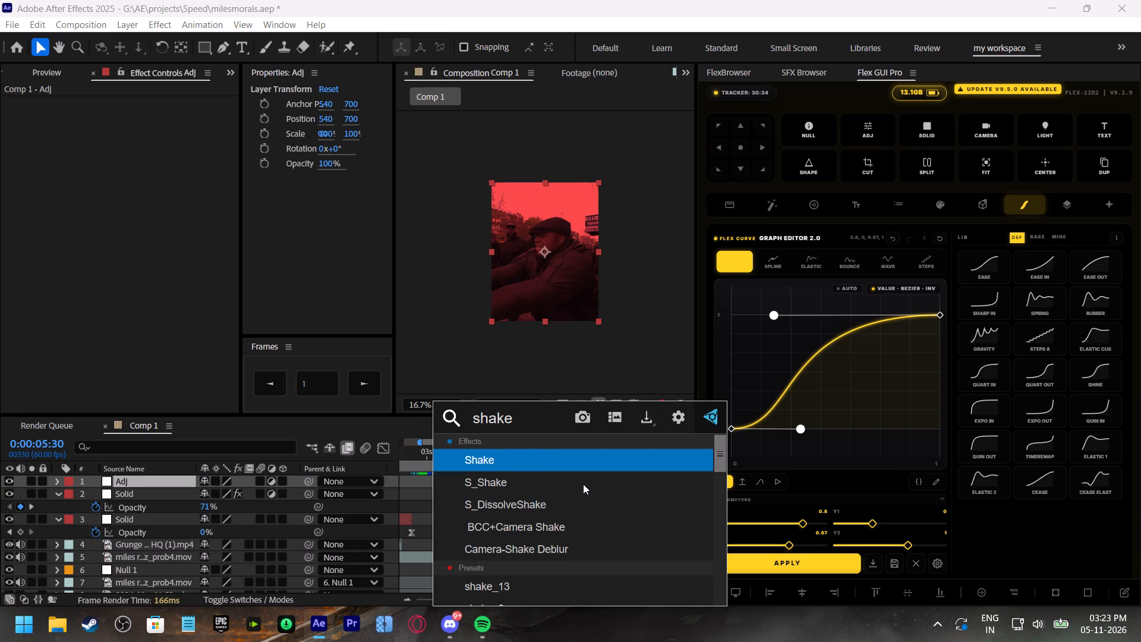
pyautogui.click(554, 490)
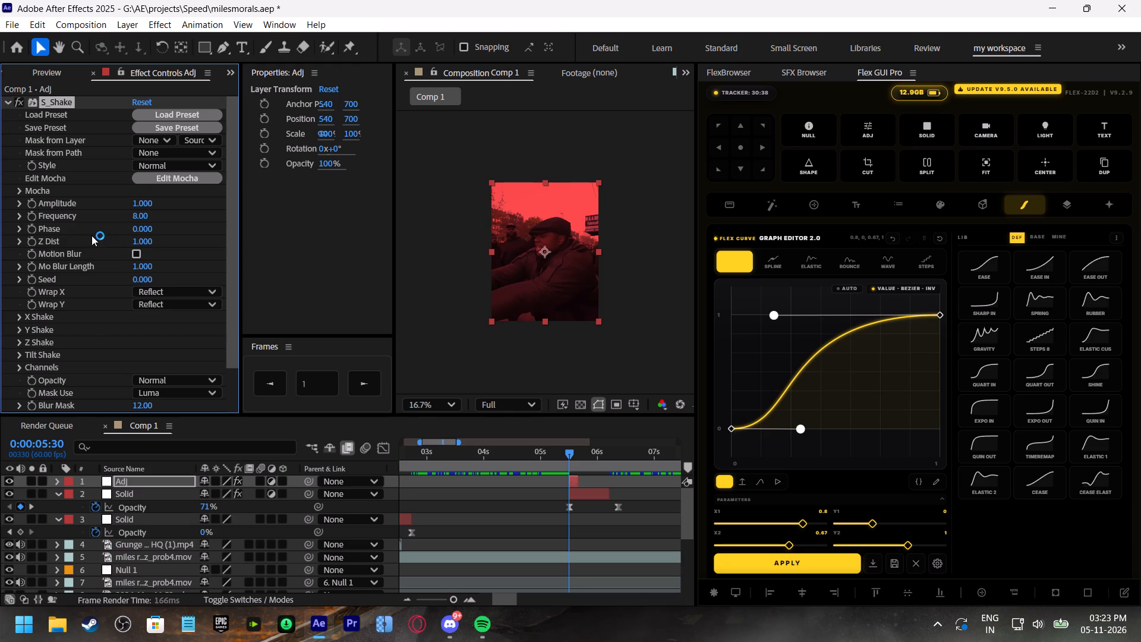
pyautogui.click(141, 215)
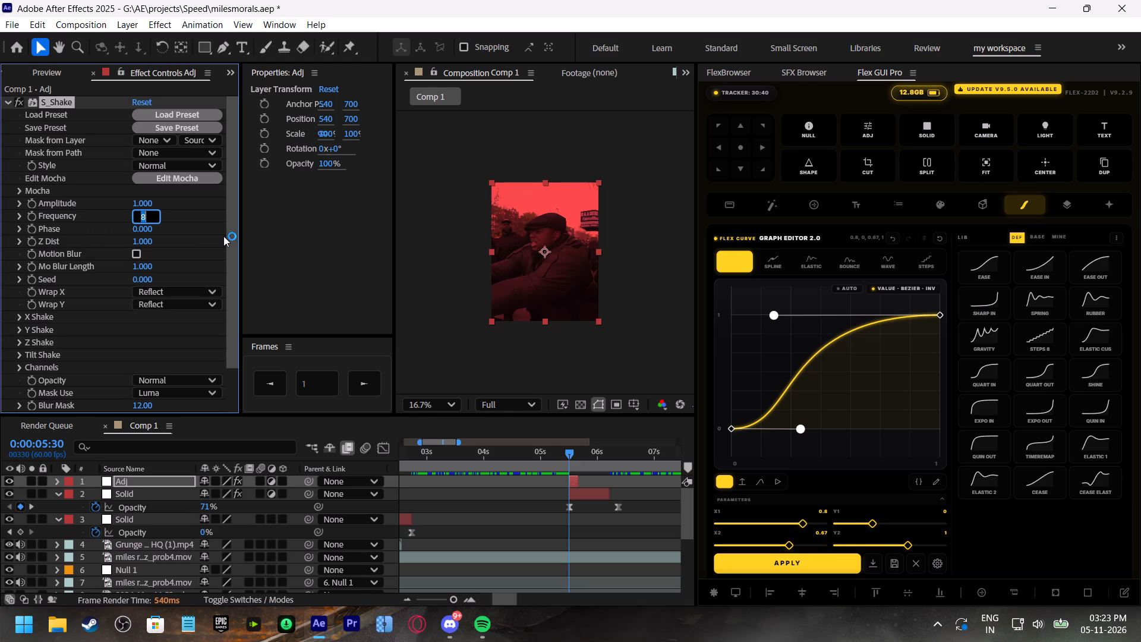
pyautogui.write('20')
pyautogui.click(179, 234)
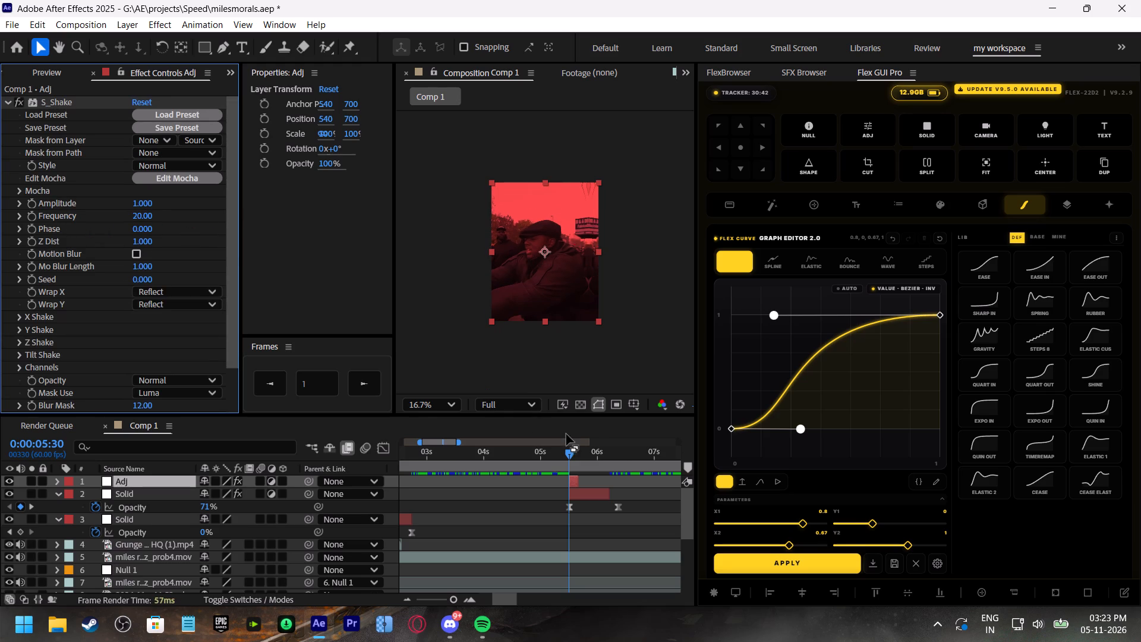
# Shorten the end of the shake adjustment layer to only a few frames at the start of the red flash.
pyautogui.moveTo(569, 450); pyautogui.dragTo(559, 451)
pyautogui.press('space')
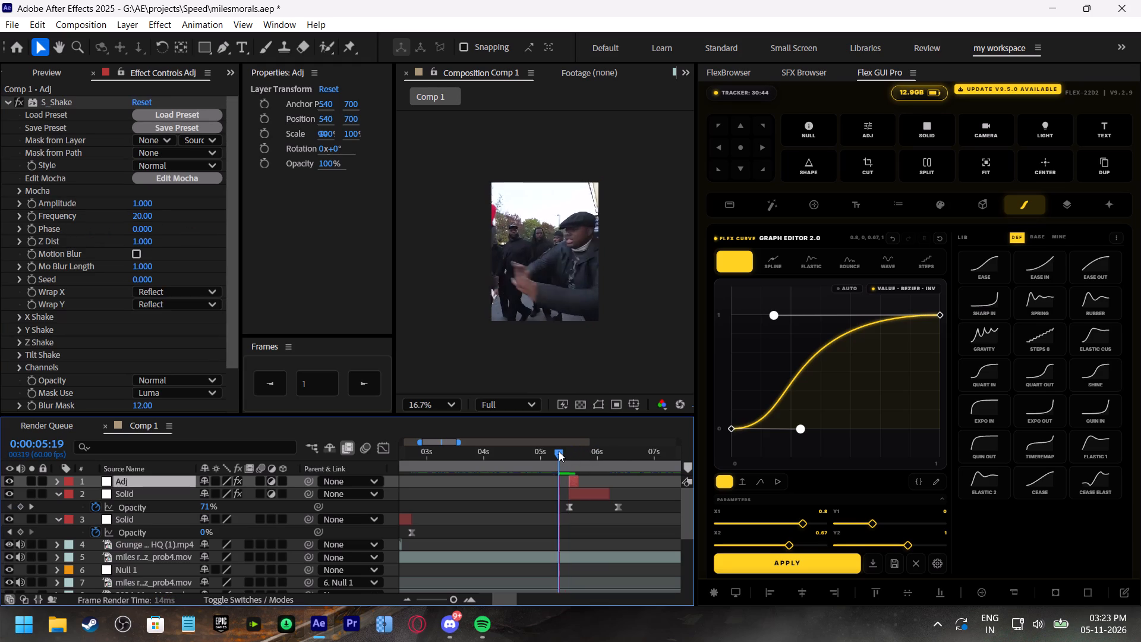
pyautogui.click(559, 451)
pyautogui.press('space')
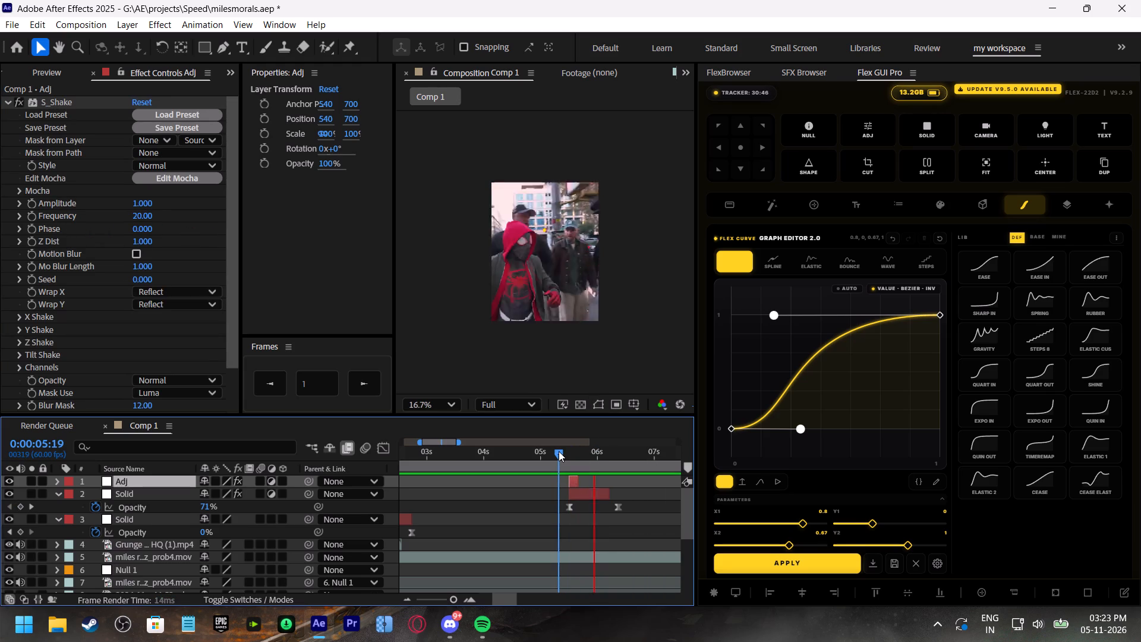
pyautogui.click(559, 451)
pyautogui.click(431, 402)
pyautogui.click(458, 114)
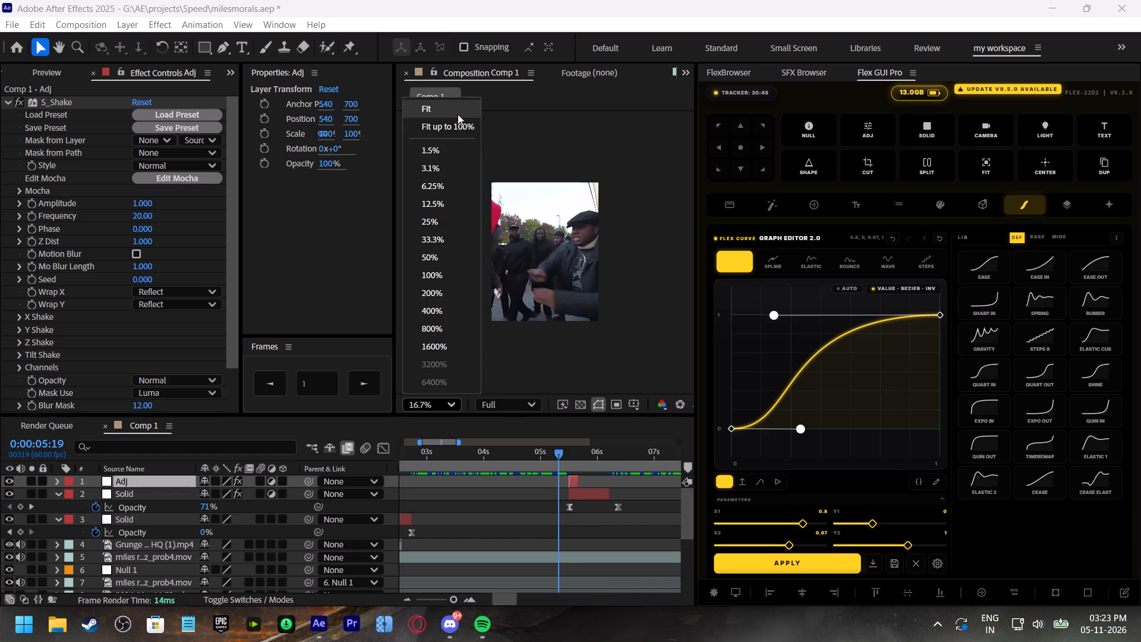
pyautogui.press('space')
pyautogui.click(551, 451)
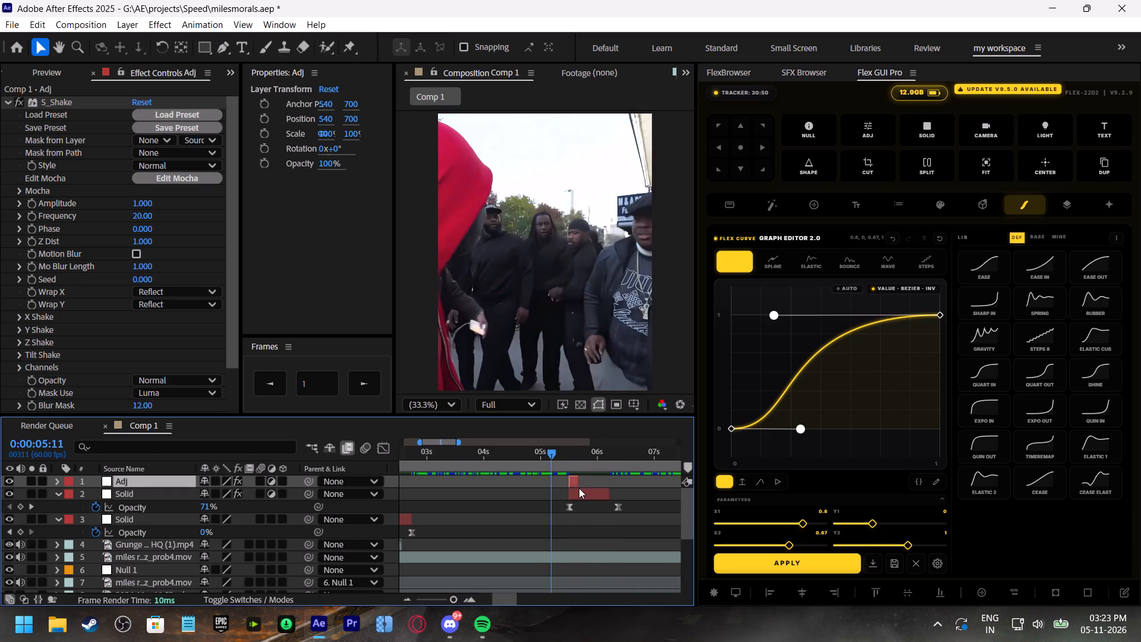
pyautogui.moveTo(579, 481); pyautogui.dragTo(574, 481)
# Play back Comp 1 from 0:00:05:11 to examine the shortened shake with the red flash and the footage after it.
pyautogui.press('space')
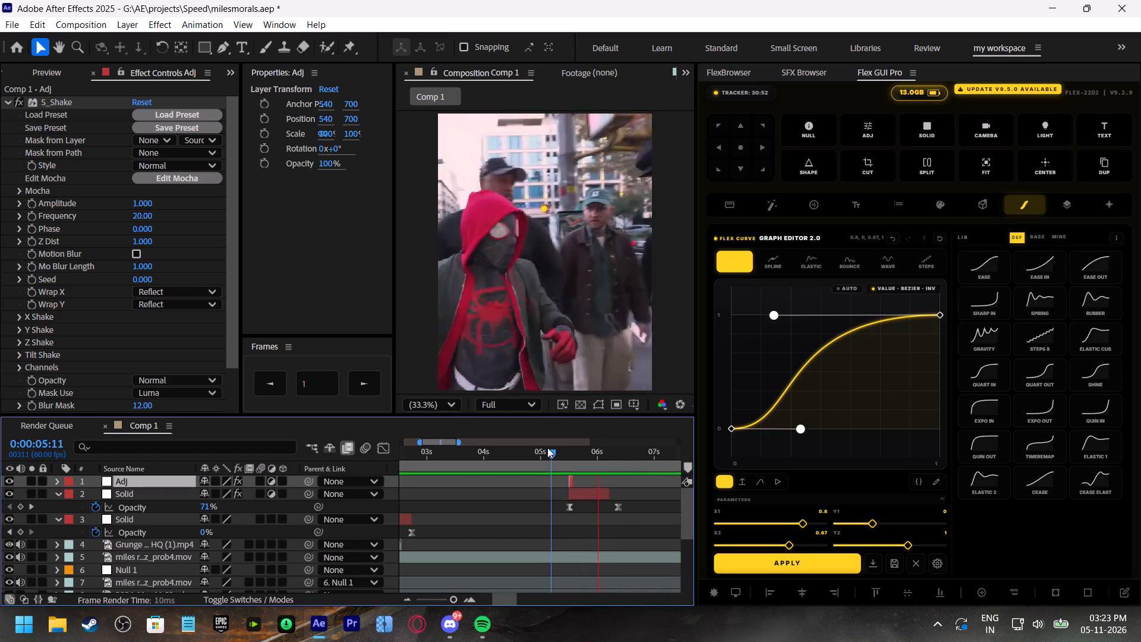
pyautogui.click(553, 455)
pyautogui.press('space')
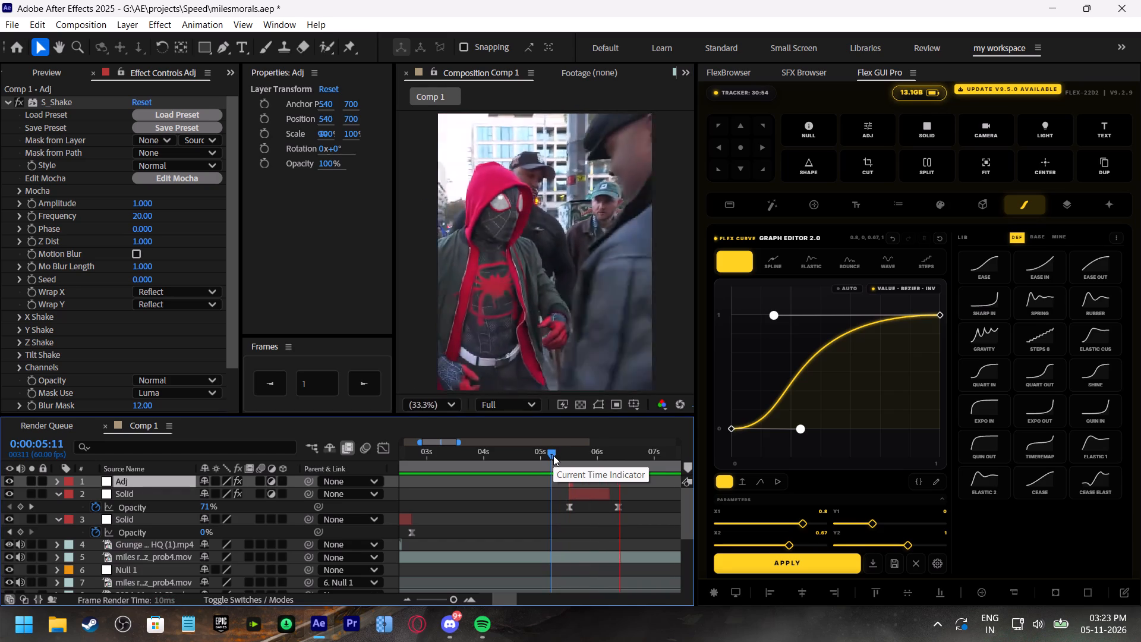
pyautogui.click(563, 461)
pyautogui.press('space')
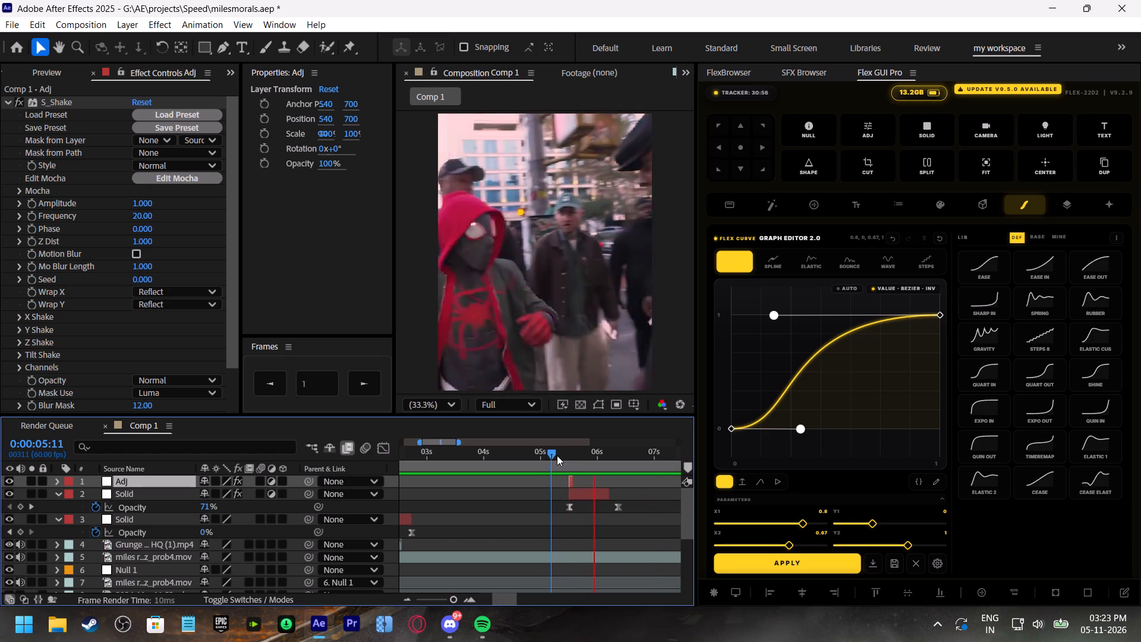
pyautogui.keyDown('shift'); pyautogui.scroll(-3, 568, 495); pyautogui.keyUp('shift')
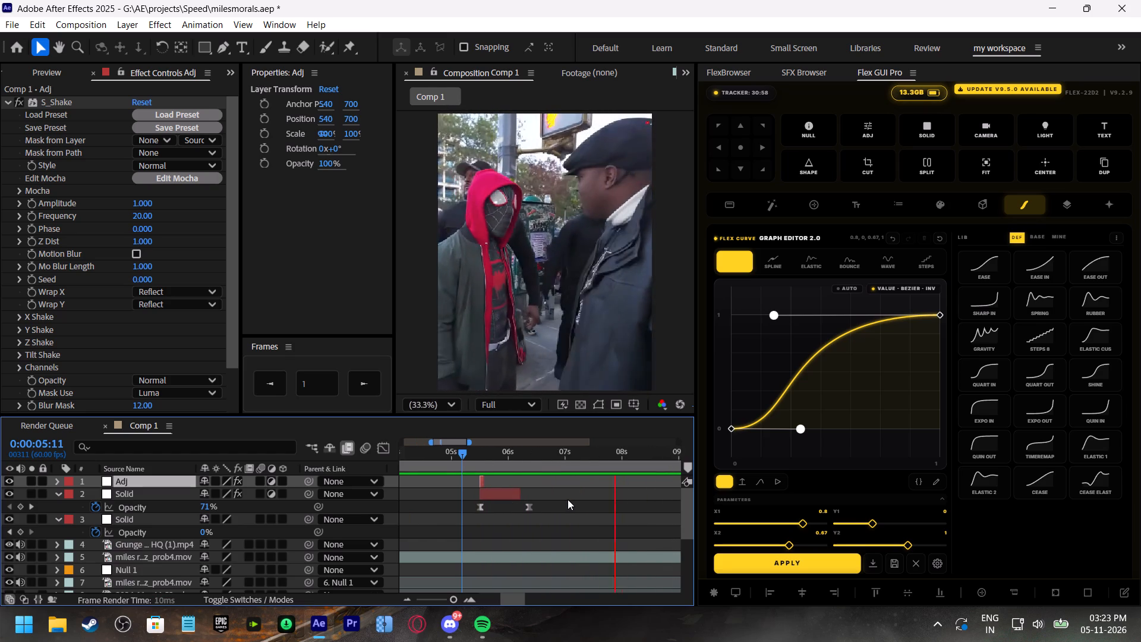
pyautogui.keyDown('shift'); pyautogui.scroll(-8, 568, 499); pyautogui.keyUp('shift')
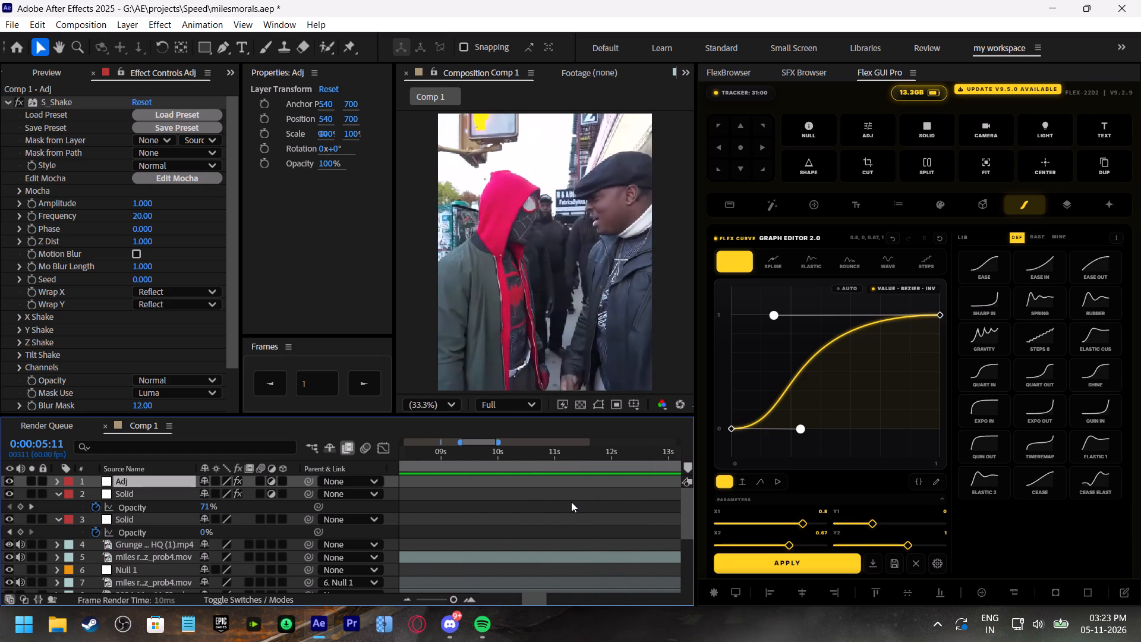
pyautogui.keyDown('shift'); pyautogui.scroll(-3, 571, 498); pyautogui.keyUp('shift')
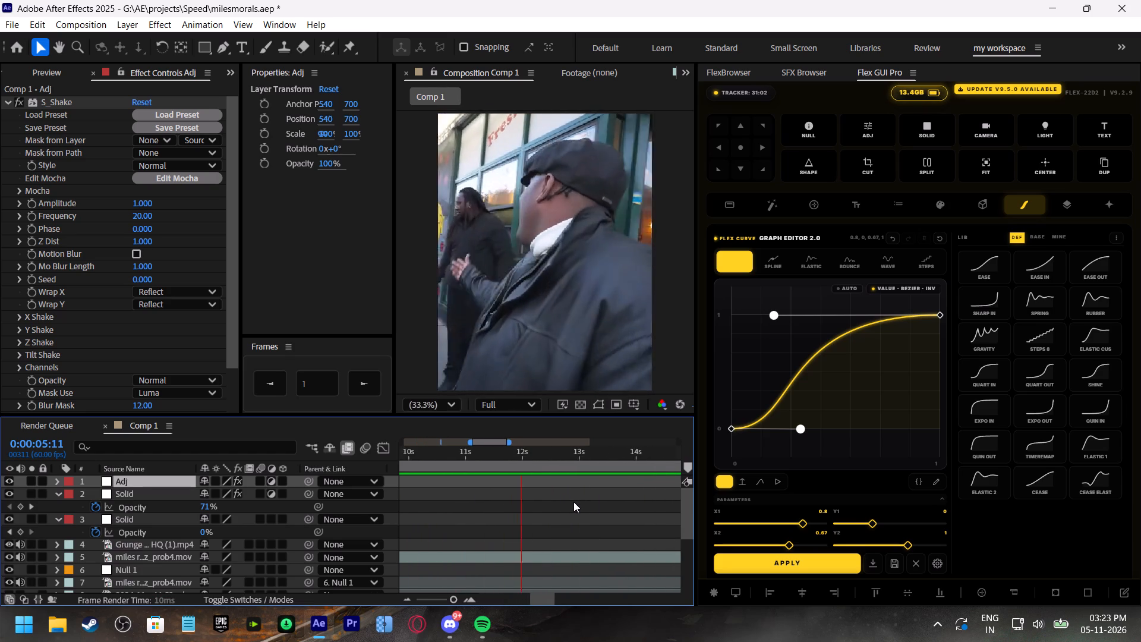
pyautogui.keyDown('shift'); pyautogui.scroll(-3, 573, 502); pyautogui.keyUp('shift')
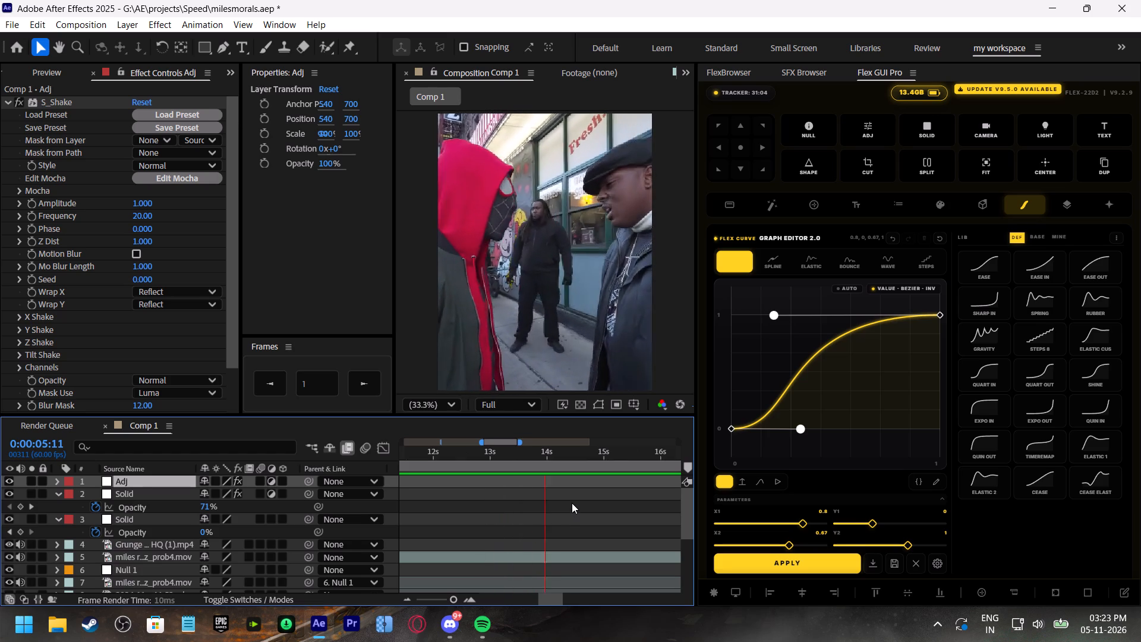
# Duplicate the red tint solid layer and start the copy at 0:00:19:30, on the kick.
pyautogui.keyDown('shift'); pyautogui.scroll(-3, 572, 503); pyautogui.keyUp('shift')
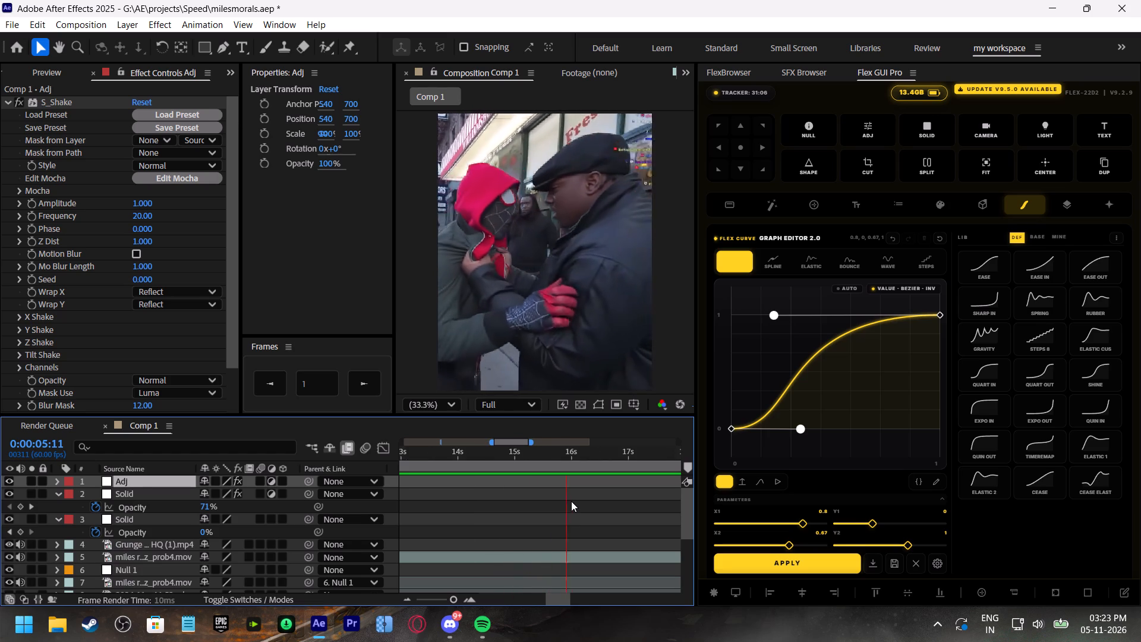
pyautogui.press('space')
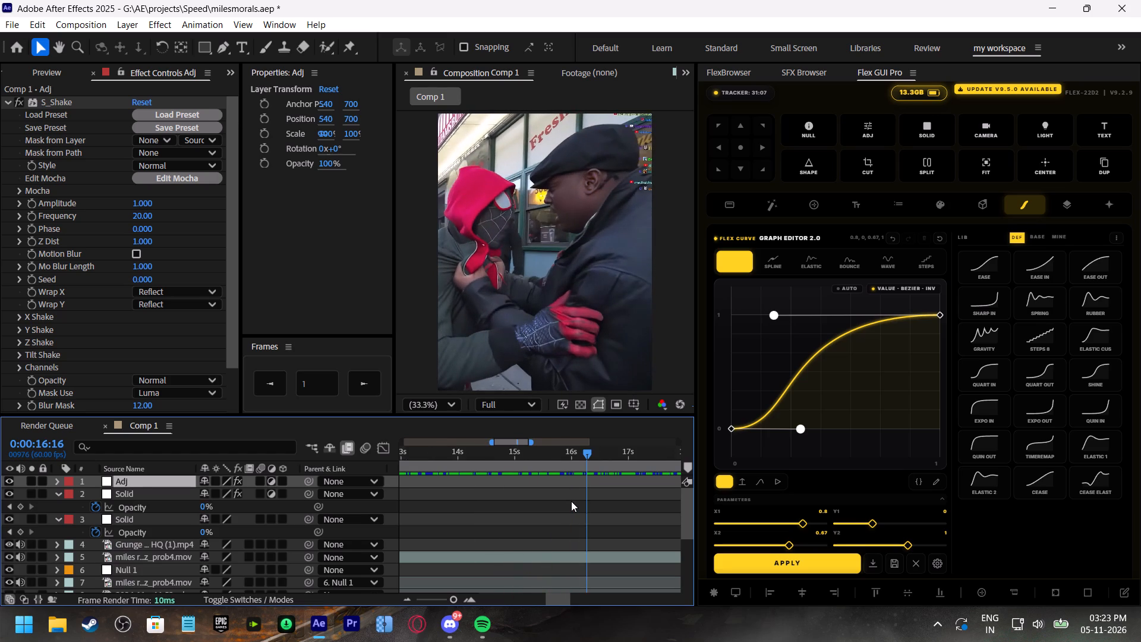
pyautogui.press('space')
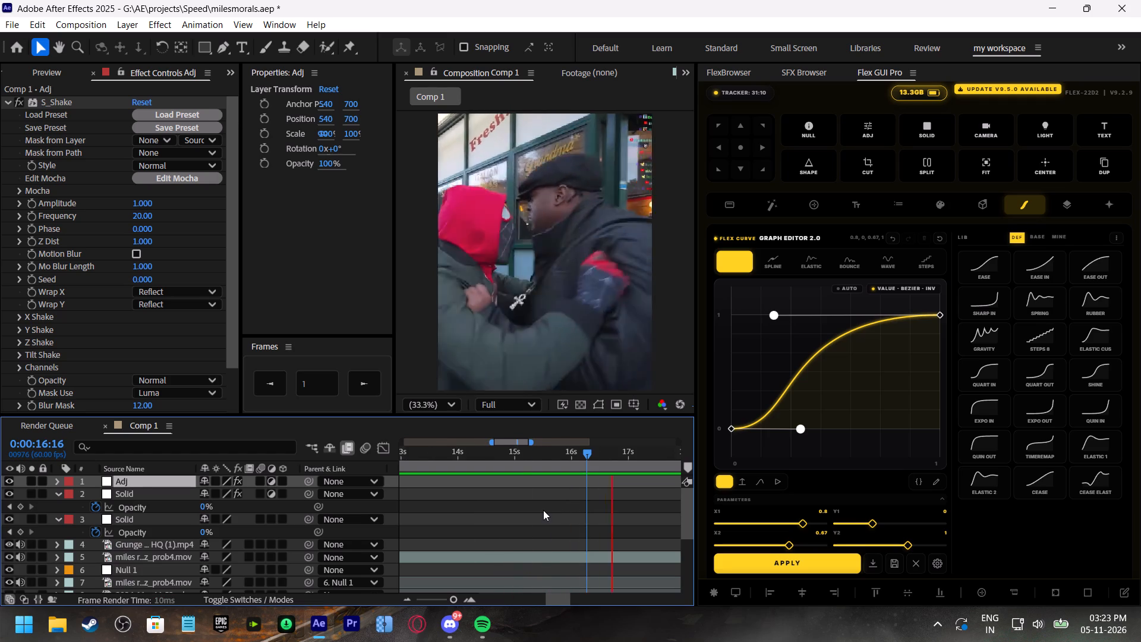
pyautogui.keyDown('shift'); pyautogui.scroll(-3, 543, 510); pyautogui.keyUp('shift')
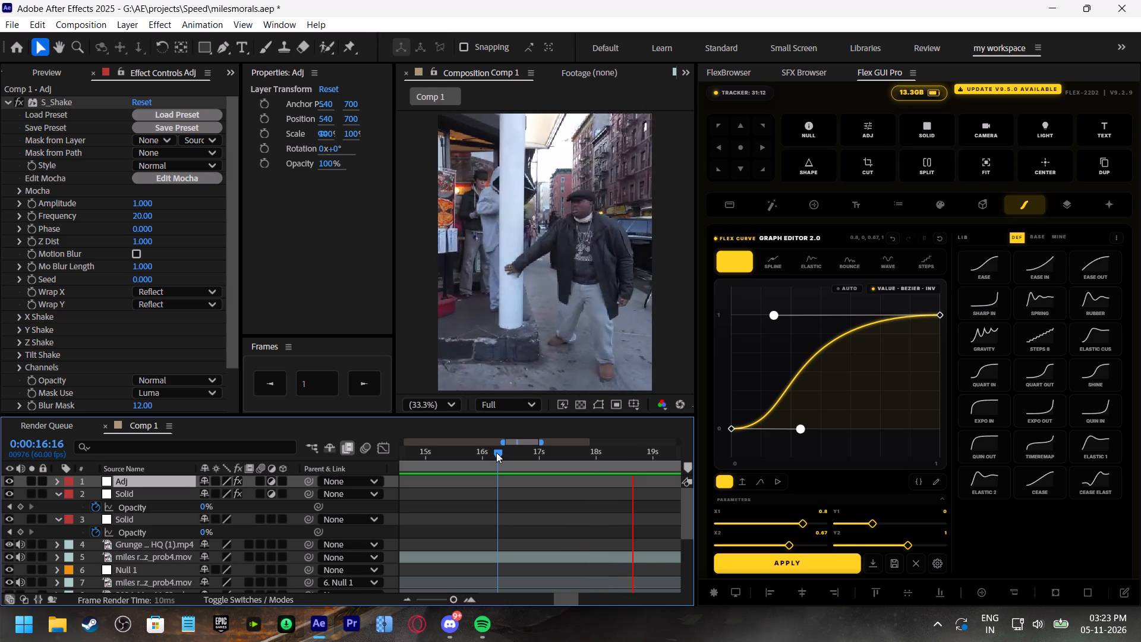
pyautogui.keyDown('shift'); pyautogui.scroll(-3, 559, 489); pyautogui.keyUp('shift')
pyautogui.click(551, 445)
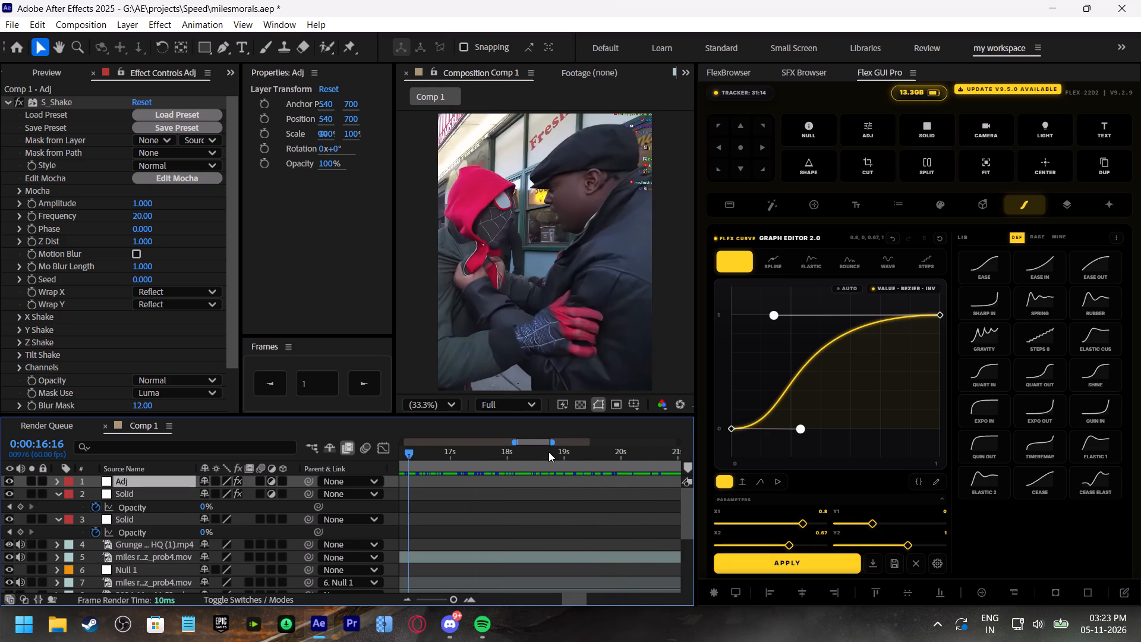
pyautogui.moveTo(549, 452); pyautogui.dragTo(592, 496)
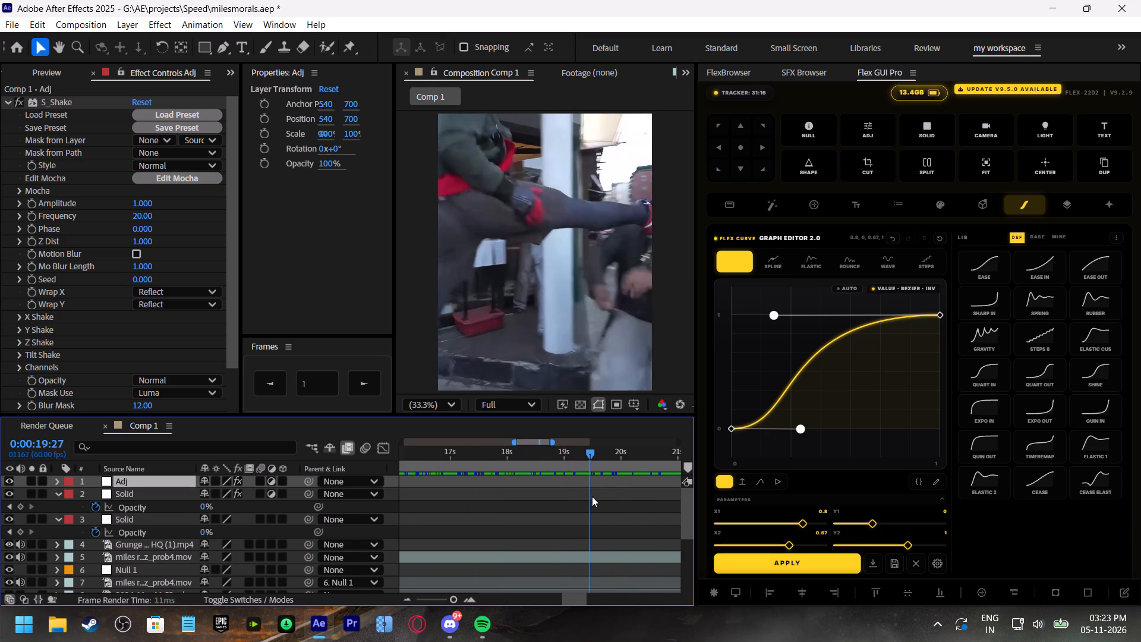
pyautogui.moveTo(592, 496); pyautogui.dragTo(593, 497)
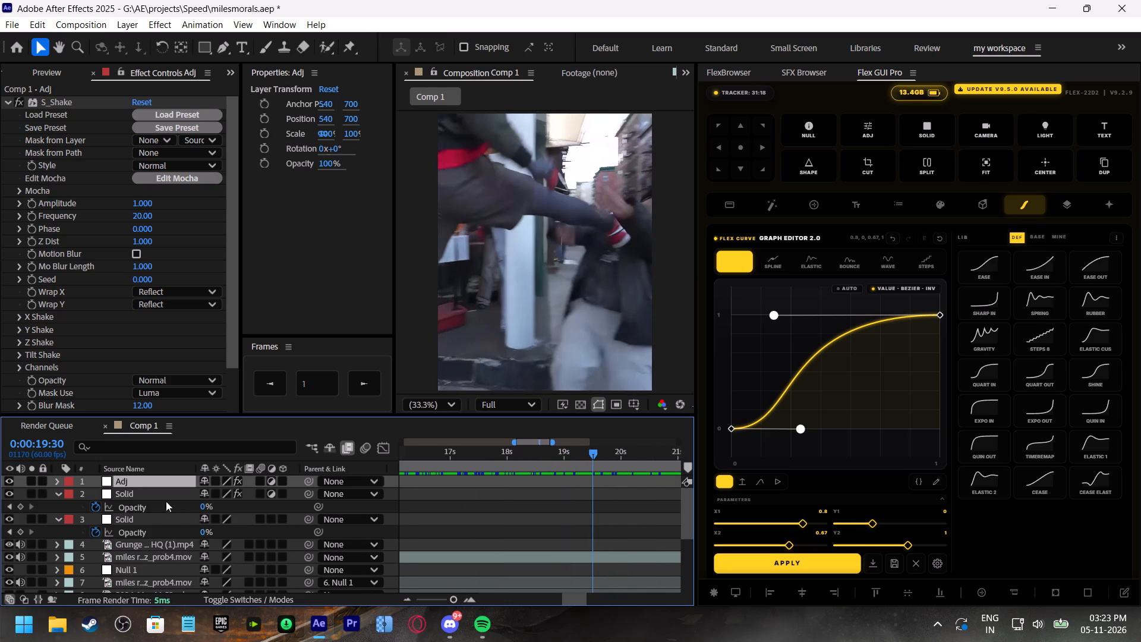
pyautogui.click(147, 492)
pyautogui.hotkey('ctrl', 'd')
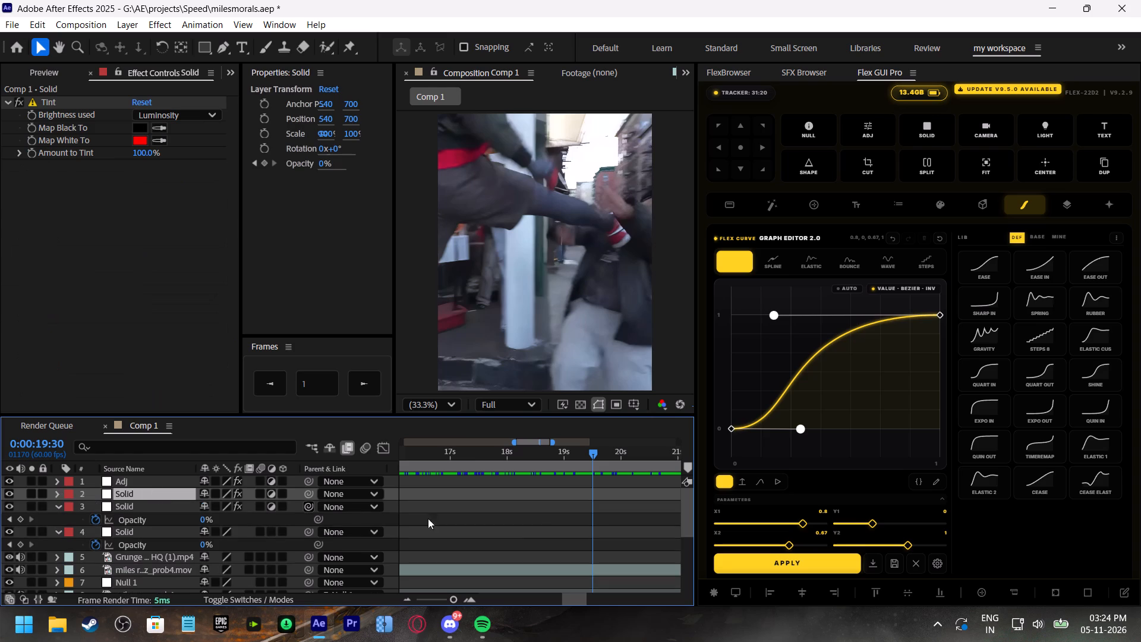
pyautogui.press('[')
# Duplicate the S_Shake adjustment layer and move the copy to the start of the red flash on the kick, at about 0:00:19:30.
pyautogui.moveTo(586, 455); pyautogui.dragTo(576, 454)
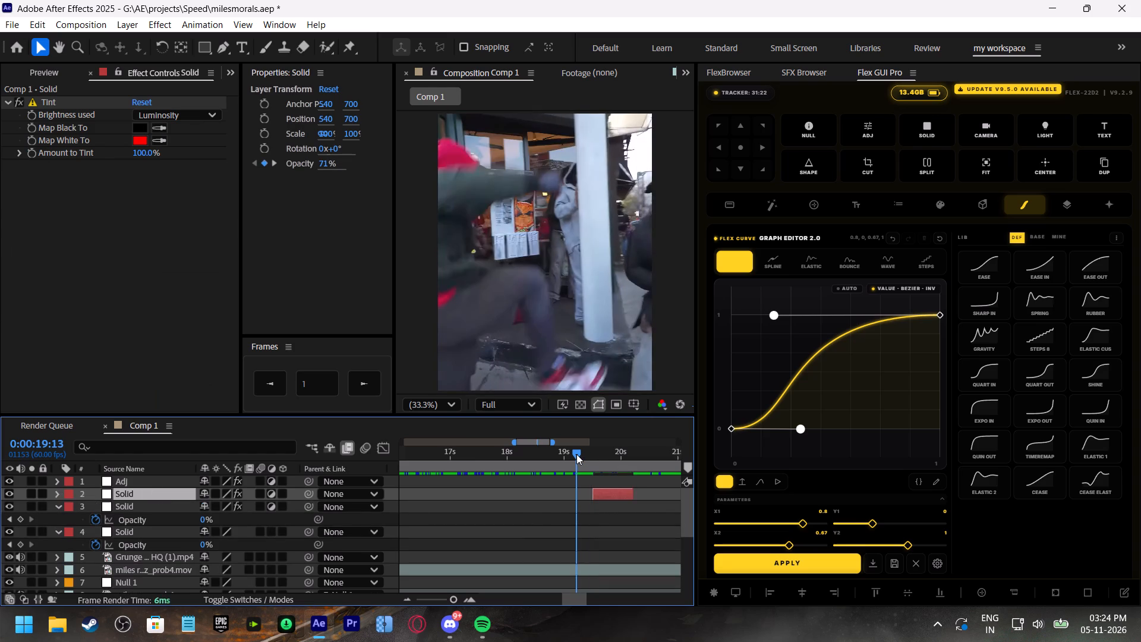
pyautogui.press('space')
pyautogui.click(578, 454)
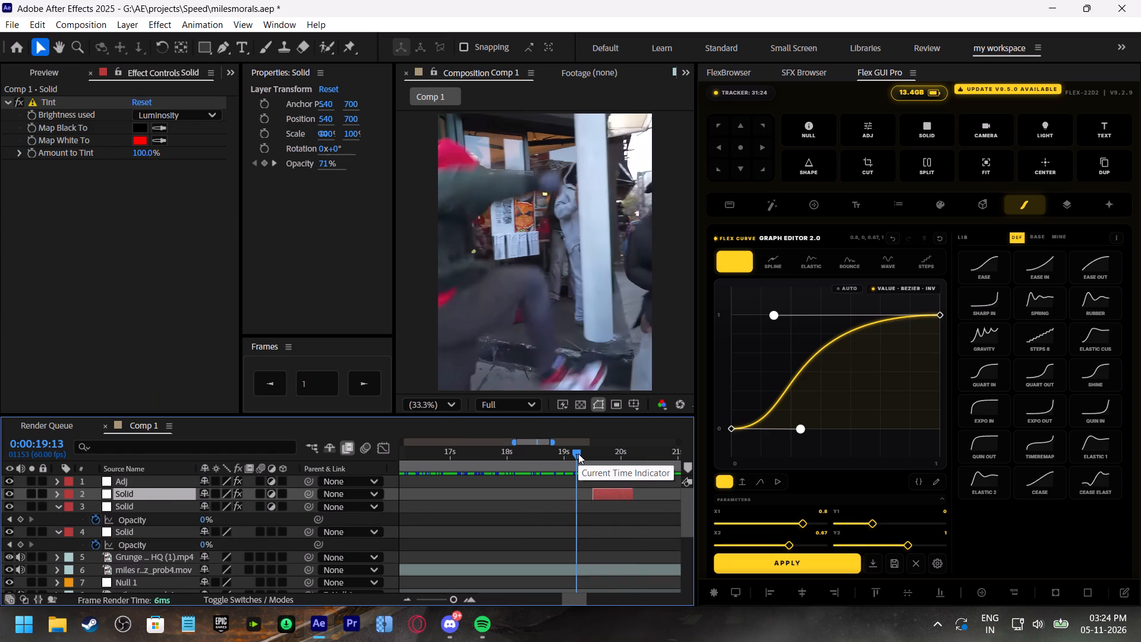
pyautogui.click(578, 454)
pyautogui.click(140, 486)
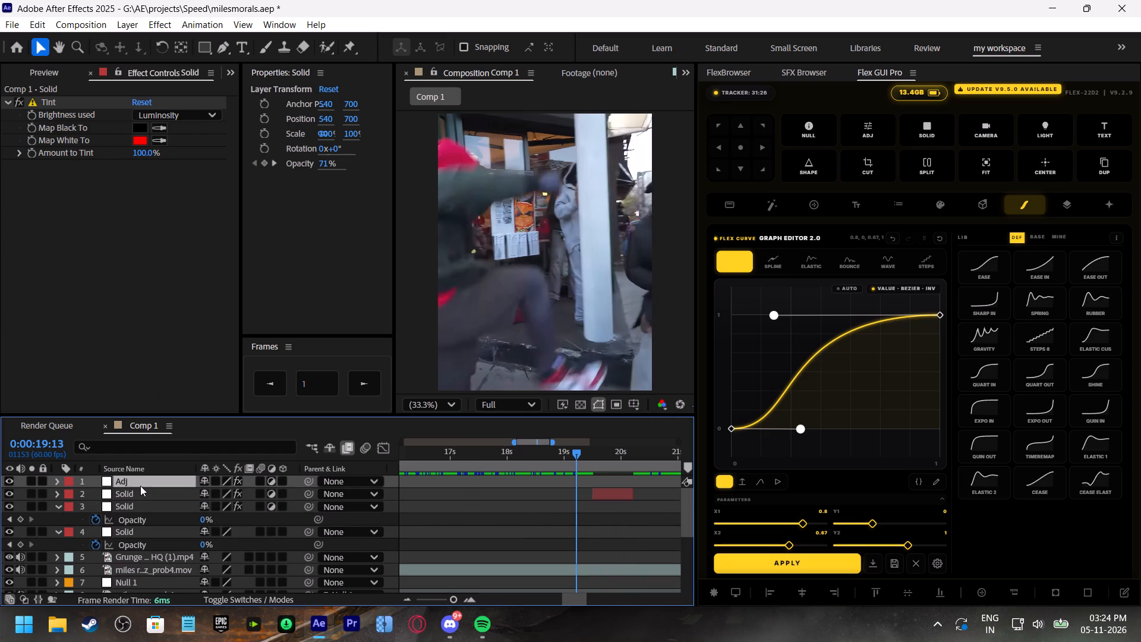
pyautogui.hotkey('ctrl', 'd')
pyautogui.press('[')
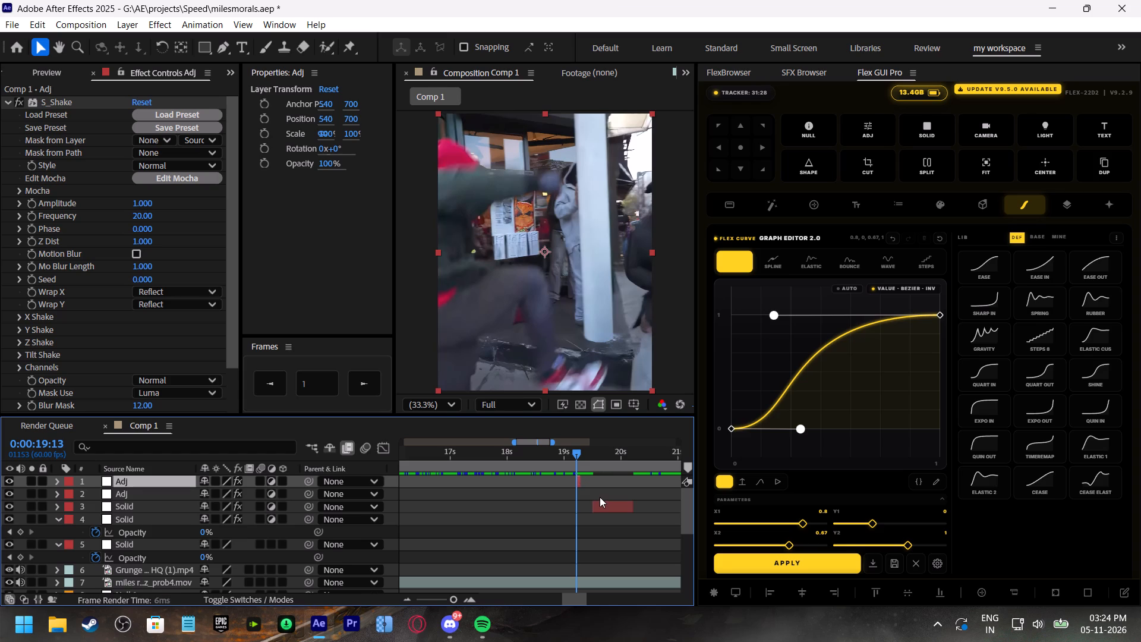
pyautogui.moveTo(584, 484); pyautogui.dragTo(594, 488)
pyautogui.moveTo(587, 480); pyautogui.dragTo(606, 489)
pyautogui.moveTo(612, 483); pyautogui.dragTo(600, 485)
# Play back the kick from just before 0:00:19:30 to examine the timing of the copied shake and red flash.
pyautogui.press('space')
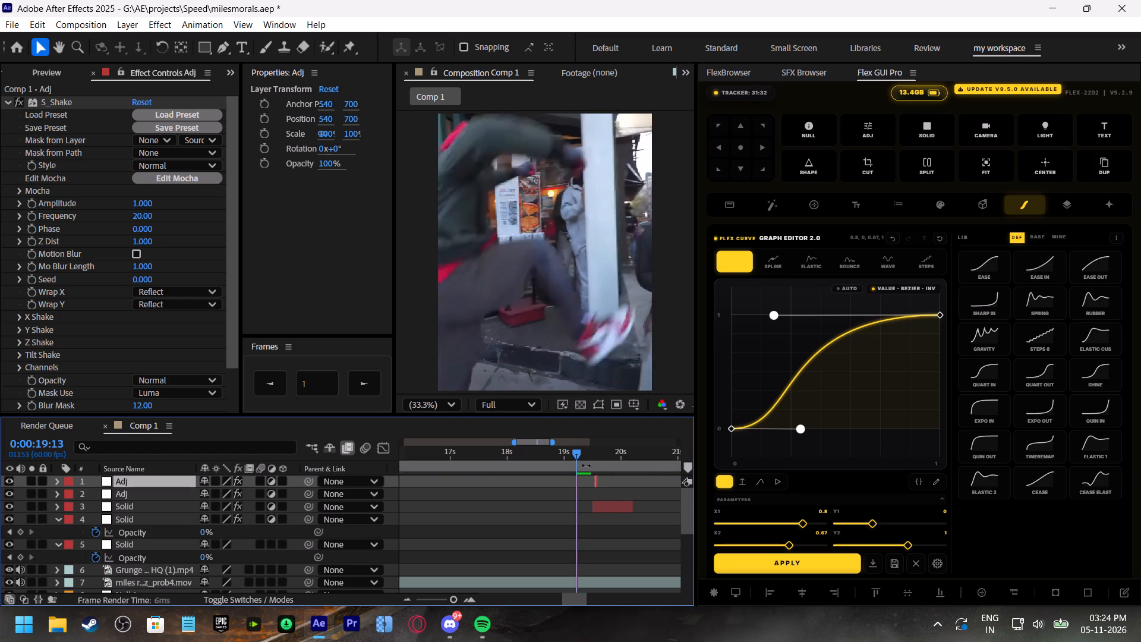
pyautogui.click(581, 451)
pyautogui.click(598, 483)
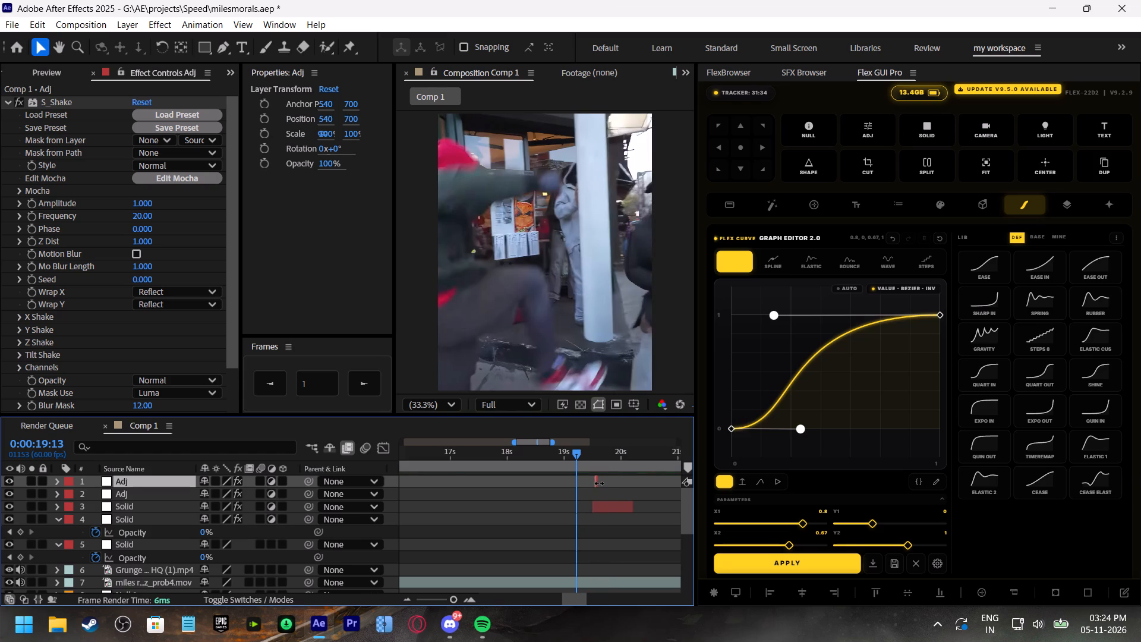
pyautogui.press('space')
pyautogui.click(585, 455)
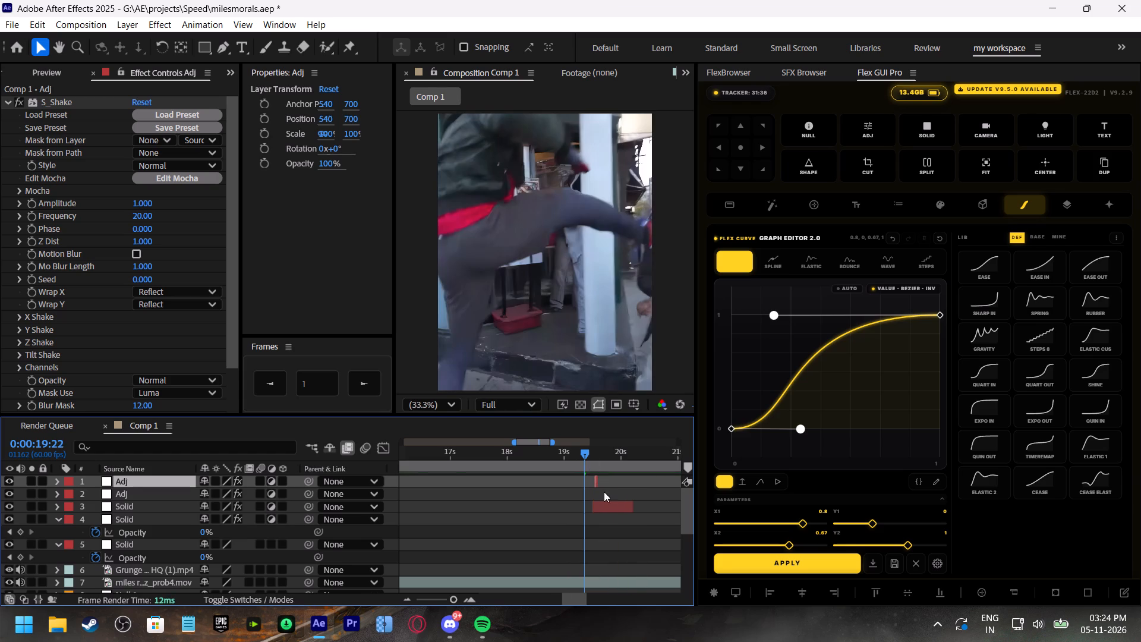
pyautogui.click(594, 483)
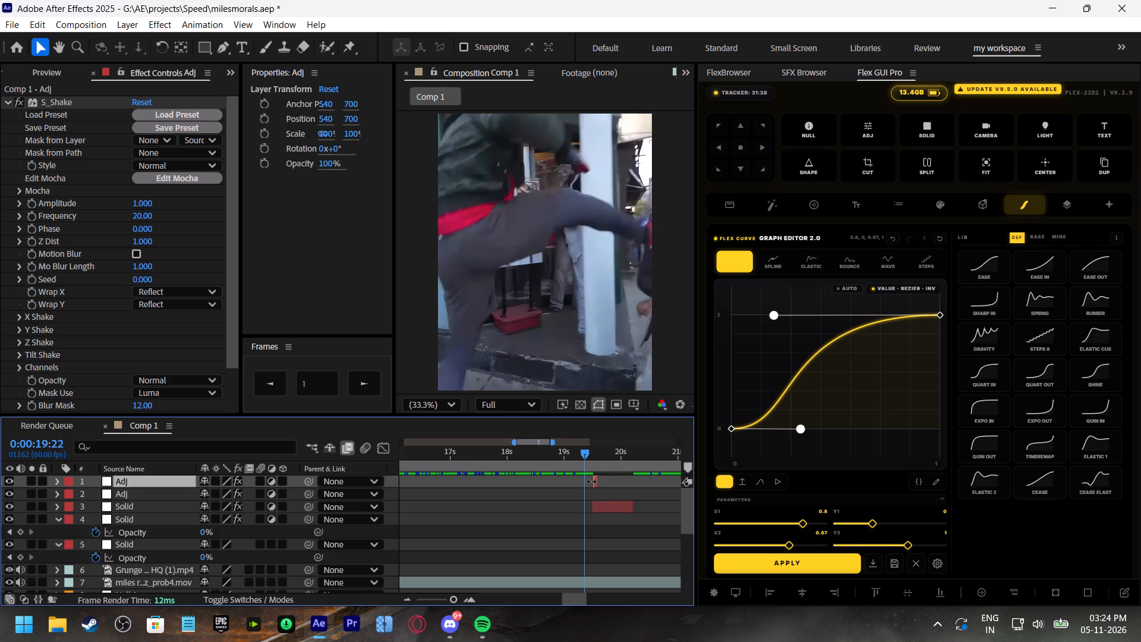
pyautogui.click(597, 481)
pyautogui.press('space')
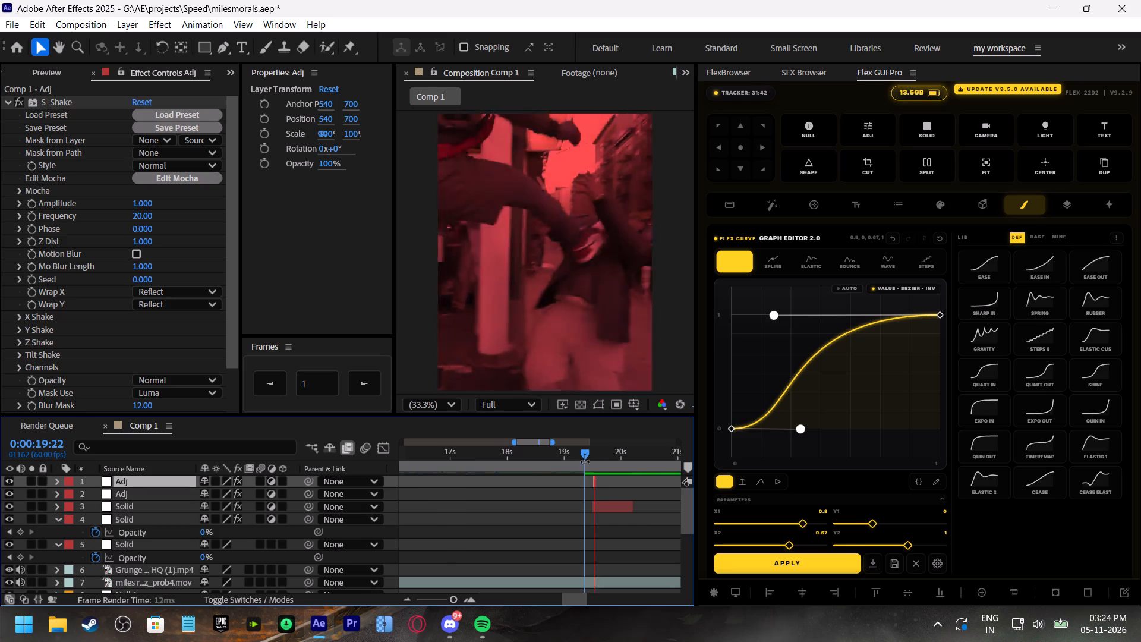
pyautogui.click(582, 455)
pyautogui.press('space')
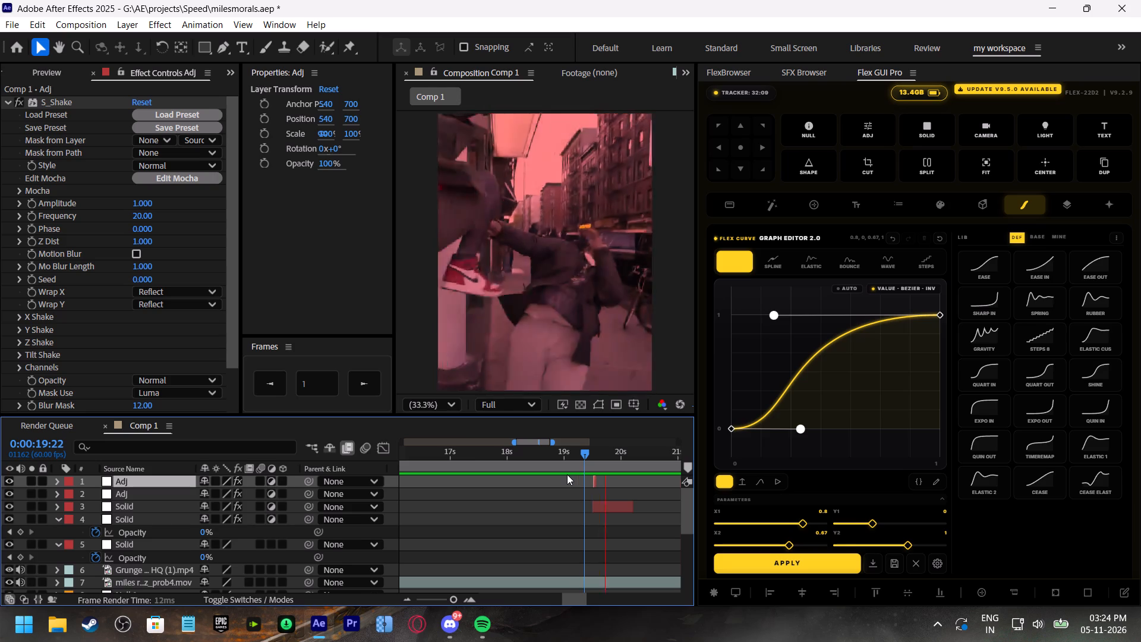
# Return to 0:00:00:00 in Comp 1 and save the project.
pyautogui.moveTo(496, 454); pyautogui.dragTo(469, 457)
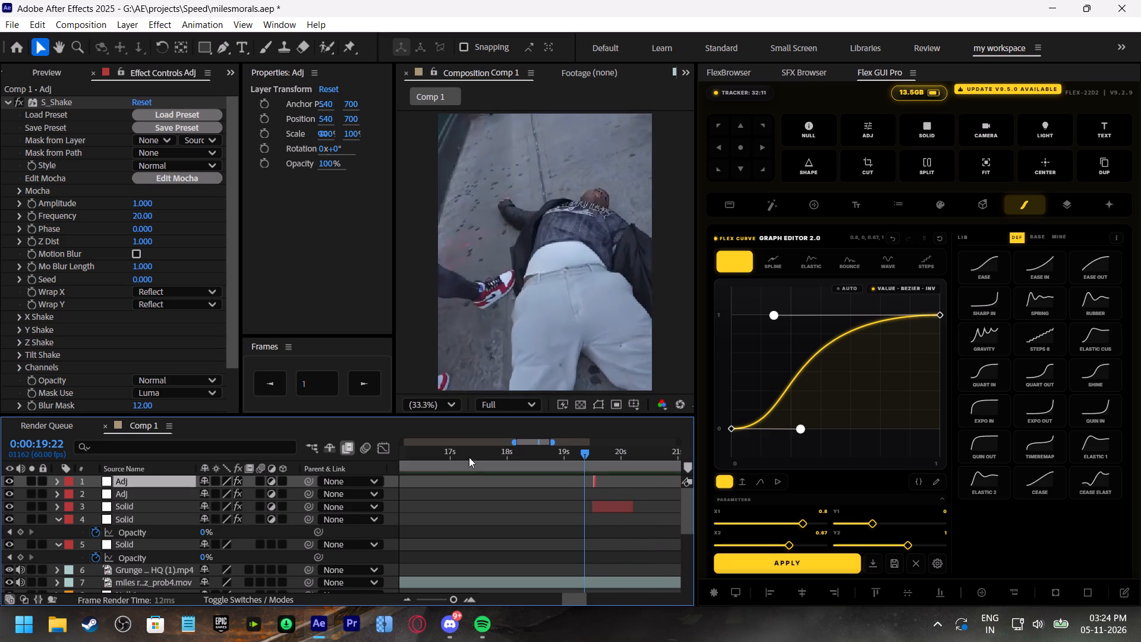
pyautogui.moveTo(469, 457); pyautogui.dragTo(262, 480)
pyautogui.hotkey('ctrl', 's')
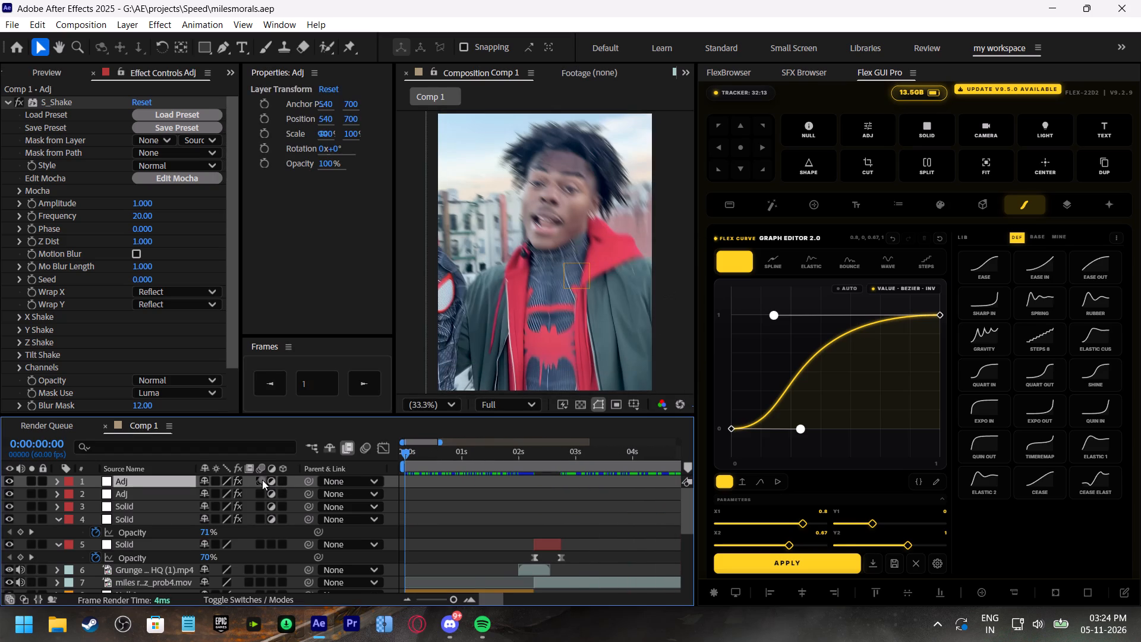
# Collapse the expanded Opacity properties of the original red tint and white flash solid layers.
pyautogui.click(57, 527)
pyautogui.click(56, 520)
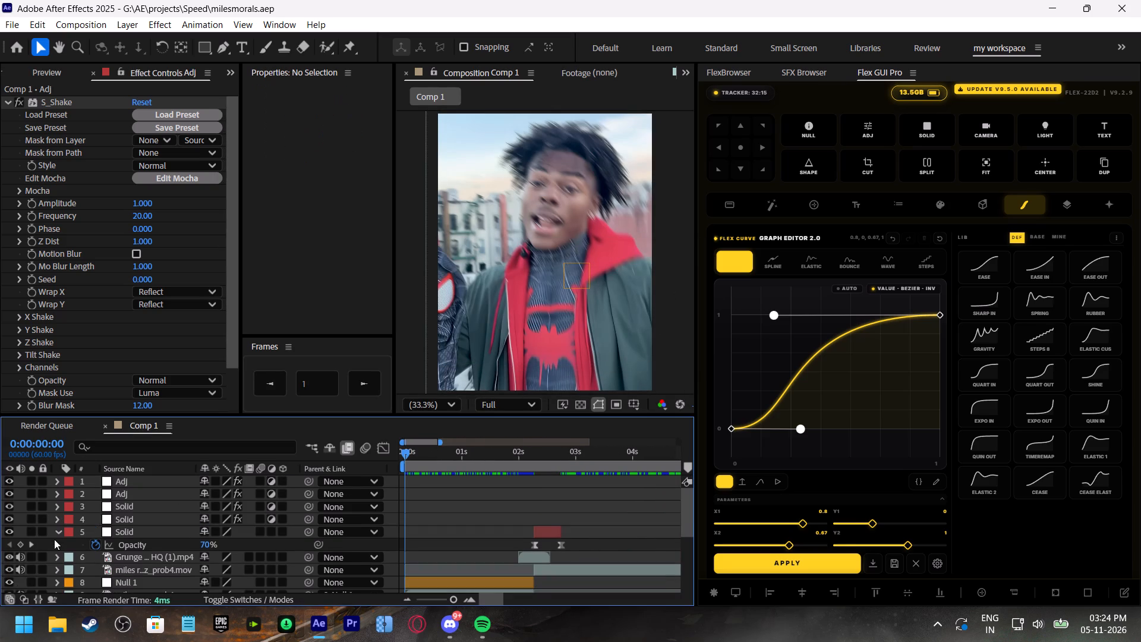
pyautogui.click(54, 539)
pyautogui.click(58, 536)
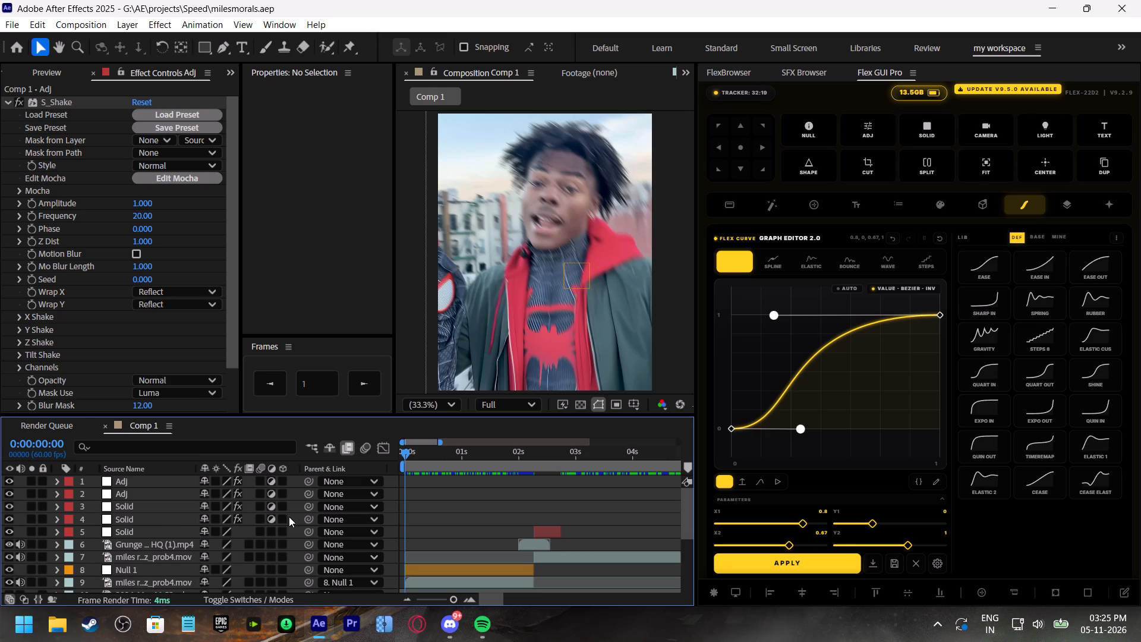
# Play back Comp 1 from the beginning to about 0:00:10:11 to review the transition, flashes and following footage.
pyautogui.press('space')
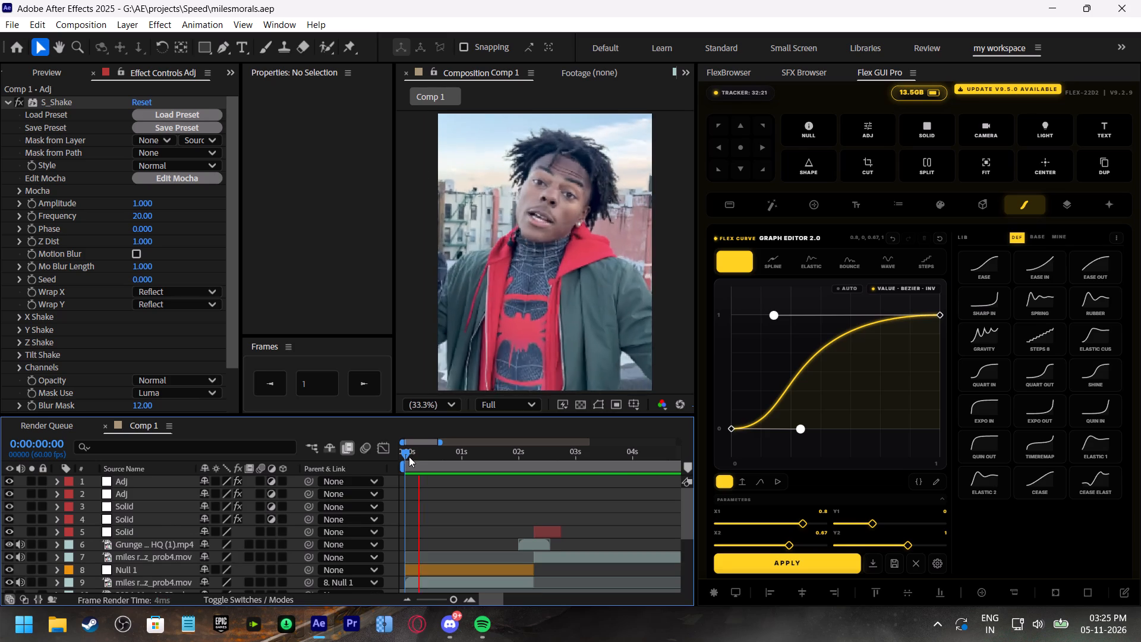
pyautogui.keyDown('shift'); pyautogui.scroll(-2, 532, 514); pyautogui.keyUp('shift')
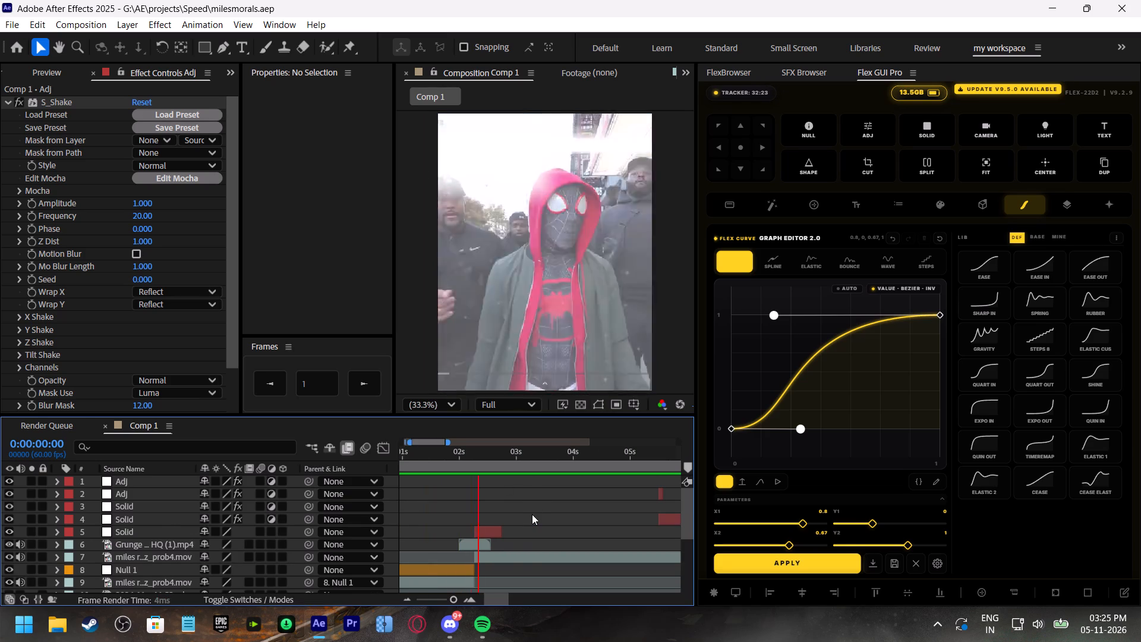
pyautogui.keyDown('shift'); pyautogui.scroll(-2, 532, 514); pyautogui.keyUp('shift')
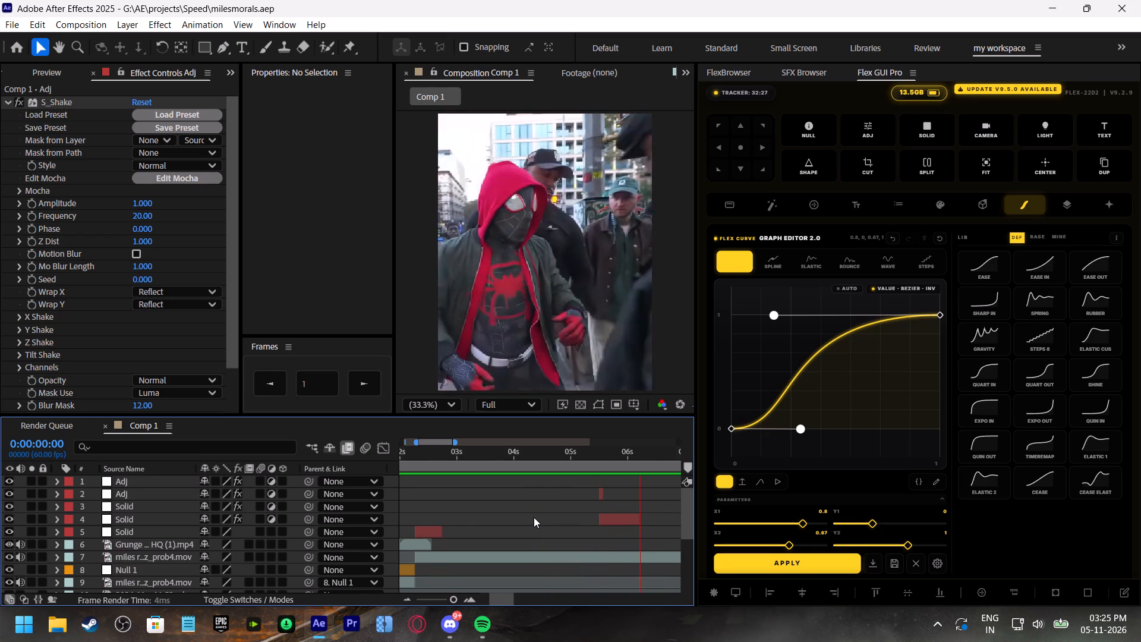
pyautogui.keyDown('shift'); pyautogui.scroll(-9, 534, 517); pyautogui.keyUp('shift')
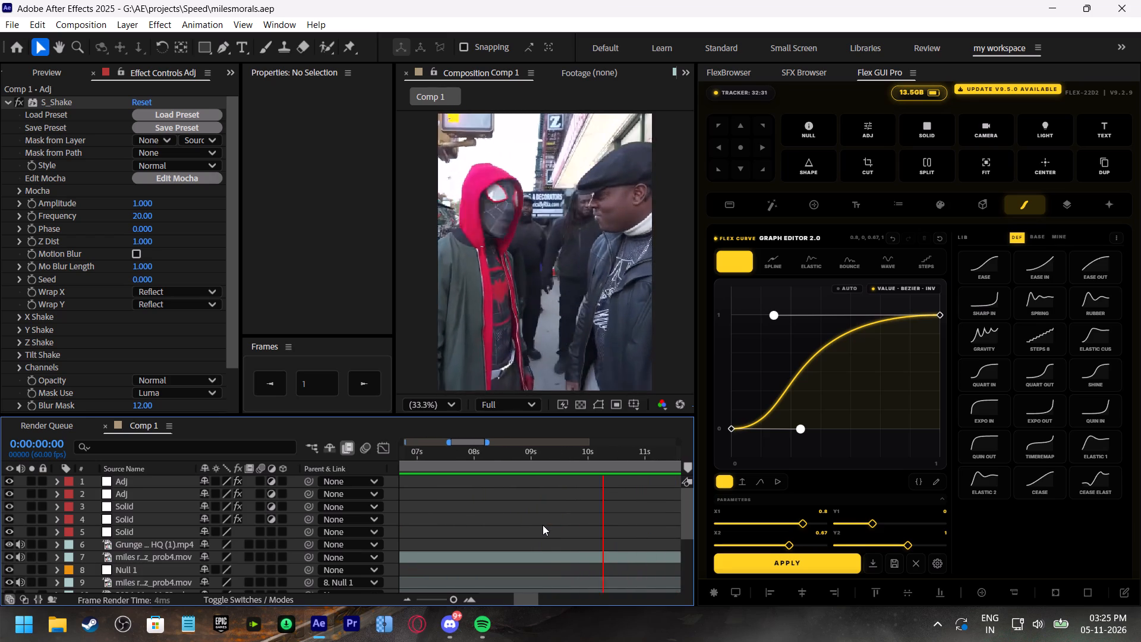
pyautogui.keyDown('shift'); pyautogui.scroll(-3, 543, 525); pyautogui.keyUp('shift')
pyautogui.click(509, 449)
pyautogui.press('space')
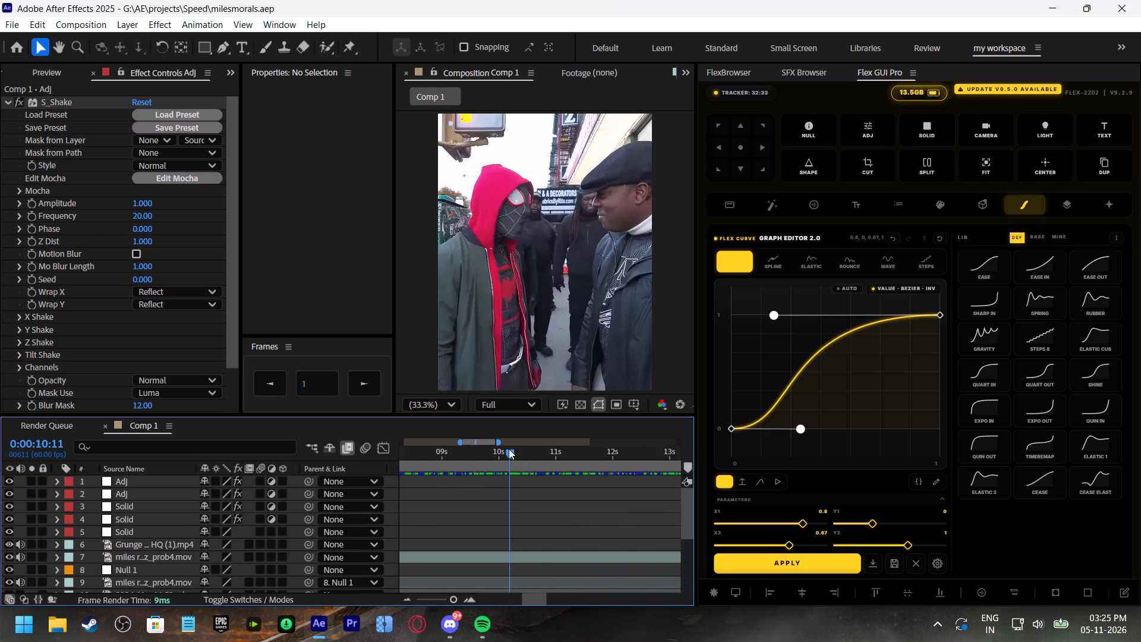
# Split the main miles footage clip at 0:00:10:54, during the street face-off.
pyautogui.moveTo(501, 454); pyautogui.dragTo(505, 467)
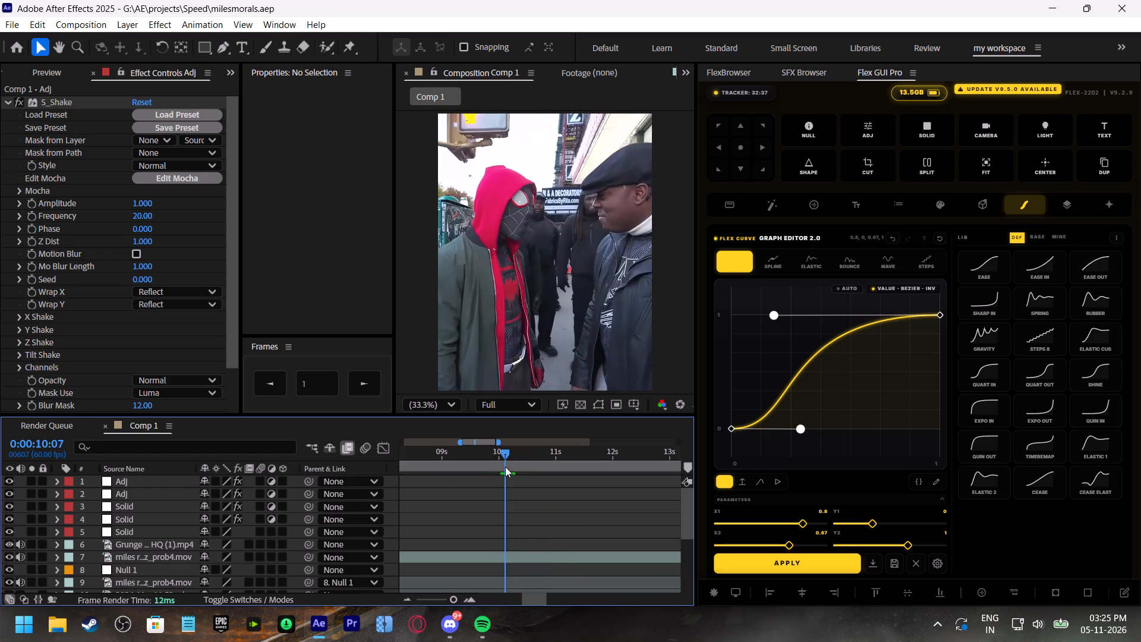
pyautogui.moveTo(505, 467); pyautogui.dragTo(537, 506)
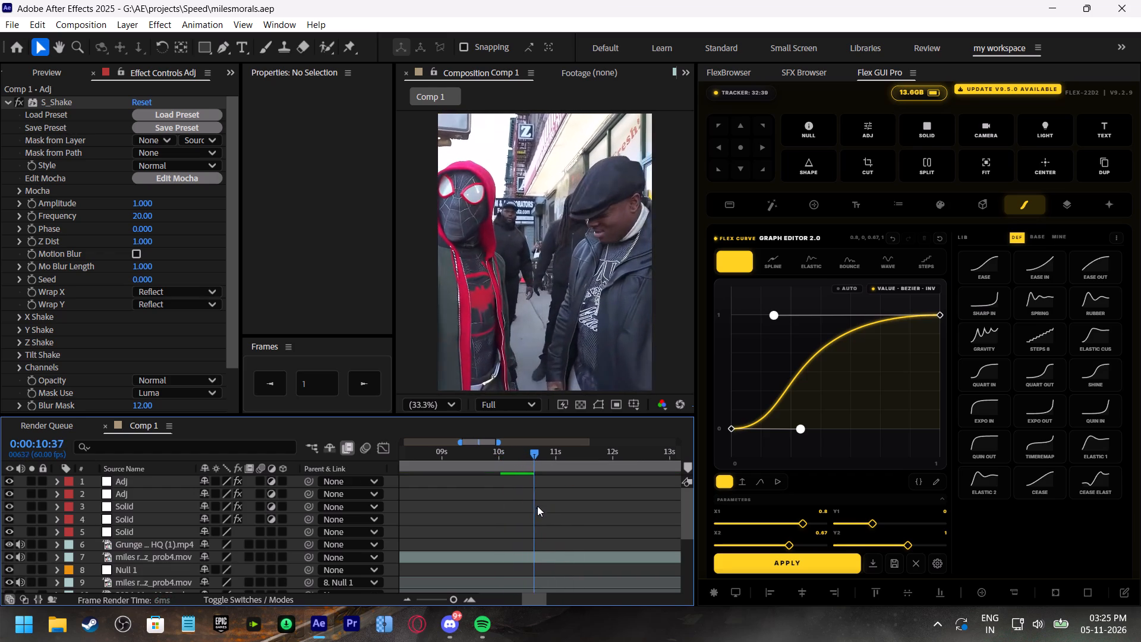
pyautogui.moveTo(537, 506); pyautogui.dragTo(553, 533)
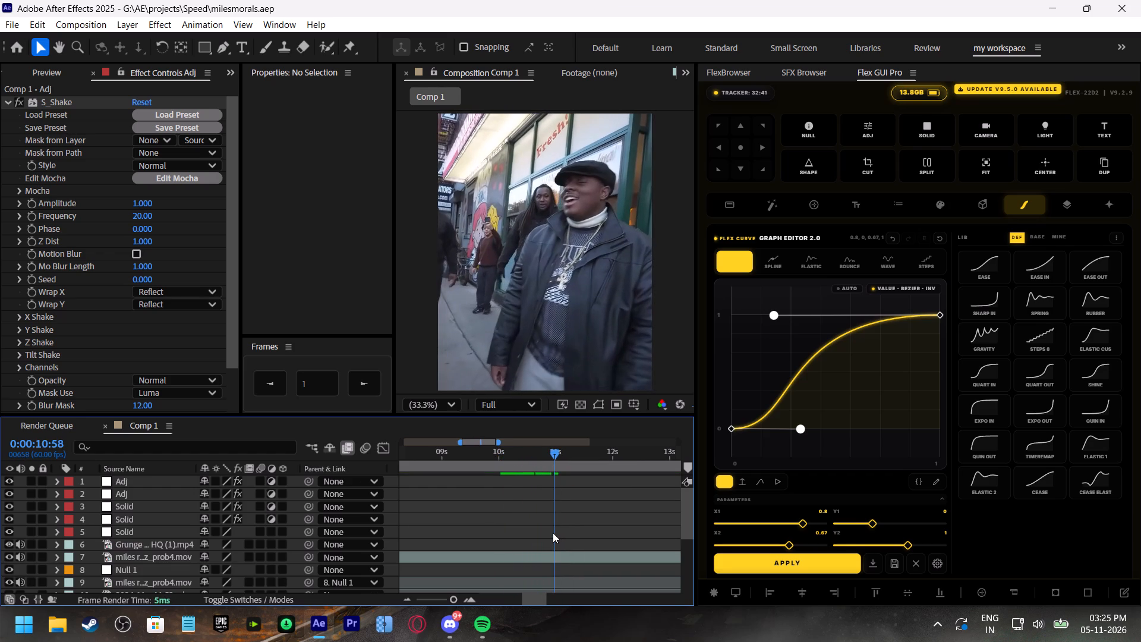
pyautogui.moveTo(553, 533); pyautogui.dragTo(550, 531)
pyautogui.click(592, 556)
pyautogui.scroll(-6, 592, 556)
pyautogui.scroll(6, 593, 556)
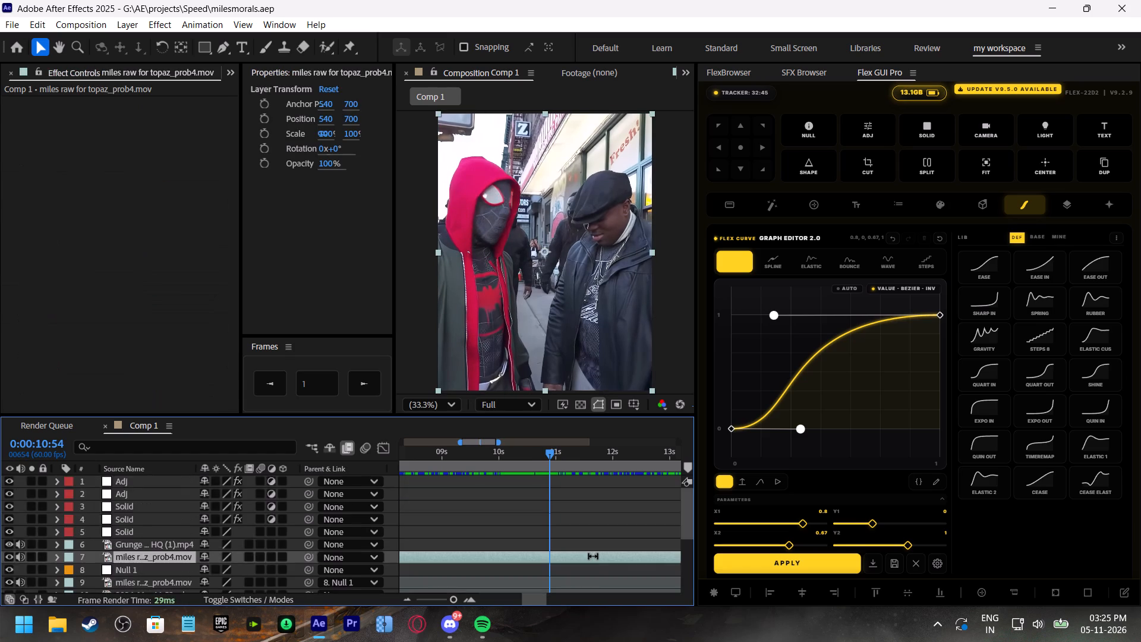
pyautogui.scroll(-5, 593, 556)
pyautogui.scroll(4, 593, 556)
pyautogui.hotkey('ctrl', 'shift', 'd')
# Slide the later piece of the split miles footage about 2 seconds earlier, overlapping the street face-off clip.
pyautogui.moveTo(617, 557); pyautogui.dragTo(604, 559)
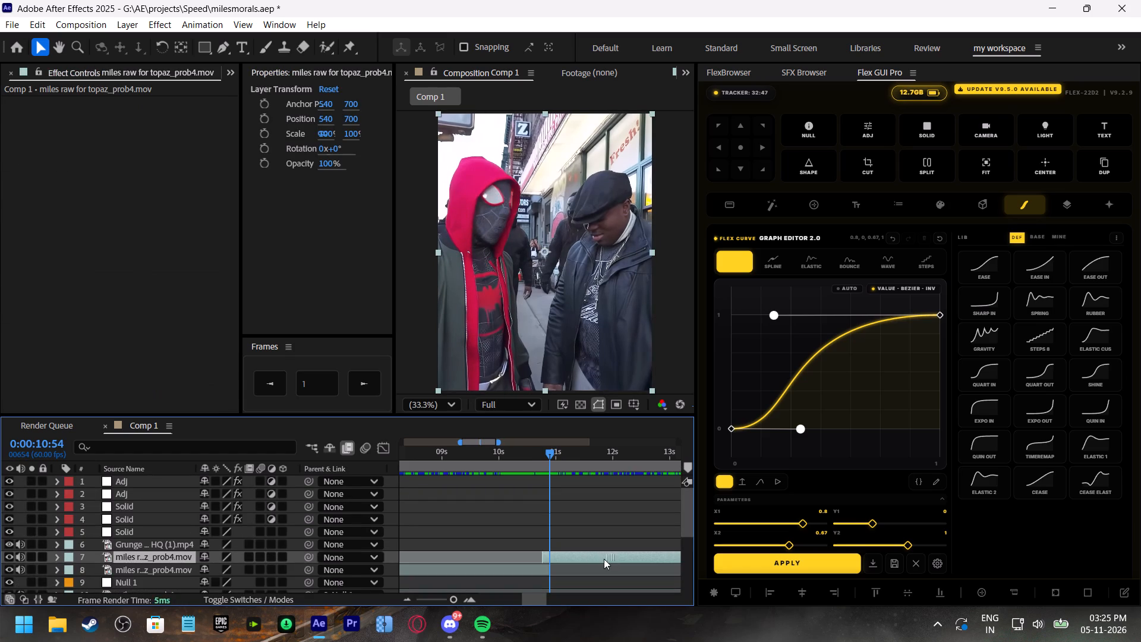
pyautogui.moveTo(604, 559); pyautogui.dragTo(516, 560)
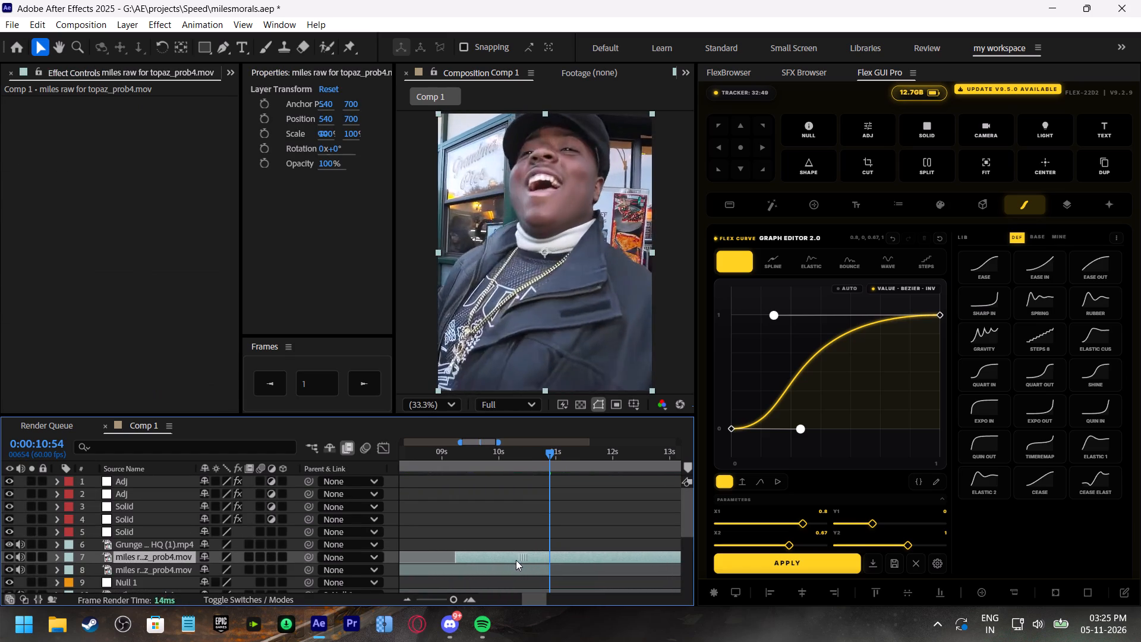
pyautogui.moveTo(516, 560); pyautogui.dragTo(499, 562)
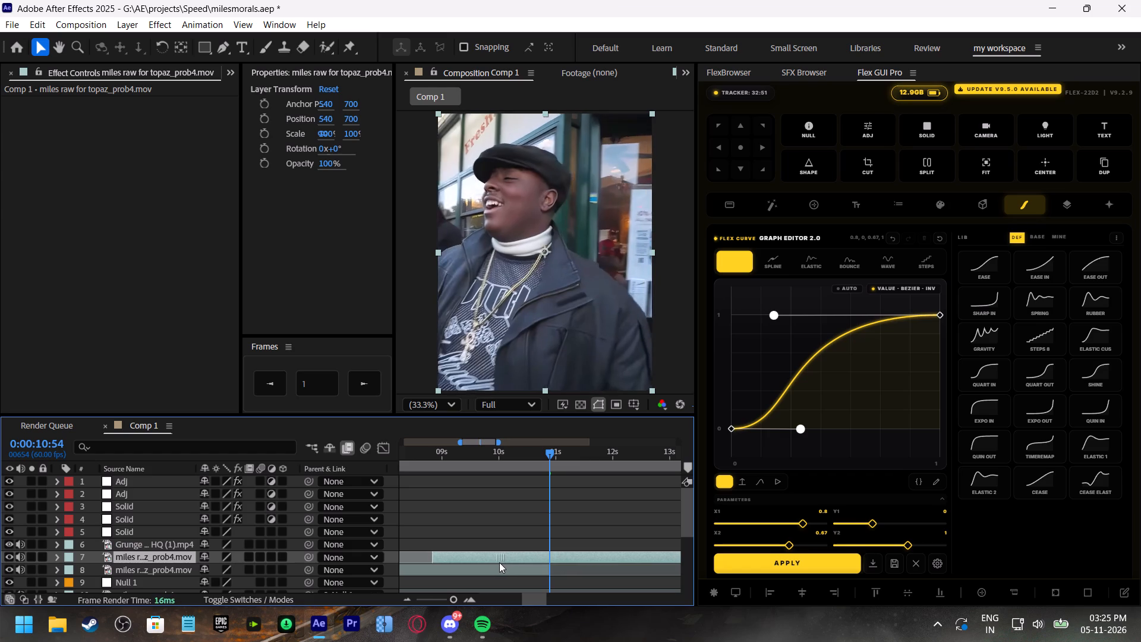
pyautogui.moveTo(499, 562); pyautogui.dragTo(497, 562)
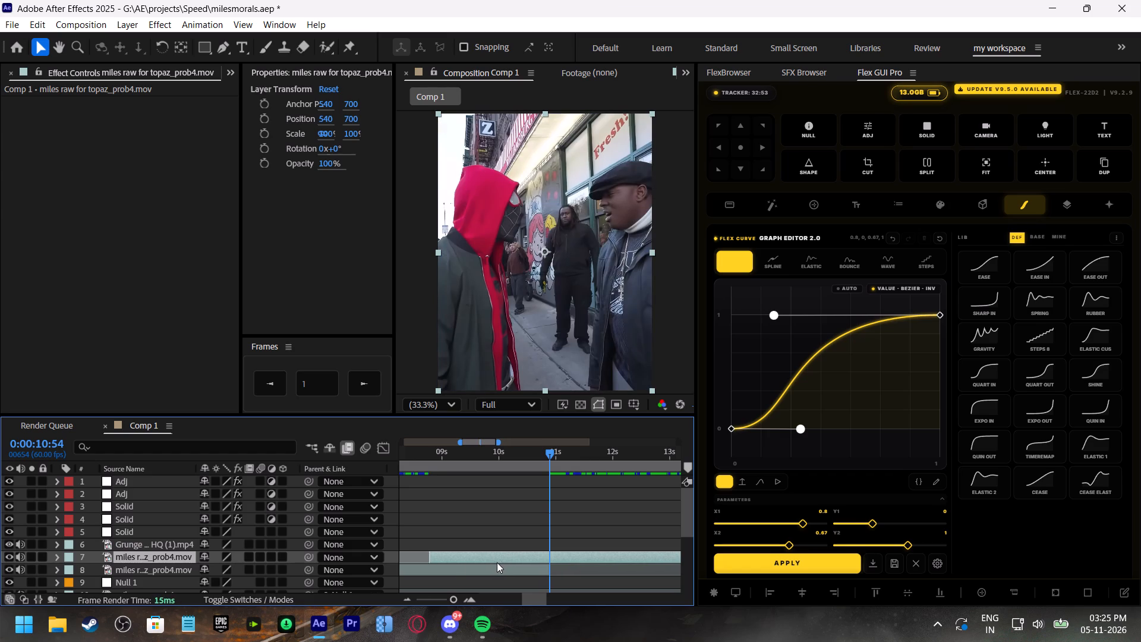
# Split the moved miles clip at 0:00:10:54 and delete its overlapping part before the cut.
pyautogui.hotkey('ctrl', 'shift', 'd')
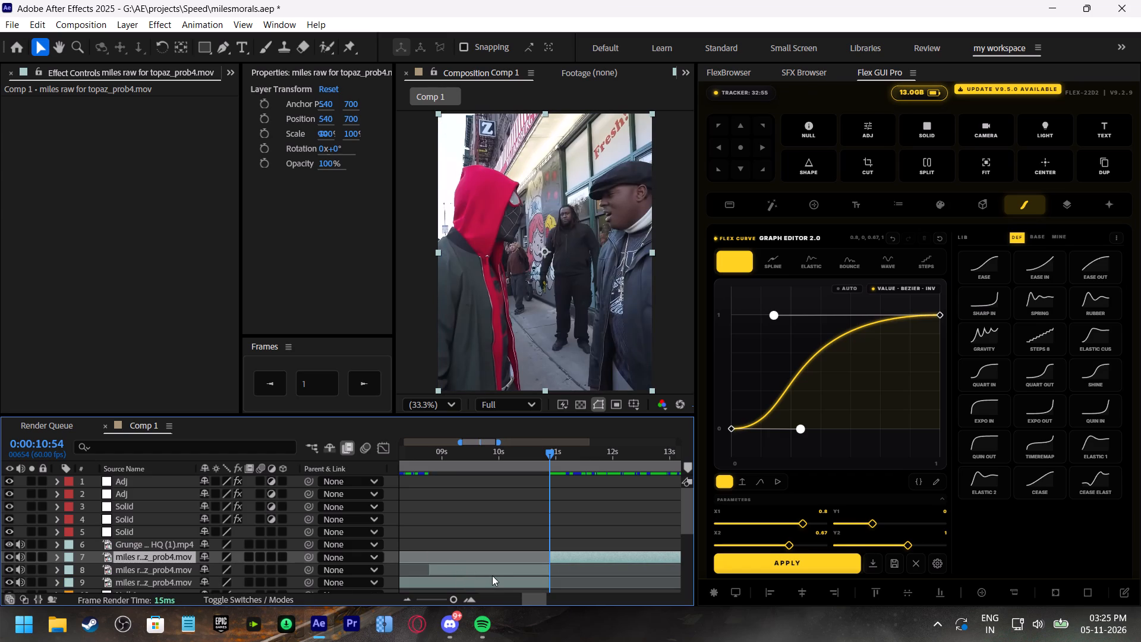
pyautogui.click(492, 575)
pyautogui.press('BackSpace')
# Play back Comp 1 from 0:00:09:31 to review the new footage cut.
pyautogui.click(509, 451)
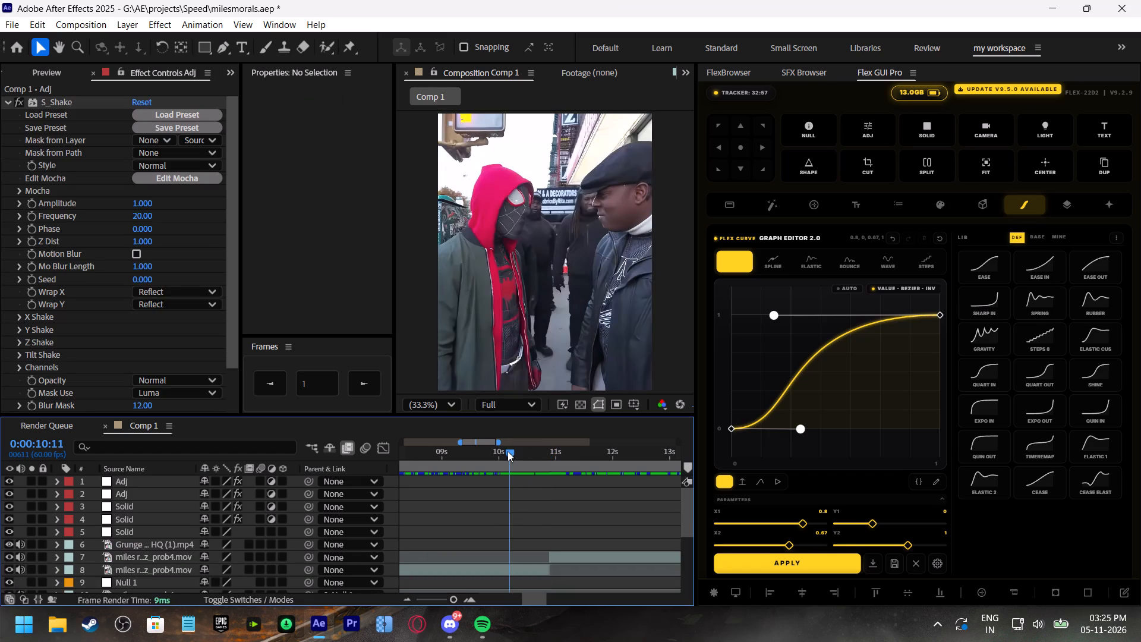
pyautogui.press('space')
pyautogui.click(471, 449)
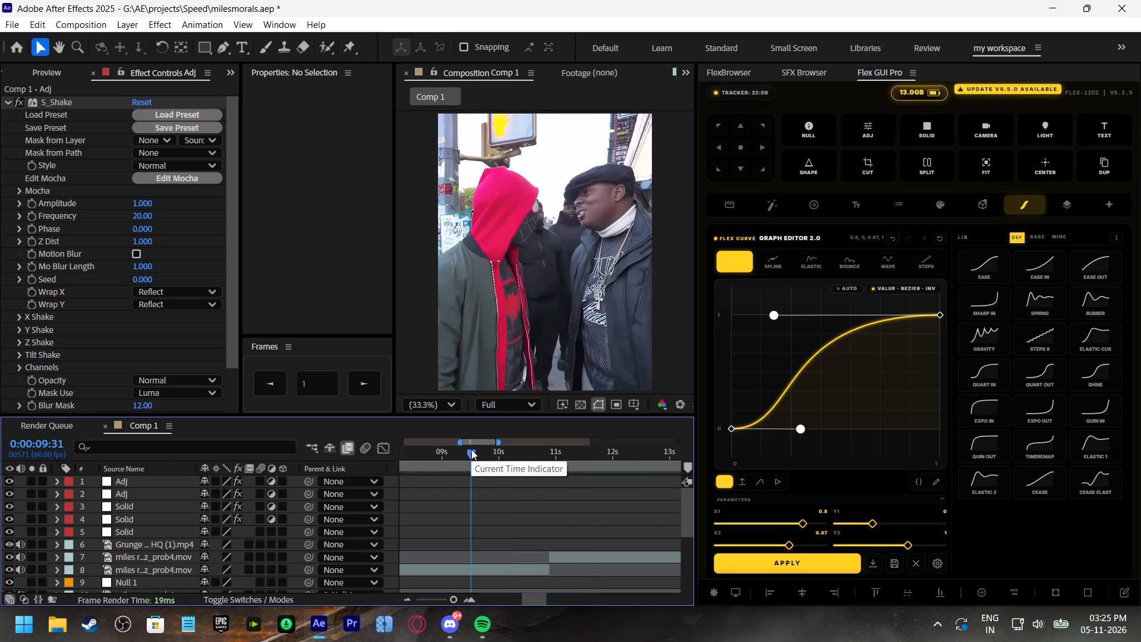
pyautogui.press('space')
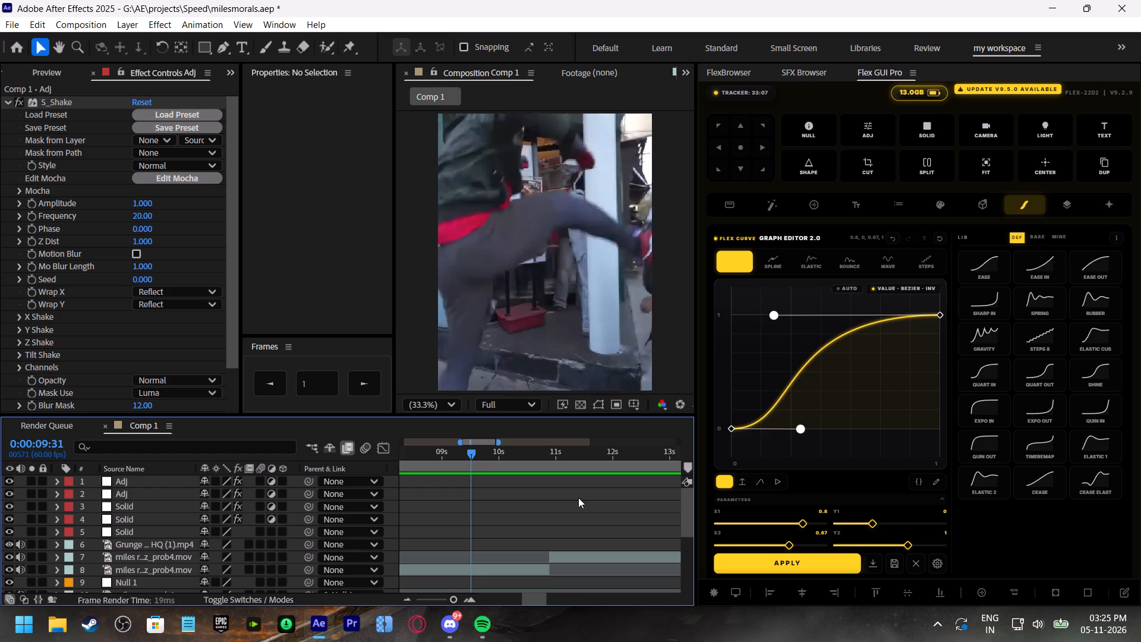
# Move the later red tint solid together with its shake adjustment layer to about 0:00:17:20, at the kick.
pyautogui.click(551, 452)
pyautogui.keyDown('shift'); pyautogui.scroll(-3, 607, 499); pyautogui.keyUp('shift')
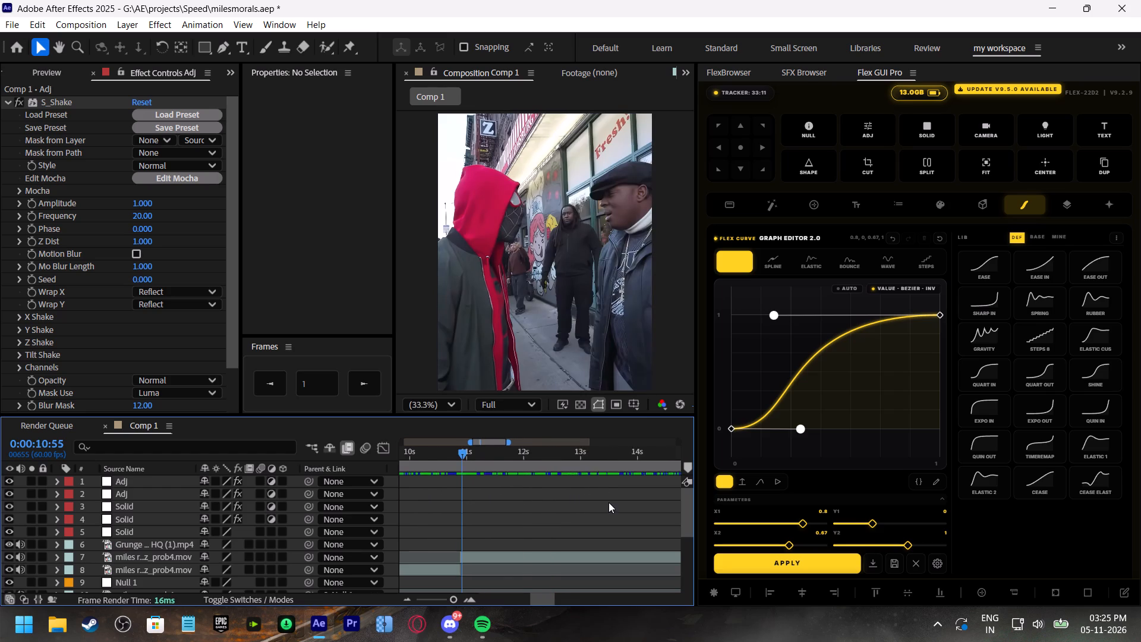
pyautogui.keyDown('shift'); pyautogui.scroll(-3, 609, 502); pyautogui.keyUp('shift')
pyautogui.click(534, 455)
pyautogui.moveTo(580, 455); pyautogui.dragTo(619, 476)
pyautogui.keyDown('shift'); pyautogui.scroll(-2, 632, 511); pyautogui.keyUp('shift')
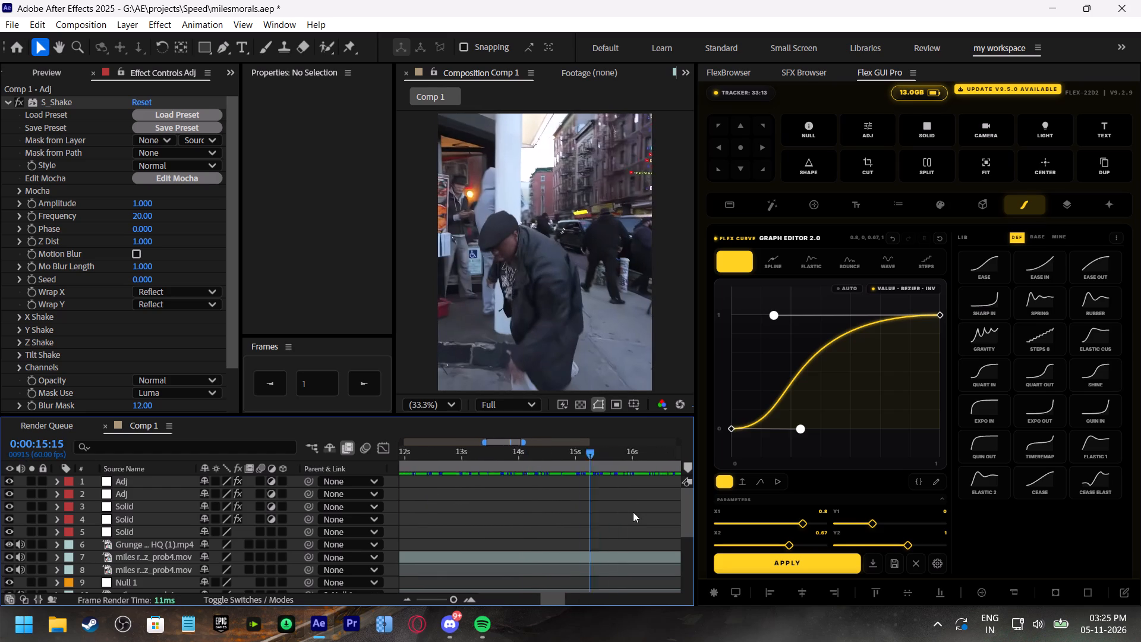
pyautogui.keyDown('shift'); pyautogui.scroll(-3, 633, 512); pyautogui.keyUp('shift')
pyautogui.scroll(9, 592, 509)
pyautogui.scroll(-5, 592, 509)
pyautogui.scroll(6, 592, 508)
pyautogui.keyDown('shift'); pyautogui.scroll(-8, 592, 508); pyautogui.keyUp('shift')
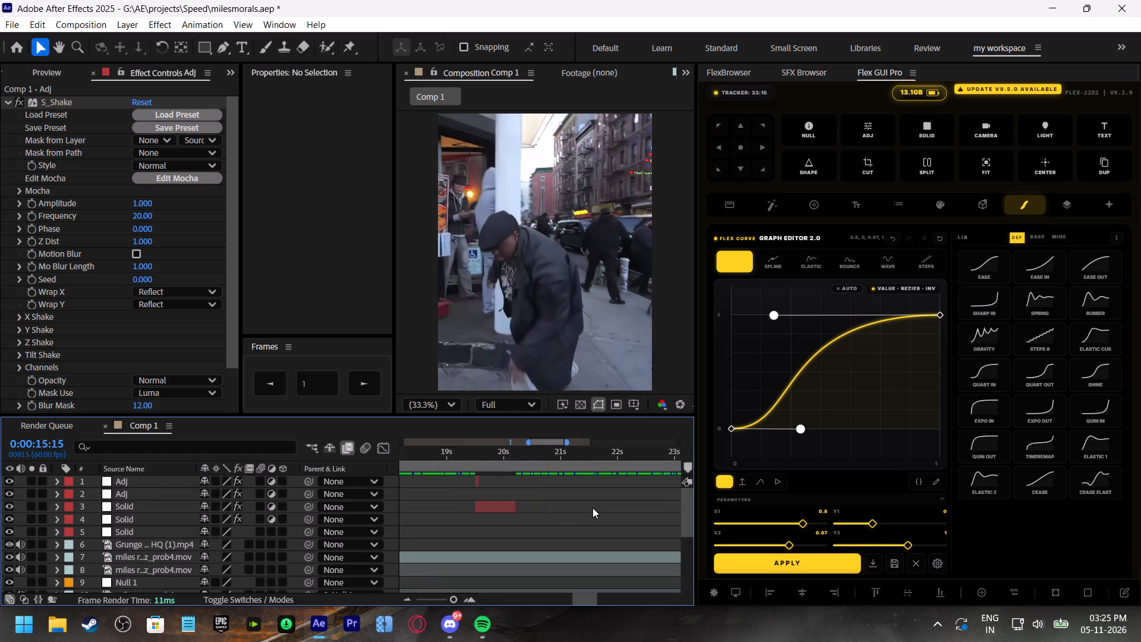
pyautogui.keyDown('shift'); pyautogui.scroll(5, 592, 508); pyautogui.keyUp('shift')
pyautogui.keyDown('shift'); pyautogui.scroll(-1, 592, 507); pyautogui.keyUp('shift')
pyautogui.keyDown('shift'); pyautogui.scroll(3, 592, 507); pyautogui.keyUp('shift')
pyautogui.click(538, 461)
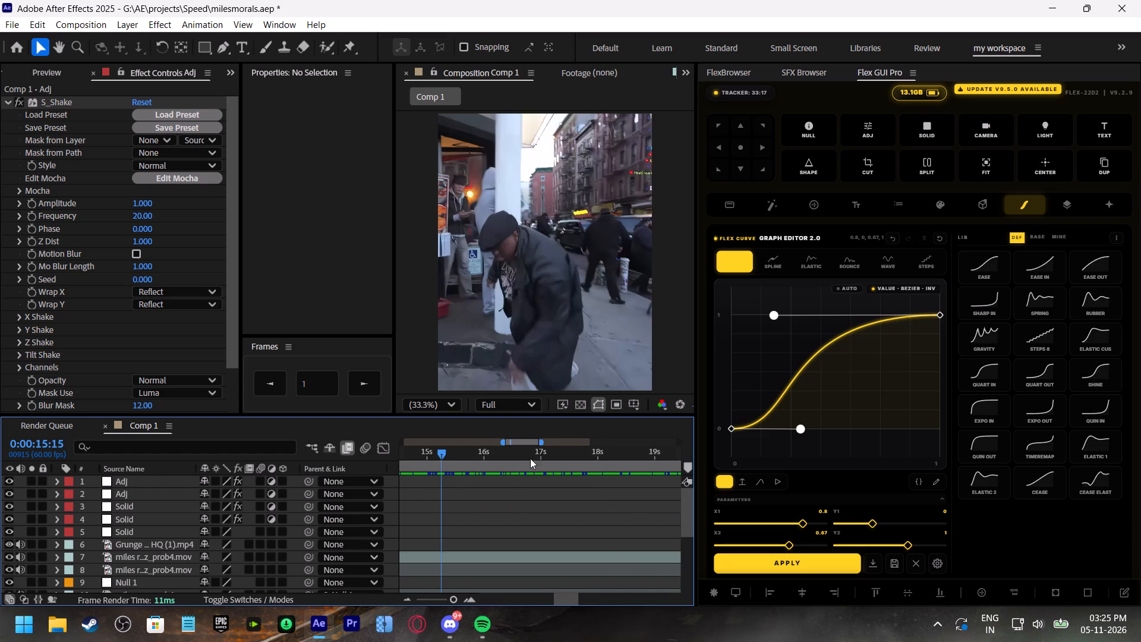
pyautogui.moveTo(509, 455); pyautogui.dragTo(559, 485)
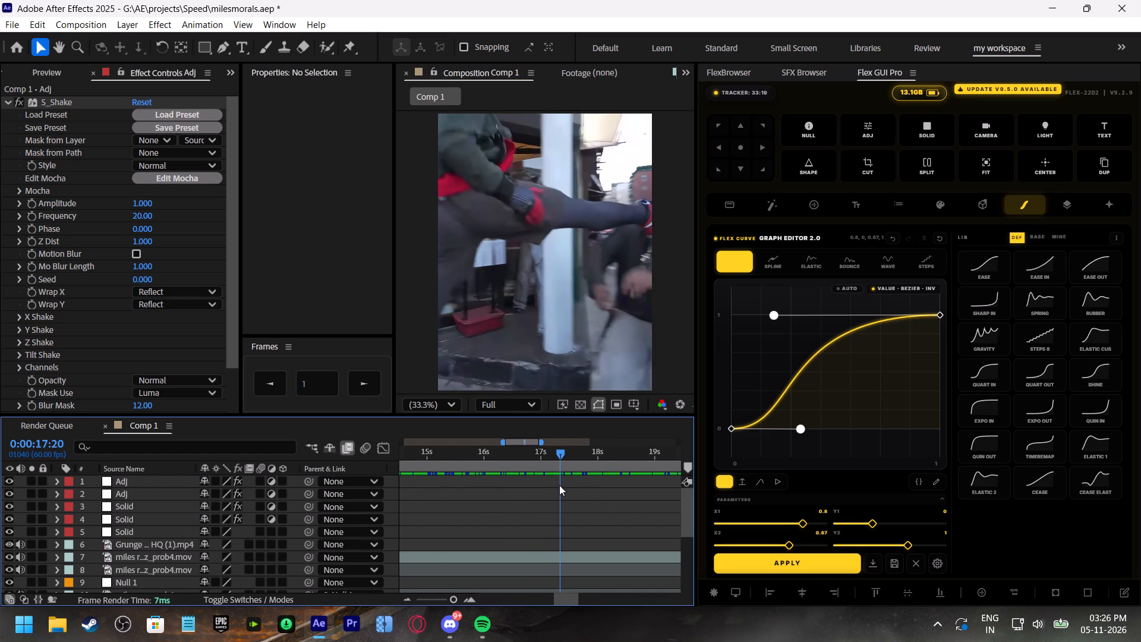
pyautogui.moveTo(559, 485); pyautogui.dragTo(560, 486)
pyautogui.keyDown('shift'); pyautogui.scroll(-4, 612, 505); pyautogui.keyUp('shift')
pyautogui.click(595, 505)
pyautogui.keyDown('ctrl'); pyautogui.click(568, 479); pyautogui.keyUp('ctrl')
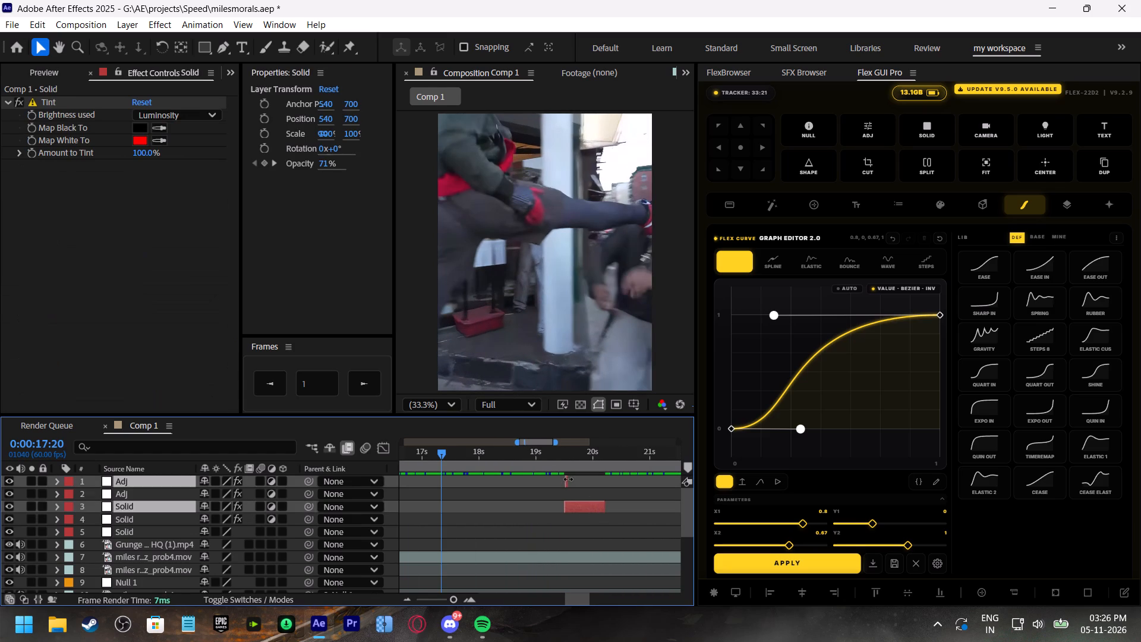
pyautogui.moveTo(581, 508); pyautogui.dragTo(457, 503)
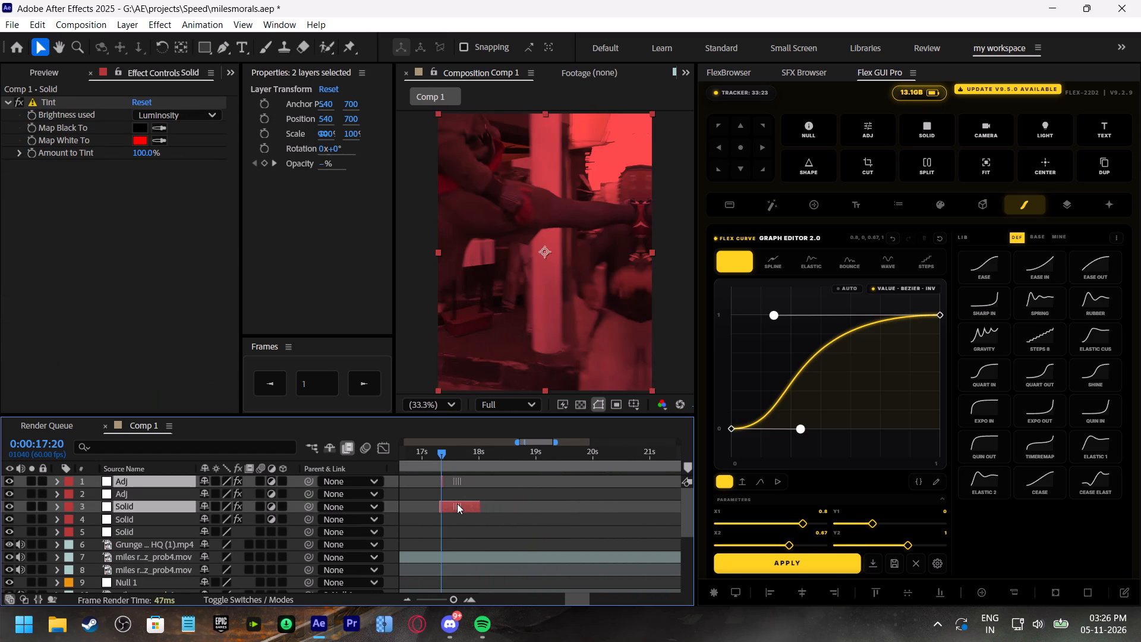
# Play back the kick from 0:00:17:09 to check the moved red flash and shake, and save the project.
pyautogui.click(430, 449)
pyautogui.press('space')
pyautogui.click(430, 449)
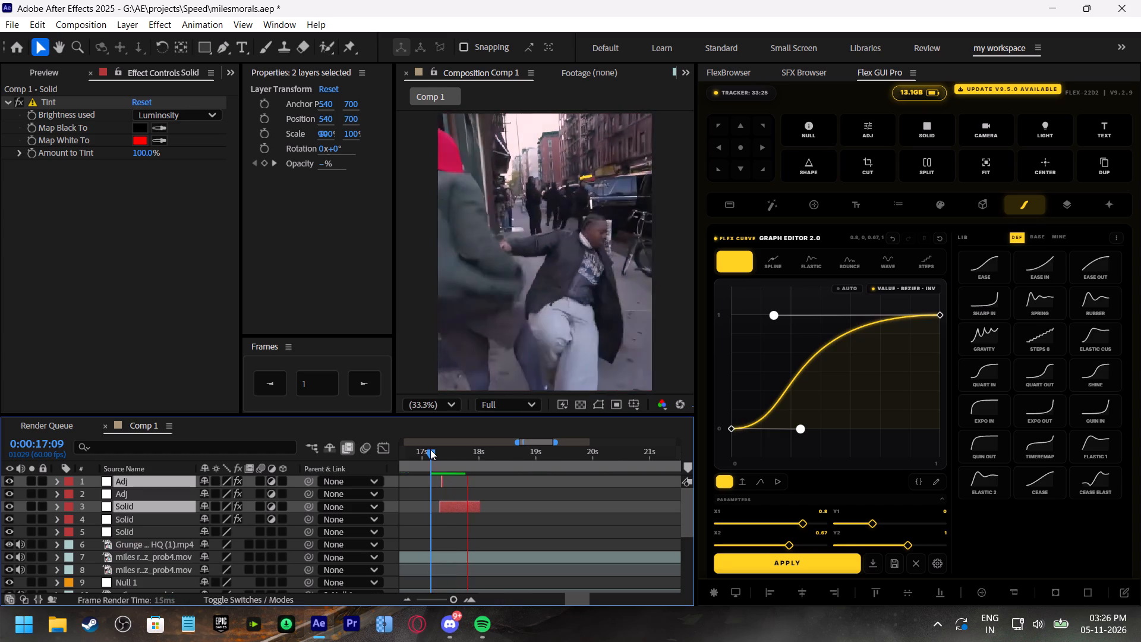
pyautogui.press('space')
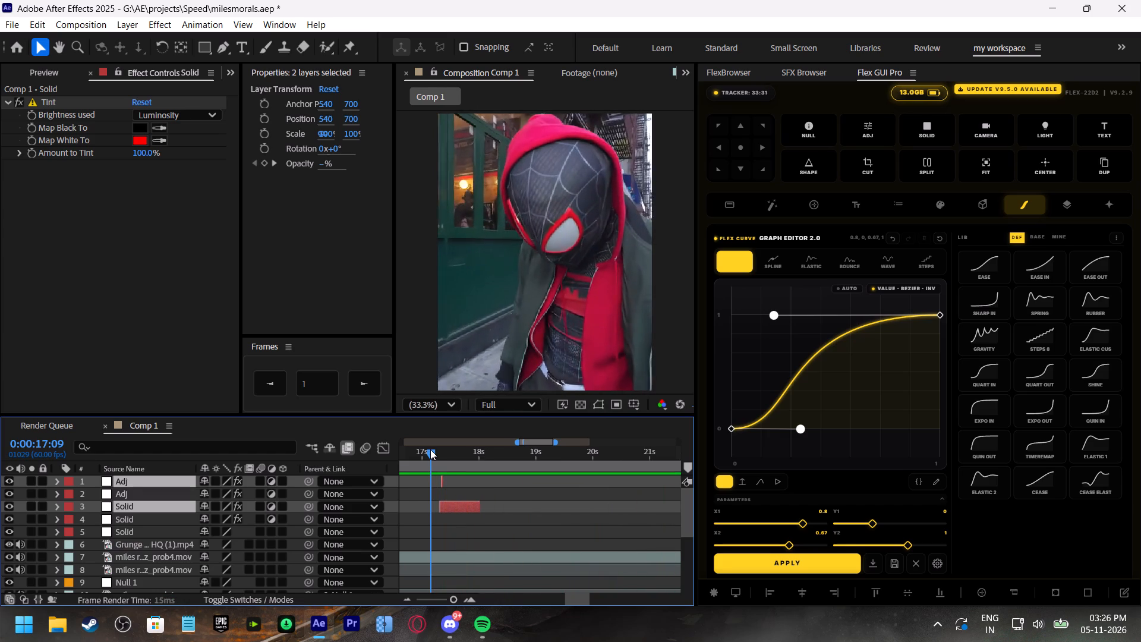
pyautogui.click(430, 449)
pyautogui.hotkey('ctrl', 's')
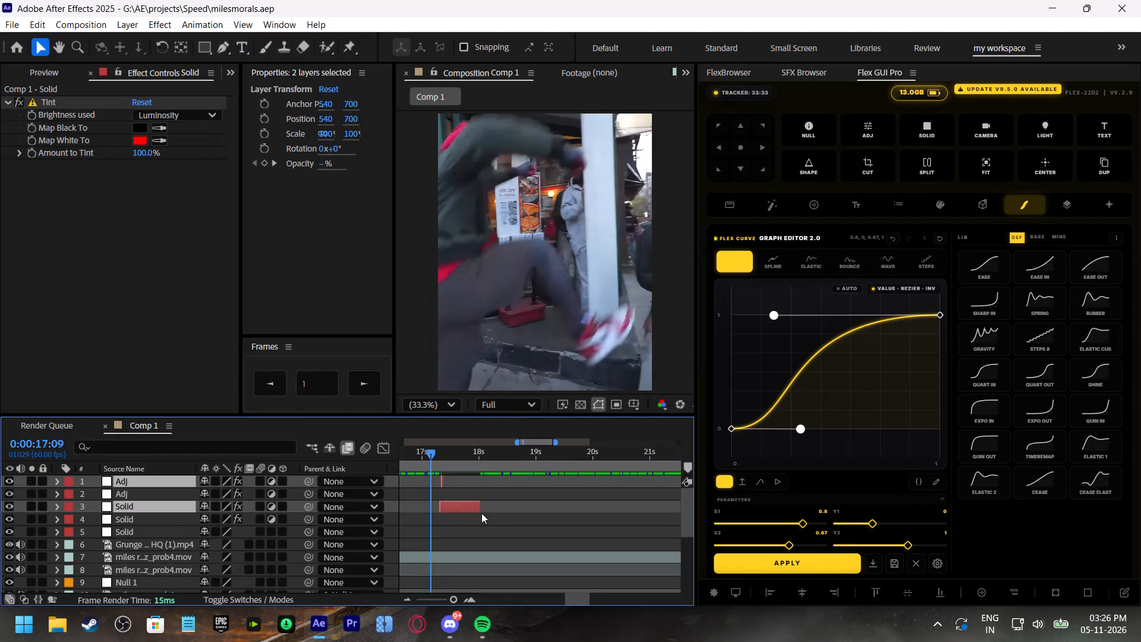
# Play back Comp 1 from the beginning and again from 0:00:04:20 to review the flashes, shakes and cuts.
pyautogui.hscroll(11, 477, 505)
pyautogui.moveTo(432, 454); pyautogui.dragTo(374, 463)
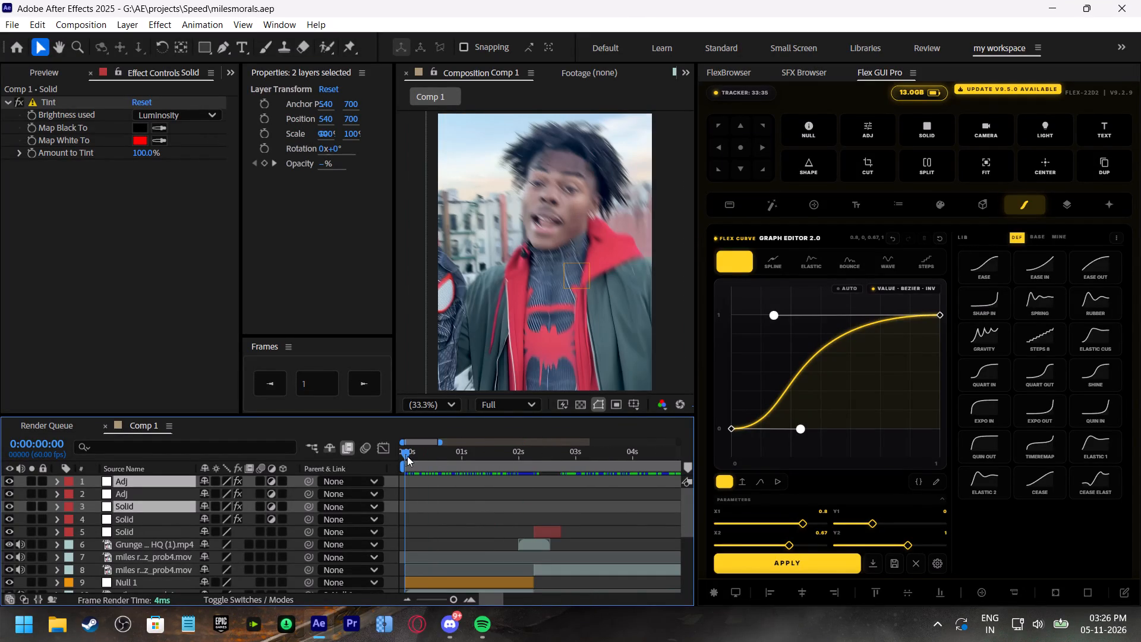
pyautogui.press('space')
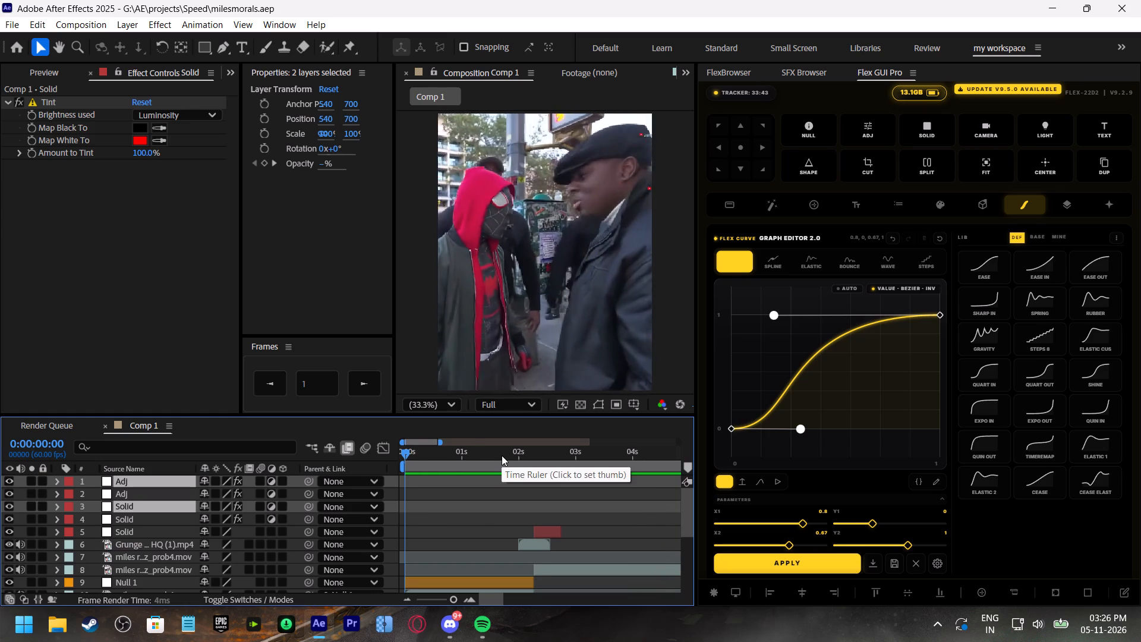
pyautogui.press('space')
pyautogui.press('space')
pyautogui.click(425, 456)
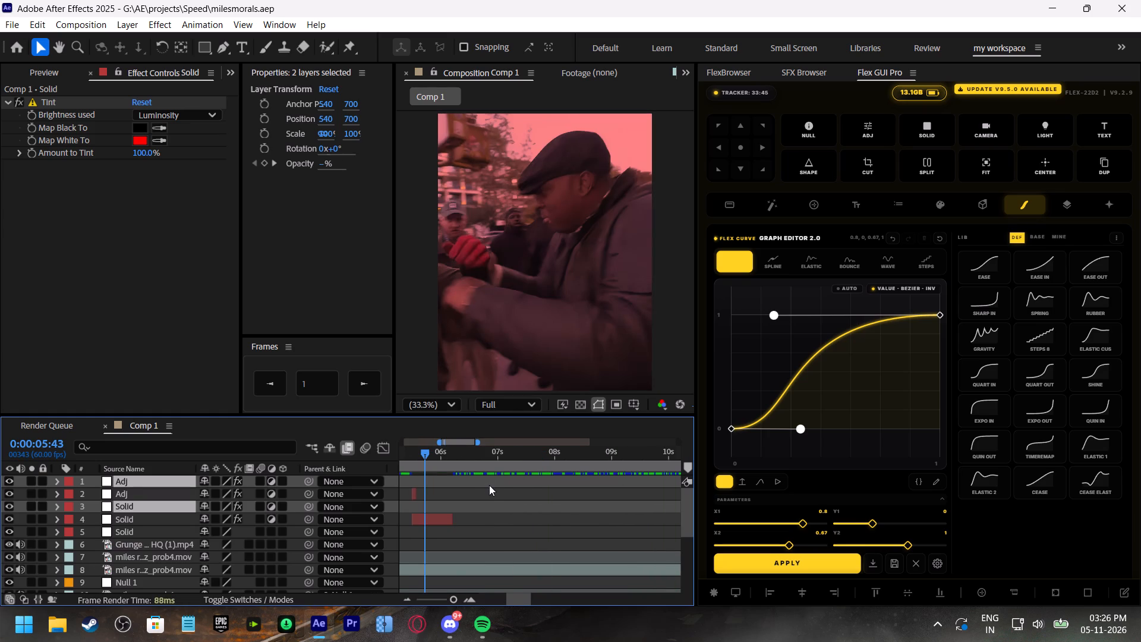
pyautogui.keyDown('shift'); pyautogui.scroll(4, 489, 485); pyautogui.keyUp('shift')
pyautogui.click(465, 453)
pyautogui.press('space')
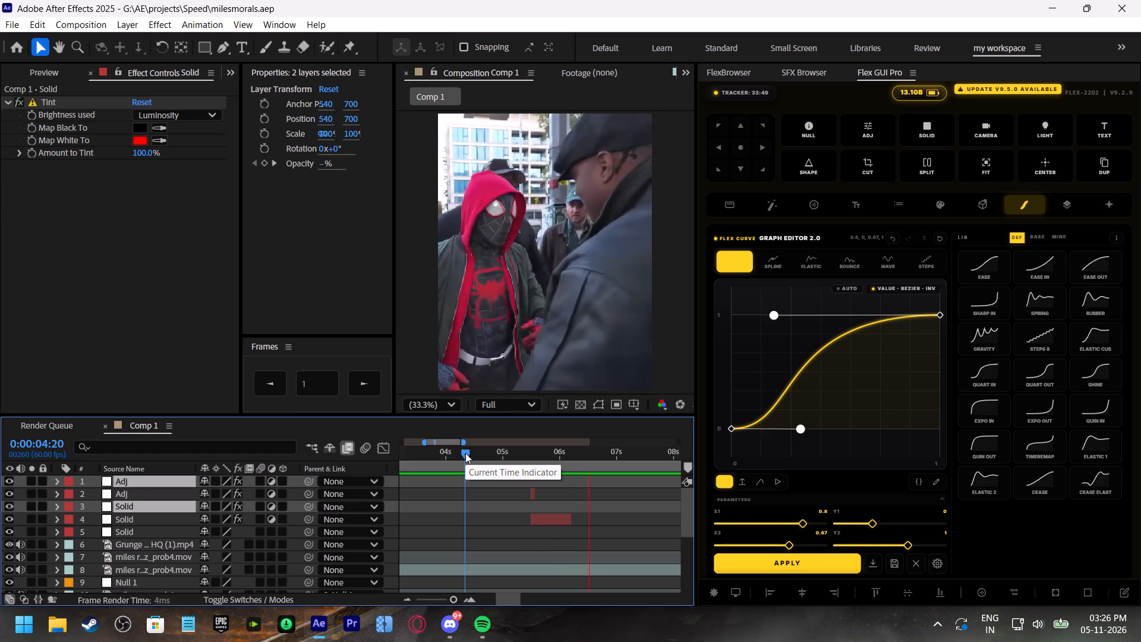
pyautogui.keyDown('shift'); pyautogui.scroll(-2, 493, 480); pyautogui.keyUp('shift')
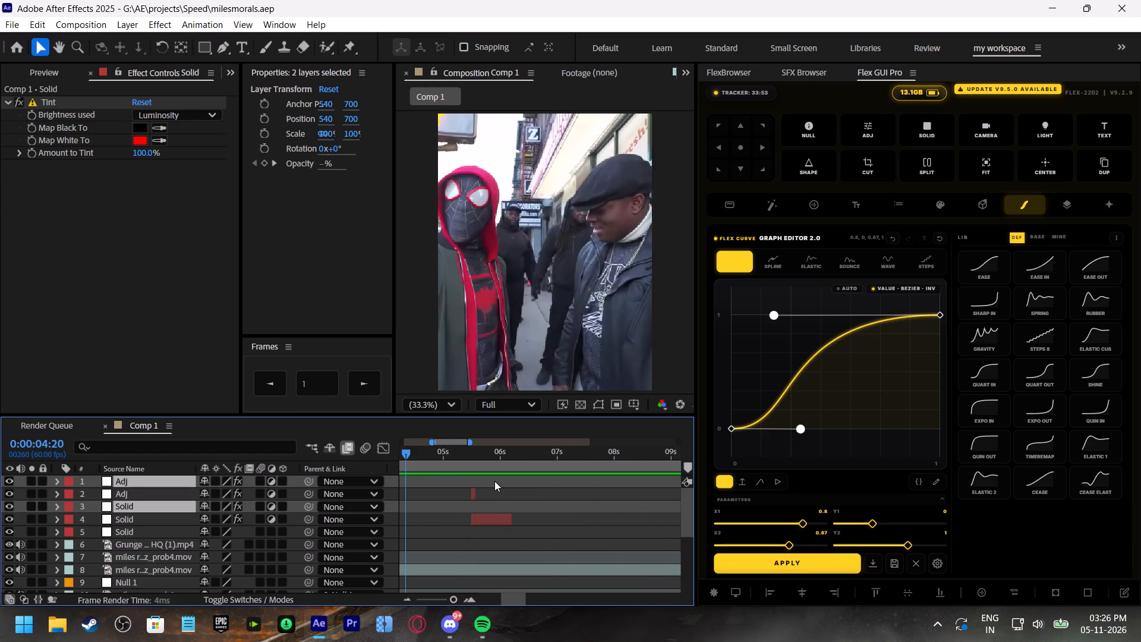
pyautogui.keyDown('shift'); pyautogui.scroll(-3, 494, 481); pyautogui.keyUp('shift')
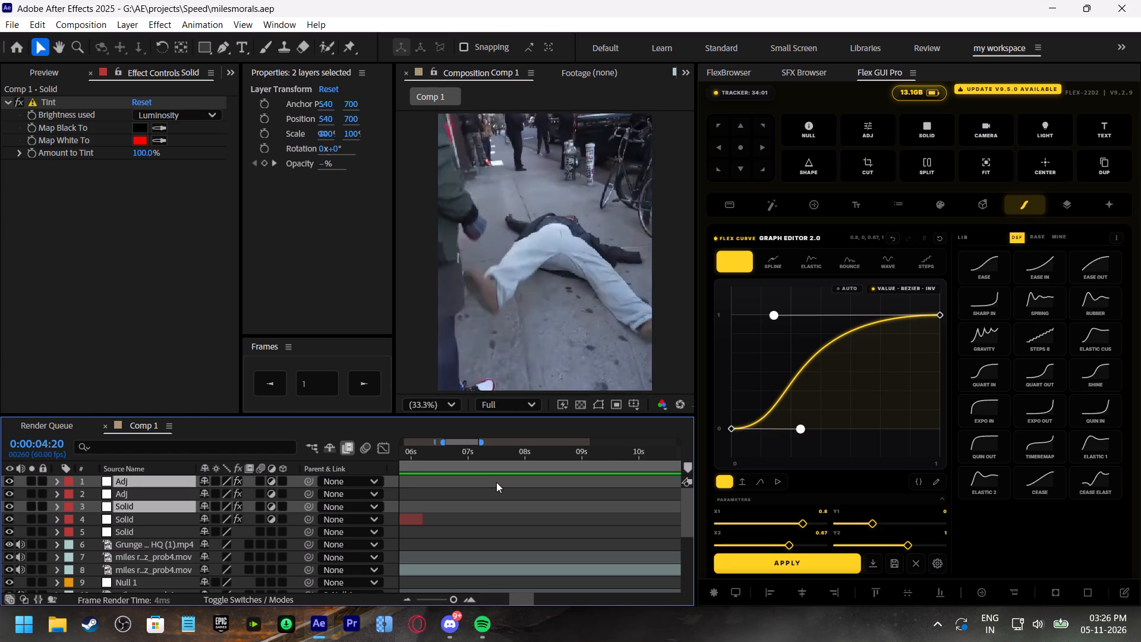
pyautogui.keyDown('shift'); pyautogui.scroll(-4, 496, 483); pyautogui.keyUp('shift')
# Return to 0:00:00:00 in Comp 1 and save the project.
pyautogui.click(446, 598)
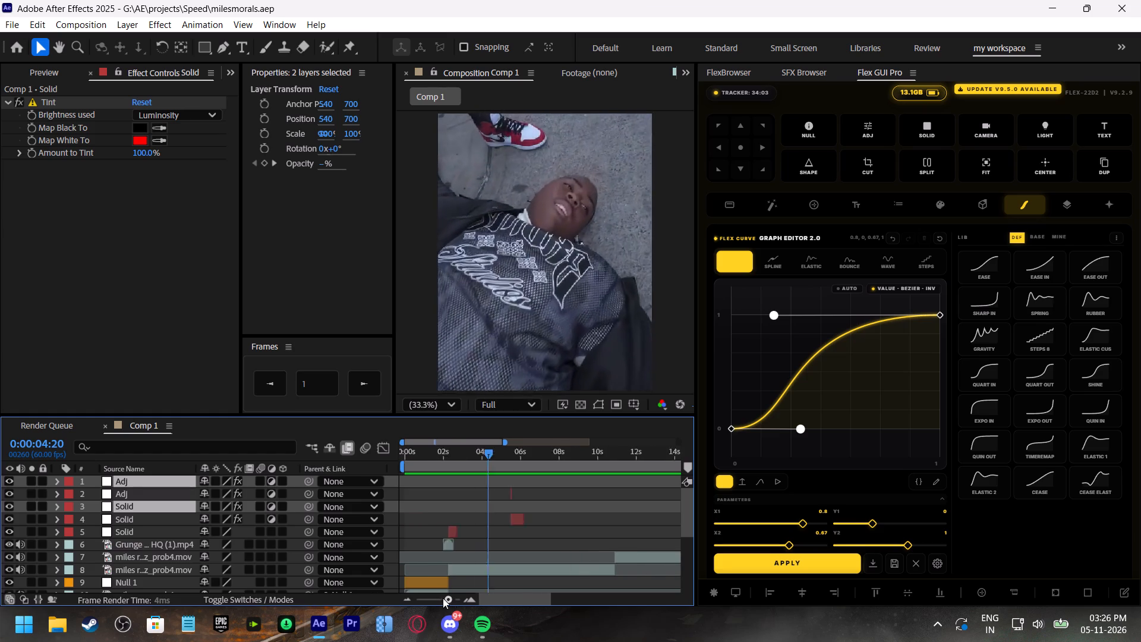
pyautogui.moveTo(447, 457); pyautogui.dragTo(351, 469)
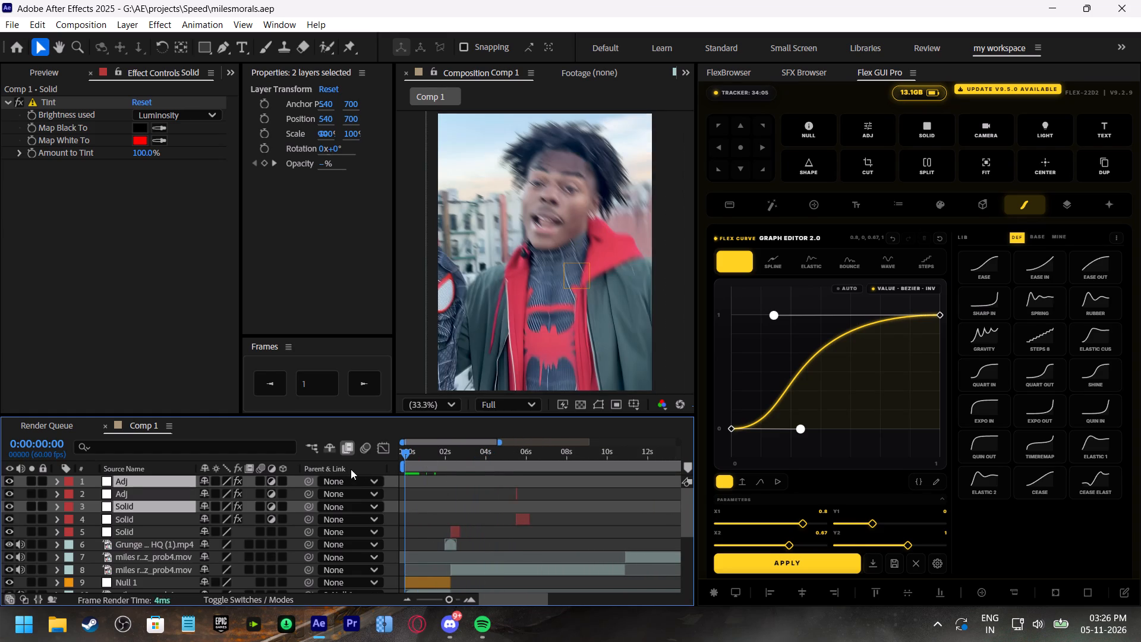
pyautogui.moveTo(351, 469); pyautogui.dragTo(351, 469)
pyautogui.hotkey('ctrl', 's')
# Import the saved speed texts comp from the Comp Saver library above the main miles footage clip.
pyautogui.click(454, 571)
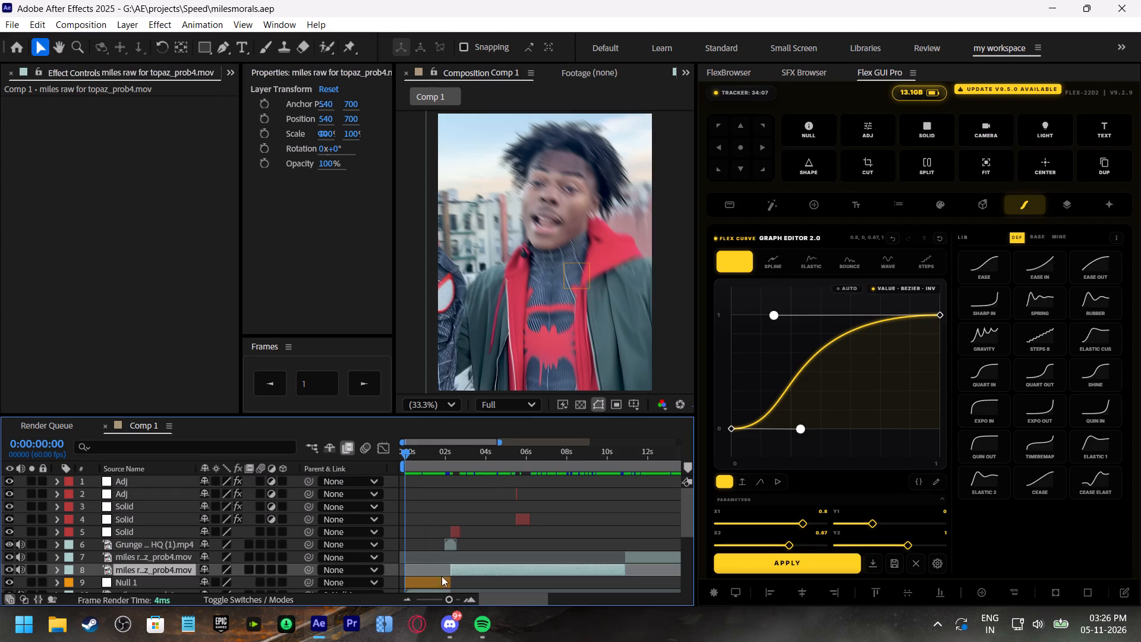
pyautogui.scroll(2, 410, 514)
pyautogui.scroll(-1, 410, 514)
pyautogui.click(984, 207)
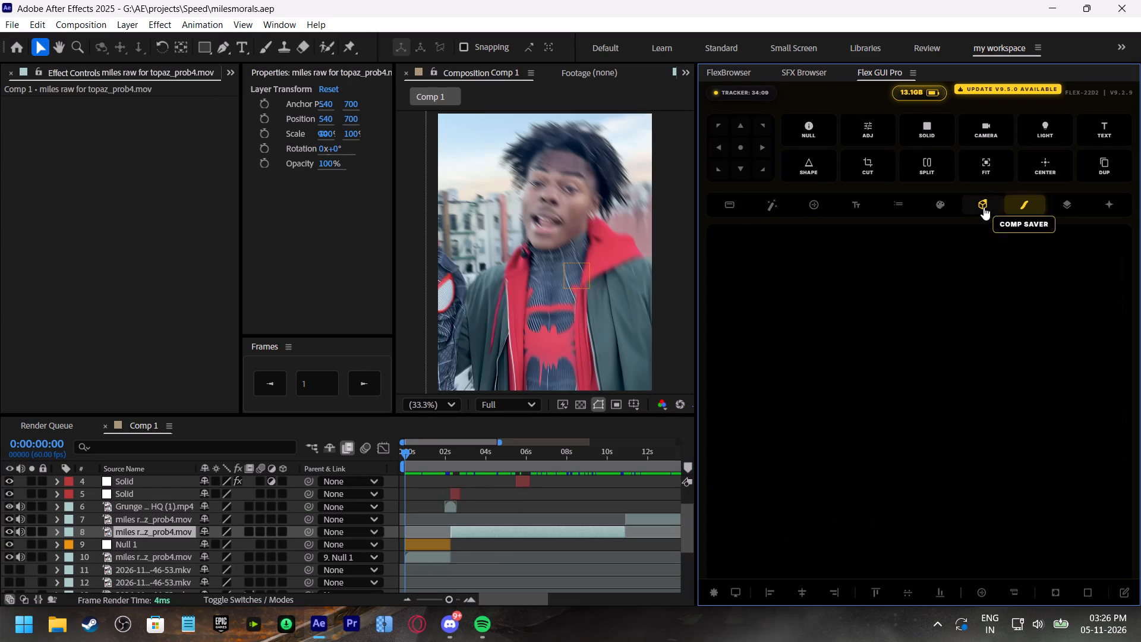
pyautogui.scroll(6, 814, 299)
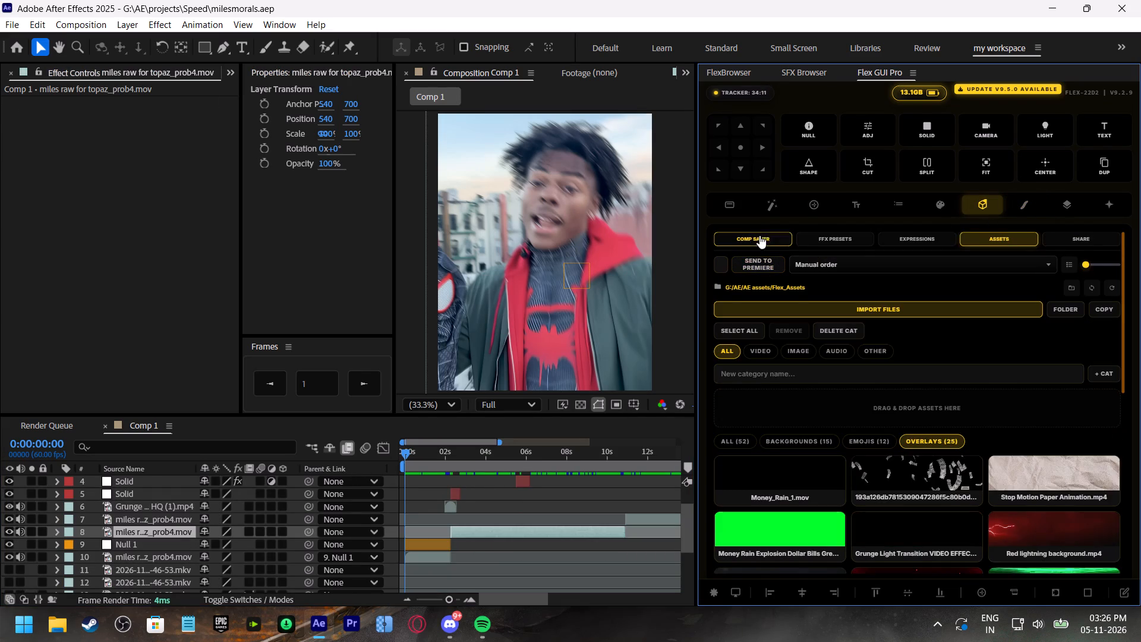
pyautogui.click(759, 235)
pyautogui.scroll(-1, 808, 451)
pyautogui.click(787, 517)
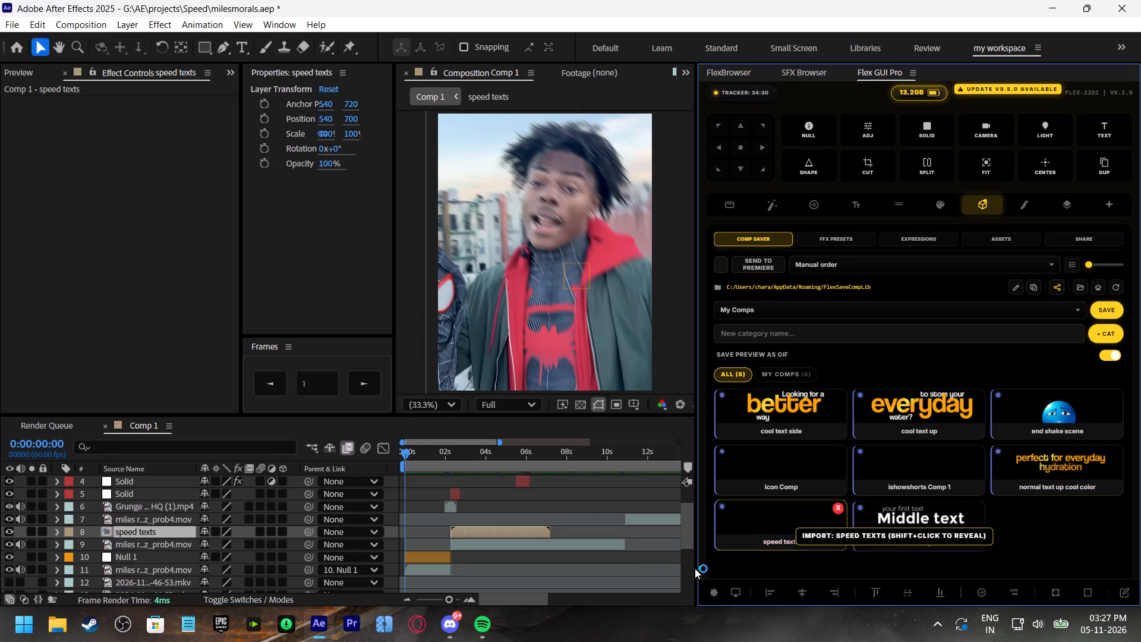
# Replace the speed texts precomp in Comp 1 with a copy of its "yo can I get a picture?" text layer.
pyautogui.click(471, 534)
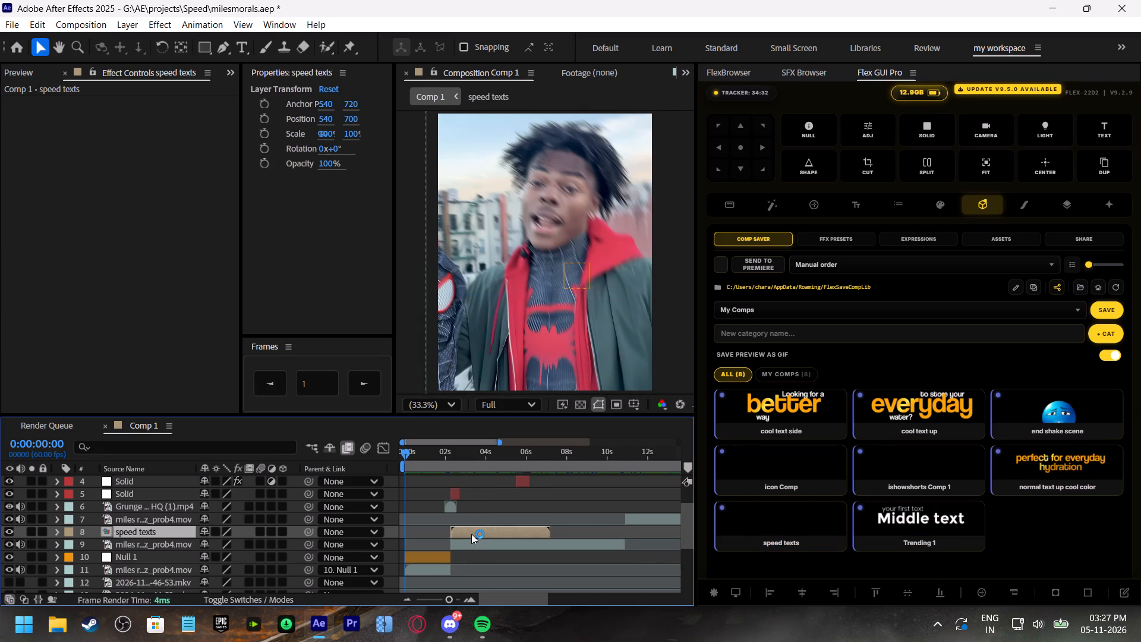
pyautogui.click(471, 549)
pyautogui.click(476, 534)
pyautogui.doubleClick(476, 533)
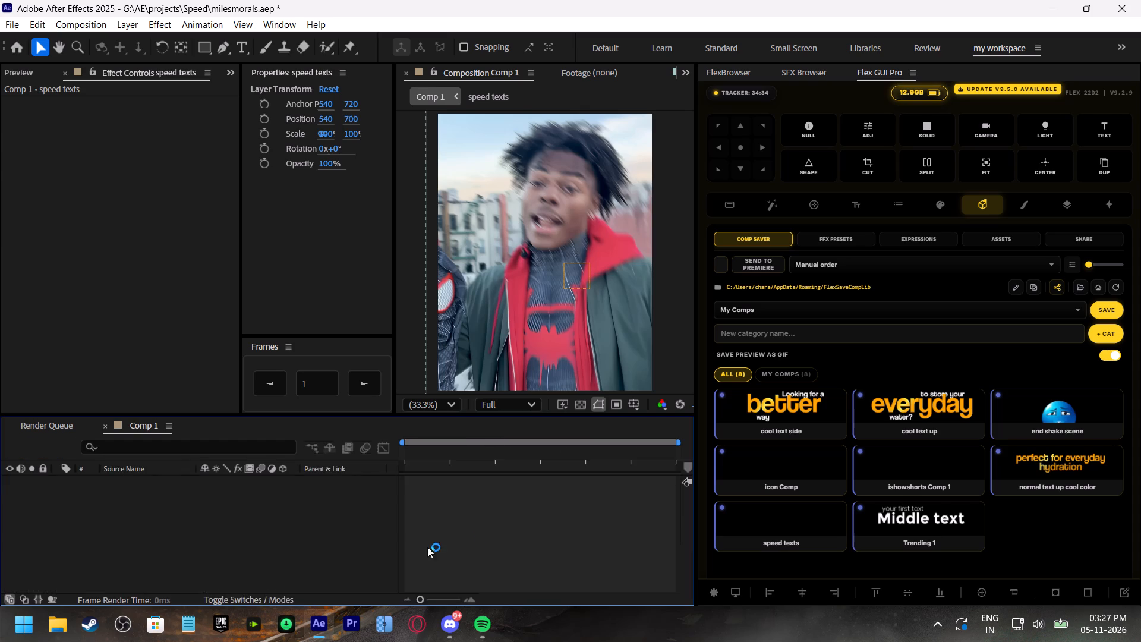
pyautogui.click(142, 532)
pyautogui.hotkey('ctrl', 'c')
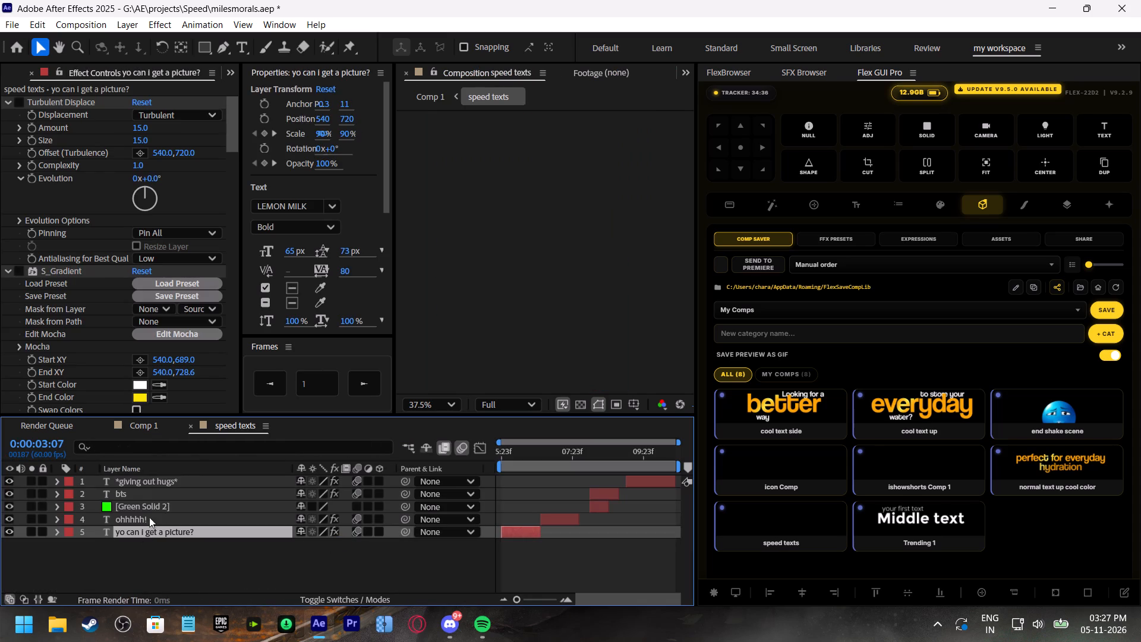
pyautogui.click(142, 427)
pyautogui.press('BackSpace')
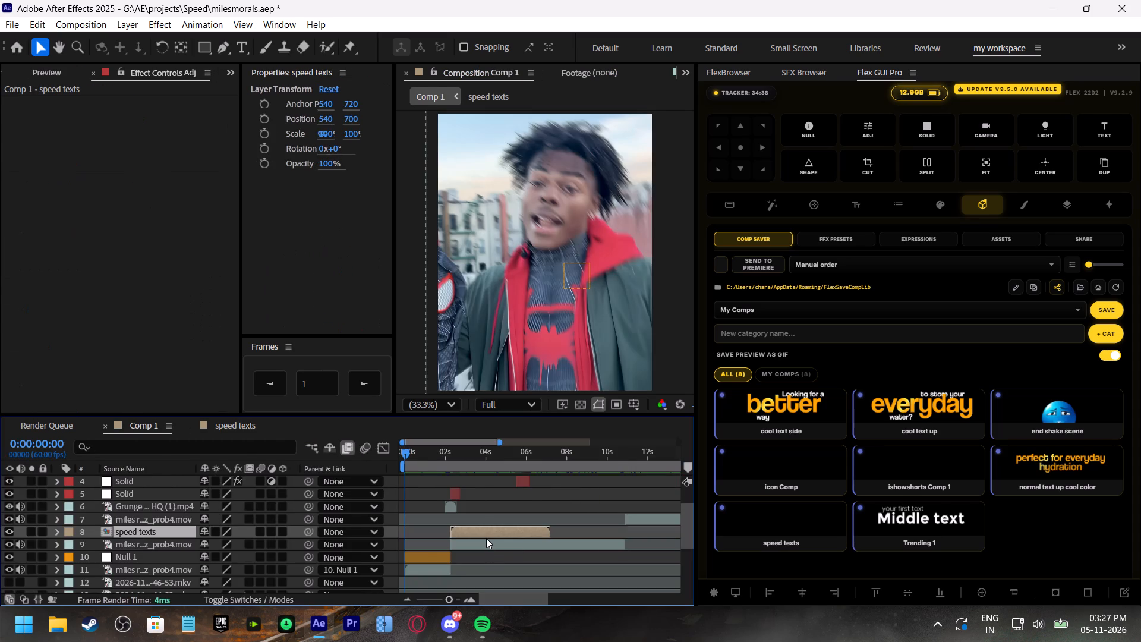
pyautogui.hotkey('ctrl', 'v')
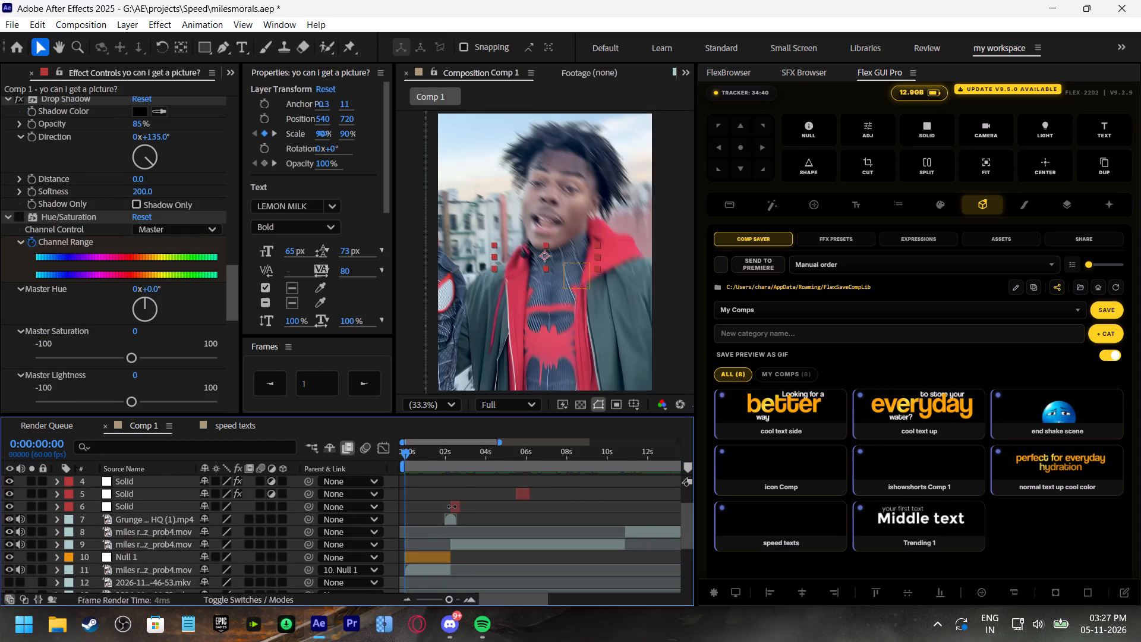
# Zoom the timeline in on the opening seconds and play Comp 1 repeatedly from 0:00:00:00 to check the caption against the speech.
pyautogui.scroll(8, 442, 539)
pyautogui.moveTo(449, 602); pyautogui.dragTo(450, 602)
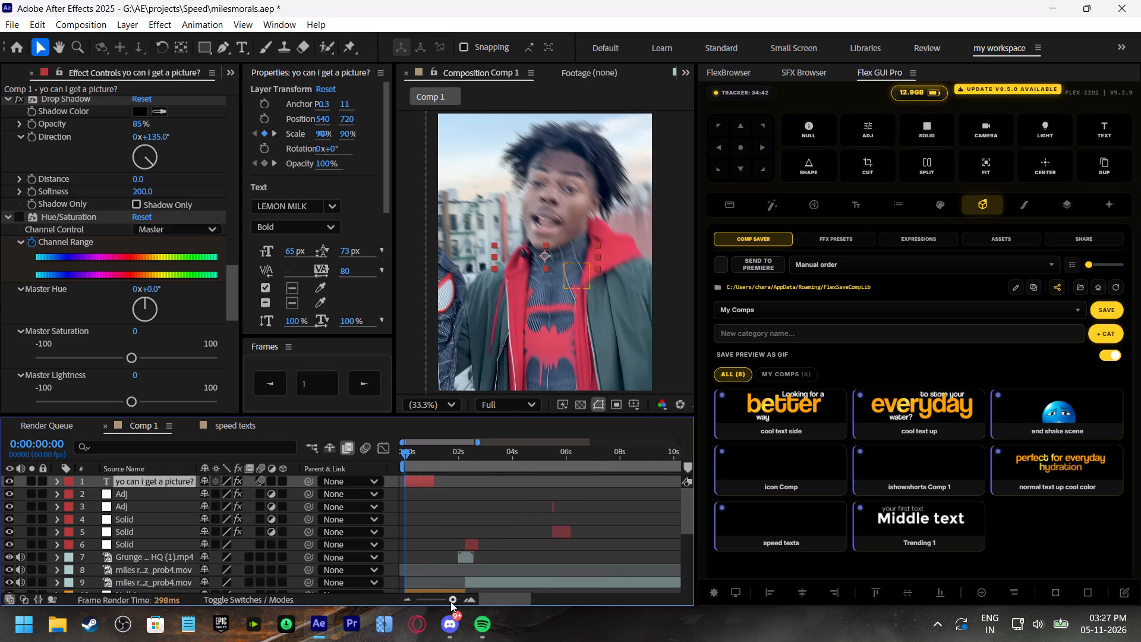
pyautogui.moveTo(450, 602); pyautogui.dragTo(458, 602)
pyautogui.press('space')
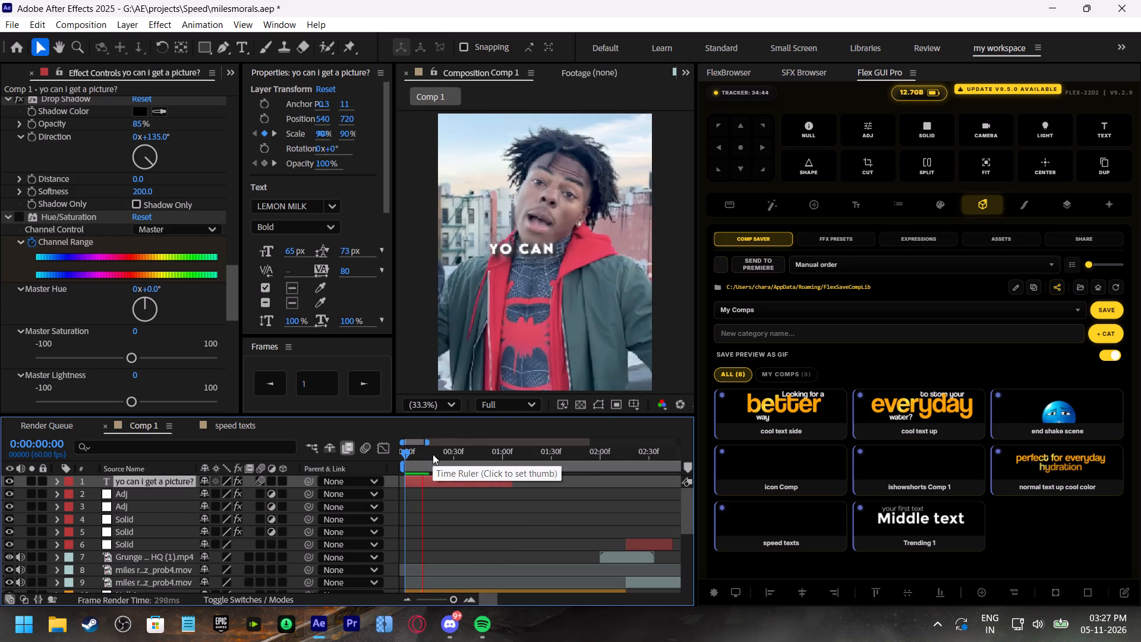
pyautogui.moveTo(433, 454); pyautogui.dragTo(336, 456)
pyautogui.press('space')
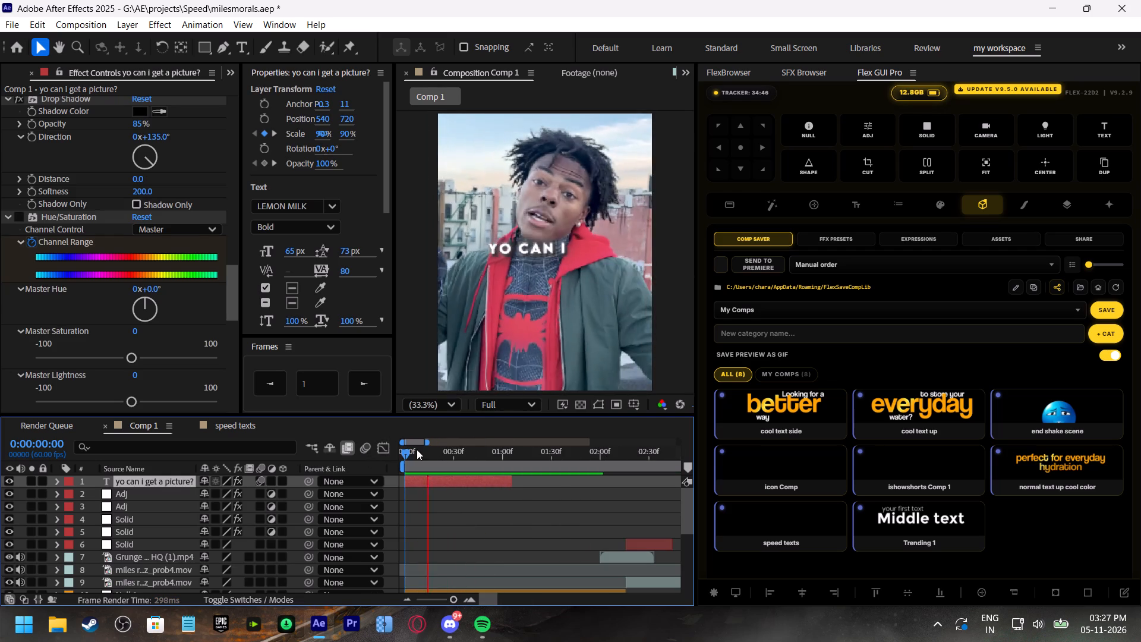
pyautogui.moveTo(433, 451); pyautogui.dragTo(392, 455)
pyautogui.press('space')
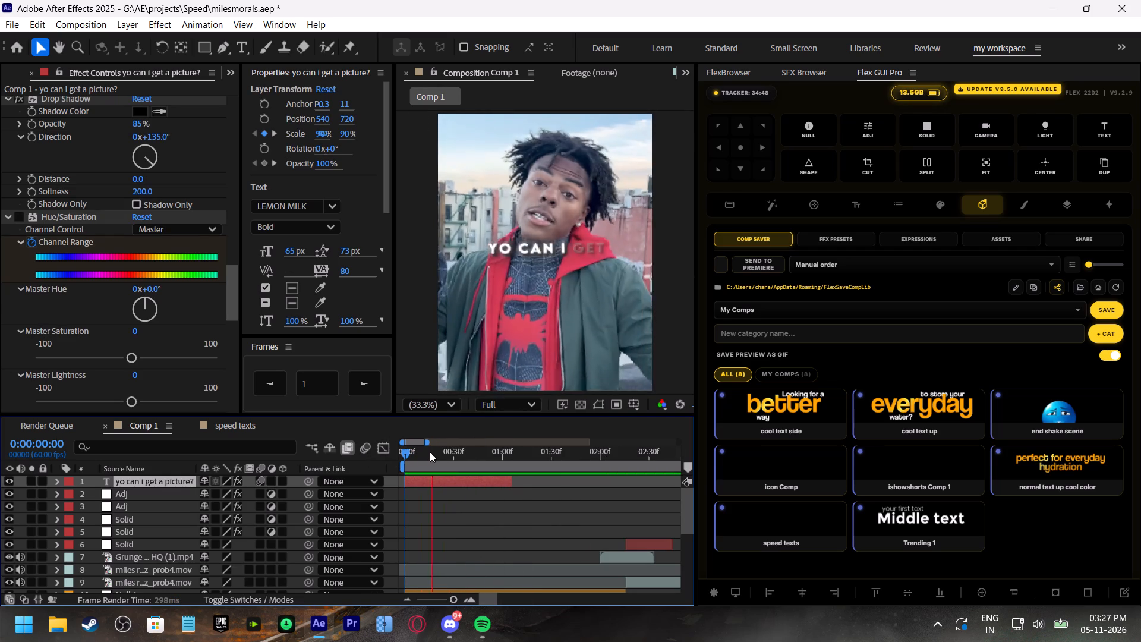
# Replace the "yo can I get a picture?" caption text with "i'm miles morals" and "for a day" on a second line.
pyautogui.moveTo(474, 455); pyautogui.dragTo(494, 468)
pyautogui.doubleClick(488, 484)
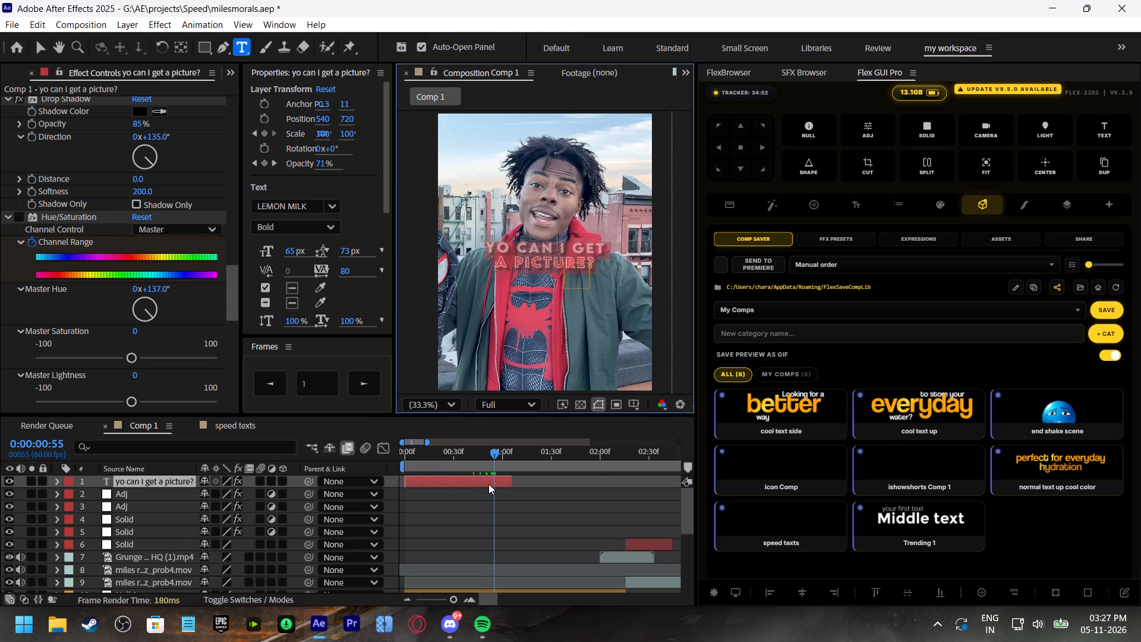
pyautogui.write("i'm miles morals")
pyautogui.press('Return')
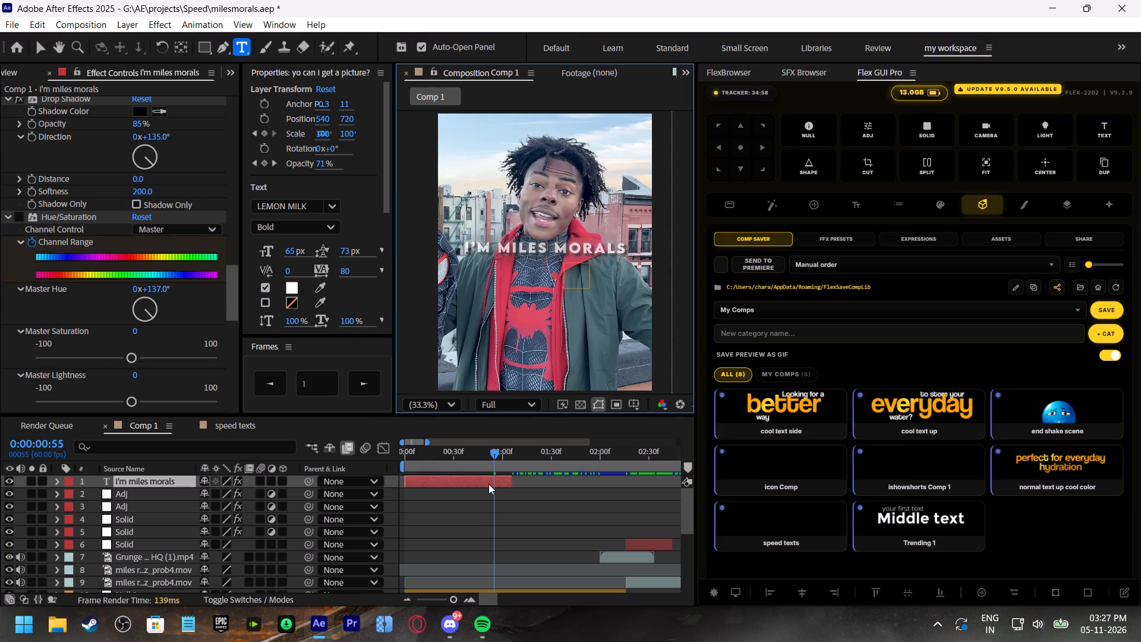
pyautogui.write('for')
pyautogui.press('space')
pyautogui.write('a day')
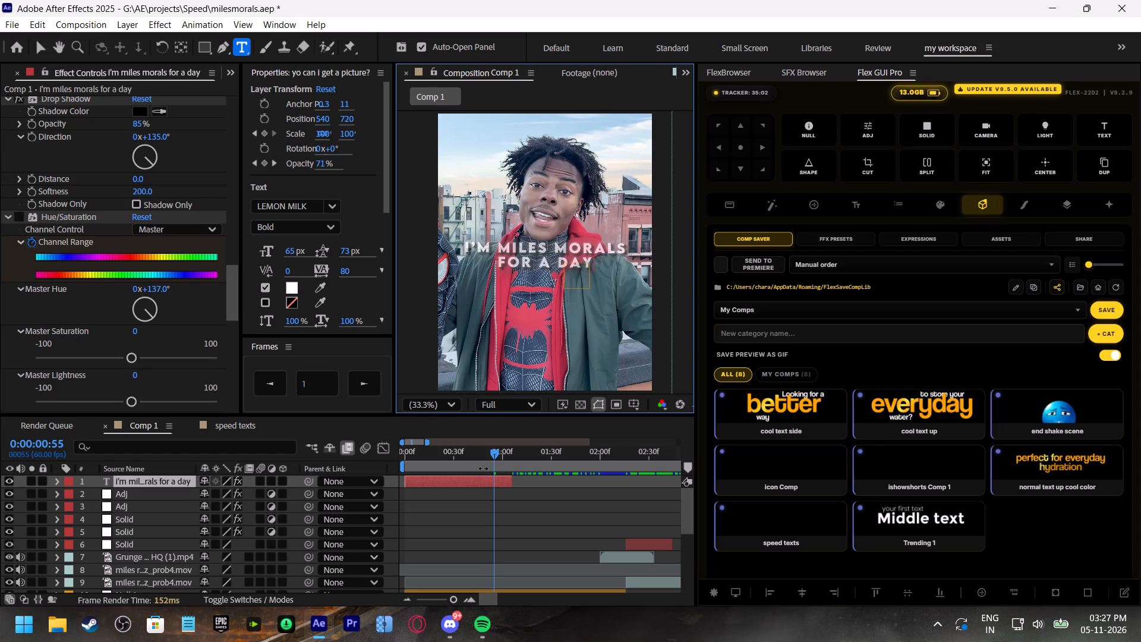
# Play and scrub the first second of Comp 1 to review how the new caption's word reveal matches the speech.
pyautogui.moveTo(468, 451); pyautogui.dragTo(377, 464)
pyautogui.press('space')
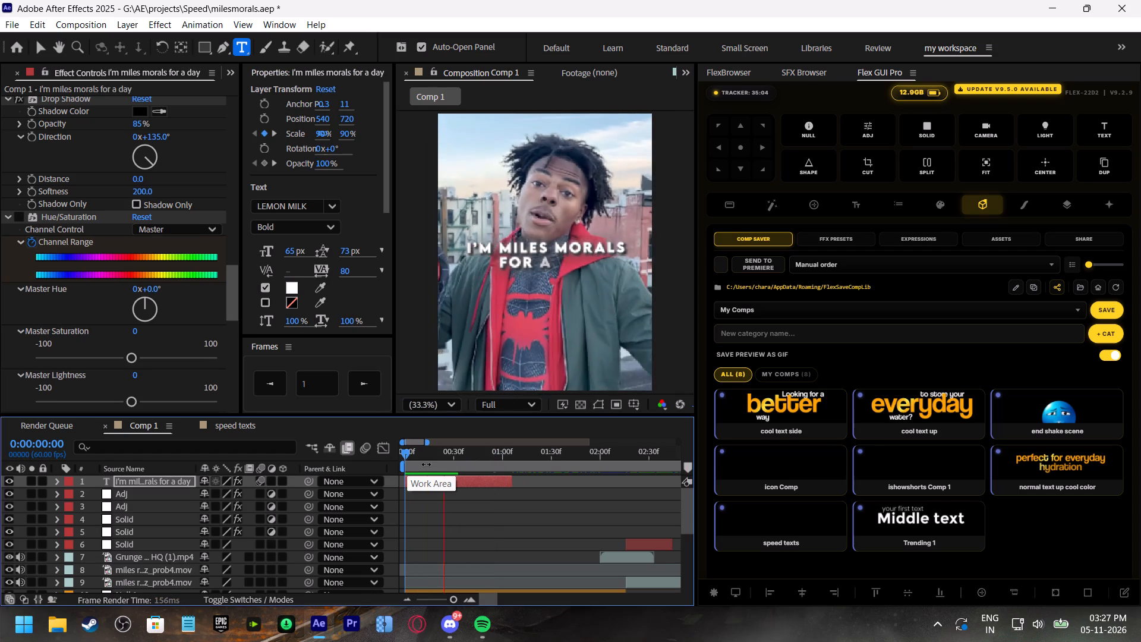
pyautogui.click(449, 454)
pyautogui.press('space')
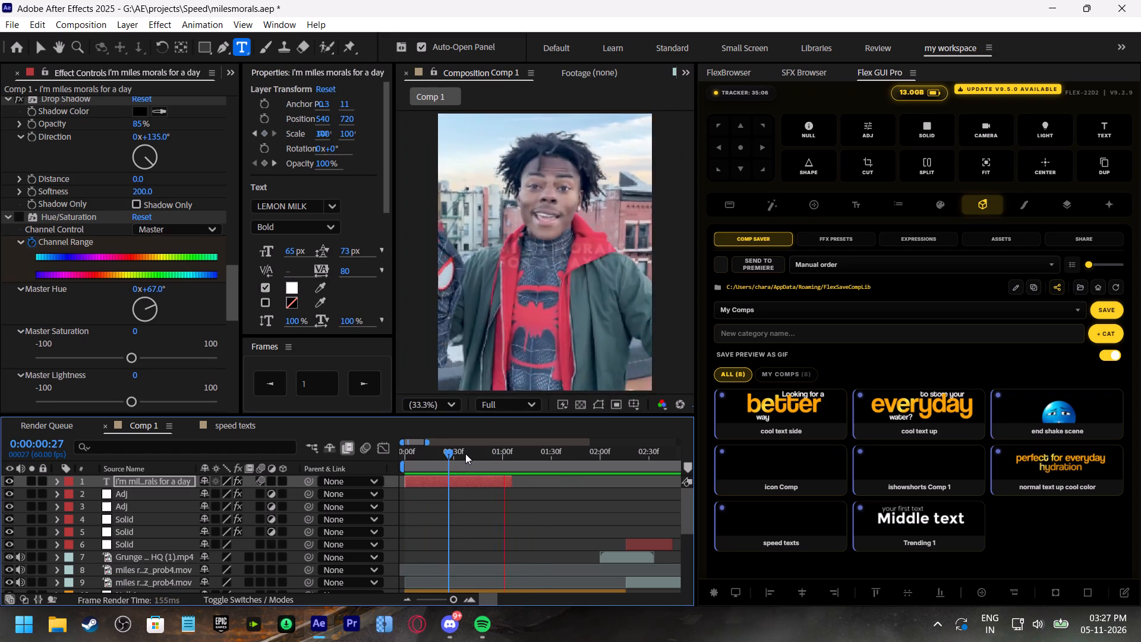
pyautogui.moveTo(465, 454); pyautogui.dragTo(486, 469)
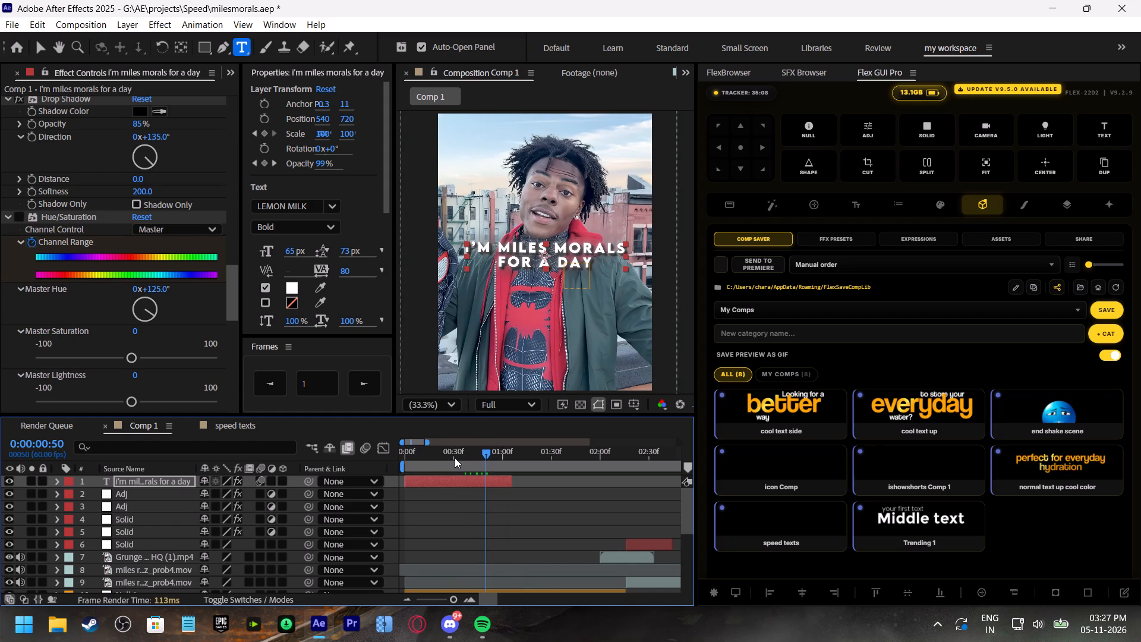
pyautogui.doubleClick(470, 477)
pyautogui.click(549, 262)
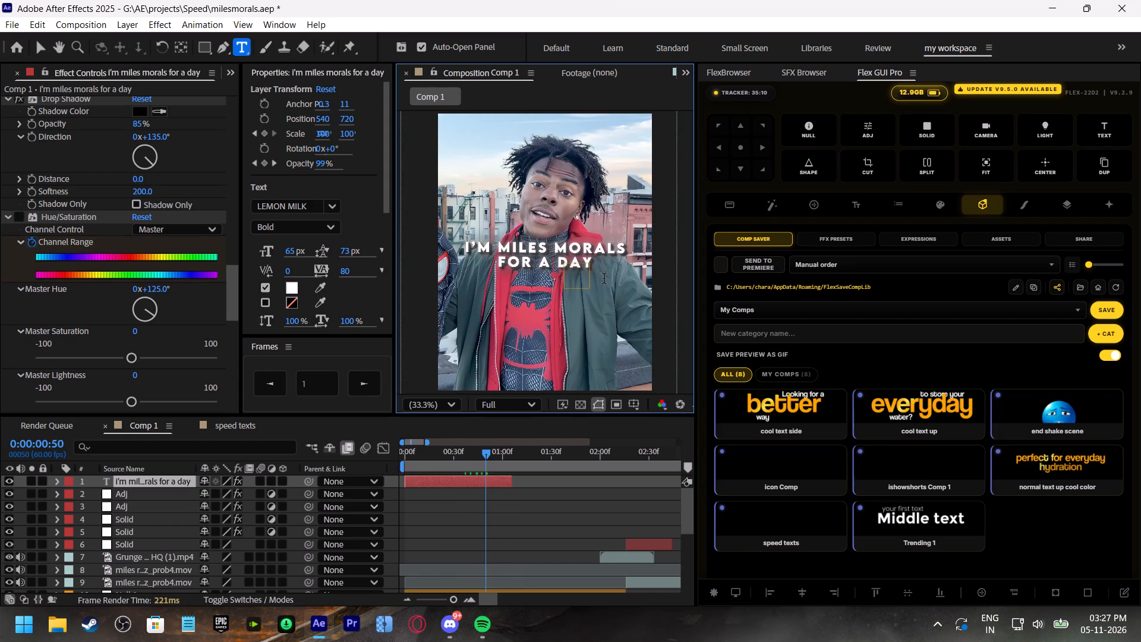
pyautogui.moveTo(430, 456); pyautogui.dragTo(388, 461)
pyautogui.press('space')
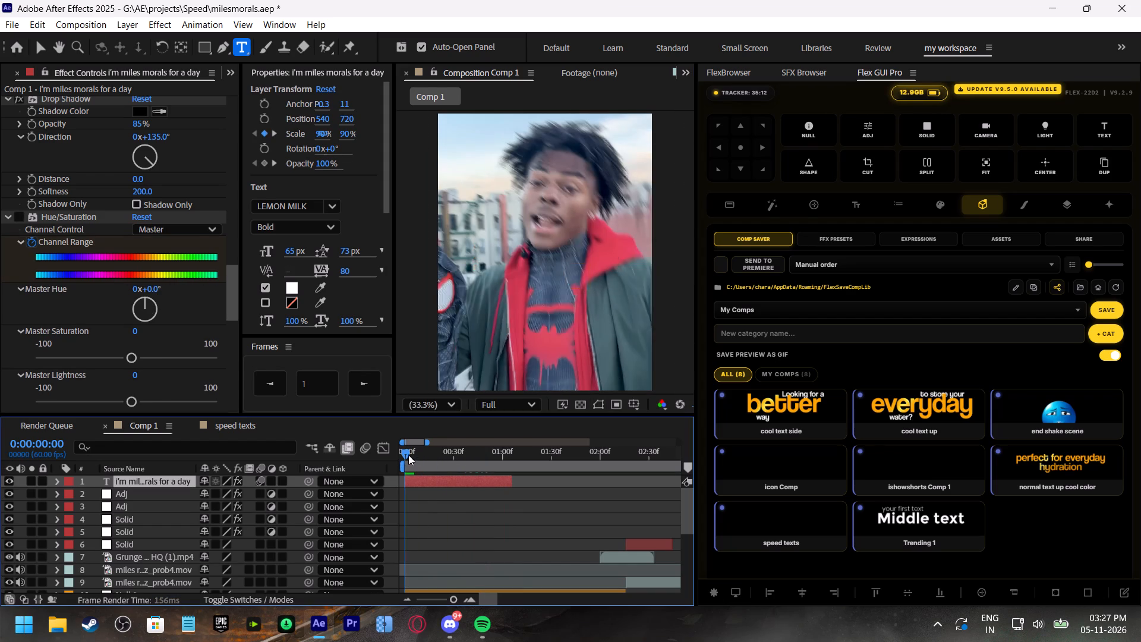
pyautogui.click(467, 449)
# Move the caption's second Range Selector 1 Start keyframe later to about 0:00:00:49, save the project, and preview the slower reveal.
pyautogui.click(484, 483)
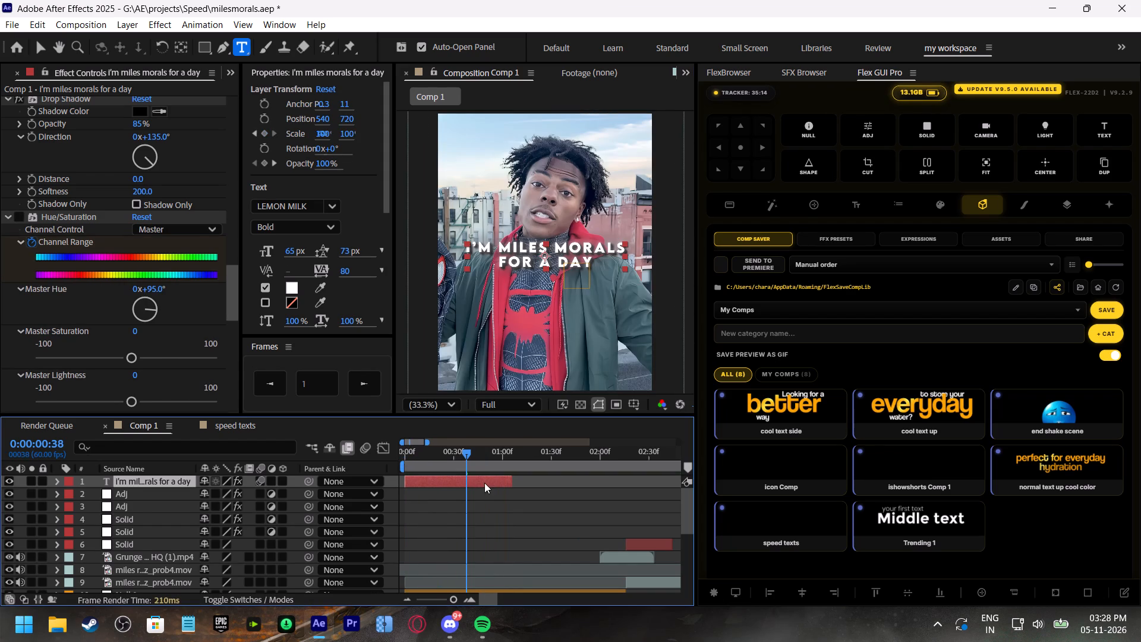
pyautogui.press('u')
pyautogui.moveTo(462, 505); pyautogui.dragTo(478, 515)
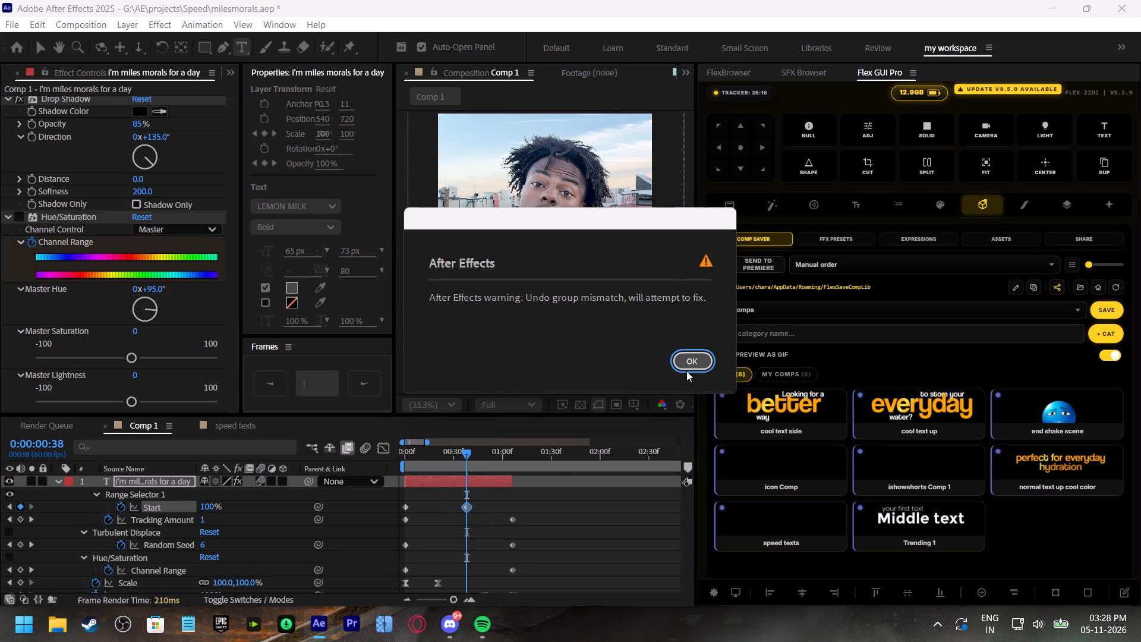
pyautogui.click(686, 369)
pyautogui.hotkey('ctrl', 's')
pyautogui.moveTo(469, 508); pyautogui.dragTo(480, 513)
pyautogui.moveTo(450, 451); pyautogui.dragTo(355, 472)
pyautogui.press('space')
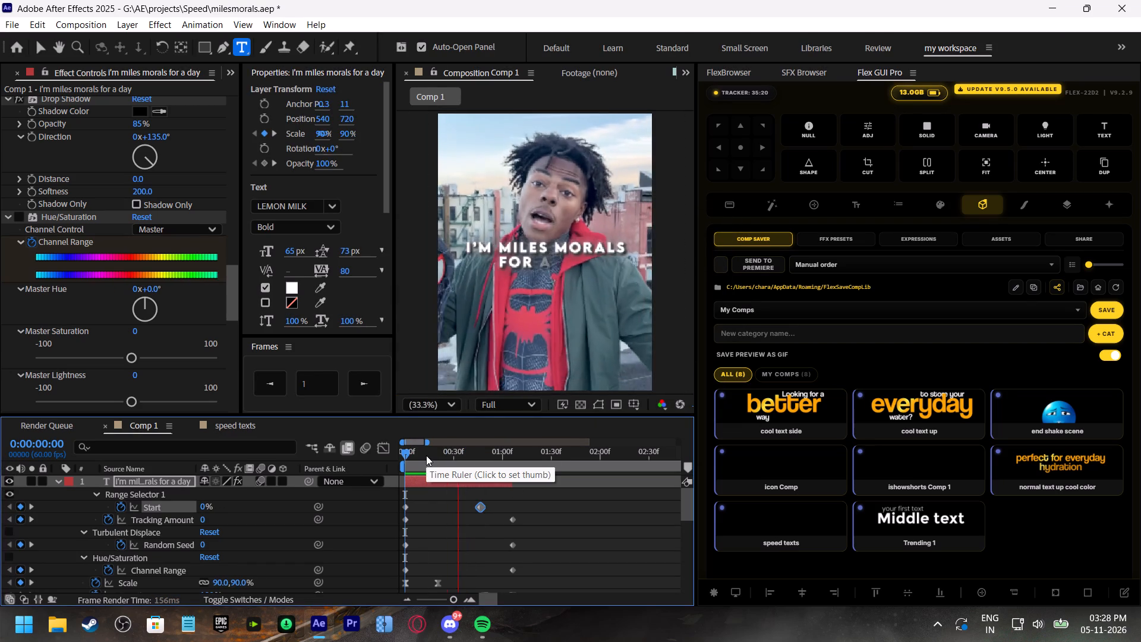
pyautogui.moveTo(463, 456); pyautogui.dragTo(371, 468)
pyautogui.press('space')
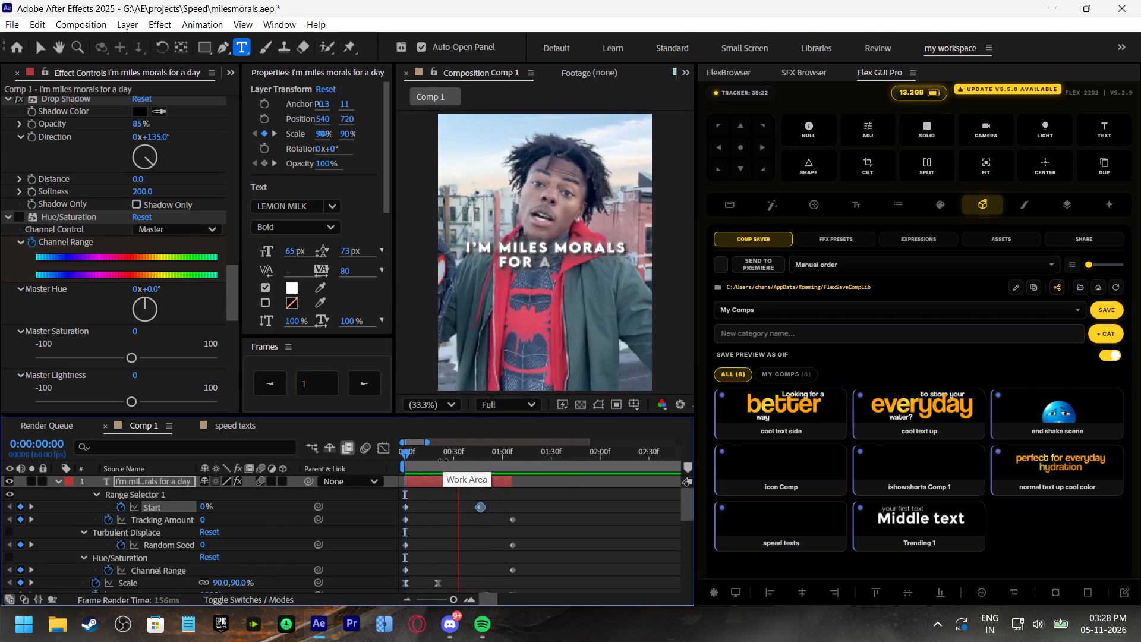
pyautogui.click(462, 455)
pyautogui.moveTo(481, 508); pyautogui.dragTo(486, 511)
pyautogui.press('space')
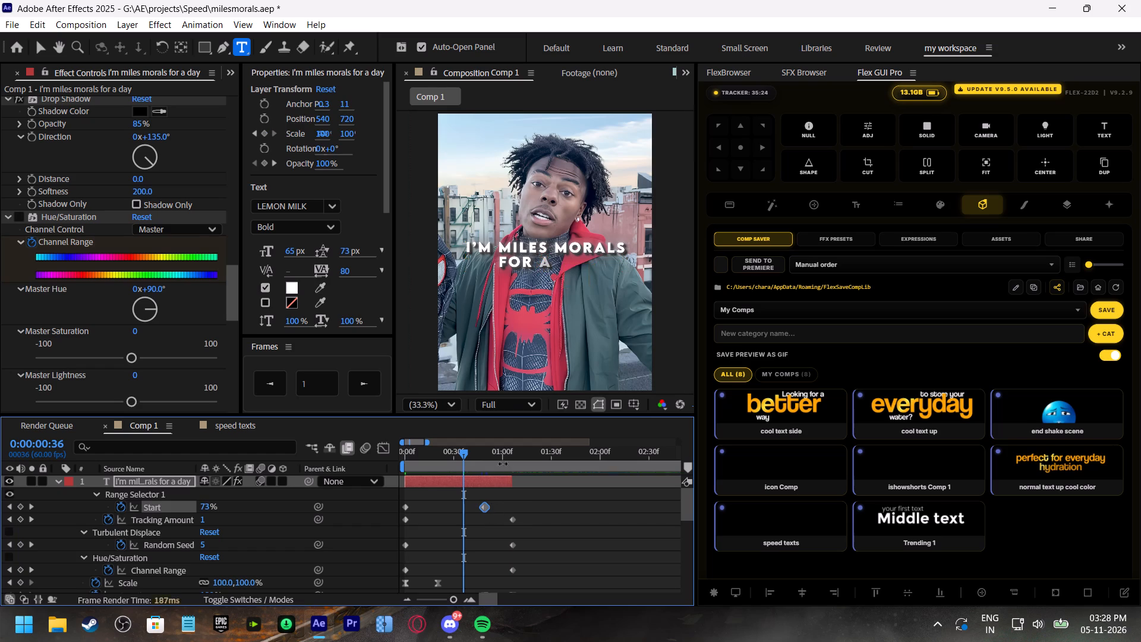
# Shift both Opacity fade-out keyframes of the "for a day" caption later, so the last one sits just past 0:00:01:10.
pyautogui.click(514, 456)
pyautogui.scroll(-3, 554, 515)
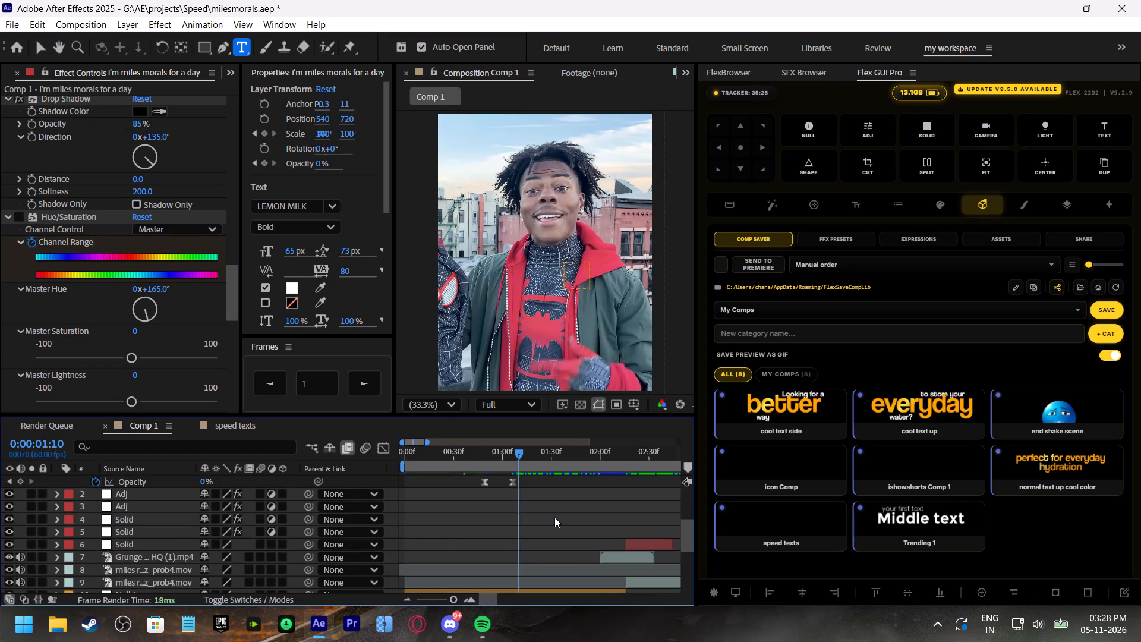
pyautogui.scroll(2, 551, 517)
pyautogui.moveTo(531, 552); pyautogui.dragTo(465, 567)
pyautogui.moveTo(484, 558); pyautogui.dragTo(497, 568)
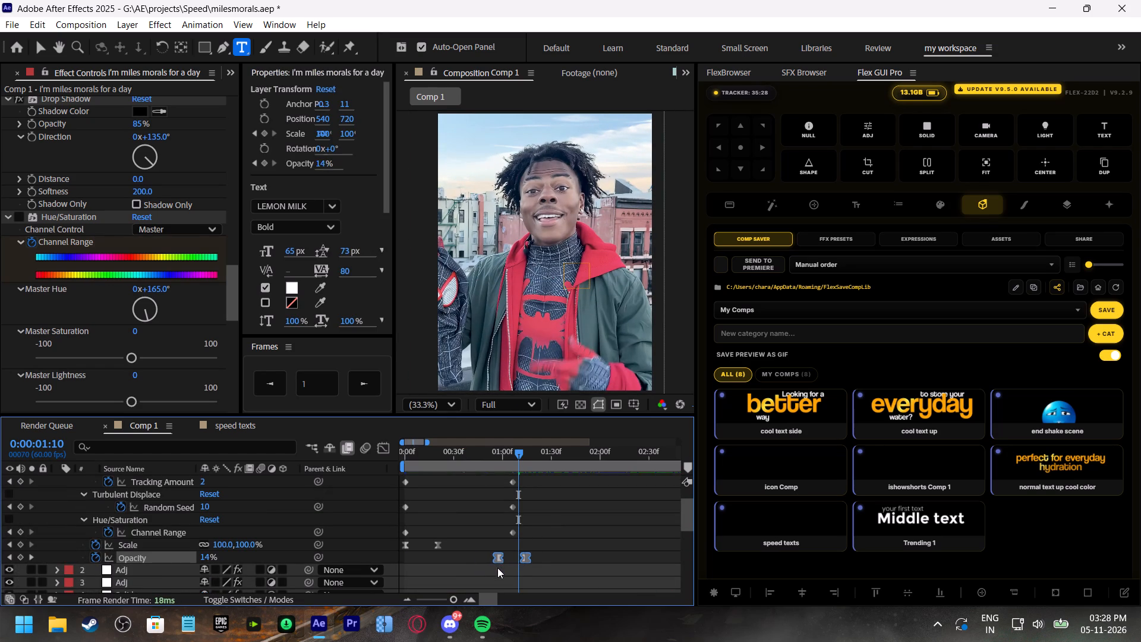
pyautogui.moveTo(497, 568); pyautogui.dragTo(499, 568)
# Extend the end of the "i'm miles morals for a day" layer to its last Opacity keyframe, then preview from 0:00:00:56.
pyautogui.scroll(3, 562, 554)
pyautogui.moveTo(515, 481); pyautogui.dragTo(528, 491)
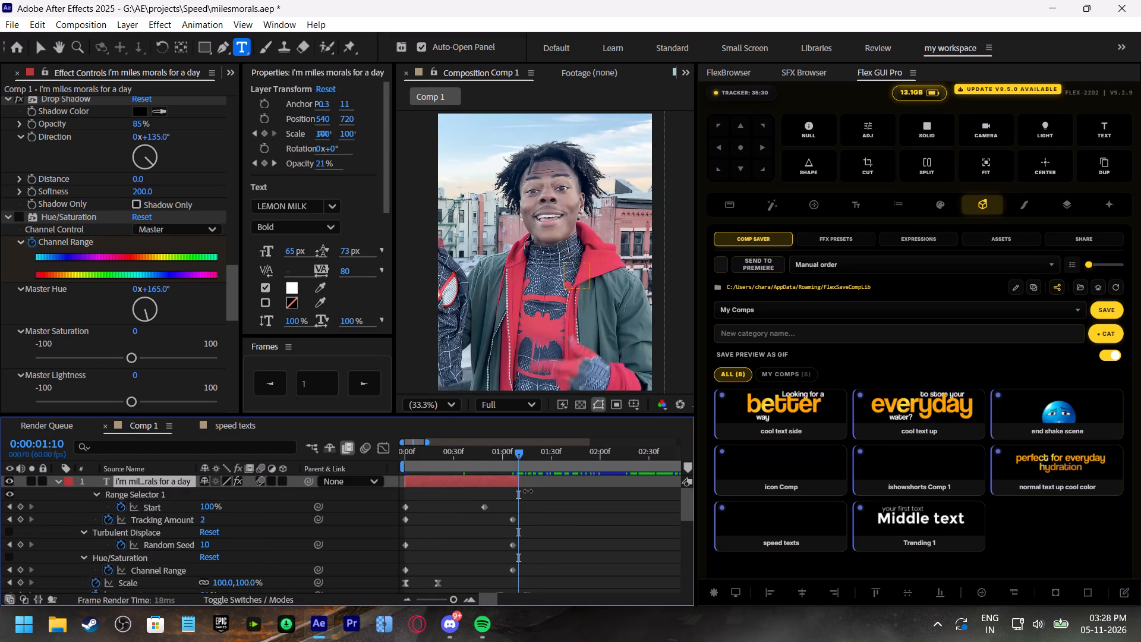
pyautogui.moveTo(528, 491); pyautogui.dragTo(529, 492)
pyautogui.moveTo(518, 481); pyautogui.dragTo(525, 486)
pyautogui.click(496, 454)
pyautogui.press('space')
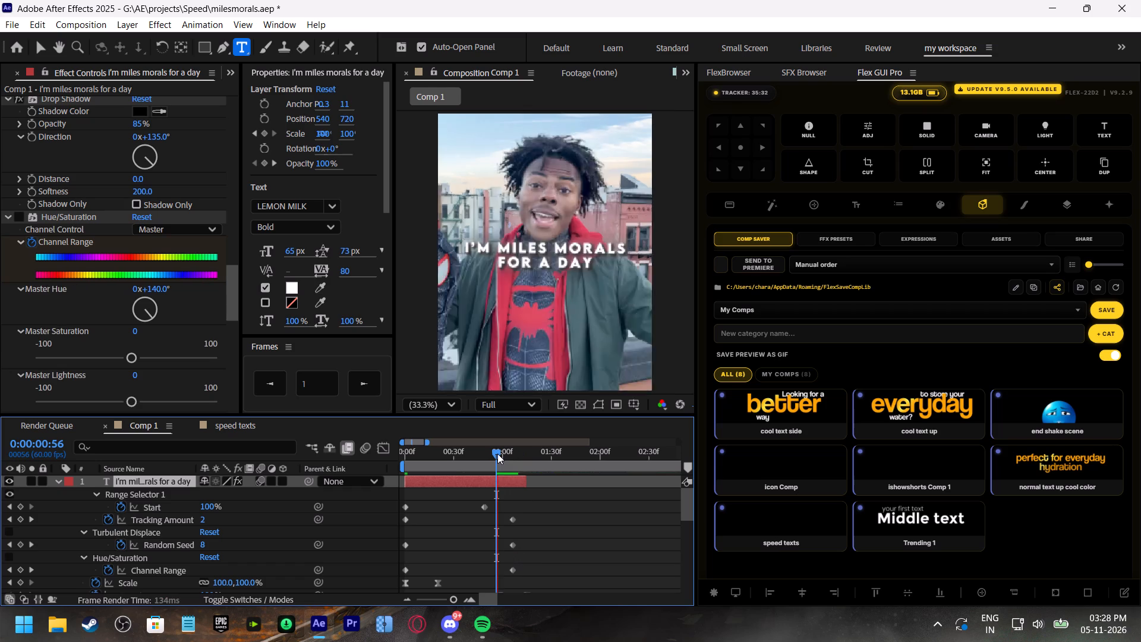
# Duplicate the "i'm miles morals for a day" caption layer, start the copy at 0:00:01:08, and play from there.
pyautogui.moveTo(497, 454); pyautogui.dragTo(518, 468)
pyautogui.click(500, 482)
pyautogui.hotkey('ctrl', 'd')
pyautogui.moveTo(455, 480); pyautogui.dragTo(575, 484)
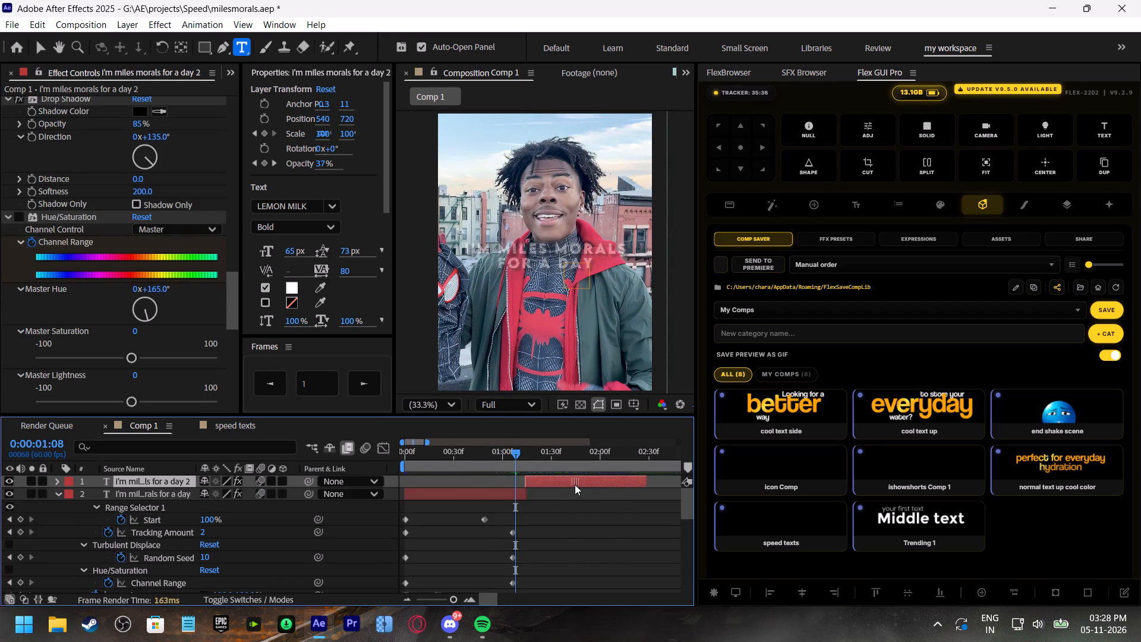
pyautogui.moveTo(575, 484); pyautogui.dragTo(566, 484)
pyautogui.keyDown('shift'); pyautogui.scroll(-2, 574, 508); pyautogui.keyUp('shift')
pyautogui.press('space')
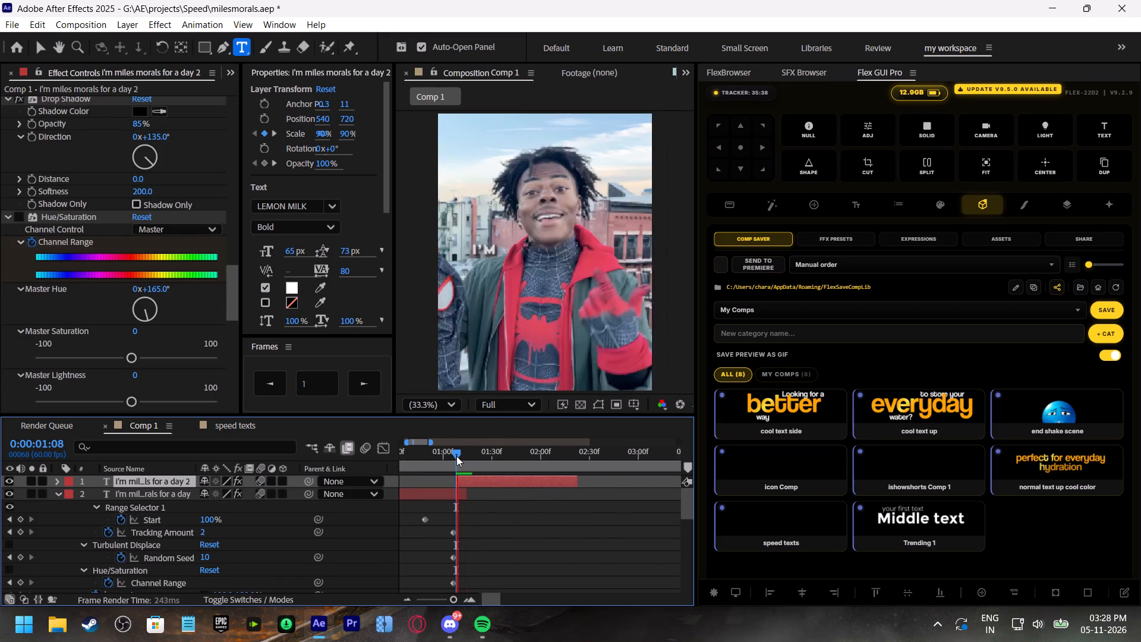
pyautogui.click(456, 456)
pyautogui.press('space')
# Replace the duplicated caption's text with "let's go save" and "the city" on a second line.
pyautogui.click(496, 454)
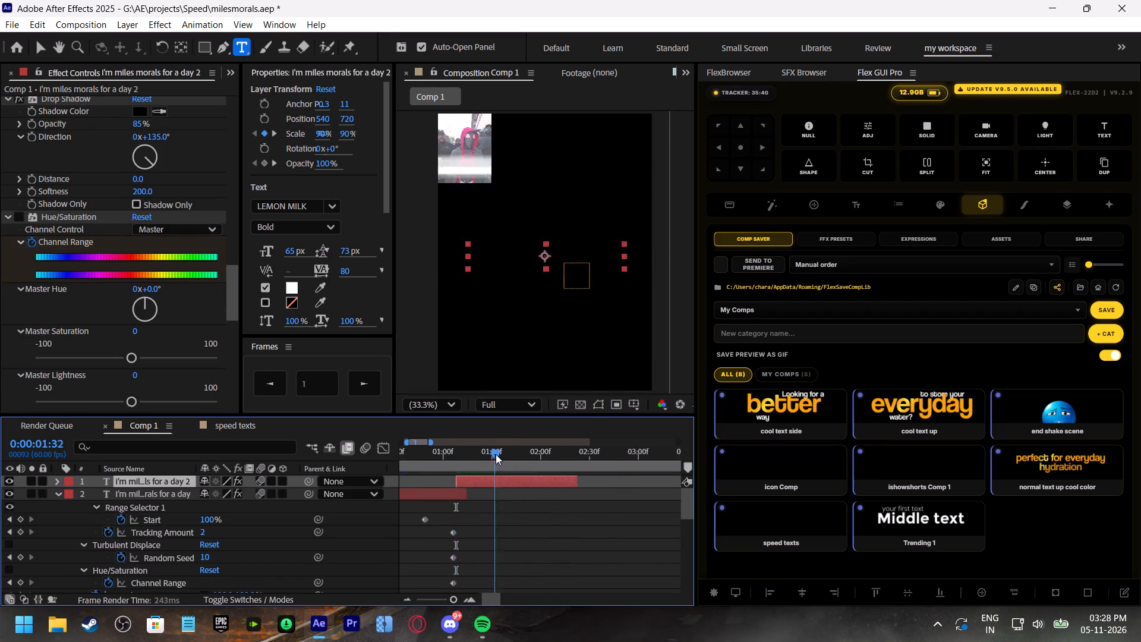
pyautogui.doubleClick(494, 480)
pyautogui.write('let')
pyautogui.write("'s")
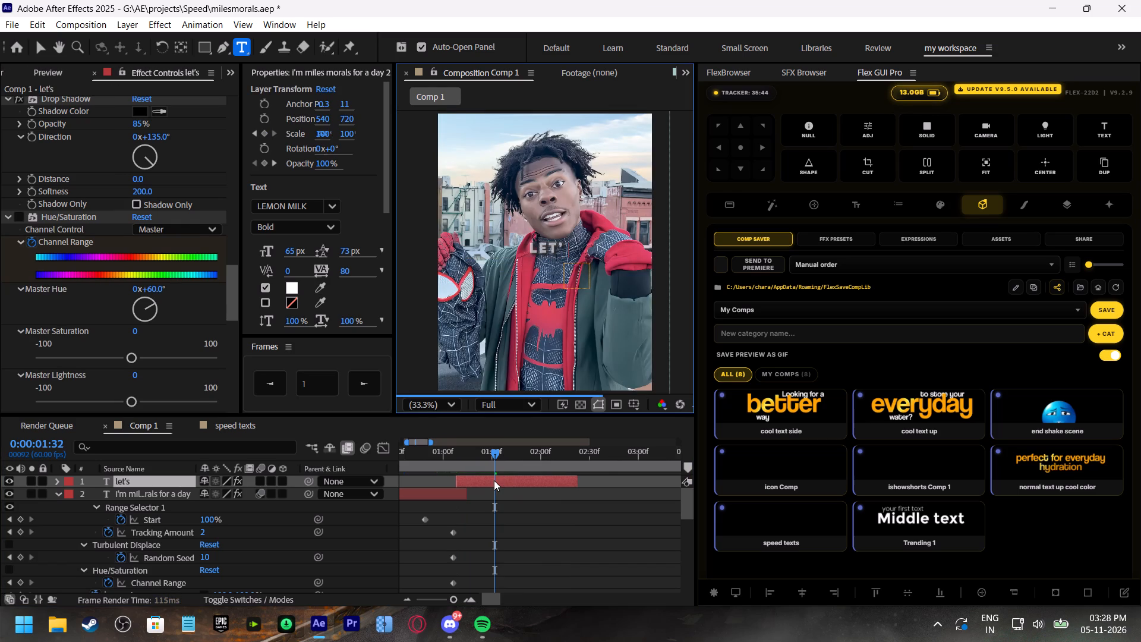
pyautogui.press('space')
pyautogui.write('go')
pyautogui.press('space')
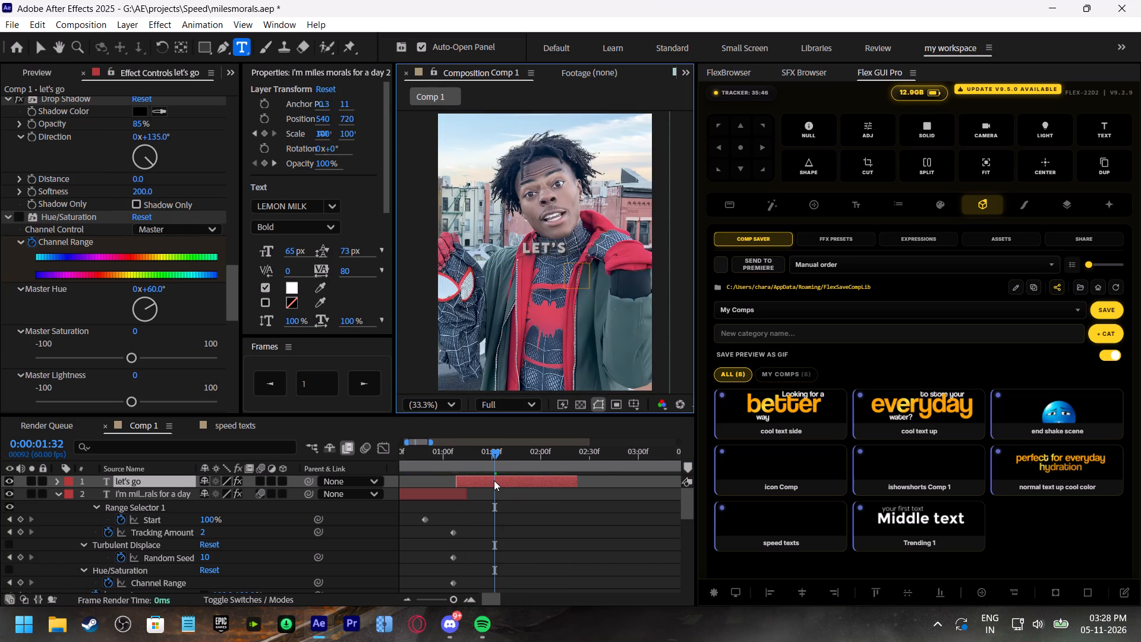
pyautogui.write('save')
pyautogui.press('space')
pyautogui.press('Return')
pyautogui.write('the city')
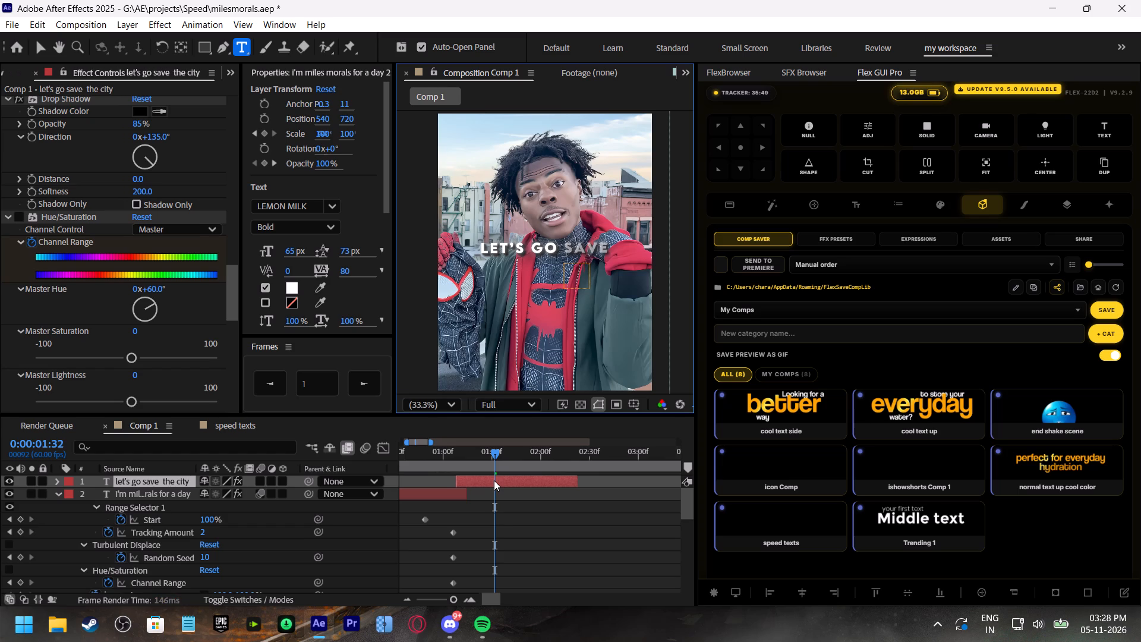
# Play Comp 1 from 0:00:00:49 and from 0:00:01:26 to review the timing of both captions.
pyautogui.click(425, 451)
pyautogui.press('space')
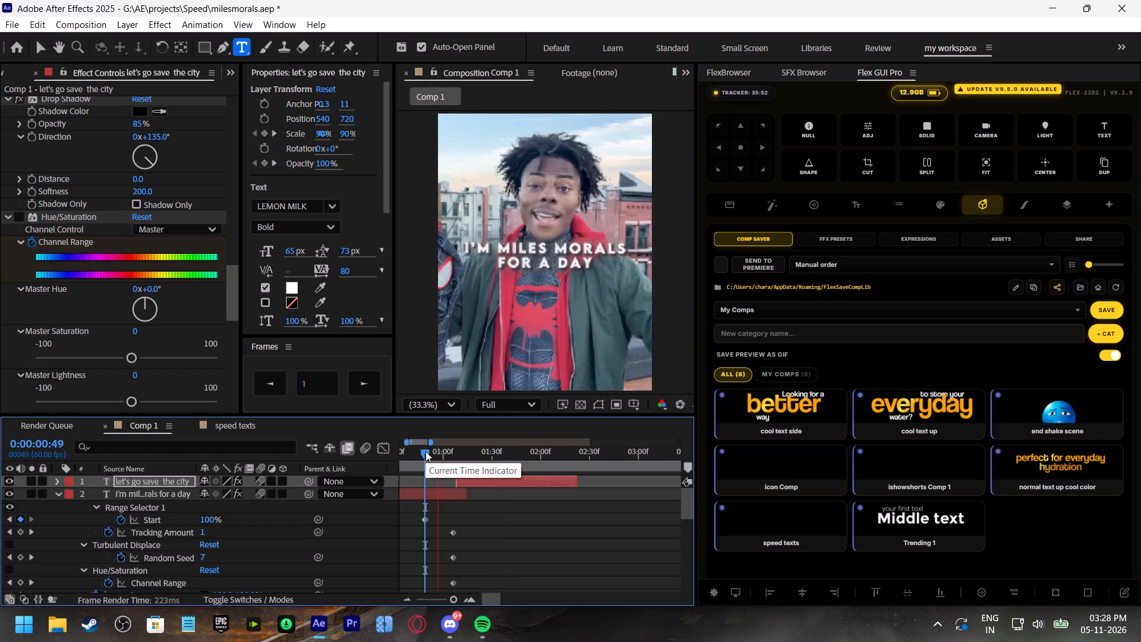
pyautogui.click(430, 451)
pyautogui.press('space')
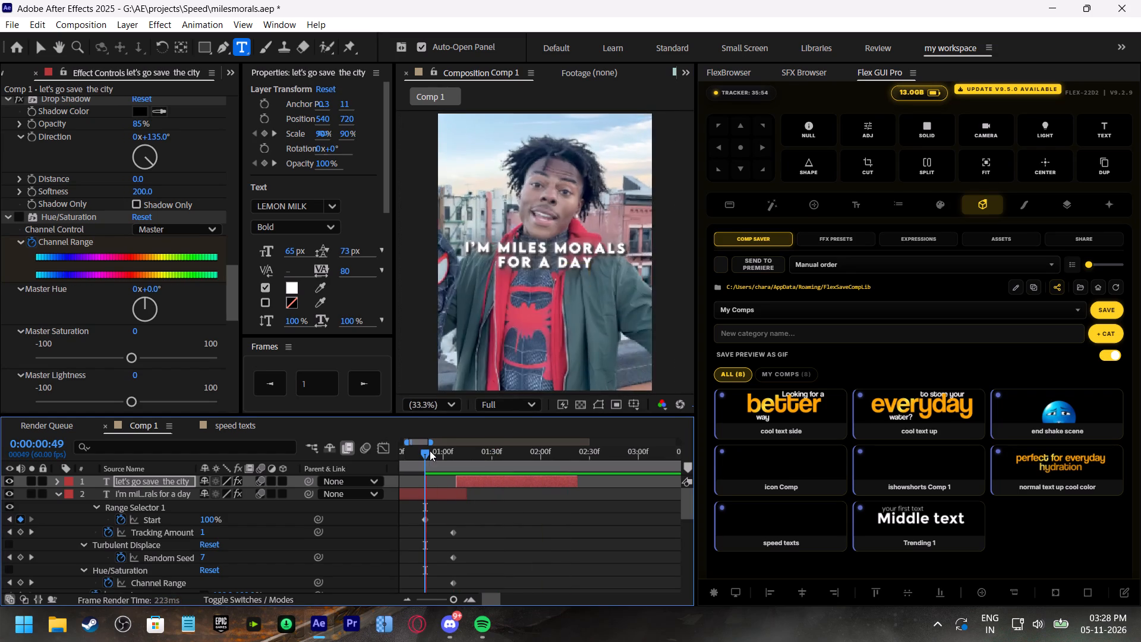
pyautogui.click(486, 450)
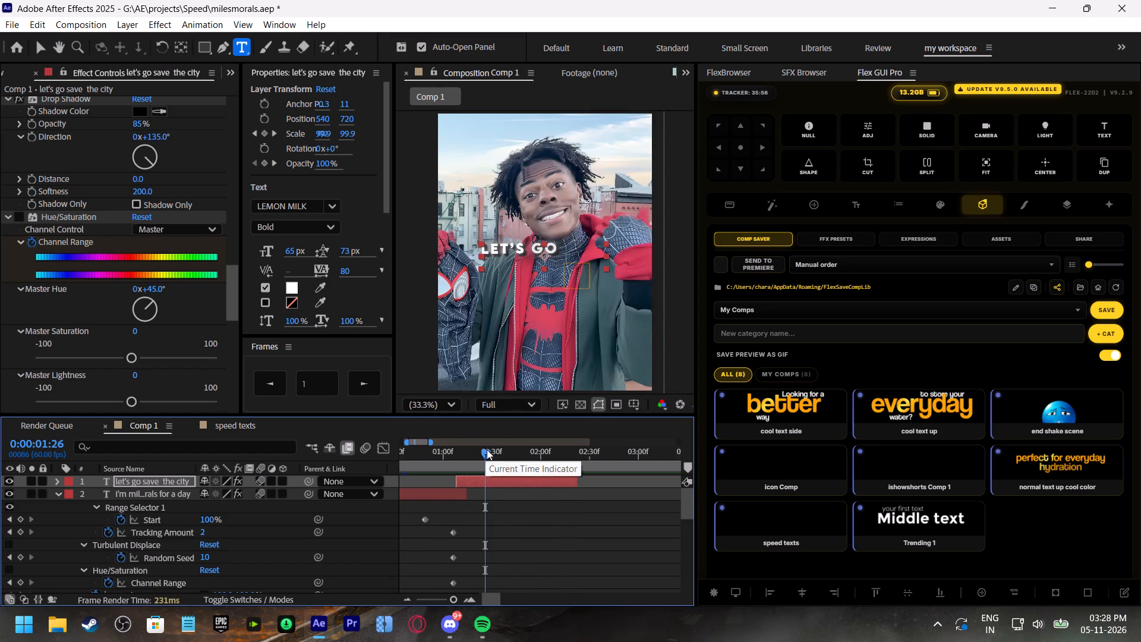
pyautogui.press('space')
pyautogui.moveTo(534, 451); pyautogui.dragTo(538, 451)
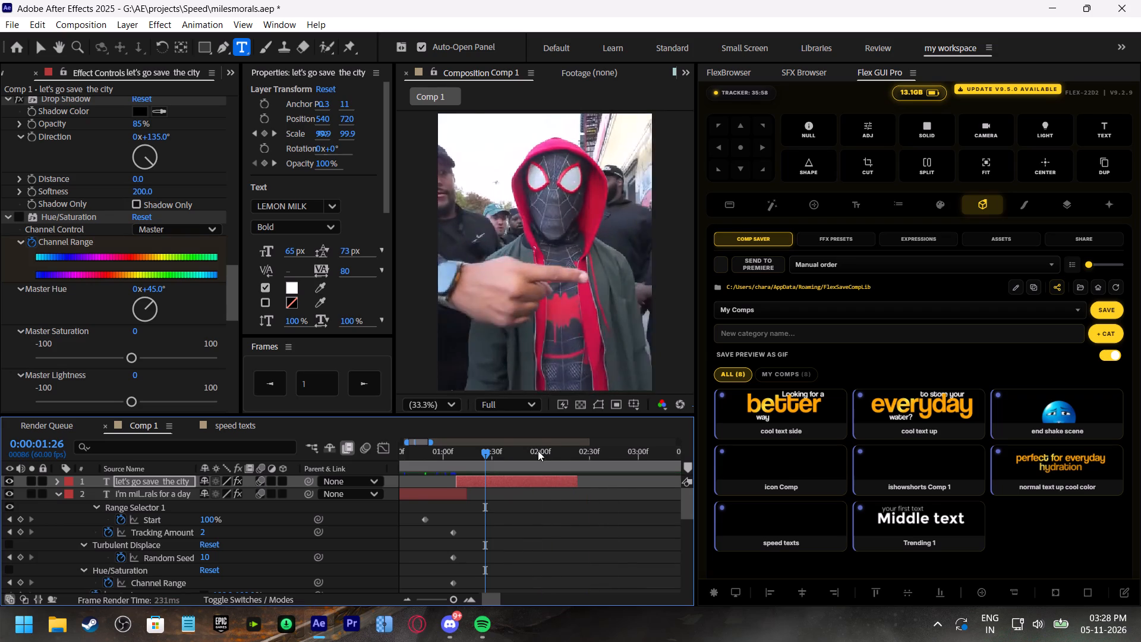
# Trim the end of the "let's go save the city" layer to 0:00:02:16 and check the cut up to frame 0:00:02:17.
pyautogui.moveTo(538, 451); pyautogui.dragTo(567, 478)
pyautogui.moveTo(576, 481); pyautogui.dragTo(567, 481)
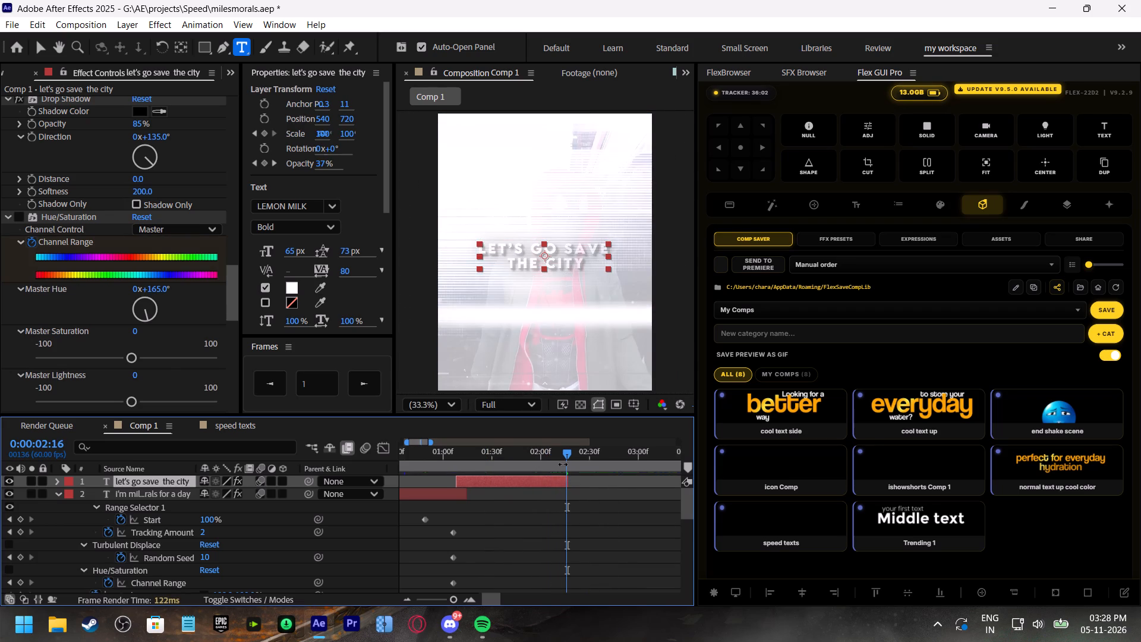
pyautogui.click(555, 454)
pyautogui.press('space')
pyautogui.moveTo(555, 454); pyautogui.dragTo(559, 455)
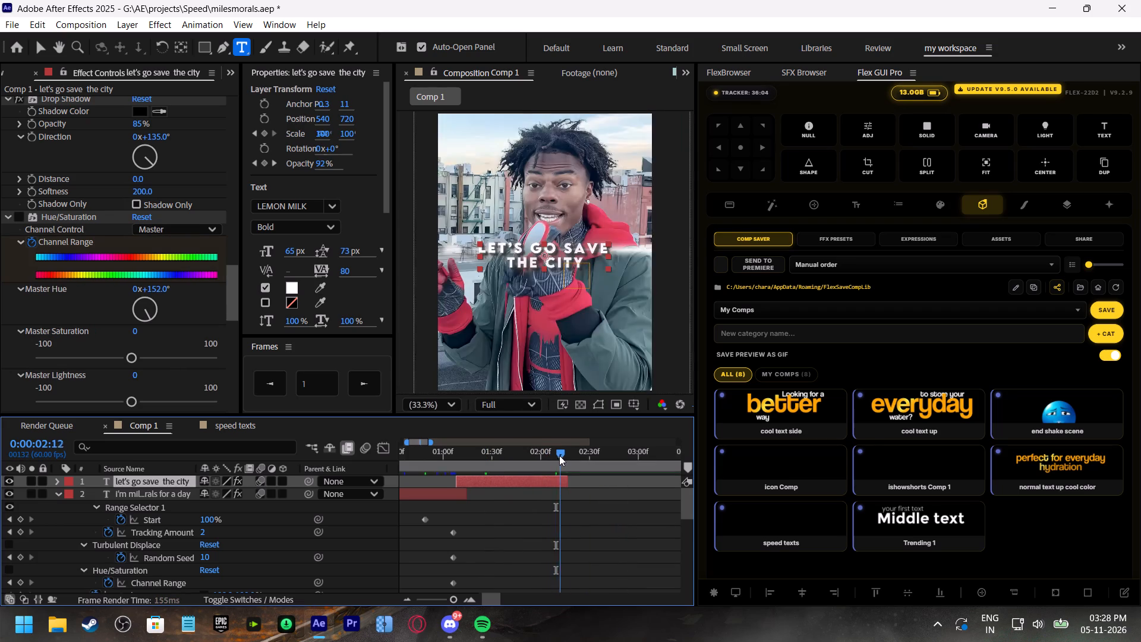
pyautogui.moveTo(559, 455); pyautogui.dragTo(568, 460)
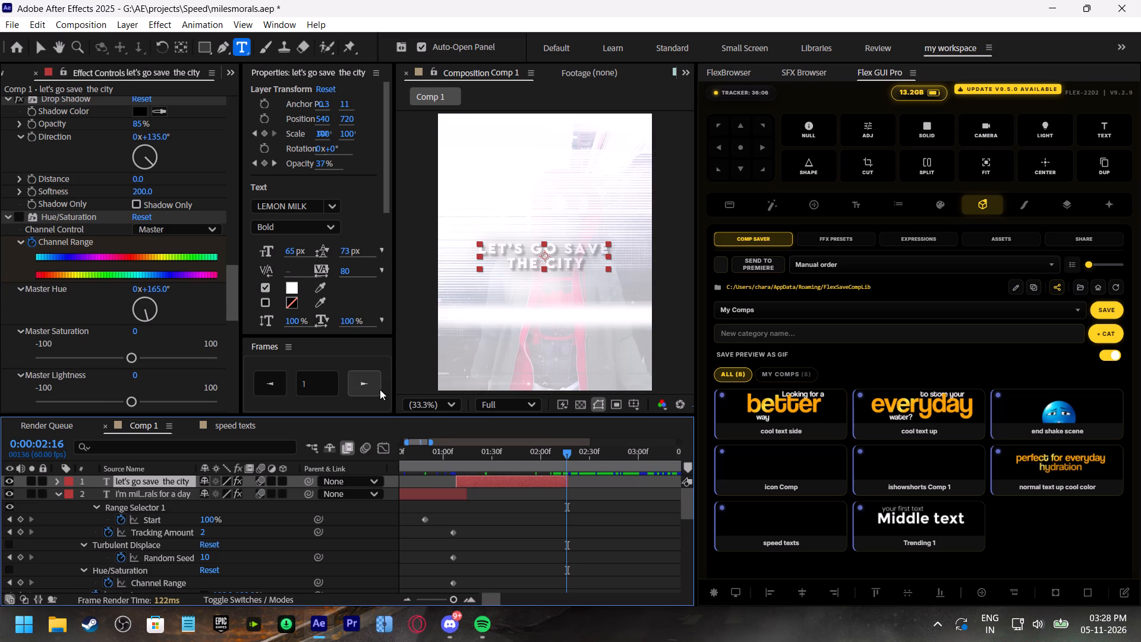
pyautogui.click(378, 383)
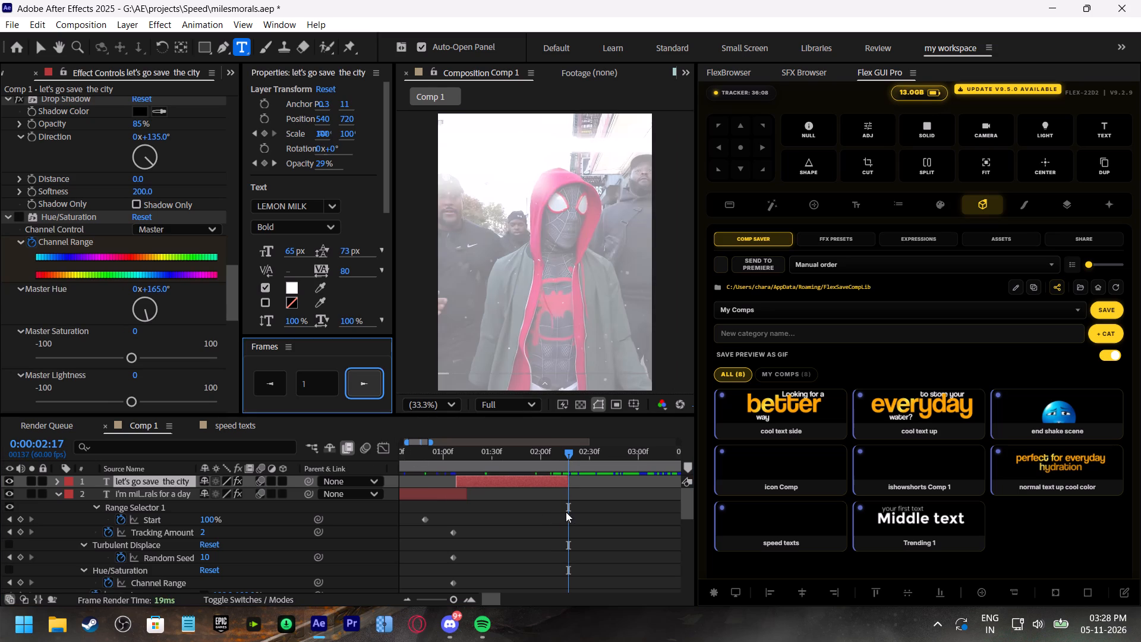
# Play Comp 1 in short bursts between 0:00:02:17 and 0:00:02:25 to find where the next spoken line starts.
pyautogui.press('space')
pyautogui.click(570, 454)
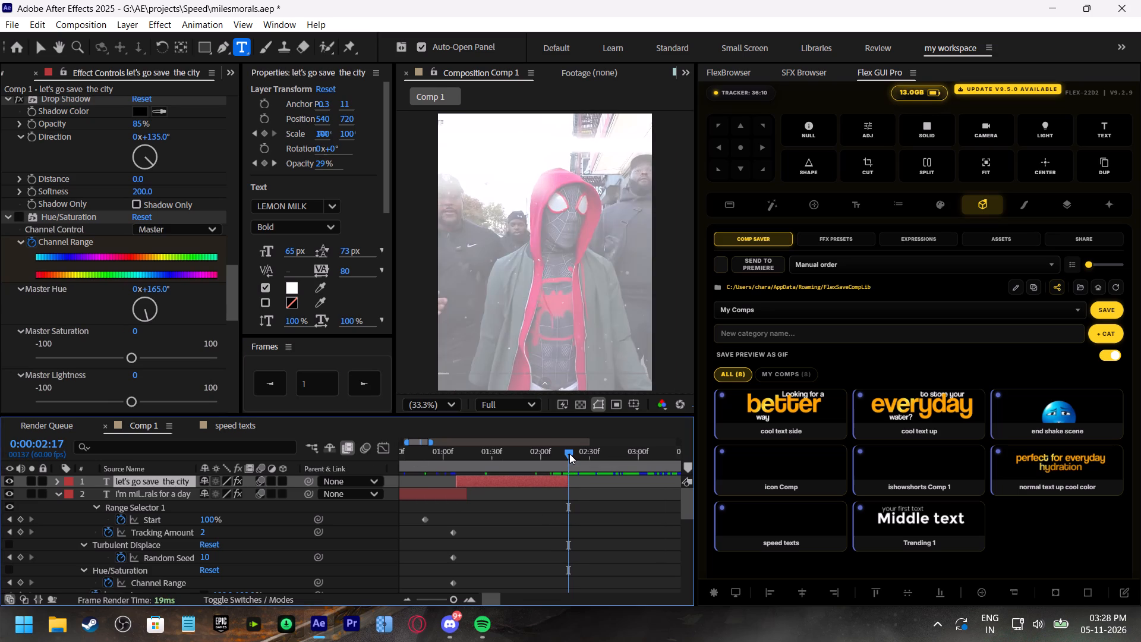
pyautogui.press('space')
pyautogui.click(569, 454)
pyautogui.press('space')
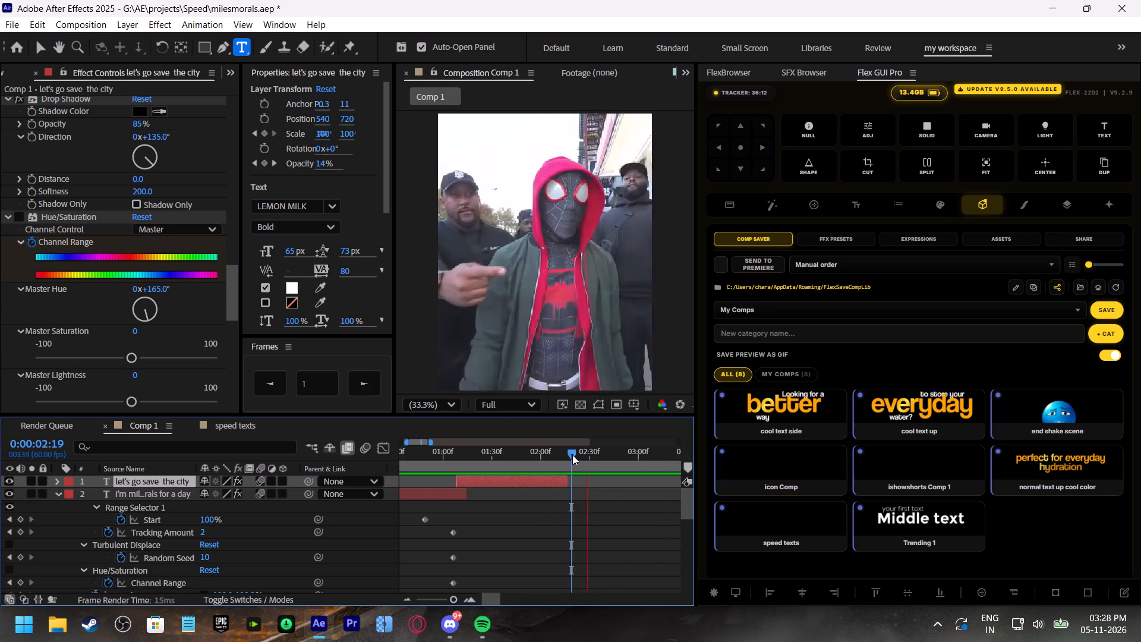
pyautogui.click(572, 455)
pyautogui.press('space')
pyautogui.click(574, 455)
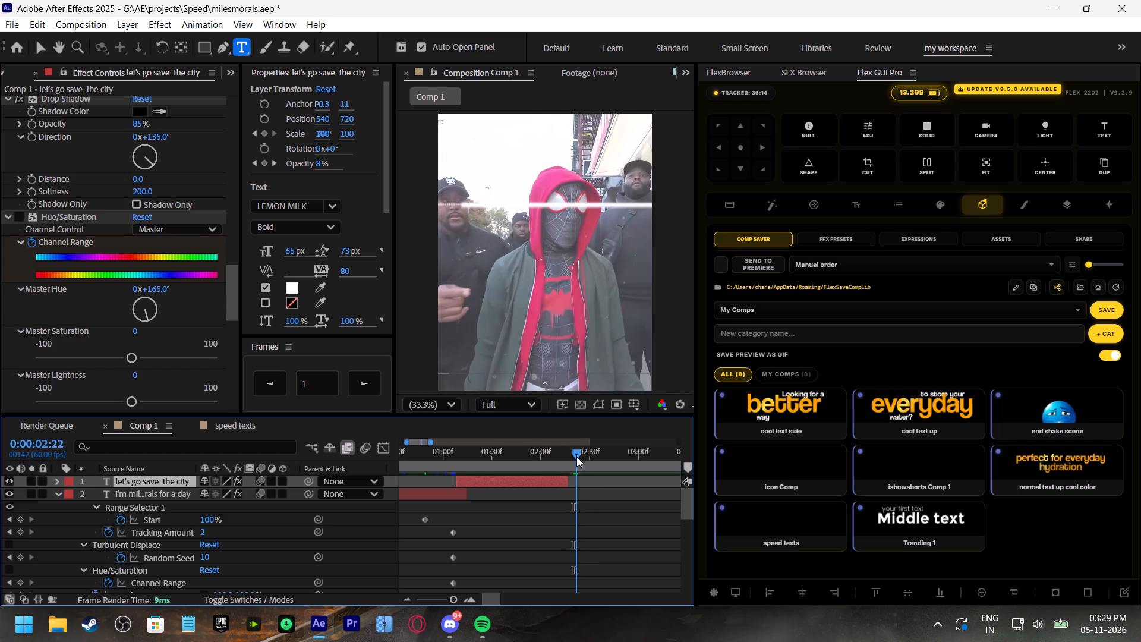
pyautogui.press('space')
pyautogui.click(576, 457)
pyautogui.press('space')
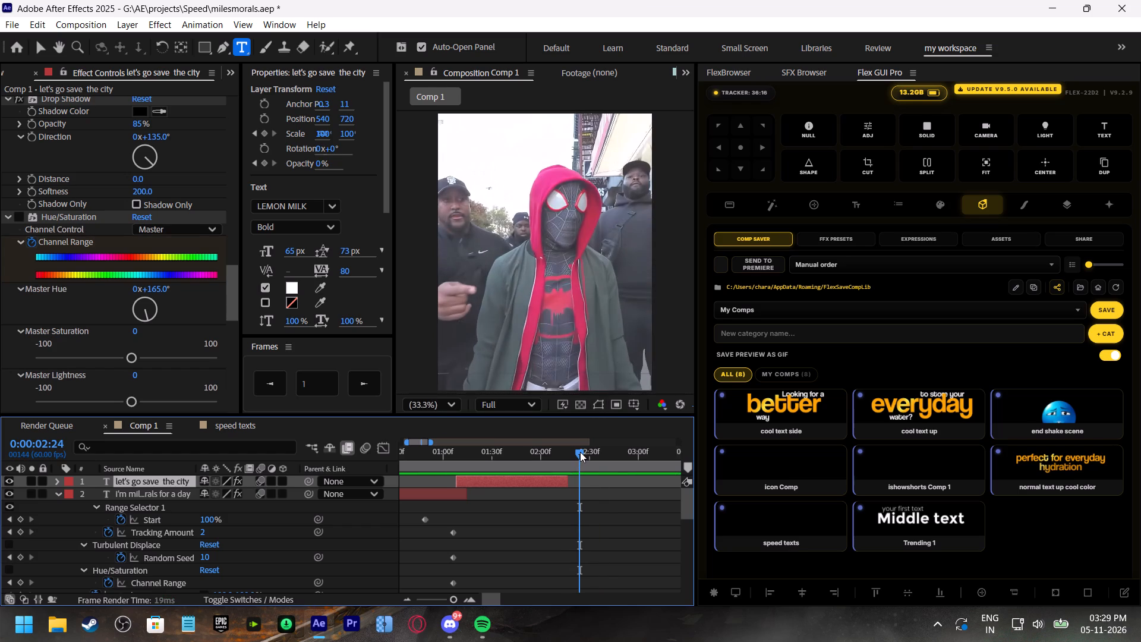
pyautogui.click(580, 452)
pyautogui.press('space')
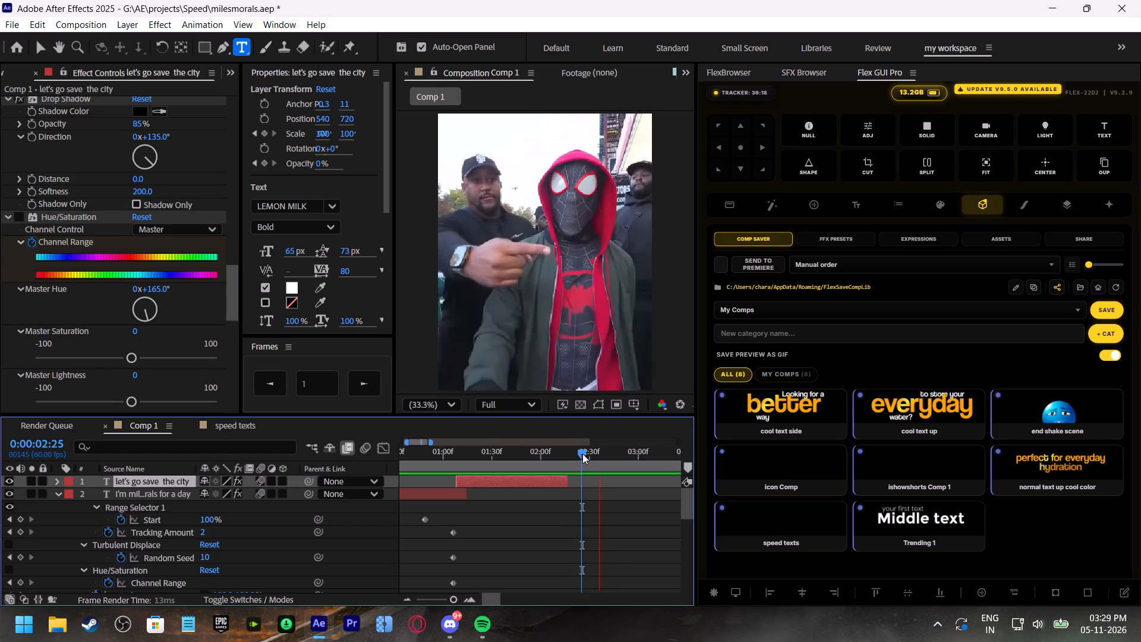
pyautogui.click(582, 454)
# Duplicate the "let's go save the city" caption layer, start the copy at 0:00:02:25, and save the project.
pyautogui.click(528, 481)
pyautogui.hotkey('ctrl', 'd')
pyautogui.keyDown('shift'); pyautogui.moveTo(480, 480); pyautogui.dragTo(603, 489); pyautogui.keyUp('shift')
pyautogui.keyDown('shift'); pyautogui.scroll(-3, 590, 519); pyautogui.keyUp('shift')
pyautogui.hotkey('ctrl', 's')
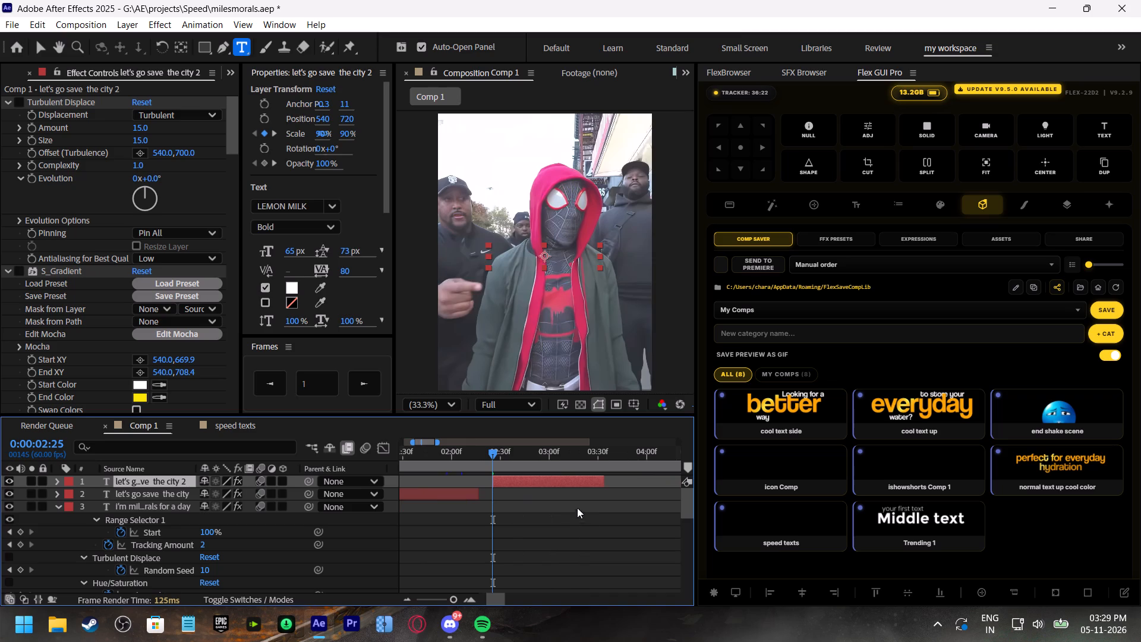
# Collapse the "I'm miles morals for a day" layer and play from 0:00:02:16 and 0:00:02:24 to hear the next line.
pyautogui.click(488, 450)
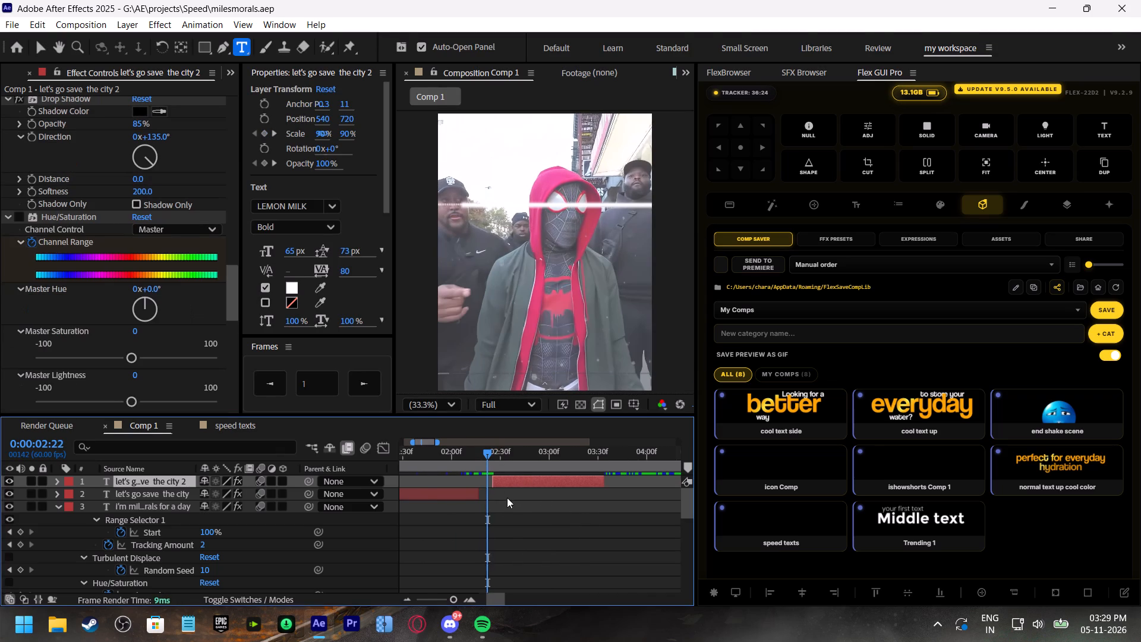
pyautogui.keyDown('shift'); pyautogui.scroll(-2, 507, 498); pyautogui.keyUp('shift')
pyautogui.scroll(3, 489, 503)
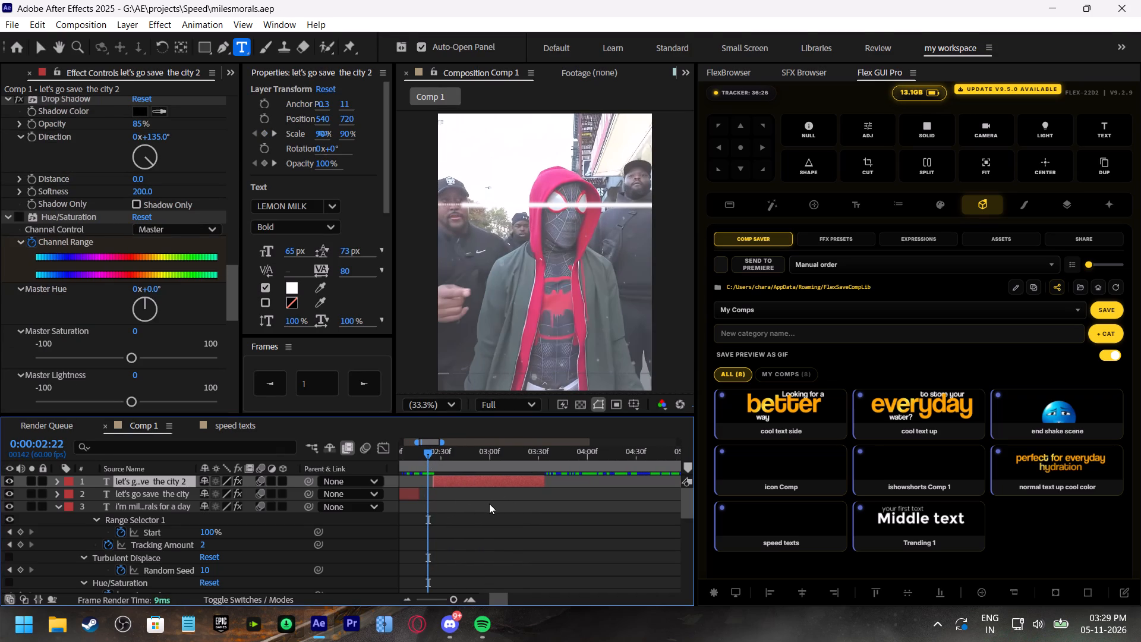
pyautogui.scroll(1, 489, 503)
pyautogui.scroll(-4, 489, 503)
pyautogui.scroll(8, 489, 503)
pyautogui.keyDown('shift'); pyautogui.scroll(-1, 493, 499); pyautogui.keyUp('shift')
pyautogui.keyDown('shift'); pyautogui.scroll(1, 493, 499); pyautogui.keyUp('shift')
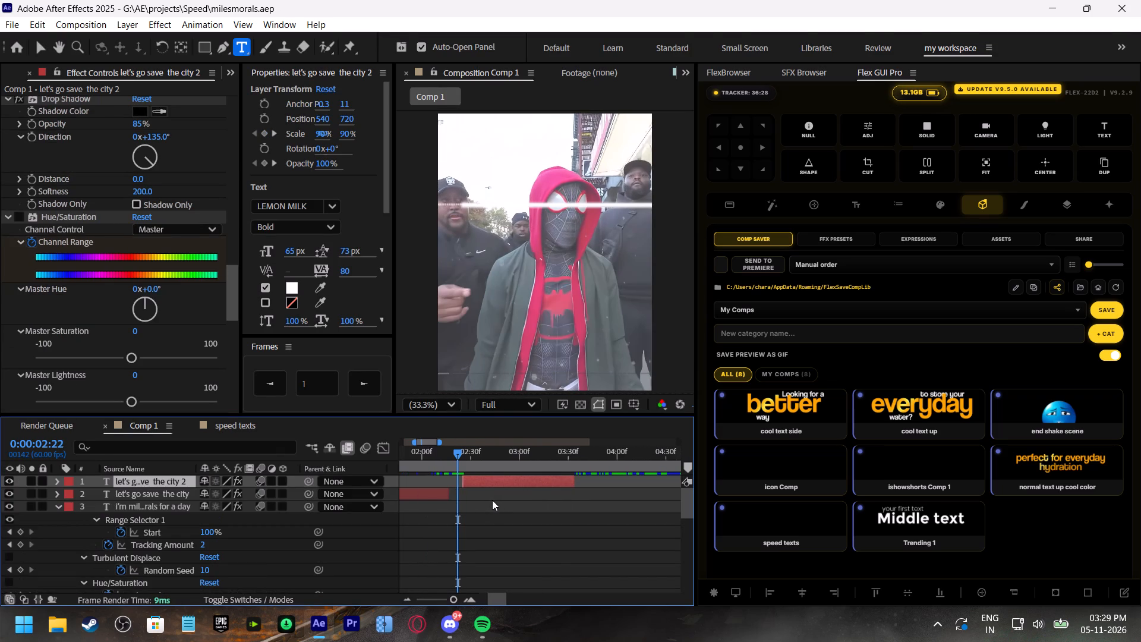
pyautogui.click(59, 511)
pyautogui.click(447, 454)
pyautogui.press('space')
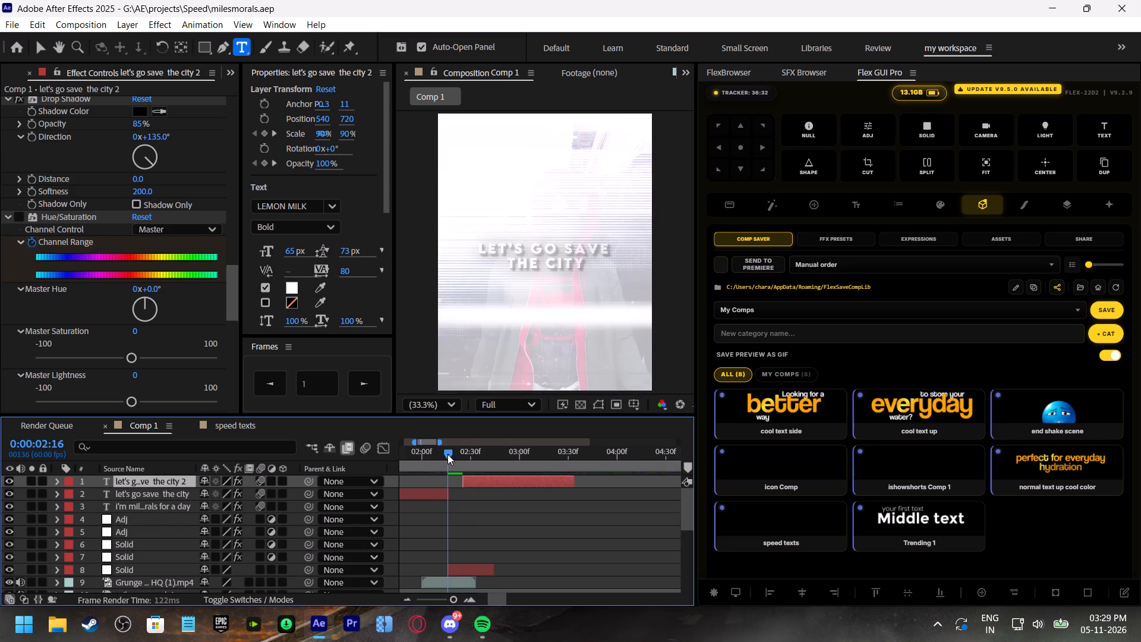
pyautogui.click(461, 454)
pyautogui.press('space')
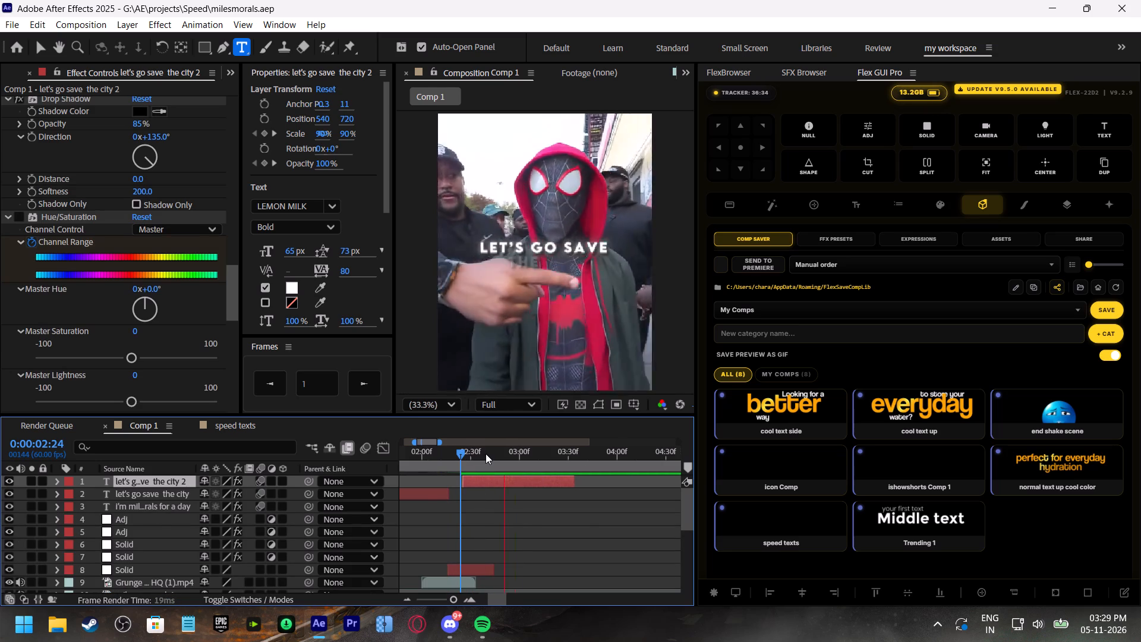
# Replace the duplicated caption's text with "yoo.. yoo..".
pyautogui.click(490, 451)
pyautogui.doubleClick(503, 483)
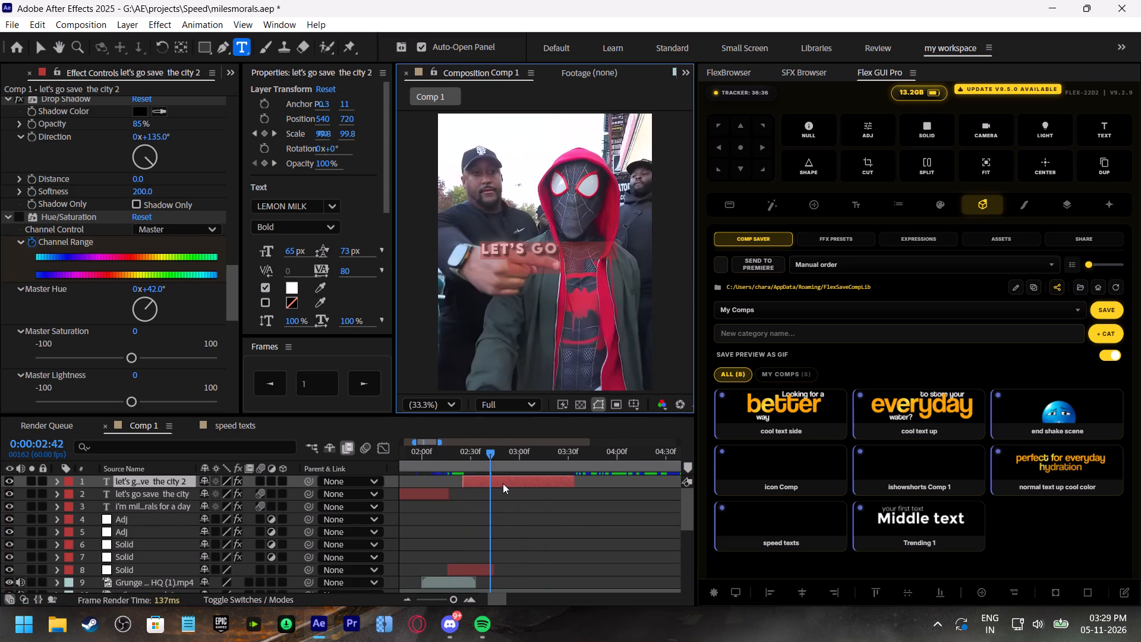
pyautogui.write('yoo')
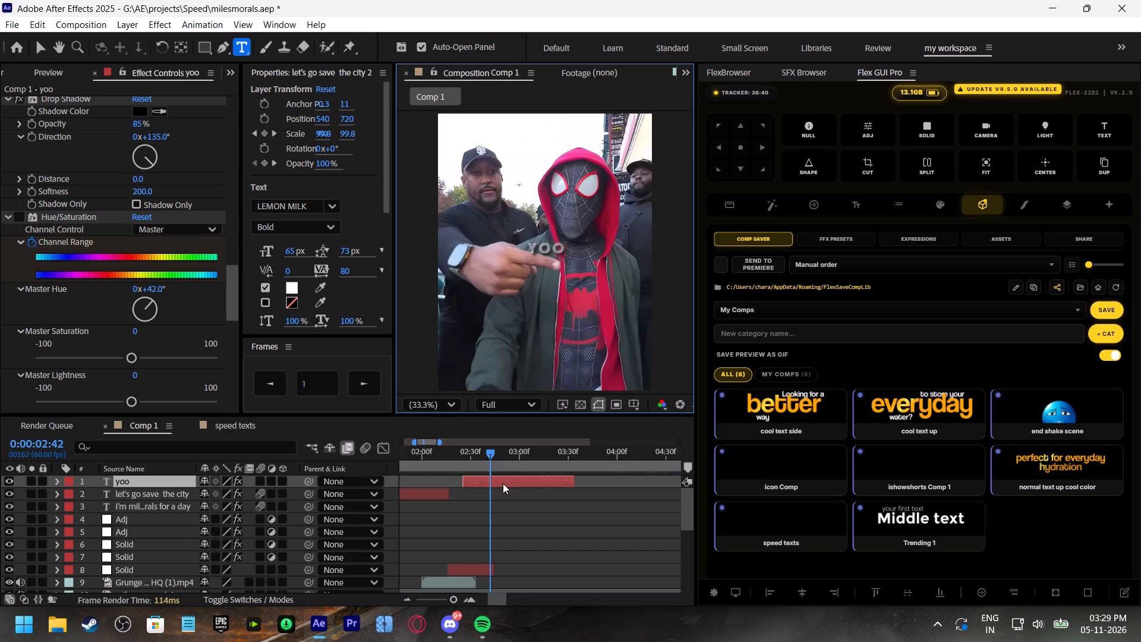
pyautogui.write('.. yo')
pyautogui.write('o..')
# Add a second line reading "who's that?" to the "yoo.. yoo.." caption.
pyautogui.moveTo(499, 455); pyautogui.dragTo(523, 468)
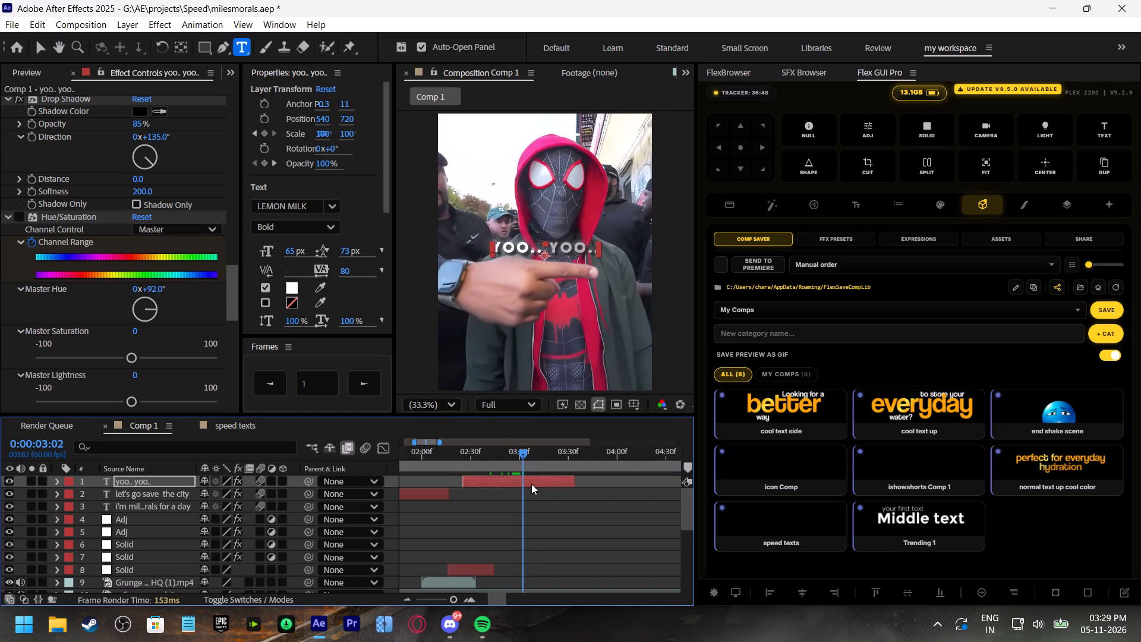
pyautogui.doubleClick(531, 484)
pyautogui.press('Right')
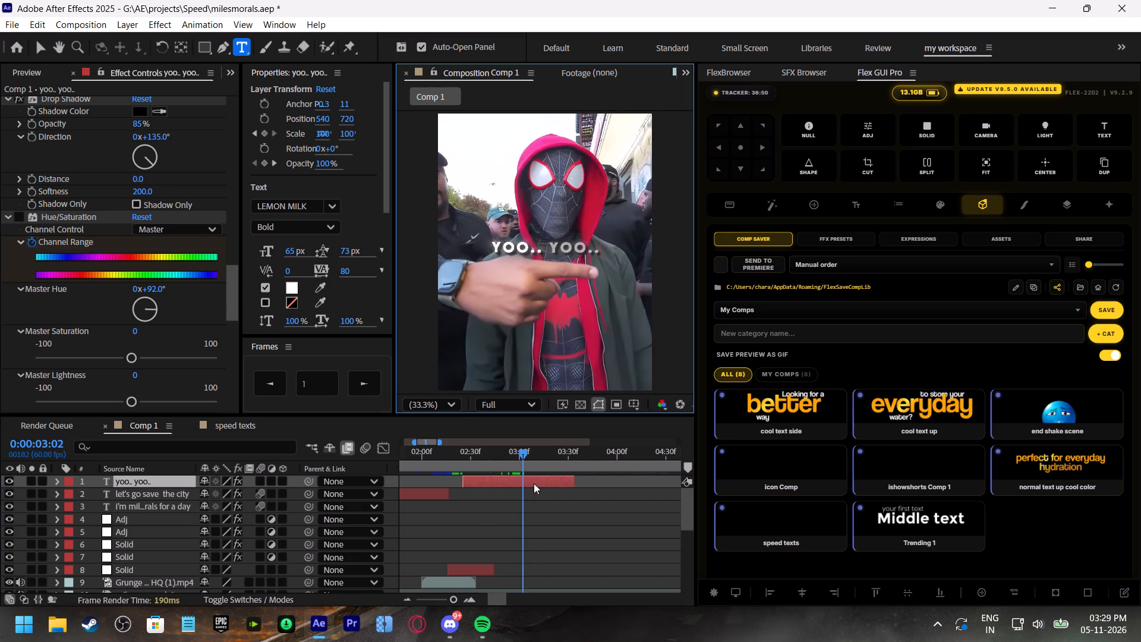
pyautogui.press('Return')
pyautogui.write('who is that')
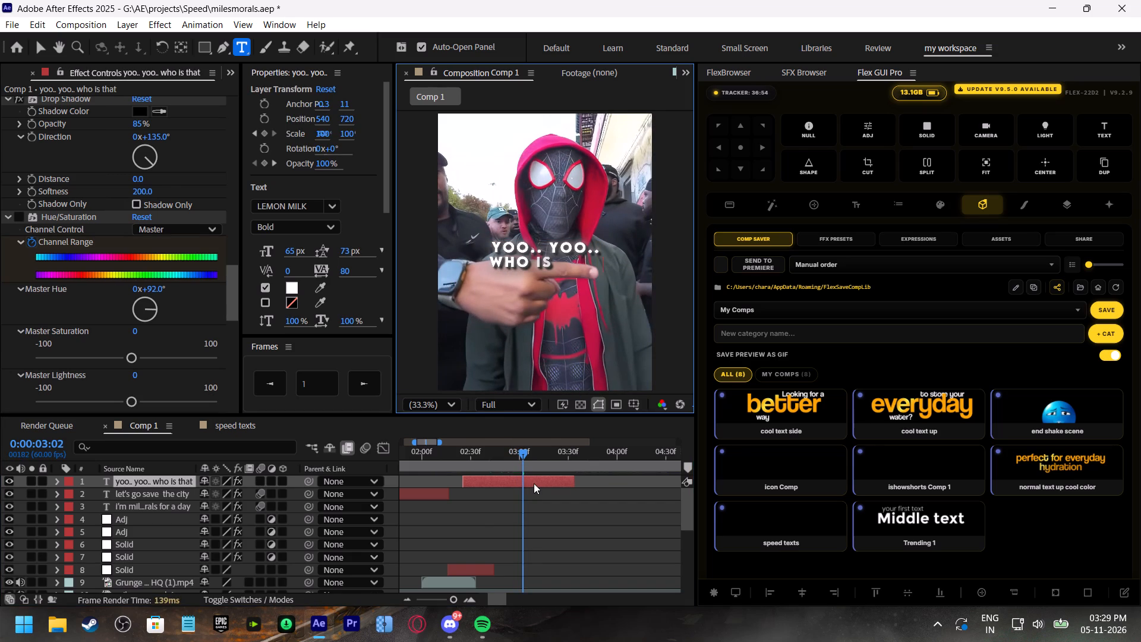
pyautogui.hotkey('shift', '?')
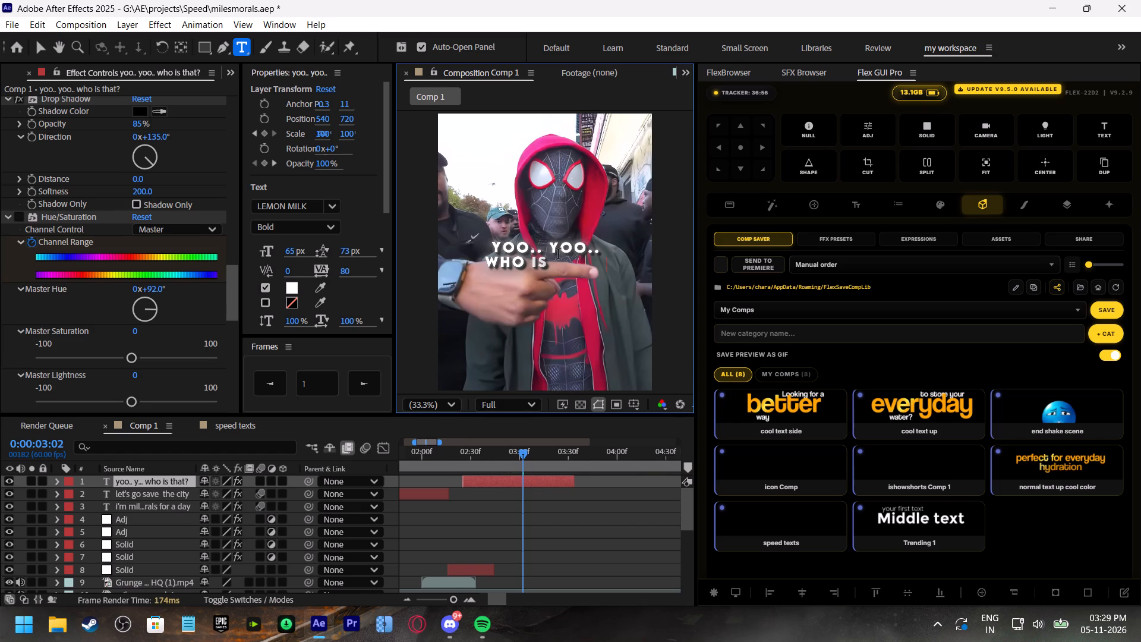
pyautogui.click(547, 262)
pyautogui.press('BackSpace')
pyautogui.press('BackSpace')
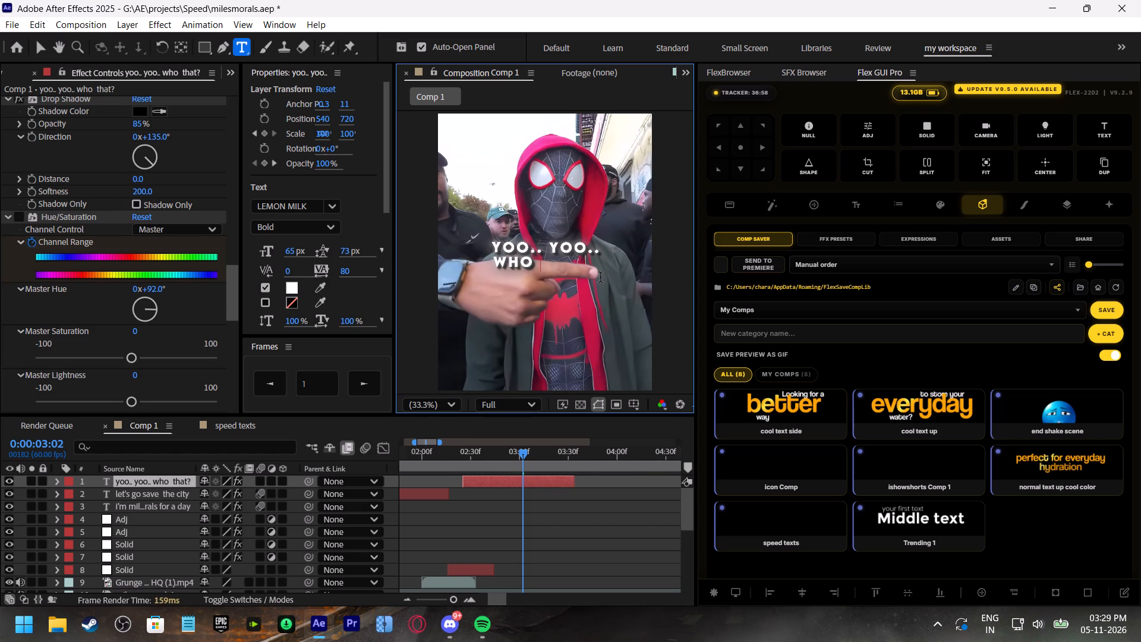
pyautogui.press('BackSpace')
pyautogui.write("'s")
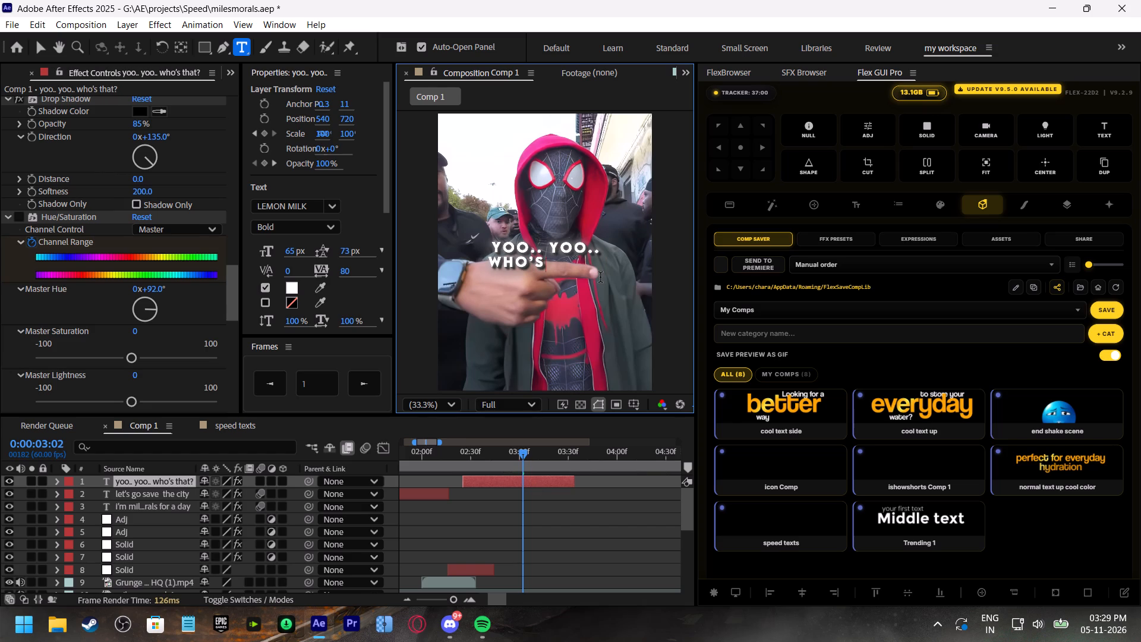
# Save the project and play Comp 1 from 0:00:02:17 to review the "yoo.. yoo.. who's that?" caption.
pyautogui.moveTo(545, 458); pyautogui.dragTo(555, 460)
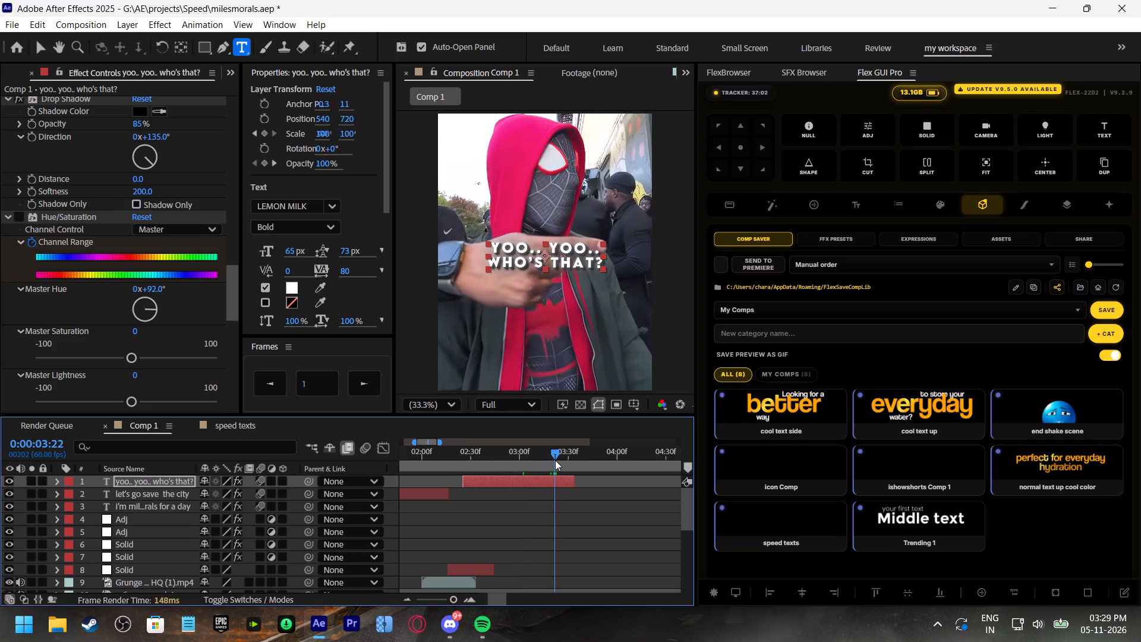
pyautogui.moveTo(555, 460); pyautogui.dragTo(554, 461)
pyautogui.click(534, 498)
pyautogui.hotkey('ctrl', 's')
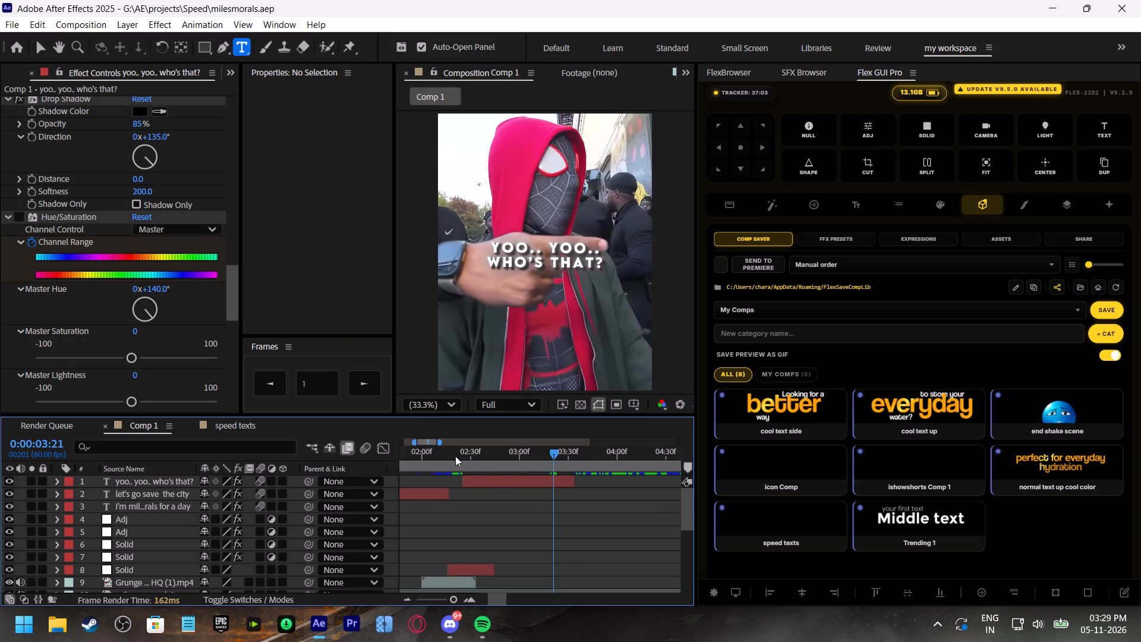
pyautogui.click(449, 452)
pyautogui.press('space')
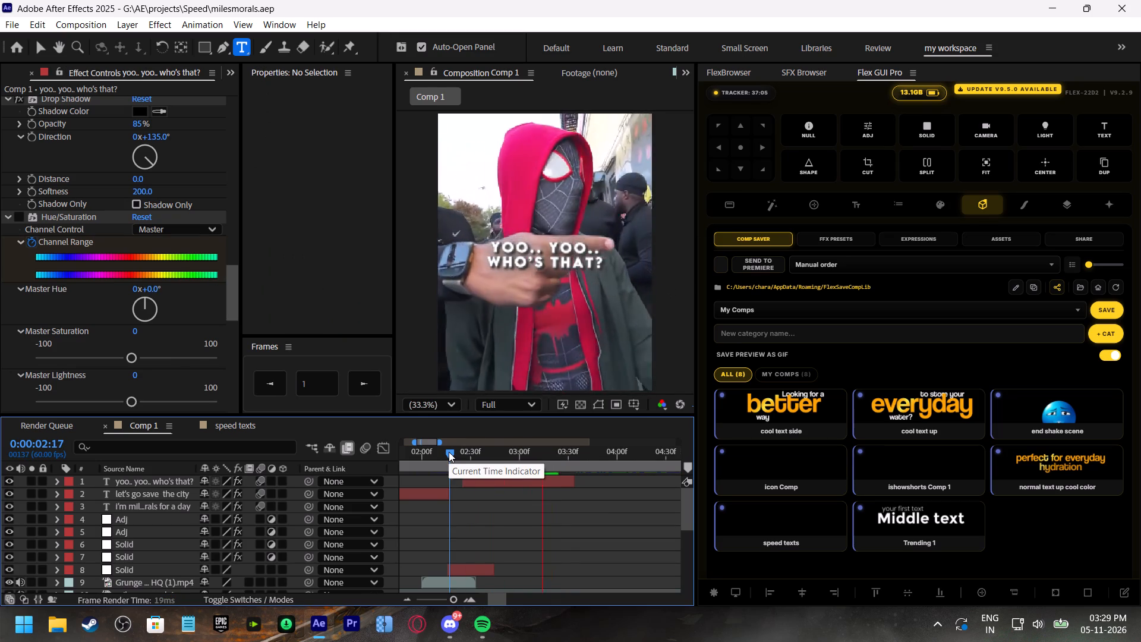
pyautogui.click(449, 452)
pyautogui.press('space')
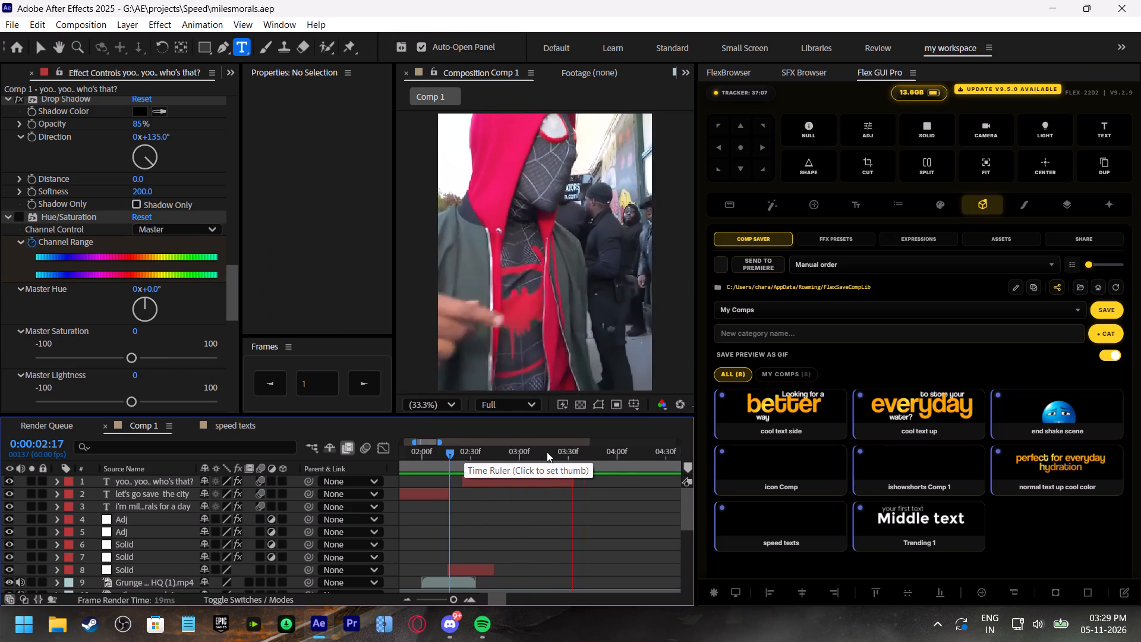
# Play Comp 1 from 0:00:02:42 and around 0:00:03:24 to 0:00:03:25 to find where the next caption should start.
pyautogui.moveTo(547, 452); pyautogui.dragTo(557, 461)
pyautogui.press('space')
pyautogui.click(556, 459)
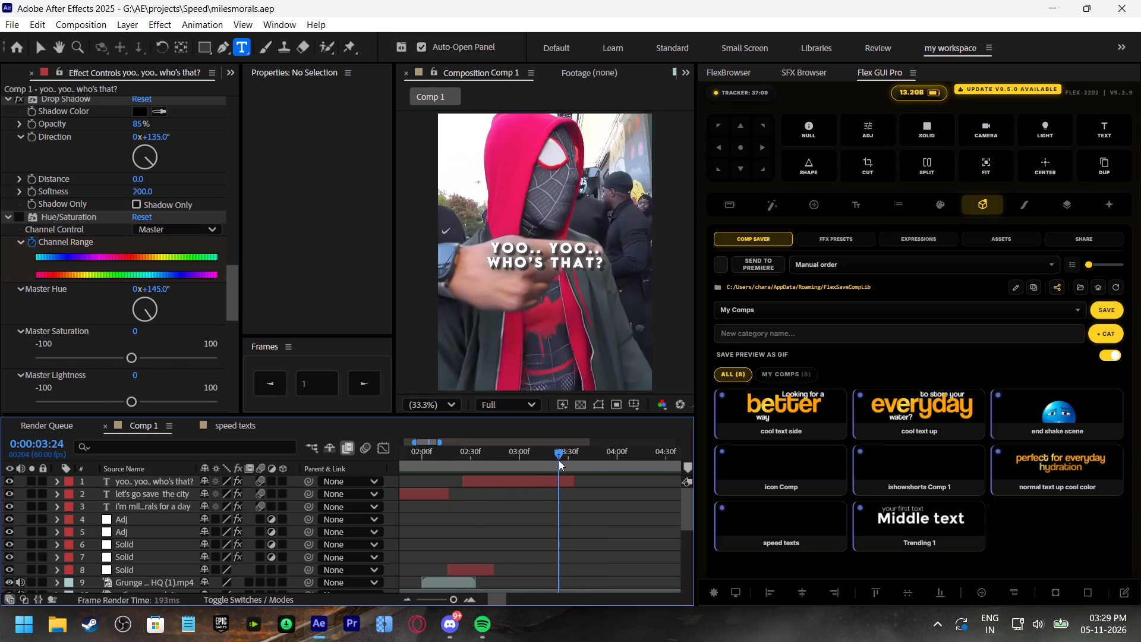
pyautogui.press('space')
pyautogui.click(559, 457)
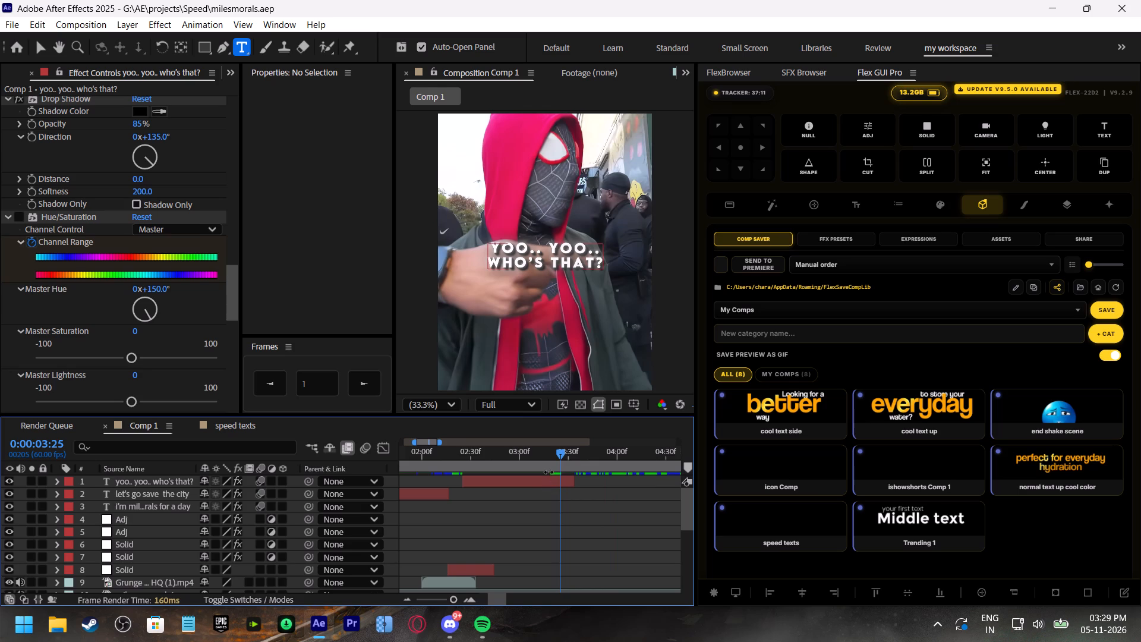
pyautogui.click(748, 75)
pyautogui.click(872, 68)
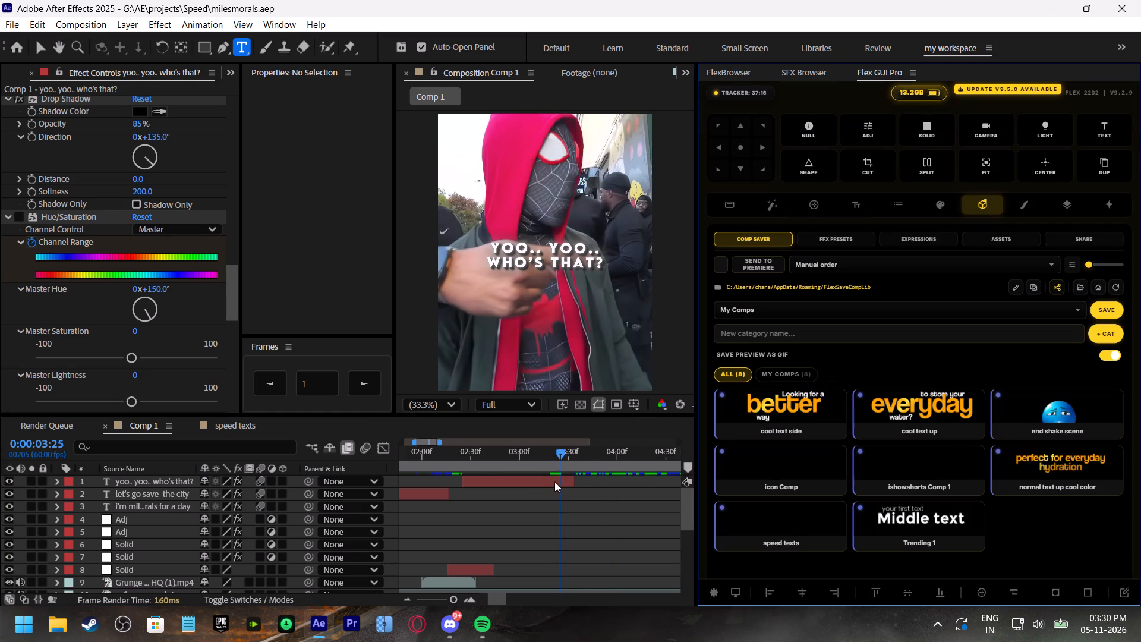
pyautogui.click(490, 457)
pyautogui.press('space')
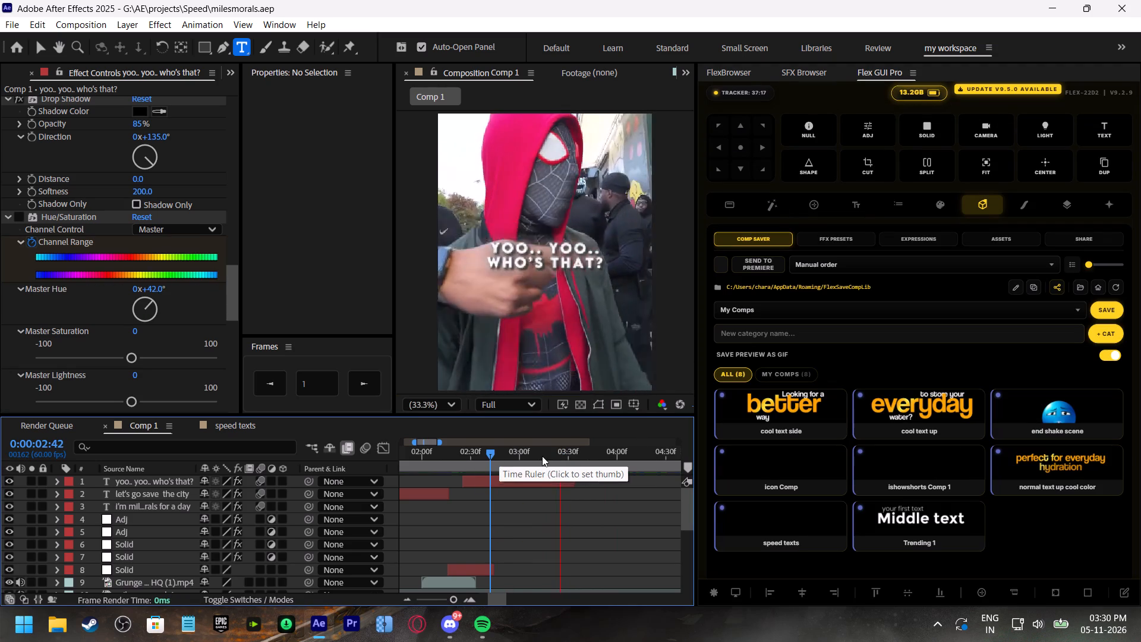
pyautogui.moveTo(566, 459); pyautogui.dragTo(560, 459)
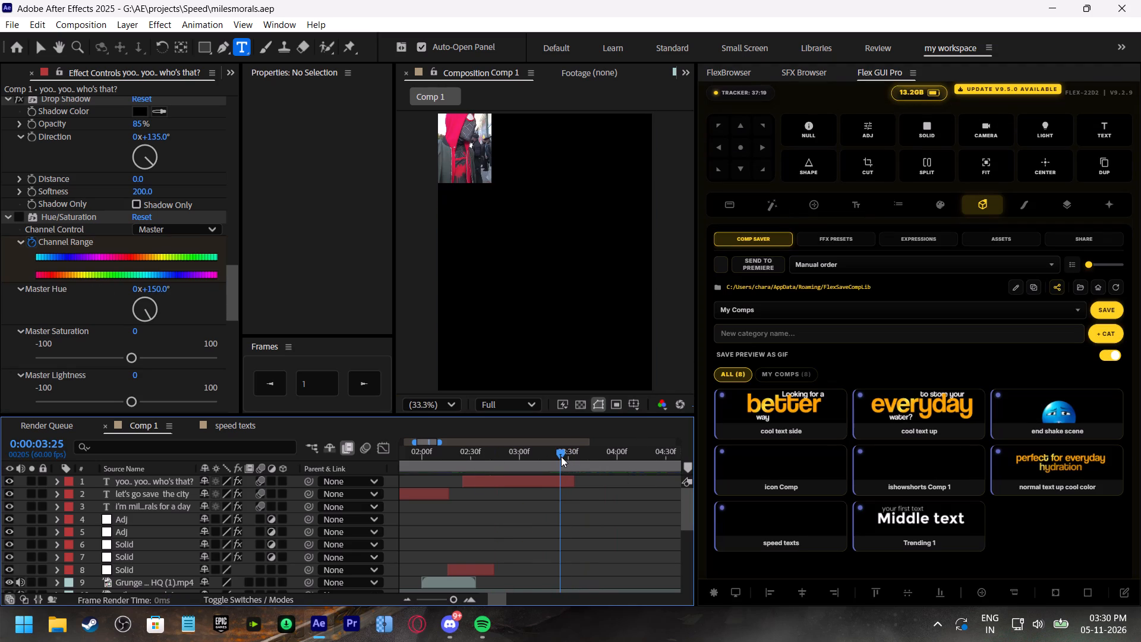
pyautogui.press('space')
pyautogui.click(561, 456)
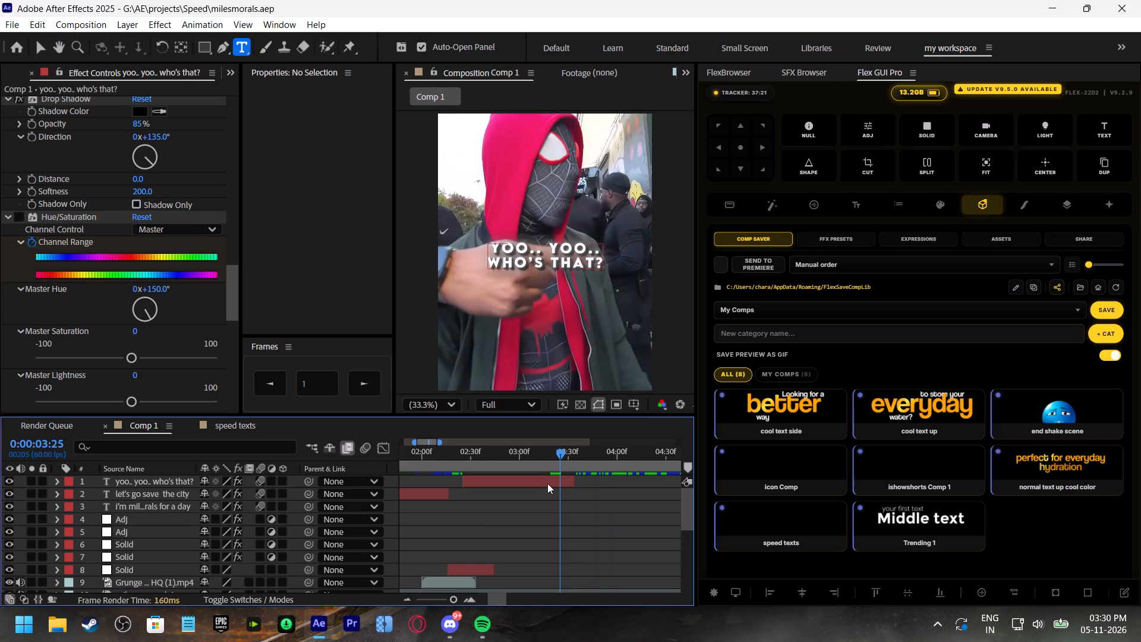
# Duplicate the "yoo.. yoo.. who's that?" caption layer and start the copy at about 0:00:03:25.
pyautogui.click(547, 483)
pyautogui.hotkey('ctrl', 'd')
pyautogui.moveTo(485, 483); pyautogui.dragTo(568, 493)
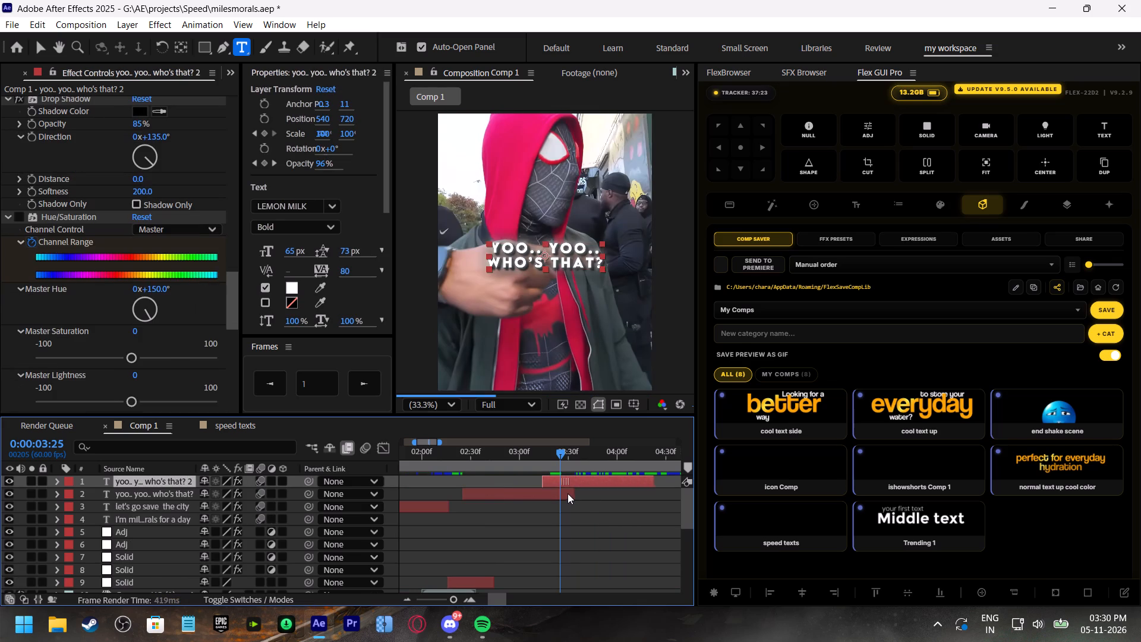
pyautogui.moveTo(568, 493); pyautogui.dragTo(582, 498)
pyautogui.keyDown('shift'); pyautogui.scroll(-1, 582, 506); pyautogui.keyUp('shift')
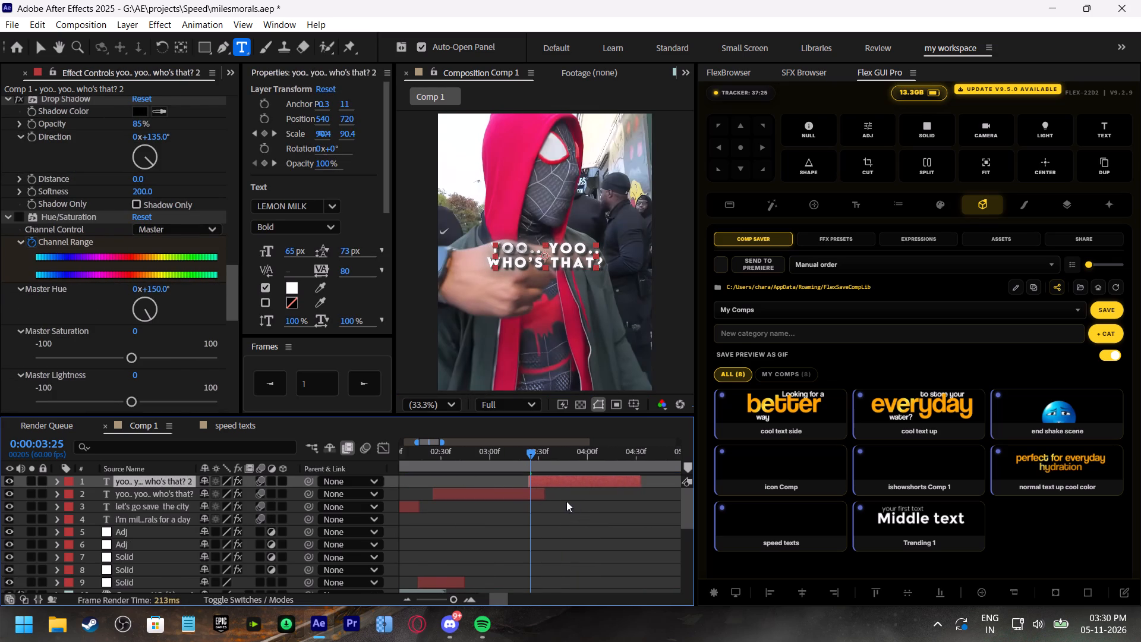
# Trim the end of the original "yoo.. yoo.. who's that?" layer to 0:00:03:25 and play from the cut.
pyautogui.moveTo(548, 496); pyautogui.dragTo(534, 503)
pyautogui.press('space')
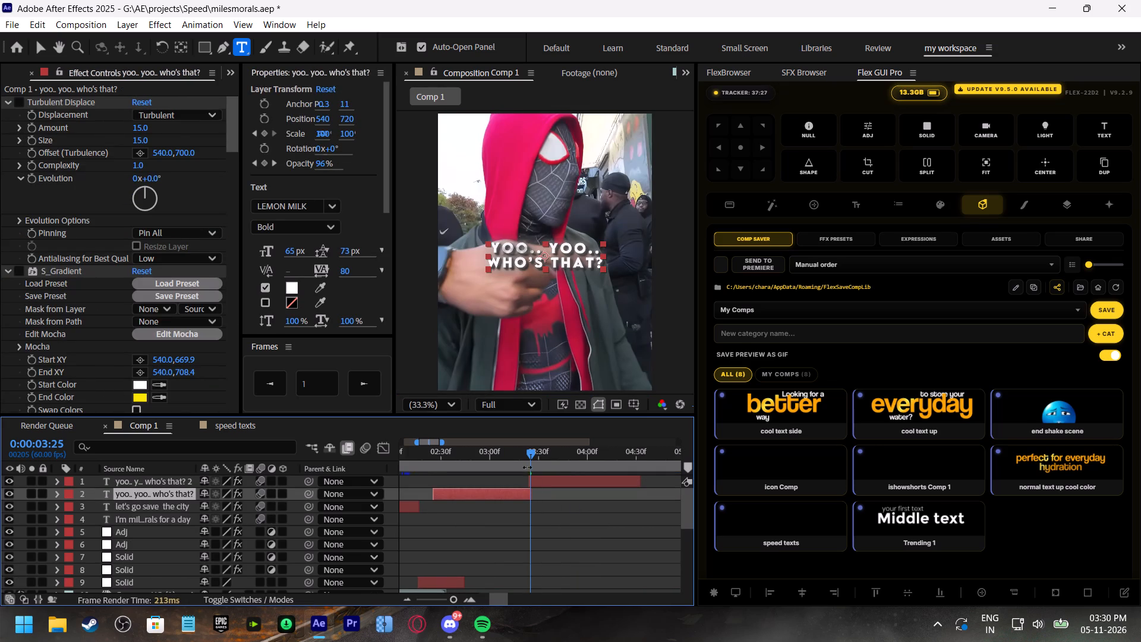
pyautogui.click(531, 458)
# Replace the duplicated caption's text with "who's that?" and play Comp 1 from 0:00:03:07.
pyautogui.doubleClick(555, 484)
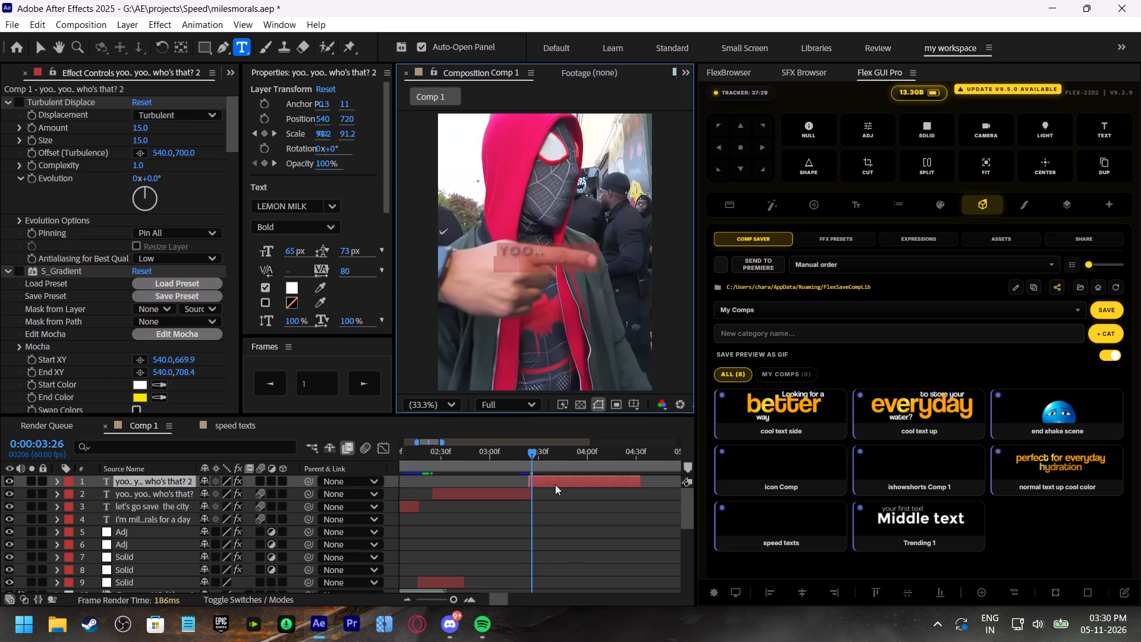
pyautogui.write("who's that?")
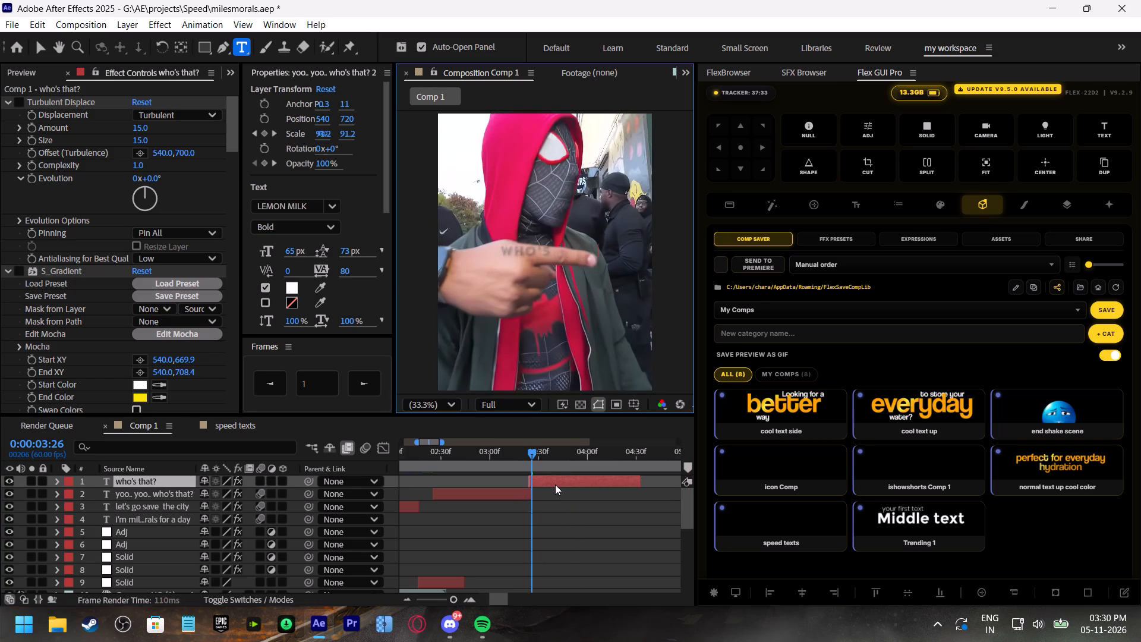
pyautogui.click(502, 451)
pyautogui.press('space')
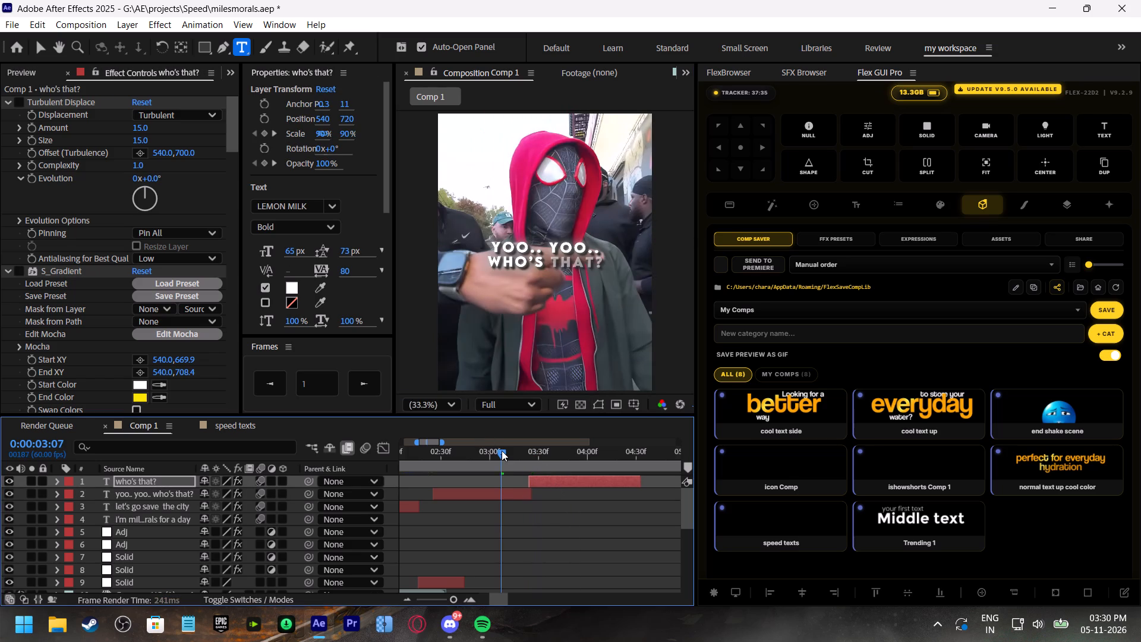
# Move the "who's that?" caption's last Range Selector Start keyframe earlier to about 0:00:03:47 and play the result.
pyautogui.click(502, 451)
pyautogui.press('space')
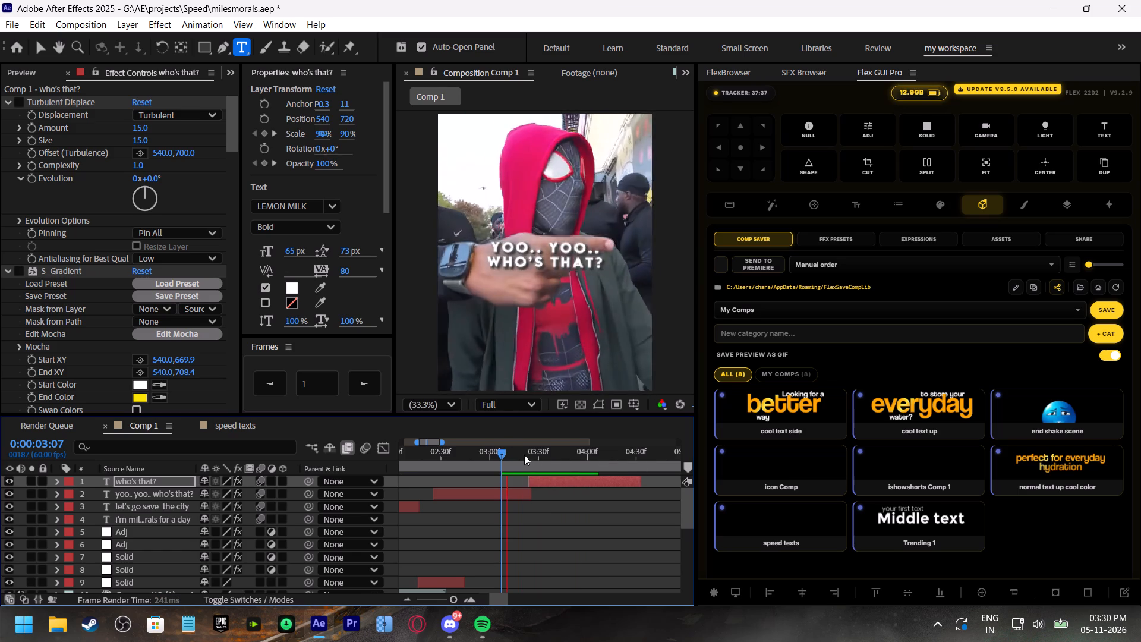
pyautogui.click(547, 454)
pyautogui.click(560, 479)
pyautogui.press('u')
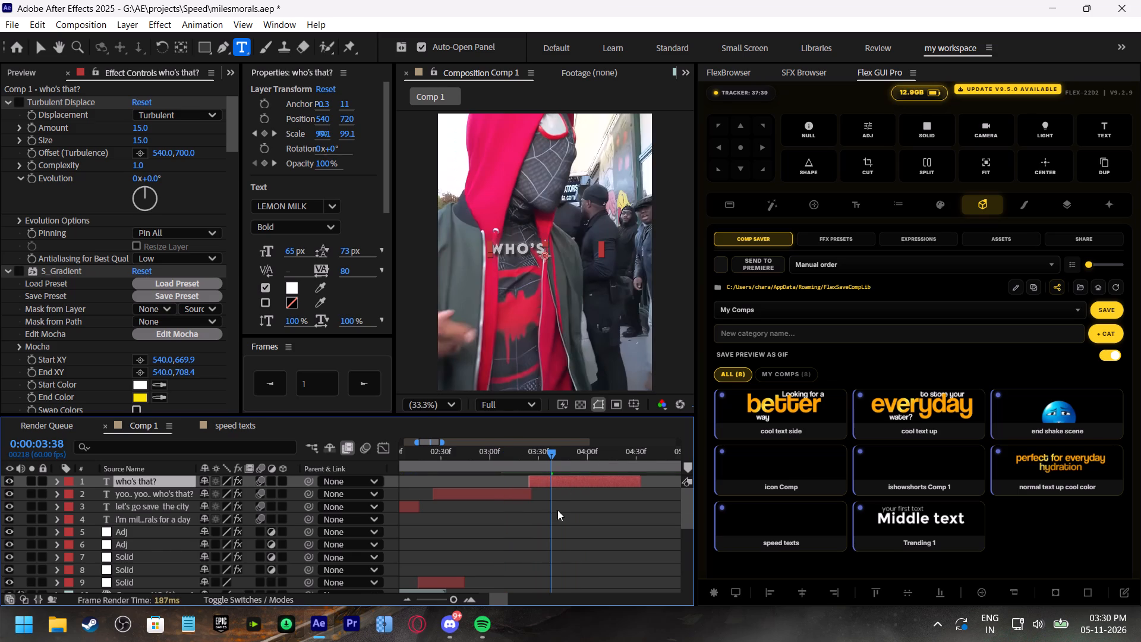
pyautogui.moveTo(608, 507); pyautogui.dragTo(566, 502)
pyautogui.click(510, 450)
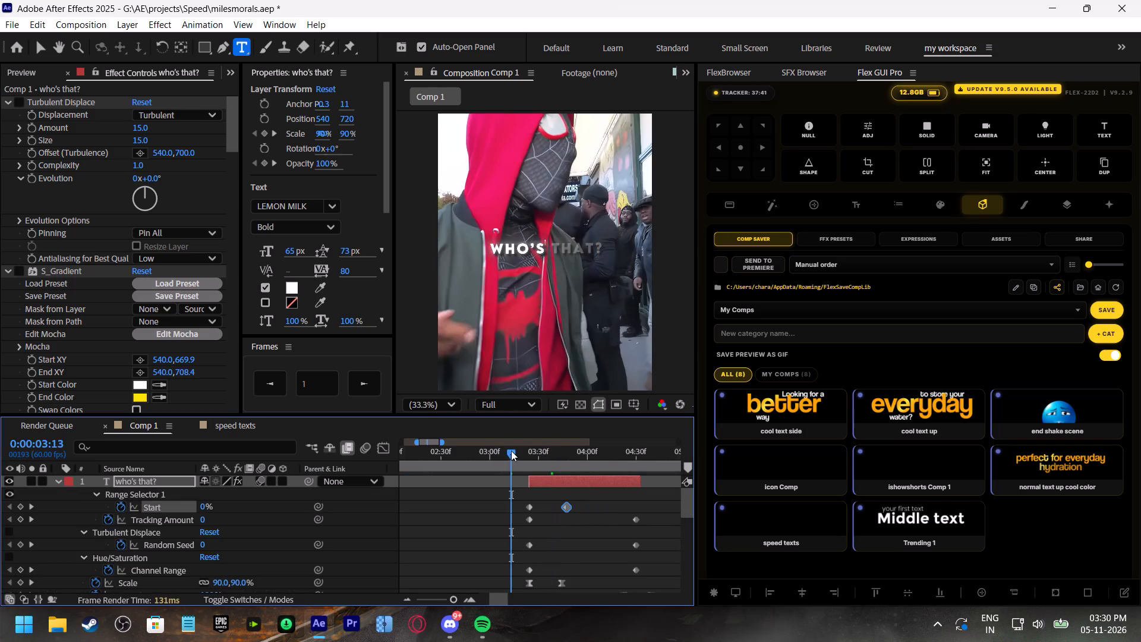
pyautogui.press('space')
pyautogui.click(515, 452)
pyautogui.press('space')
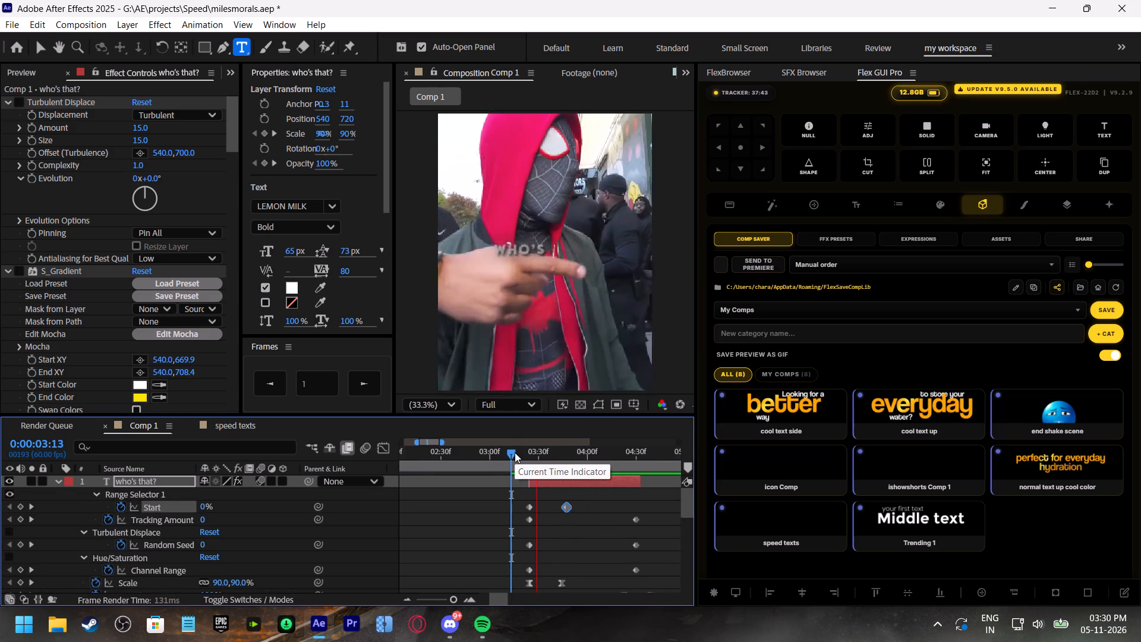
pyautogui.moveTo(546, 457); pyautogui.dragTo(557, 458)
pyautogui.press('space')
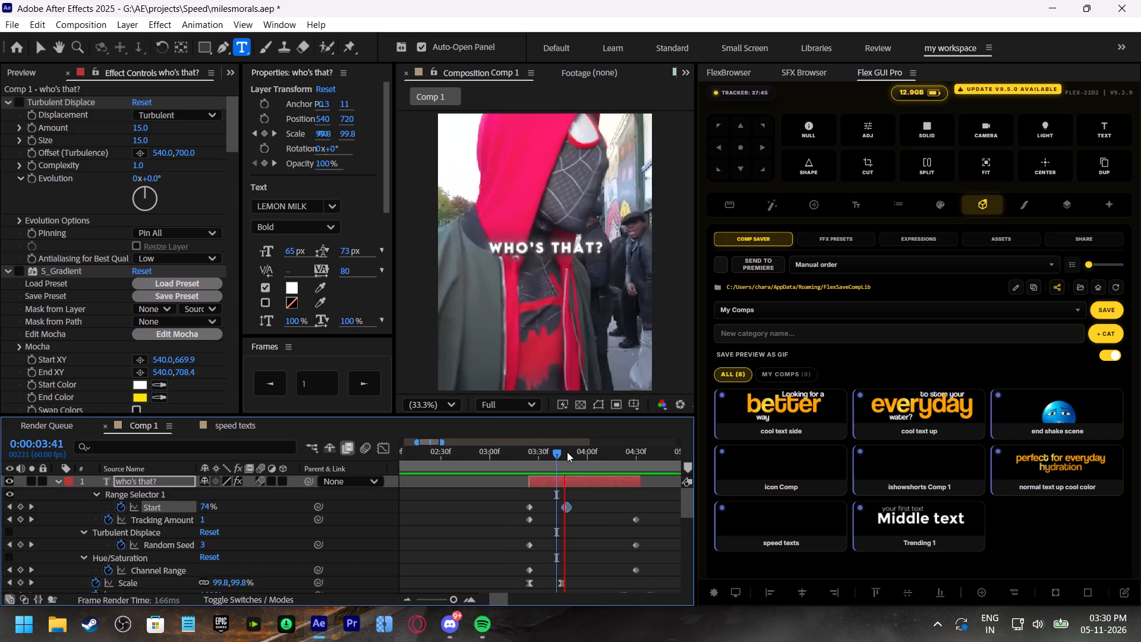
# Move the "who's that?" caption's two Opacity keyframes earlier so the fade-out starts at about 0:00:03:50, and play from 0:00:03:44.
pyautogui.moveTo(573, 454); pyautogui.dragTo(589, 467)
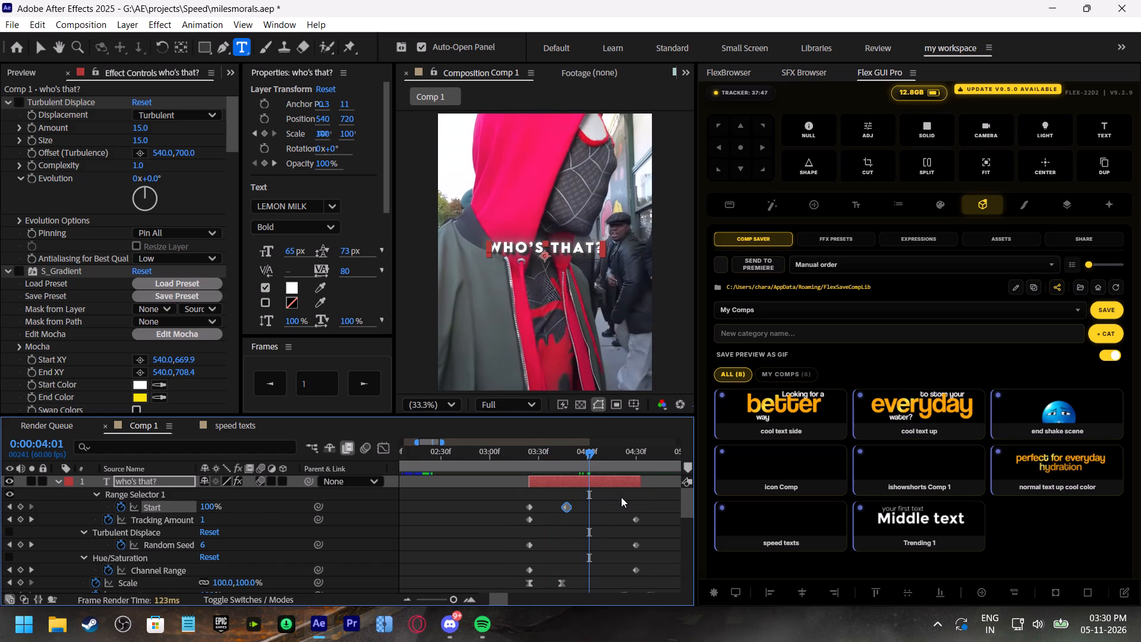
pyautogui.scroll(-3, 623, 511)
pyautogui.scroll(2, 660, 518)
pyautogui.moveTo(665, 559); pyautogui.dragTo(609, 554)
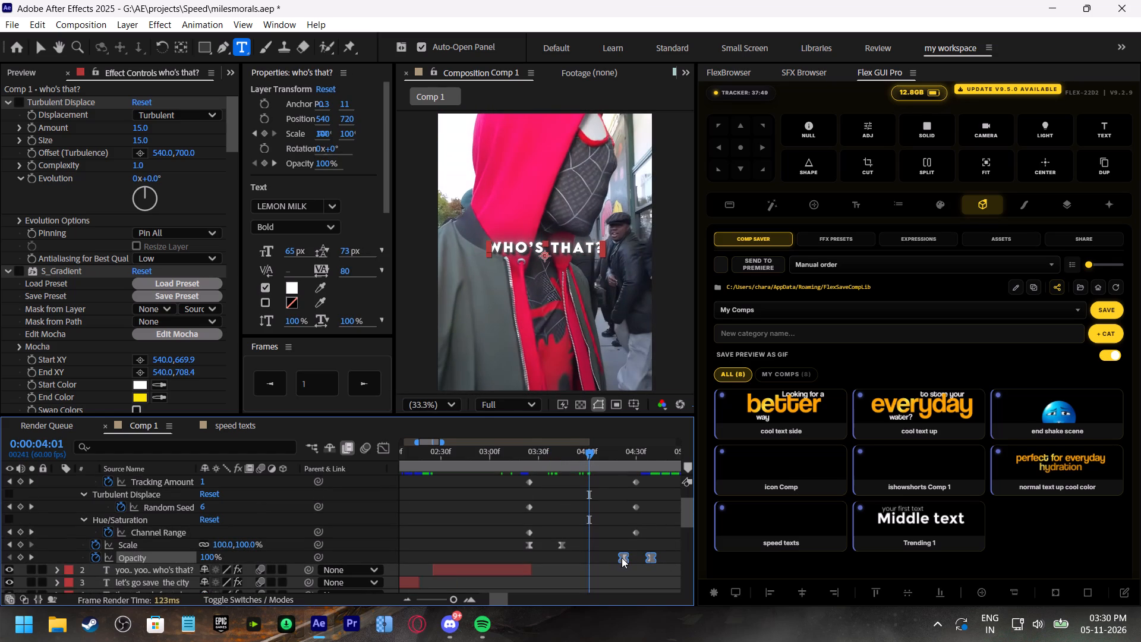
pyautogui.moveTo(622, 558); pyautogui.dragTo(570, 556)
pyautogui.click(562, 454)
pyautogui.press('space')
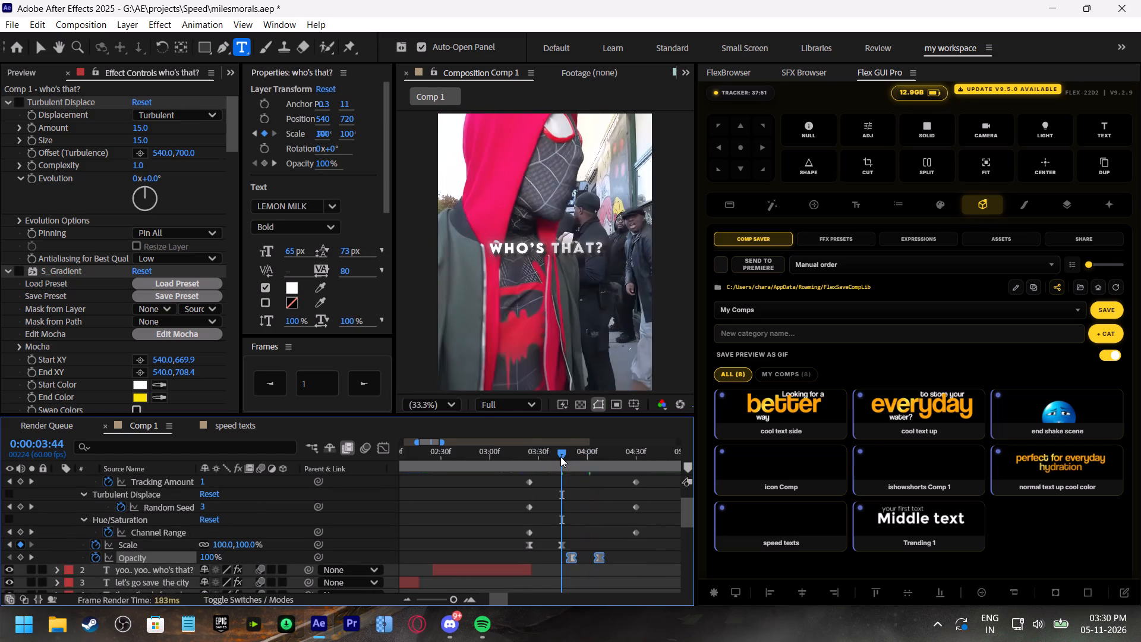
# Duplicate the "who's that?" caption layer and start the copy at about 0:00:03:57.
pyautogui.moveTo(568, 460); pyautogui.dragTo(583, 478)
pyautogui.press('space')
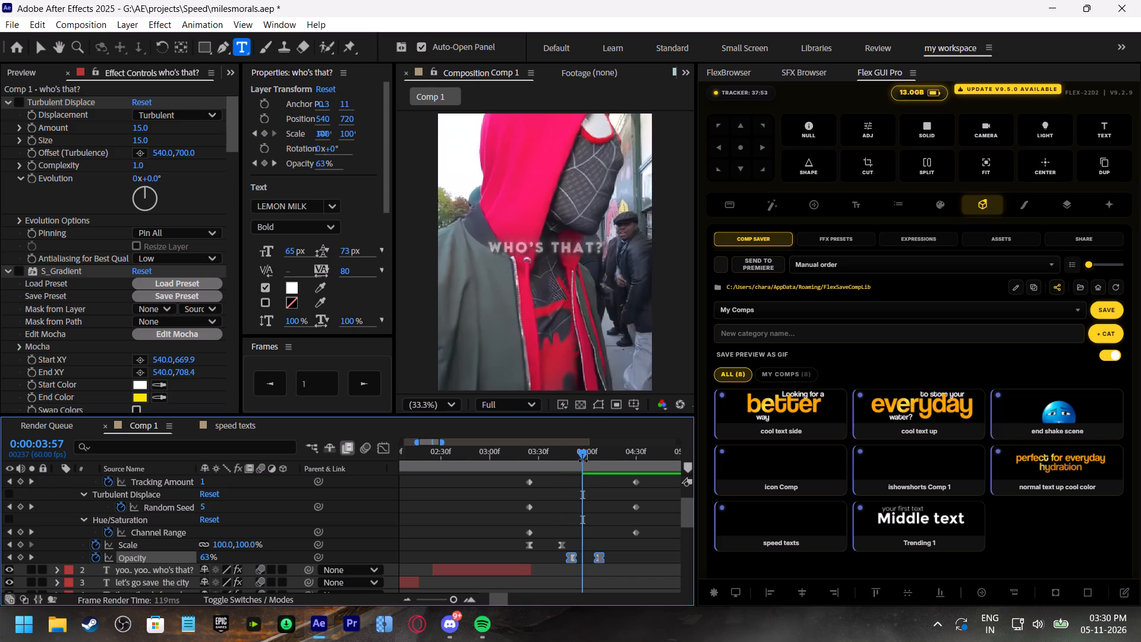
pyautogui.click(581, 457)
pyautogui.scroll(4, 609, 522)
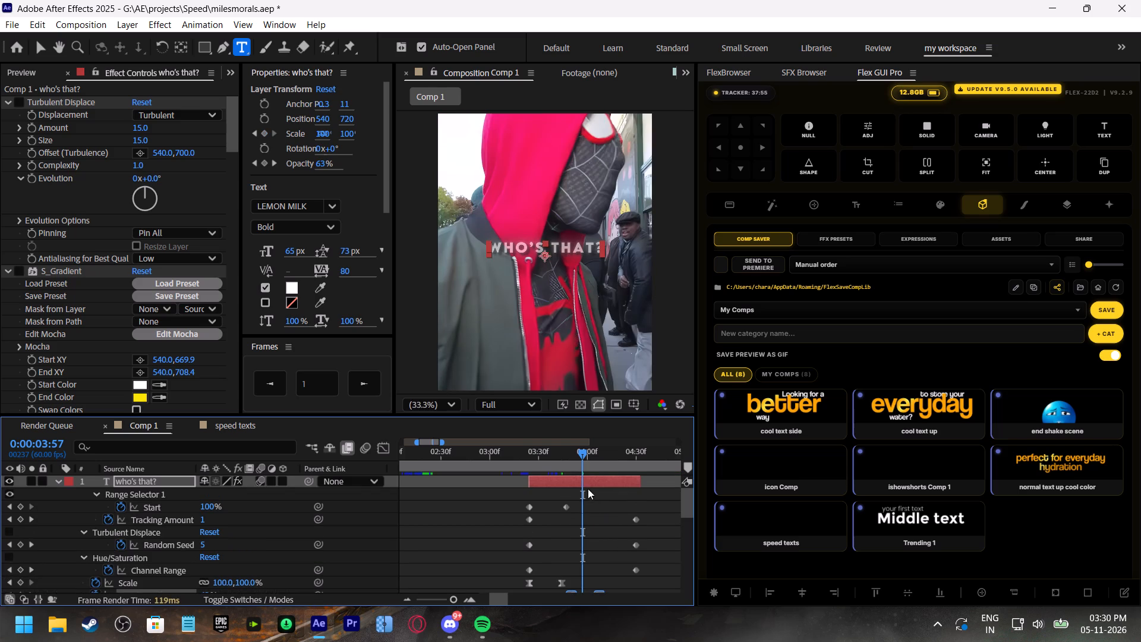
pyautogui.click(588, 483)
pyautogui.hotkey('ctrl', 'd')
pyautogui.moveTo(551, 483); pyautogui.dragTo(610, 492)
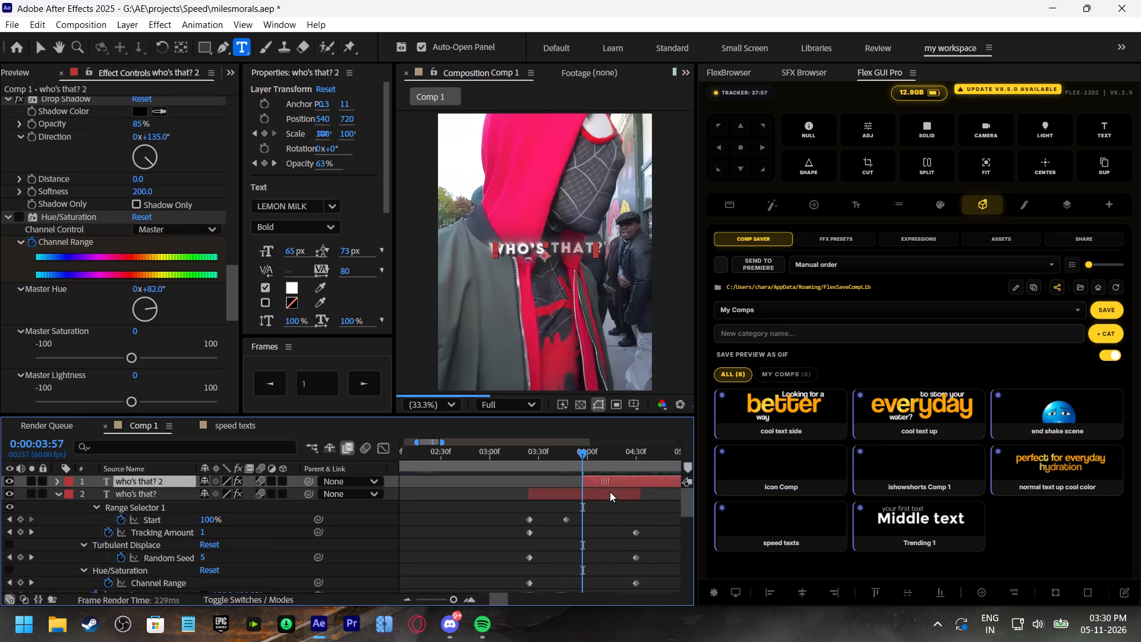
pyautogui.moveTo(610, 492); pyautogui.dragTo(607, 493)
# Trim the end of the original "who's that?" layer to about 0:00:04:06.
pyautogui.moveTo(642, 489); pyautogui.dragTo(599, 514)
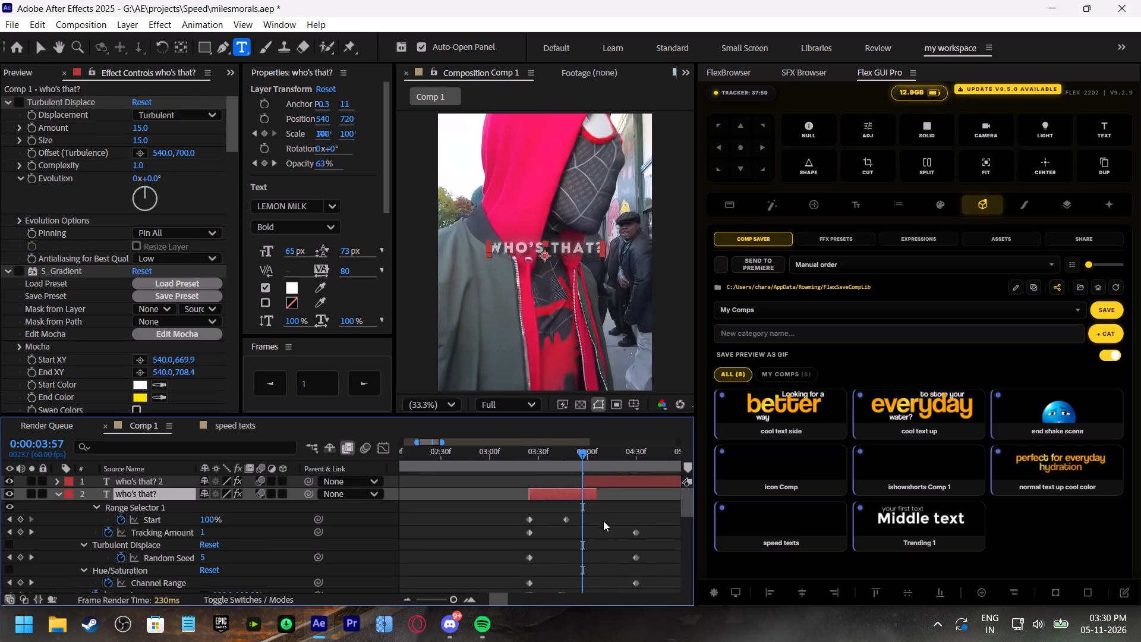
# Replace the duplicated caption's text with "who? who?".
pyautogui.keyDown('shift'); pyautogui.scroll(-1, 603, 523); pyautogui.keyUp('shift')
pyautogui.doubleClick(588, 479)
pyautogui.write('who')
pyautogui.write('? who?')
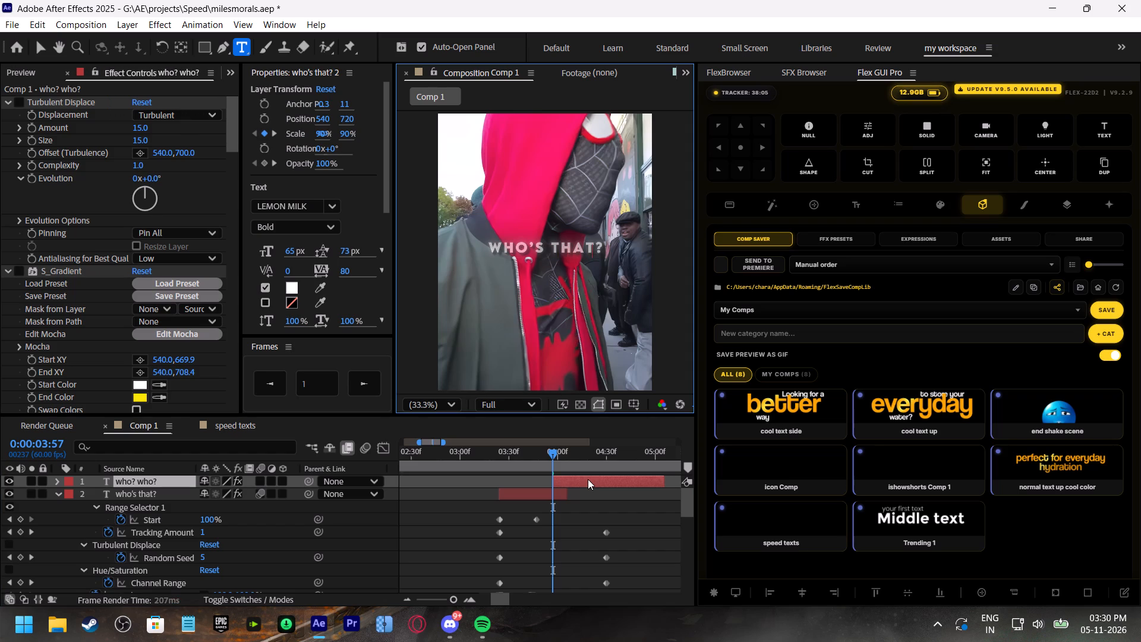
# Scrub through the "who? who?" caption to about 0:00:04:20, return to 0:00:03:24 and save the project.
pyautogui.moveTo(521, 461); pyautogui.dragTo(553, 465)
pyautogui.moveTo(564, 455); pyautogui.dragTo(590, 455)
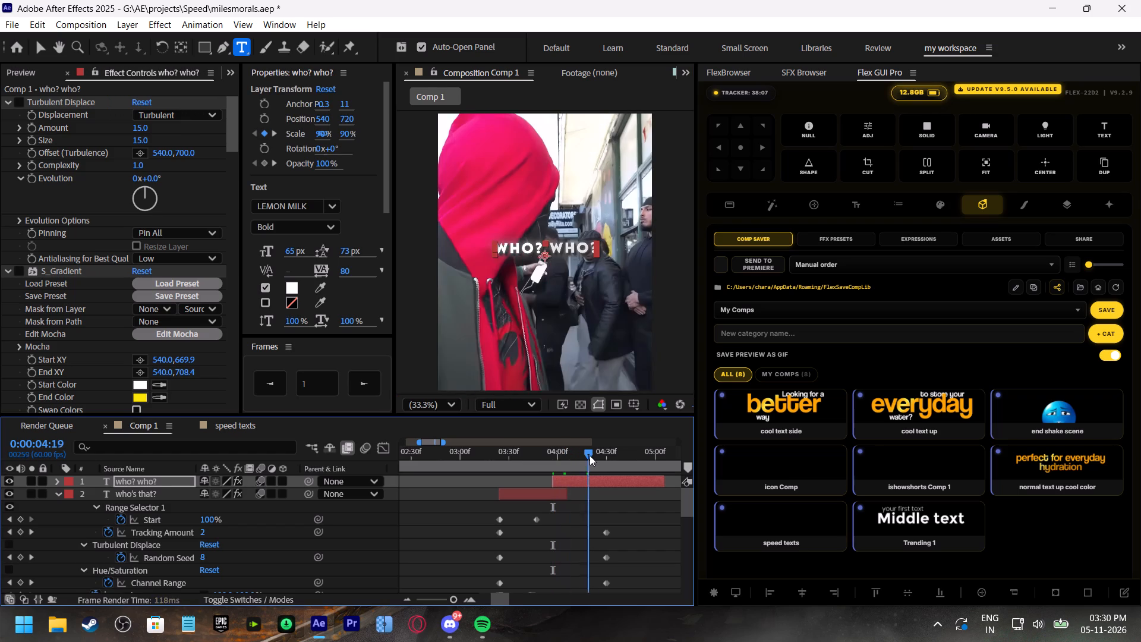
pyautogui.moveTo(590, 455); pyautogui.dragTo(591, 456)
pyautogui.click(499, 454)
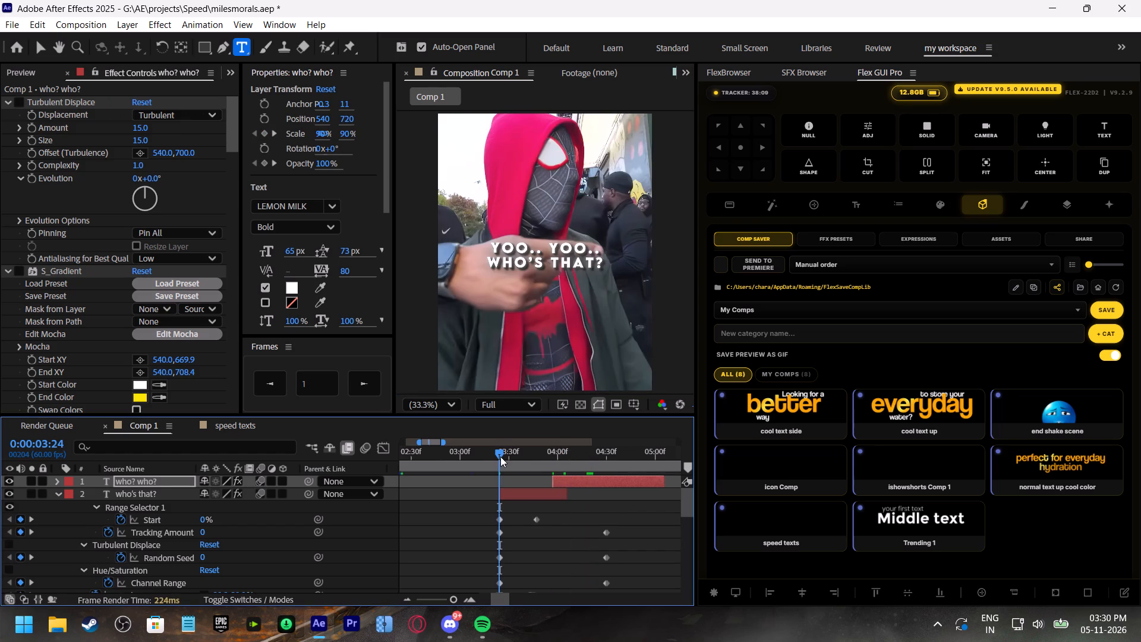
pyautogui.hotkey('ctrl', 's')
# Play Comp 1 from 0:00:03:24, 0:00:03:57 and 0:00:04:24 to check the "who? who?" caption against the speech.
pyautogui.press('space')
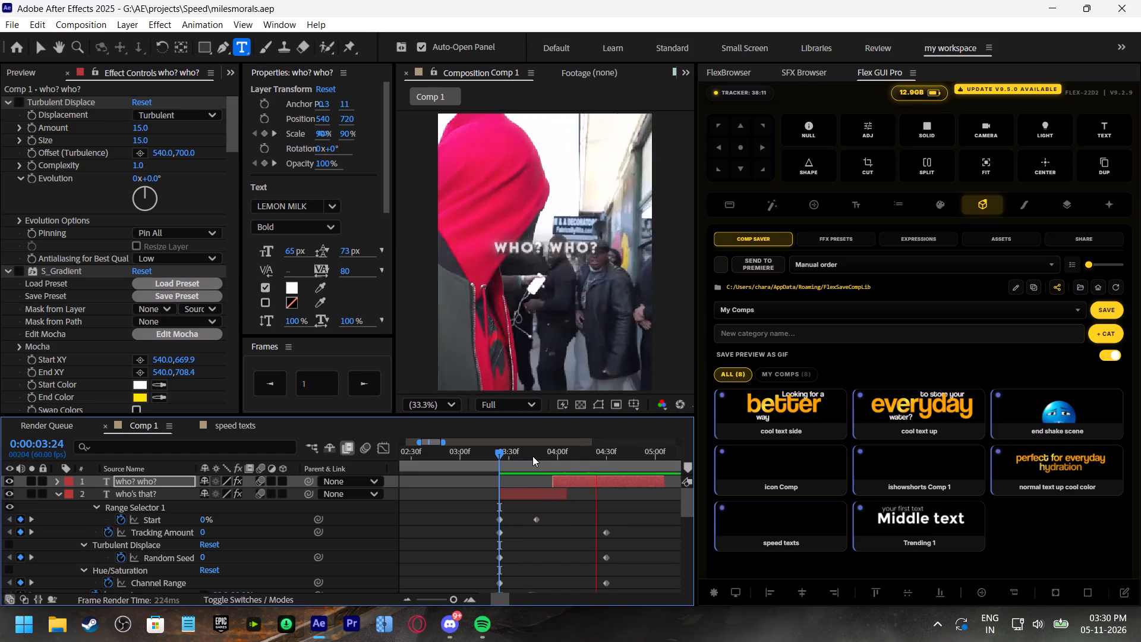
pyautogui.click(532, 456)
pyautogui.press('space')
pyautogui.moveTo(590, 452); pyautogui.dragTo(606, 457)
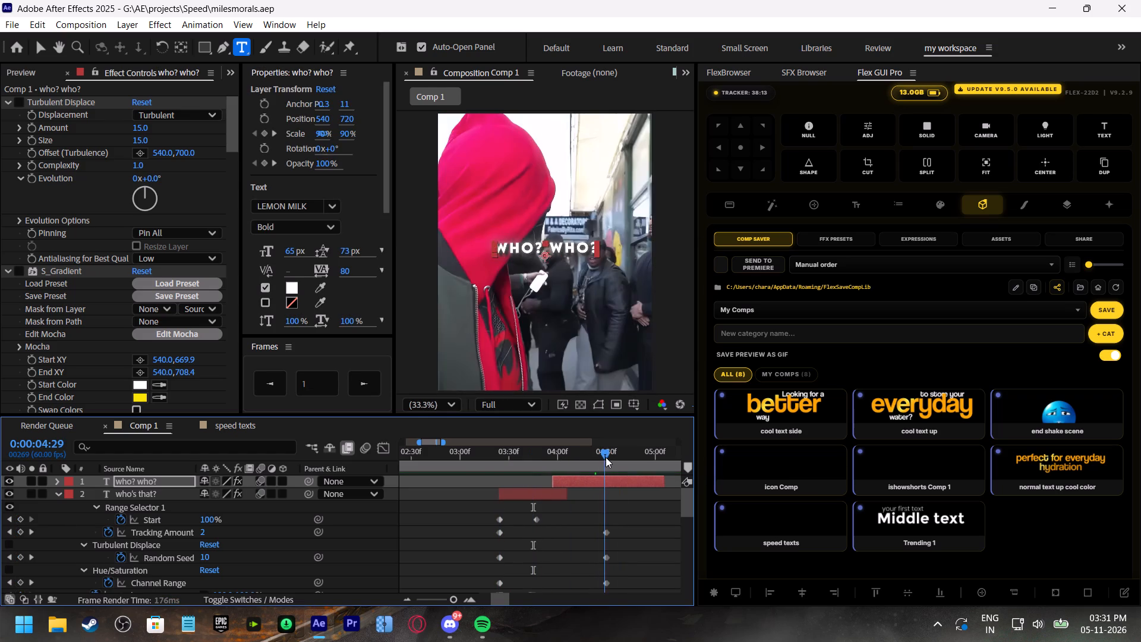
pyautogui.moveTo(606, 457); pyautogui.dragTo(553, 456)
pyautogui.press('space')
pyautogui.keyDown('shift'); pyautogui.scroll(-2, 588, 514); pyautogui.keyUp('shift')
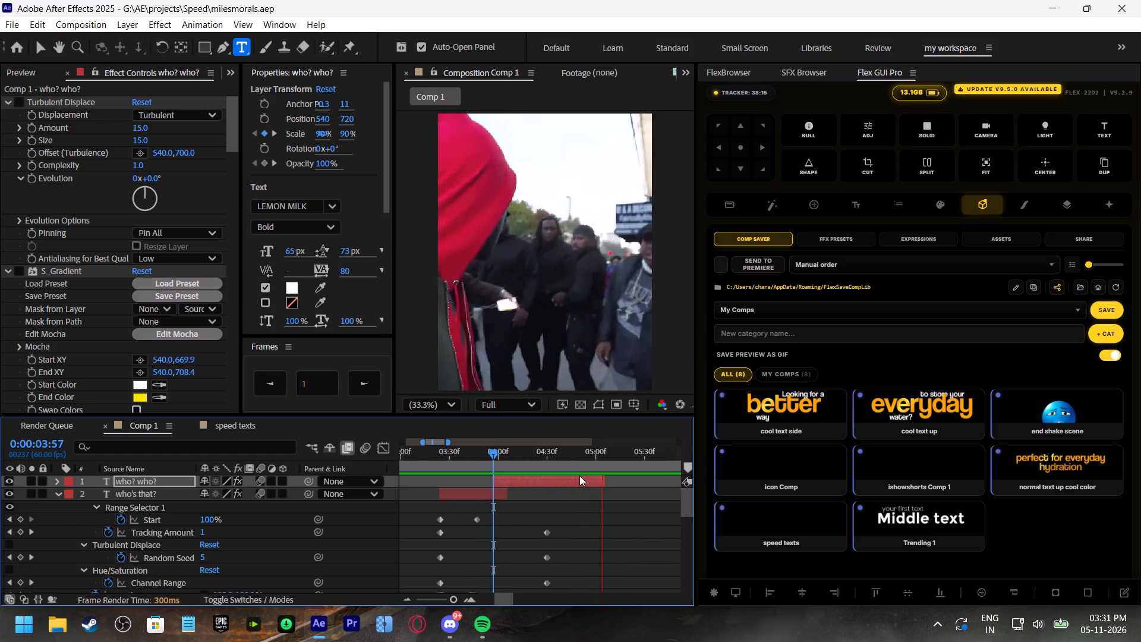
pyautogui.moveTo(585, 458); pyautogui.dragTo(494, 465)
pyautogui.press('space')
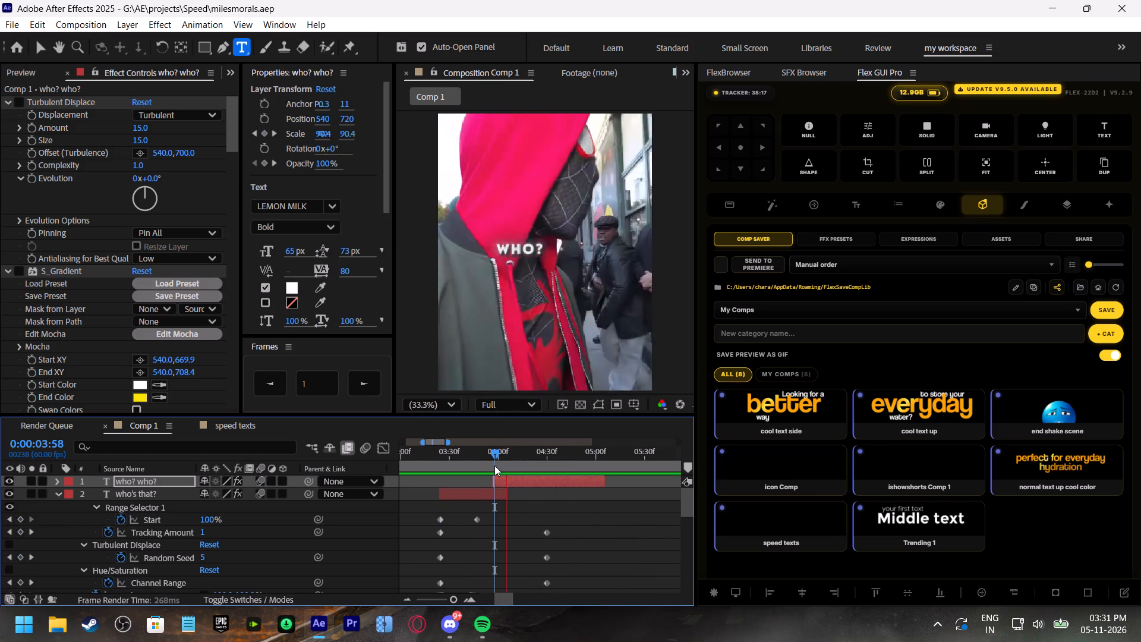
pyautogui.keyDown('shift'); pyautogui.scroll(-2, 546, 512); pyautogui.keyUp('shift')
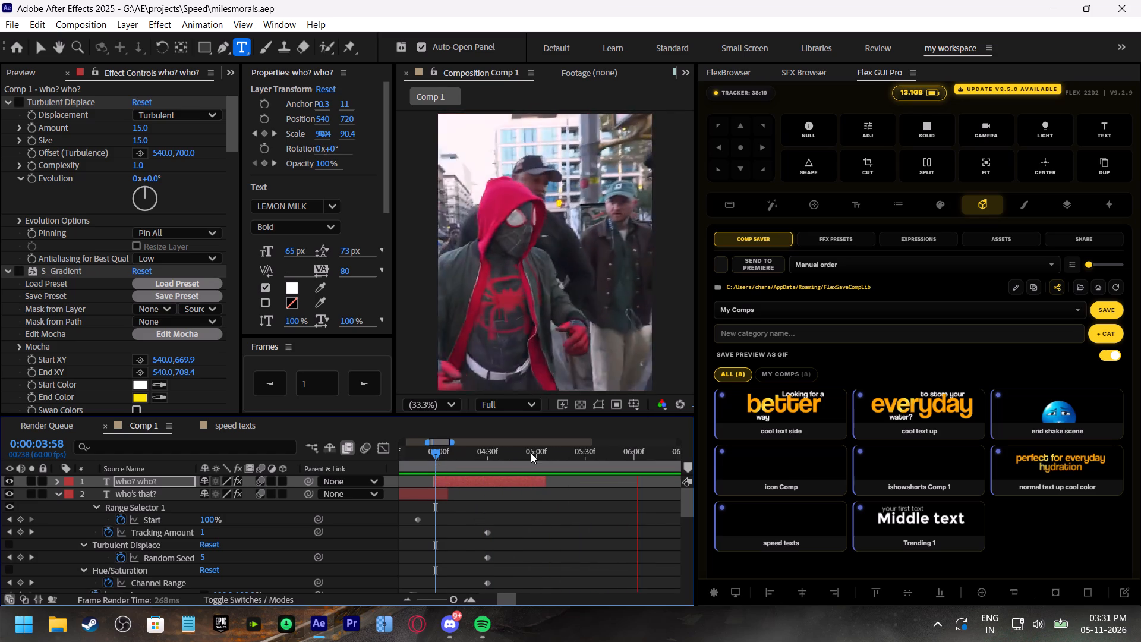
pyautogui.click(531, 453)
pyautogui.press('space')
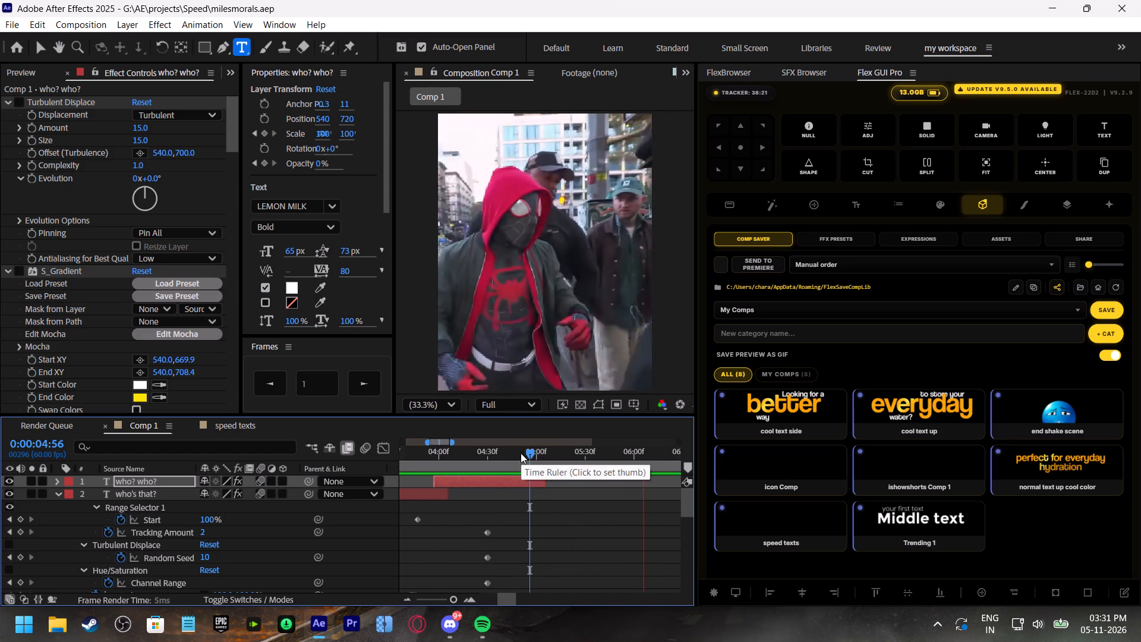
pyautogui.moveTo(519, 453); pyautogui.dragTo(478, 457)
pyautogui.press('space')
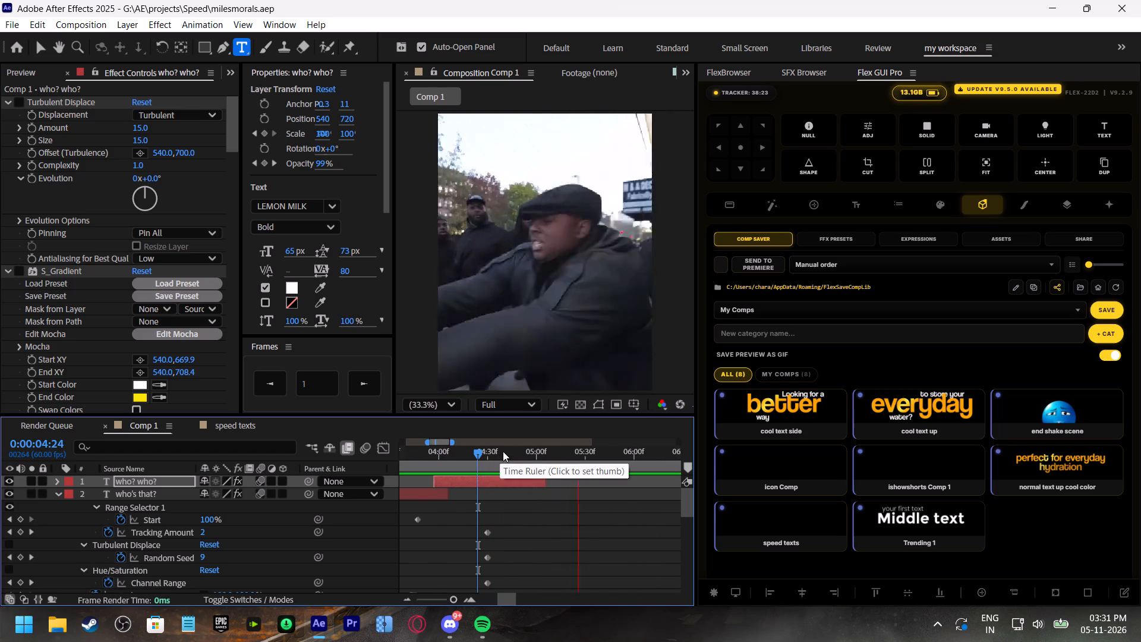
# Stop playback at 0:00:04:39 and save the project.
pyautogui.click(503, 451)
pyautogui.hotkey('ctrl', 's')
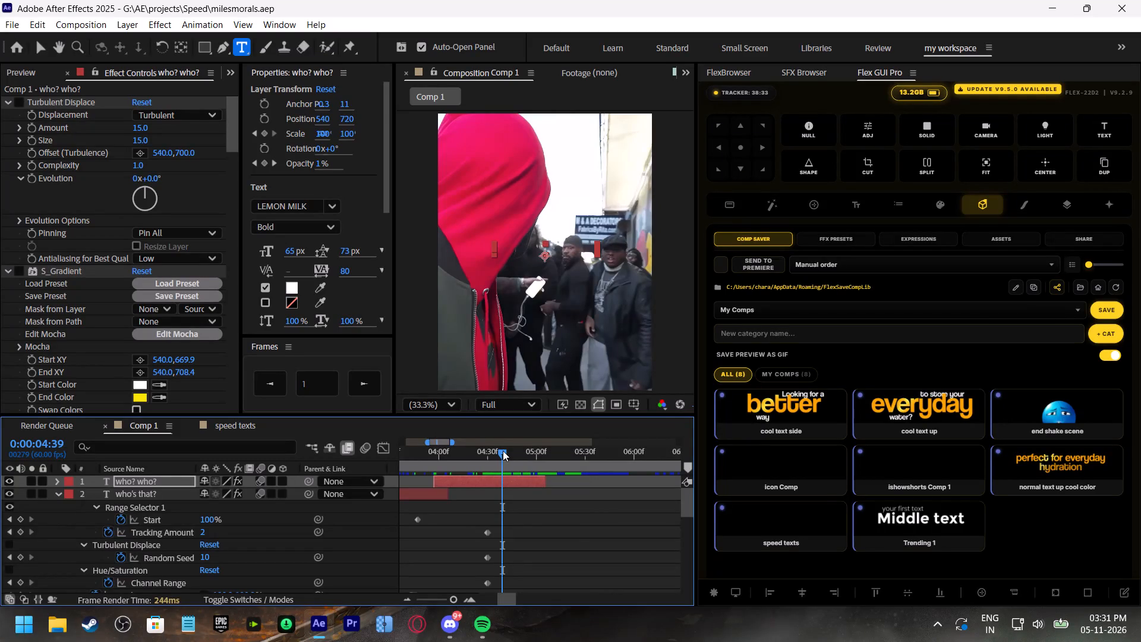
# Play Comp 1 from 0:00:03:51 and 0:00:03:27 to check the change from "who's that?" to "who? who?".
pyautogui.click(423, 449)
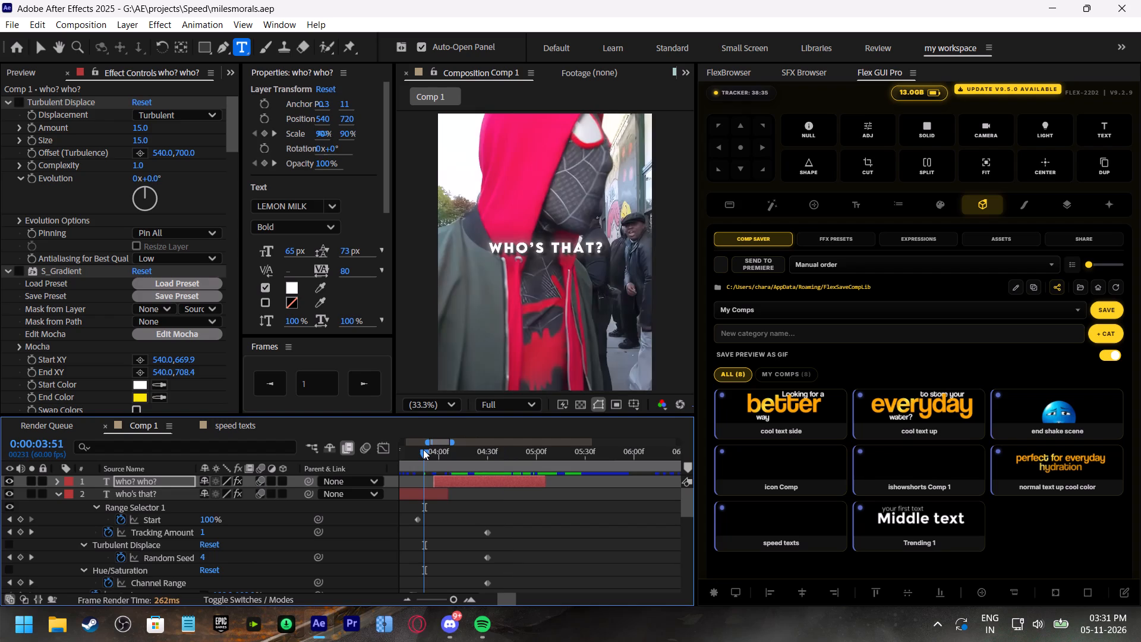
pyautogui.press('space')
pyautogui.click(436, 451)
pyautogui.keyDown('shift'); pyautogui.scroll(2, 507, 490); pyautogui.keyUp('shift')
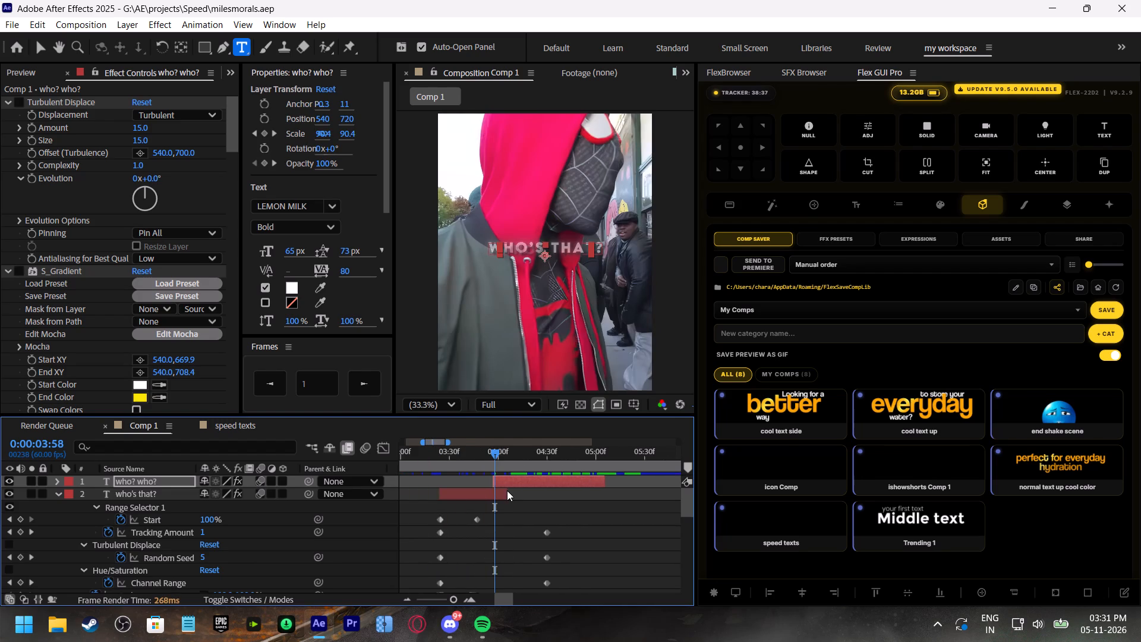
pyautogui.click(444, 452)
pyautogui.press('space')
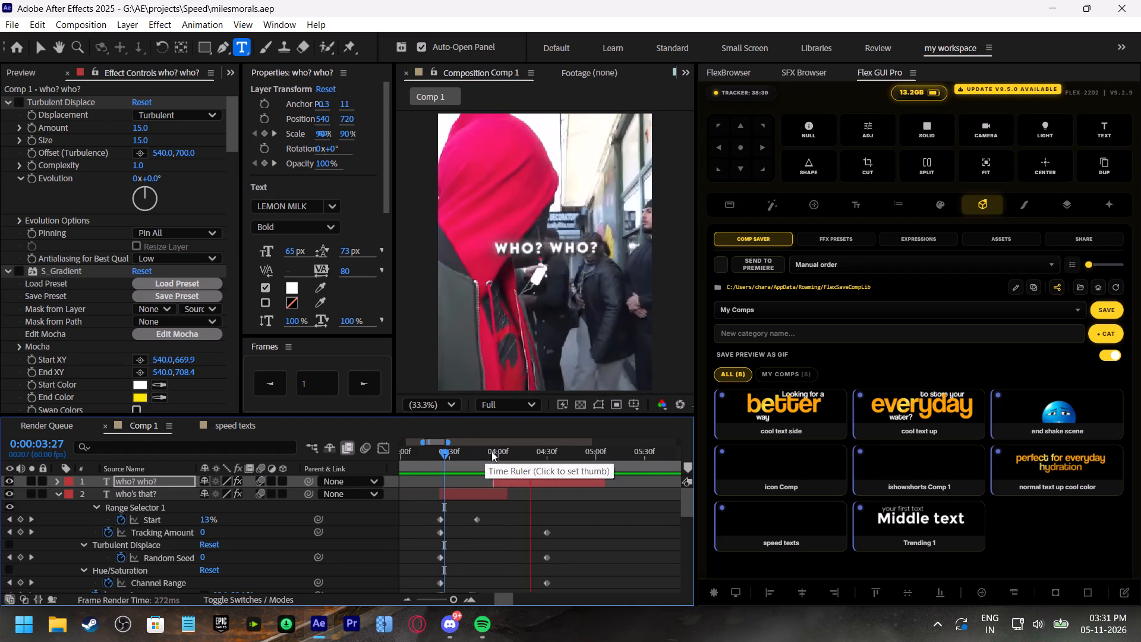
pyautogui.click(494, 449)
pyautogui.press('space')
pyautogui.moveTo(497, 449); pyautogui.dragTo(461, 458)
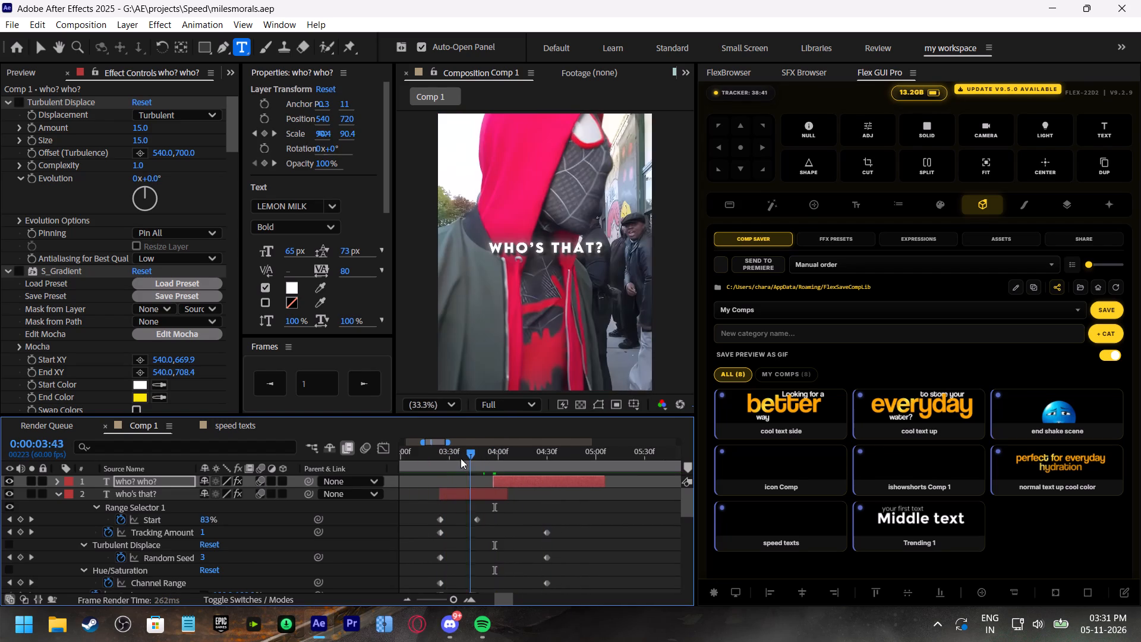
pyautogui.moveTo(461, 458); pyautogui.dragTo(456, 460)
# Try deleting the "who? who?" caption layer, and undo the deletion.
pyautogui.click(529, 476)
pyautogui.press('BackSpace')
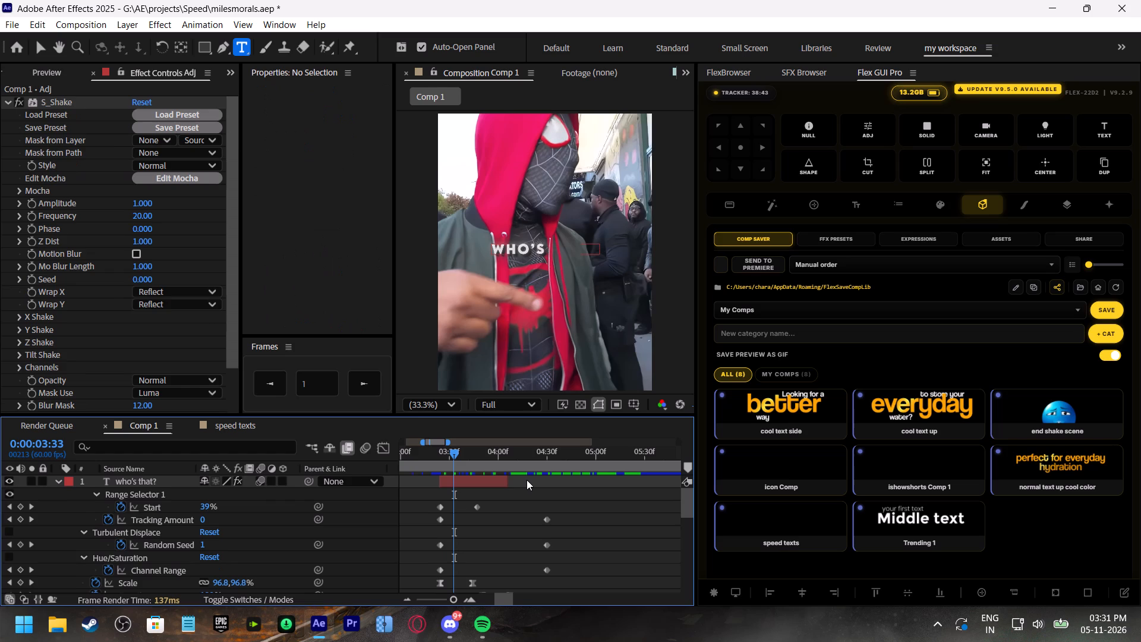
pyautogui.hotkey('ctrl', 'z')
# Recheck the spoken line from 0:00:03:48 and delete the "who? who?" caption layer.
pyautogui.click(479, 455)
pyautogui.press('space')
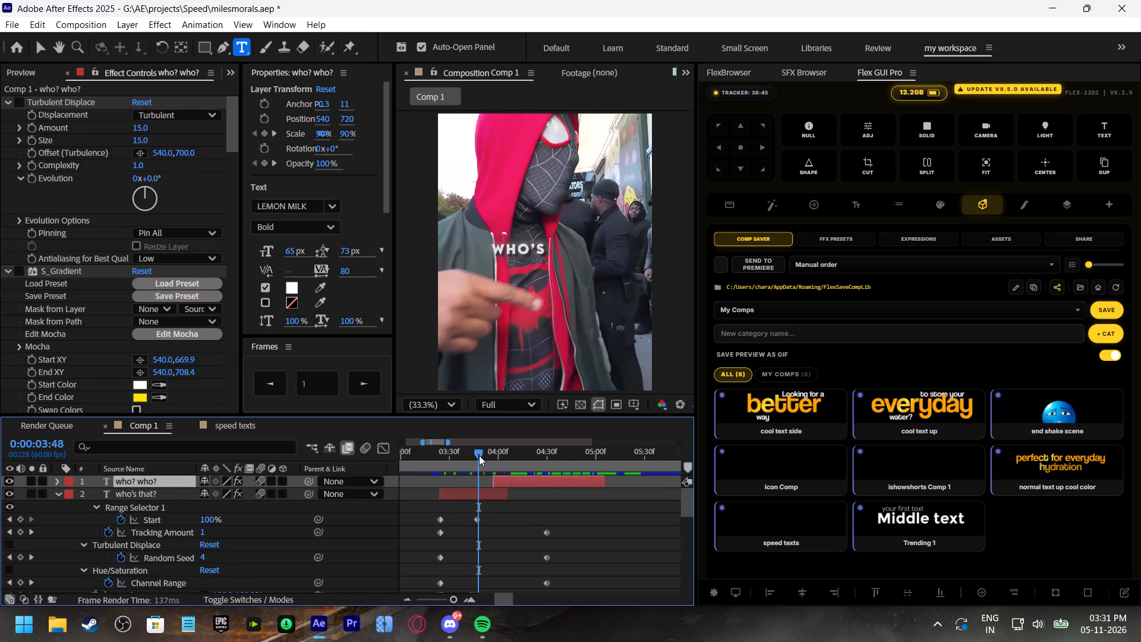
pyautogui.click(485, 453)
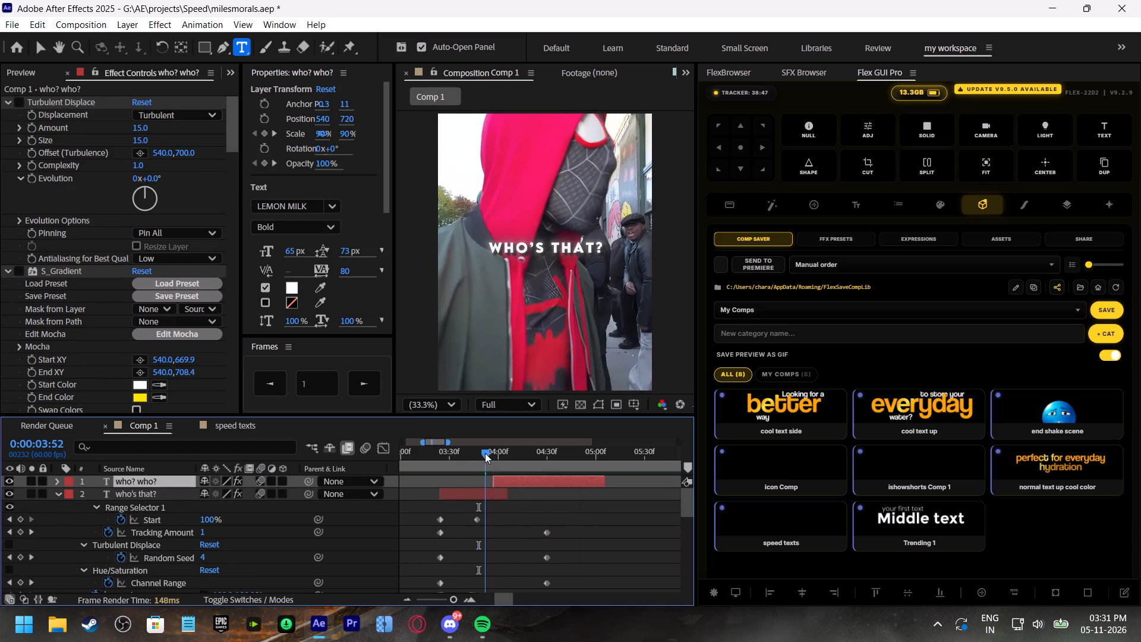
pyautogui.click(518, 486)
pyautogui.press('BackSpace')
# Play Comp 1 repeatedly between about 0:00:03:16 and 0:00:03:41 to check the "who's that?" caption against the spoken line.
pyautogui.click(439, 455)
pyautogui.press('space')
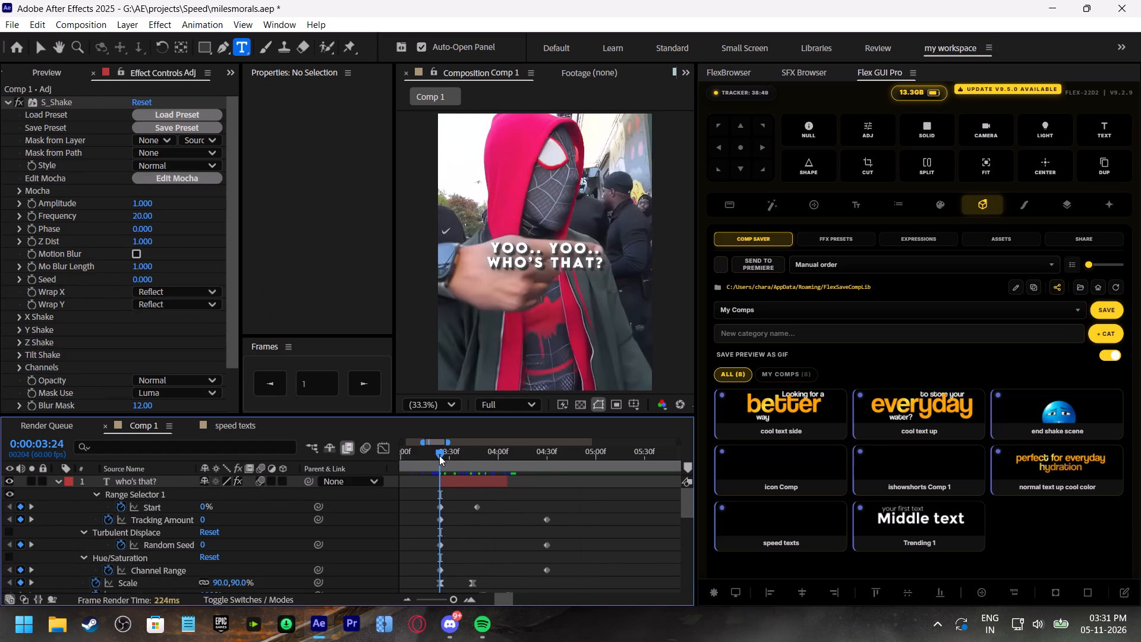
pyautogui.moveTo(485, 455); pyautogui.dragTo(423, 457)
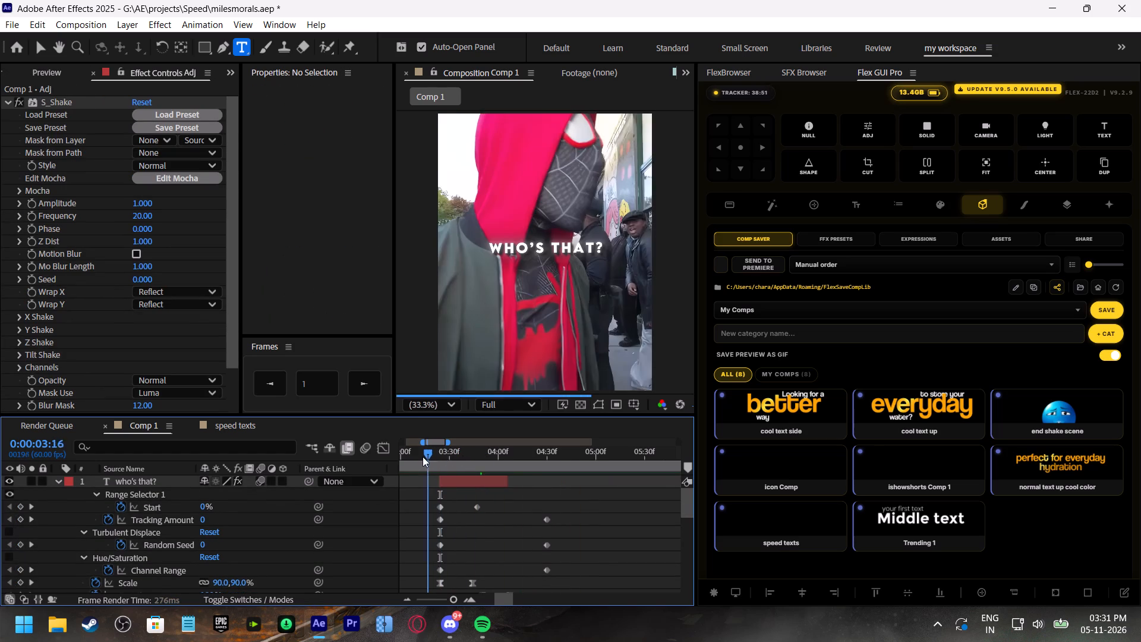
pyautogui.moveTo(423, 457); pyautogui.dragTo(421, 456)
pyautogui.press('space')
pyautogui.moveTo(484, 455); pyautogui.dragTo(434, 456)
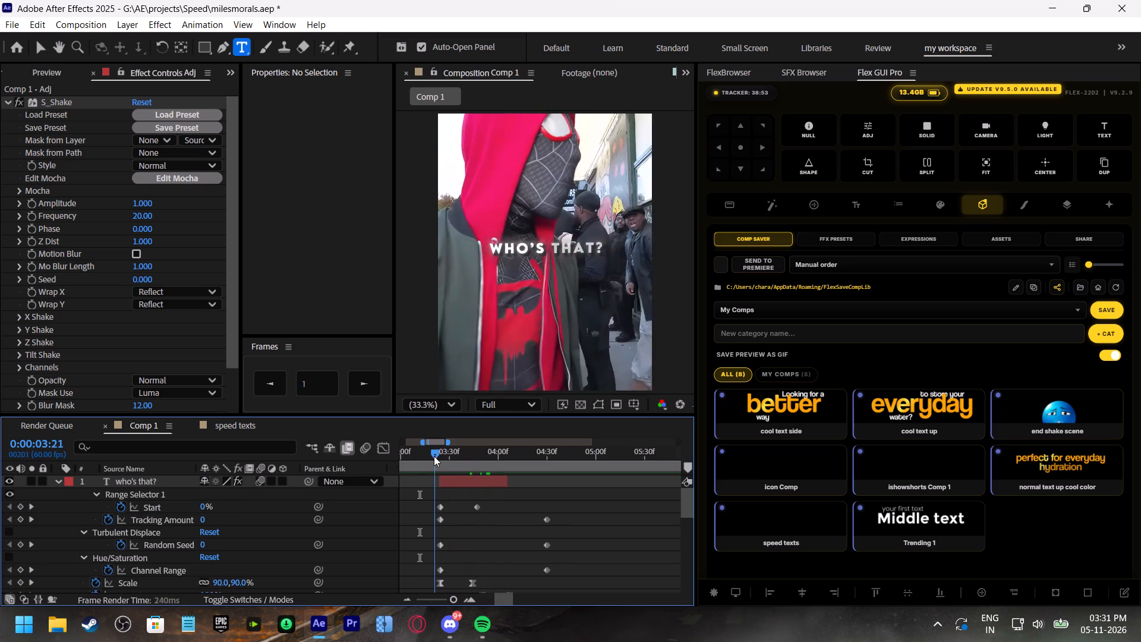
pyautogui.moveTo(434, 456); pyautogui.dragTo(434, 457)
pyautogui.press('space')
pyautogui.moveTo(460, 453); pyautogui.dragTo(461, 453)
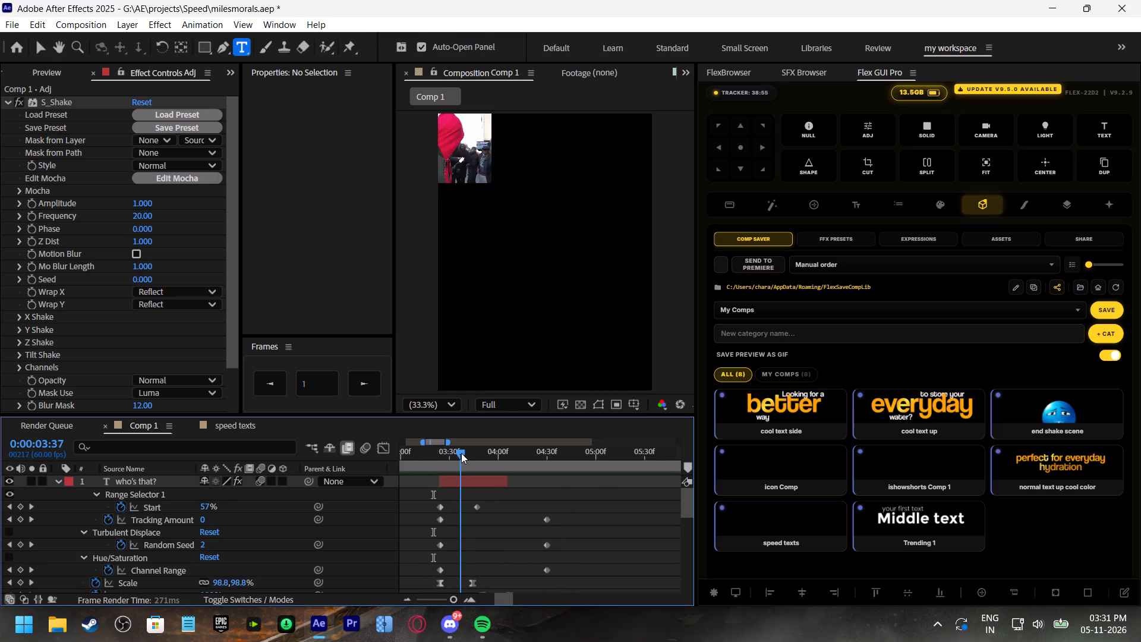
pyautogui.moveTo(461, 453); pyautogui.dragTo(471, 455)
pyautogui.press('space')
pyautogui.moveTo(475, 454); pyautogui.dragTo(469, 458)
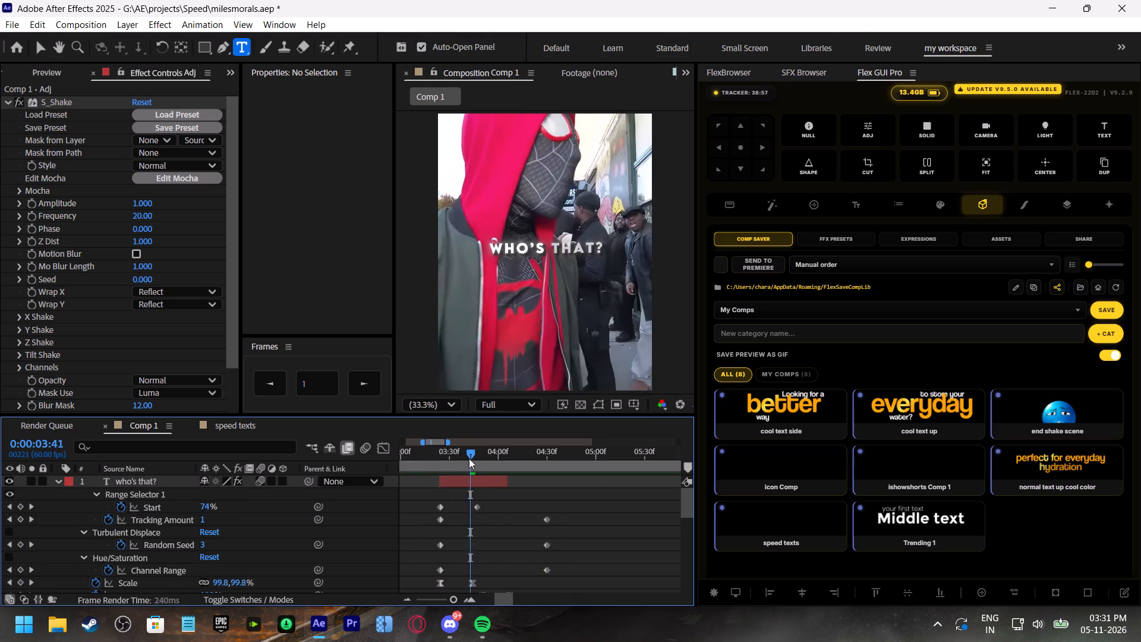
# Recheck Comp 1 playback from about 0:00:02:38 and delete the "who's that?" caption layer.
pyautogui.moveTo(469, 458); pyautogui.dragTo(451, 470)
pyautogui.press('space')
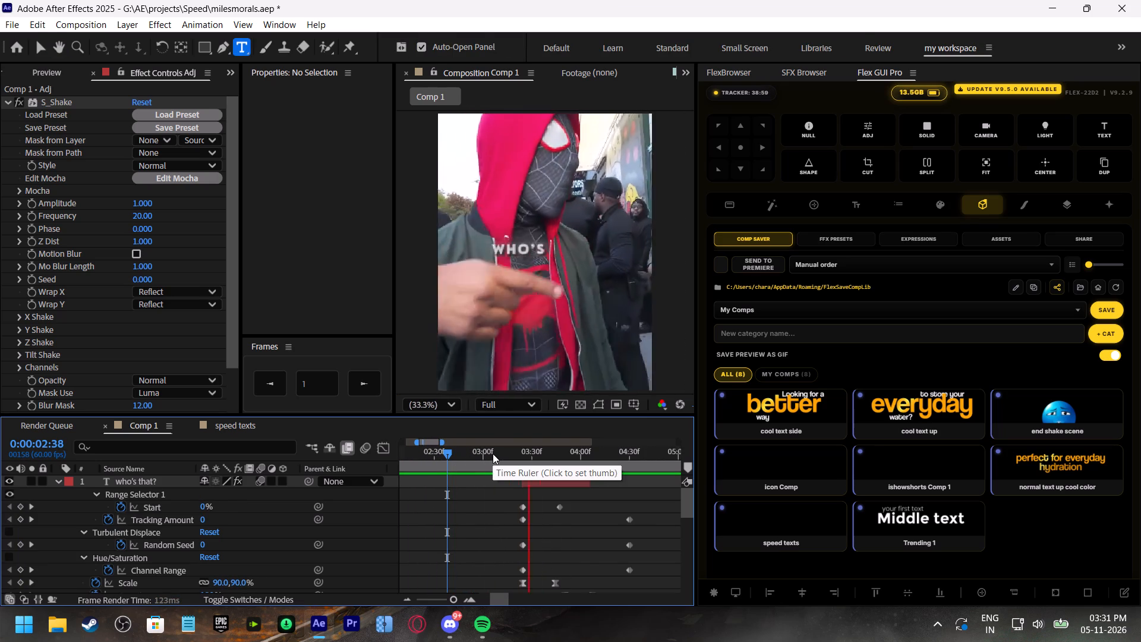
pyautogui.moveTo(493, 454); pyautogui.dragTo(531, 469)
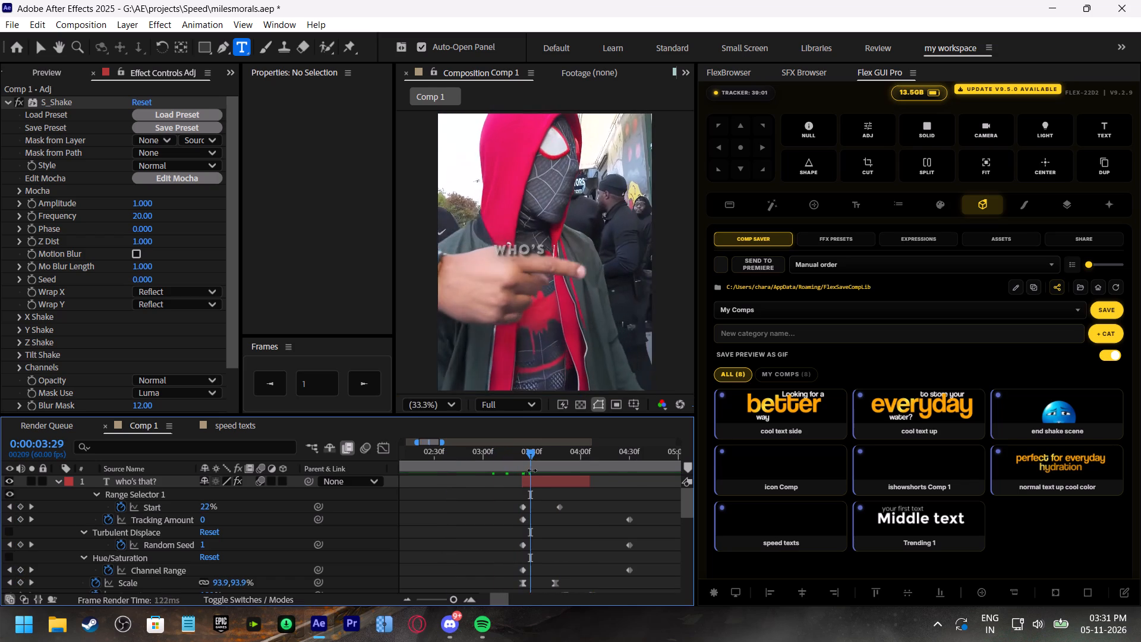
pyautogui.click(543, 481)
pyautogui.press('BackSpace')
# Play Comp 1 from 0:00:03:12 to find where the next line starts at about 0:00:03:40, and save the project.
pyautogui.click(503, 454)
pyautogui.press('space')
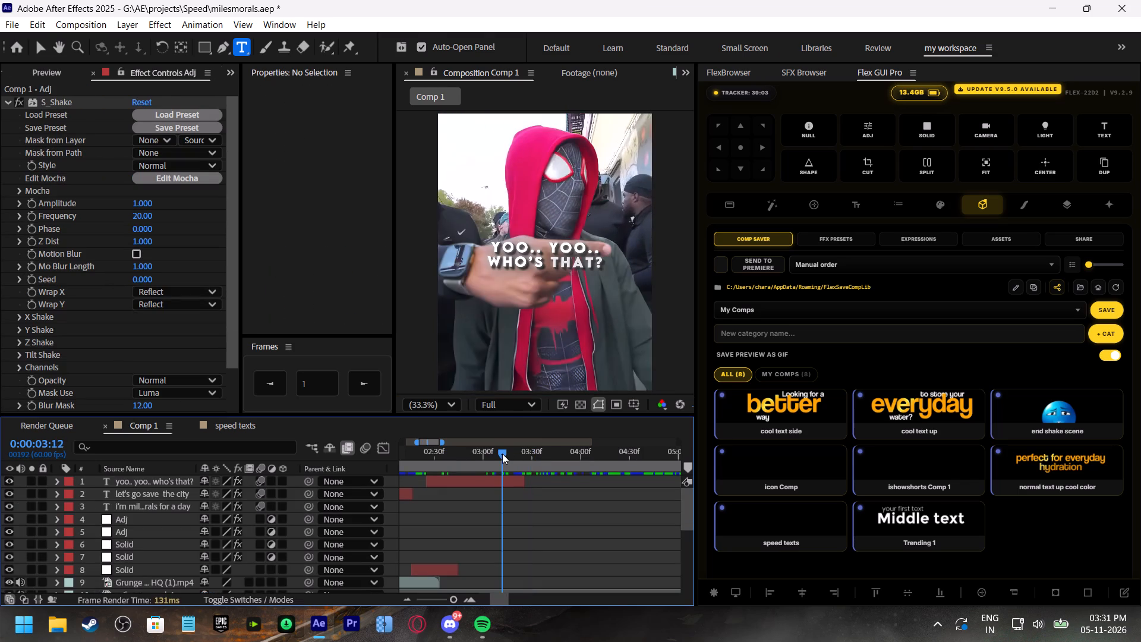
pyautogui.moveTo(532, 452); pyautogui.dragTo(547, 460)
pyautogui.hotkey('ctrl', 's')
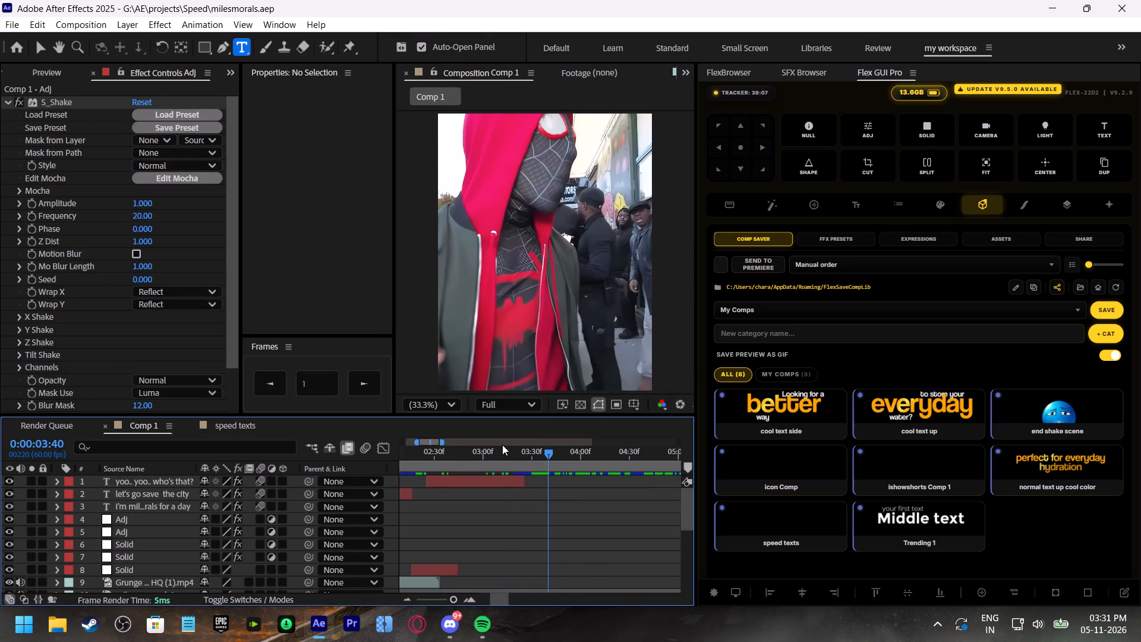
# Copy the "ohhhhh!" text layer from the speed texts comp into Comp 1, starting at 0:00:03:40.
pyautogui.click(260, 426)
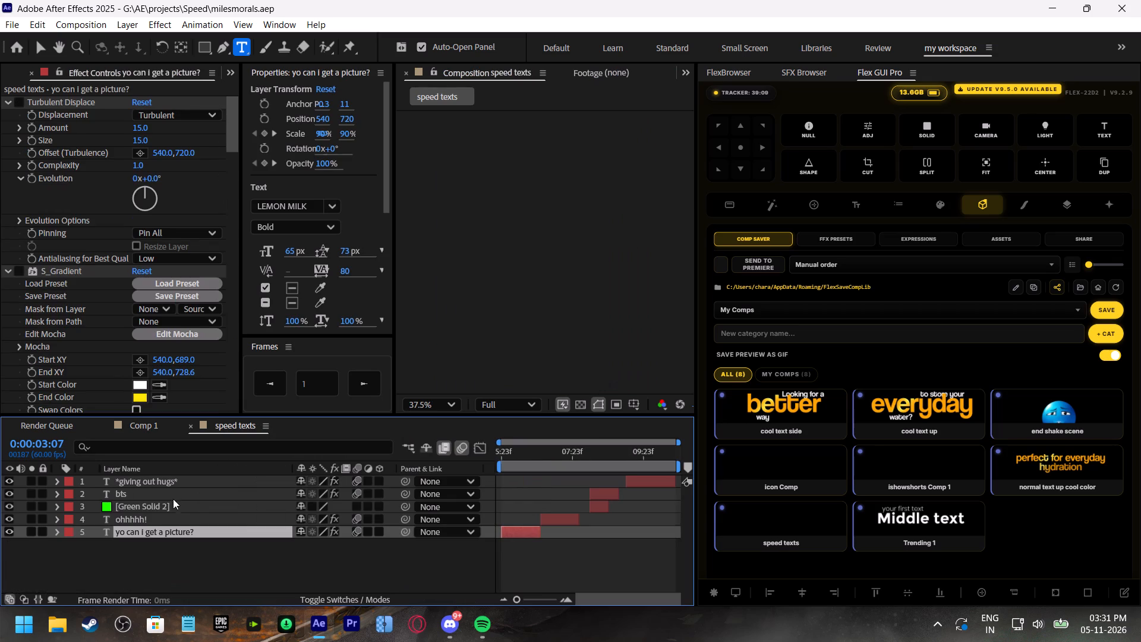
pyautogui.click(137, 517)
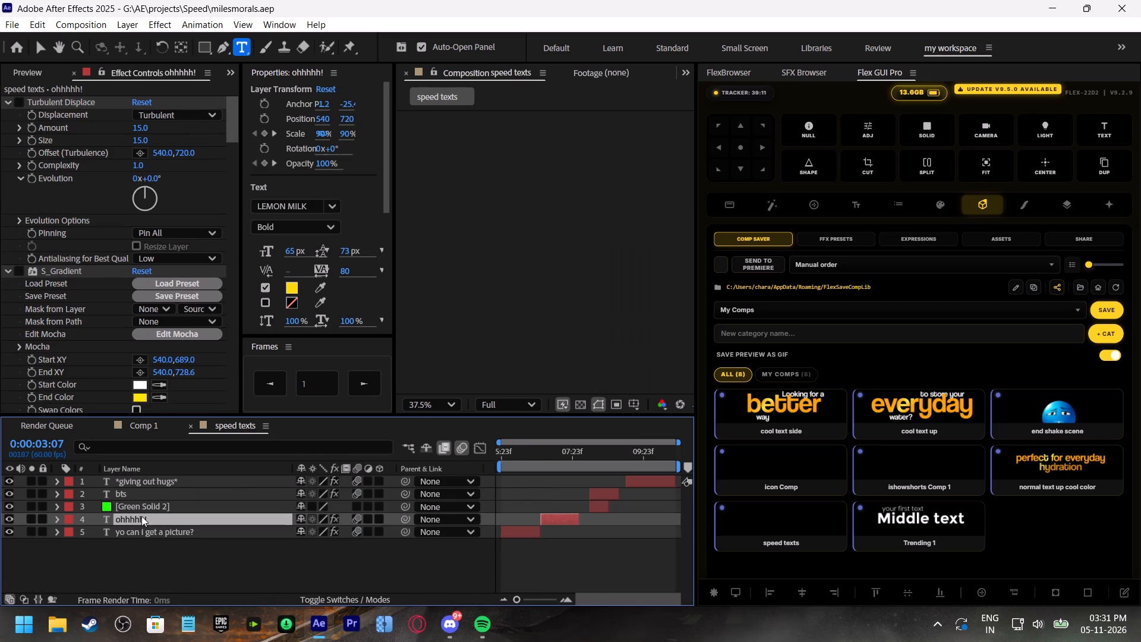
pyautogui.hotkey('ctrl', 'c')
pyautogui.hotkey('ctrl', 'c')
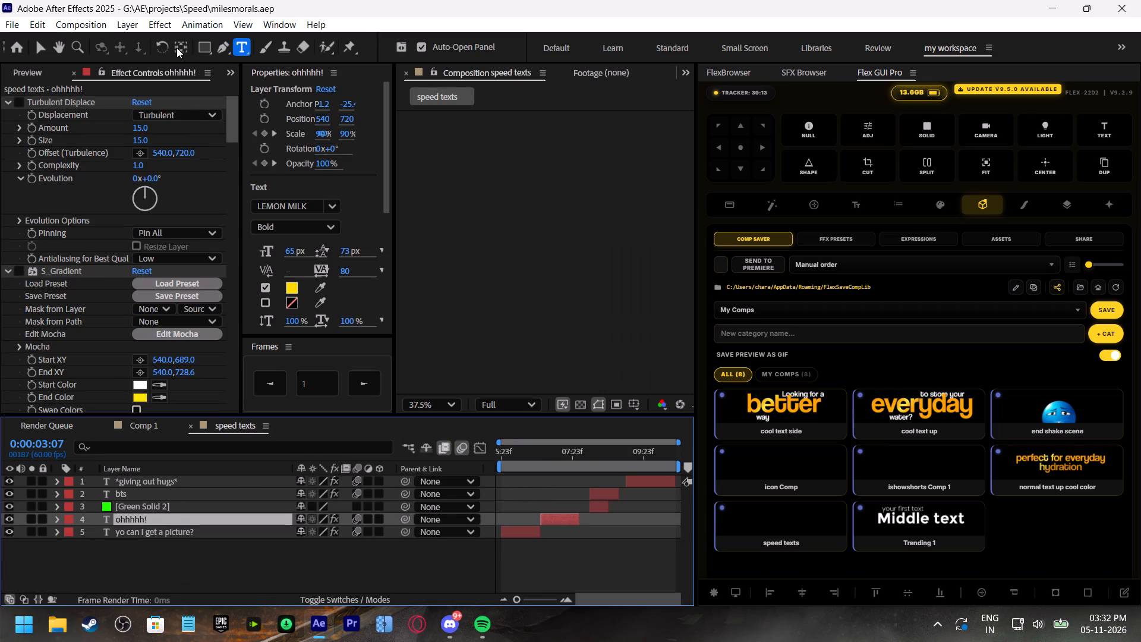
pyautogui.click(149, 427)
pyautogui.scroll(2, 549, 495)
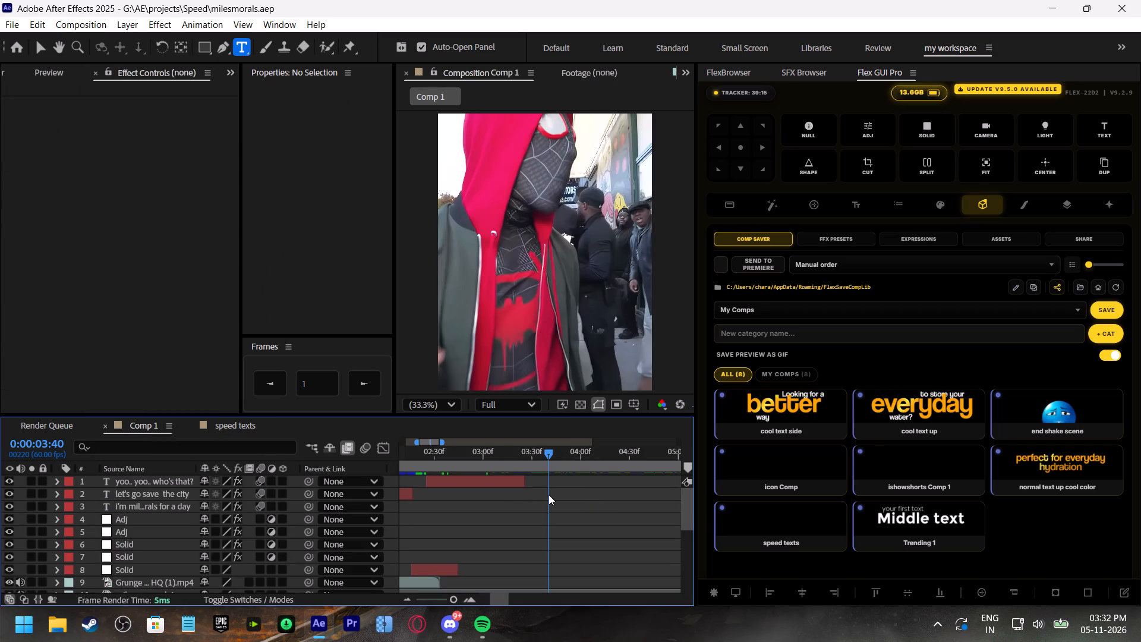
pyautogui.scroll(1, 549, 495)
pyautogui.click(549, 495)
pyautogui.hotkey('ctrl', 'v')
pyautogui.press('[')
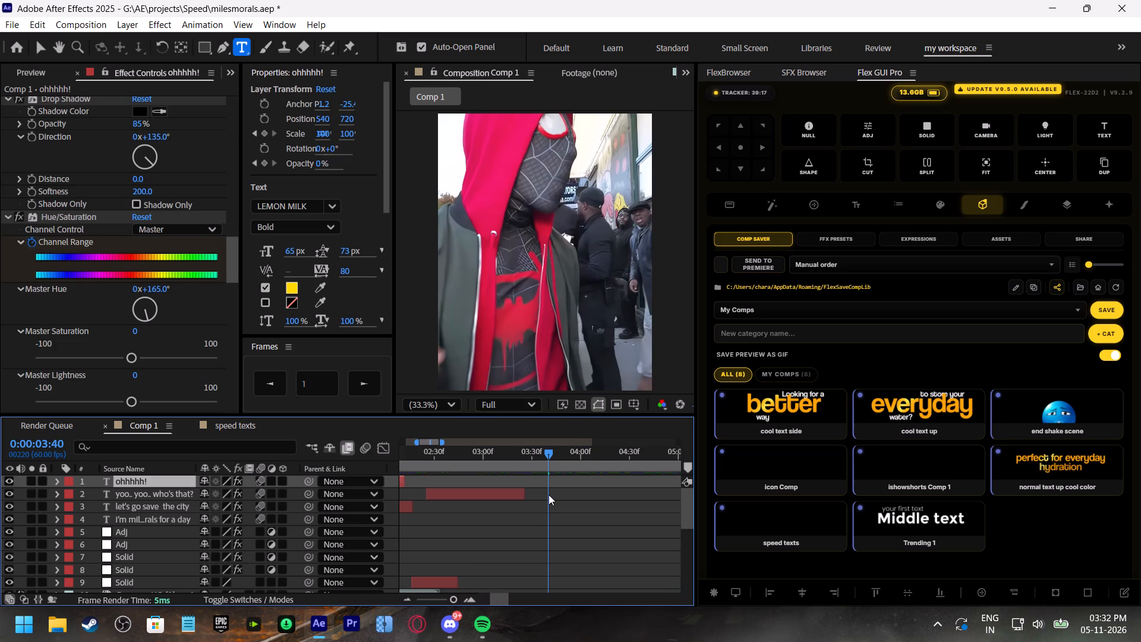
# Change the pasted caption's text to "heyy".
pyautogui.doubleClick(566, 481)
pyautogui.write('heyy')
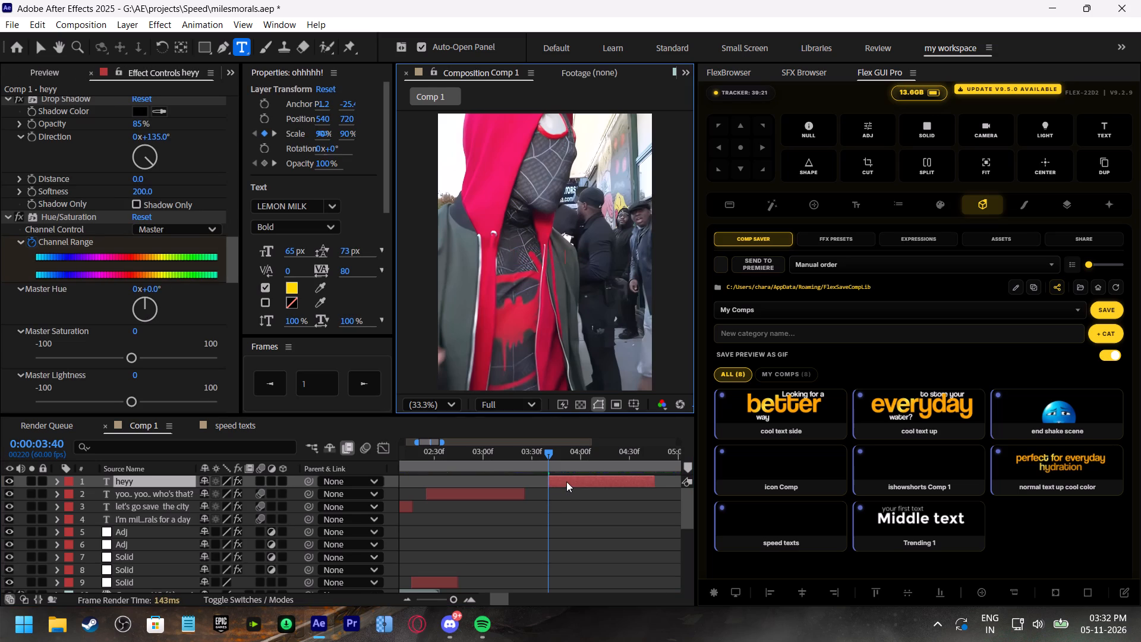
pyautogui.click(566, 495)
# Play Comp 1 from 0:00:03:31 to check the "heyy" caption against the spoken line.
pyautogui.click(534, 457)
pyautogui.press('space')
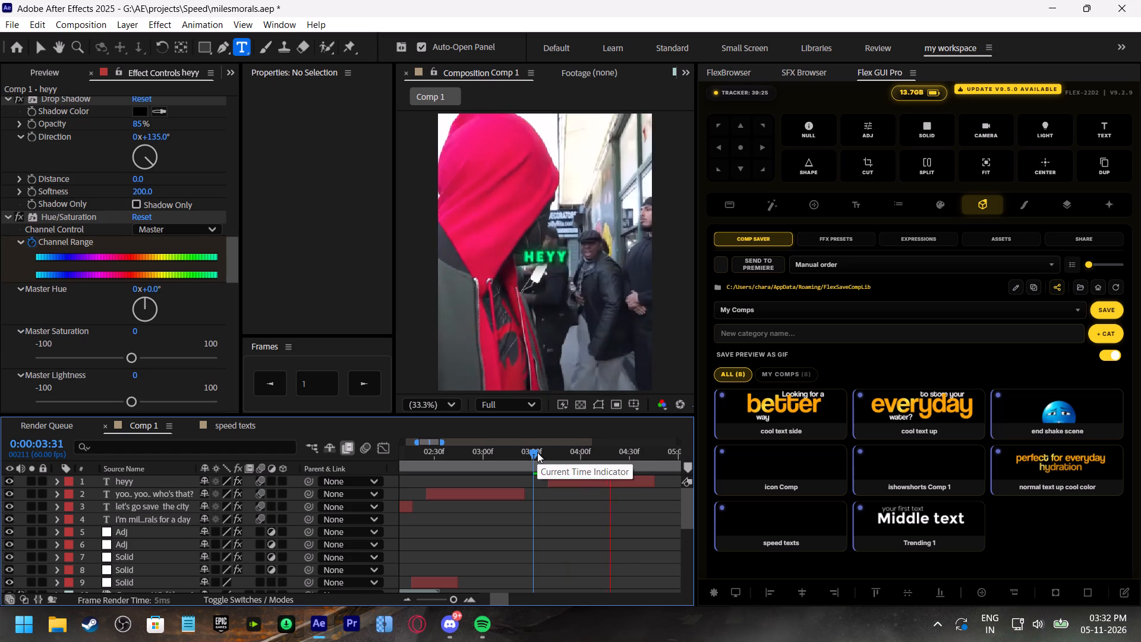
pyautogui.click(537, 452)
pyautogui.press('space')
pyautogui.click(537, 452)
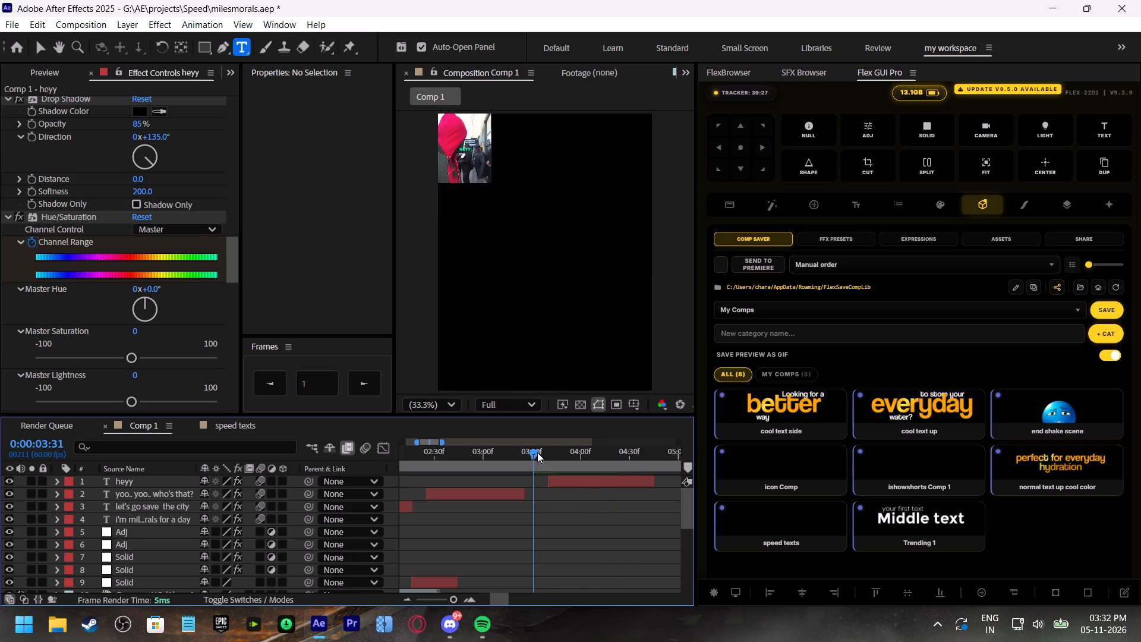
# Reveal the "heyy" layer's keyframes and move the end S_Shake Amplitude keyframe to about 0:00:04:01.
pyautogui.click(557, 480)
pyautogui.press('u')
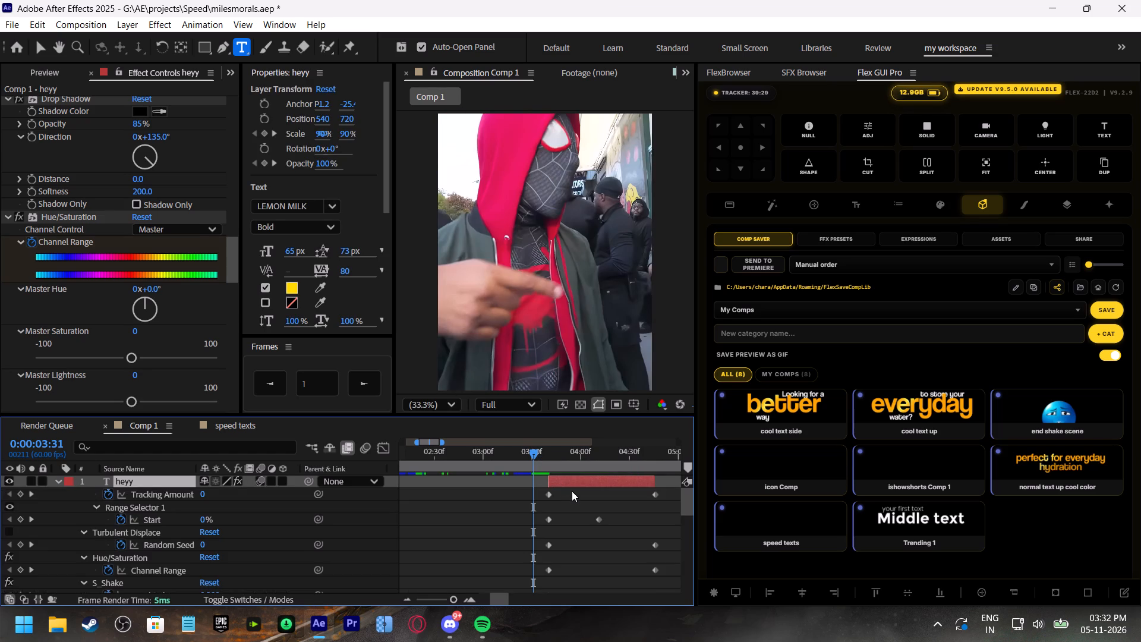
pyautogui.scroll(-1, 572, 491)
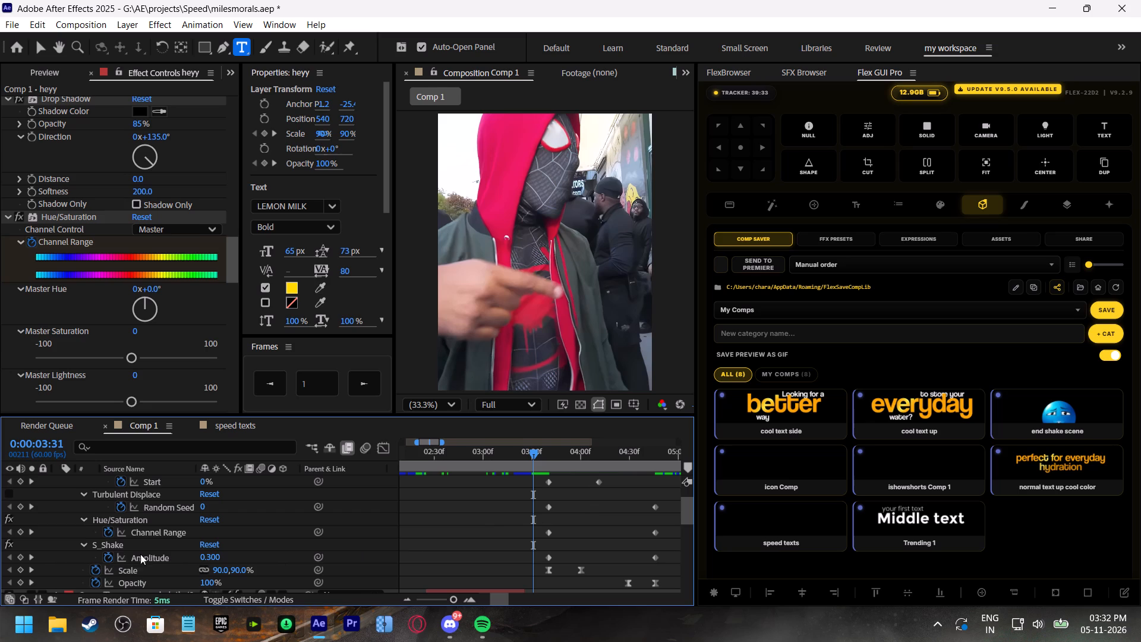
pyautogui.click(115, 544)
pyautogui.keyDown('shift'); pyautogui.scroll(-1, 549, 552); pyautogui.keyUp('shift')
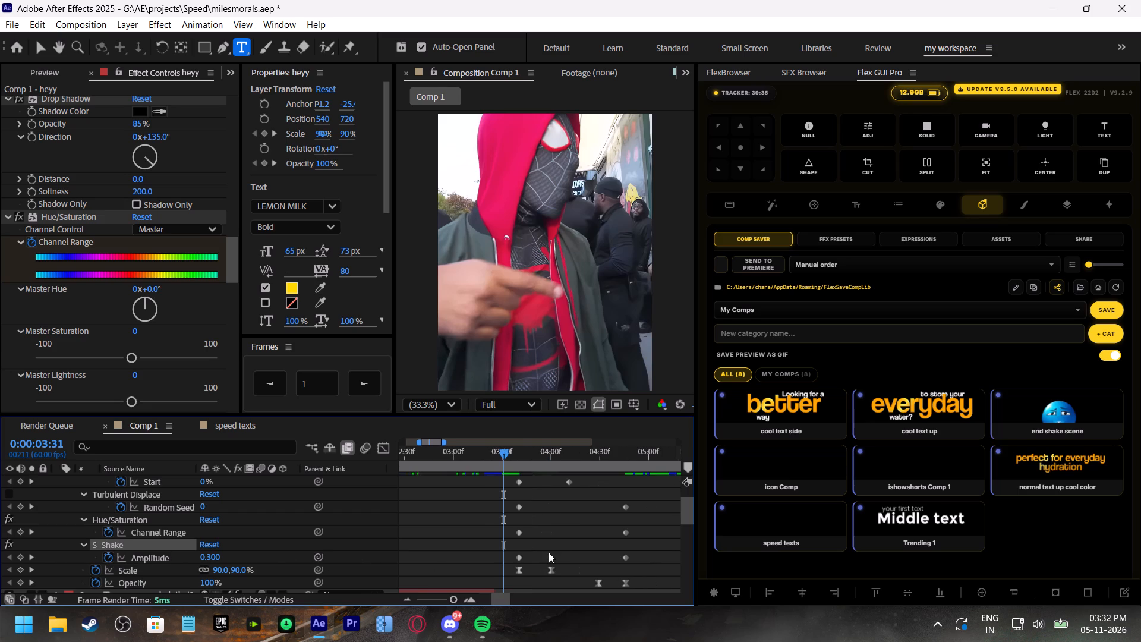
pyautogui.keyDown('shift'); pyautogui.scroll(-1, 566, 541); pyautogui.keyUp('shift')
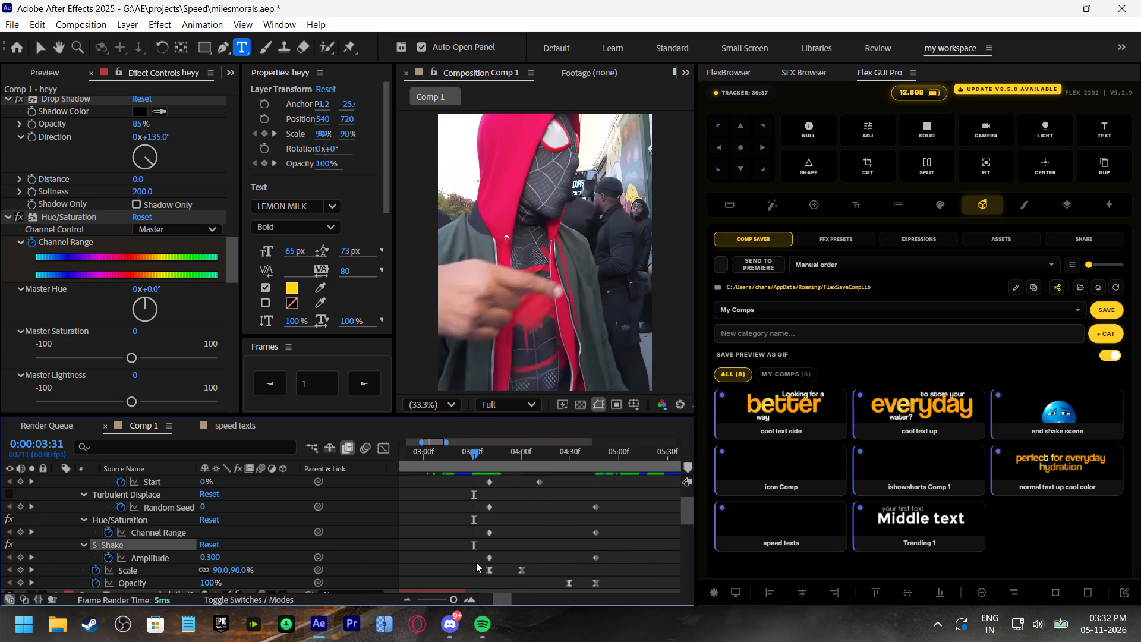
pyautogui.click(475, 559)
pyautogui.click(490, 556)
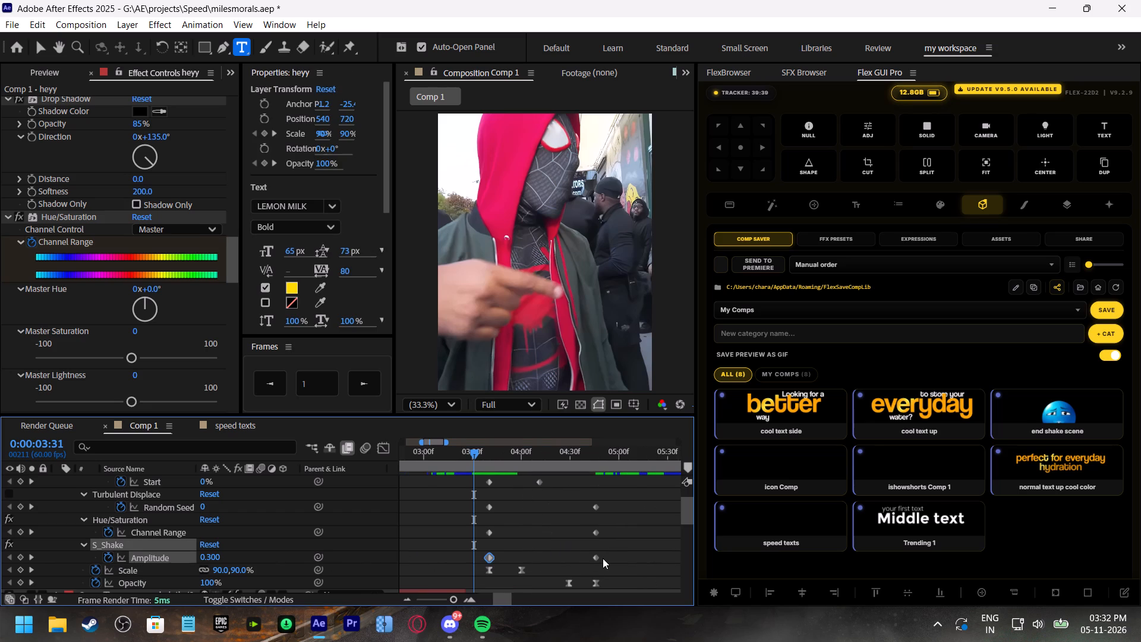
pyautogui.moveTo(596, 557); pyautogui.dragTo(522, 558)
# Apply the Flex Curve ease to both S_Shake Amplitude keyframes of the "heyy" caption.
pyautogui.moveTo(549, 547); pyautogui.dragTo(480, 553)
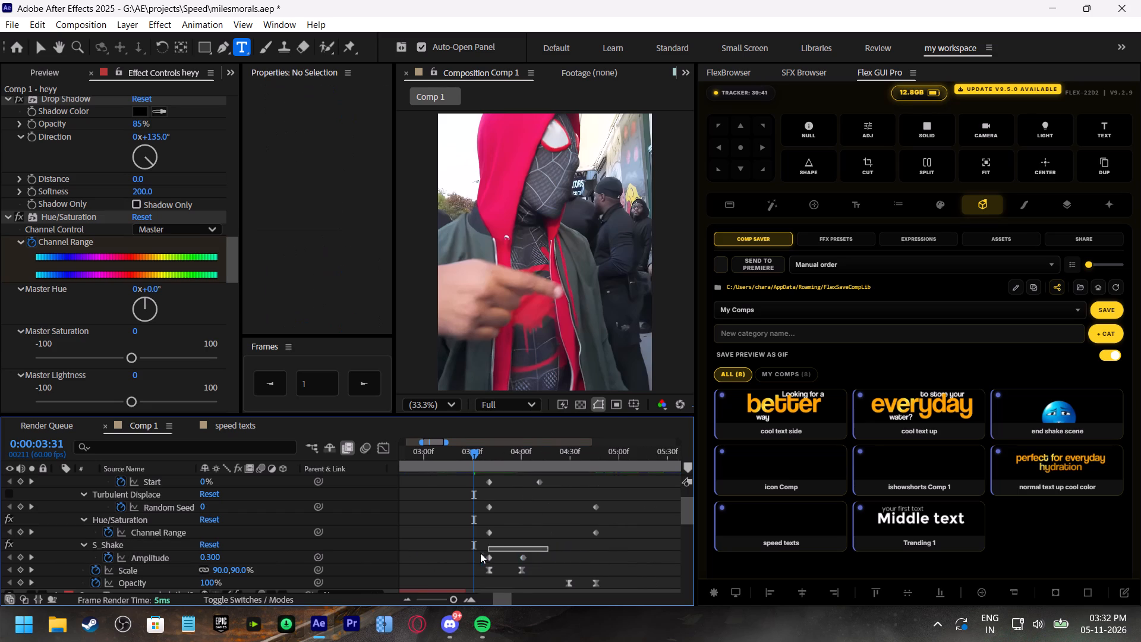
pyautogui.moveTo(480, 553); pyautogui.dragTo(461, 559)
pyautogui.click(1024, 206)
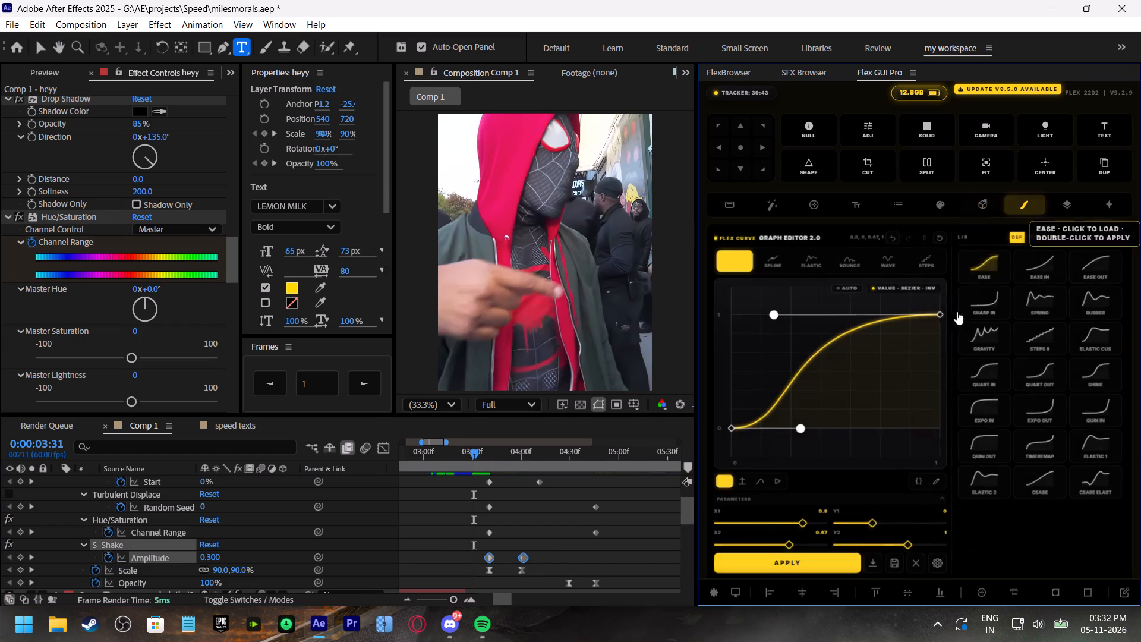
pyautogui.click(790, 558)
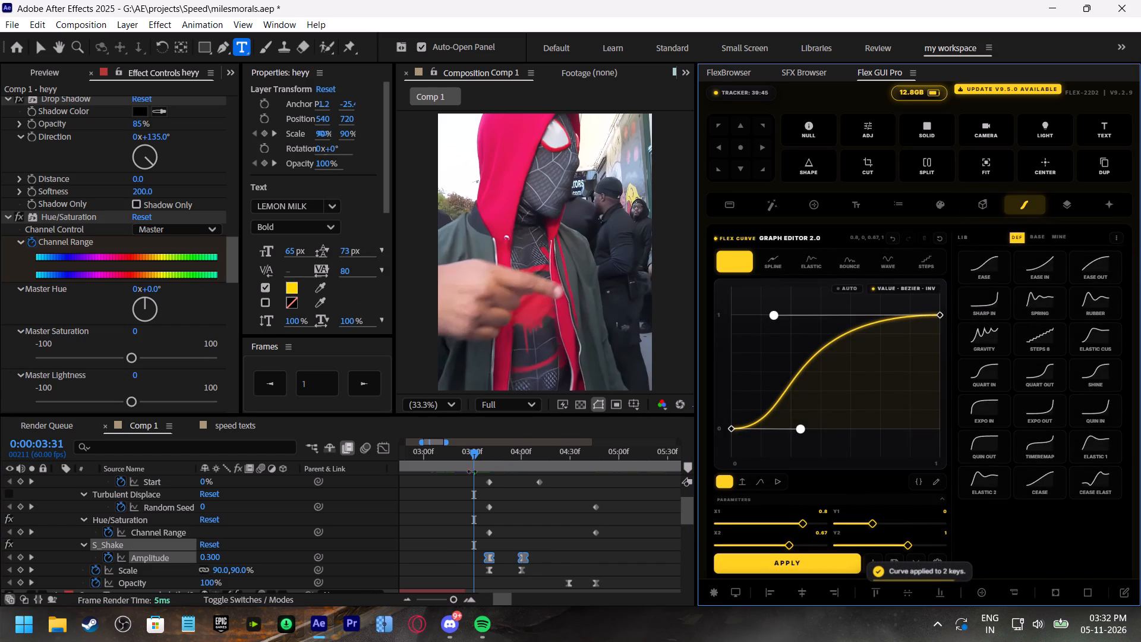
# Play Comp 1 from 0:00:03:25 to check the eased shake on the "heyy" caption.
pyautogui.click(465, 449)
pyautogui.press('space')
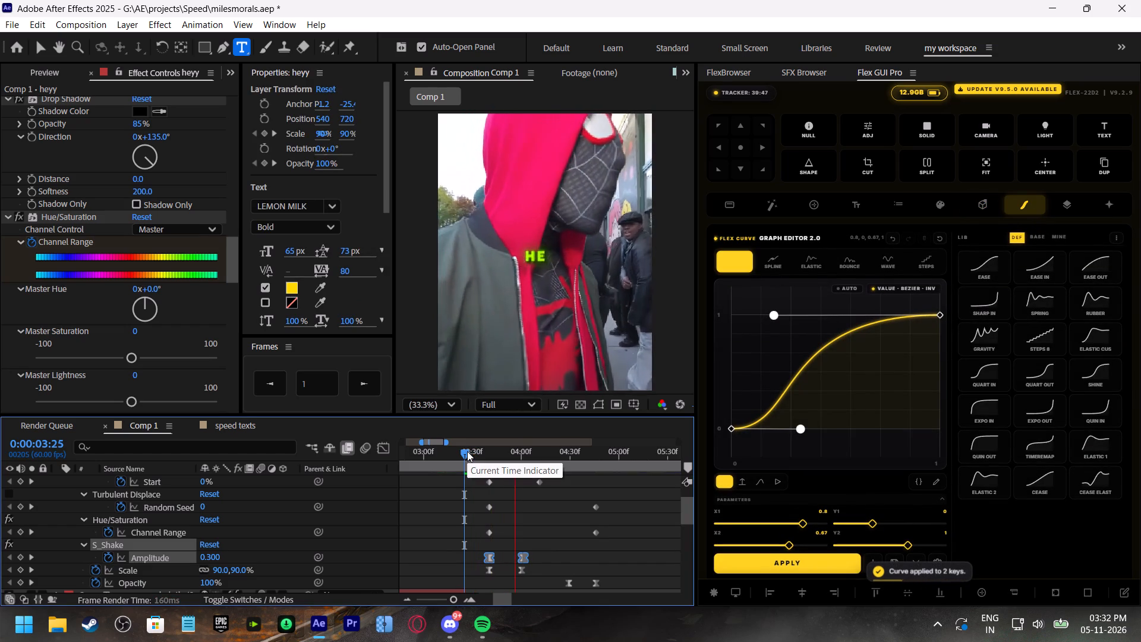
pyautogui.click(467, 451)
pyautogui.press('space')
pyautogui.click(467, 451)
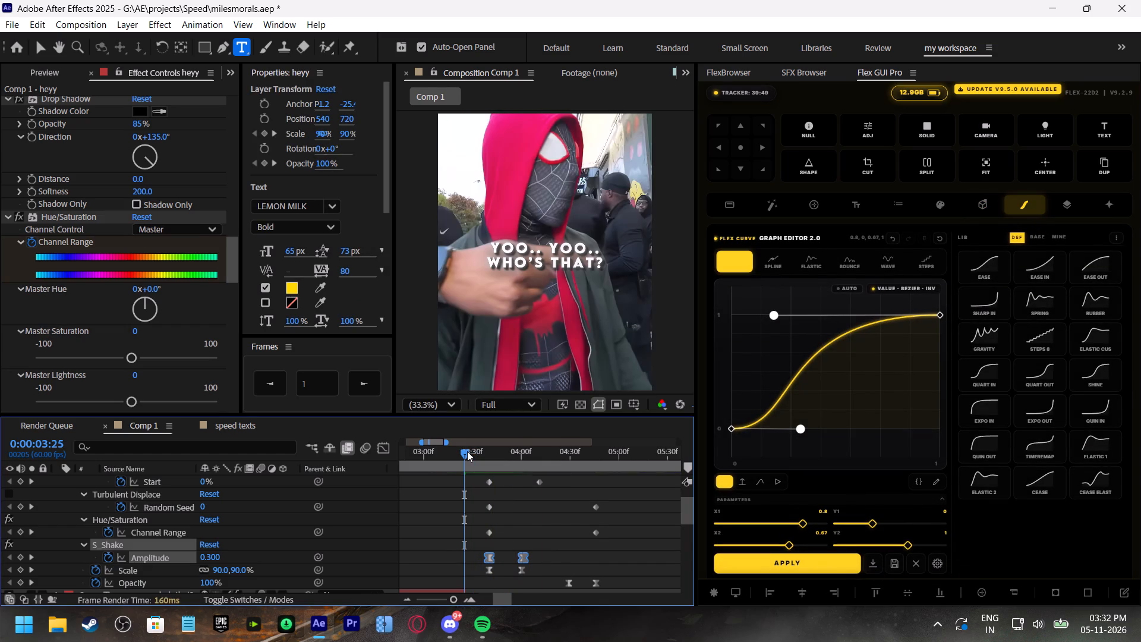
pyautogui.moveTo(467, 451); pyautogui.dragTo(483, 461)
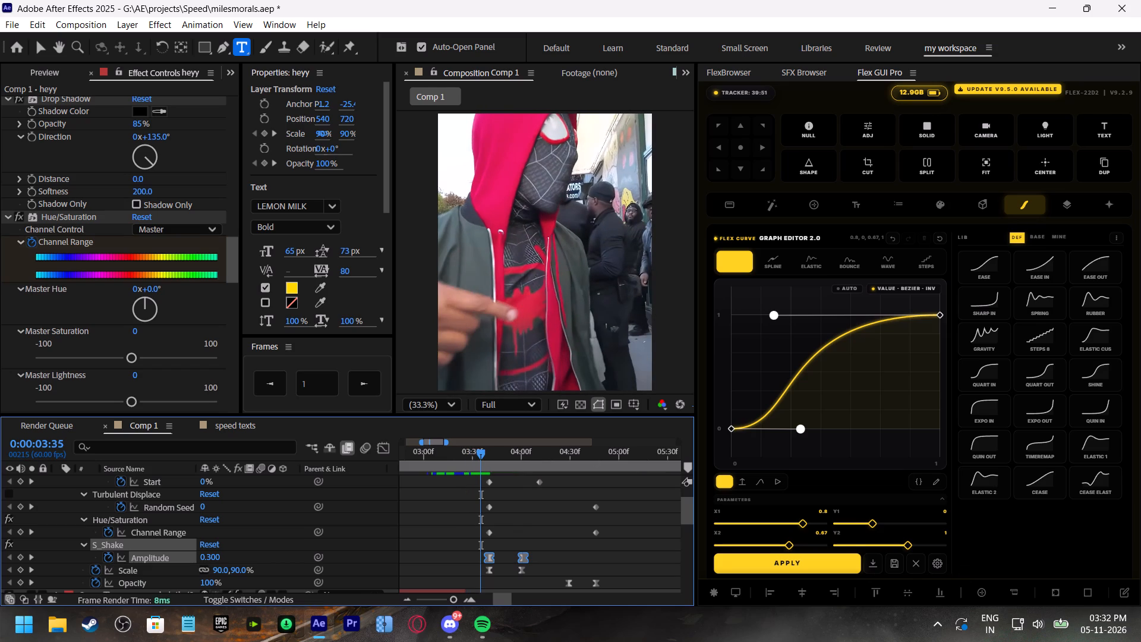
# Reshape the Flex Curve graph into a slow-start, fast-end curve with handles at about 0.17, 0.87 and 0.53, 1.02.
pyautogui.moveTo(803, 430); pyautogui.dragTo(829, 432)
pyautogui.scroll(-1, 811, 434)
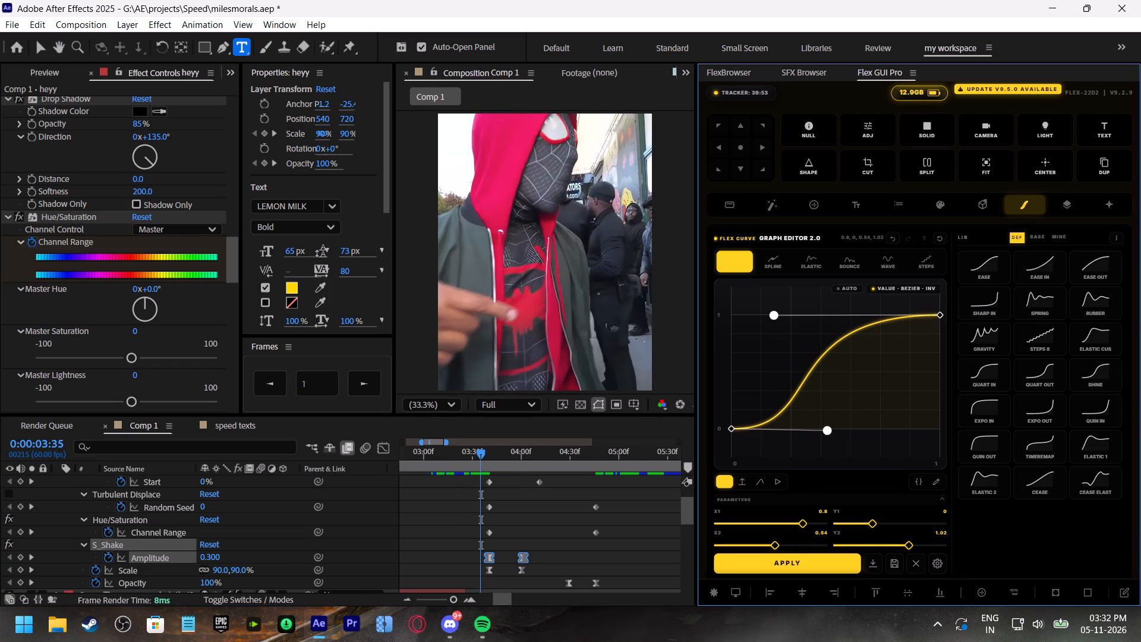
pyautogui.moveTo(775, 316); pyautogui.dragTo(876, 389)
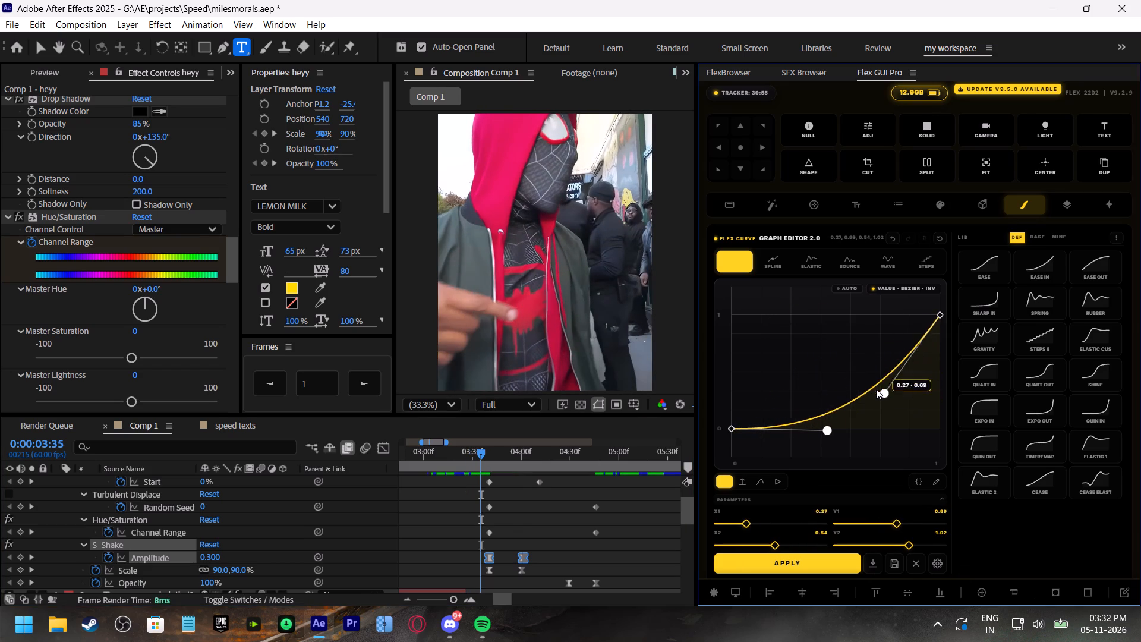
pyautogui.moveTo(876, 389); pyautogui.dragTo(906, 416)
pyautogui.click(831, 434)
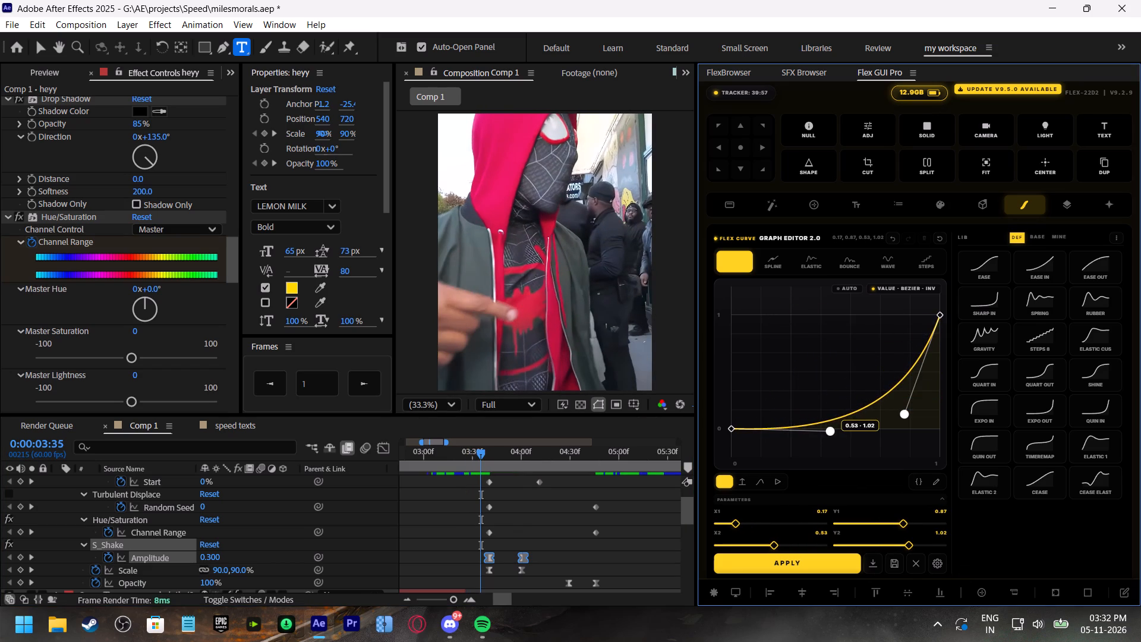
# Play Comp 1 from 0:00:03:35 and 0:00:03:28 to recheck the "heyy" caption's shake.
pyautogui.click(481, 453)
pyautogui.press('space')
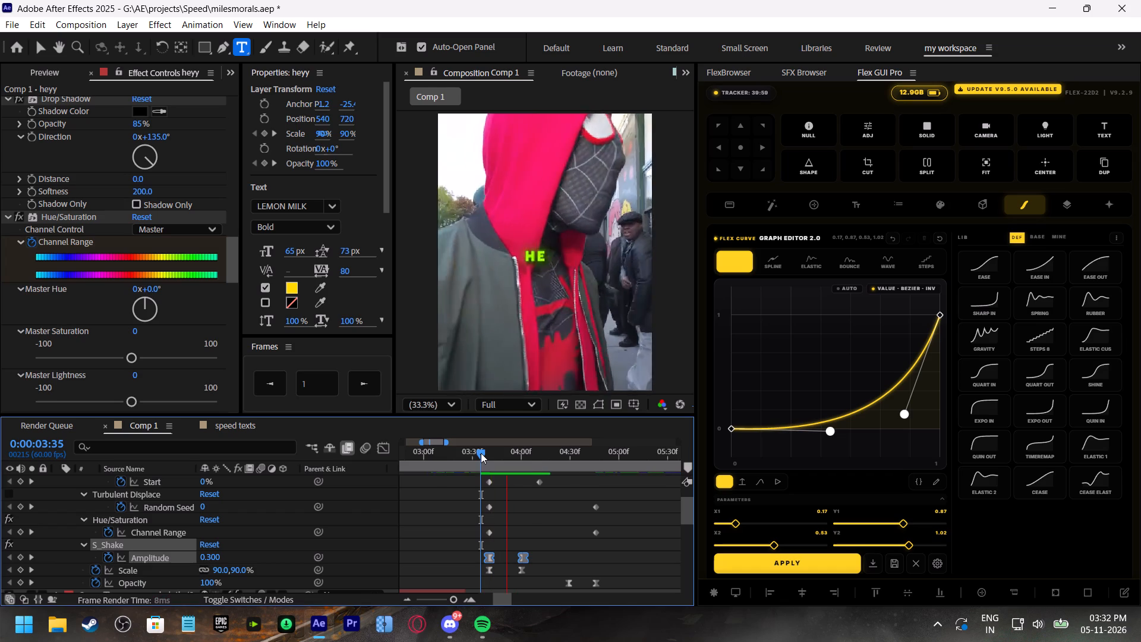
pyautogui.click(481, 453)
pyautogui.press('space')
pyautogui.moveTo(481, 453); pyautogui.dragTo(469, 461)
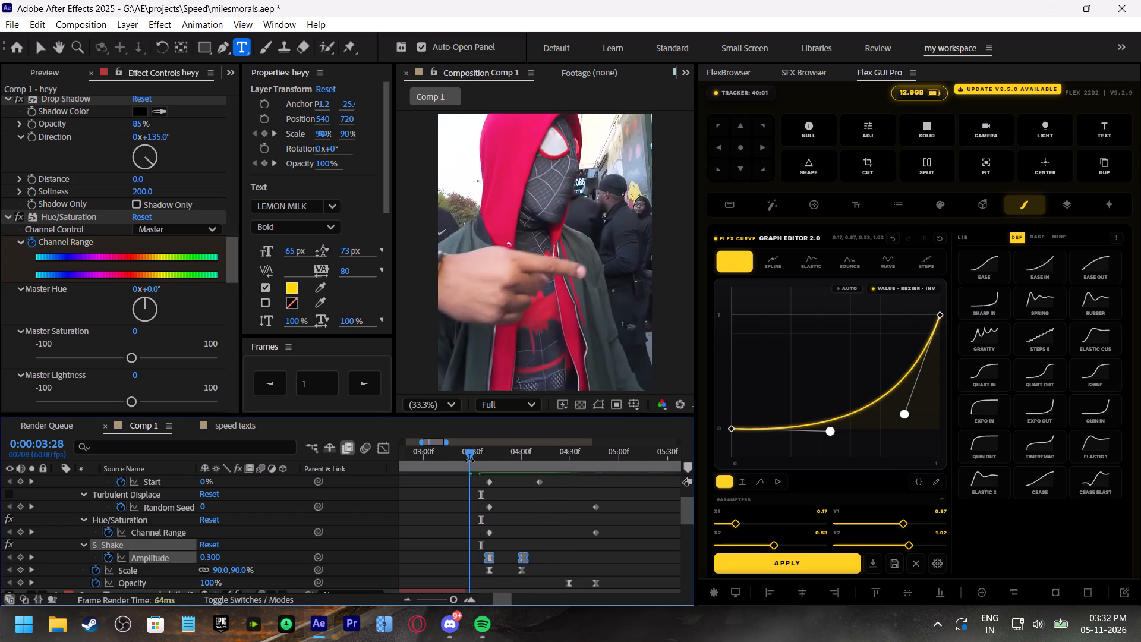
pyautogui.press('space')
pyautogui.click(480, 454)
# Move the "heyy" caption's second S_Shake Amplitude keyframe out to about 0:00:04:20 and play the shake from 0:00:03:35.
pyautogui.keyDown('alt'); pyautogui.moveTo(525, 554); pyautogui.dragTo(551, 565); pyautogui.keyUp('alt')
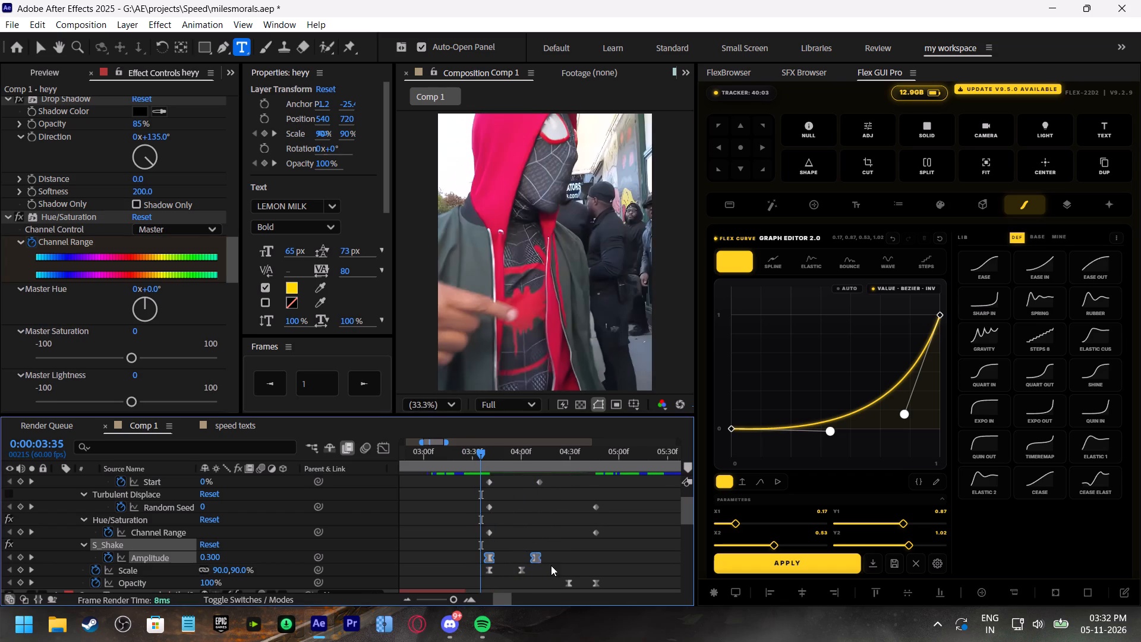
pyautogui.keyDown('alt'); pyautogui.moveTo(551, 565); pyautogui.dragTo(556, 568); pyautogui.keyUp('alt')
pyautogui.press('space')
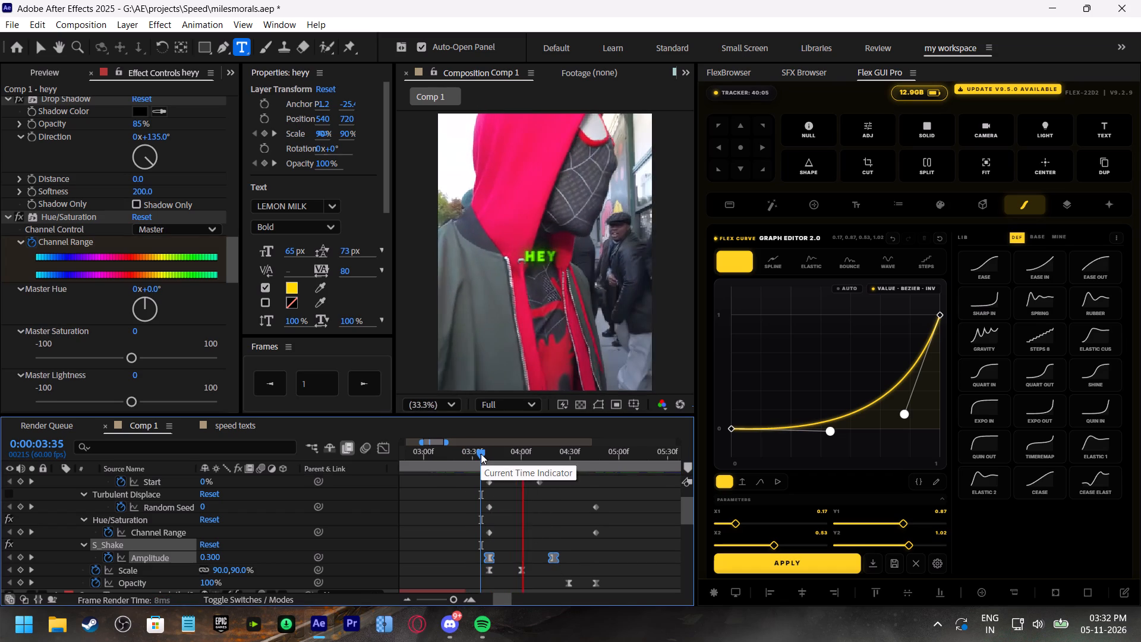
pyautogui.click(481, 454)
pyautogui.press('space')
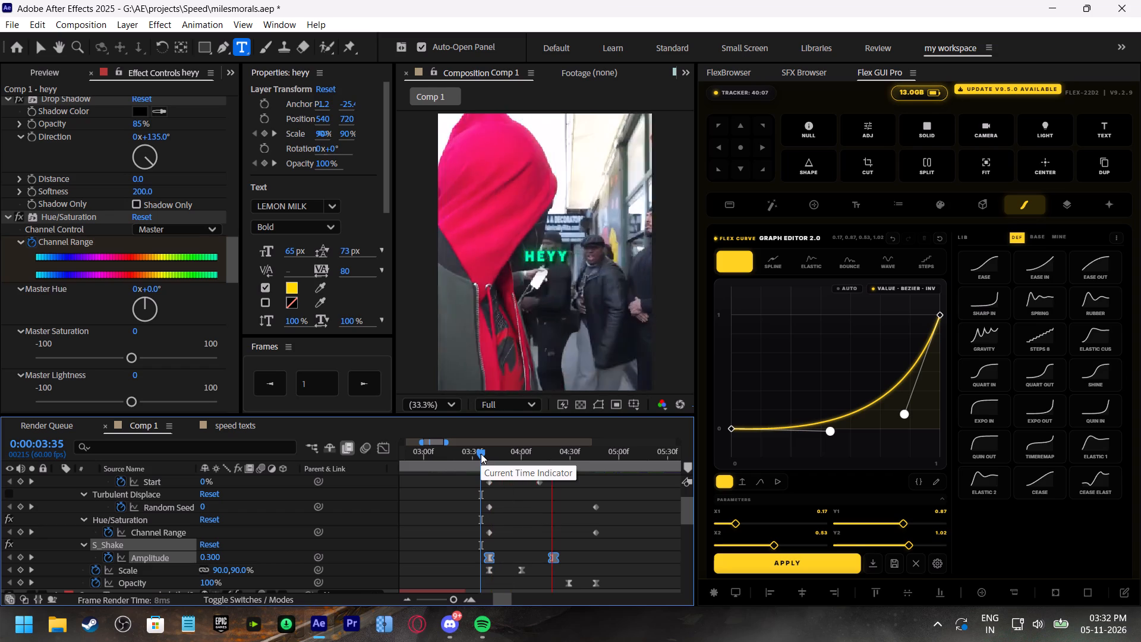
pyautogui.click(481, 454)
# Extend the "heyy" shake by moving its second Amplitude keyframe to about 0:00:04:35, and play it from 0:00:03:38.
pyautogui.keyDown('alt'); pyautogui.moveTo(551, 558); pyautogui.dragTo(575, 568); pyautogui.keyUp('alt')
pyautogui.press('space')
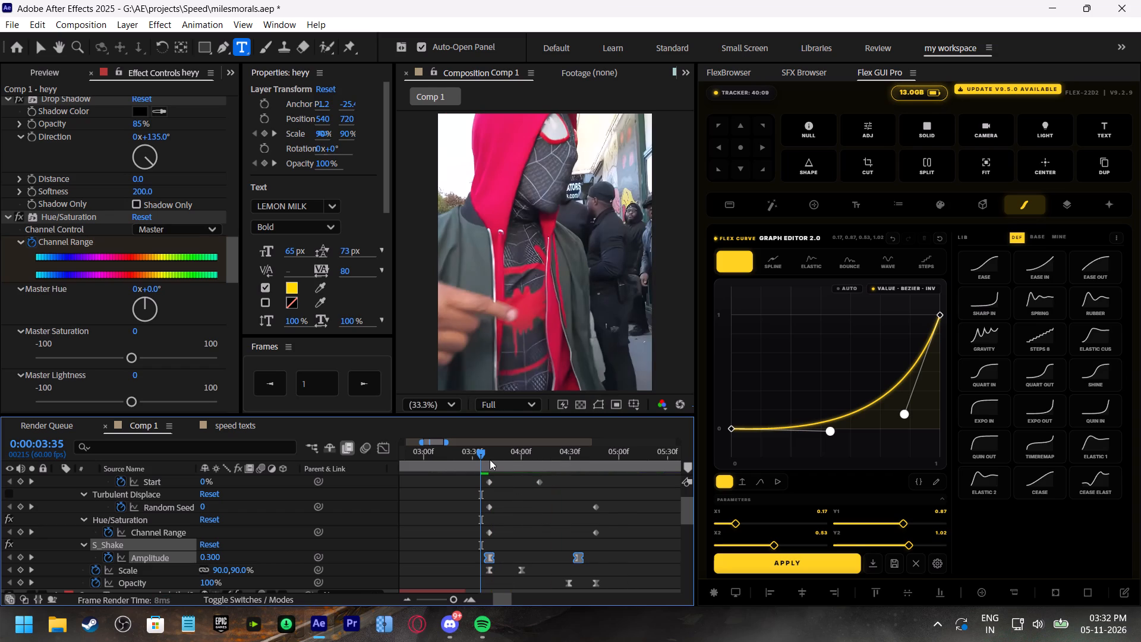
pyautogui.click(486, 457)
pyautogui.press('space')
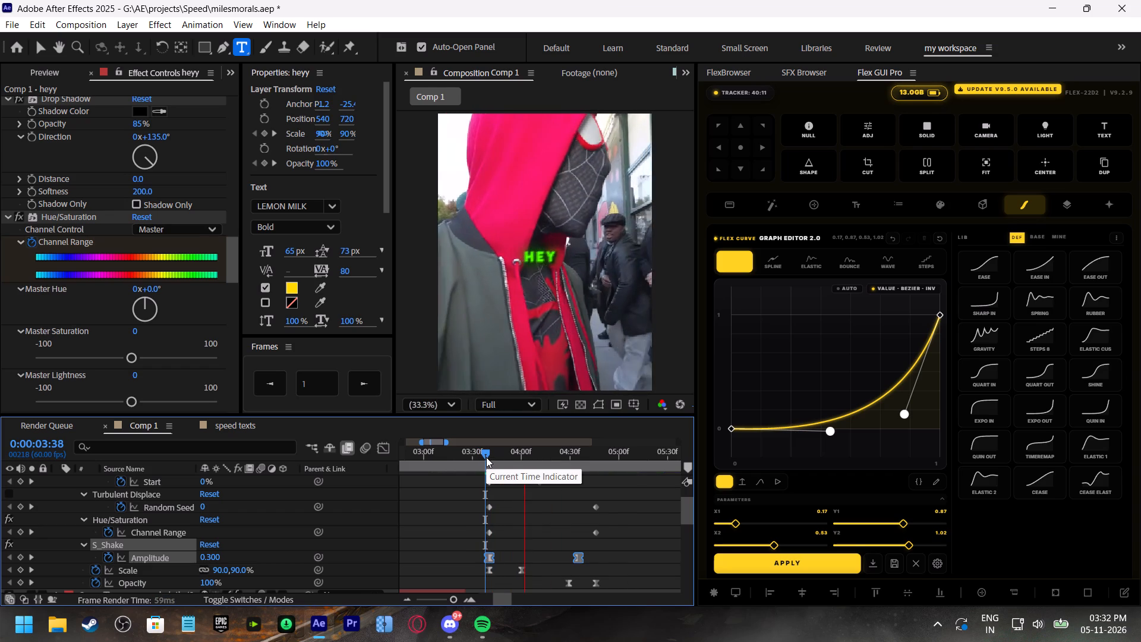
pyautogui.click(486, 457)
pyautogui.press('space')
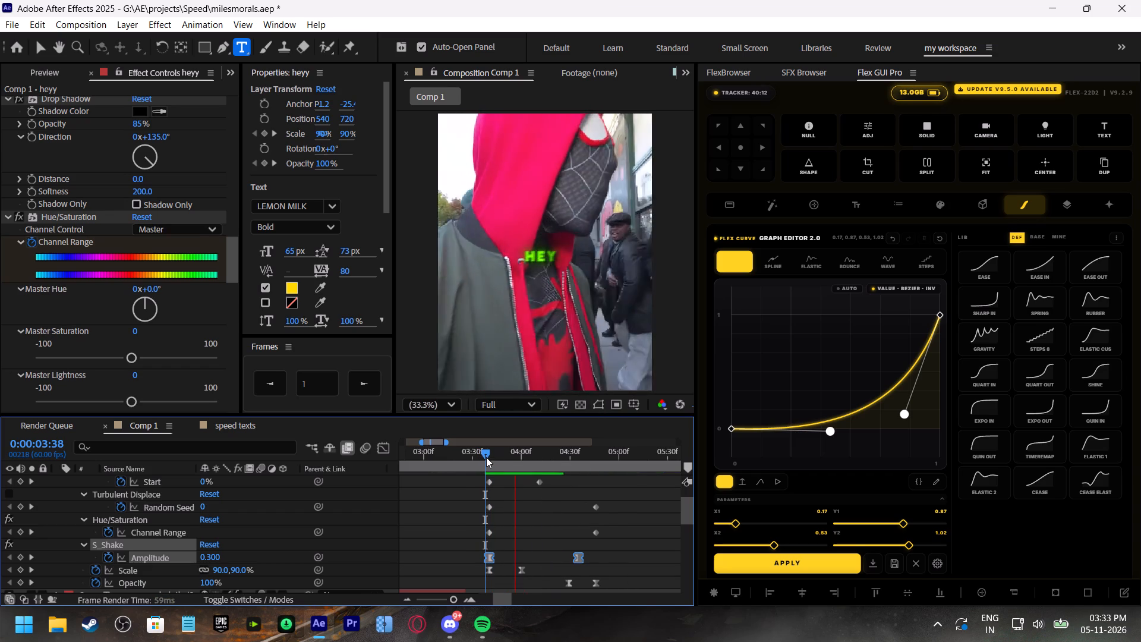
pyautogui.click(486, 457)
# Move the "heyy" caption's second Amplitude keyframe back to about 0:00:04:18, check playback from 0:00:03:38, and save the project.
pyautogui.keyDown('alt'); pyautogui.moveTo(578, 556); pyautogui.dragTo(562, 553); pyautogui.keyUp('alt')
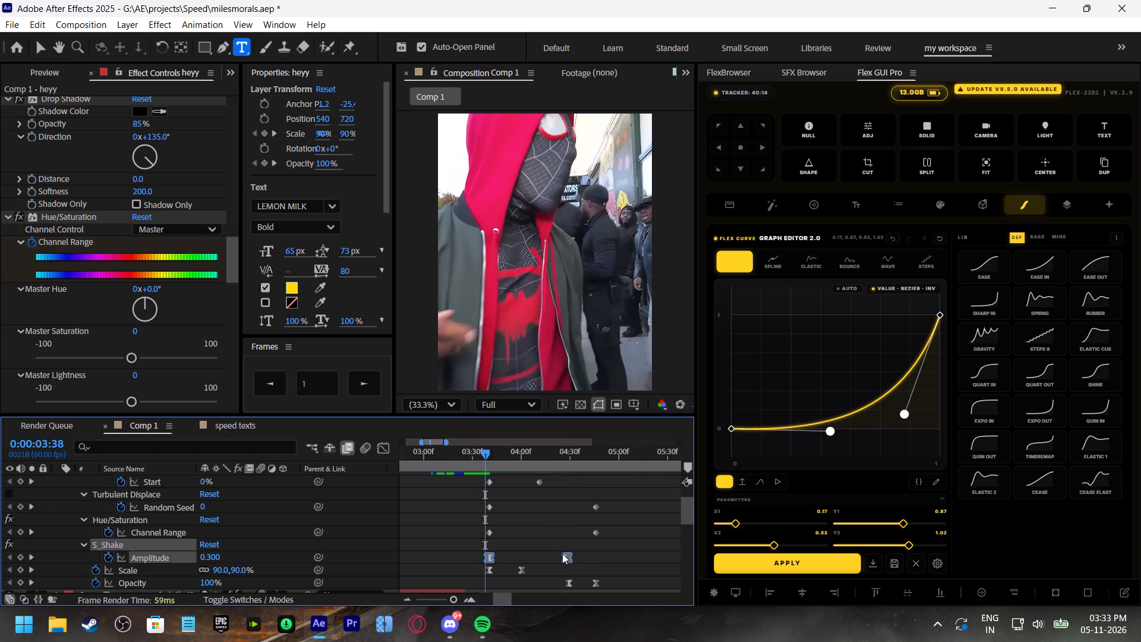
pyautogui.keyDown('alt'); pyautogui.moveTo(562, 553); pyautogui.dragTo(550, 550); pyautogui.keyUp('alt')
pyautogui.click(493, 462)
pyautogui.press('space')
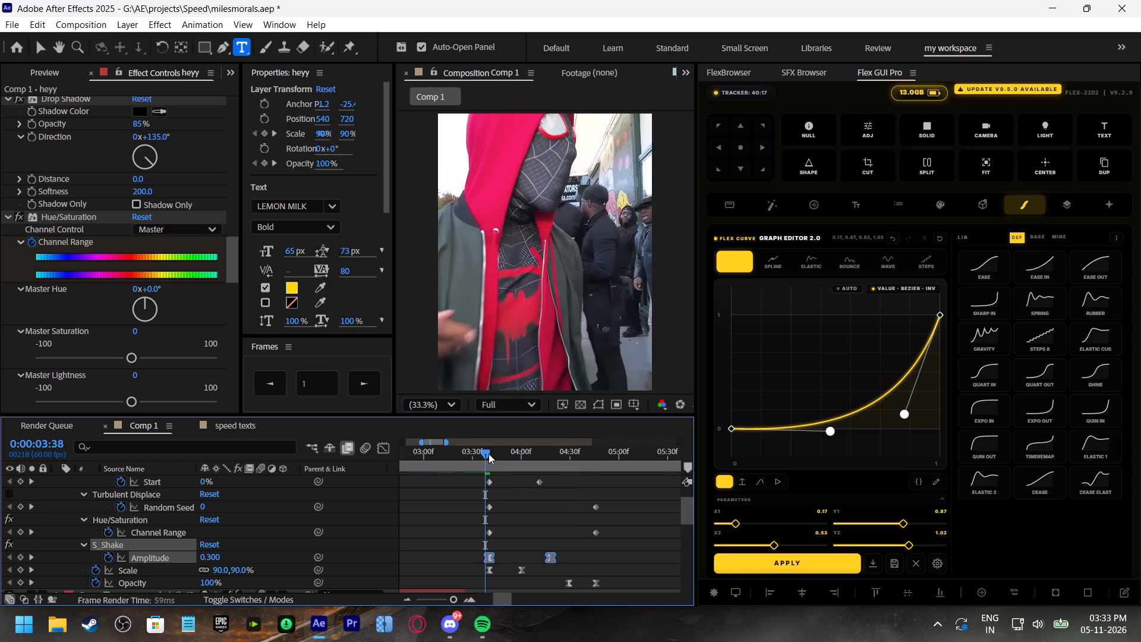
pyautogui.click(488, 454)
pyautogui.hotkey('ctrl', 's')
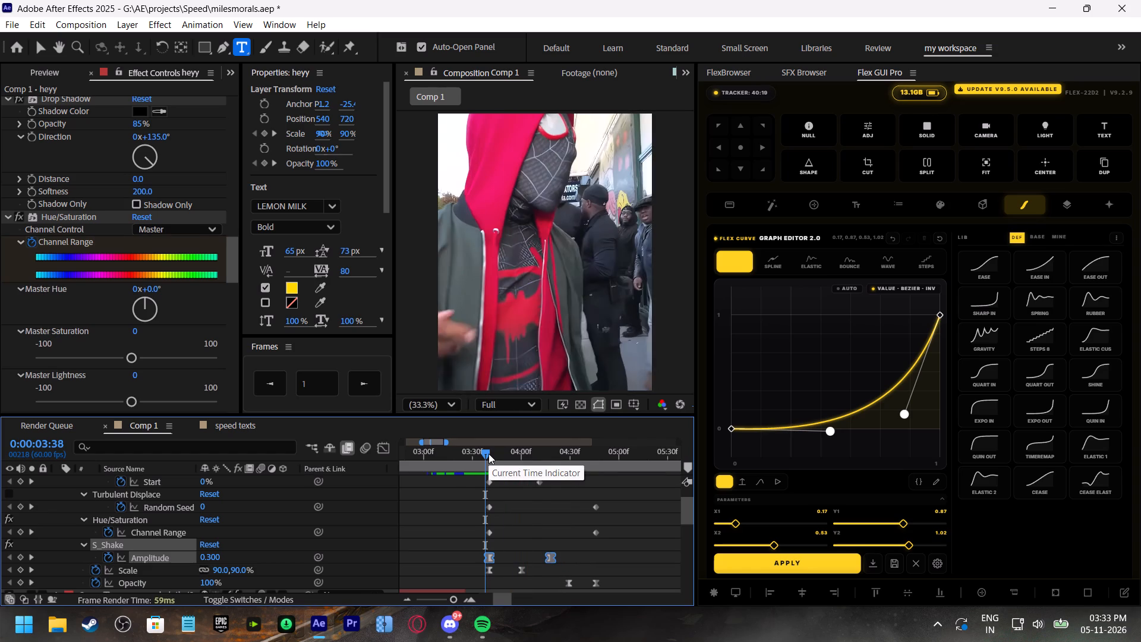
pyautogui.press('space')
pyautogui.click(488, 454)
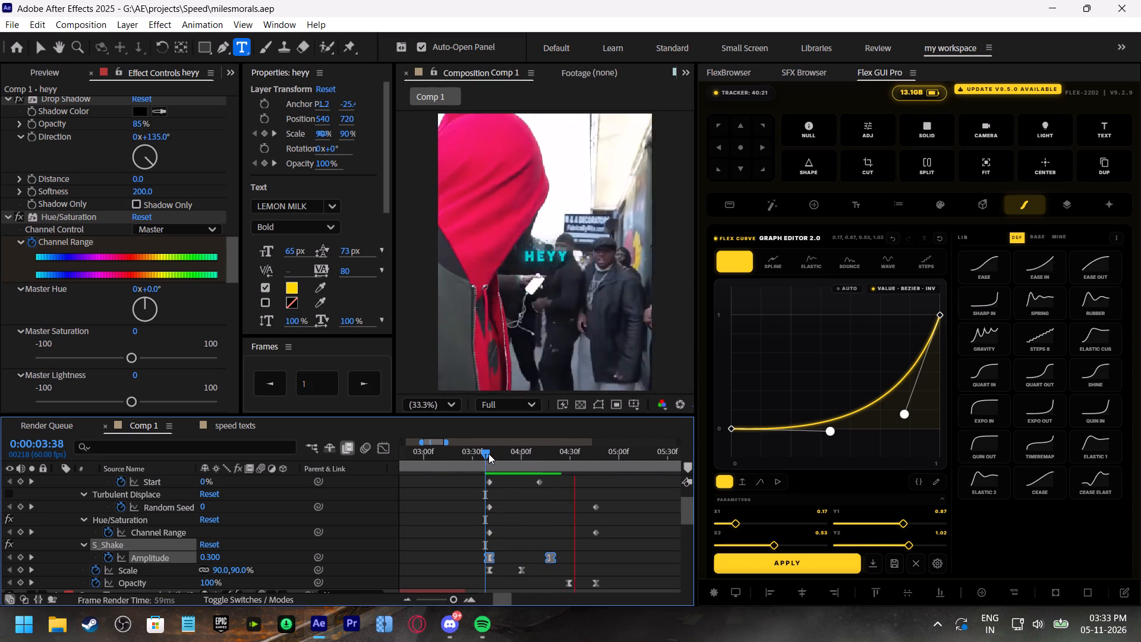
pyautogui.press('space')
pyautogui.click(488, 454)
pyautogui.hotkey('ctrl', 's')
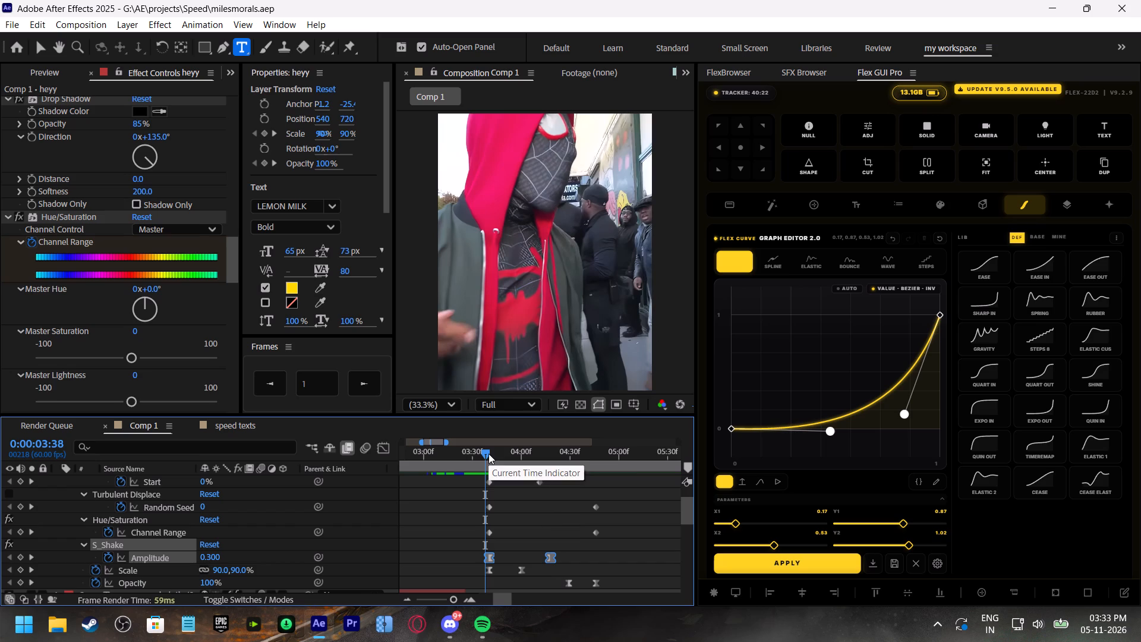
# Collapse the "heyy" layer and shift it earlier so it starts at 0:00:03:36, matching the spoken line.
pyautogui.scroll(2, 75, 499)
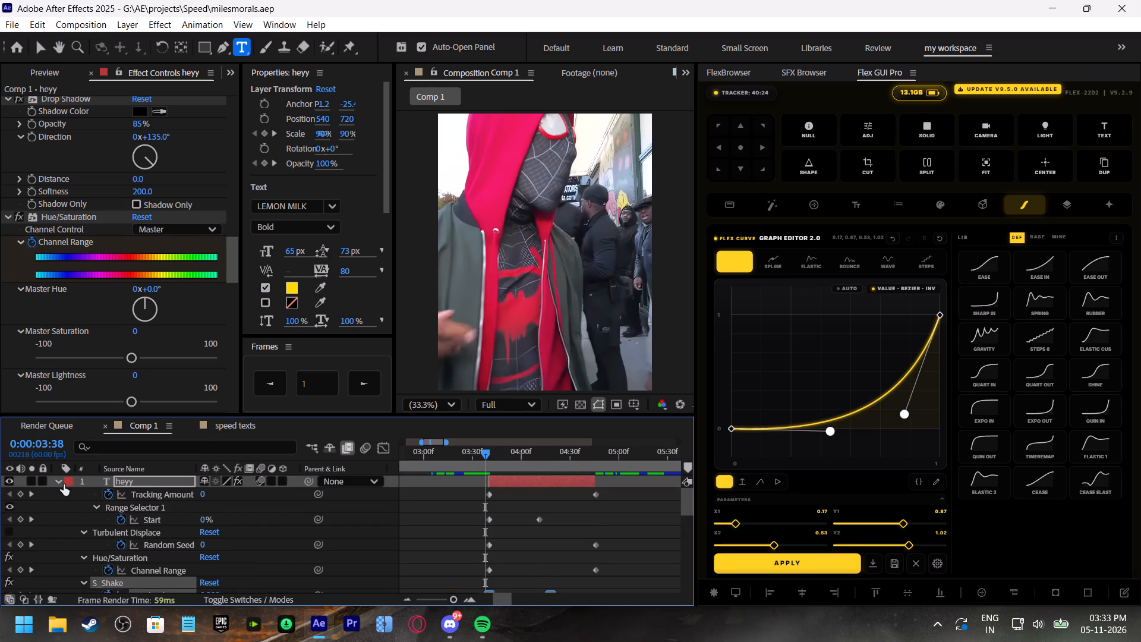
pyautogui.click(64, 484)
pyautogui.click(57, 483)
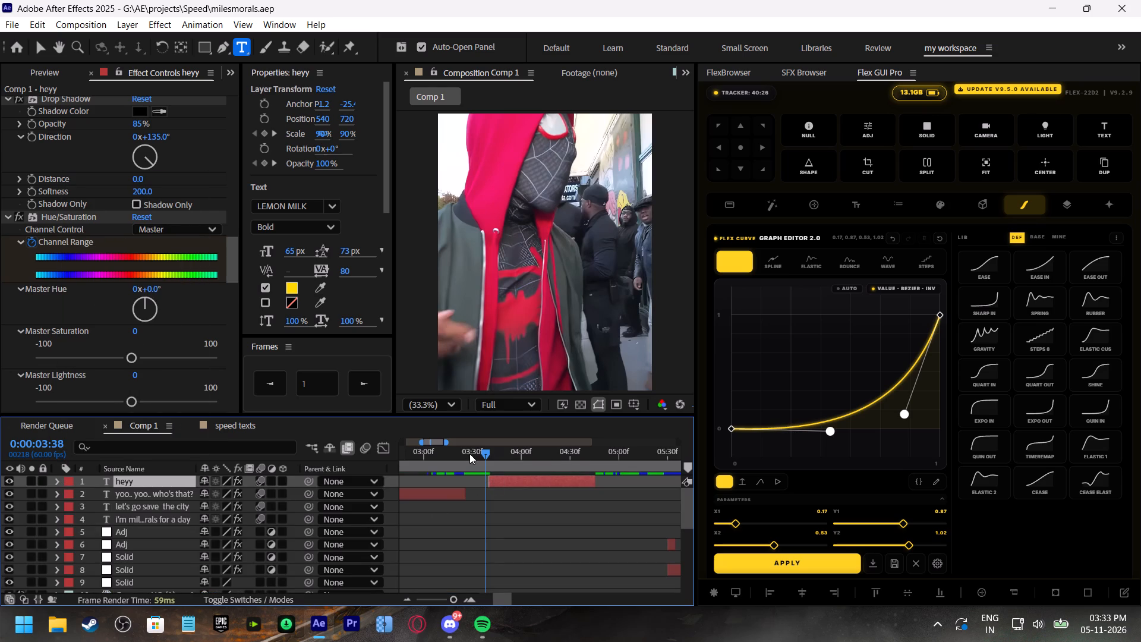
pyautogui.moveTo(469, 454); pyautogui.dragTo(456, 455)
pyautogui.press('space')
pyautogui.moveTo(472, 460); pyautogui.dragTo(474, 460)
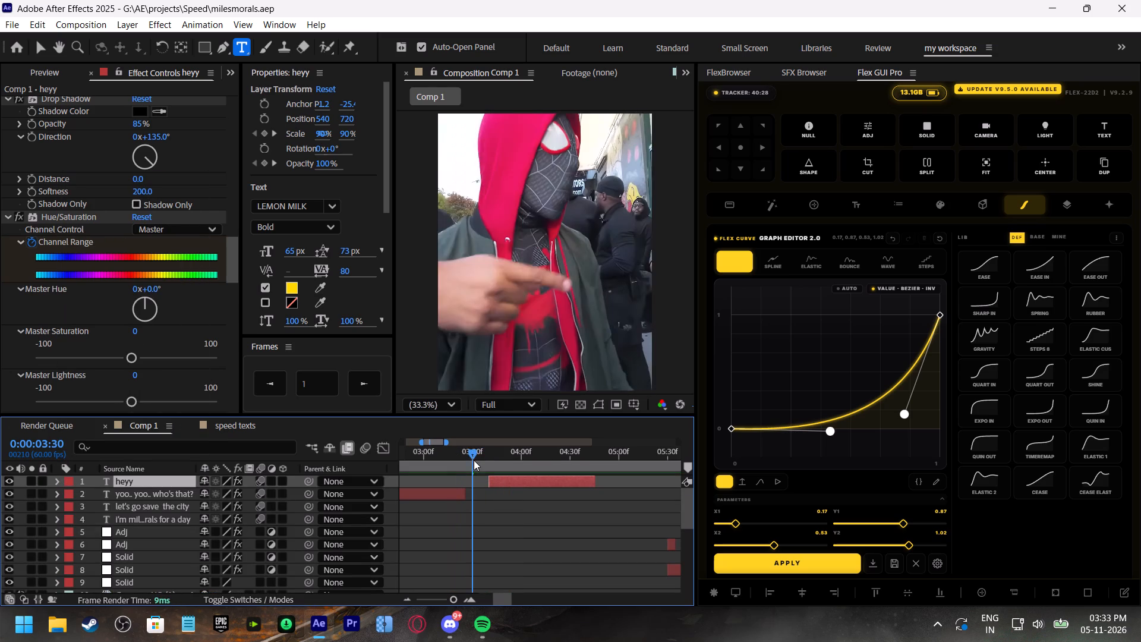
pyautogui.moveTo(474, 460); pyautogui.dragTo(484, 468)
pyautogui.press('space')
pyautogui.click(484, 457)
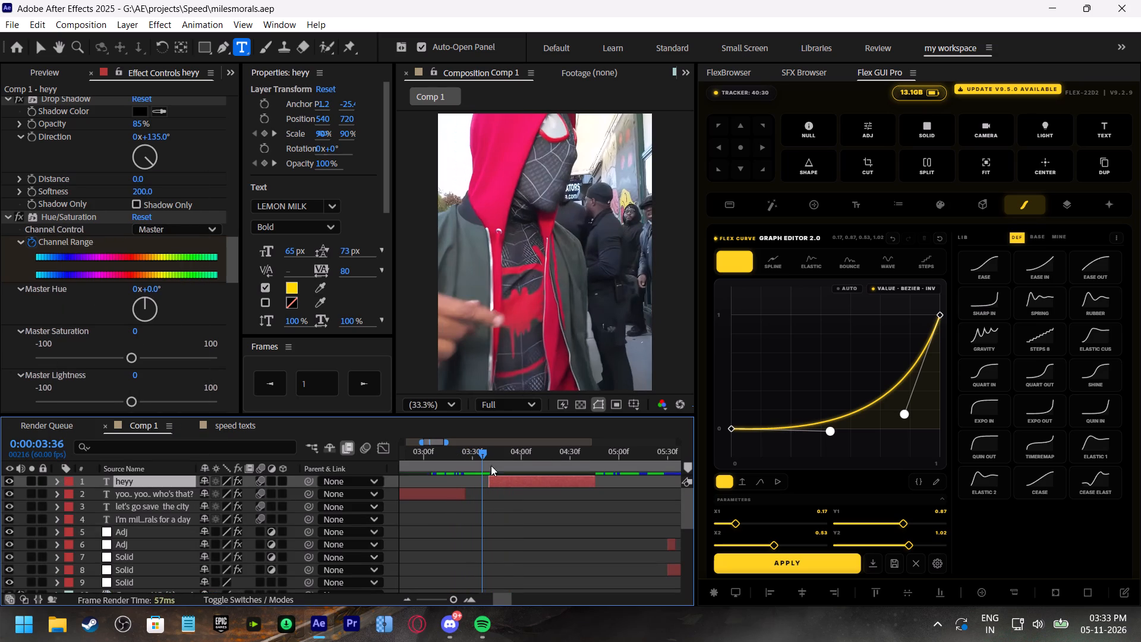
pyautogui.moveTo(499, 474); pyautogui.dragTo(497, 483)
pyautogui.moveTo(497, 485); pyautogui.dragTo(492, 485)
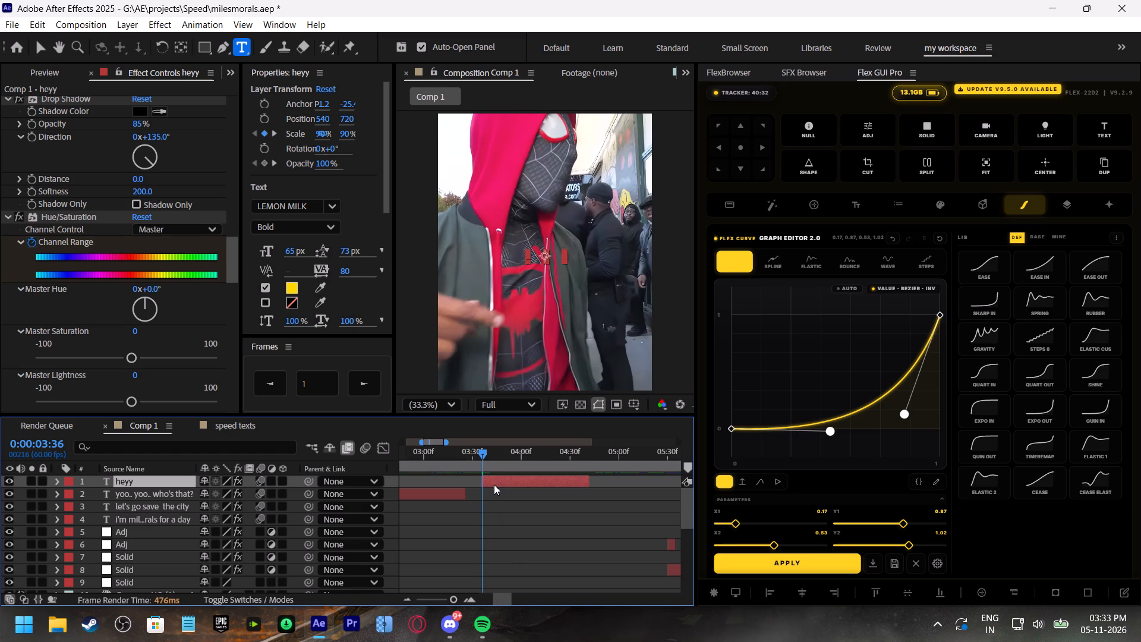
# Play Comp 1 from 0:00:03:36 to check the retimed "heyy" caption.
pyautogui.press('v')
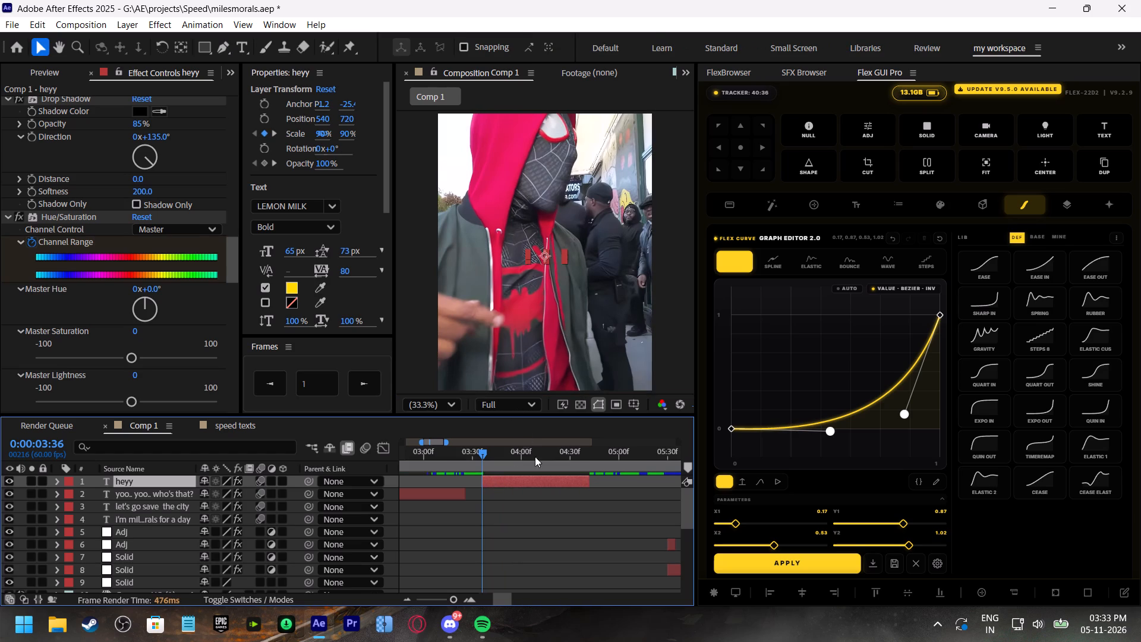
pyautogui.press('space')
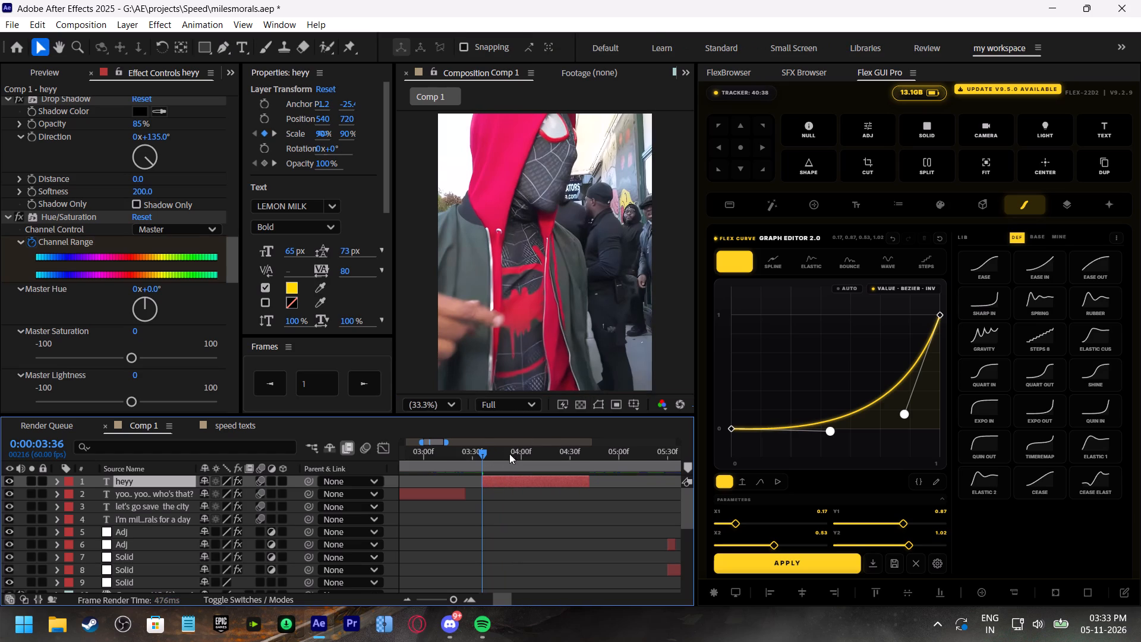
pyautogui.click(483, 452)
pyautogui.press('space')
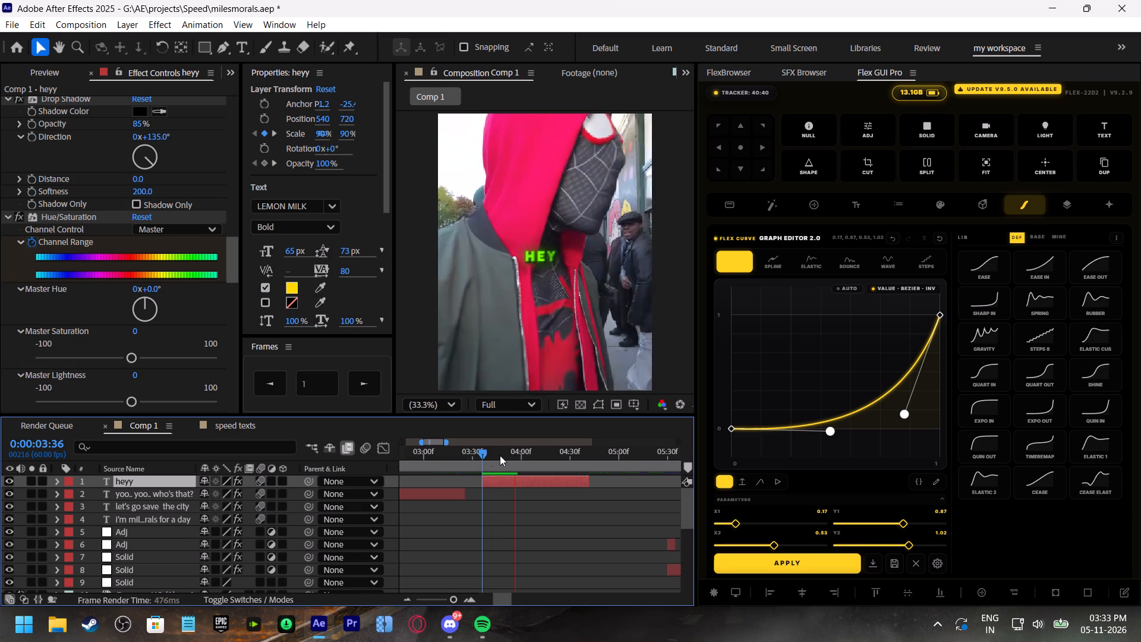
pyautogui.click(479, 456)
pyautogui.press('space')
# Move both "heyy" Opacity keyframes earlier, to about 0:00:03:52 and 0:00:04:08, and play the fade from 0:00:03:28.
pyautogui.click(518, 458)
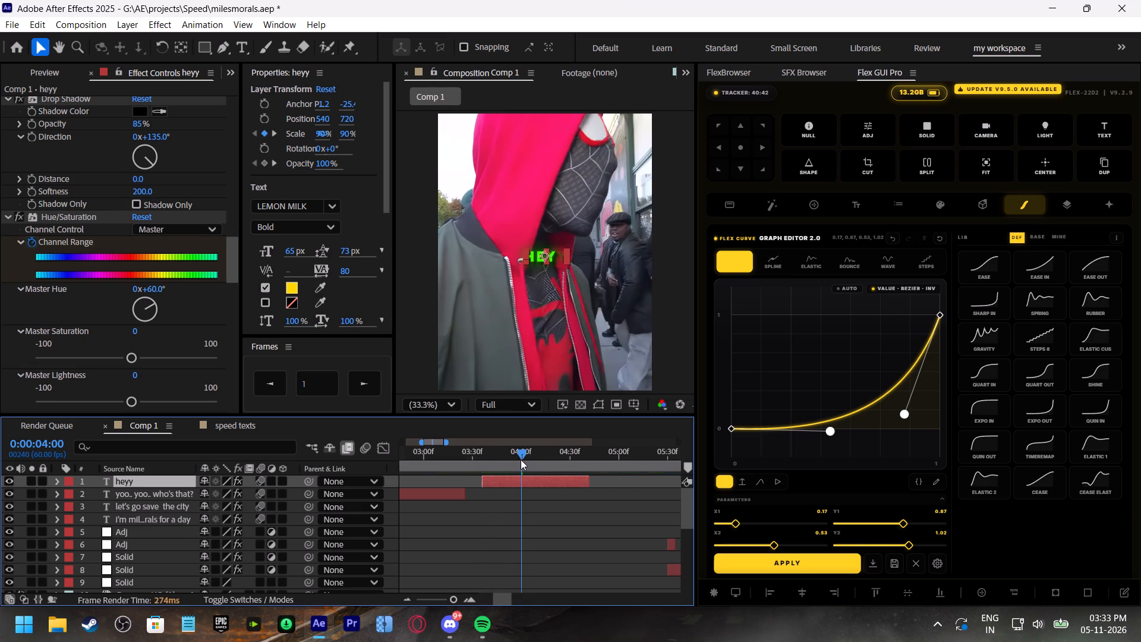
pyautogui.click(522, 484)
pyautogui.press('t')
pyautogui.moveTo(603, 499); pyautogui.dragTo(534, 492)
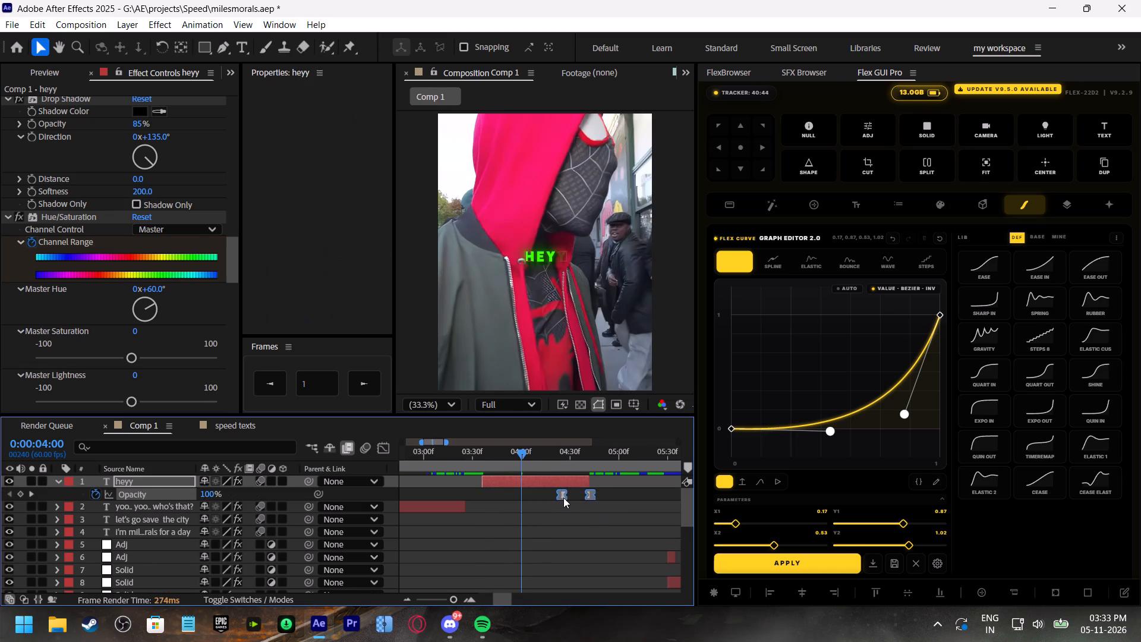
pyautogui.moveTo(565, 495); pyautogui.dragTo(610, 493)
pyautogui.click(591, 497)
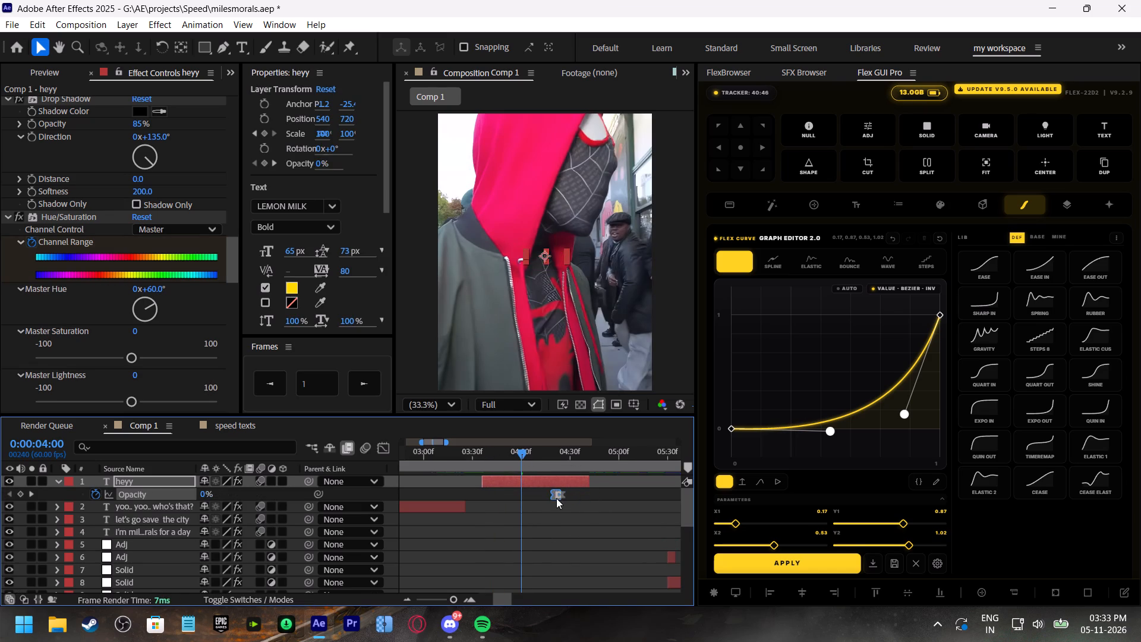
pyautogui.hotkey('ctrl', 'z')
pyautogui.moveTo(615, 495); pyautogui.dragTo(546, 498)
pyautogui.moveTo(593, 493); pyautogui.dragTo(532, 499)
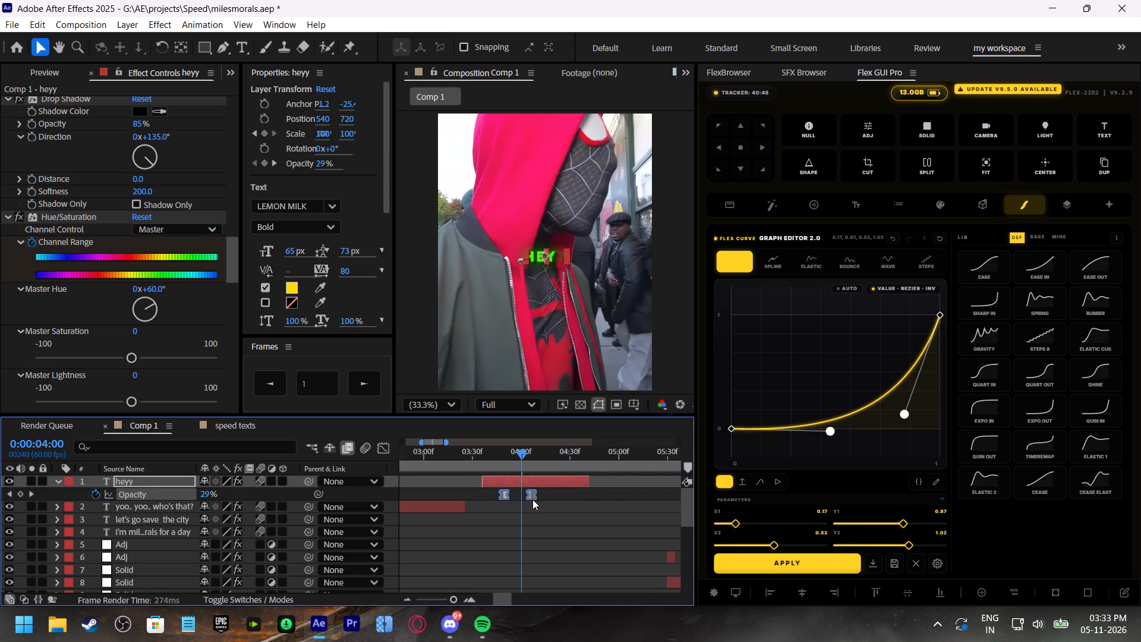
pyautogui.moveTo(532, 499); pyautogui.dragTo(539, 501)
pyautogui.click(469, 448)
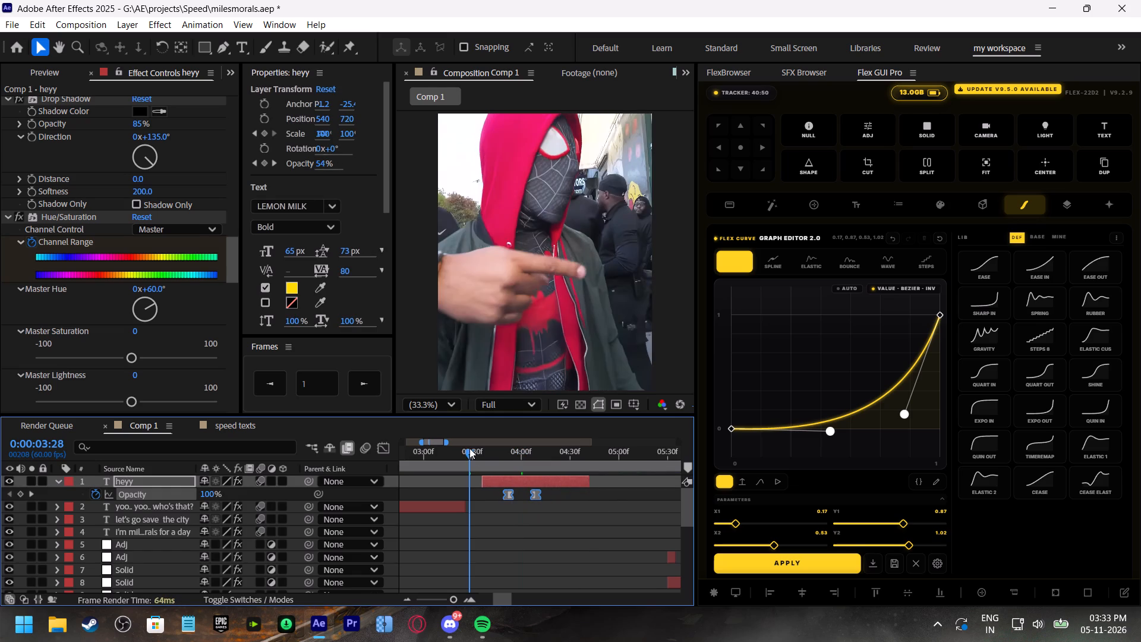
pyautogui.press('space')
pyautogui.click(467, 452)
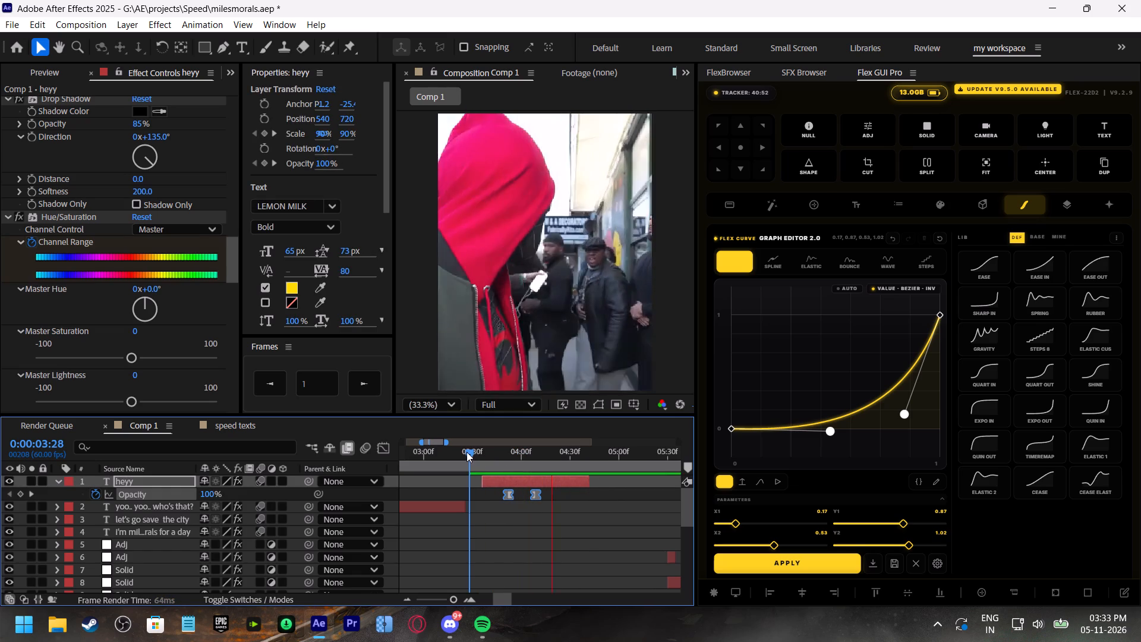
pyautogui.press('space')
pyautogui.click(477, 452)
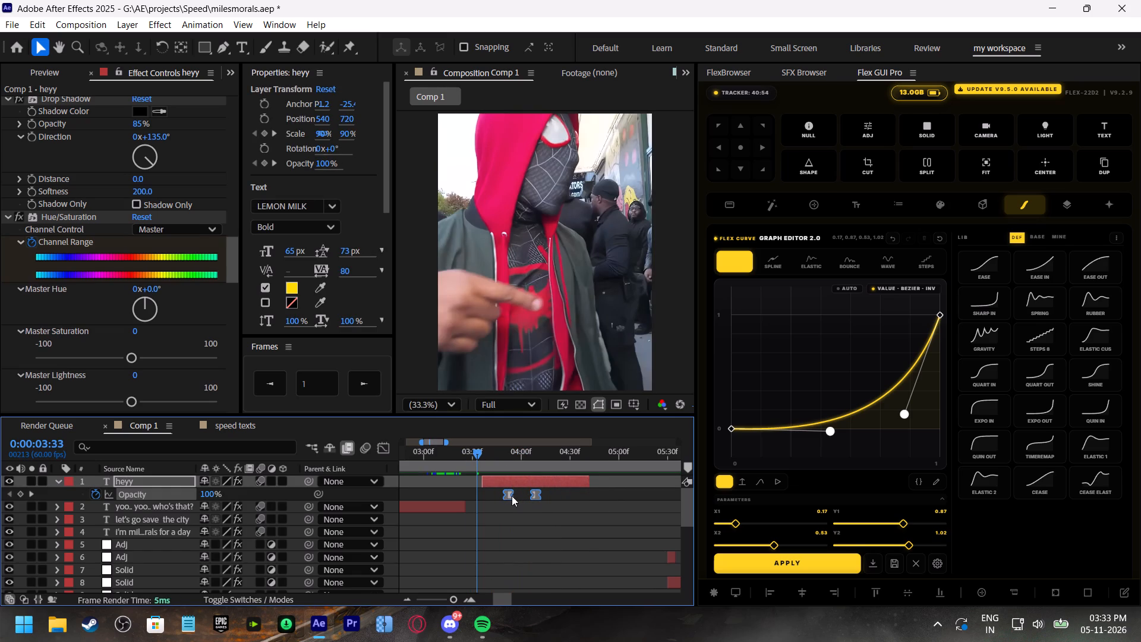
# Tighten the "heyy" fade by moving its Opacity keyframes to about 0:00:03:54 and 0:00:04:06, check playback, and save the project.
pyautogui.moveTo(512, 495); pyautogui.dragTo(559, 496)
pyautogui.moveTo(557, 497); pyautogui.dragTo(490, 500)
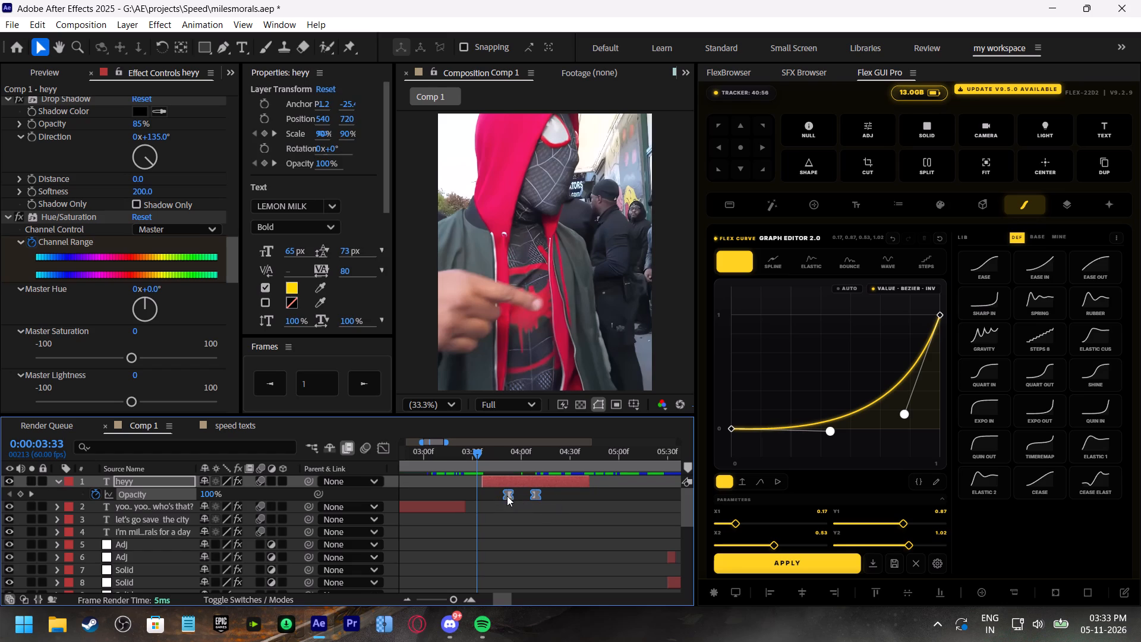
pyautogui.click(507, 496)
pyautogui.click(522, 502)
pyautogui.moveTo(540, 495); pyautogui.dragTo(531, 495)
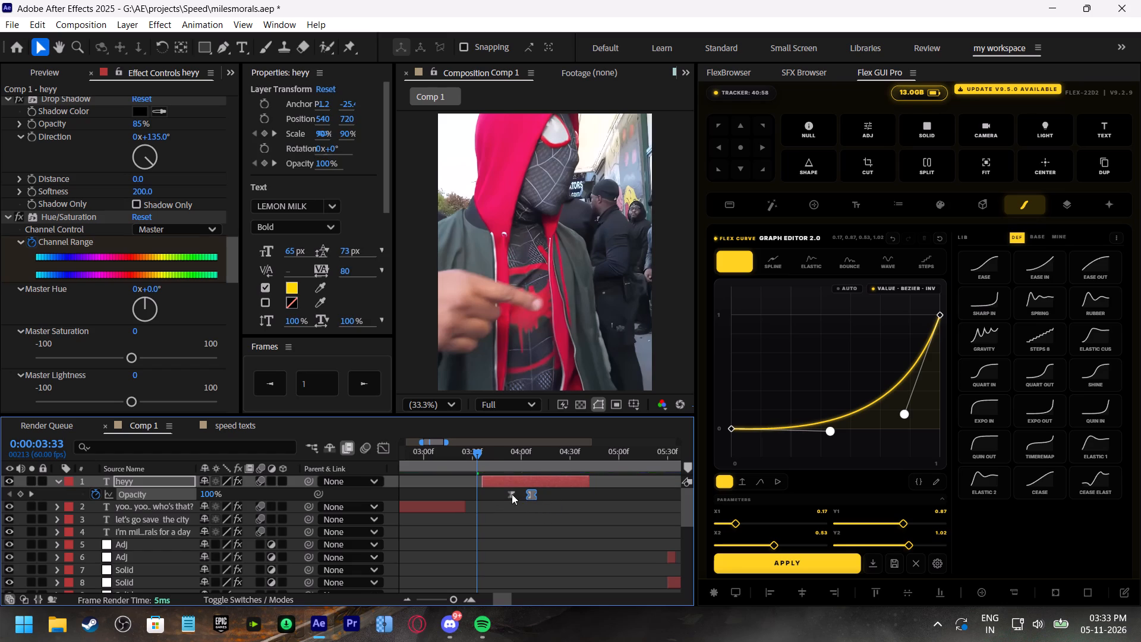
pyautogui.click(476, 453)
pyautogui.press('space')
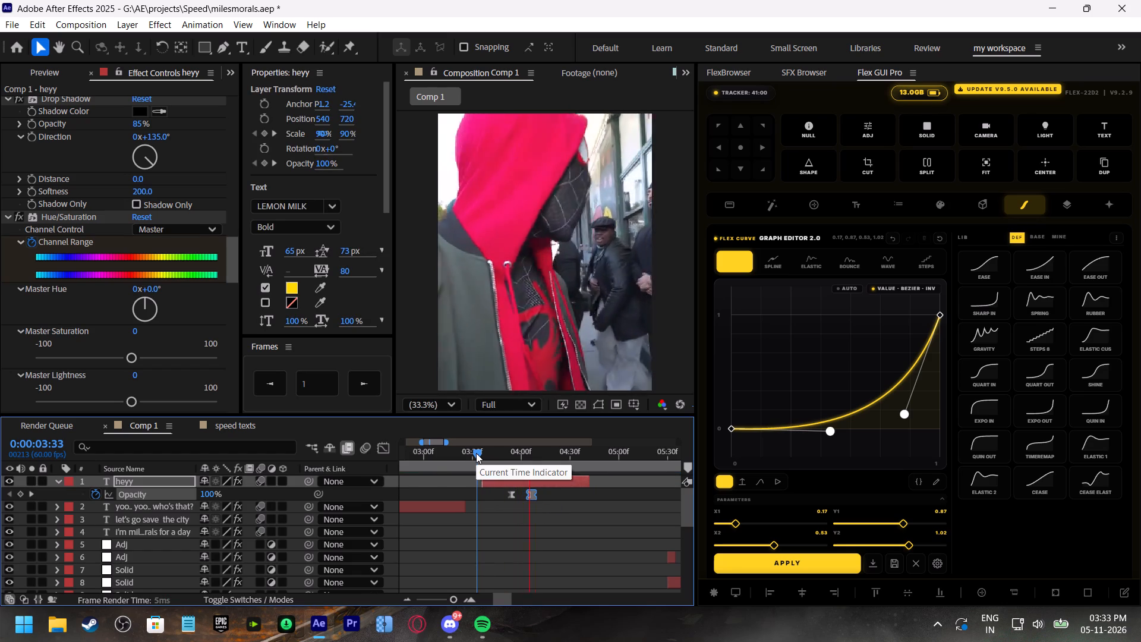
pyautogui.click(476, 453)
pyautogui.press('space')
pyautogui.click(476, 453)
pyautogui.press('space')
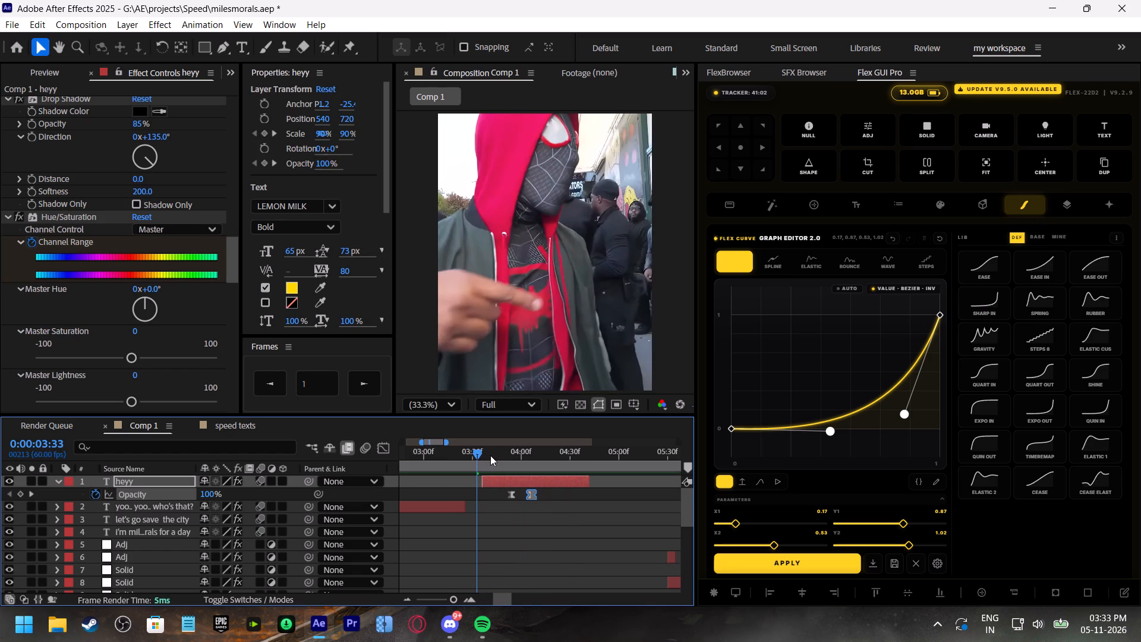
pyautogui.moveTo(500, 455); pyautogui.dragTo(519, 468)
pyautogui.hotkey('ctrl', 's')
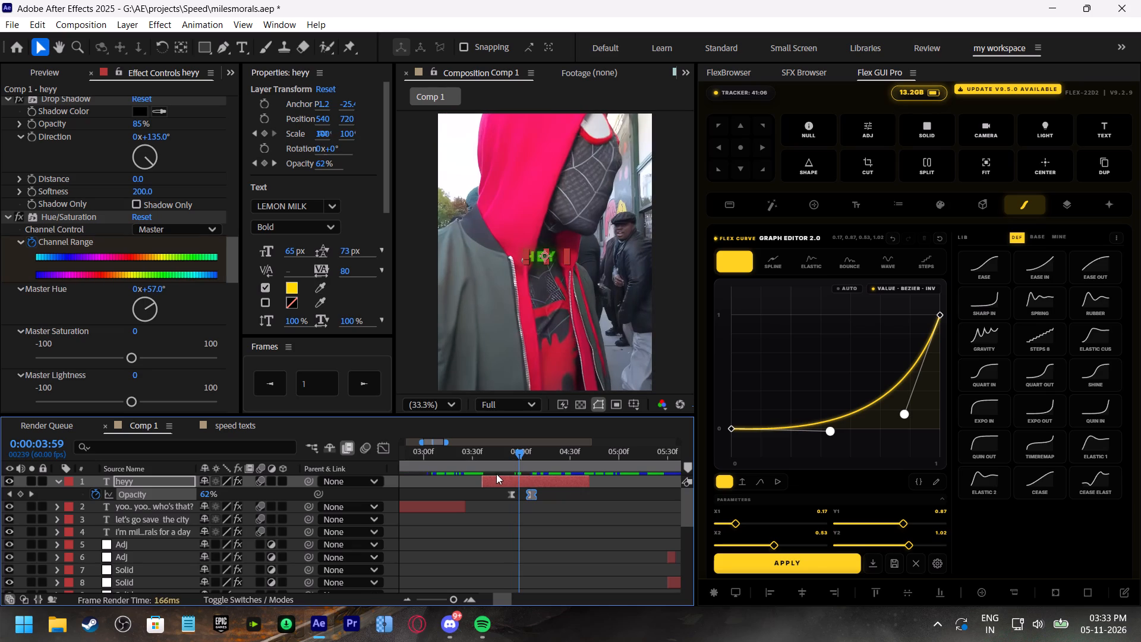
# At 0:00:03:36, move the "heyy" caption's anchor point to just past the text's right end, at about position 675, 720.
pyautogui.moveTo(501, 452); pyautogui.dragTo(485, 452)
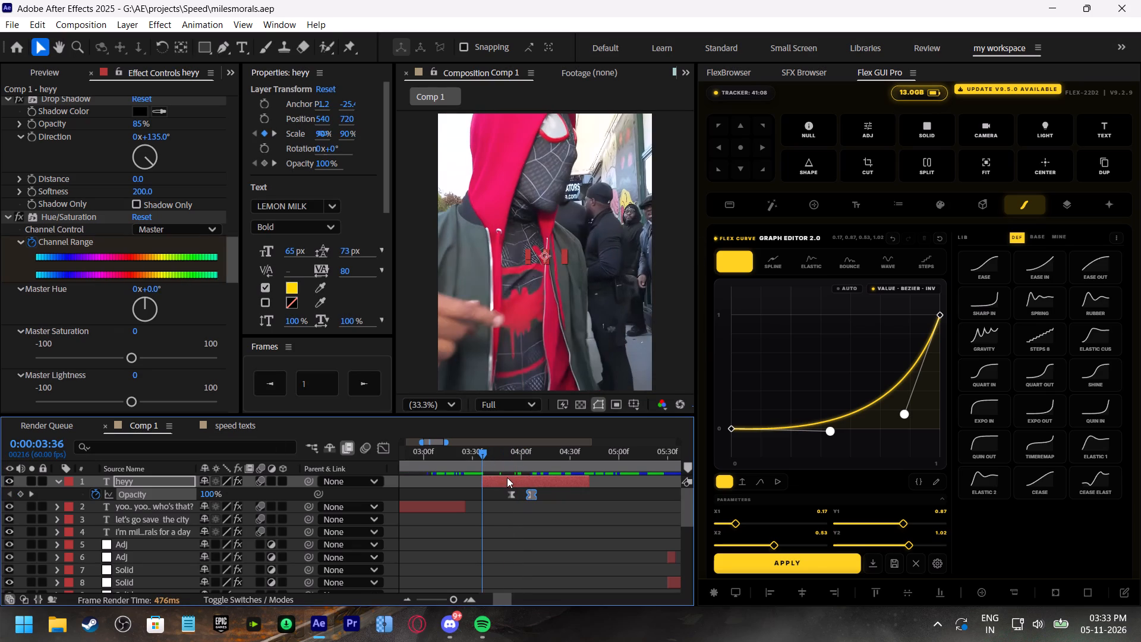
pyautogui.click(507, 477)
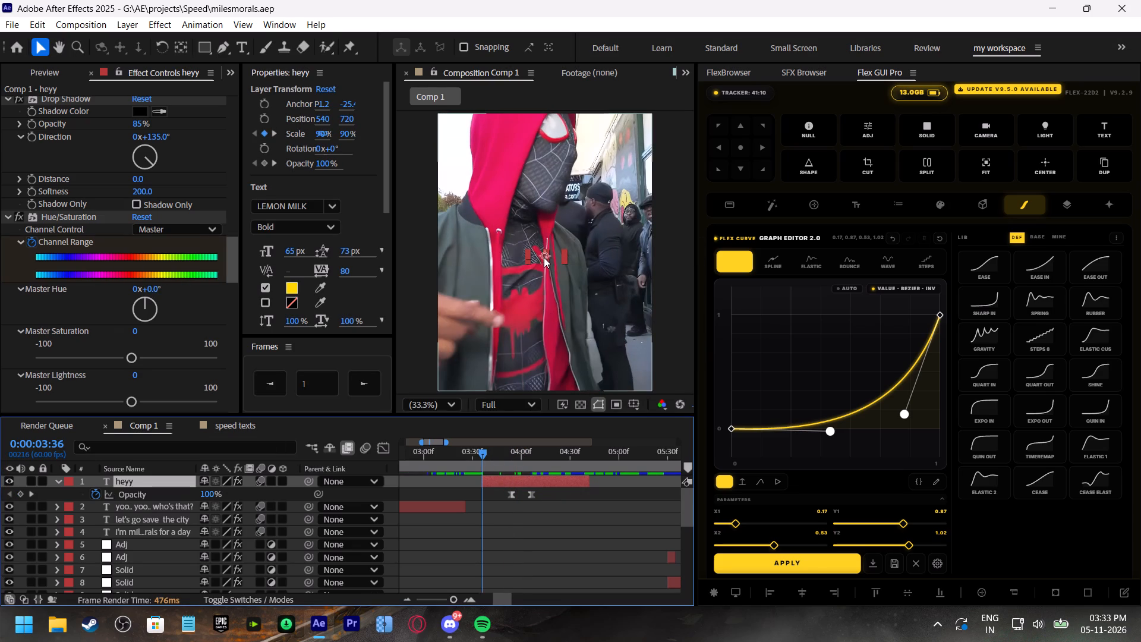
pyautogui.click(182, 46)
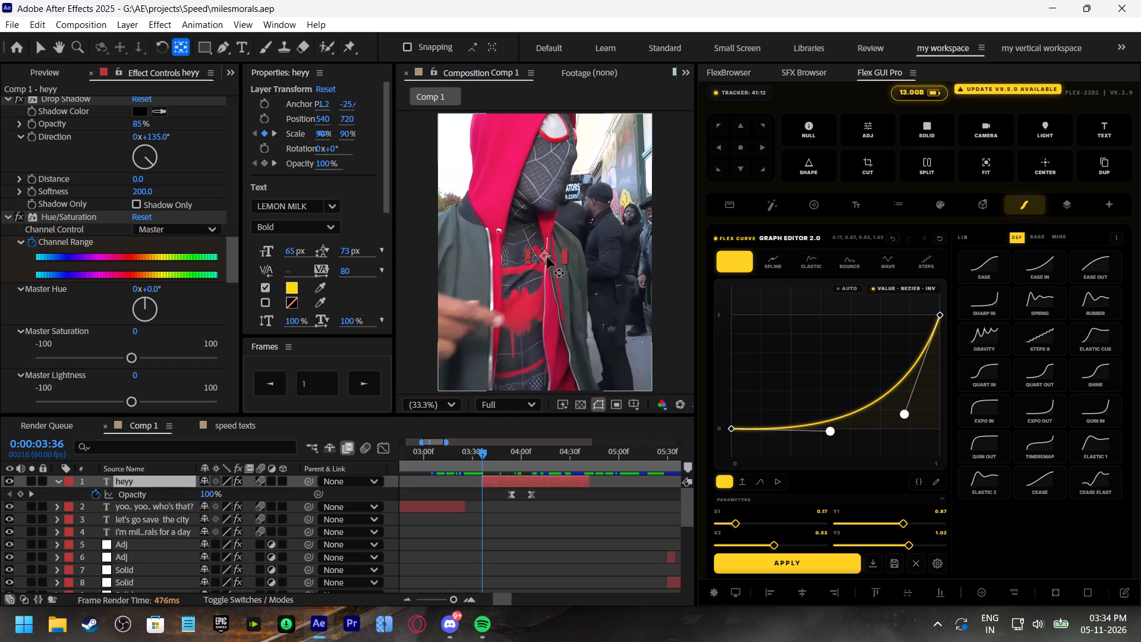
pyautogui.moveTo(545, 256); pyautogui.dragTo(572, 257)
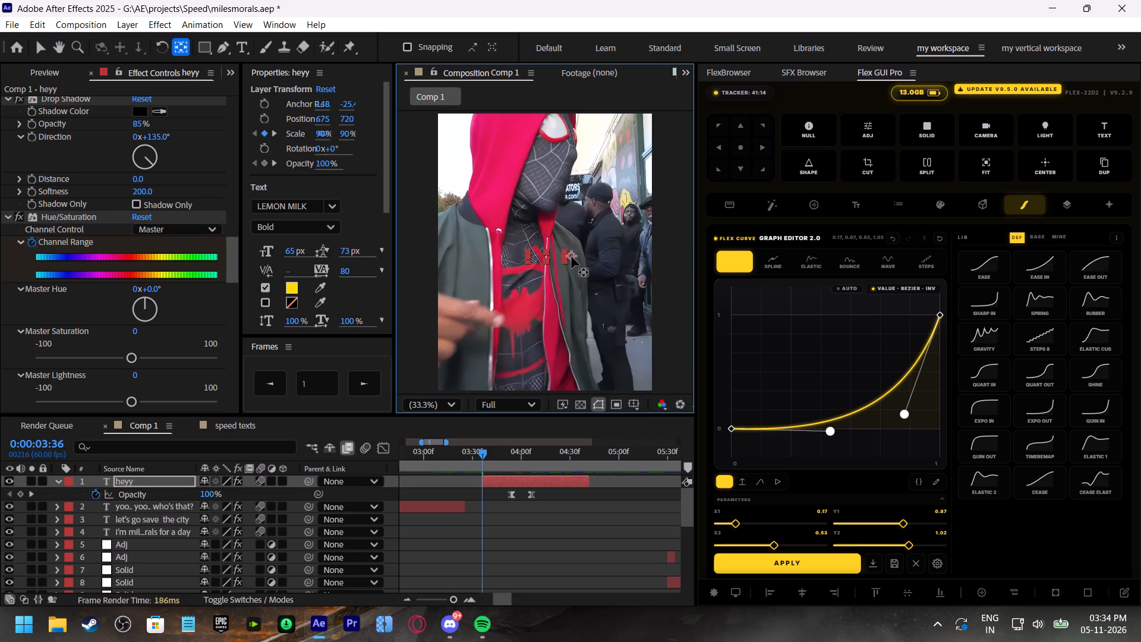
# Fine-tune the "heyy" caption's anchor point up to about position 675, 690, and save the project.
pyautogui.moveTo(572, 257); pyautogui.dragTo(572, 257)
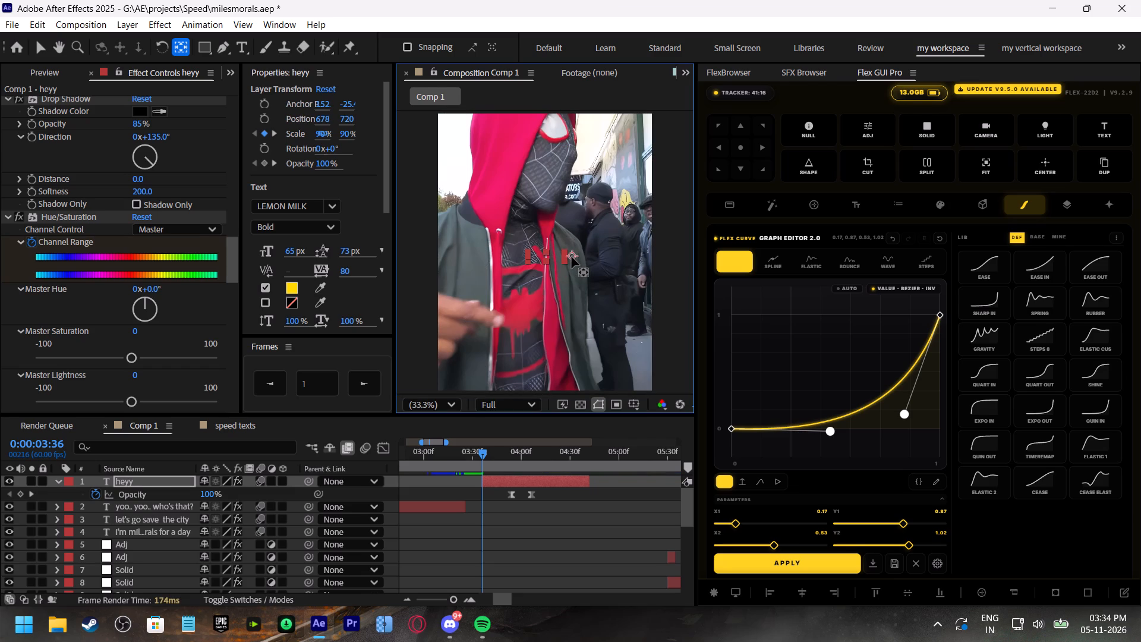
pyautogui.moveTo(572, 256); pyautogui.dragTo(570, 251)
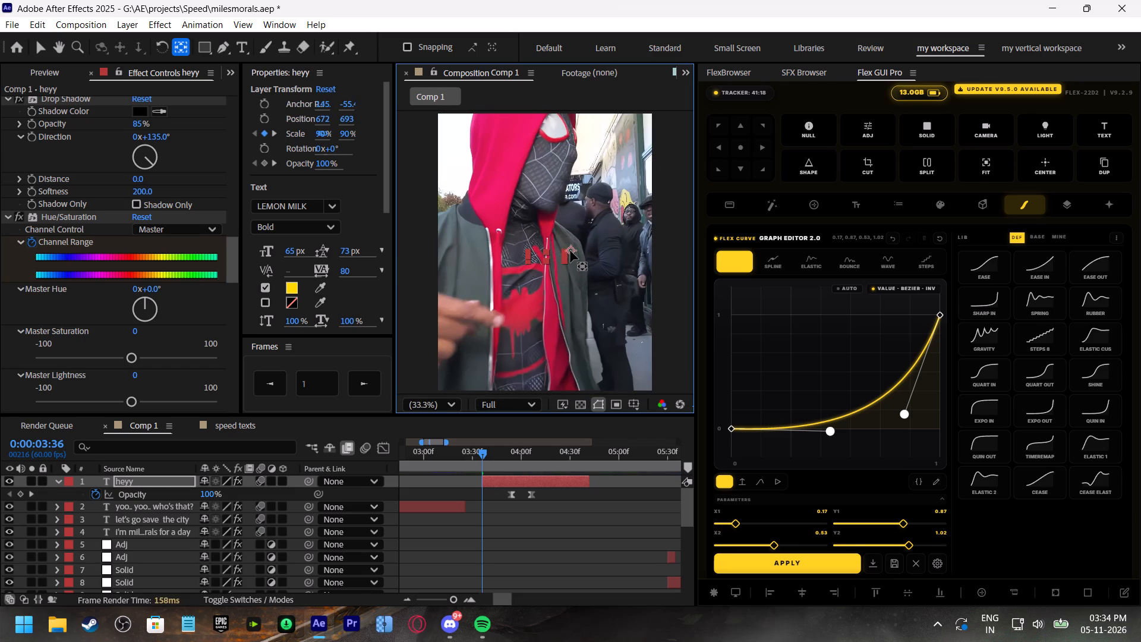
pyautogui.moveTo(570, 251); pyautogui.dragTo(571, 250)
pyautogui.hotkey('ctrl', 's')
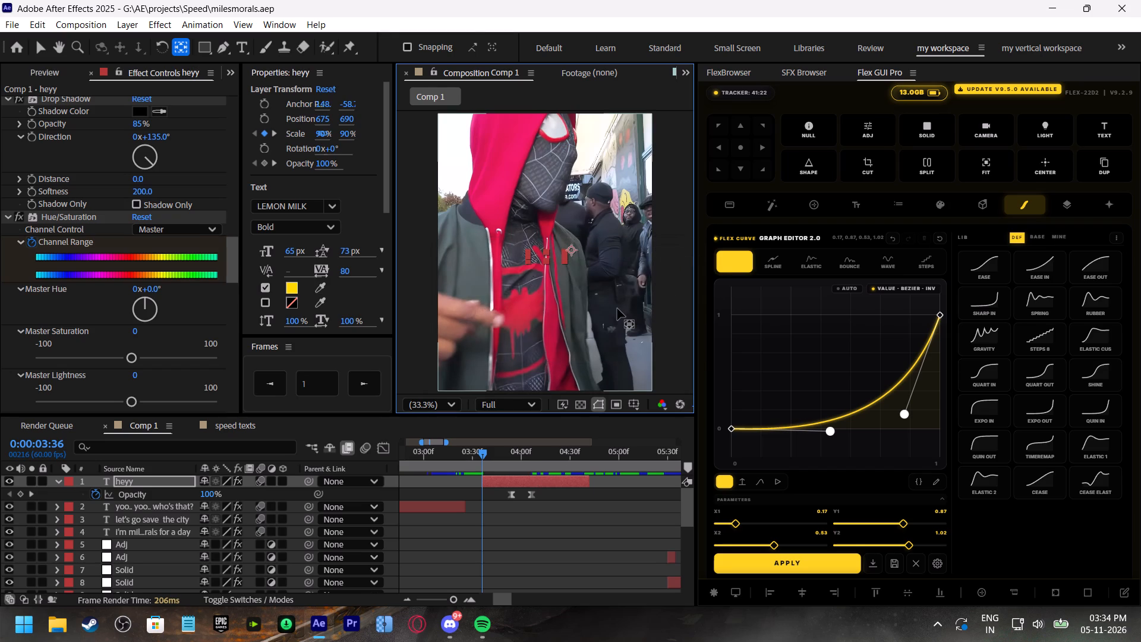
# At 0:00:03:36, move the "heyy" caption over the bystanders to about 1059, 521, and enable Position keyframing.
pyautogui.press('v')
pyautogui.scroll(1, 626, 245)
pyautogui.press('space')
pyautogui.press('space')
pyautogui.press('space')
pyautogui.press('space')
pyautogui.press('space')
pyautogui.press('space')
pyautogui.press('space')
pyautogui.press('space')
pyautogui.press('space')
pyautogui.press('space')
pyautogui.press('space')
pyautogui.press('space')
pyautogui.press('space')
pyautogui.press('space')
pyautogui.press('space')
pyautogui.press('space')
pyautogui.press('space')
pyautogui.press('space')
pyautogui.press('space')
pyautogui.press('space')
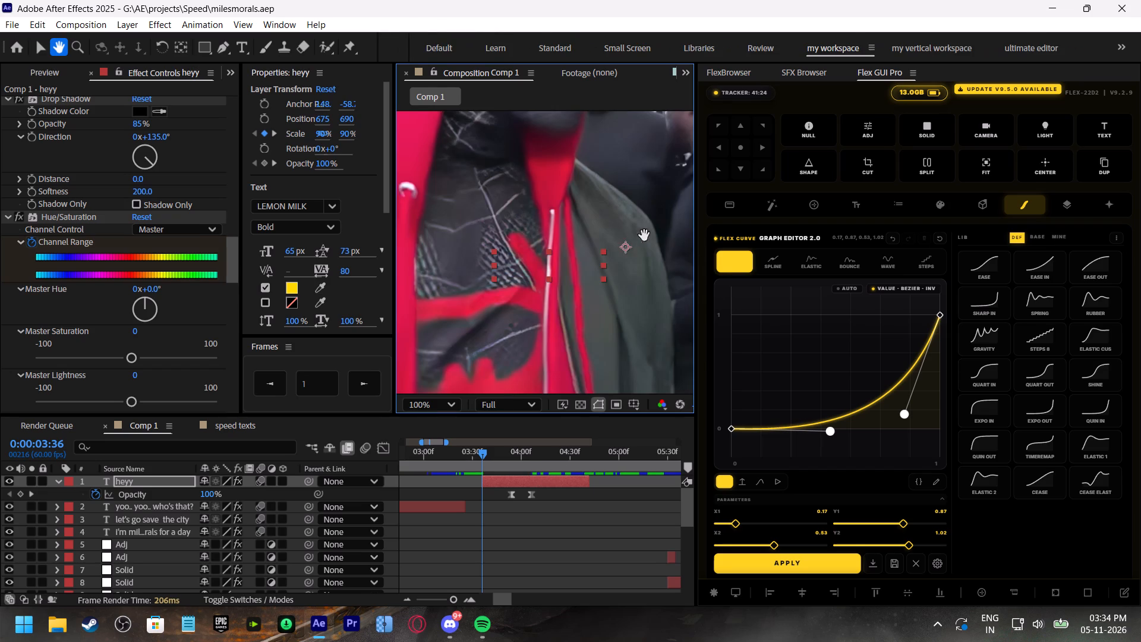
pyautogui.moveTo(666, 211); pyautogui.dragTo(508, 318)
pyautogui.moveTo(468, 353); pyautogui.dragTo(523, 325)
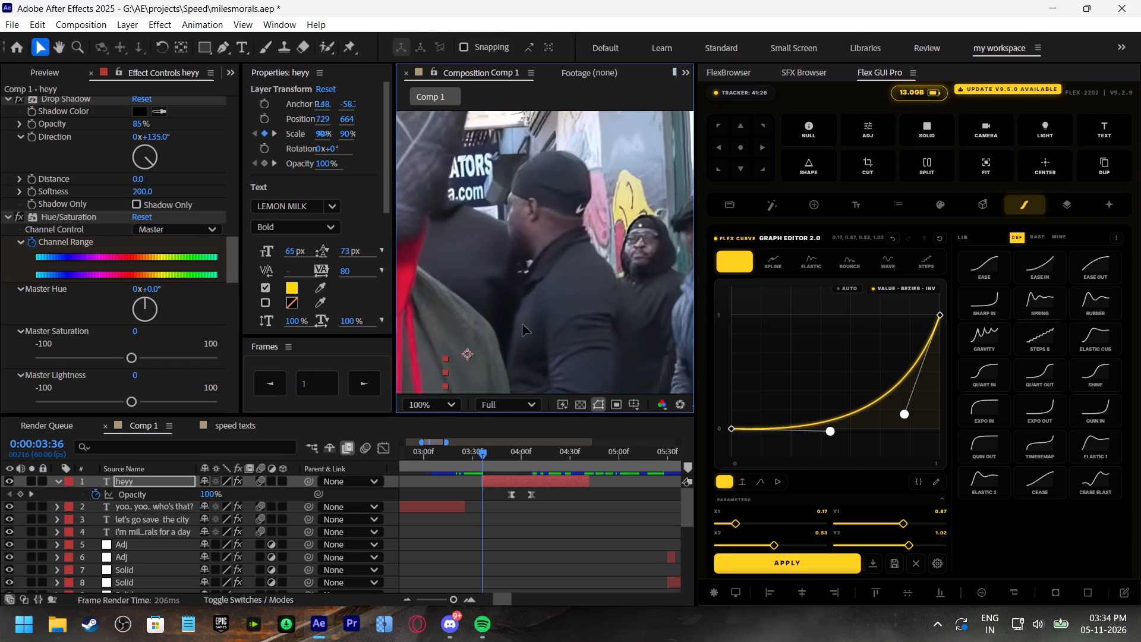
pyautogui.moveTo(523, 325); pyautogui.dragTo(595, 276)
pyautogui.press('space')
pyautogui.press('space')
pyautogui.press('space')
pyautogui.press('space')
pyautogui.press('space')
pyautogui.press('space')
pyautogui.press('space')
pyautogui.press('space')
pyautogui.press('space')
pyautogui.press('space')
pyautogui.press('space')
pyautogui.press('space')
pyautogui.press('space')
pyautogui.press('space')
pyautogui.press('space')
pyautogui.press('space')
pyautogui.press('space')
pyautogui.press('space')
pyautogui.moveTo(653, 268); pyautogui.dragTo(517, 280)
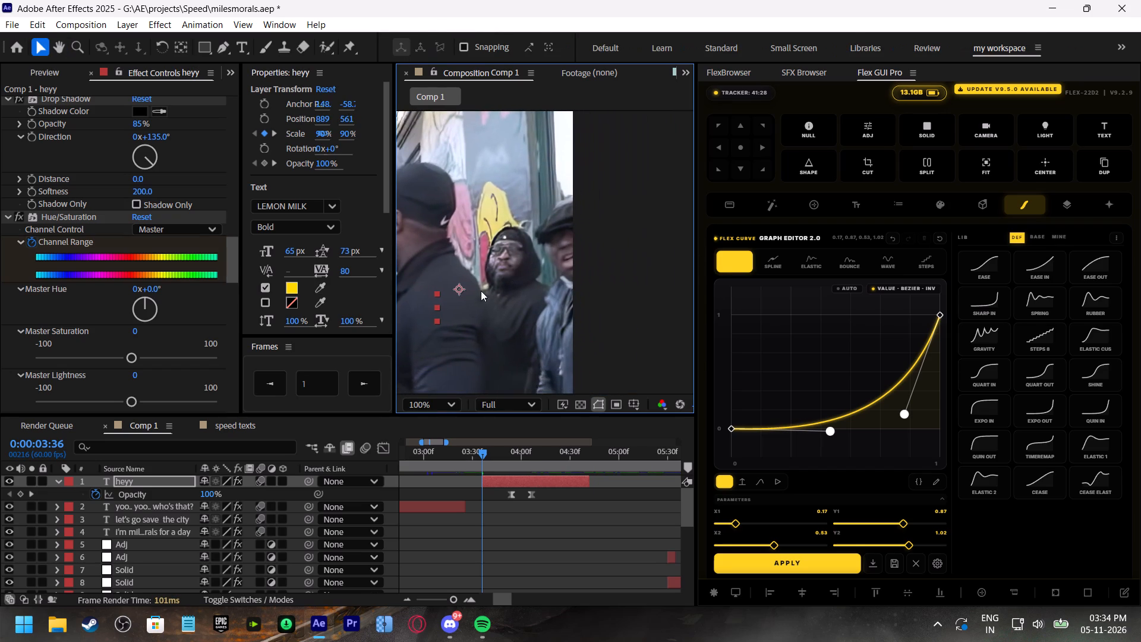
pyautogui.moveTo(456, 291); pyautogui.dragTo(557, 267)
pyautogui.press('p')
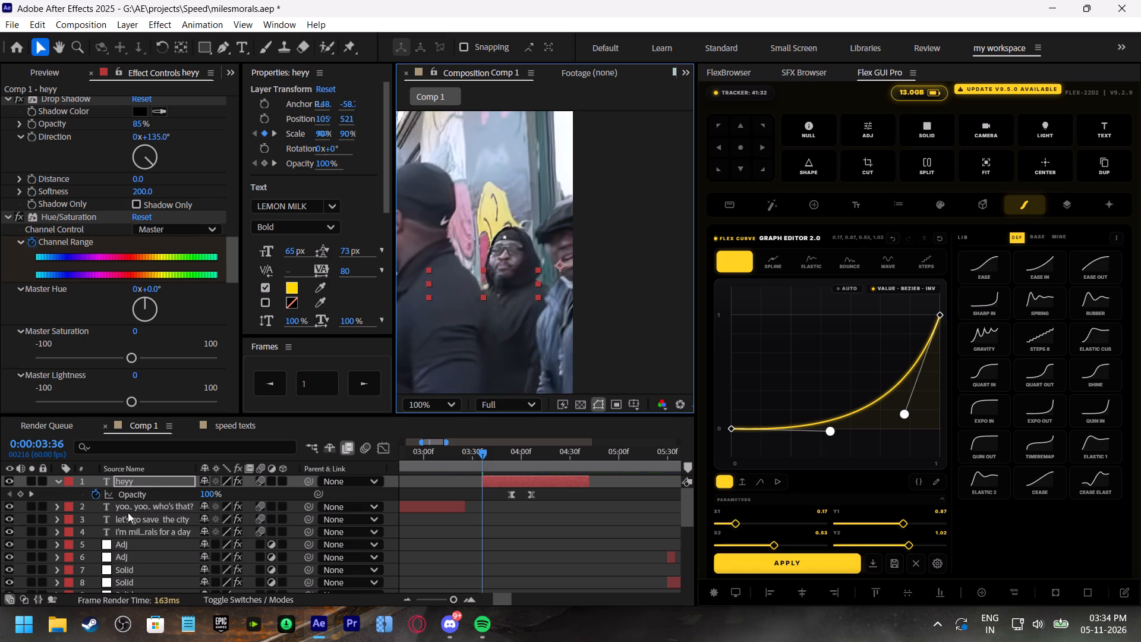
pyautogui.click(90, 497)
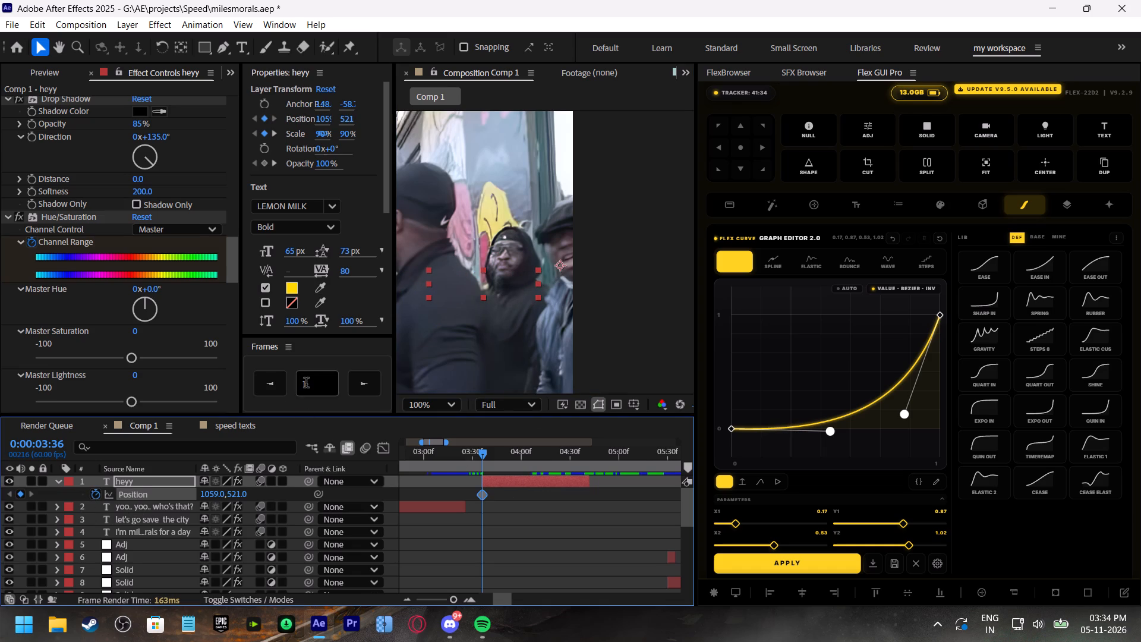
# Using 5-frame jumps, keyframe the "heyy" Position at about 986, 562 on 0:00:03:41 and 972, 580 on 0:00:03:46.
pyautogui.click(306, 384)
pyautogui.moveTo(328, 383); pyautogui.dragTo(295, 381)
pyautogui.press('5')
pyautogui.click(356, 388)
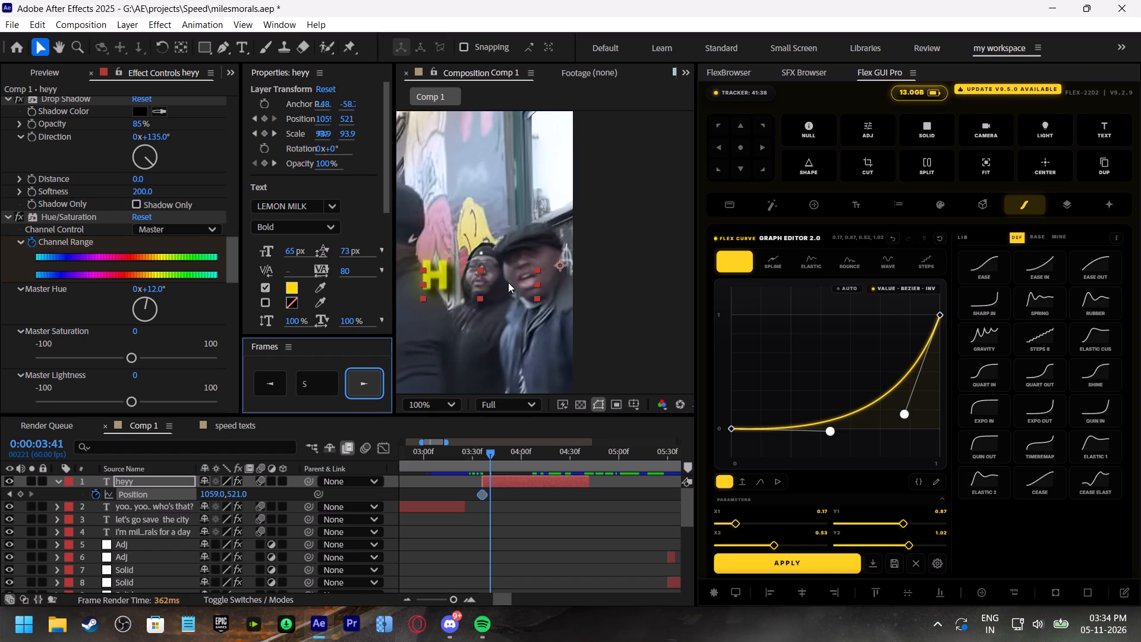
pyautogui.moveTo(512, 279); pyautogui.dragTo(469, 304)
pyautogui.scroll(-1, 508, 318)
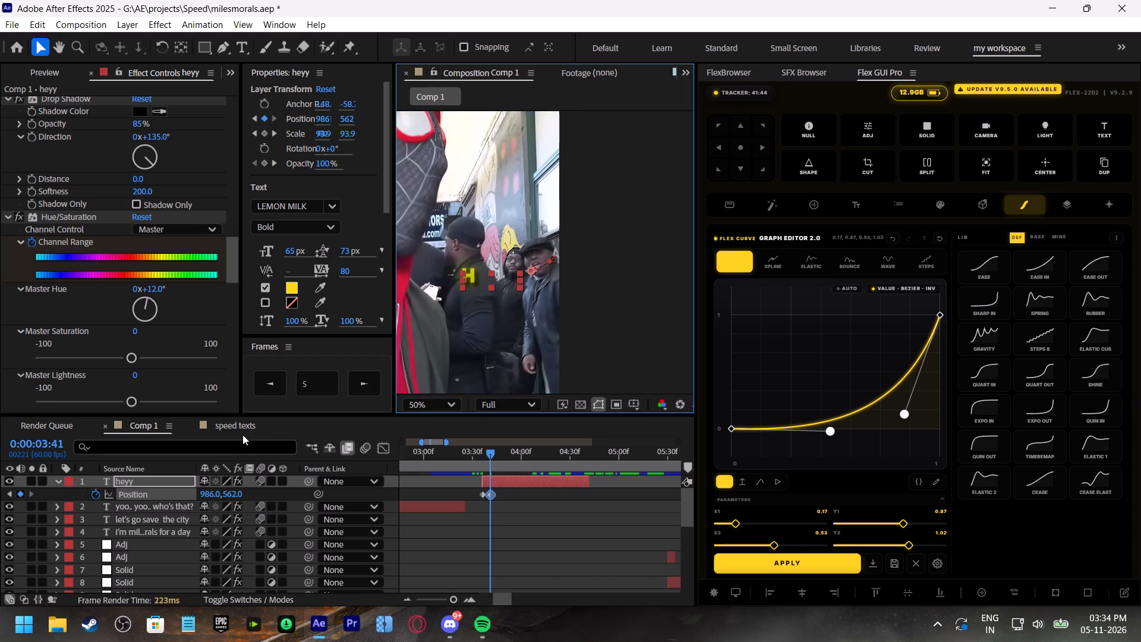
pyautogui.click(360, 383)
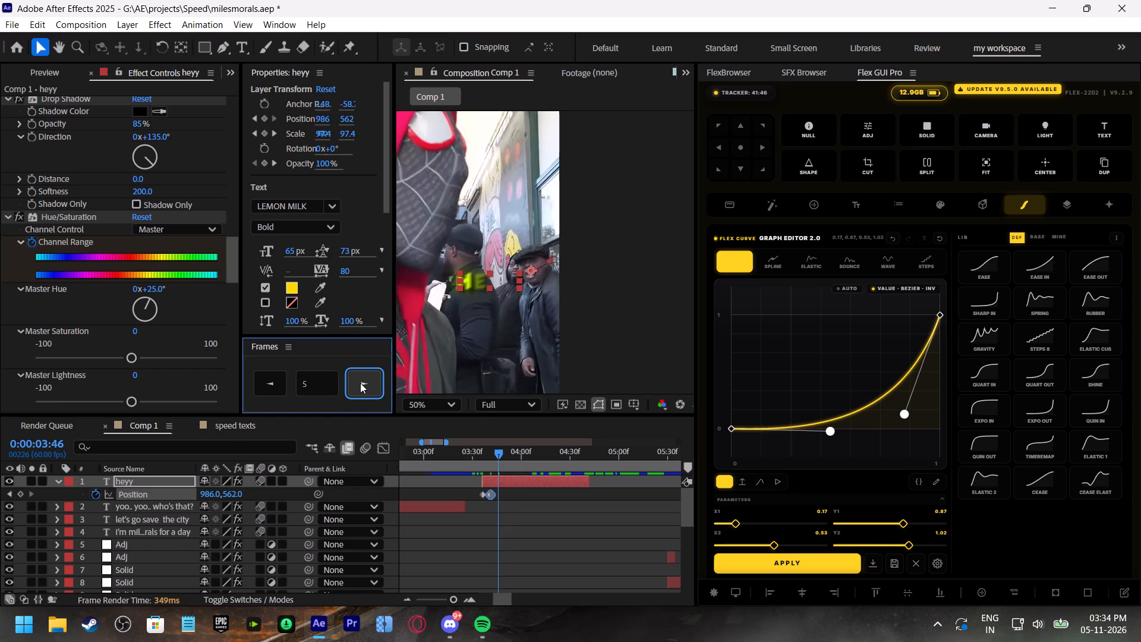
pyautogui.scroll(1, 534, 277)
pyautogui.moveTo(470, 302); pyautogui.dragTo(462, 310)
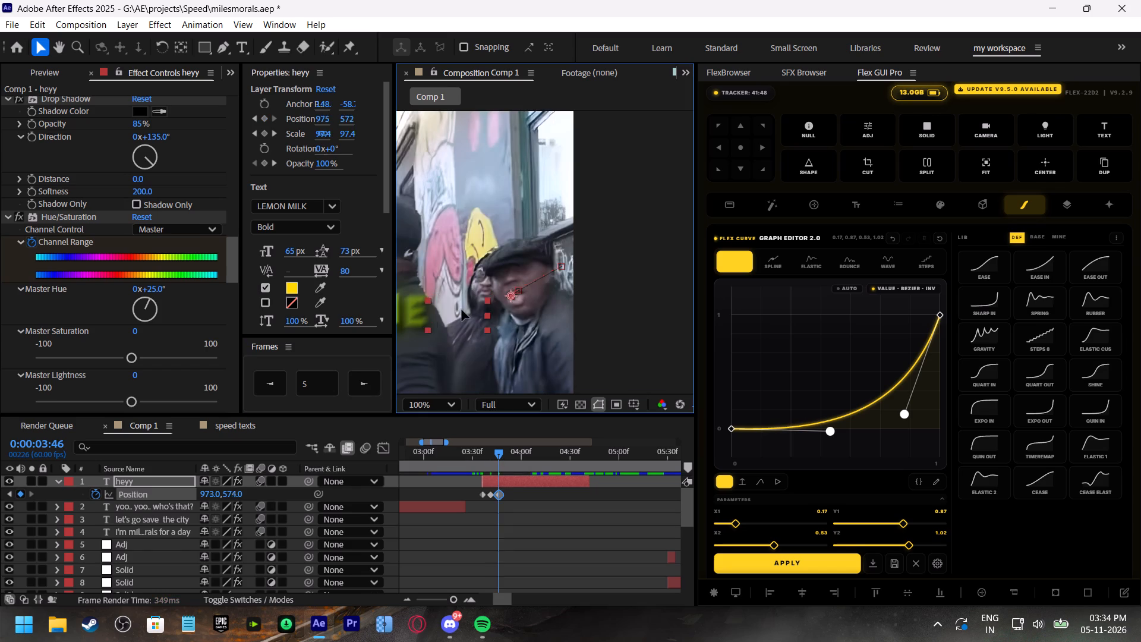
pyautogui.moveTo(462, 310); pyautogui.dragTo(462, 313)
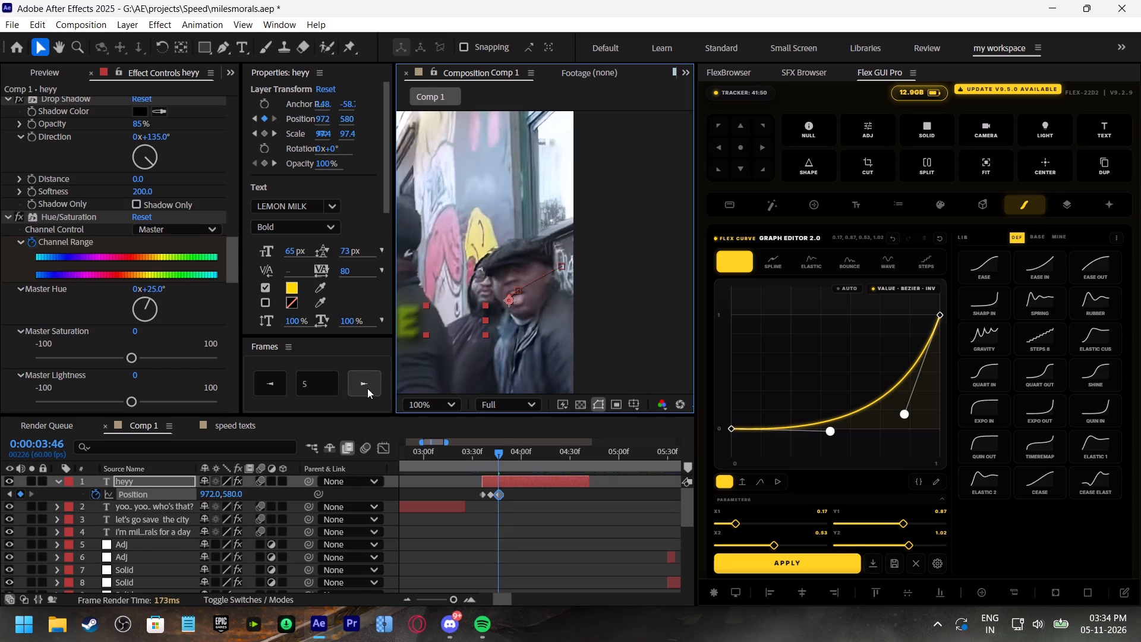
# Continue tracking "heyy" with Position keyframes of about 964, 607 at 0:00:03:51 and 941, 610 at 0:00:03:56.
pyautogui.click(367, 386)
pyautogui.moveTo(463, 320); pyautogui.dragTo(454, 336)
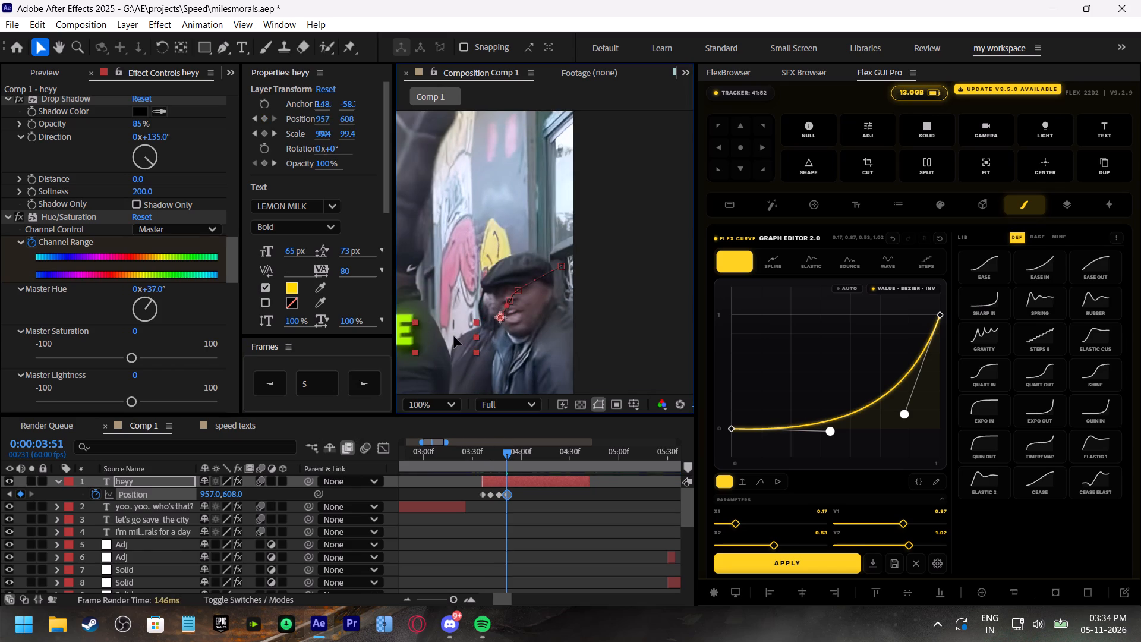
pyautogui.moveTo(454, 336); pyautogui.dragTo(458, 336)
pyautogui.click(371, 380)
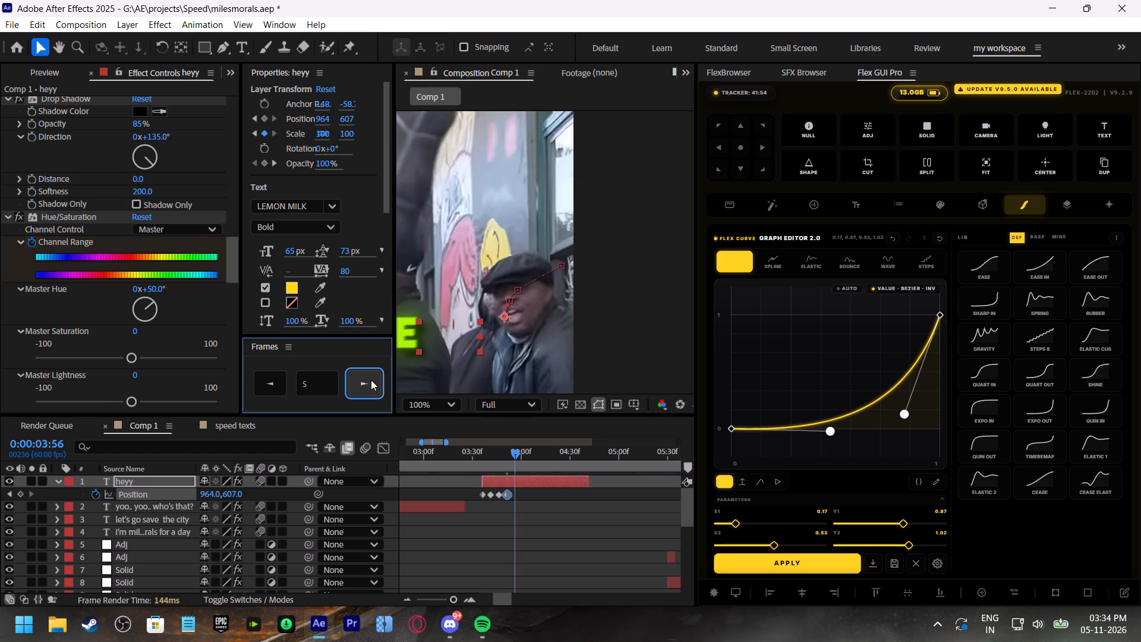
pyautogui.moveTo(455, 339); pyautogui.dragTo(441, 342)
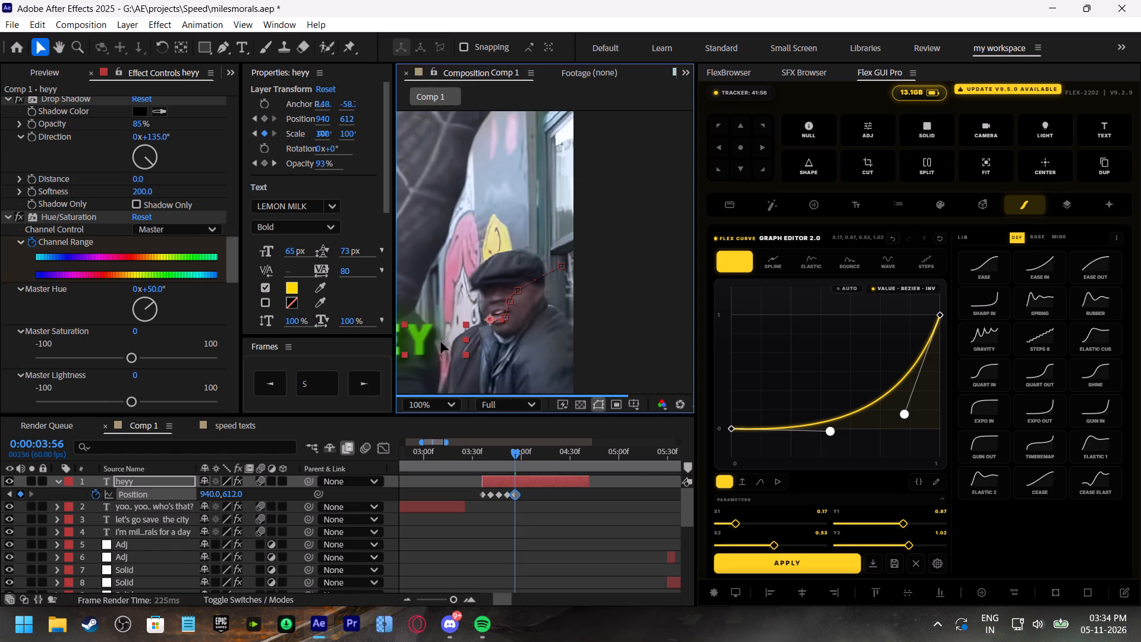
pyautogui.moveTo(441, 342); pyautogui.dragTo(442, 341)
# Keyframe the "heyy" Position at about 882, 612 on 0:00:04:01 and 816, 634 on 0:00:04:06, and save the project.
pyautogui.click(372, 385)
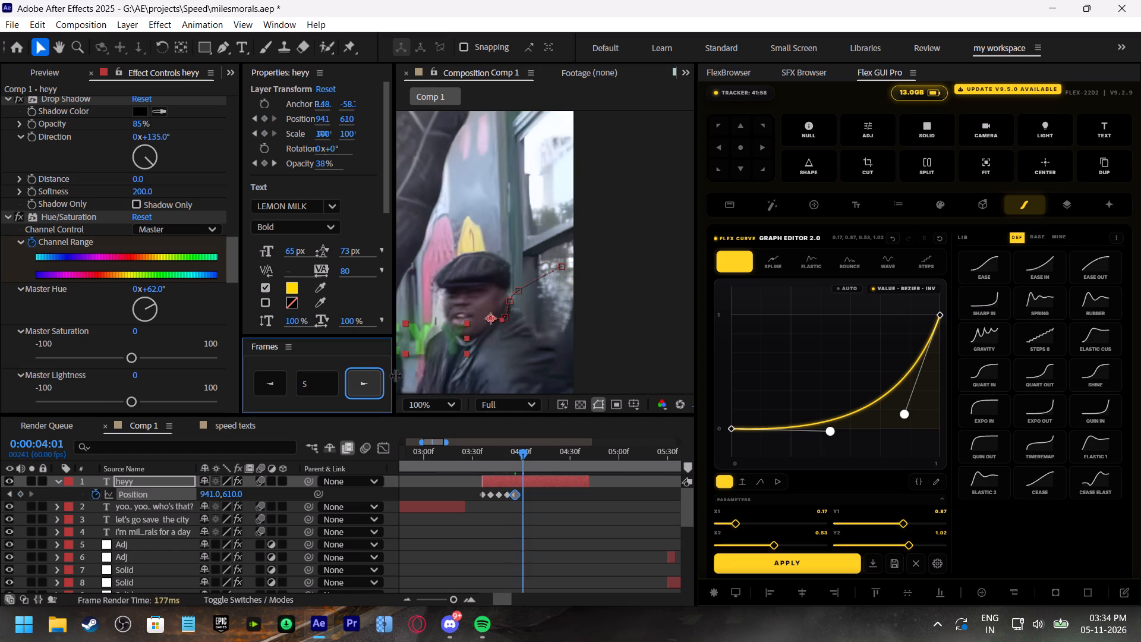
pyautogui.moveTo(447, 333); pyautogui.dragTo(414, 336)
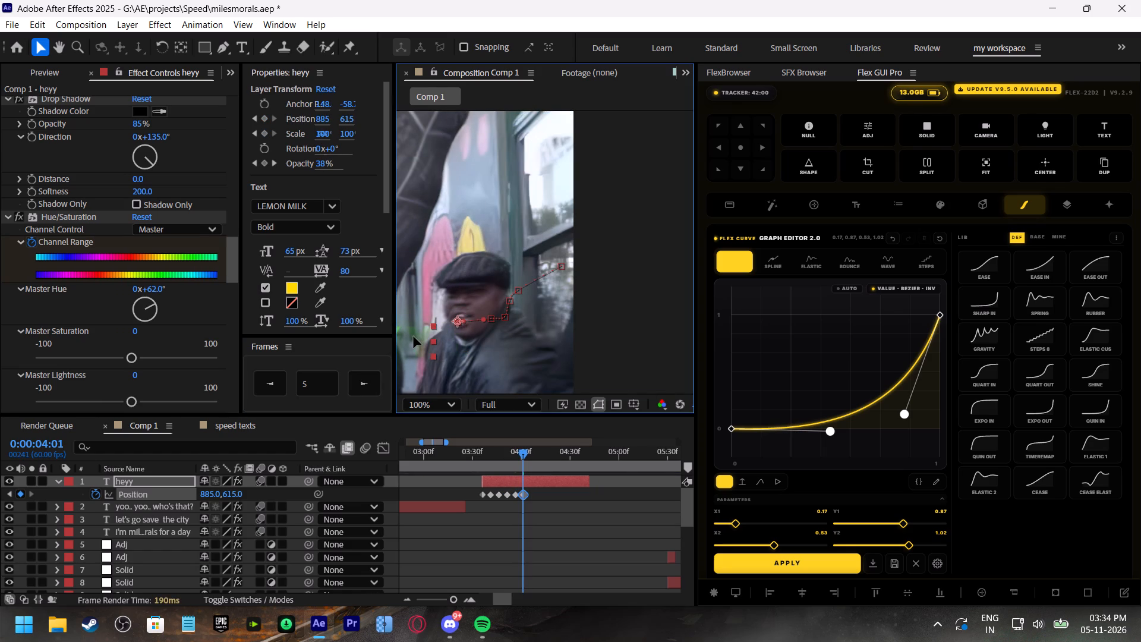
pyautogui.moveTo(414, 336); pyautogui.dragTo(412, 335)
pyautogui.click(363, 387)
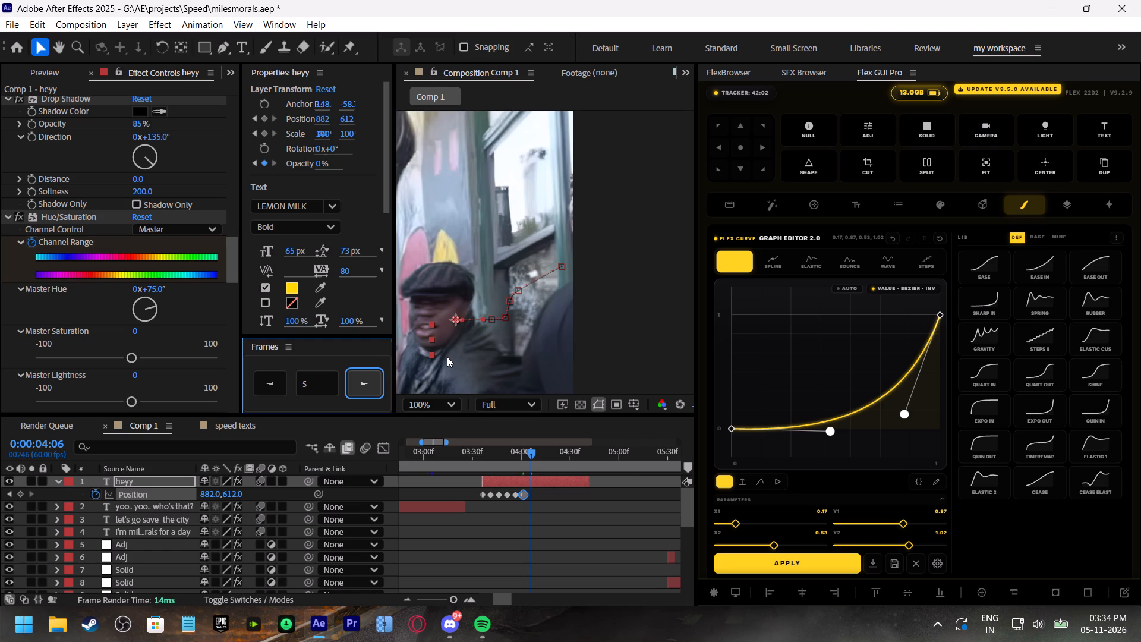
pyautogui.press('space')
pyautogui.press('space')
pyautogui.press('space')
pyautogui.press('space')
pyautogui.press('space')
pyautogui.press('space')
pyautogui.press('space')
pyautogui.press('space')
pyautogui.press('space')
pyautogui.press('space')
pyautogui.press('space')
pyautogui.press('space')
pyautogui.press('space')
pyautogui.press('space')
pyautogui.press('space')
pyautogui.press('space')
pyautogui.press('space')
pyautogui.press('space')
pyautogui.press('space')
pyautogui.press('space')
pyautogui.moveTo(438, 366); pyautogui.dragTo(584, 301)
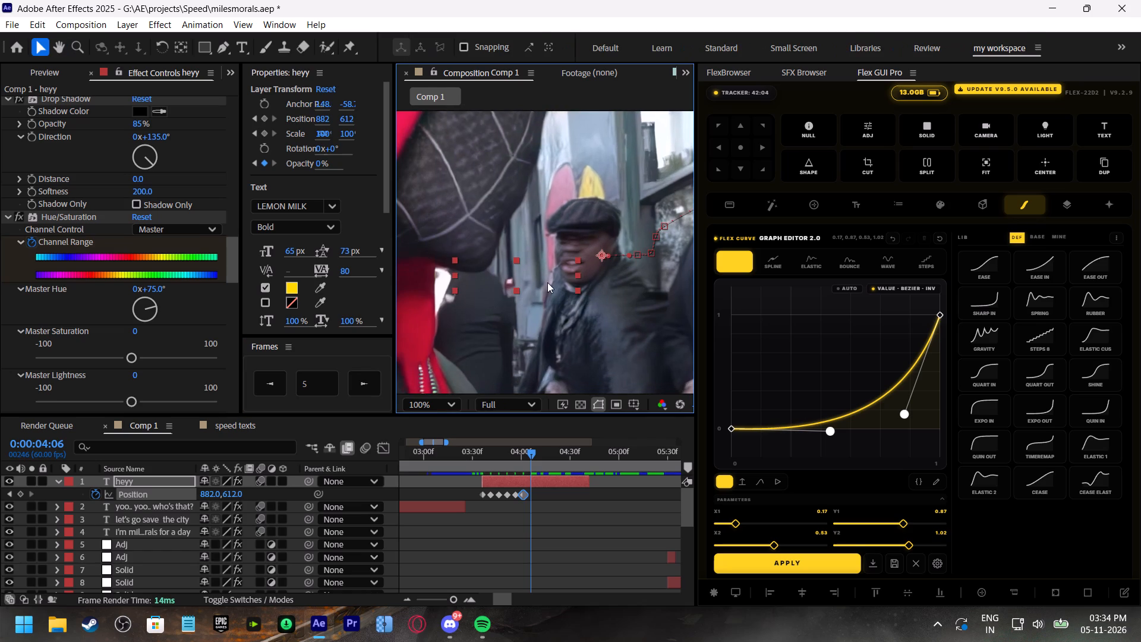
pyautogui.moveTo(547, 282); pyautogui.dragTo(508, 295)
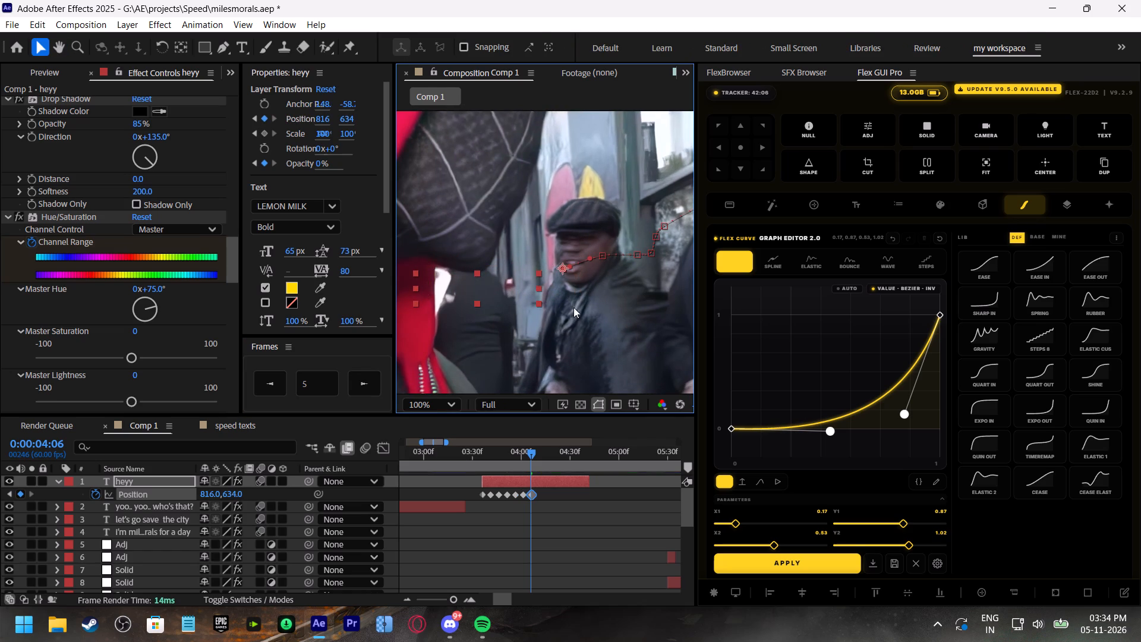
pyautogui.hotkey('ctrl', 's')
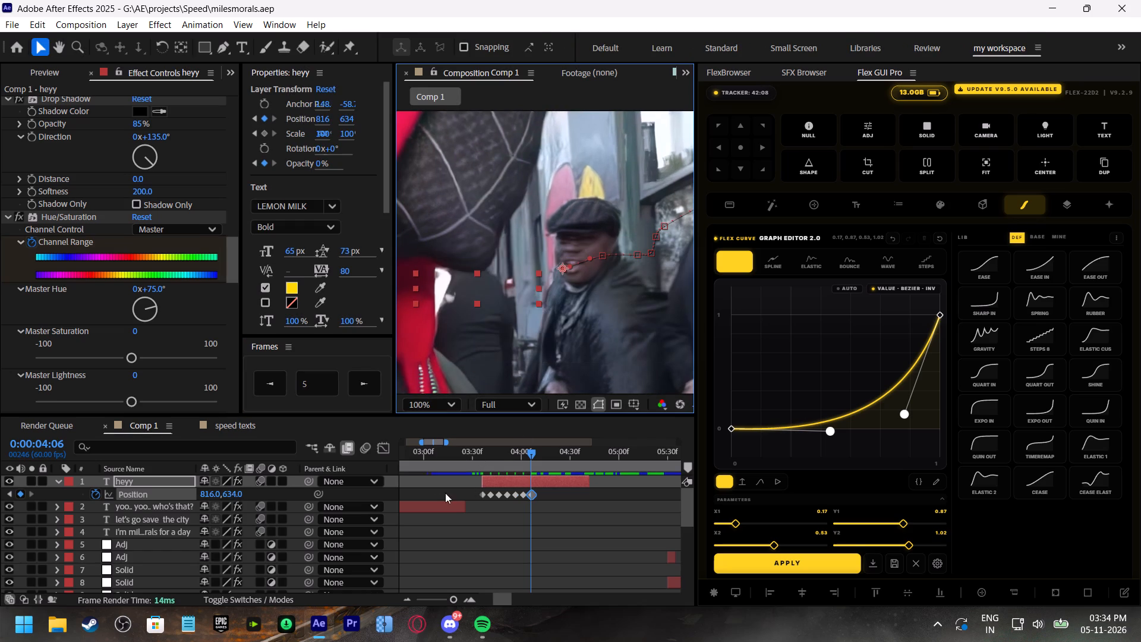
# Duplicate the "heyy" caption layer and shift the copy later in time to start at about 0:00:04:05.
pyautogui.click(59, 481)
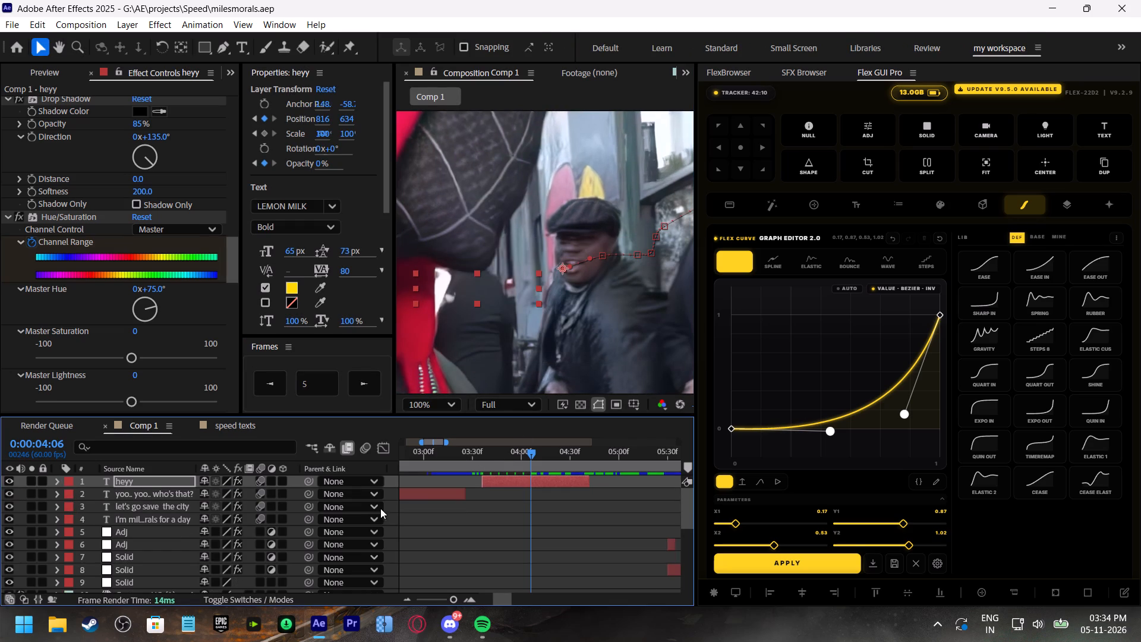
pyautogui.keyDown('shift'); pyautogui.scroll(-1, 494, 501); pyautogui.keyUp('shift')
pyautogui.click(498, 481)
pyautogui.hotkey('ctrl', 'd')
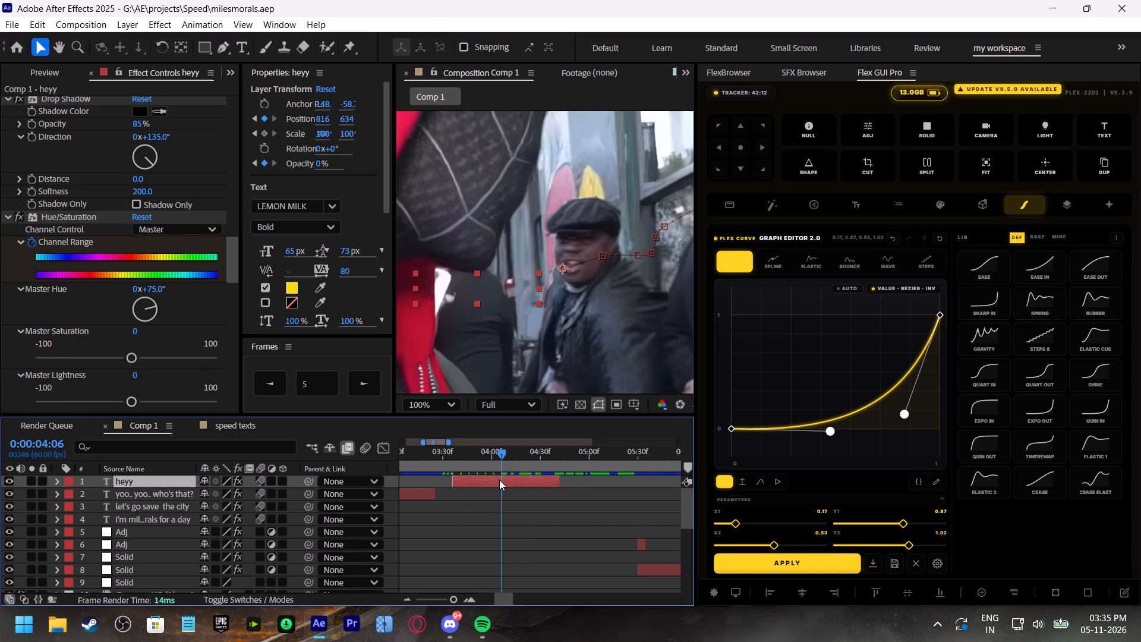
pyautogui.moveTo(478, 481); pyautogui.dragTo(524, 483)
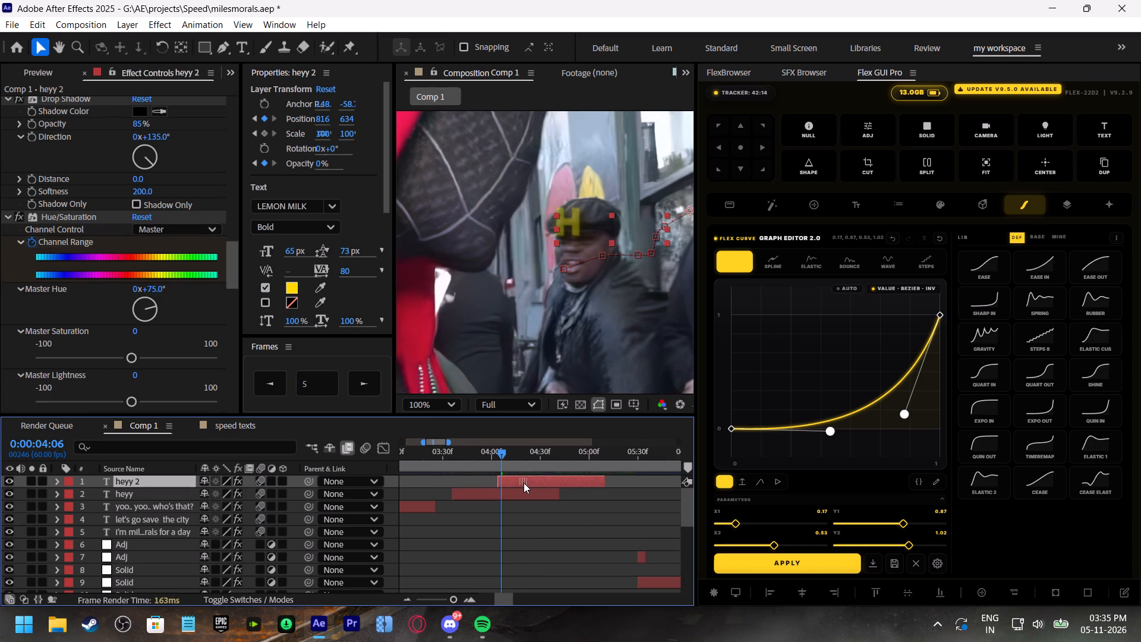
pyautogui.moveTo(524, 483); pyautogui.dragTo(525, 483)
# Play and scrub Comp 1 between about 0:00:03:32 and 0:00:04:01 to check the captions' timing against the spoken "heyy".
pyautogui.moveTo(487, 452); pyautogui.dragTo(494, 454)
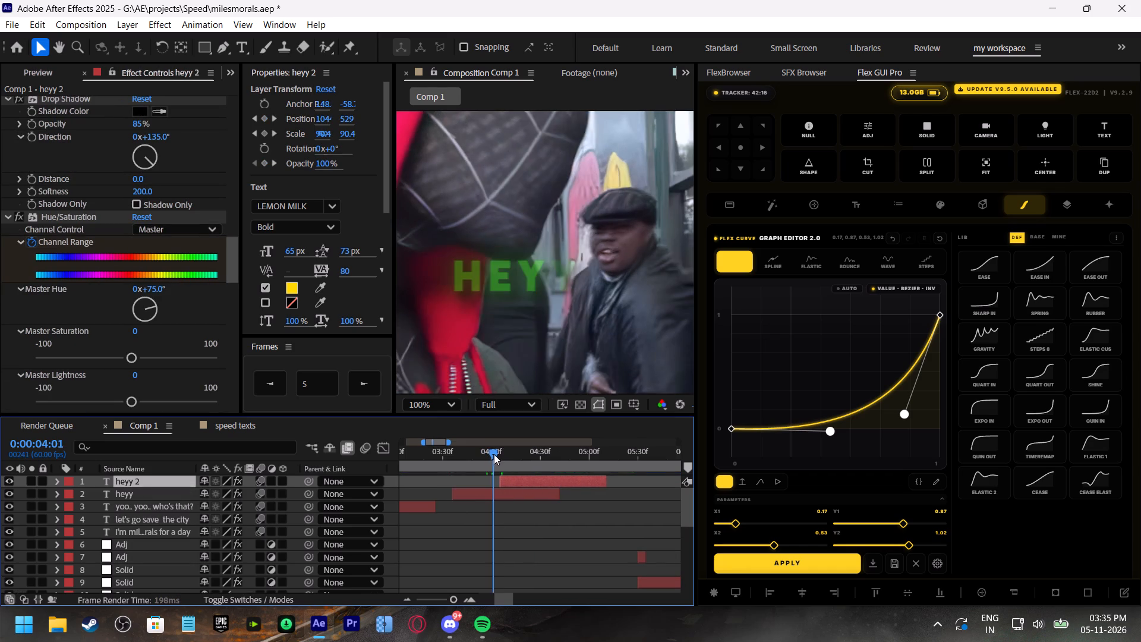
pyautogui.moveTo(494, 454); pyautogui.dragTo(456, 464)
pyautogui.press('space')
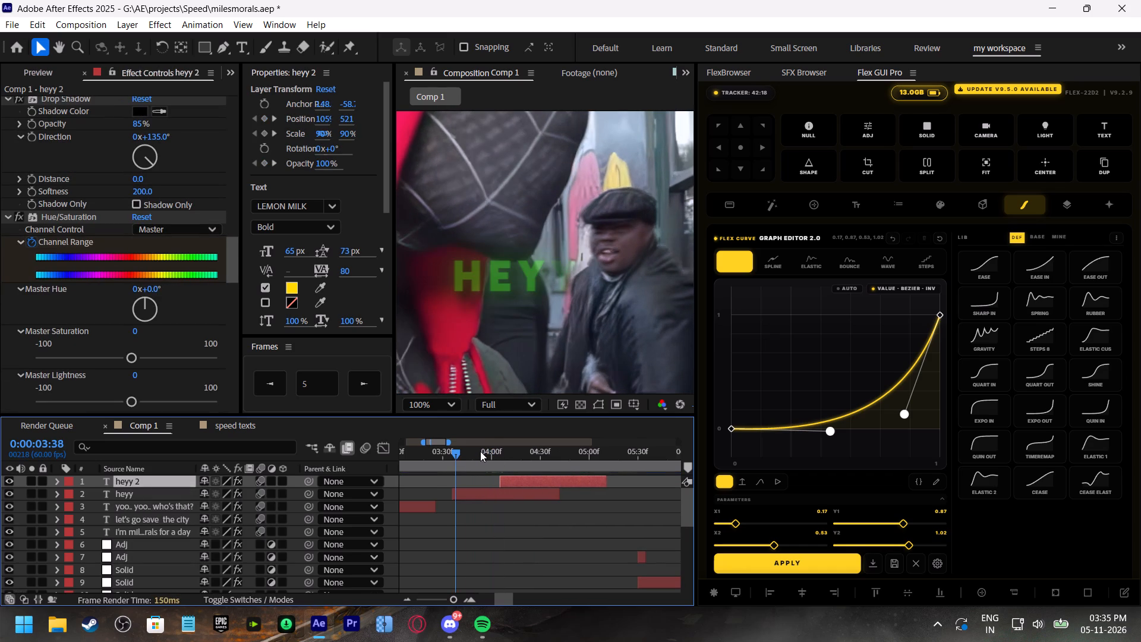
pyautogui.moveTo(480, 451); pyautogui.dragTo(446, 457)
pyautogui.press('space')
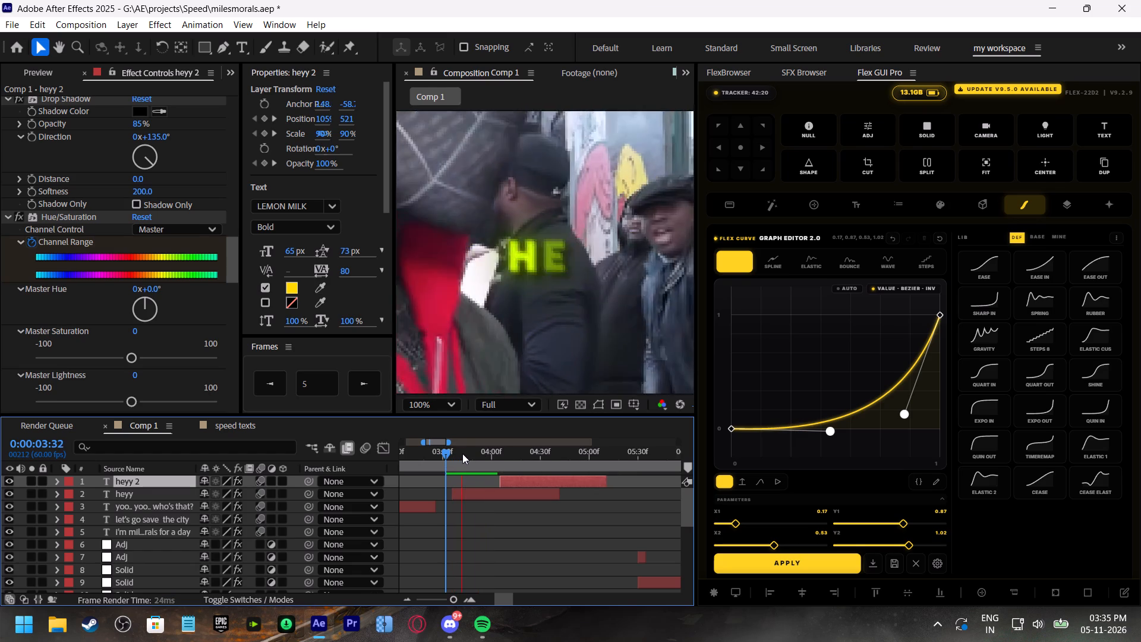
pyautogui.moveTo(461, 454); pyautogui.dragTo(450, 456)
pyautogui.press('space')
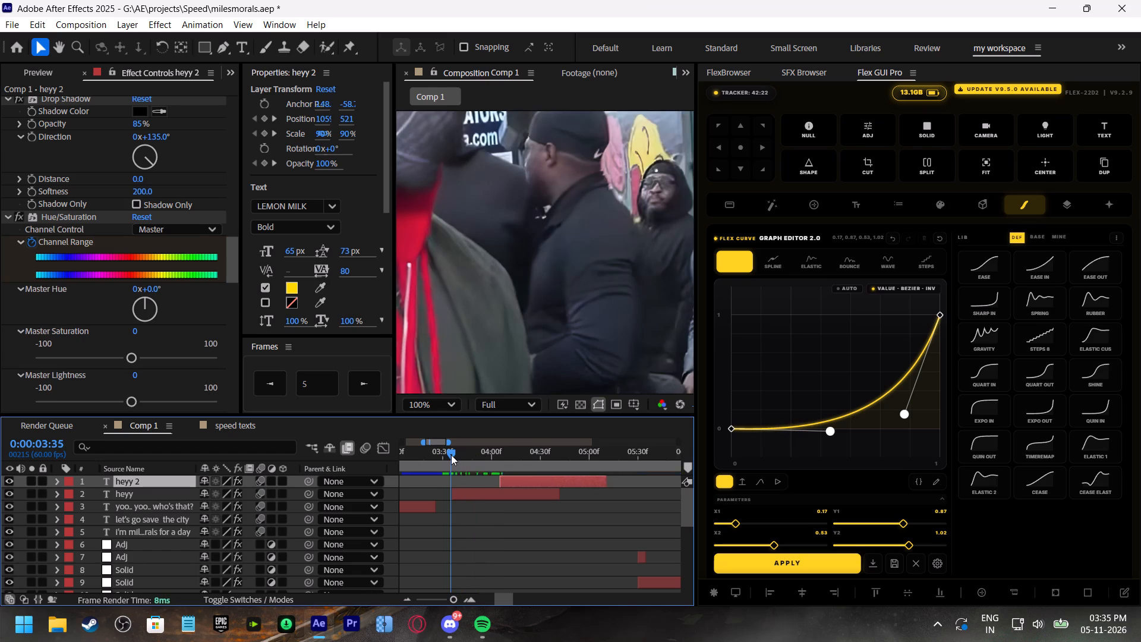
pyautogui.click(451, 455)
pyautogui.press('space')
pyautogui.moveTo(481, 454); pyautogui.dragTo(493, 461)
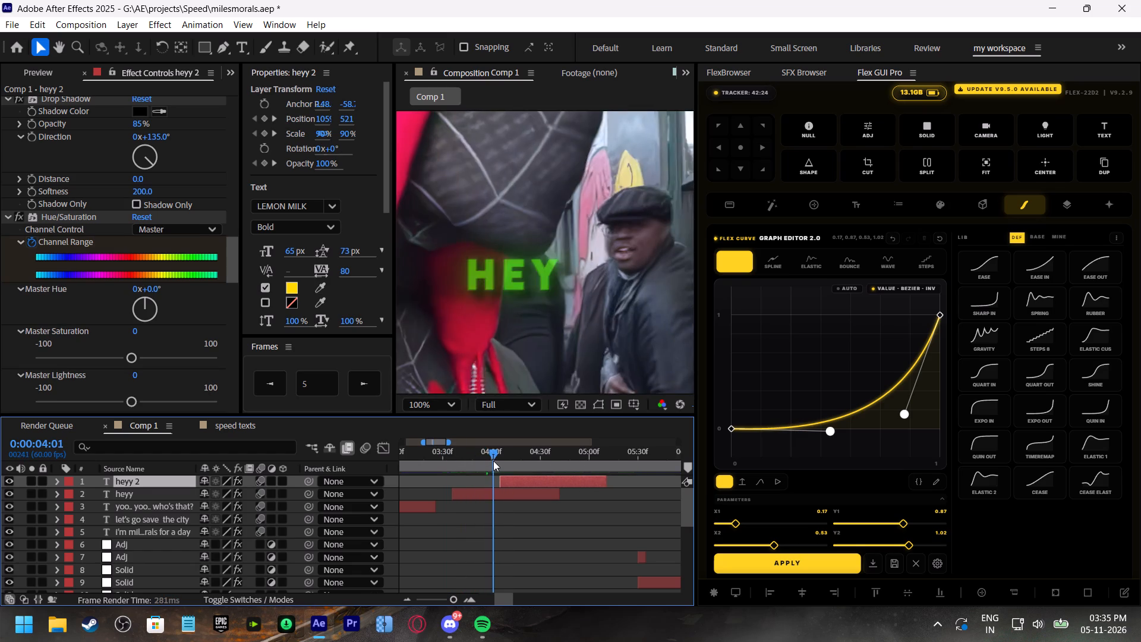
pyautogui.moveTo(493, 461); pyautogui.dragTo(488, 460)
pyautogui.press('space')
pyautogui.click(487, 457)
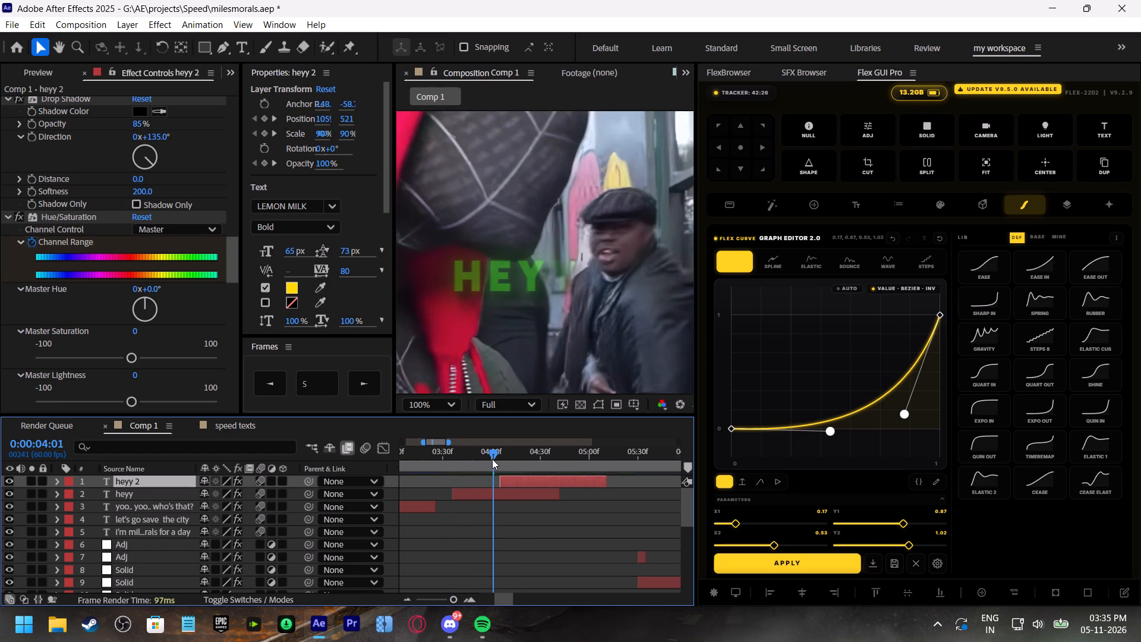
pyautogui.press('space')
pyautogui.click(494, 458)
# Shift the duplicated "heyy" caption earlier to start at about 0:00:04:00, and check playback from 0:00:03:51.
pyautogui.moveTo(513, 481); pyautogui.dragTo(506, 480)
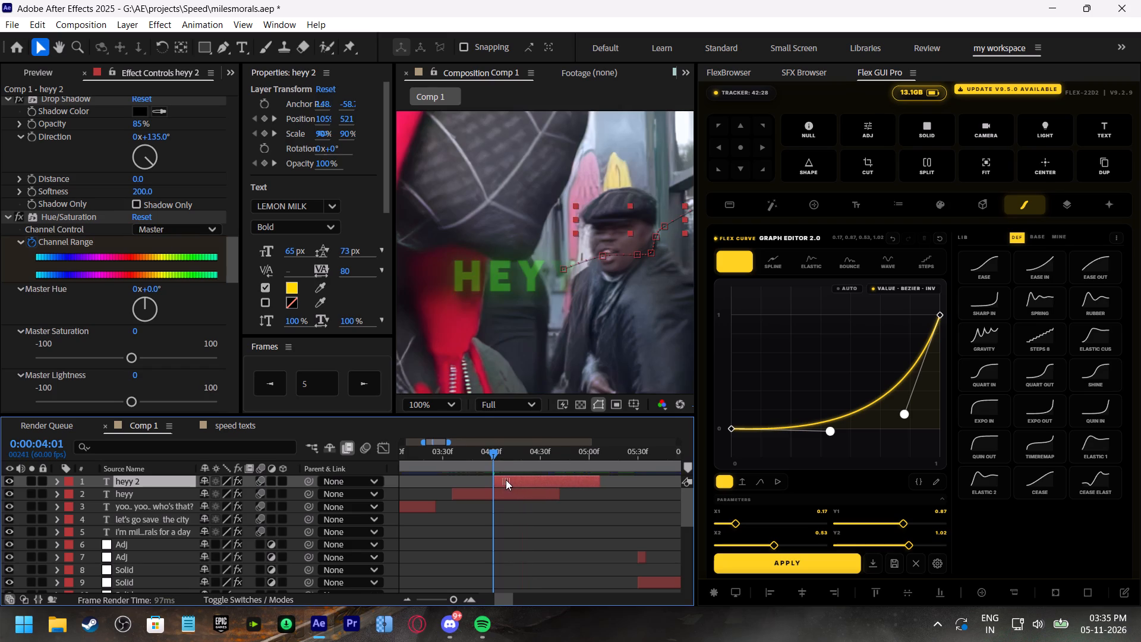
pyautogui.moveTo(506, 480); pyautogui.dragTo(505, 479)
pyautogui.click(476, 452)
pyautogui.press('space')
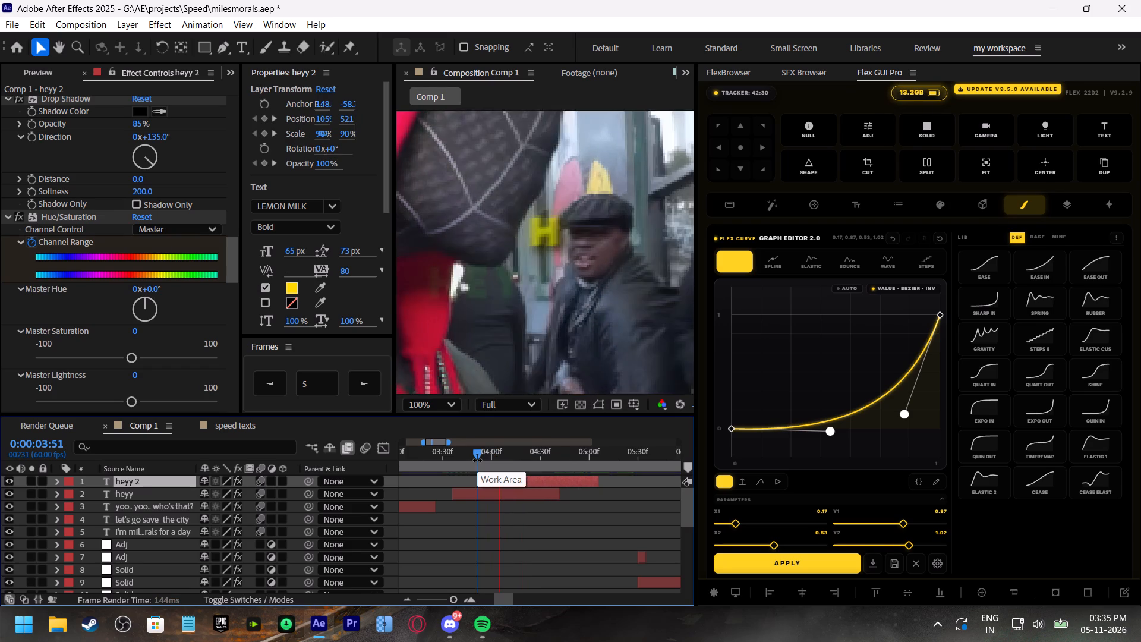
pyautogui.moveTo(477, 460); pyautogui.dragTo(496, 470)
pyautogui.moveTo(492, 454); pyautogui.dragTo(500, 455)
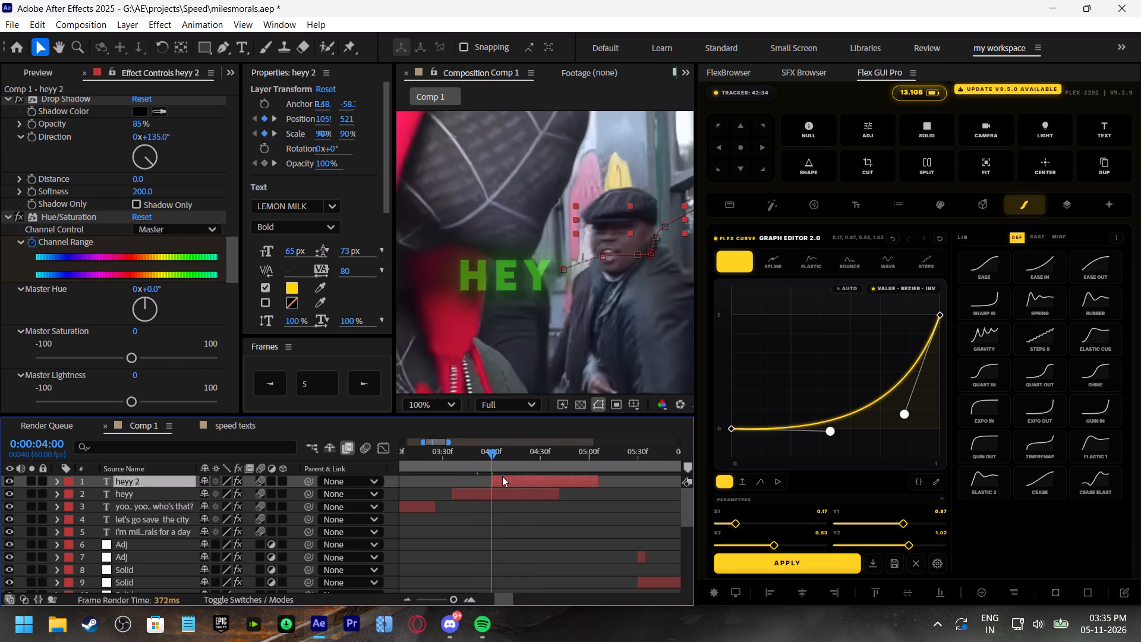
# Delete all the Position keyframes from the duplicated "heyy 2" caption layer.
pyautogui.click(502, 476)
pyautogui.press('p')
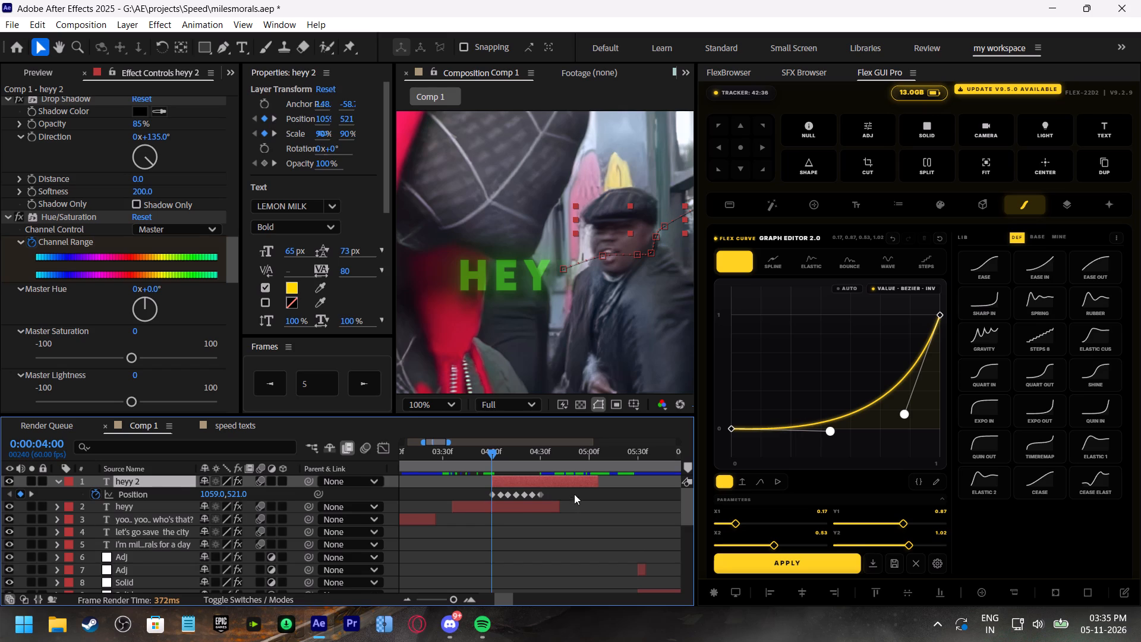
pyautogui.moveTo(572, 493); pyautogui.dragTo(472, 501)
pyautogui.press('BackSpace')
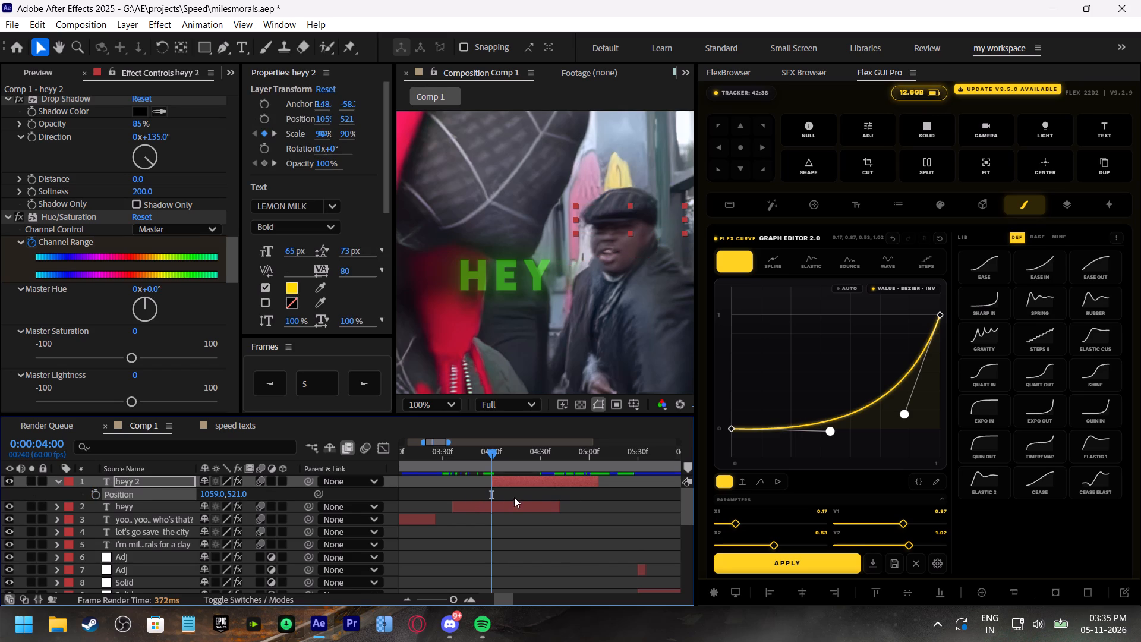
# Move the "heyy 2" caption to about 881, 614 at 0:00:04:00 and set its first Position keyframe.
pyautogui.click(538, 480)
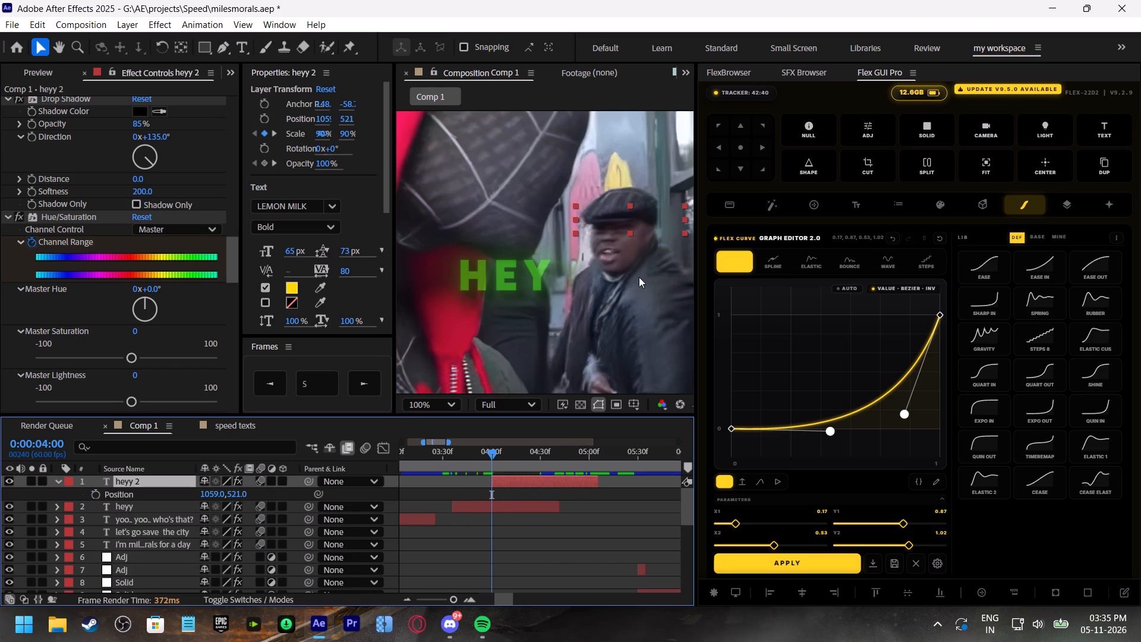
pyautogui.moveTo(657, 222); pyautogui.dragTo(557, 275)
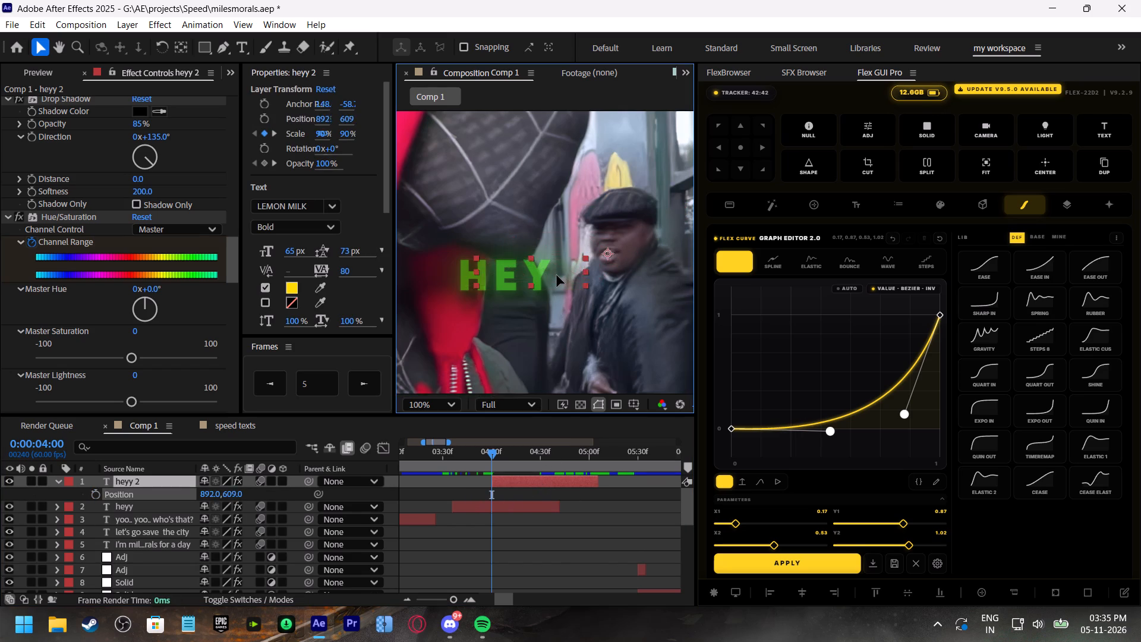
pyautogui.moveTo(557, 275); pyautogui.dragTo(551, 278)
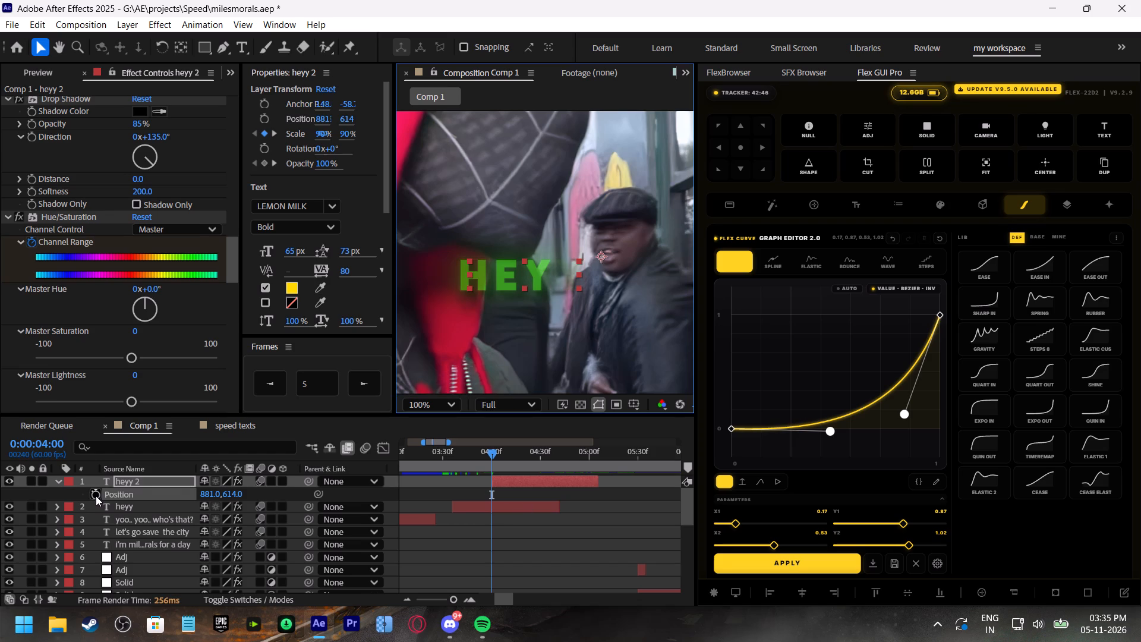
pyautogui.click(96, 496)
# Keyframe the "heyy 2" Position at about 824, 625 on 0:00:04:05, 784, 643 on 0:00:04:10 and 734, 666 on 0:00:04:15.
pyautogui.click(356, 390)
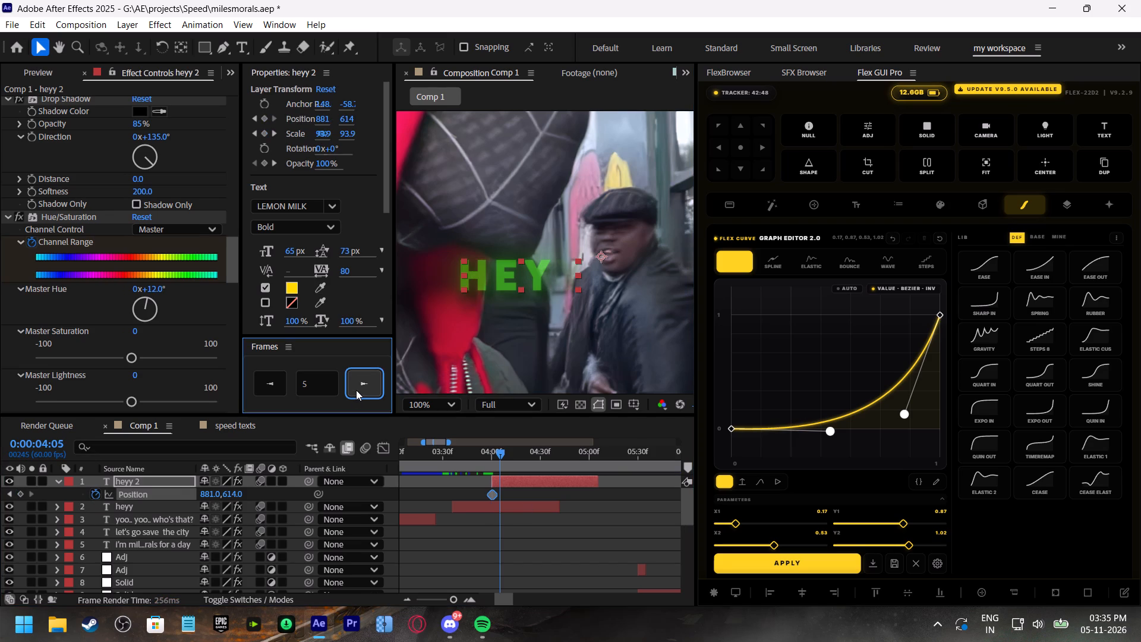
pyautogui.moveTo(566, 266); pyautogui.dragTo(532, 272)
pyautogui.click(365, 379)
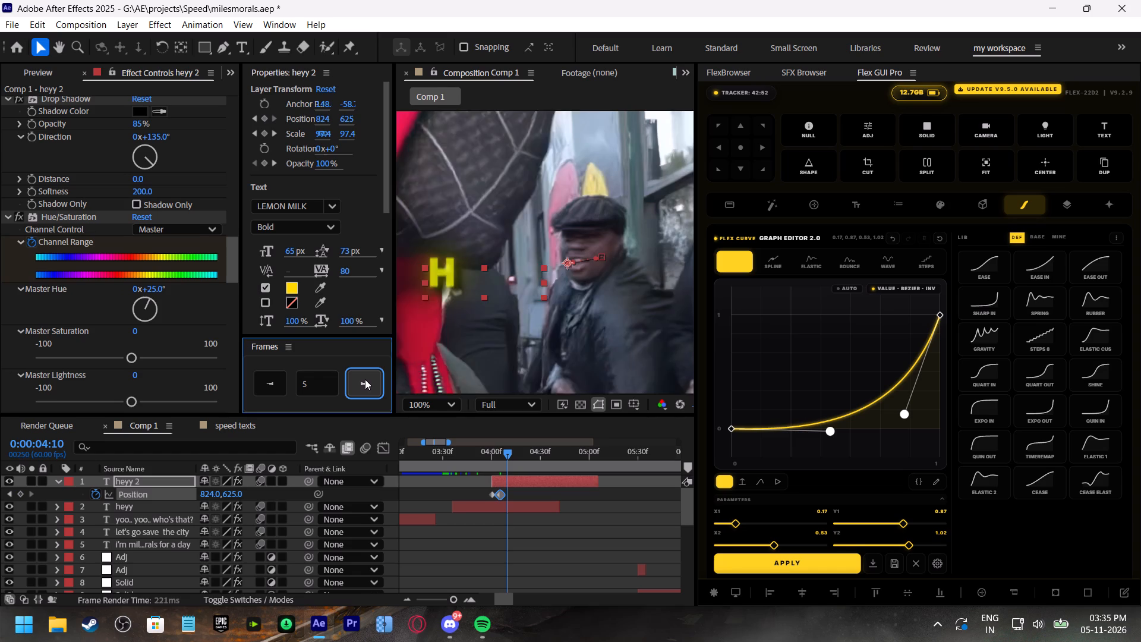
pyautogui.moveTo(526, 281); pyautogui.dragTo(504, 291)
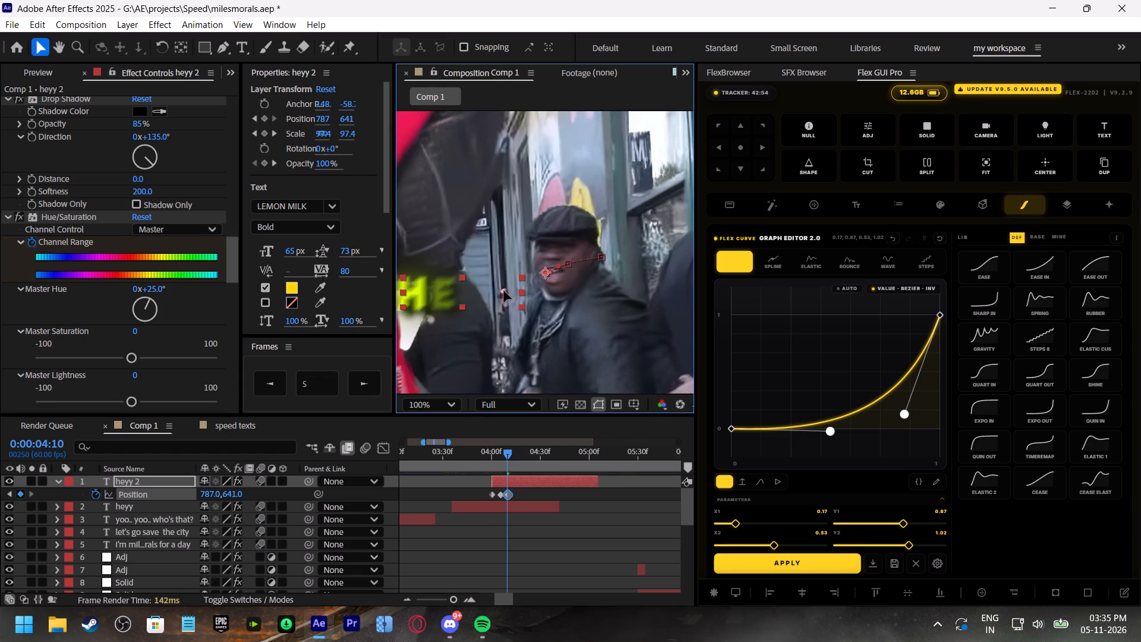
pyautogui.moveTo(504, 291); pyautogui.dragTo(502, 292)
pyautogui.click(365, 390)
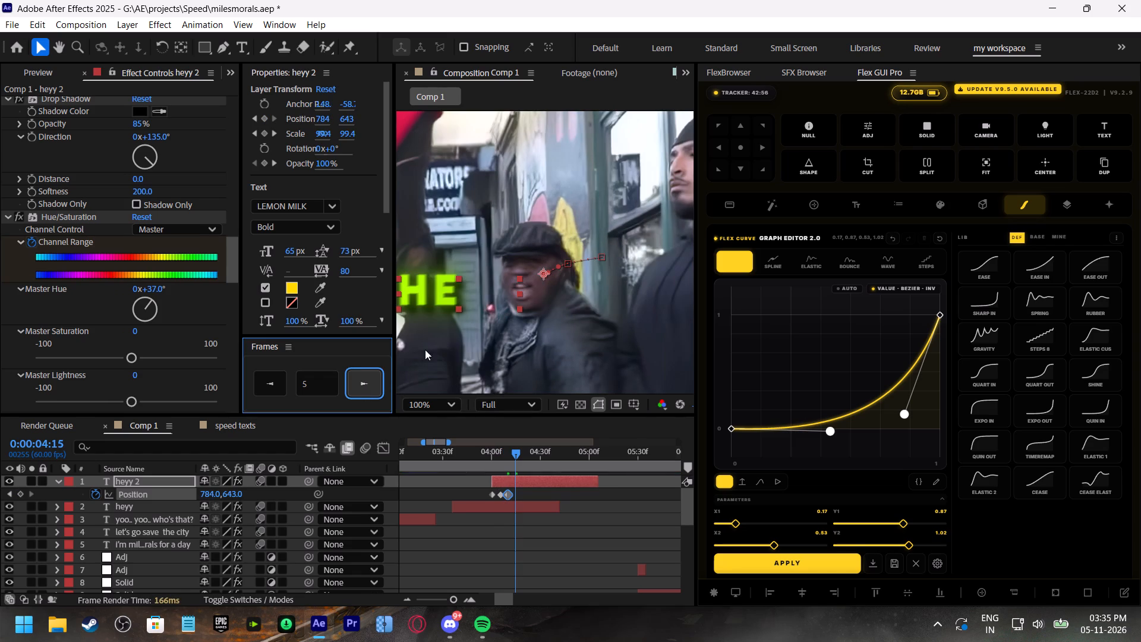
pyautogui.moveTo(486, 288); pyautogui.dragTo(456, 301)
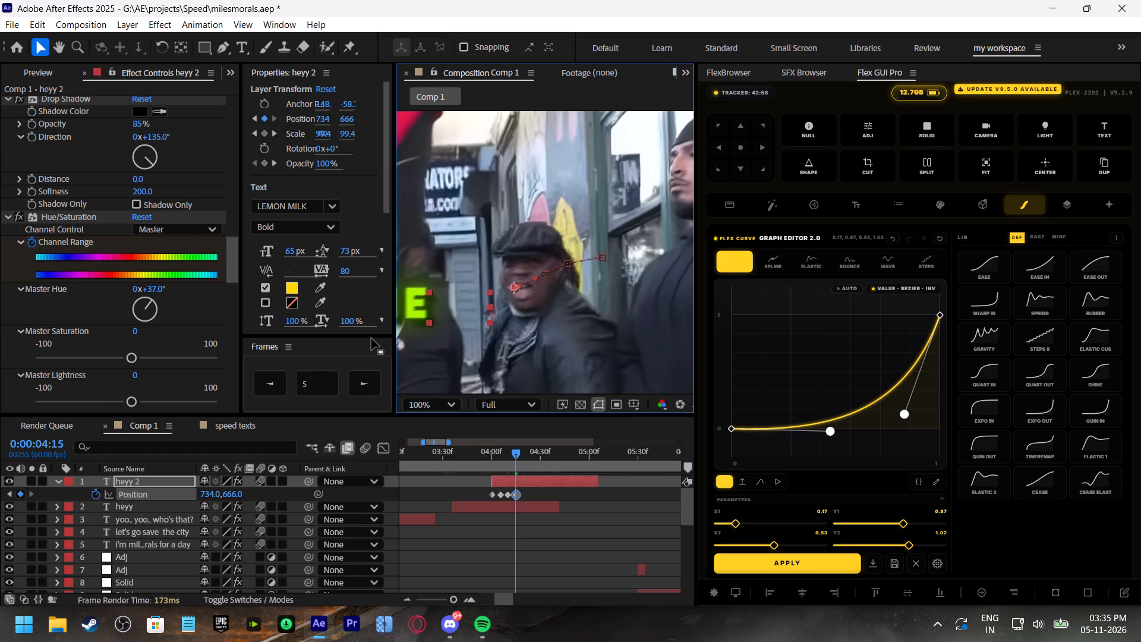
# Keyframe the "heyy 2" Position at about 747, 712 on 0:00:04:20, 767, 746 on 0:00:04:25 and 781, 749 on 0:00:04:30, and save.
pyautogui.click(365, 376)
pyautogui.moveTo(470, 309); pyautogui.dragTo(474, 338)
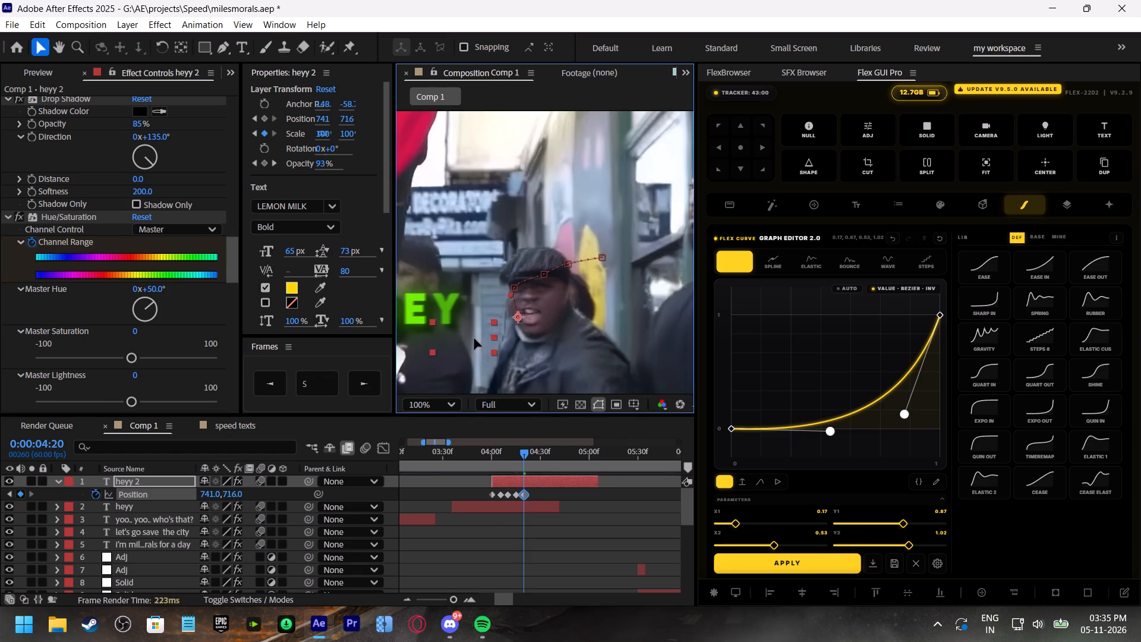
pyautogui.moveTo(474, 338); pyautogui.dragTo(478, 336)
pyautogui.click(372, 385)
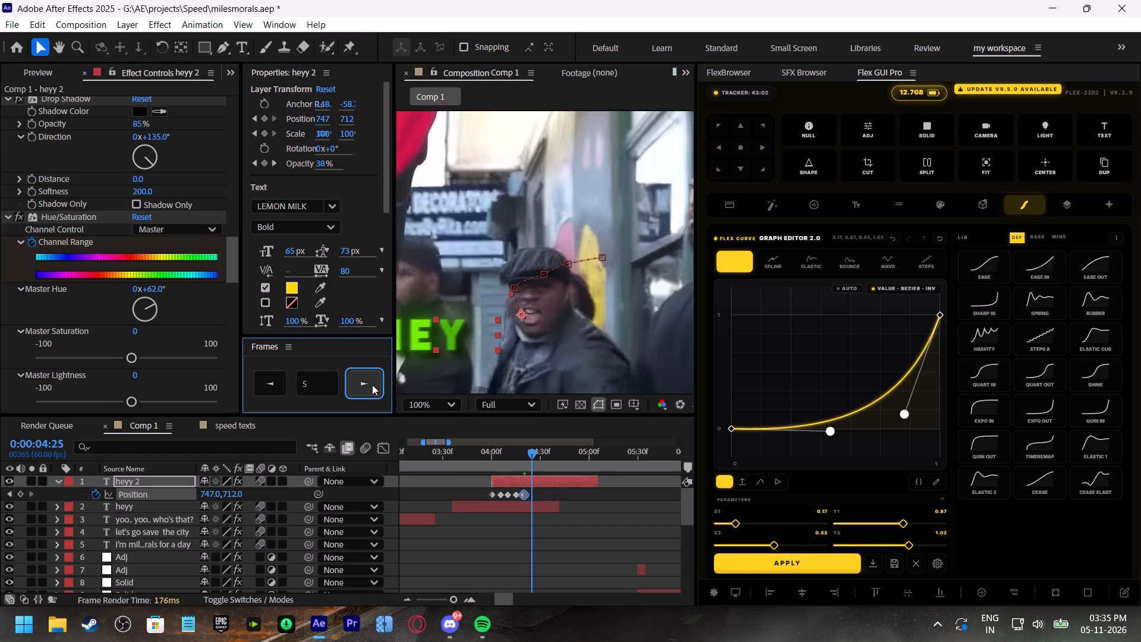
pyautogui.moveTo(477, 332); pyautogui.dragTo(486, 353)
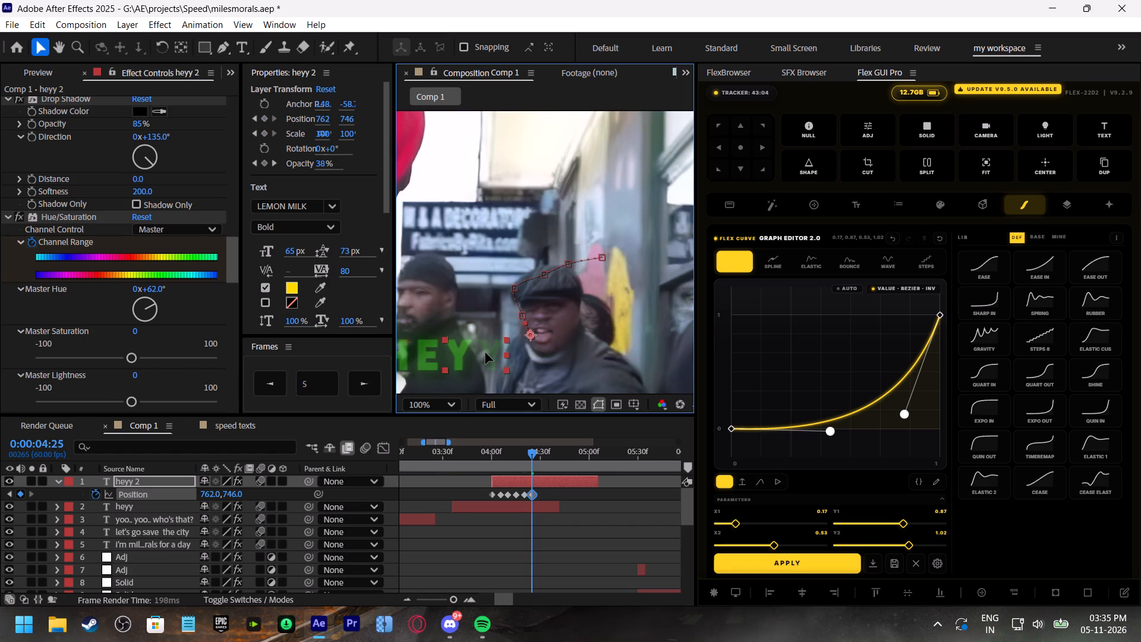
pyautogui.moveTo(486, 353); pyautogui.dragTo(488, 353)
pyautogui.click(370, 383)
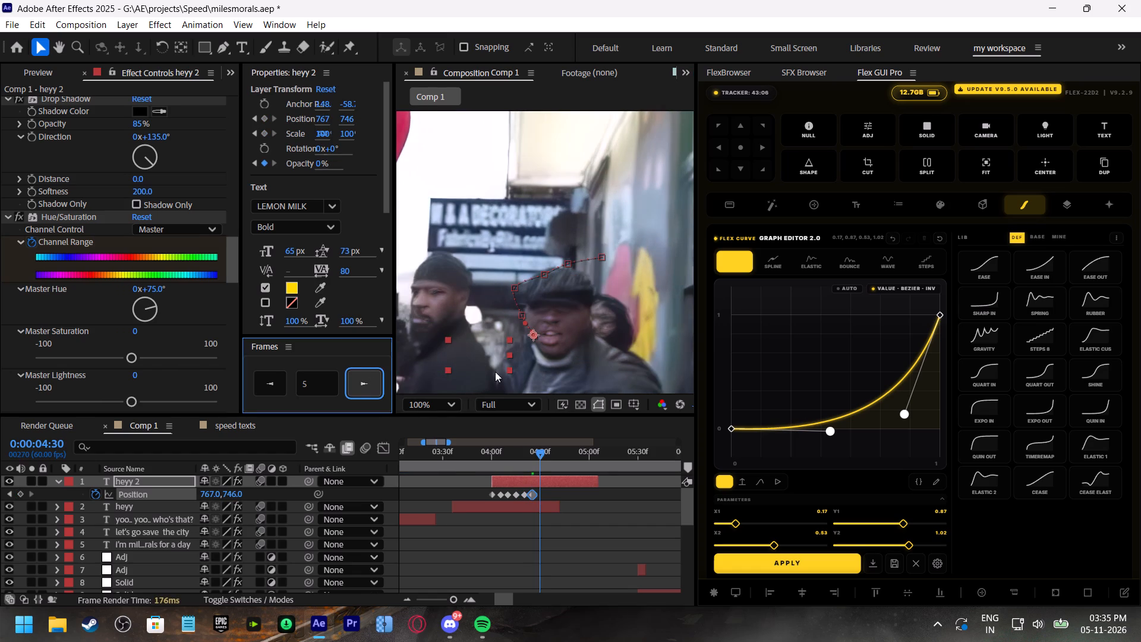
pyautogui.moveTo(480, 350); pyautogui.dragTo(488, 352)
pyautogui.scroll(-1, 552, 352)
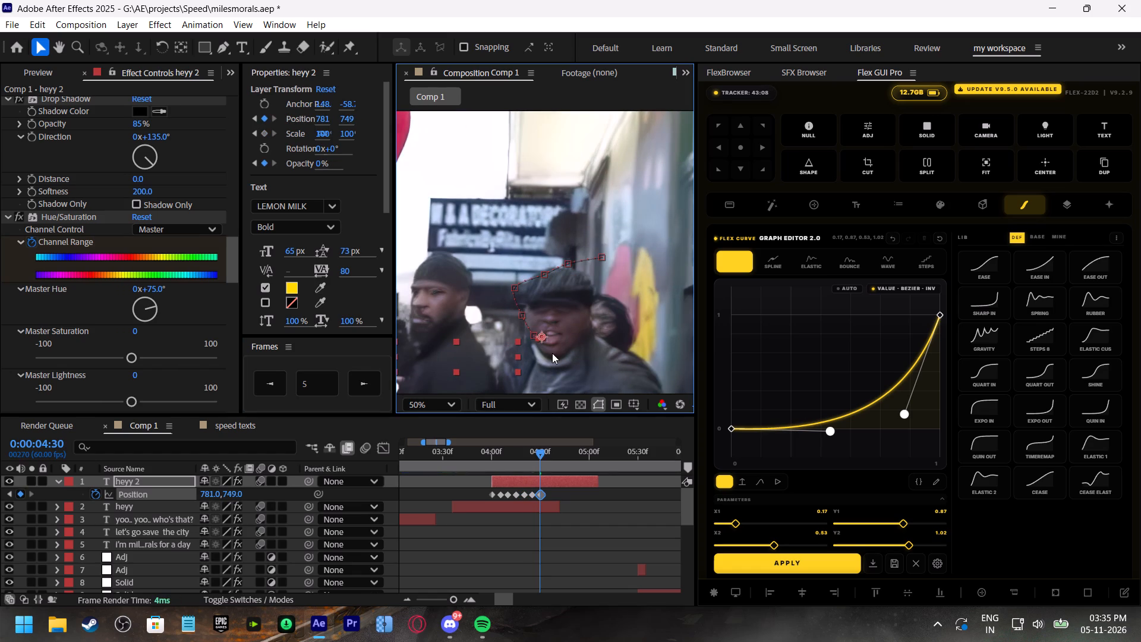
pyautogui.click(433, 406)
pyautogui.click(431, 117)
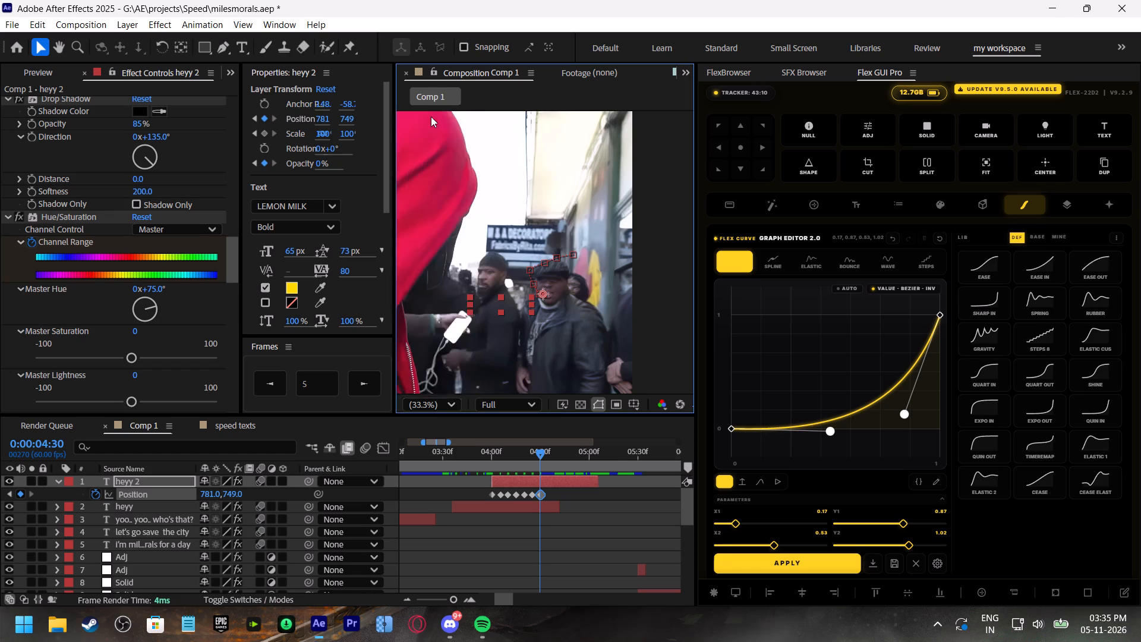
pyautogui.hotkey('ctrl', 's')
# Play Comp 1 from 0:00:03:51 and repeatedly from 0:00:03:19 to check the tracking and timing of both "heyy" captions.
pyautogui.click(477, 452)
pyautogui.press('space')
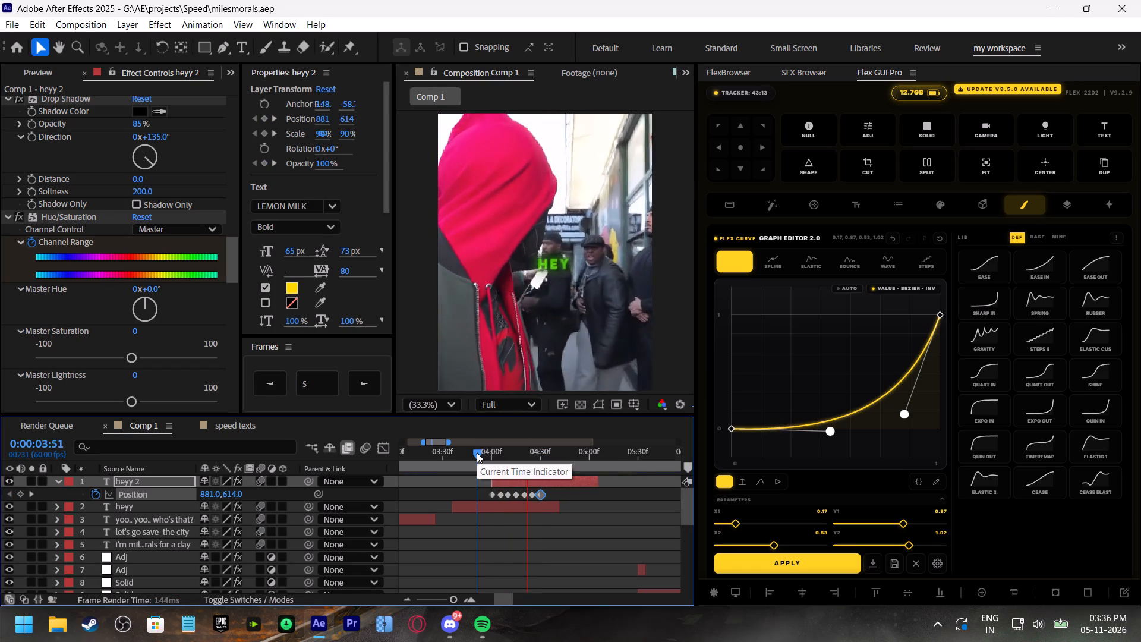
pyautogui.moveTo(477, 452); pyautogui.dragTo(425, 467)
pyautogui.press('space')
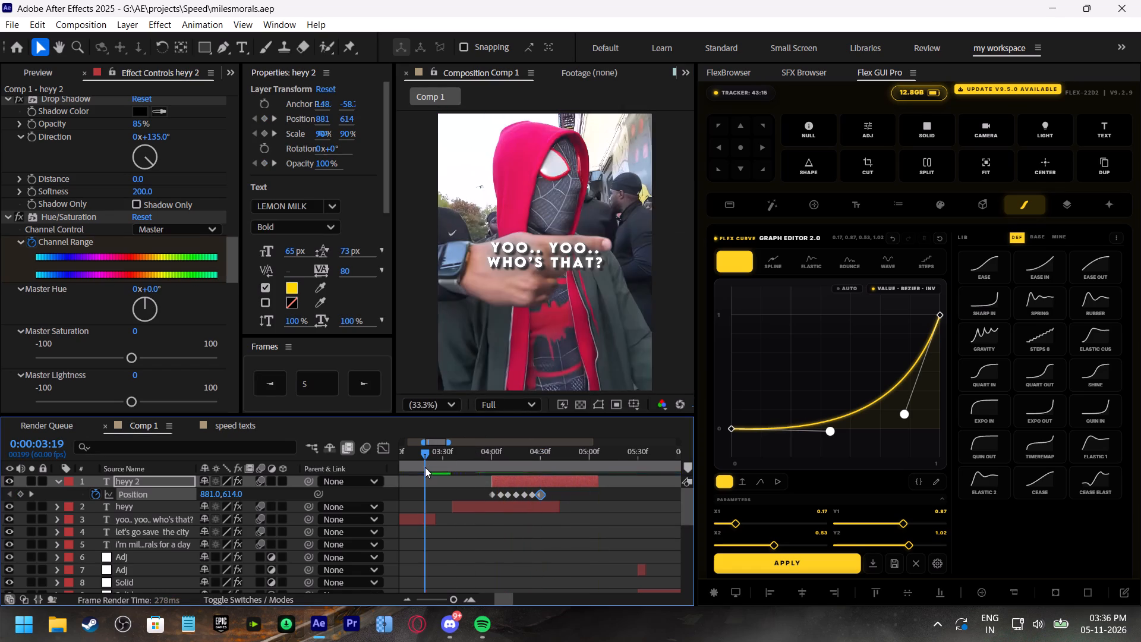
pyautogui.click(430, 465)
pyautogui.press('space')
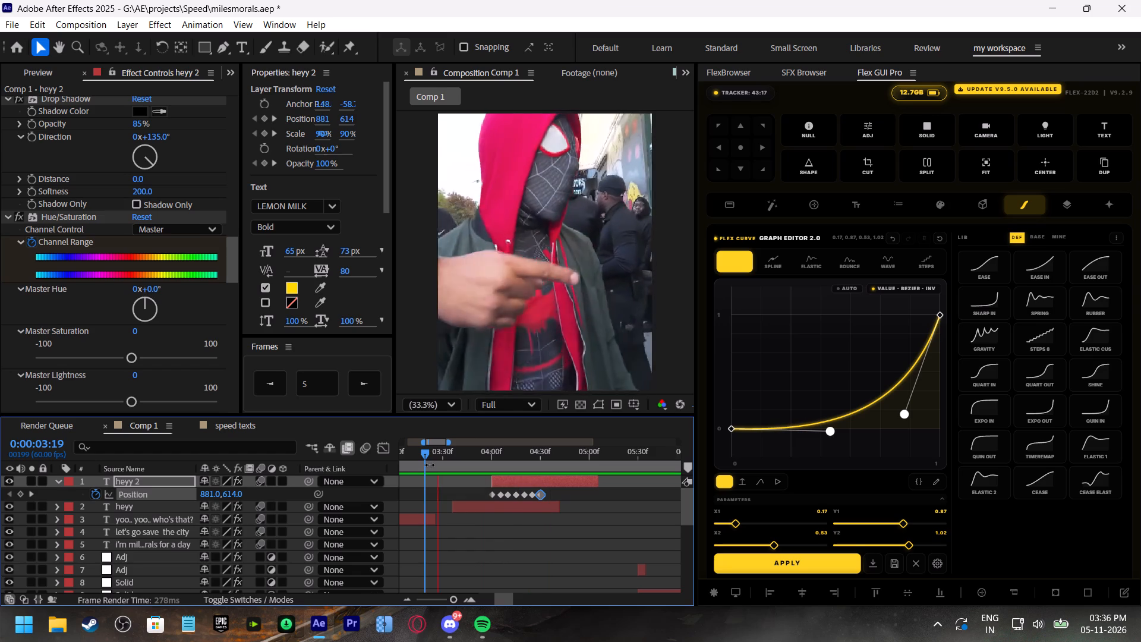
pyautogui.click(430, 465)
pyautogui.press('space')
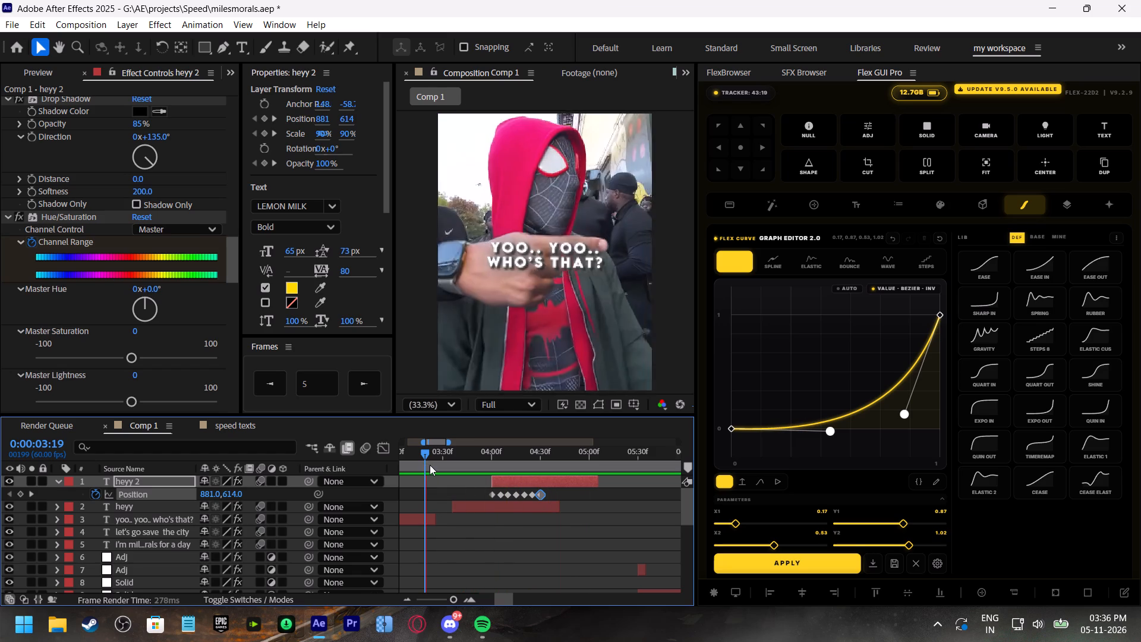
pyautogui.click(430, 465)
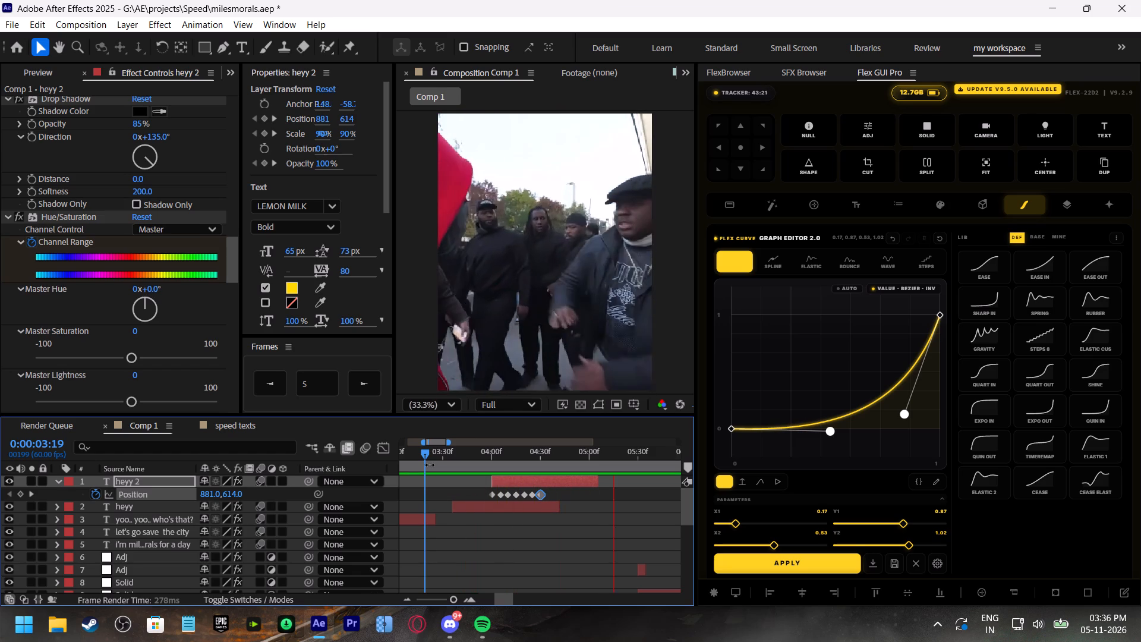
pyautogui.press('space')
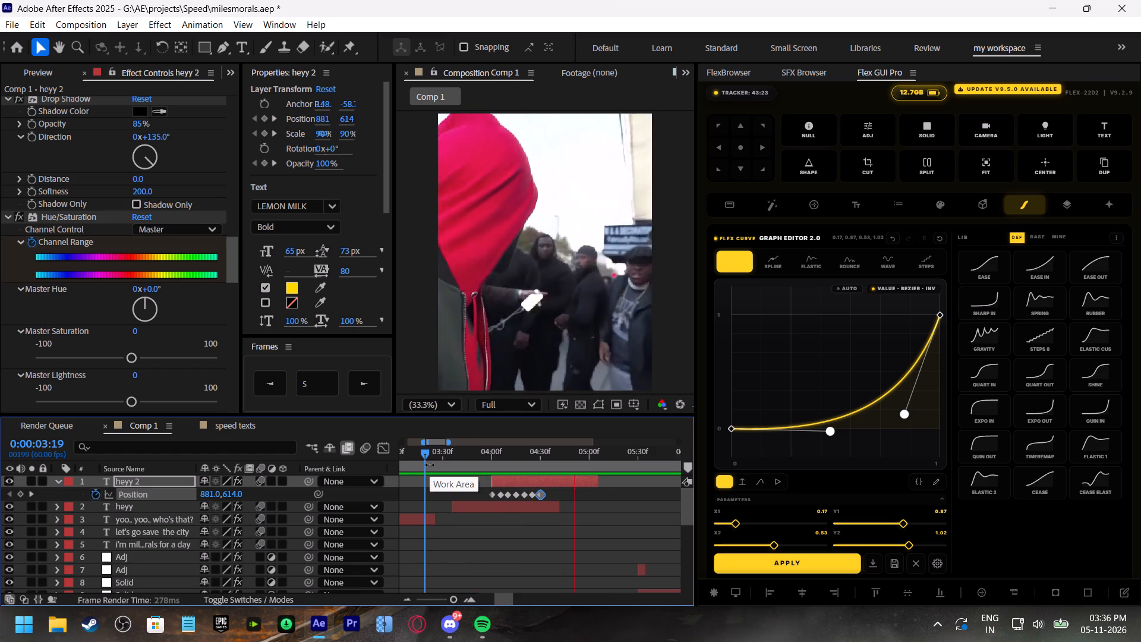
pyautogui.moveTo(430, 465); pyautogui.dragTo(458, 487)
# Shift the "heyy 2" fade-out Opacity keyframes later to start at about 0:00:04:31, save the project, and check playback from 0:00:03:20.
pyautogui.click(478, 454)
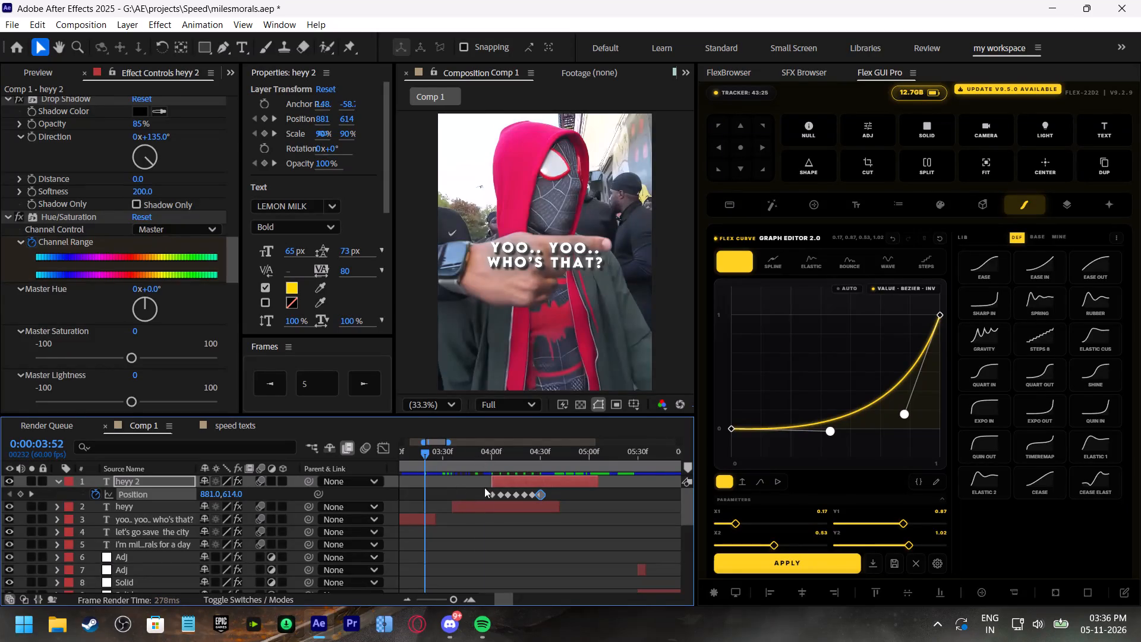
pyautogui.click(487, 503)
pyautogui.press('t')
pyautogui.moveTo(522, 525); pyautogui.dragTo(474, 513)
pyautogui.click(480, 517)
pyautogui.click(534, 477)
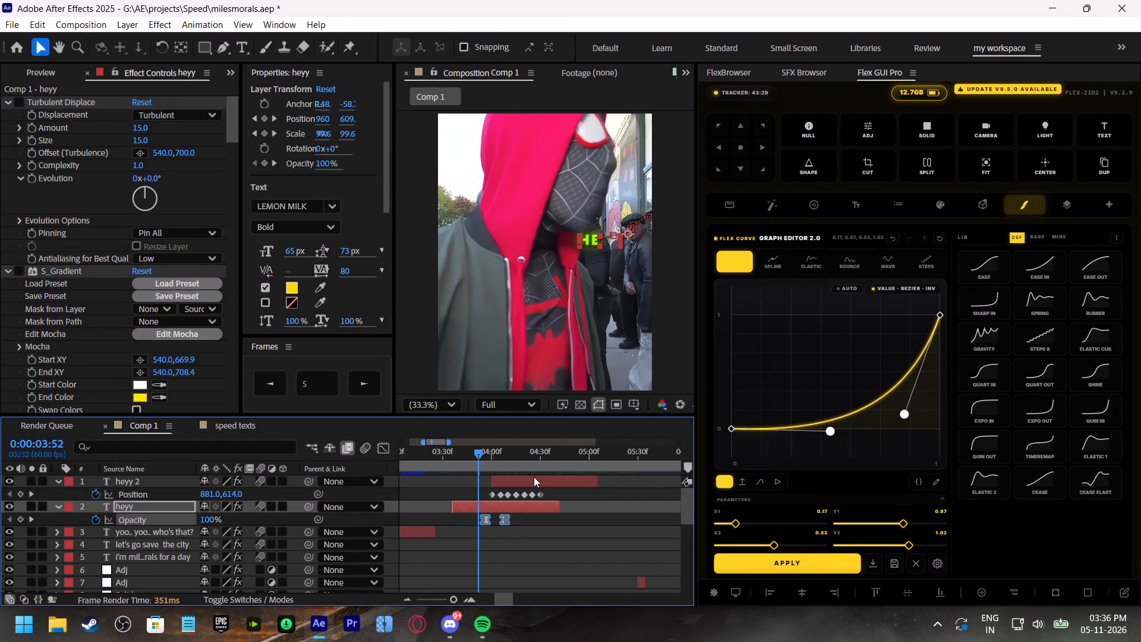
pyautogui.click(533, 455)
pyautogui.press('t')
pyautogui.moveTo(558, 497); pyautogui.dragTo(512, 496)
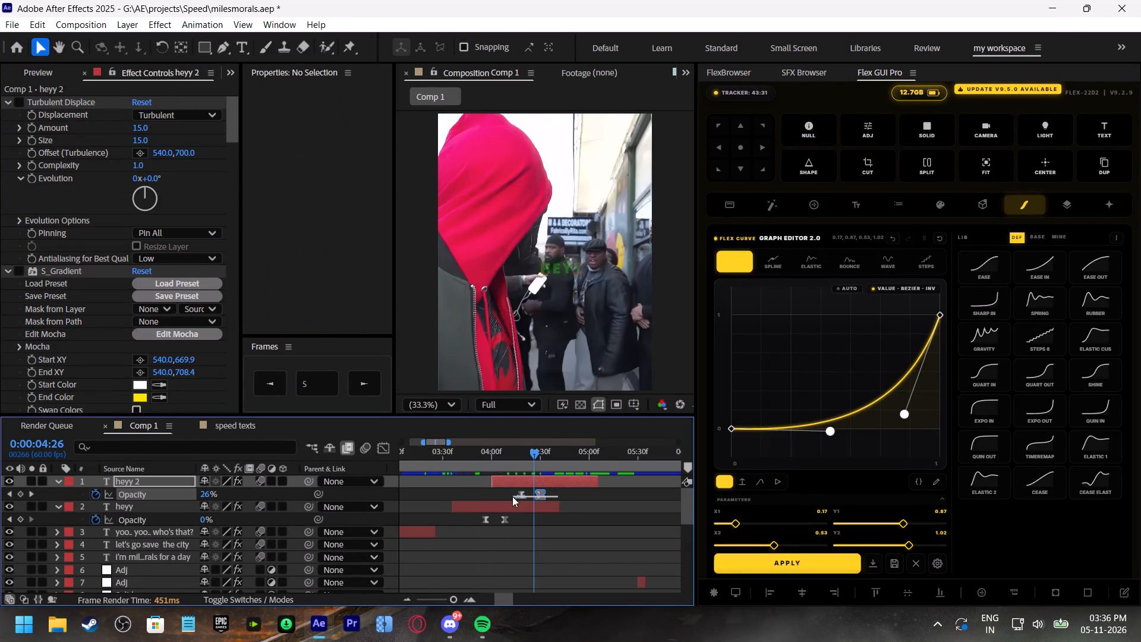
pyautogui.moveTo(512, 496); pyautogui.dragTo(510, 495)
pyautogui.moveTo(518, 492); pyautogui.dragTo(539, 504)
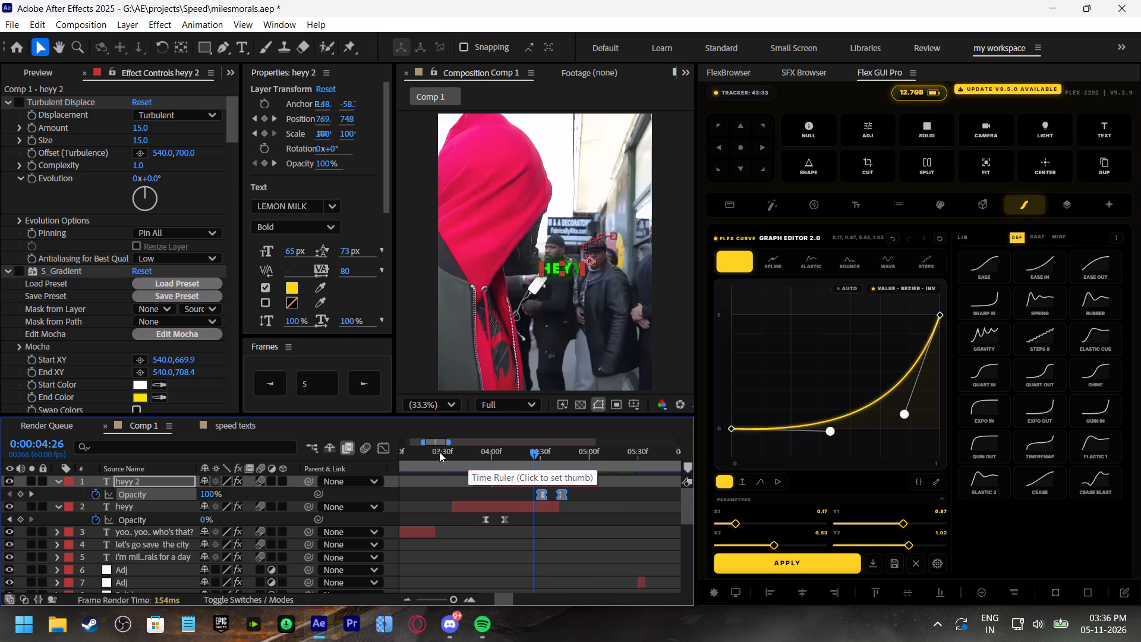
pyautogui.click(425, 450)
pyautogui.hotkey('ctrl', 's')
pyautogui.press('space')
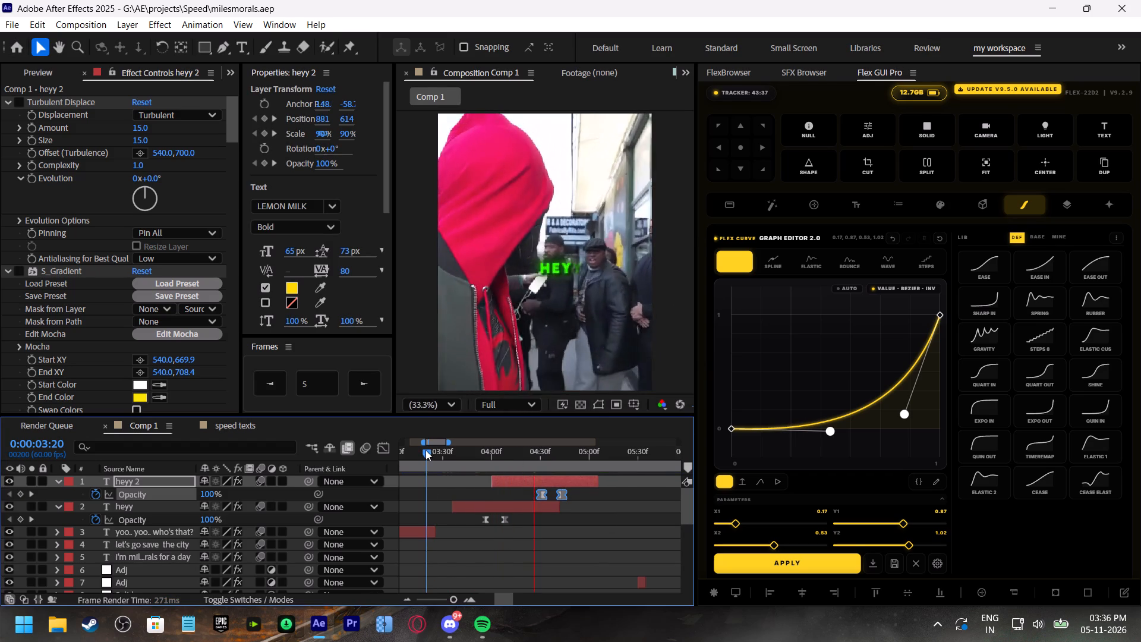
pyautogui.click(425, 450)
pyautogui.press('space')
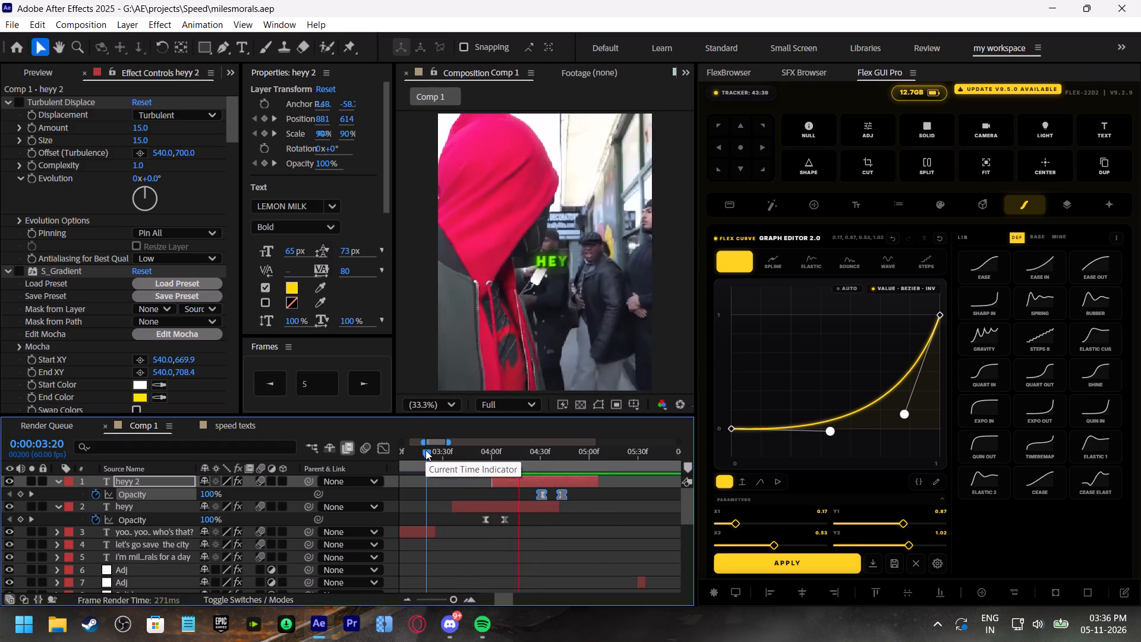
pyautogui.click(425, 450)
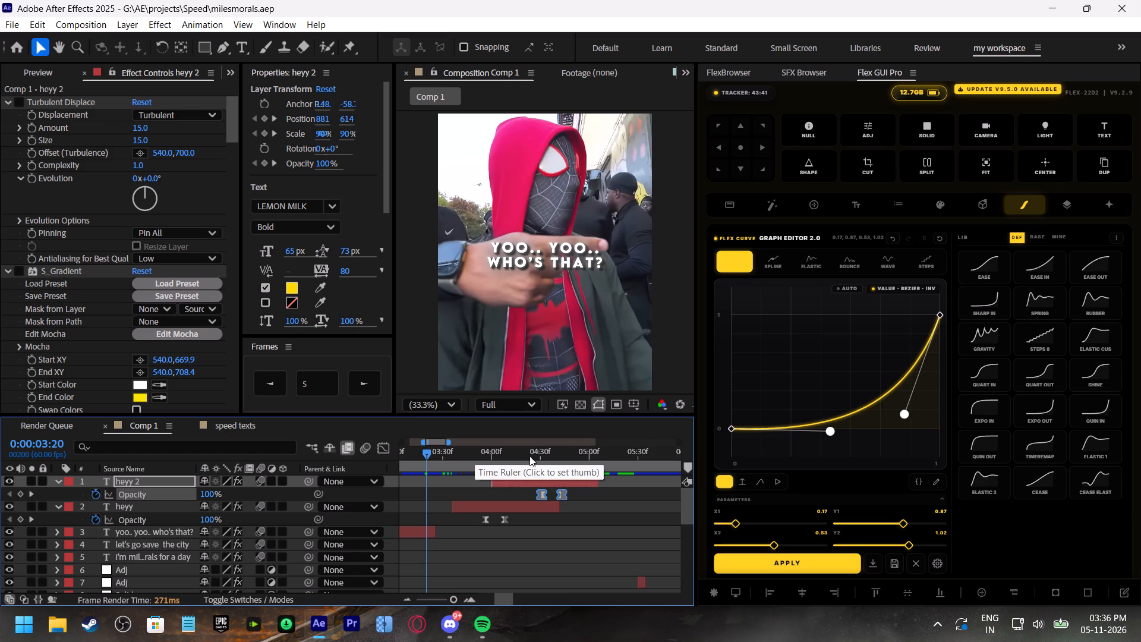
# Reveal the "heyy 2" Position keyframes and keyframe its Position at about 819, 742 on 0:00:04:35 to follow the footage.
pyautogui.click(529, 456)
pyautogui.click(541, 480)
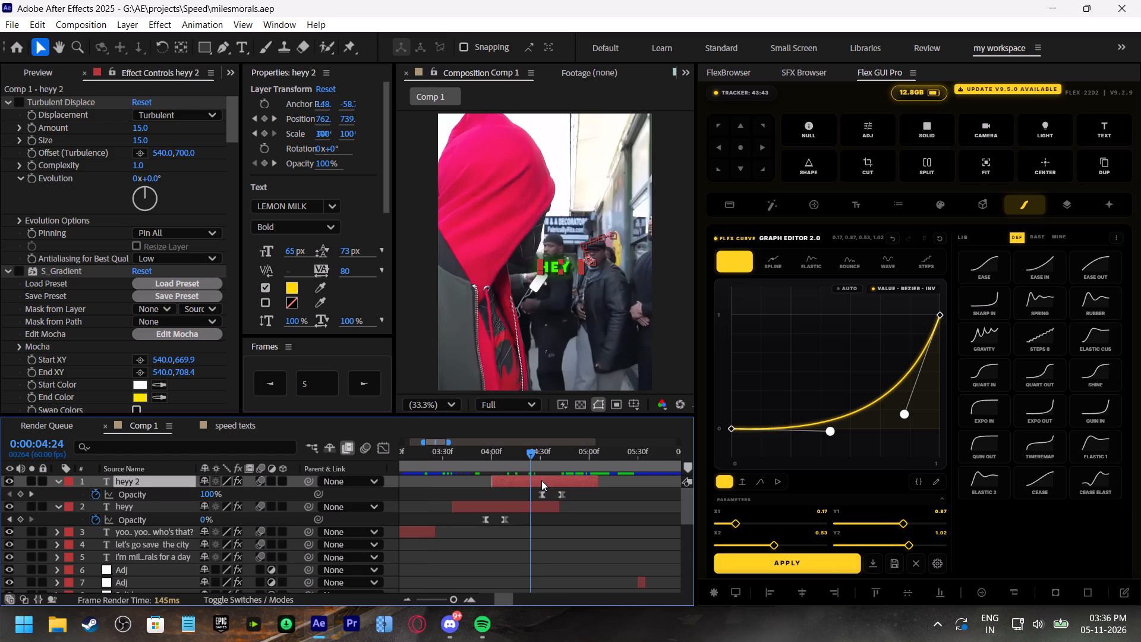
pyautogui.press('p')
pyautogui.click(535, 460)
pyautogui.moveTo(534, 452); pyautogui.dragTo(535, 455)
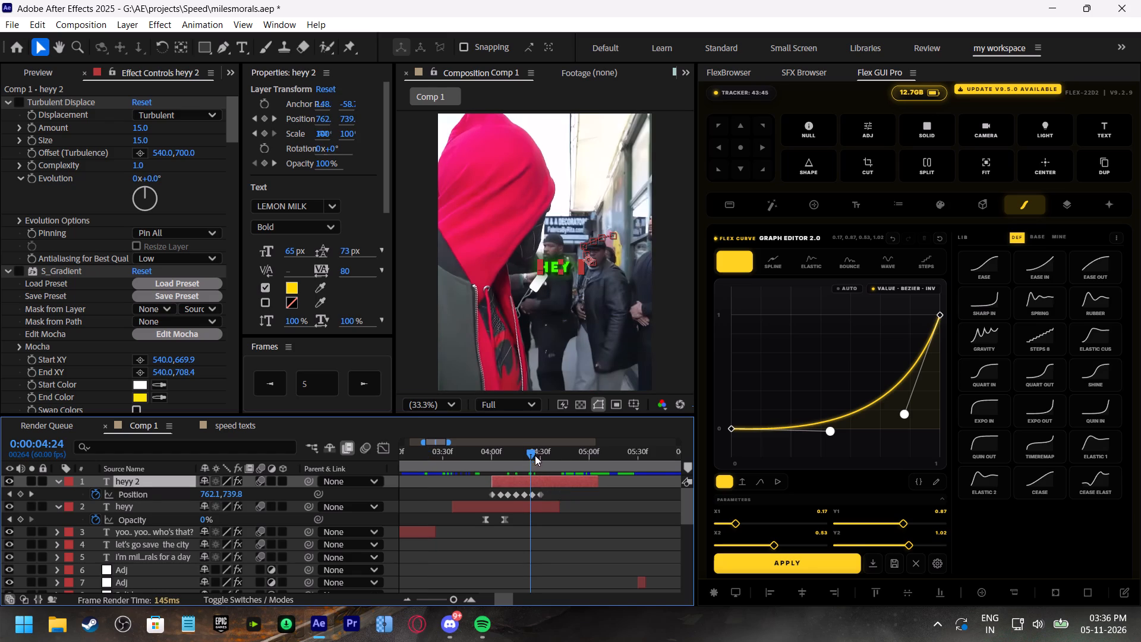
pyautogui.moveTo(535, 455); pyautogui.dragTo(544, 467)
pyautogui.scroll(1, 596, 263)
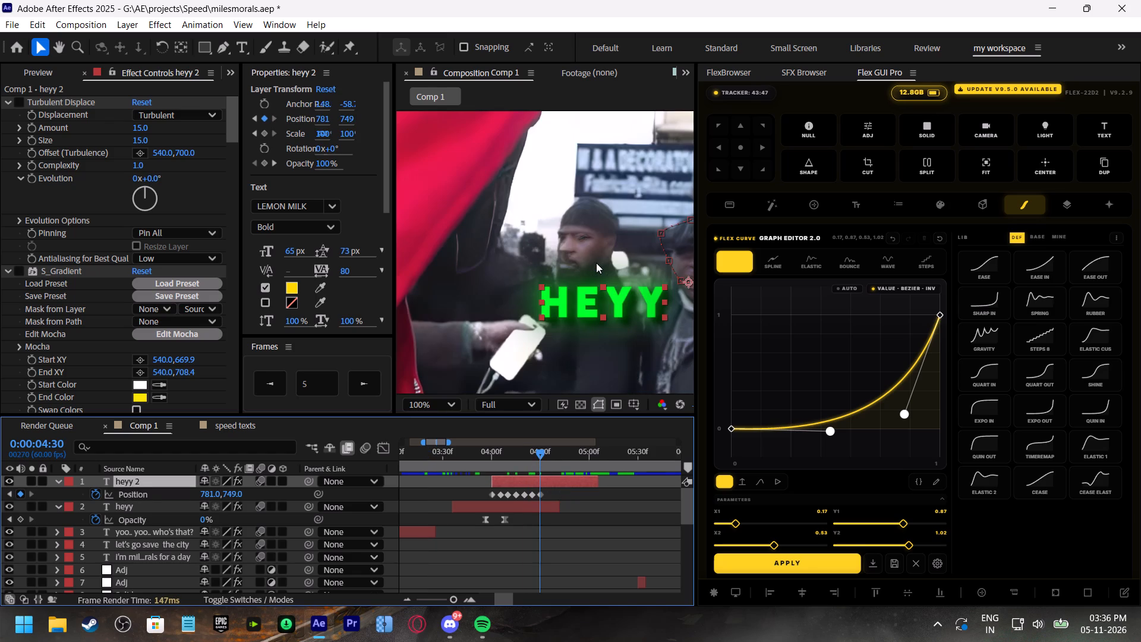
pyautogui.scroll(1, 596, 263)
pyautogui.press('space')
pyautogui.press('space')
pyautogui.press('space')
pyautogui.press('space')
pyautogui.press('space')
pyautogui.press('space')
pyautogui.press('space')
pyautogui.press('space')
pyautogui.press('space')
pyautogui.press('space')
pyautogui.press('space')
pyautogui.press('space')
pyautogui.press('space')
pyautogui.press('space')
pyautogui.press('space')
pyautogui.press('space')
pyautogui.press('space')
pyautogui.press('space')
pyautogui.press('space')
pyautogui.press('space')
pyautogui.moveTo(650, 299); pyautogui.dragTo(427, 237)
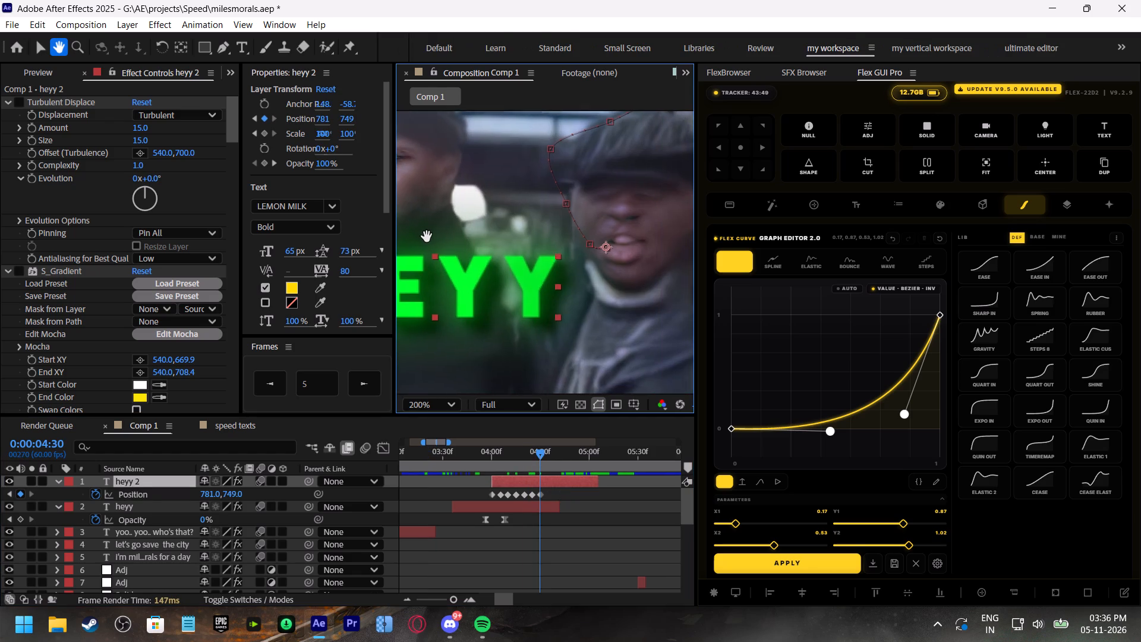
pyautogui.moveTo(427, 237); pyautogui.dragTo(433, 242)
pyautogui.click(367, 387)
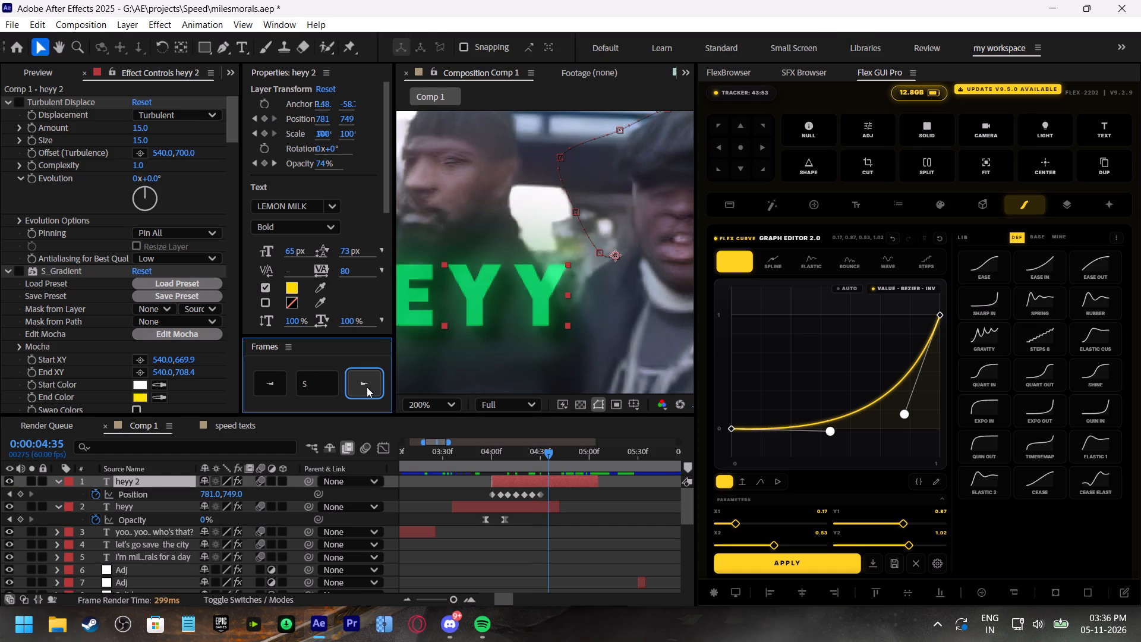
pyautogui.moveTo(514, 286); pyautogui.dragTo(532, 285)
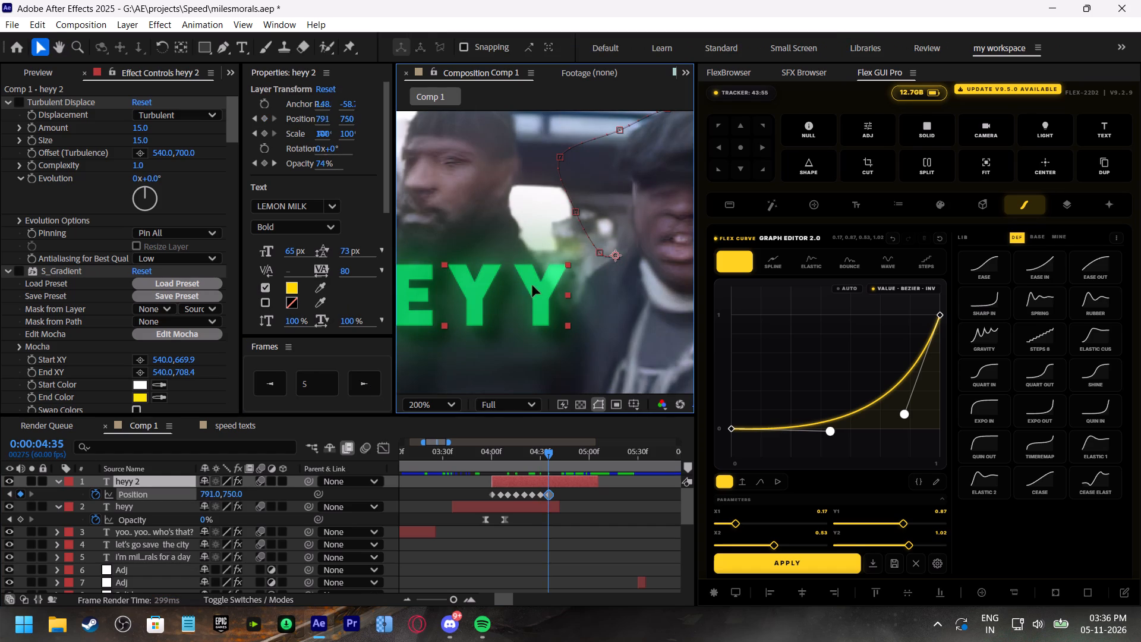
pyautogui.moveTo(532, 285); pyautogui.dragTo(559, 278)
# Keyframe the "heyy 2" Position at about 874, 745 on 0:00:04:40 and 920, 782 on 0:00:04:45, and save the project.
pyautogui.click(358, 376)
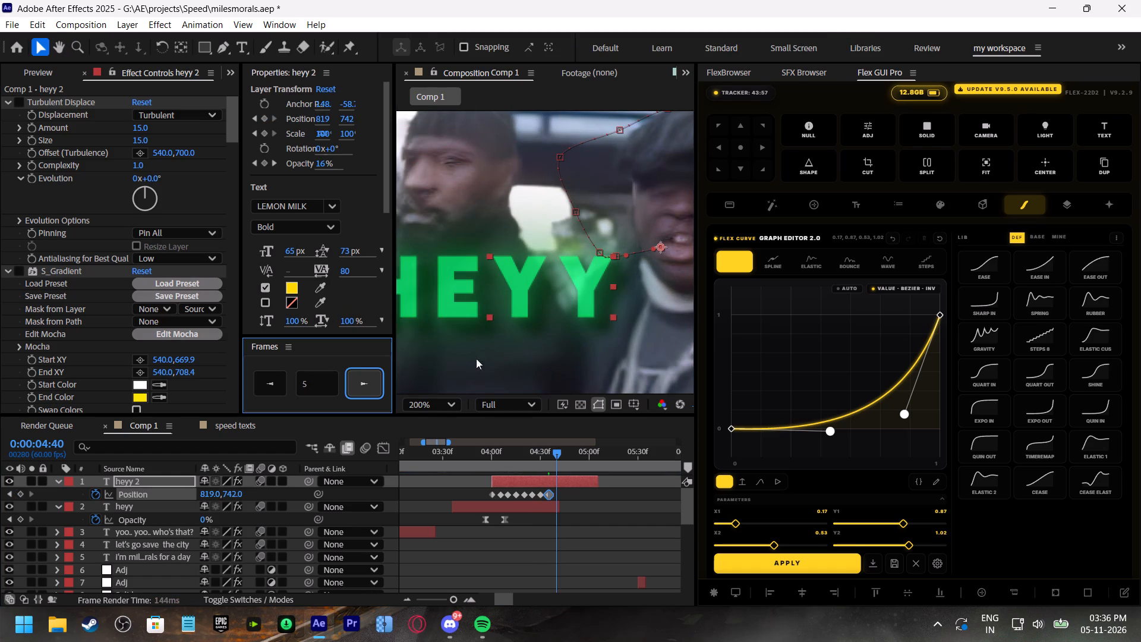
pyautogui.scroll(-1, 655, 292)
pyautogui.moveTo(551, 266); pyautogui.dragTo(566, 270)
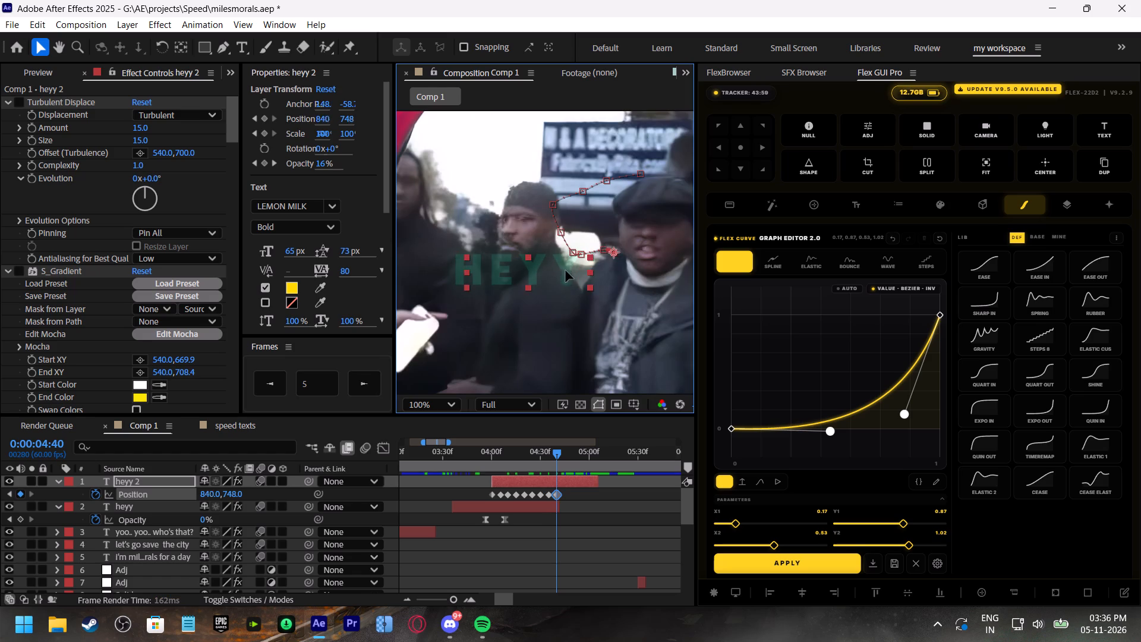
pyautogui.moveTo(566, 270); pyautogui.dragTo(584, 268)
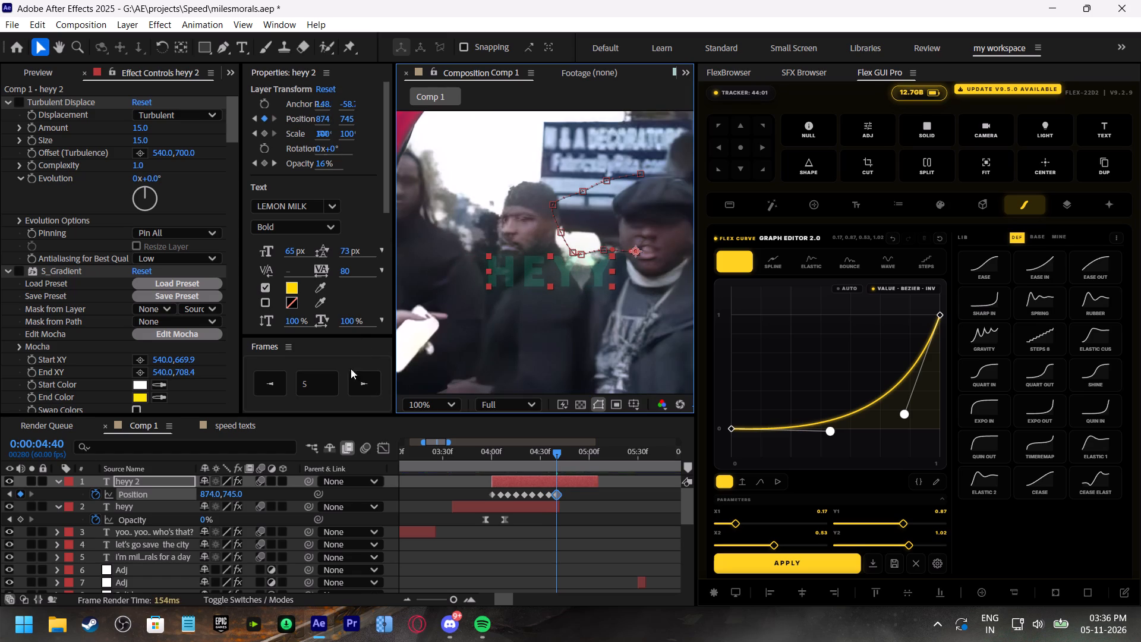
pyautogui.click(357, 378)
pyautogui.moveTo(591, 266); pyautogui.dragTo(616, 288)
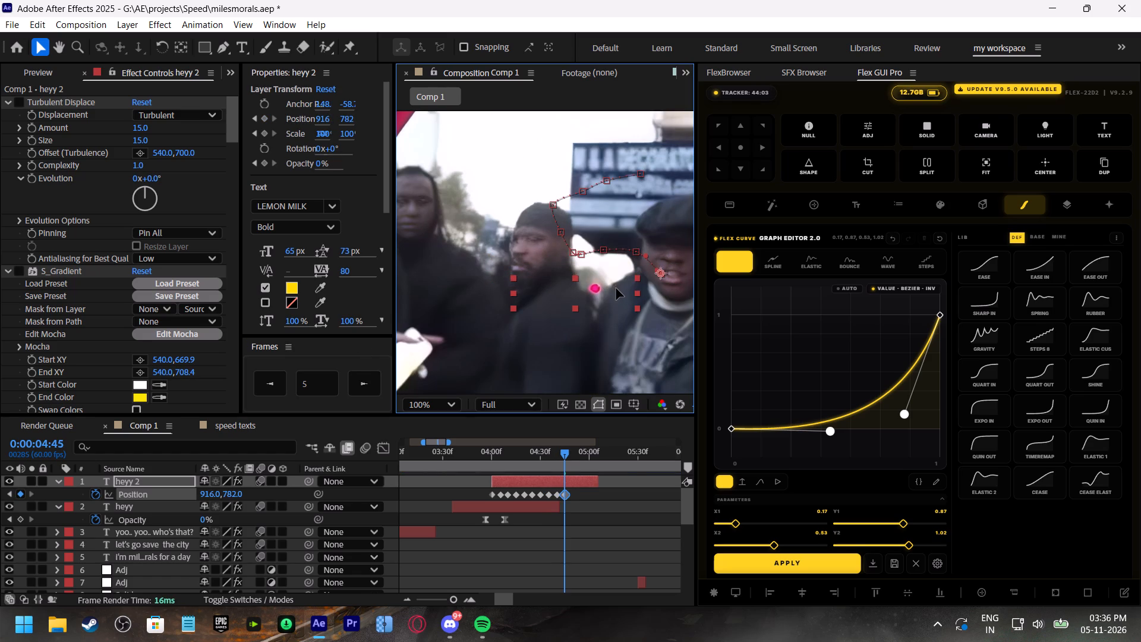
pyautogui.moveTo(616, 288); pyautogui.dragTo(619, 288)
pyautogui.hotkey('ctrl', 's')
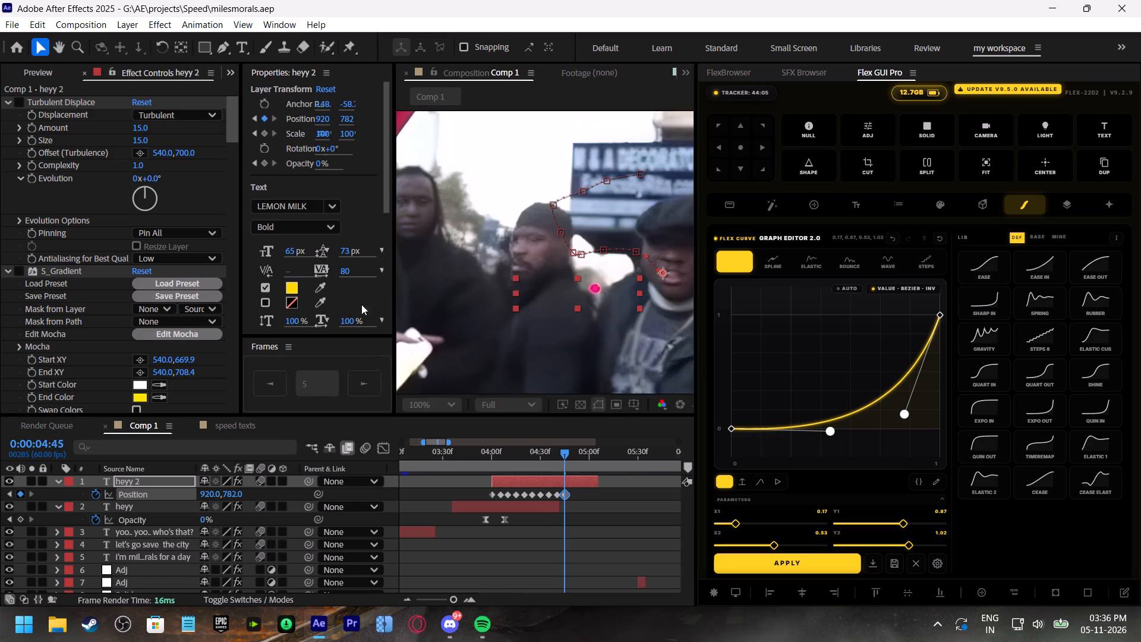
pyautogui.click(446, 396)
pyautogui.click(447, 403)
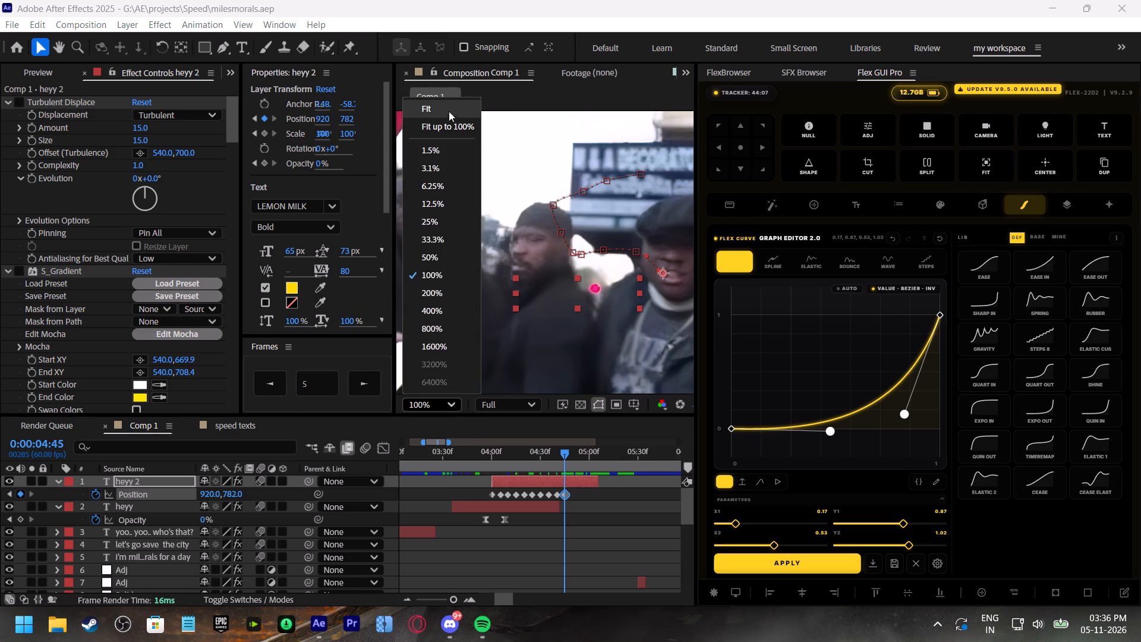
pyautogui.click(440, 102)
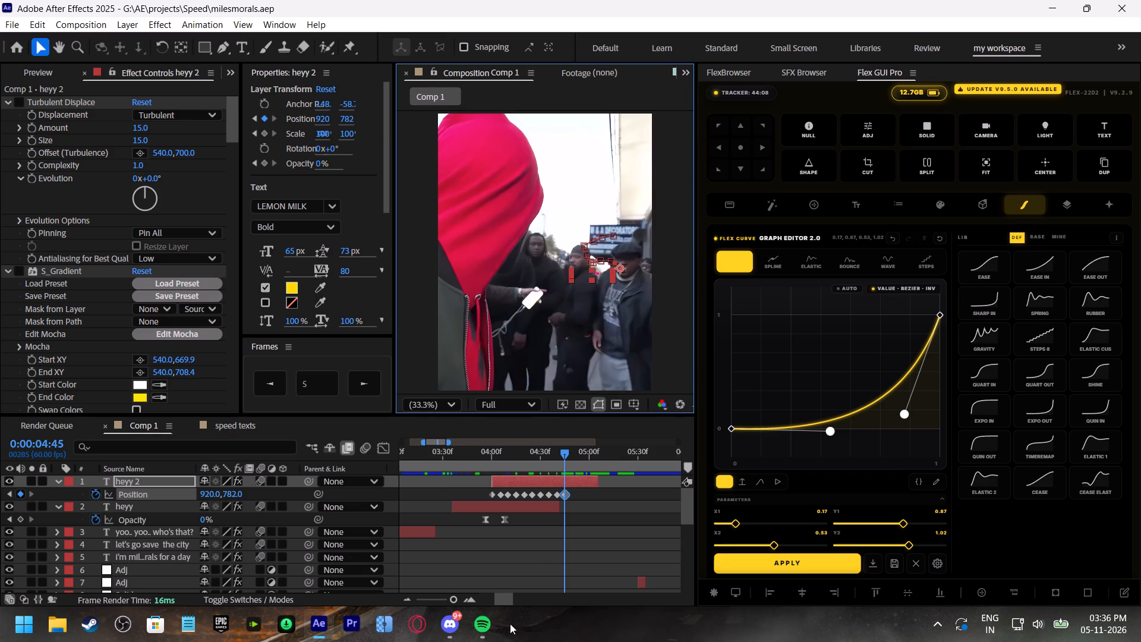
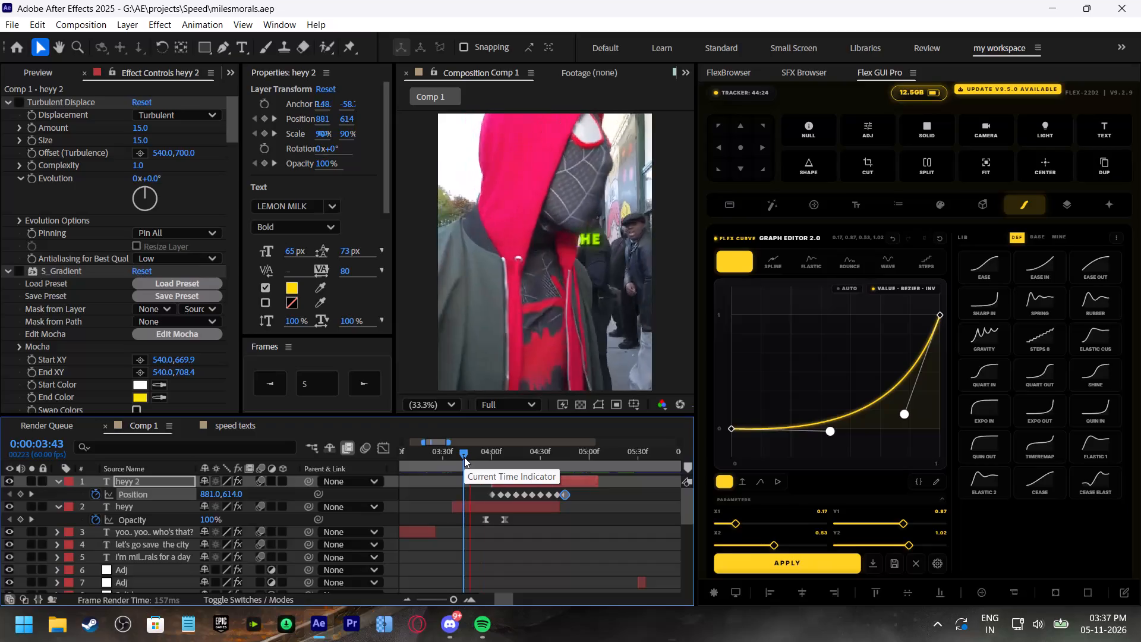
# Play Comp 1 repeatedly from 0:00:03:43 to check the tracking of the "heyy" captions.
pyautogui.click(464, 457)
pyautogui.press('space')
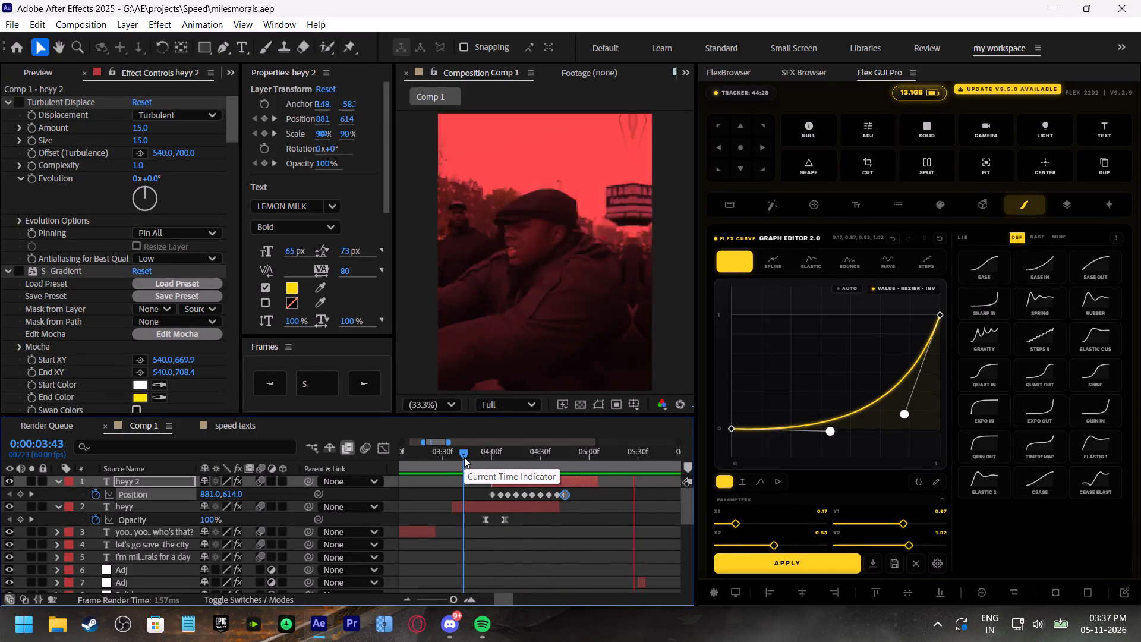
pyautogui.click(464, 457)
pyautogui.press('space')
pyautogui.click(464, 457)
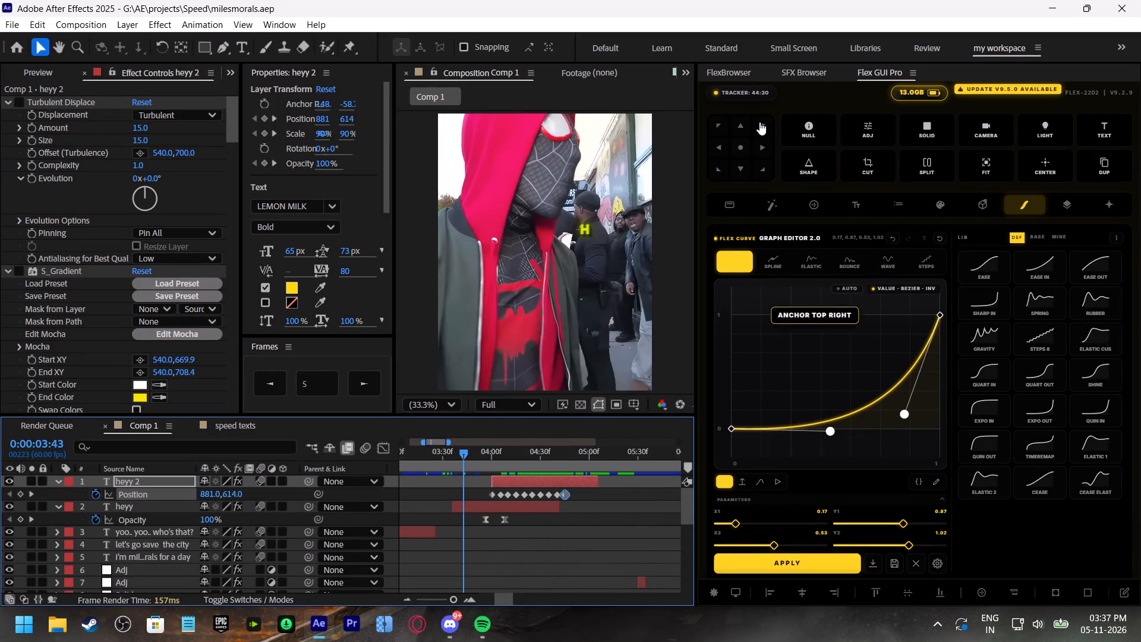
# Open the copied YouTube short ending in 5Hcu9KALHRk from the clipboard history in FlexBrowser.
pyautogui.click(732, 68)
pyautogui.click(798, 107)
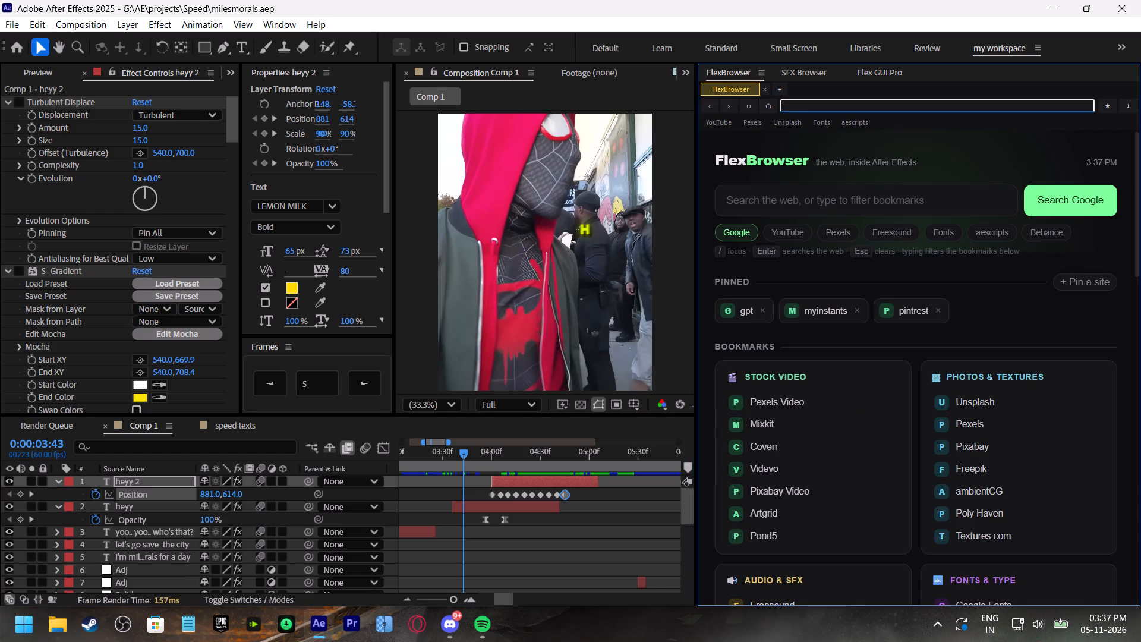
pyautogui.press('super+v')
pyautogui.scroll(-3, 920, 306)
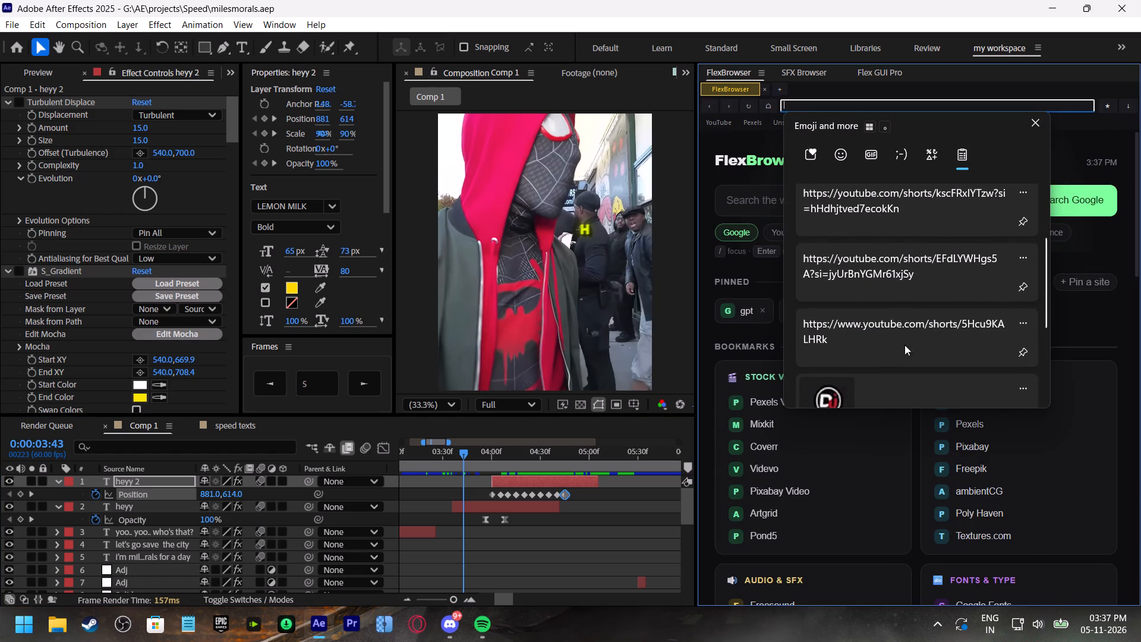
pyautogui.click(881, 329)
pyautogui.hotkey('ctrl', 'v')
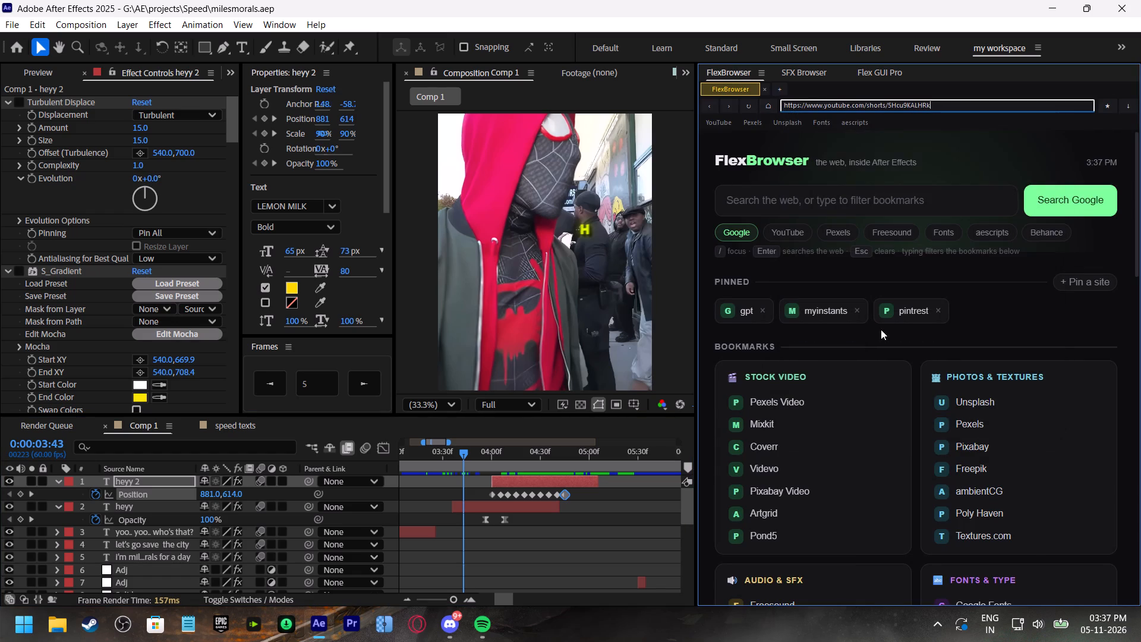
pyautogui.press('Return')
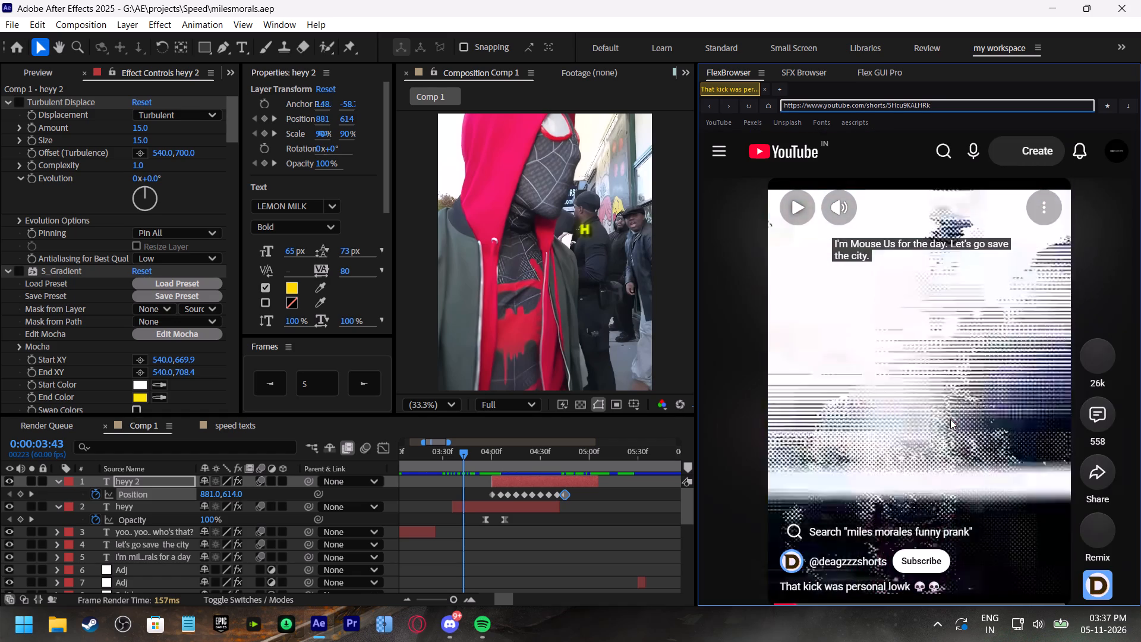
# Play and pause the reference short in stages to examine its caption wording, placement and timing.
pyautogui.click(950, 419)
pyautogui.click(983, 415)
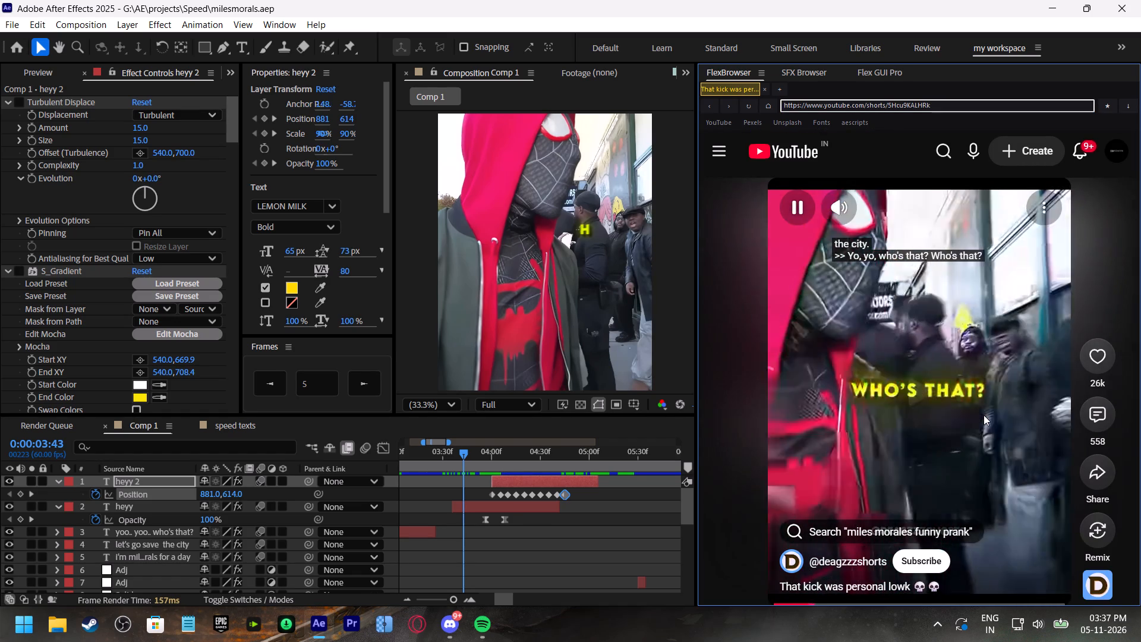
pyautogui.click(984, 415)
pyautogui.click(984, 415)
pyautogui.click(995, 410)
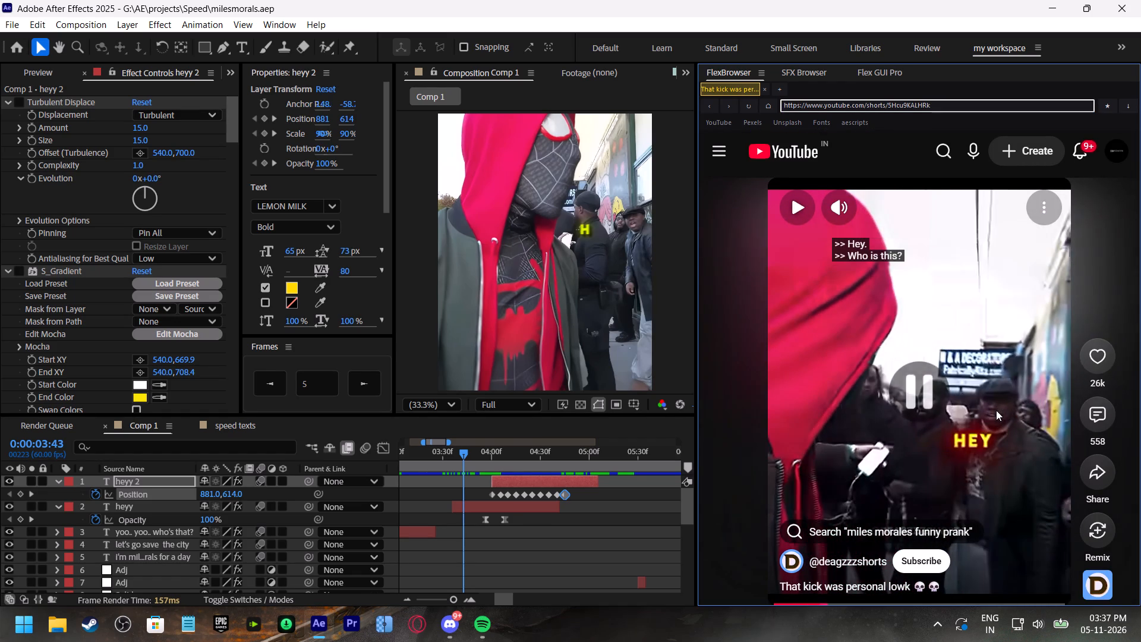
pyautogui.click(1008, 407)
pyautogui.click(1008, 407)
pyautogui.click(1008, 407)
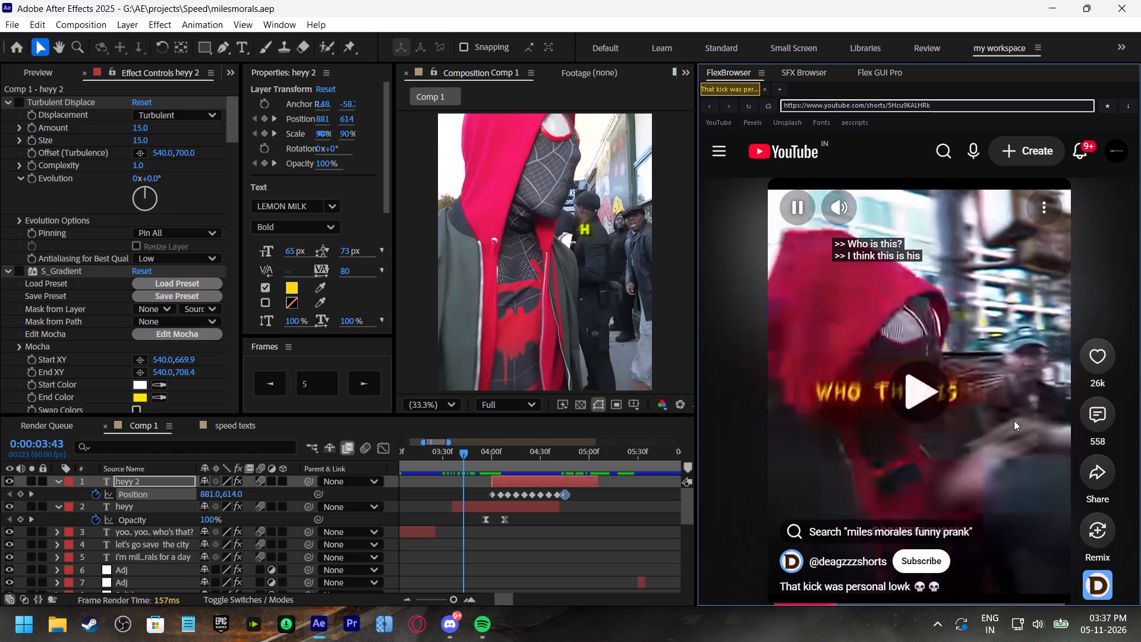
pyautogui.click(1014, 426)
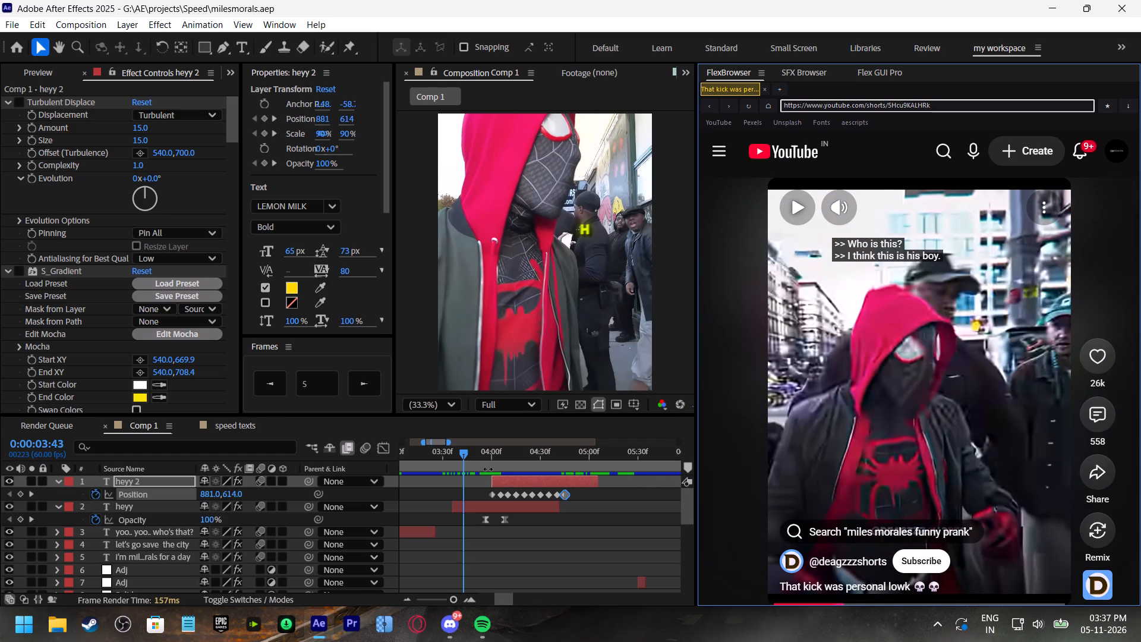
pyautogui.press('space')
pyautogui.press('space')
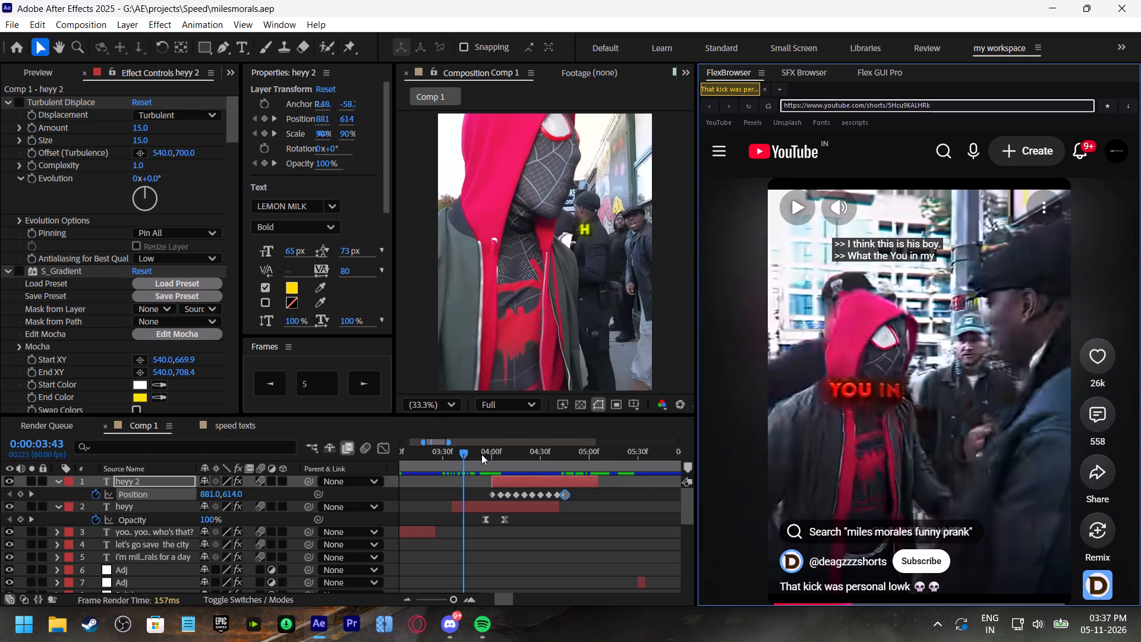
# Play Comp 1 from 0:00:03:54, 0:00:03:46 and 0:00:04:45 to find the next caption's start, stopping at 0:00:05:02.
pyautogui.click(481, 454)
pyautogui.press('space')
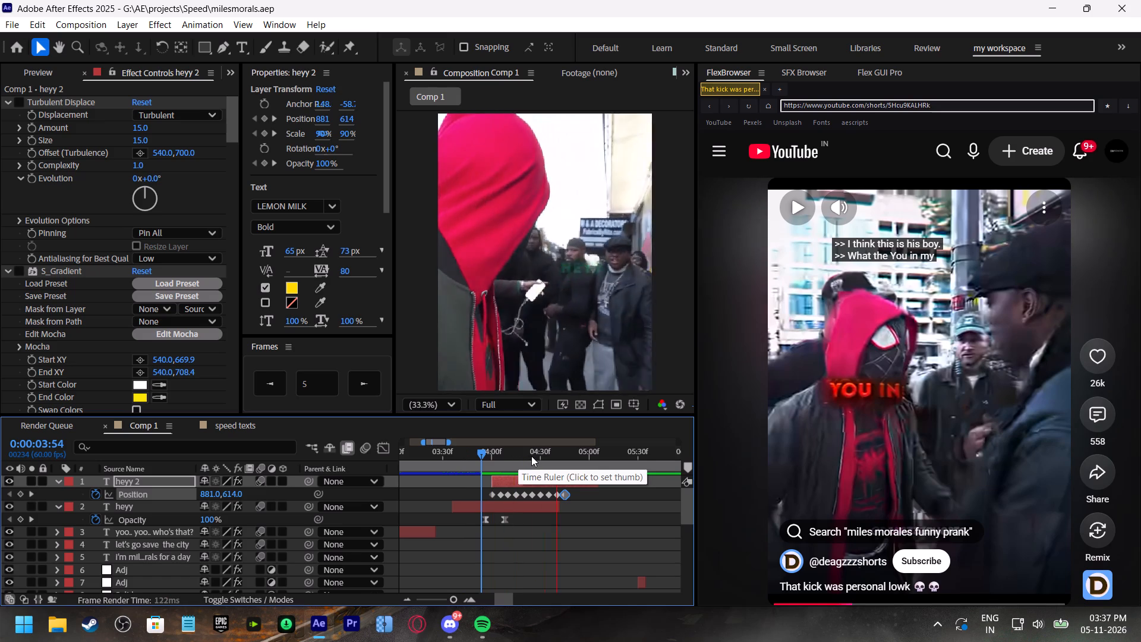
pyautogui.moveTo(533, 454); pyautogui.dragTo(469, 464)
pyautogui.press('space')
pyautogui.keyDown('shift'); pyautogui.scroll(-2, 518, 493); pyautogui.keyUp('shift')
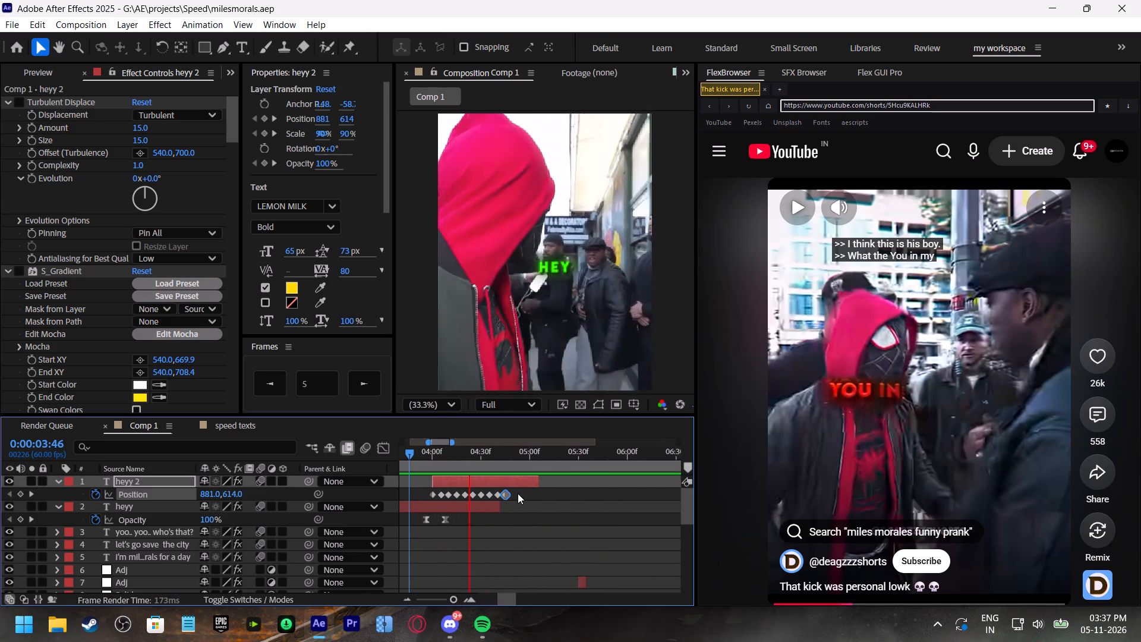
pyautogui.click(506, 453)
pyautogui.press('space')
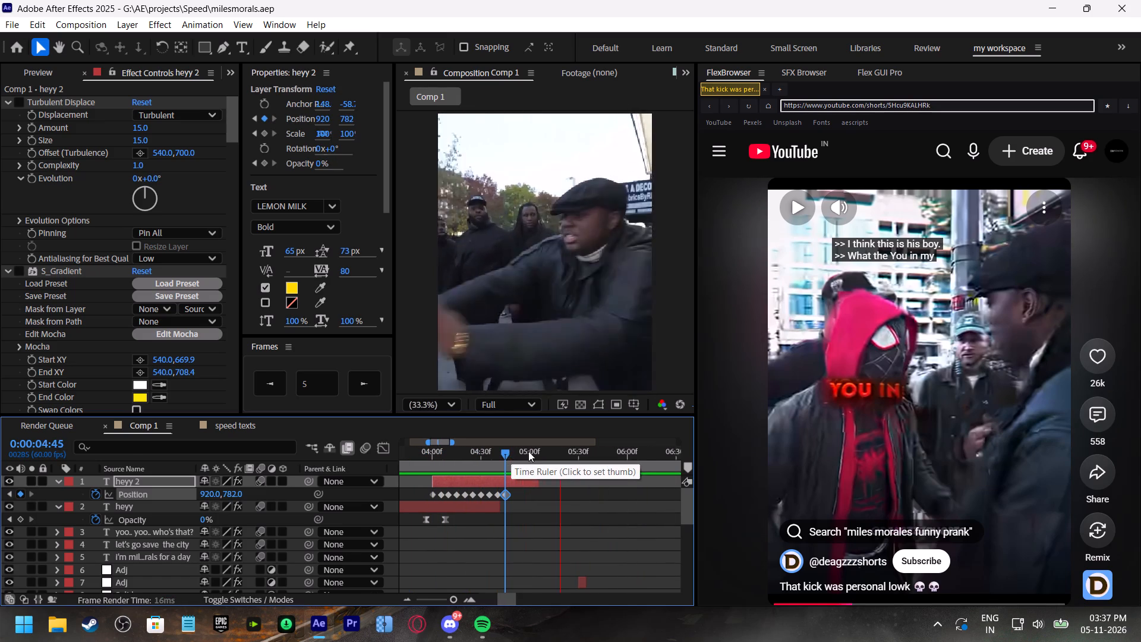
pyautogui.moveTo(527, 451); pyautogui.dragTo(532, 453)
pyautogui.press('space')
pyautogui.click(532, 452)
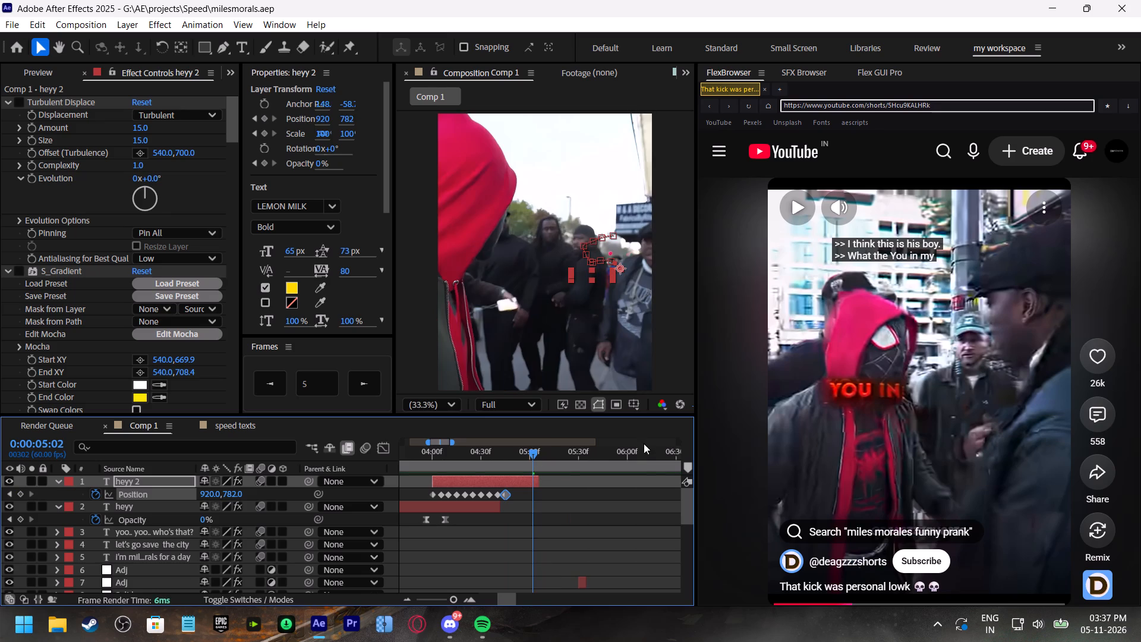
# Replay the reference short and pause on its "Who this is boy?" caption to check the wording.
pyautogui.click(875, 455)
pyautogui.click(833, 599)
pyautogui.click(940, 421)
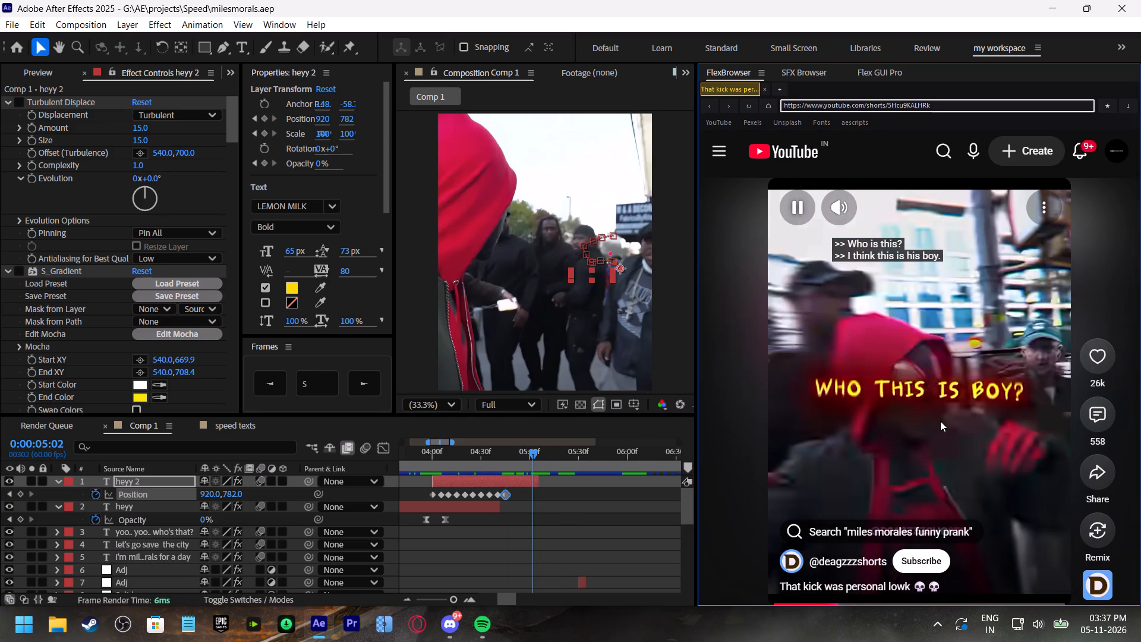
pyautogui.scroll(2, 551, 503)
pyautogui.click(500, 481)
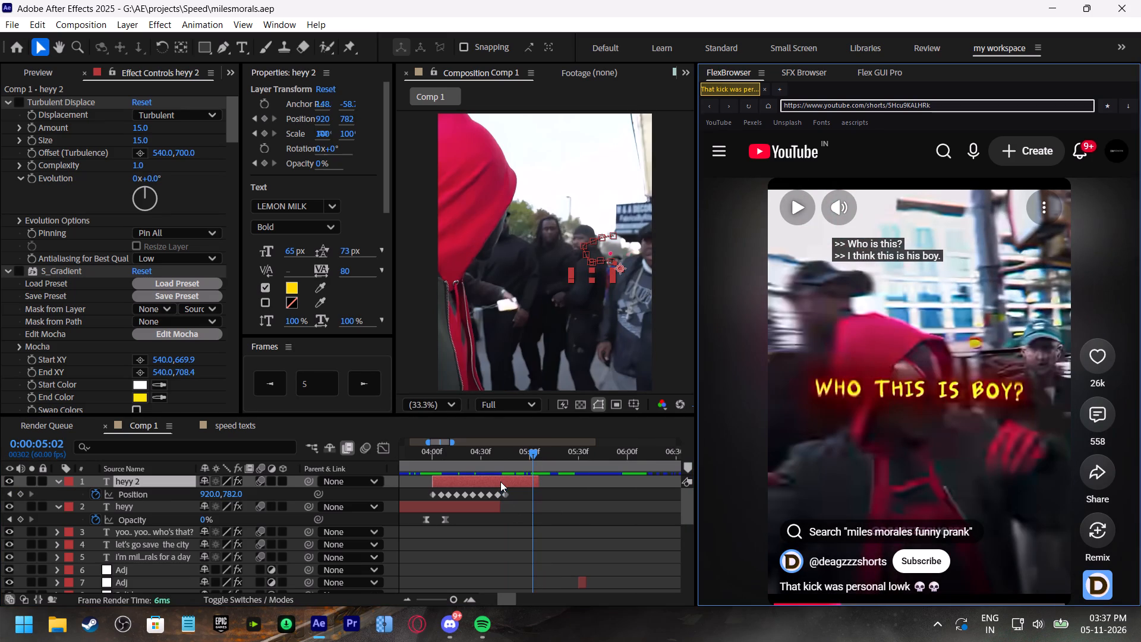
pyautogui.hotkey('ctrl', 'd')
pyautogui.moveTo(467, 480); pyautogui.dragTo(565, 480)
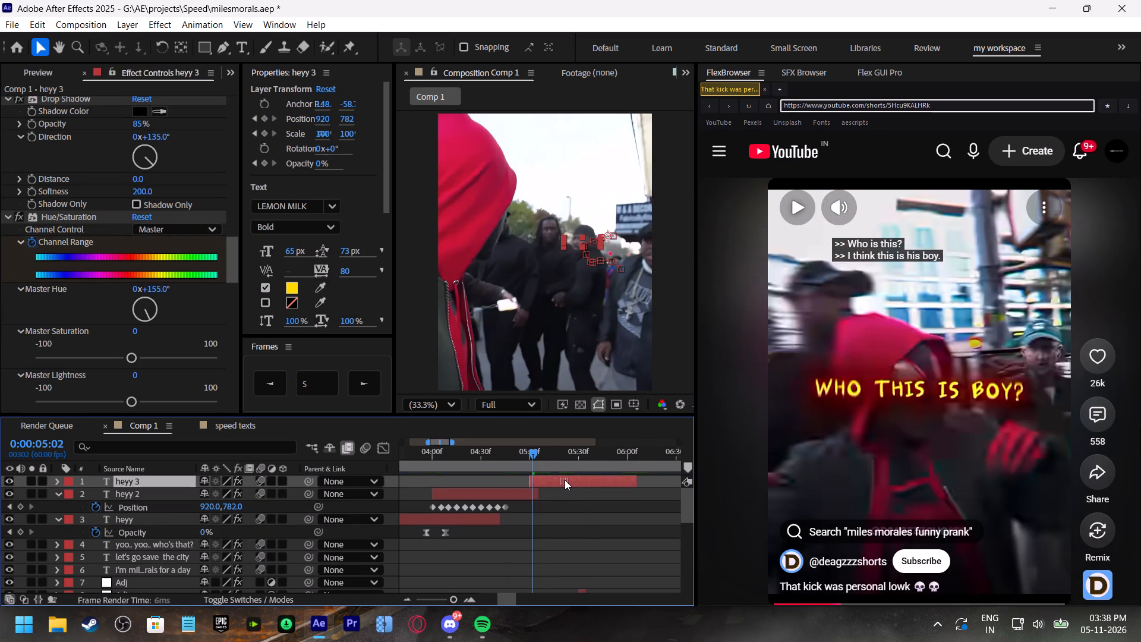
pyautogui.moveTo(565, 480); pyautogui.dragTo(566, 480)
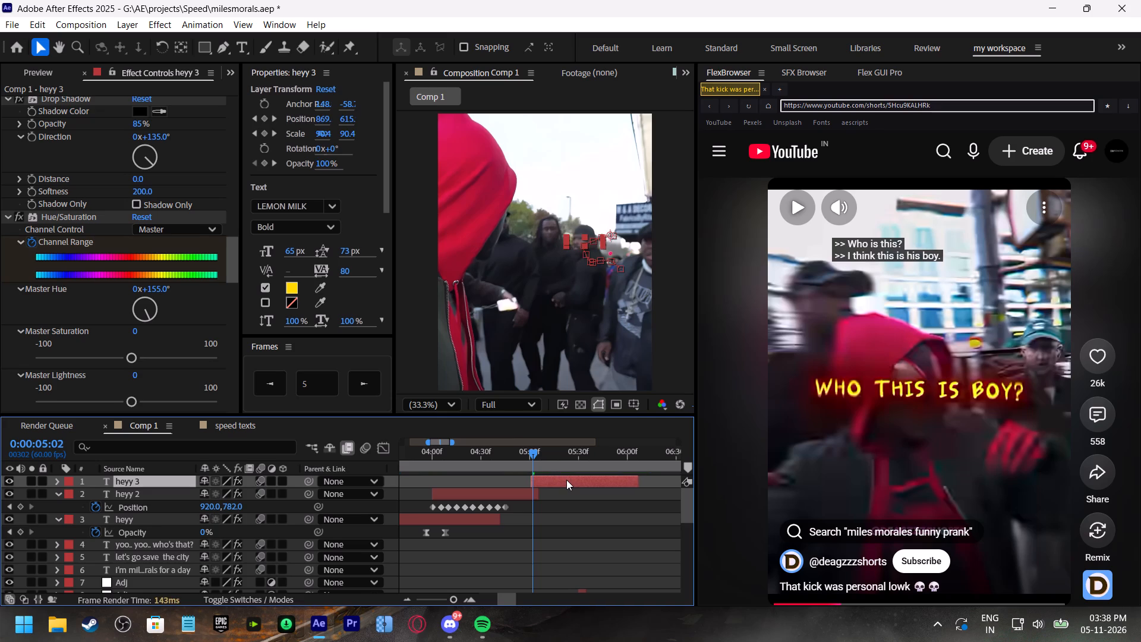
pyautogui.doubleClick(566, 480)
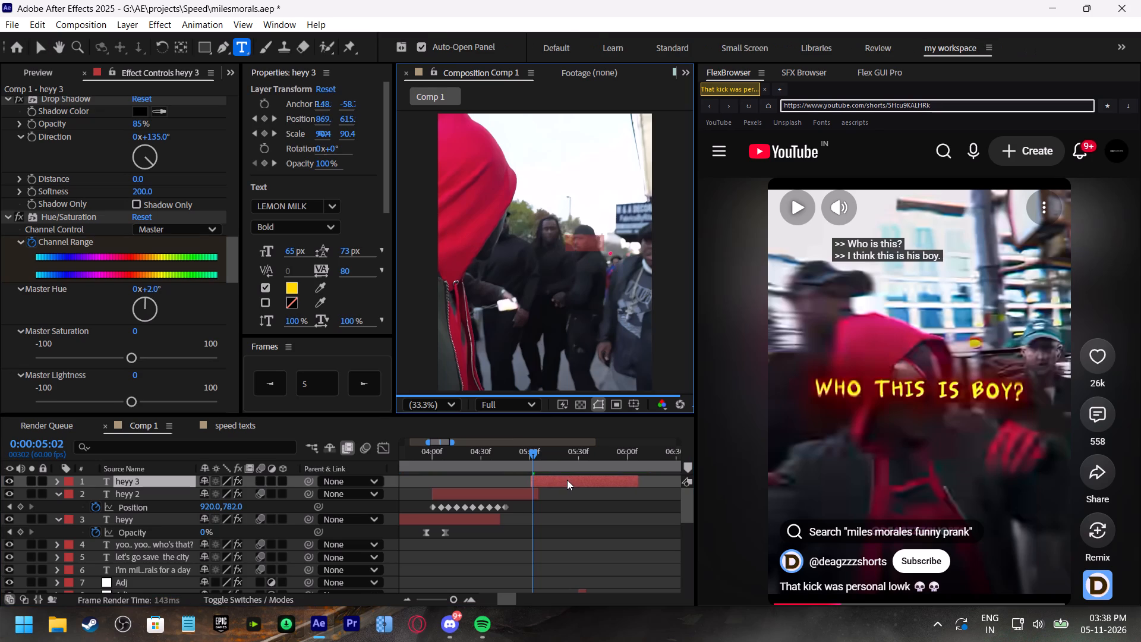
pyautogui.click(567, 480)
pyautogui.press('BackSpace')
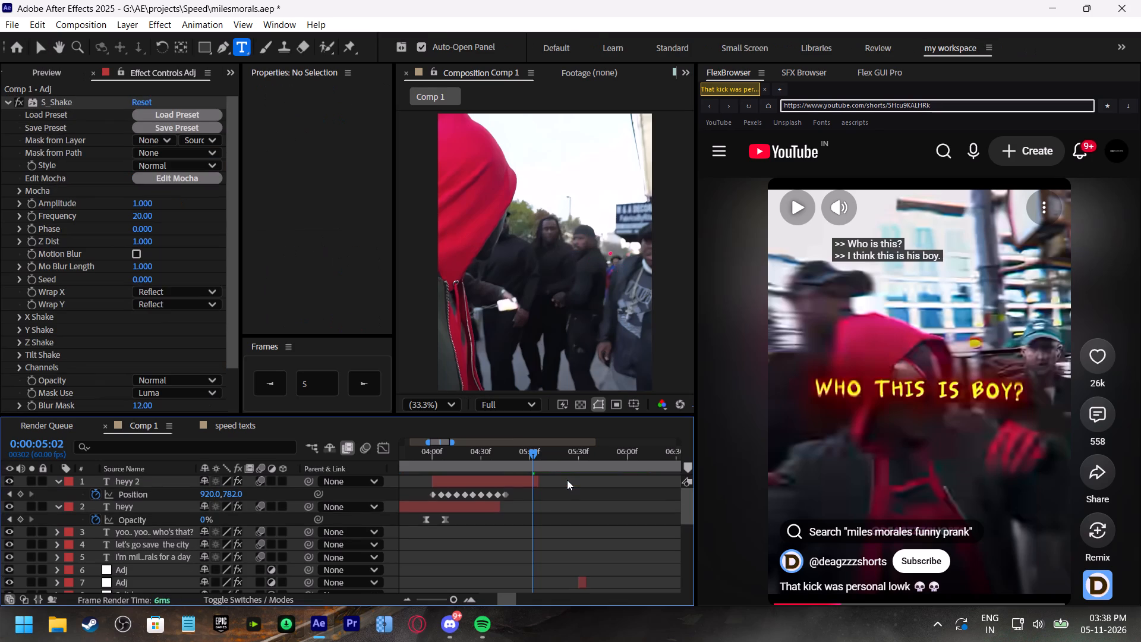
# Duplicate the "let's go save the city" caption, start the copy at 0:00:05:02, move it to the top of the stack, and collapse the "heyy" layers.
pyautogui.click(169, 547)
pyautogui.hotkey('ctrl', 'd')
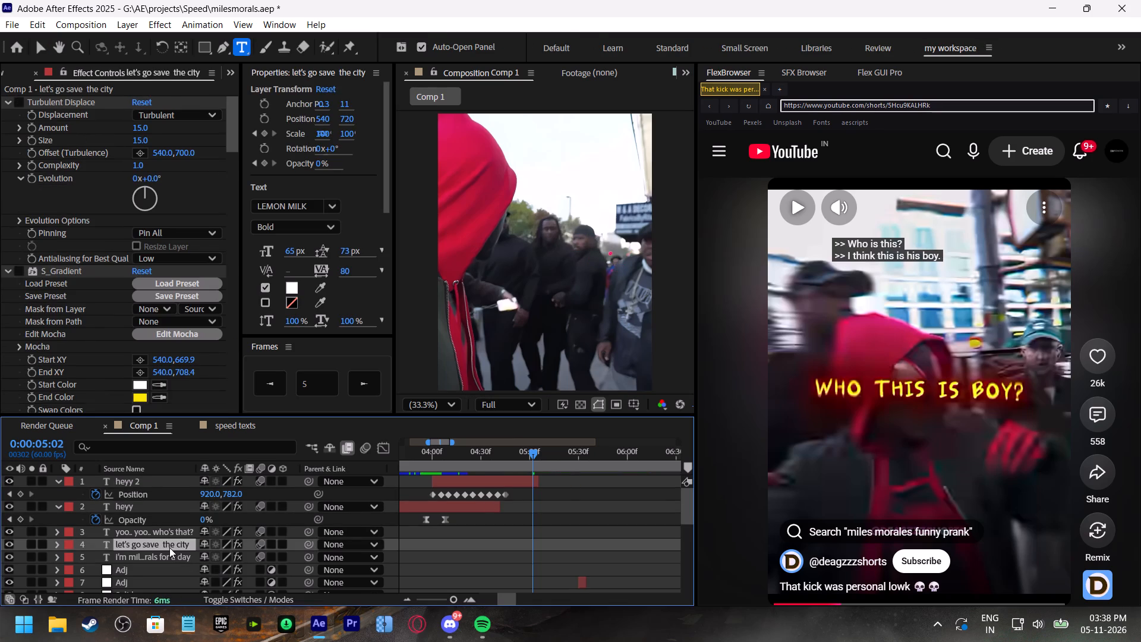
pyautogui.press('[')
pyautogui.moveTo(140, 547); pyautogui.dragTo(150, 491)
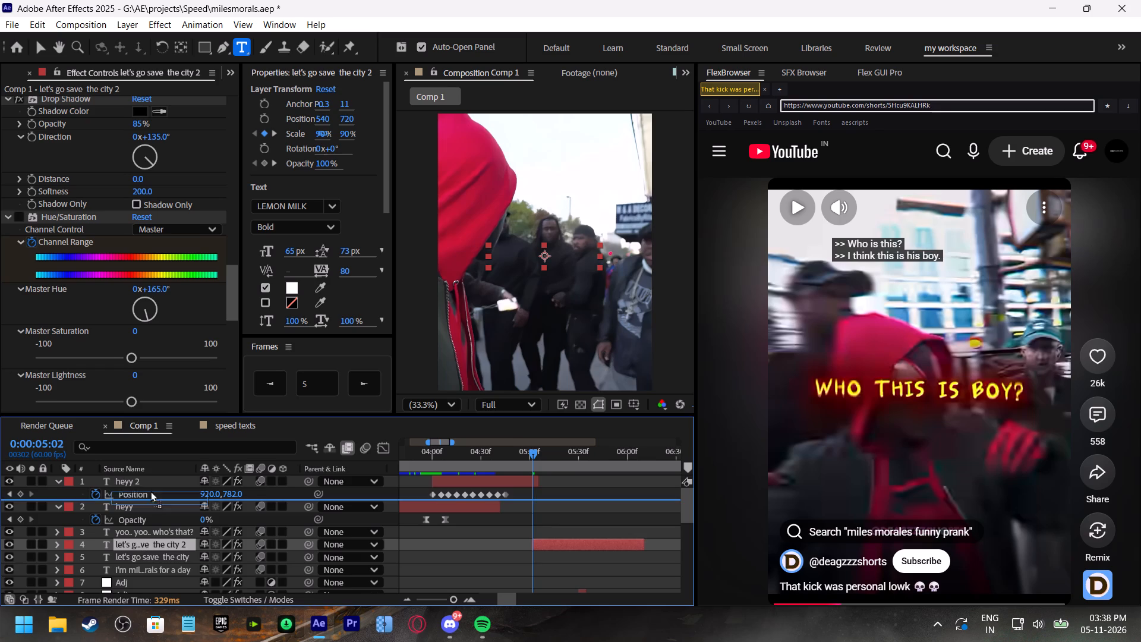
pyautogui.moveTo(150, 491); pyautogui.dragTo(152, 476)
pyautogui.click(56, 488)
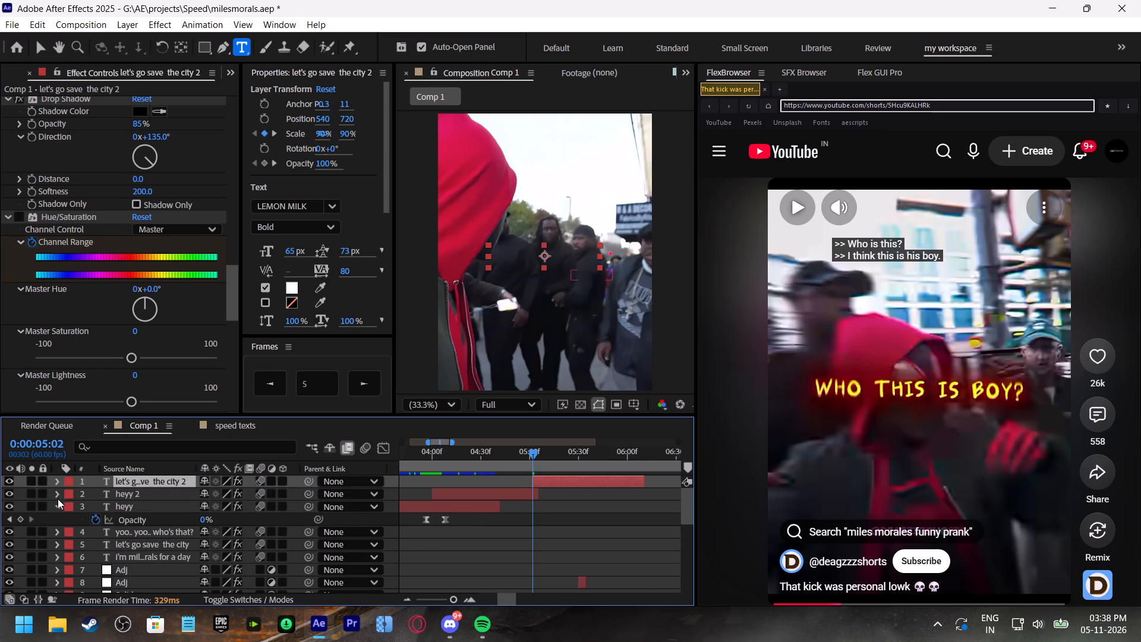
pyautogui.click(54, 508)
# Replace the duplicated caption's text with "who this is boy?".
pyautogui.doubleClick(592, 482)
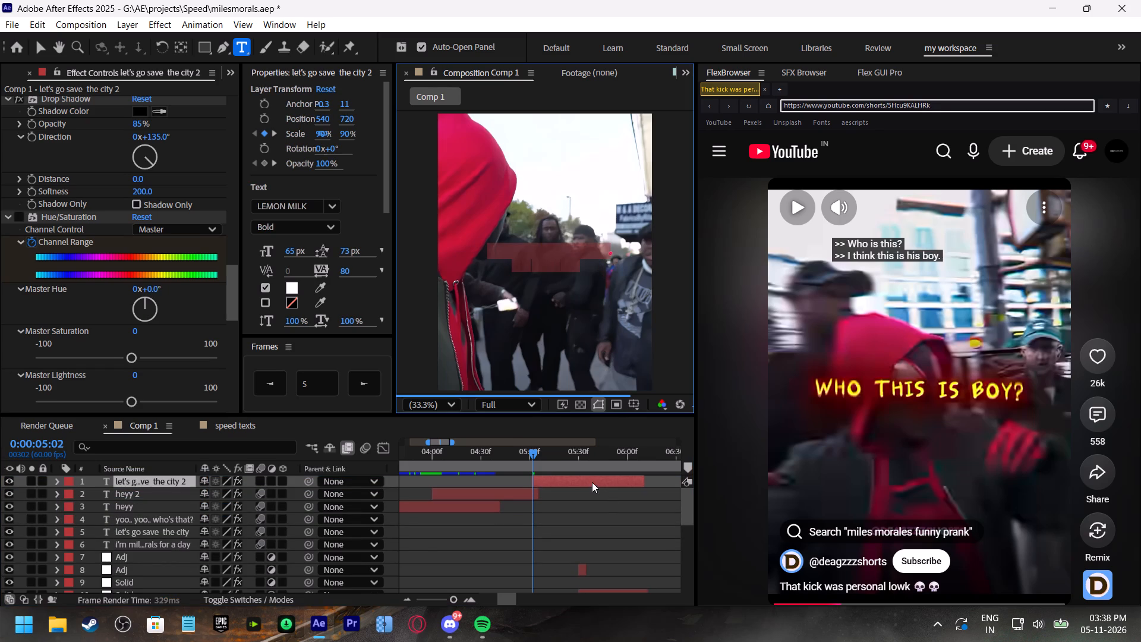
pyautogui.write('who this is boy')
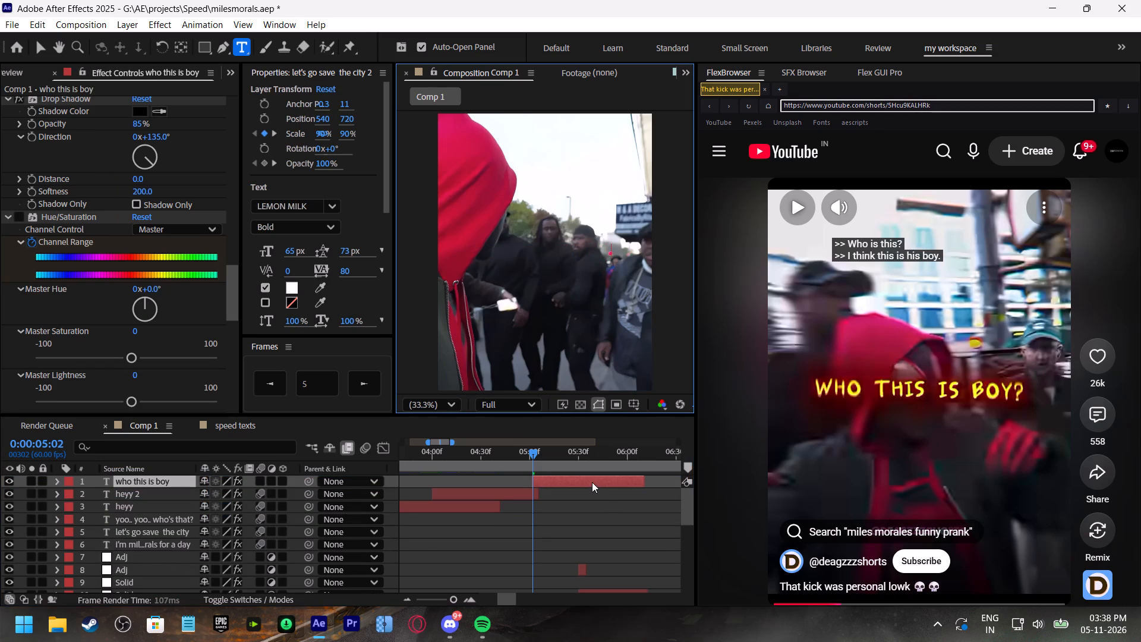
pyautogui.hotkey('shift', '?')
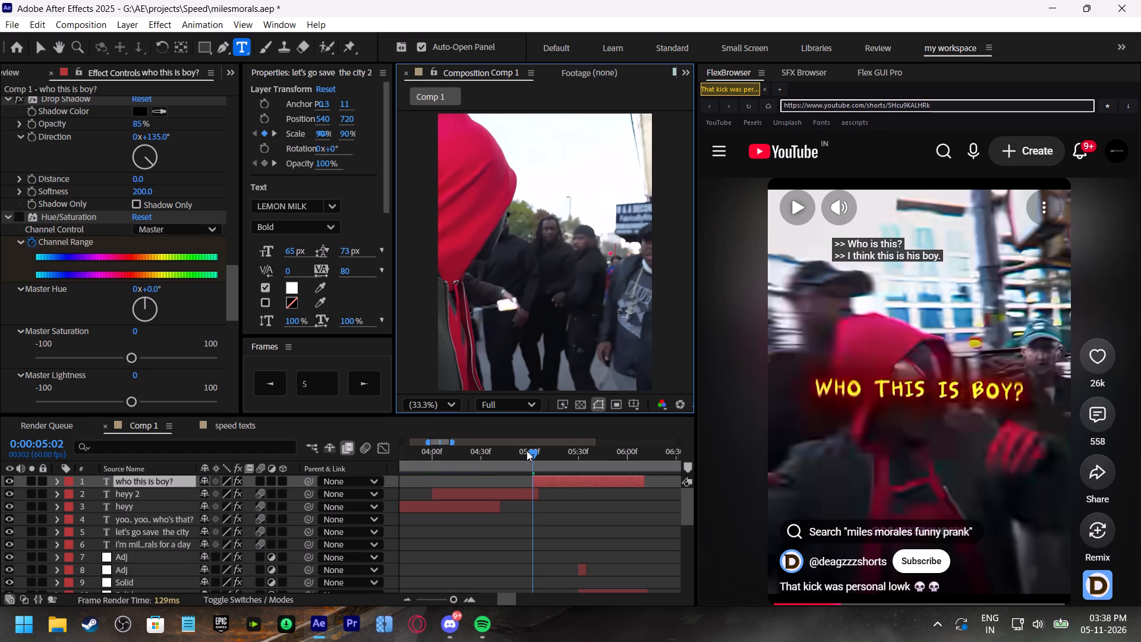
# Play Comp 1 repeatedly from 0:00:04:58 to check the "who this is boy?" caption against the speech.
pyautogui.click(527, 451)
pyautogui.press('space')
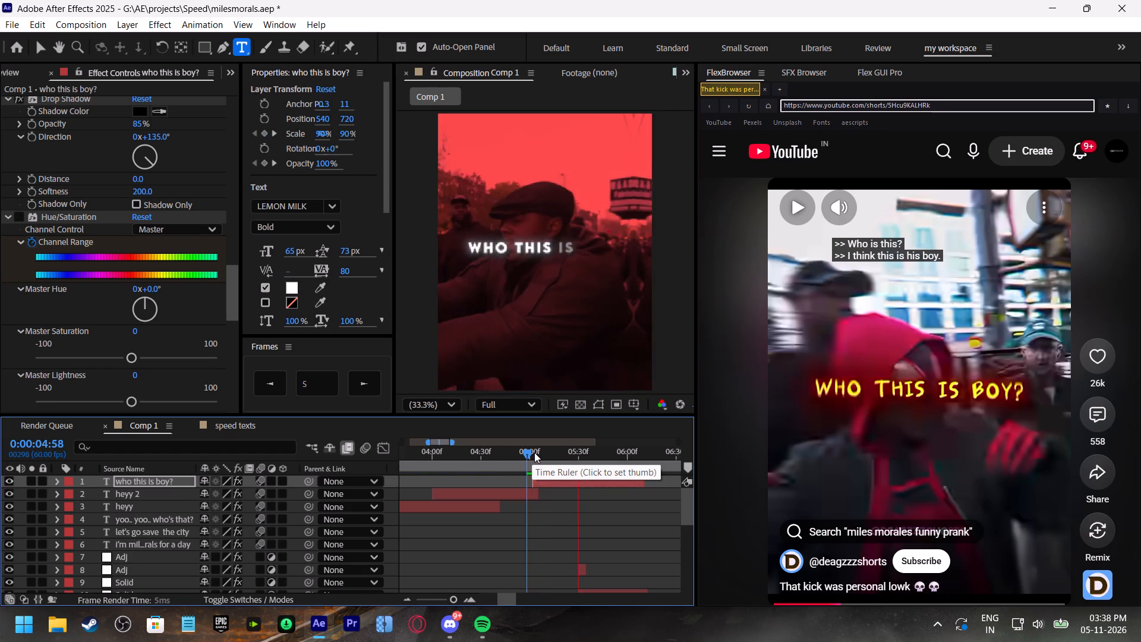
pyautogui.click(525, 452)
pyautogui.press('space')
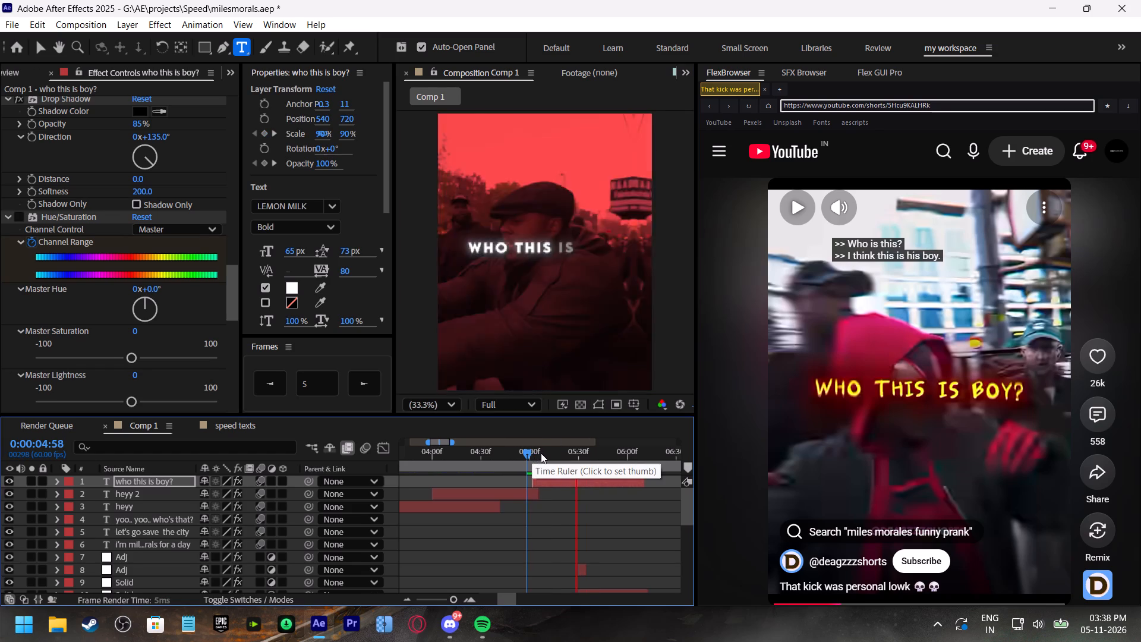
pyautogui.click(525, 457)
pyautogui.press('space')
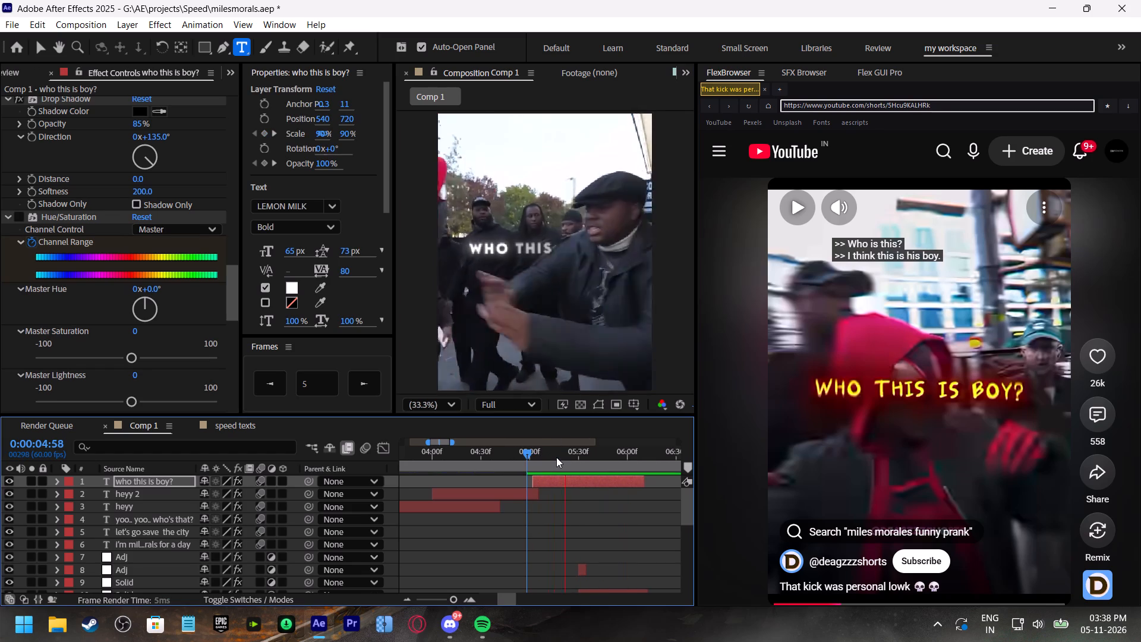
# Move the short Adj layer with S_Shake near 0:00:05:30 above the "who this is boy?" caption at the top of the stack.
pyautogui.moveTo(556, 457); pyautogui.dragTo(575, 473)
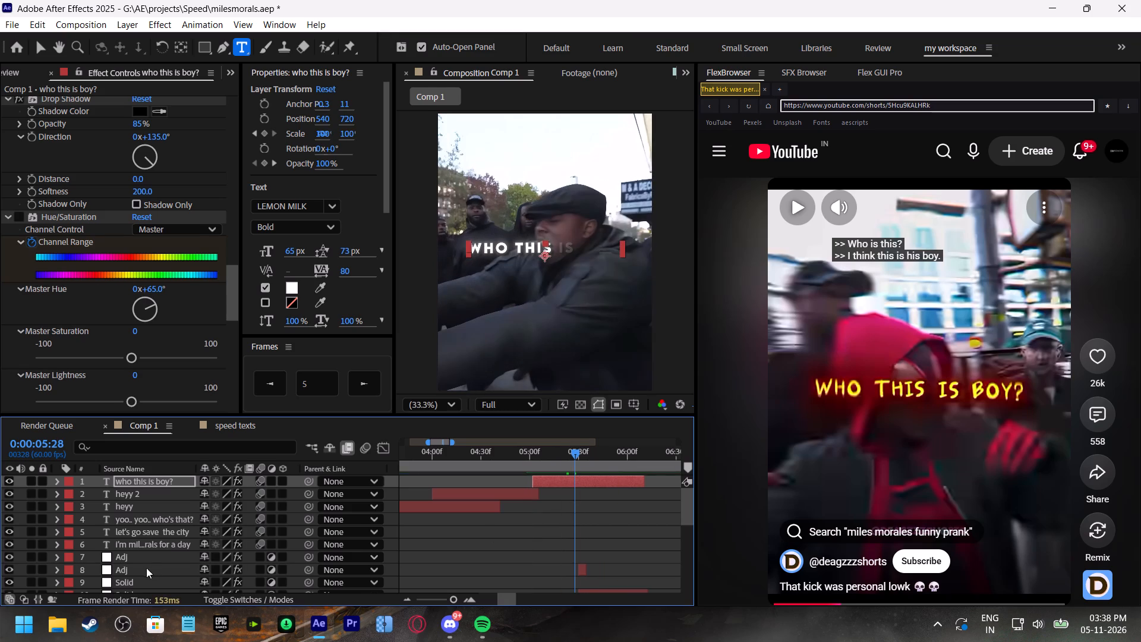
pyautogui.click(134, 552)
pyautogui.click(130, 564)
pyautogui.click(127, 570)
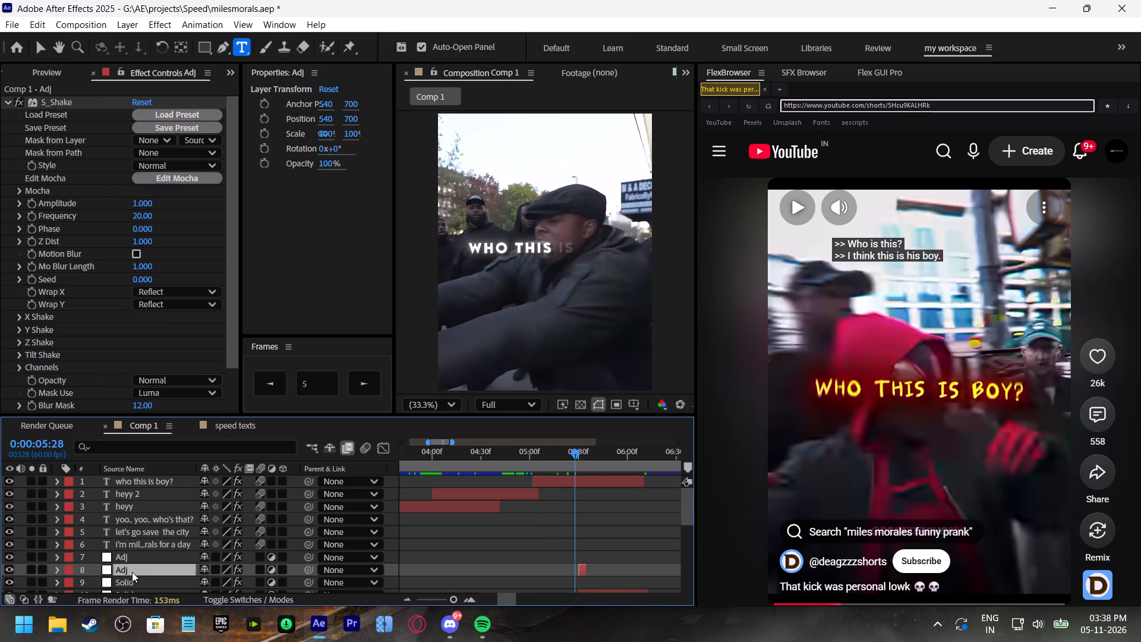
pyautogui.moveTo(132, 572); pyautogui.dragTo(144, 479)
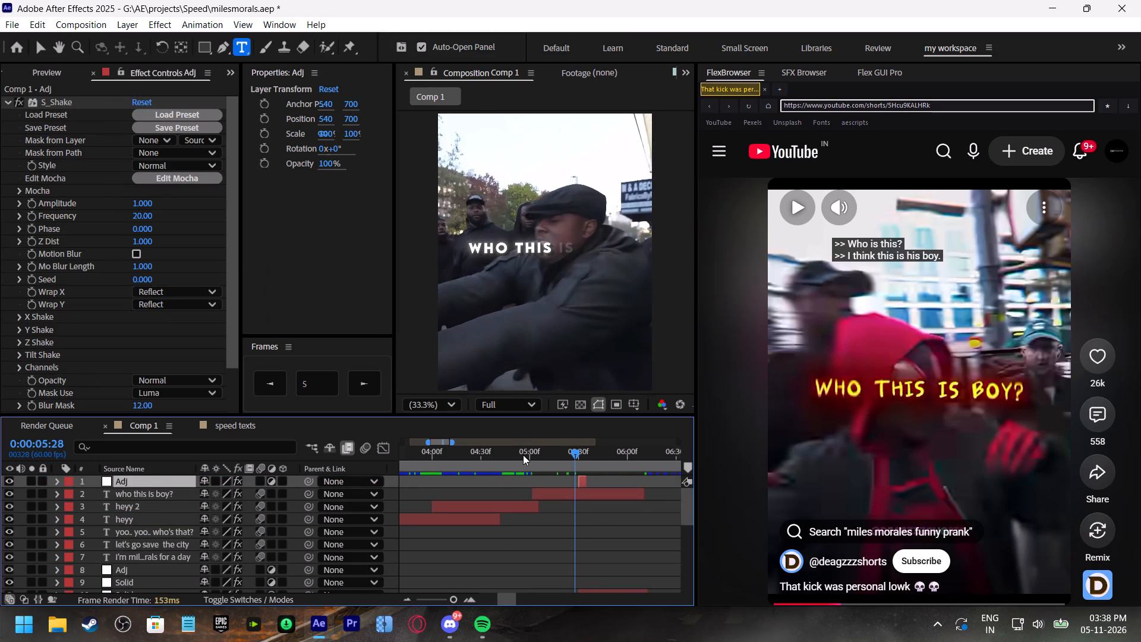
# Play Comp 1 repeatedly from 0:00:04:56 to check the new caption with the shake adjustment layer above it.
pyautogui.click(523, 455)
pyautogui.press('space')
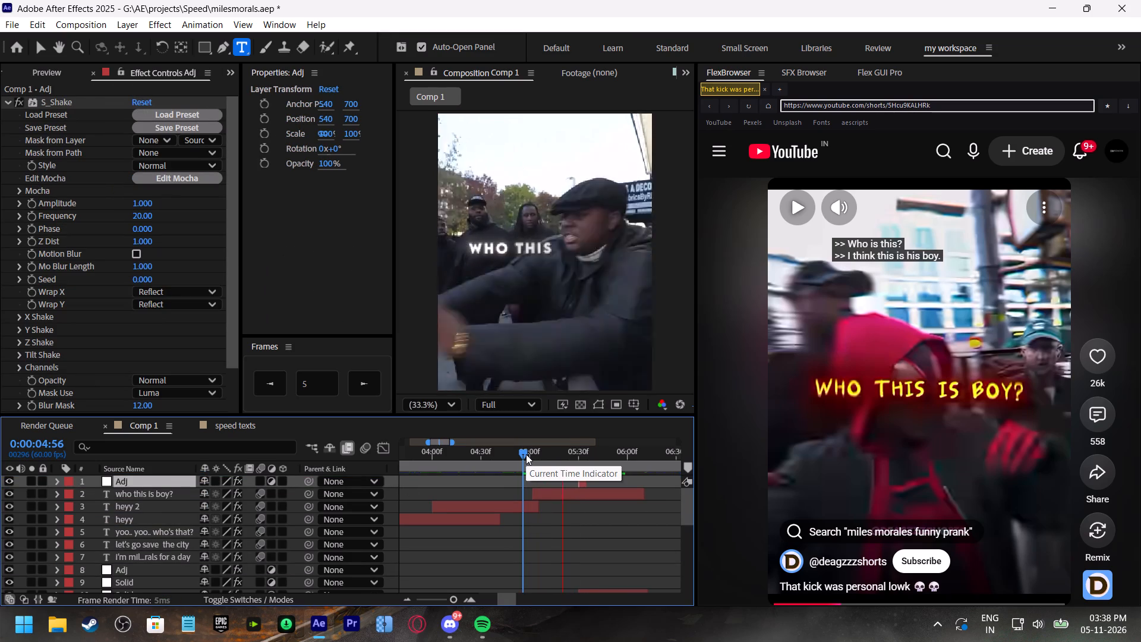
pyautogui.click(526, 454)
pyautogui.press('space')
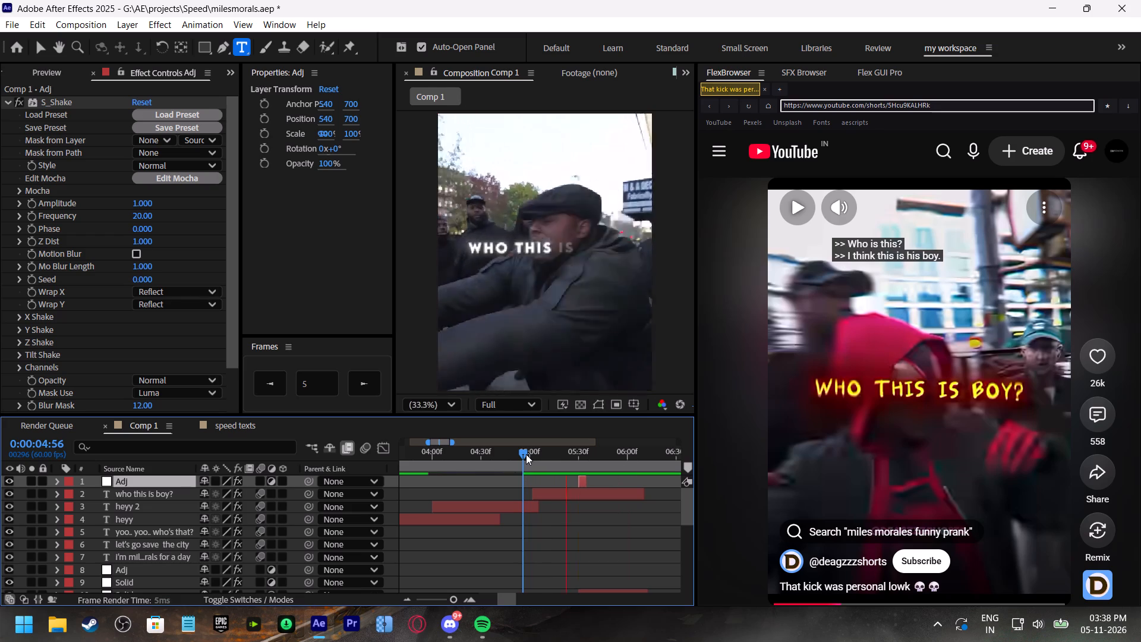
# Undo moving the short Adj layer with S_Shake above the "who this is boy?" caption.
pyautogui.click(526, 454)
pyautogui.hotkey('ctrl', 'z')
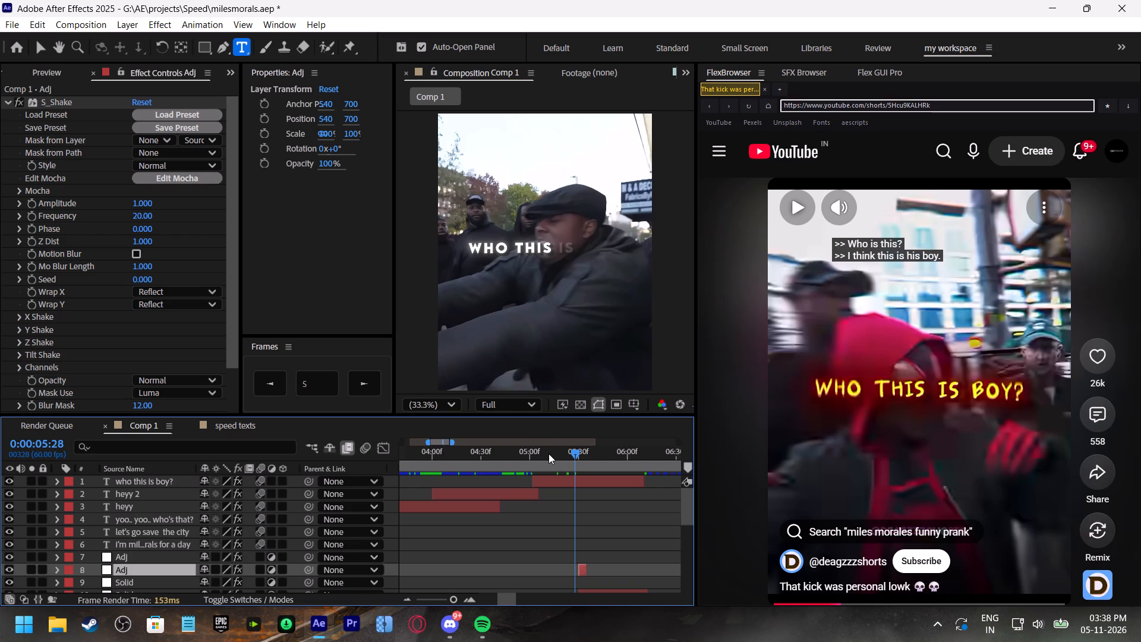
# Replay the reference YouTube short around 0:05 repeatedly to study how its "WHO THIS IS BOY?" caption is timed and animated.
pyautogui.click(895, 382)
pyautogui.click(906, 393)
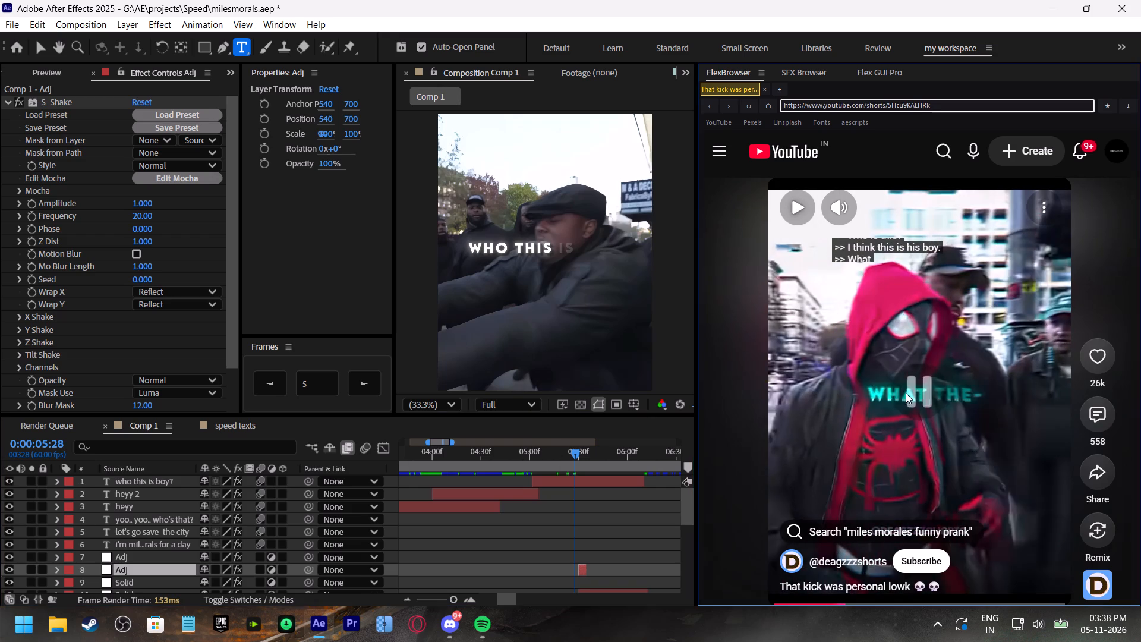
pyautogui.click(949, 506)
pyautogui.click(830, 601)
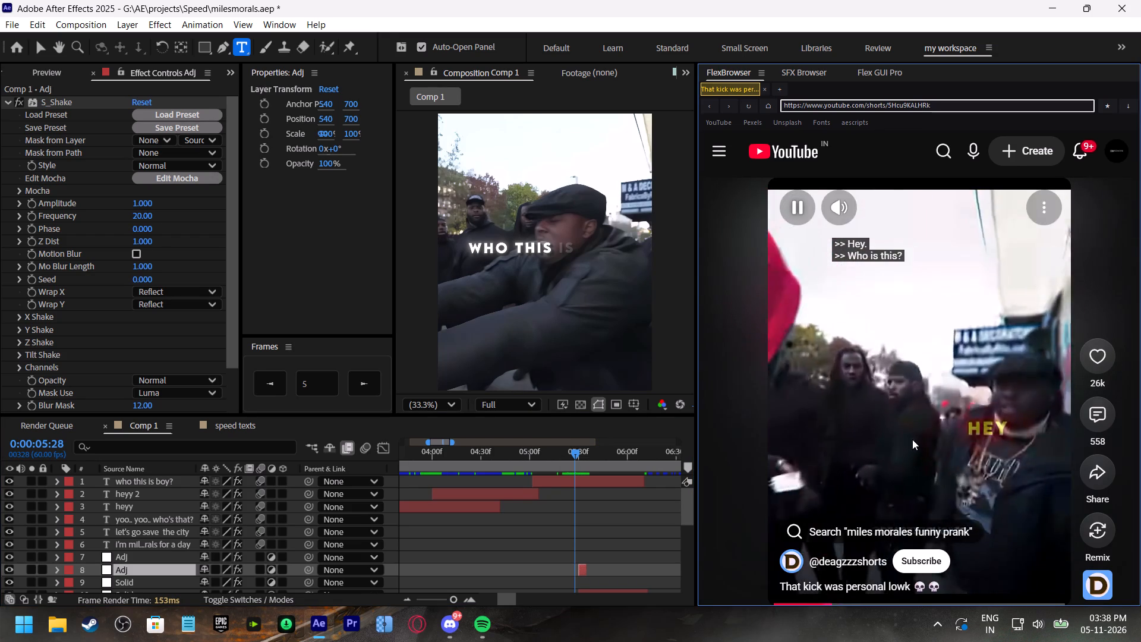
pyautogui.click(912, 439)
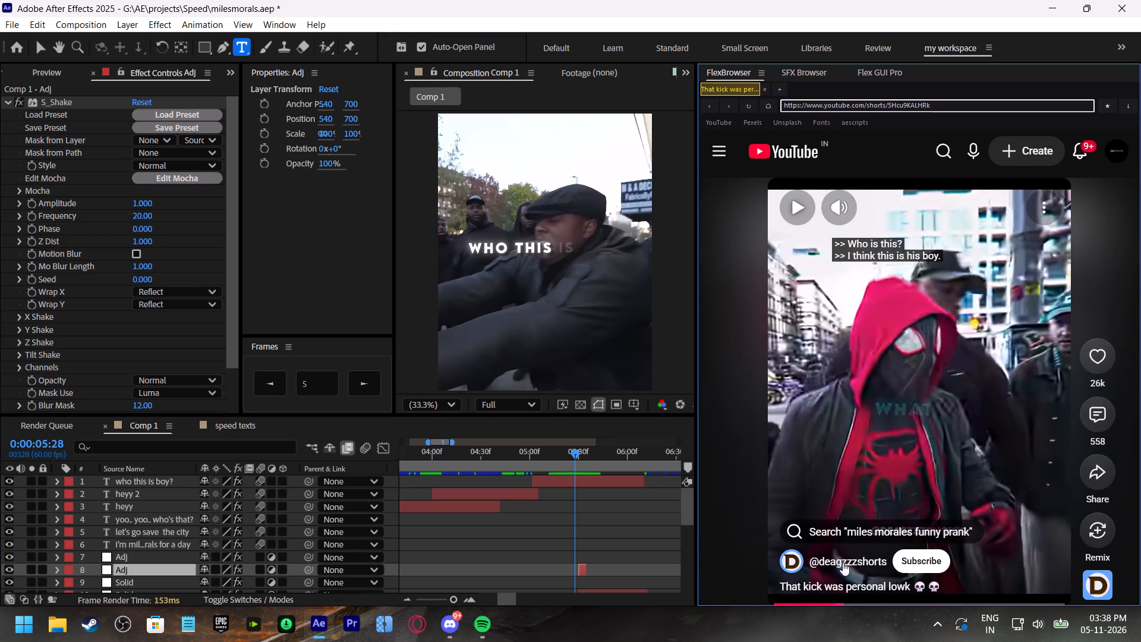
pyautogui.click(910, 448)
pyautogui.click(827, 603)
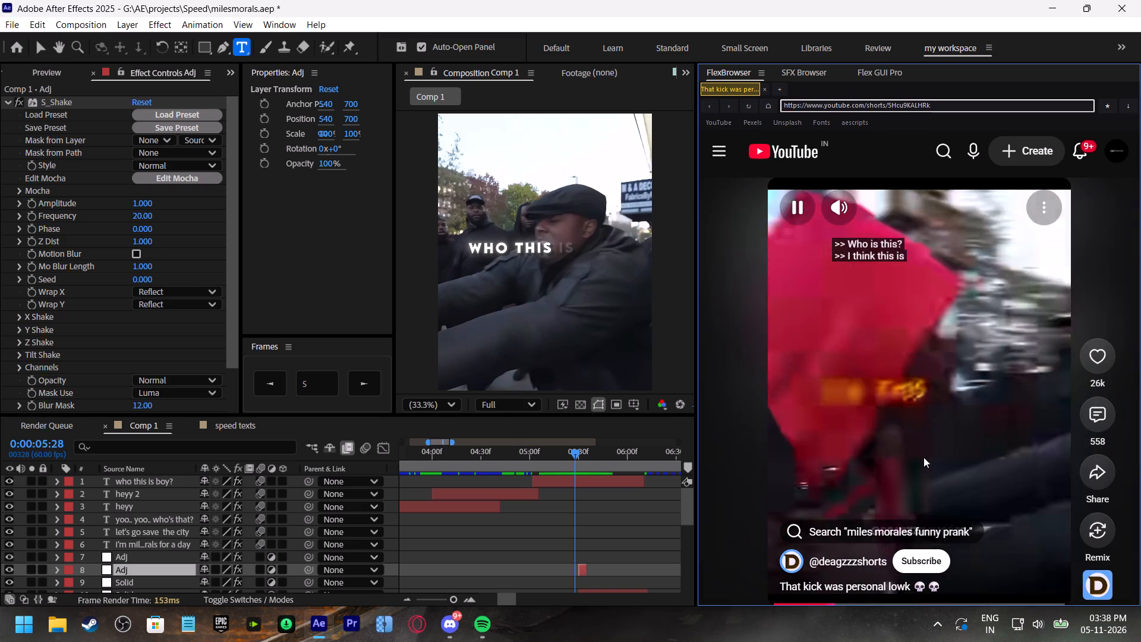
pyautogui.click(833, 602)
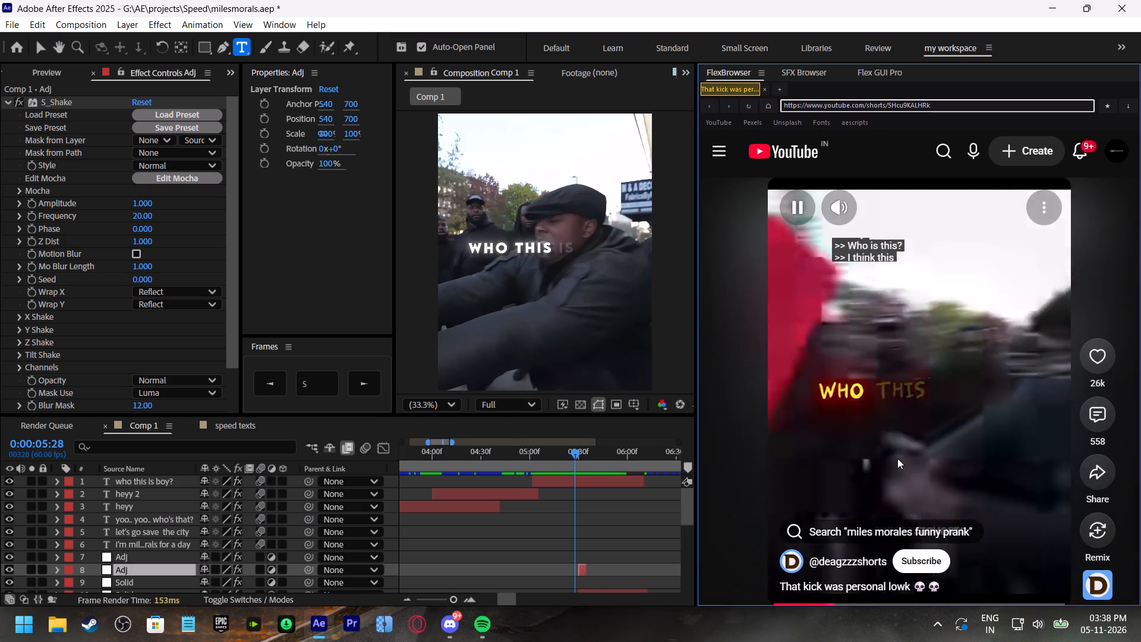
pyautogui.click(910, 438)
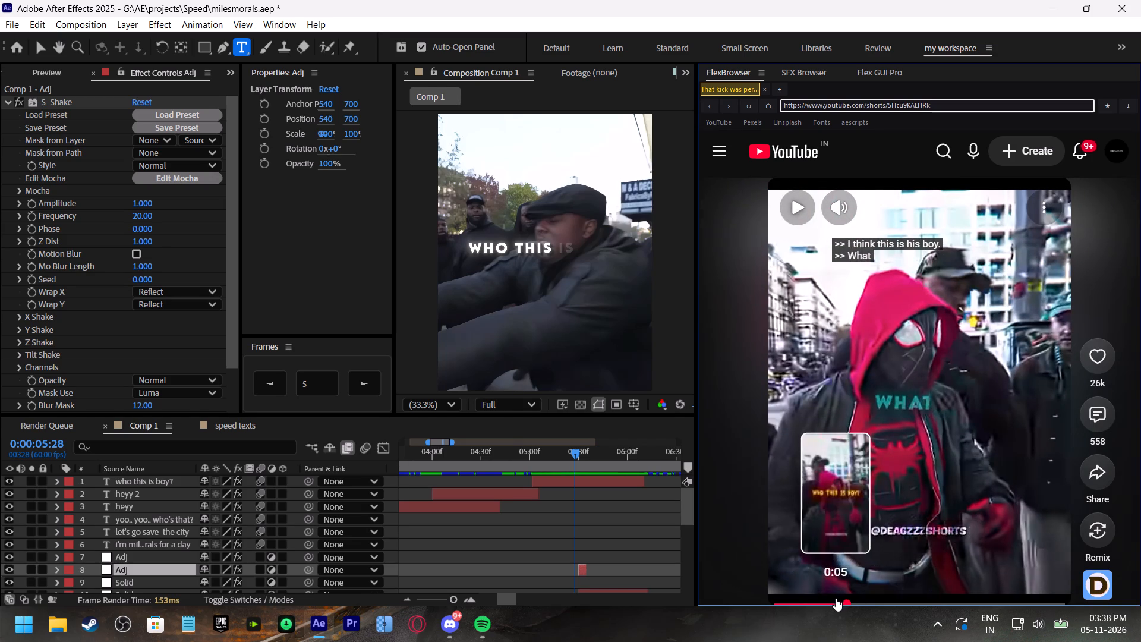
pyautogui.click(836, 598)
pyautogui.click(913, 430)
pyautogui.click(915, 425)
pyautogui.click(915, 425)
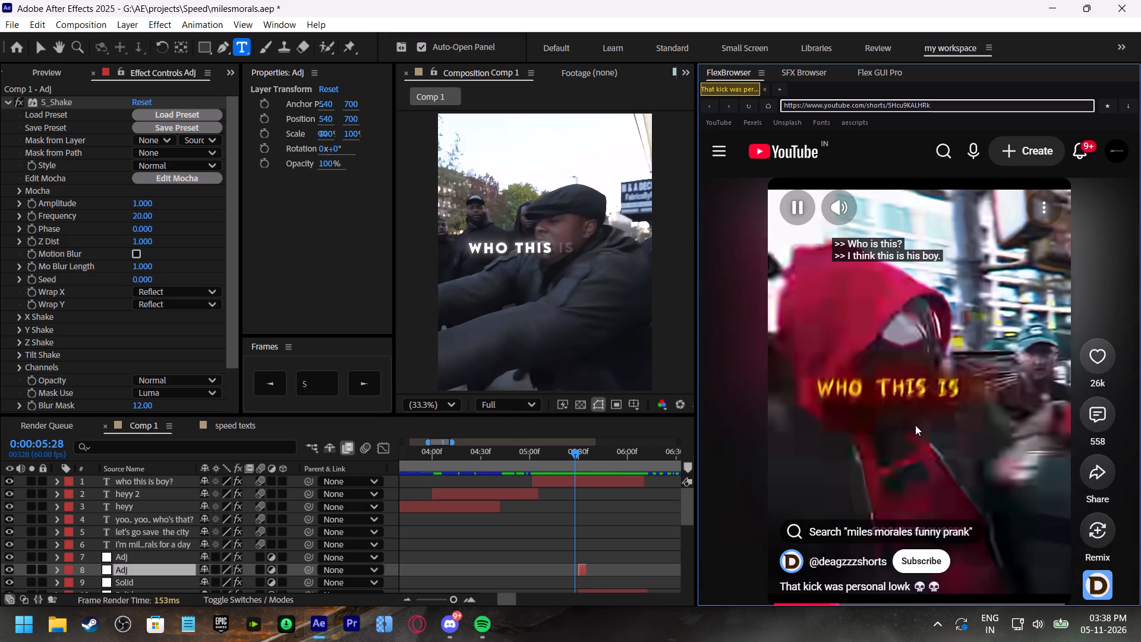
pyautogui.click(915, 425)
pyautogui.click(919, 436)
pyautogui.click(828, 603)
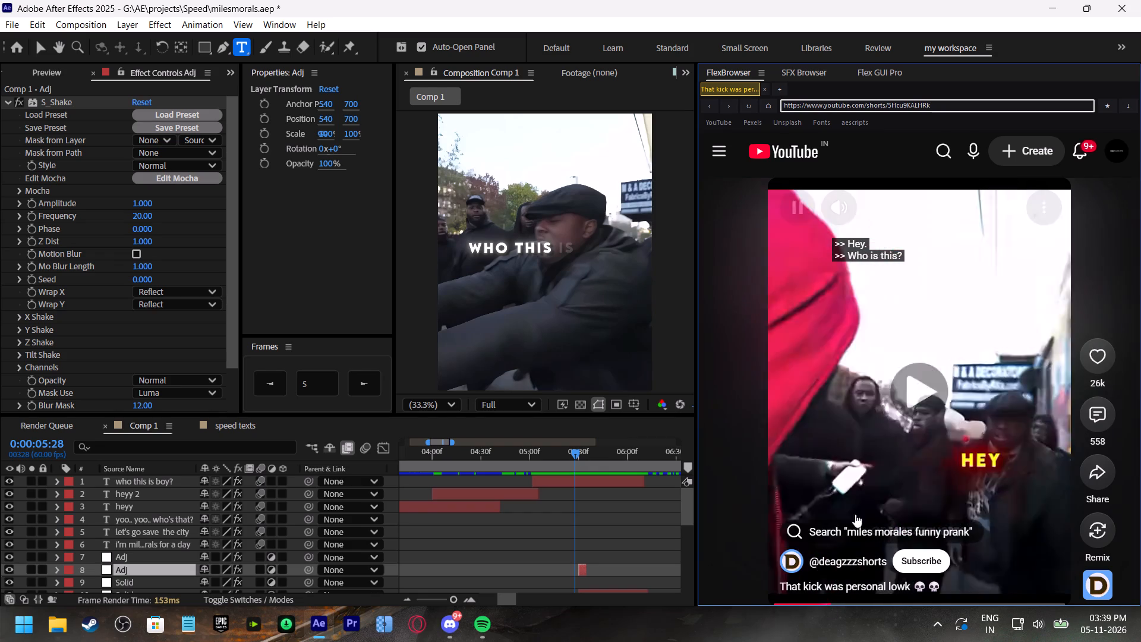
pyautogui.click(923, 382)
pyautogui.doubleClick(923, 382)
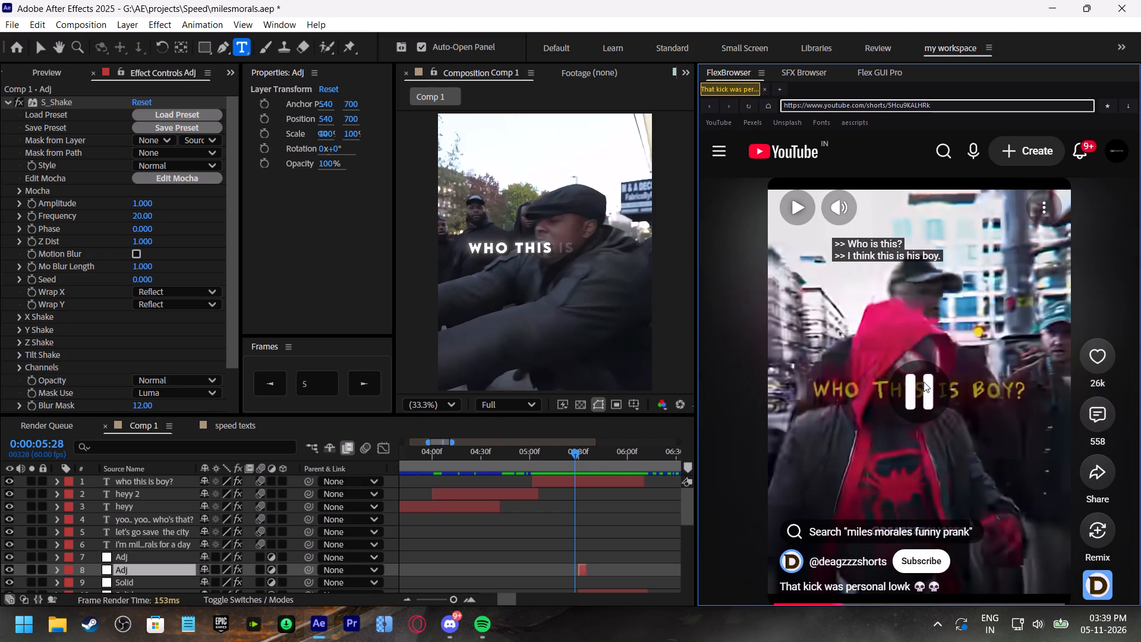
pyautogui.click(895, 480)
pyautogui.click(821, 603)
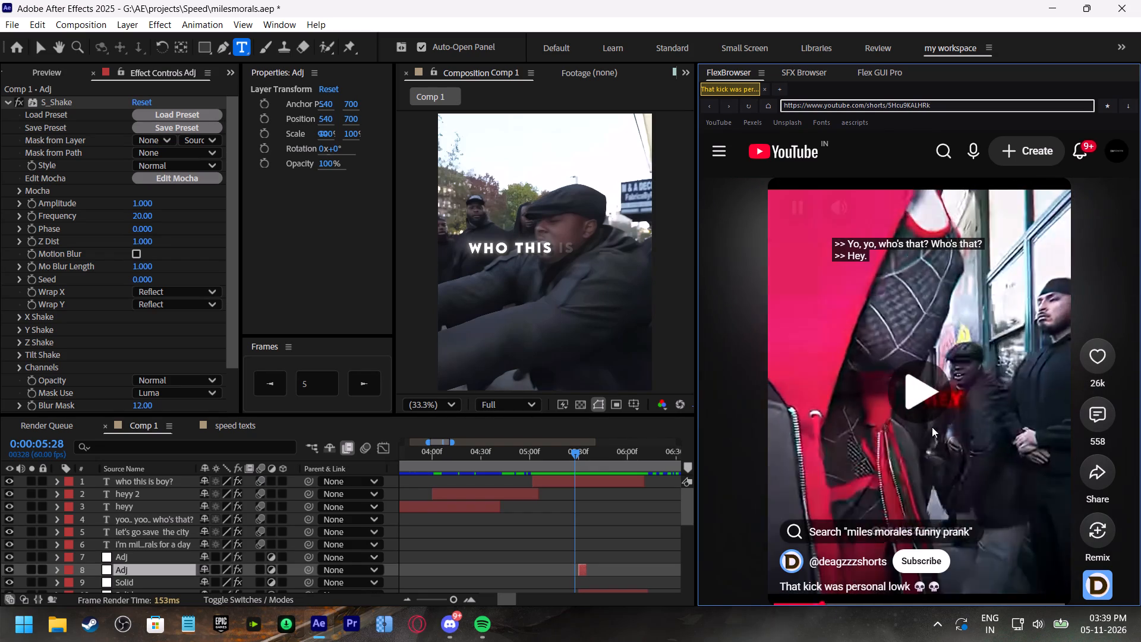
pyautogui.click(928, 396)
pyautogui.click(924, 396)
pyautogui.click(924, 396)
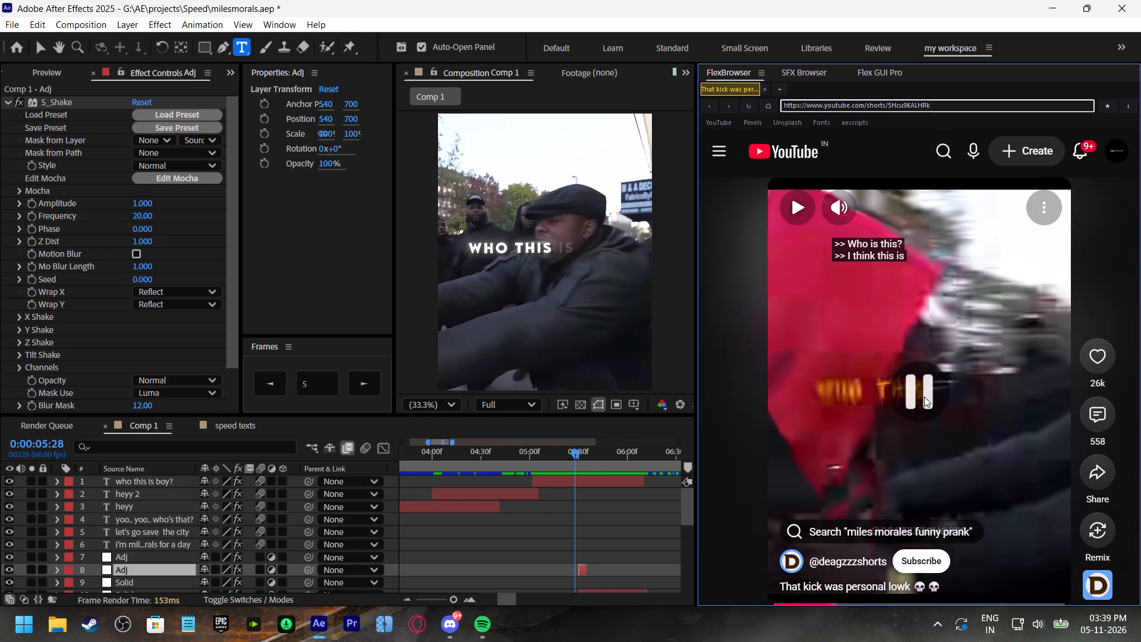
pyautogui.click(832, 601)
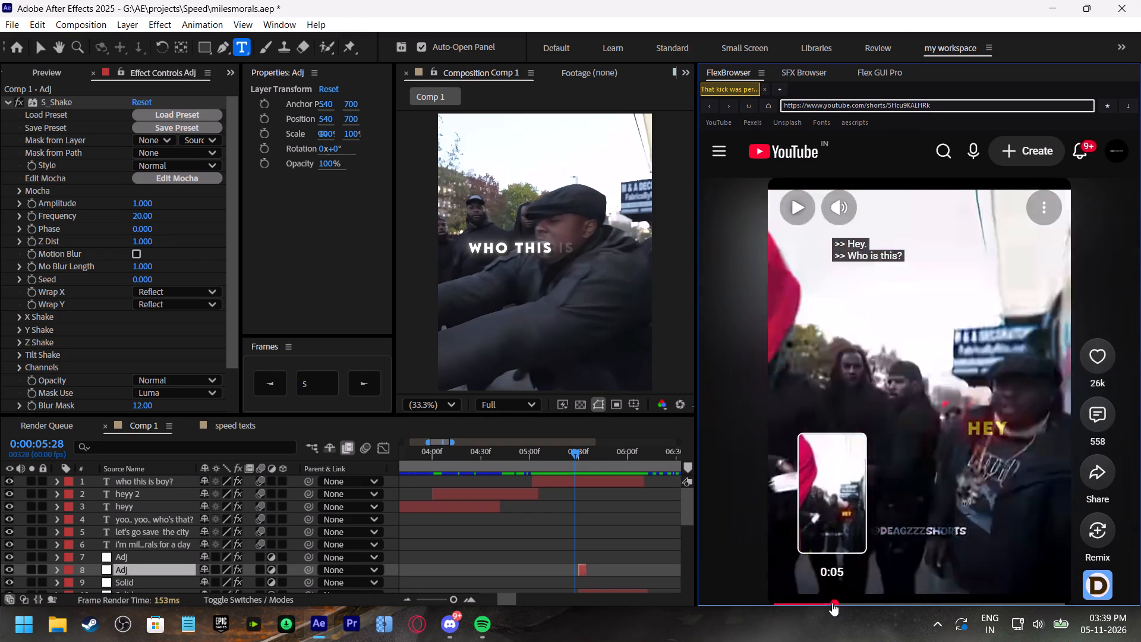
pyautogui.click(834, 605)
pyautogui.click(831, 602)
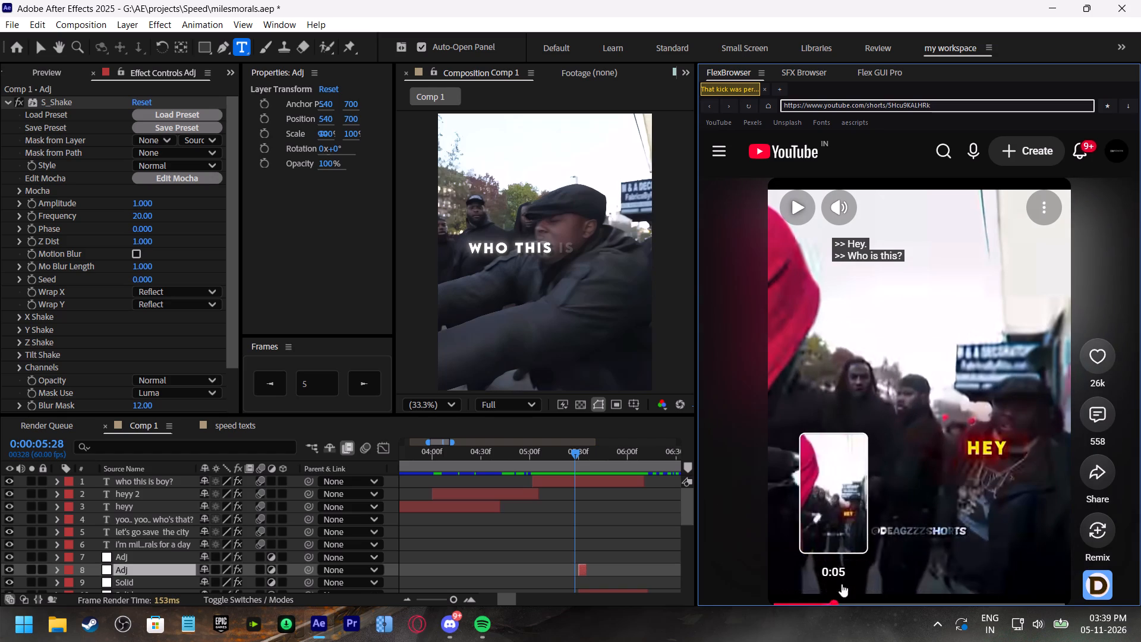
pyautogui.click(919, 416)
pyautogui.click(920, 416)
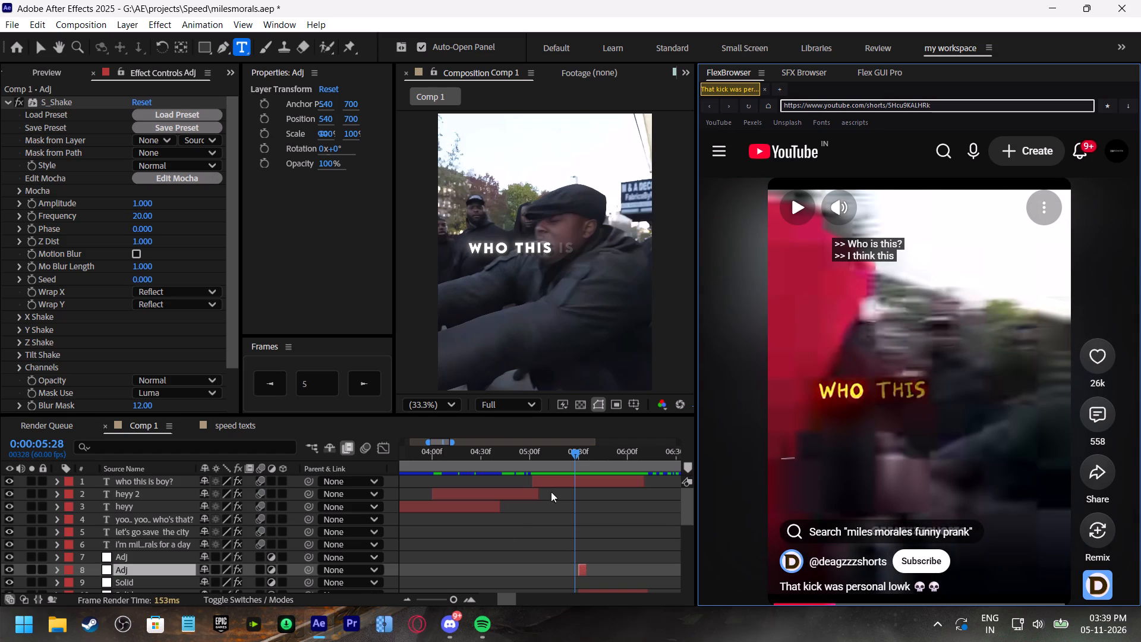
# Play Comp 1 repeatedly from about 0:00:04:53 to compare the "who this is boy?" caption's word reveal with the speech.
pyautogui.keyDown('shift'); pyautogui.scroll(-2, 618, 530); pyautogui.keyUp('shift')
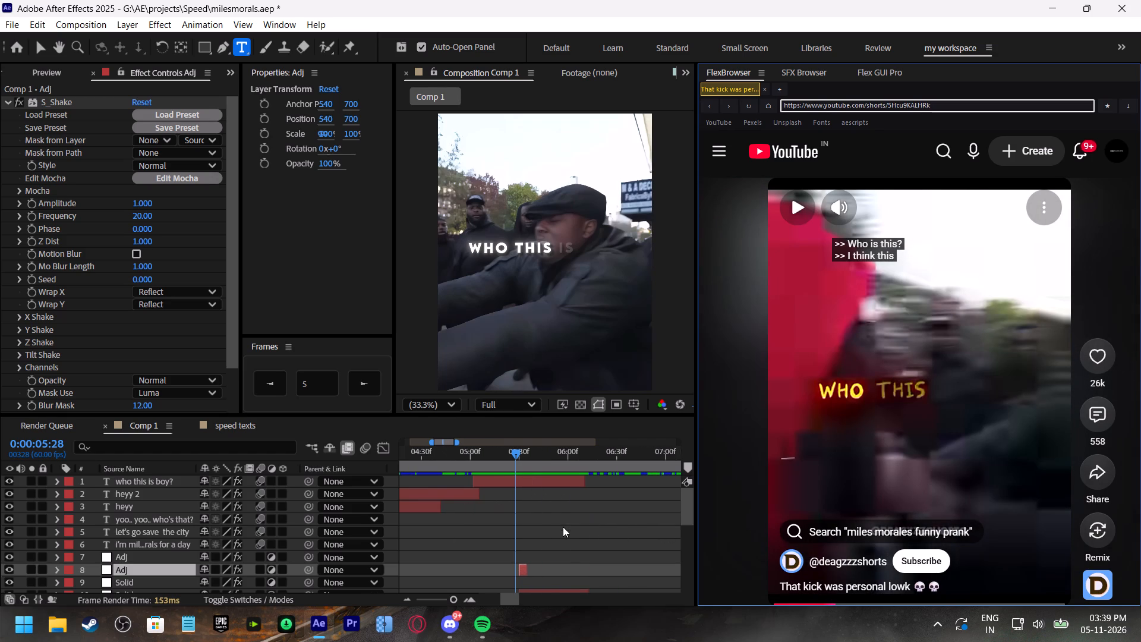
pyautogui.scroll(1, 563, 527)
pyautogui.click(462, 448)
pyautogui.press('space')
pyautogui.moveTo(456, 454); pyautogui.dragTo(456, 454)
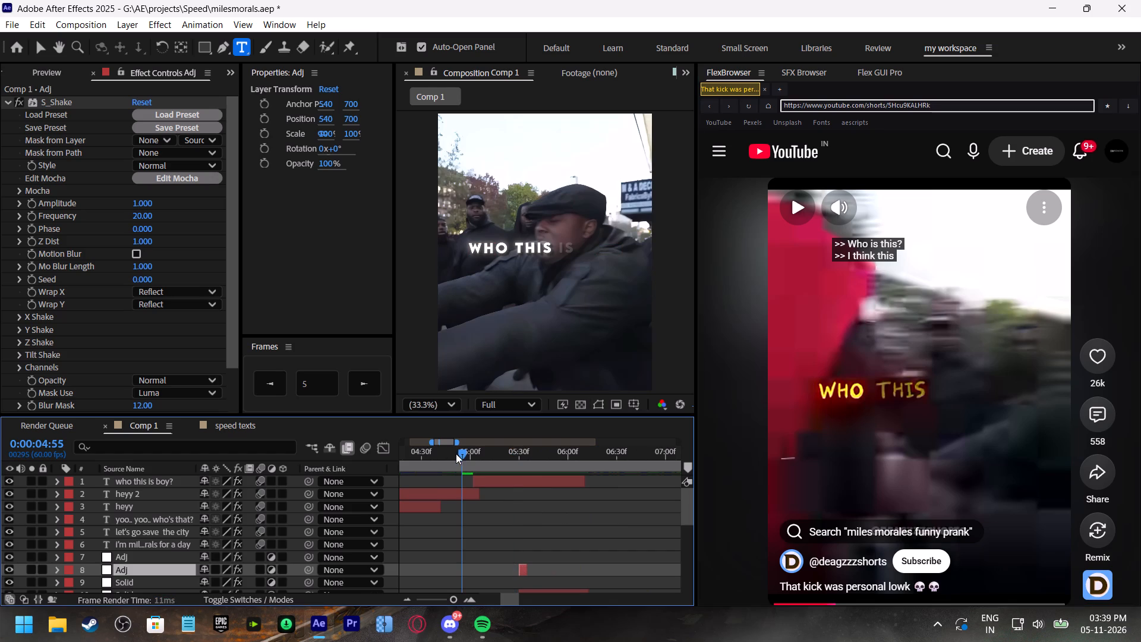
pyautogui.moveTo(456, 454); pyautogui.dragTo(445, 452)
pyautogui.press('space')
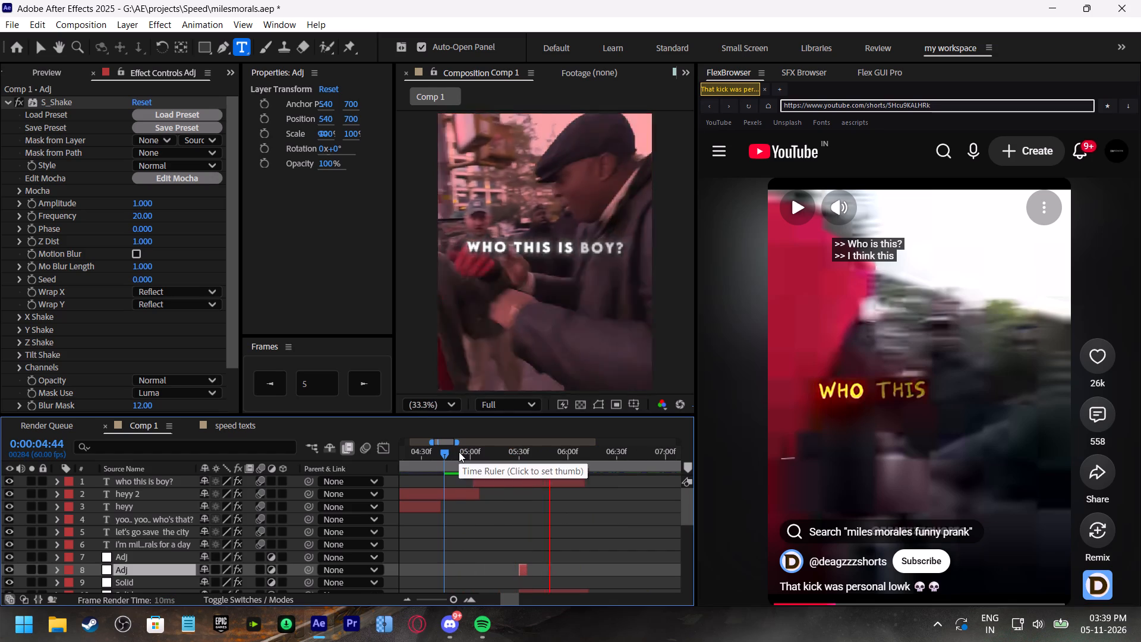
pyautogui.click(459, 452)
pyautogui.press('space')
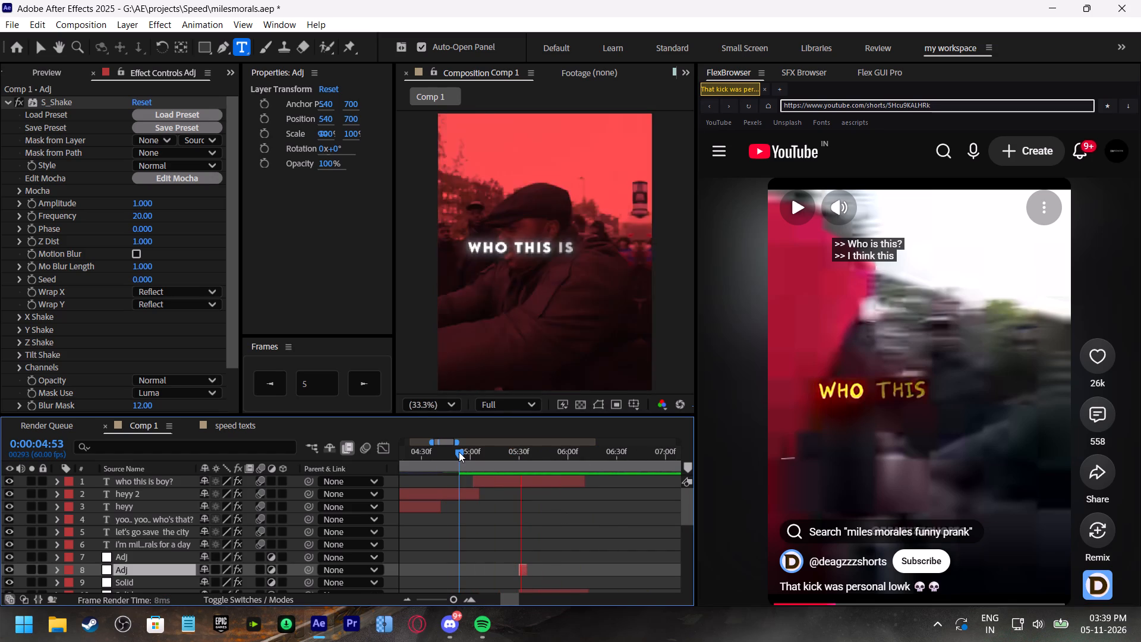
pyautogui.click(459, 452)
pyautogui.press('space')
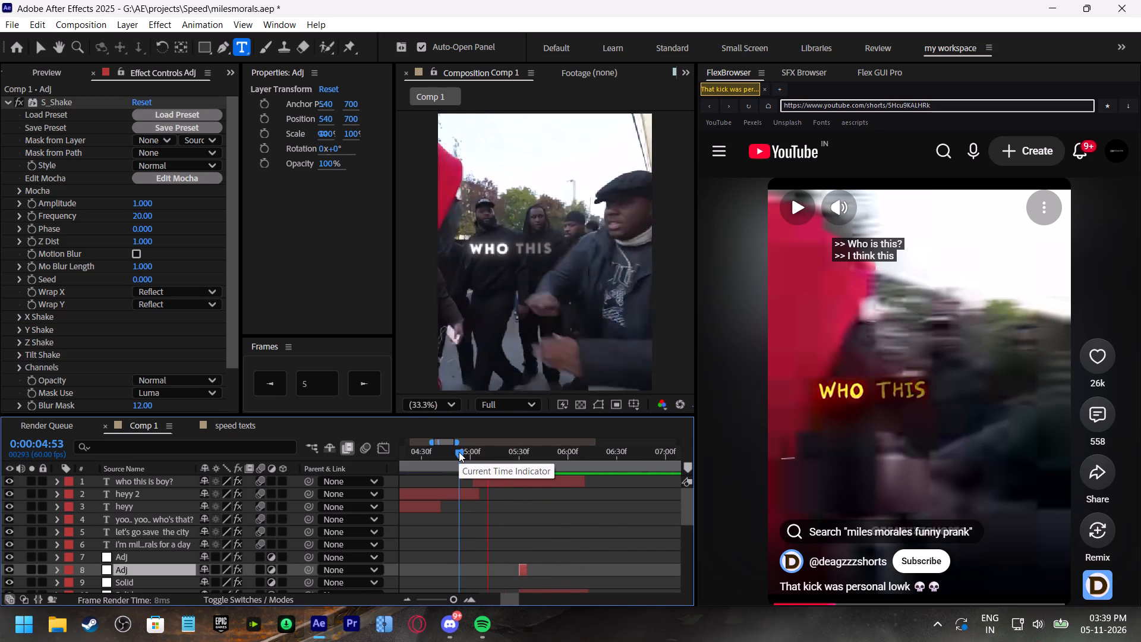
pyautogui.click(459, 452)
pyautogui.press('space')
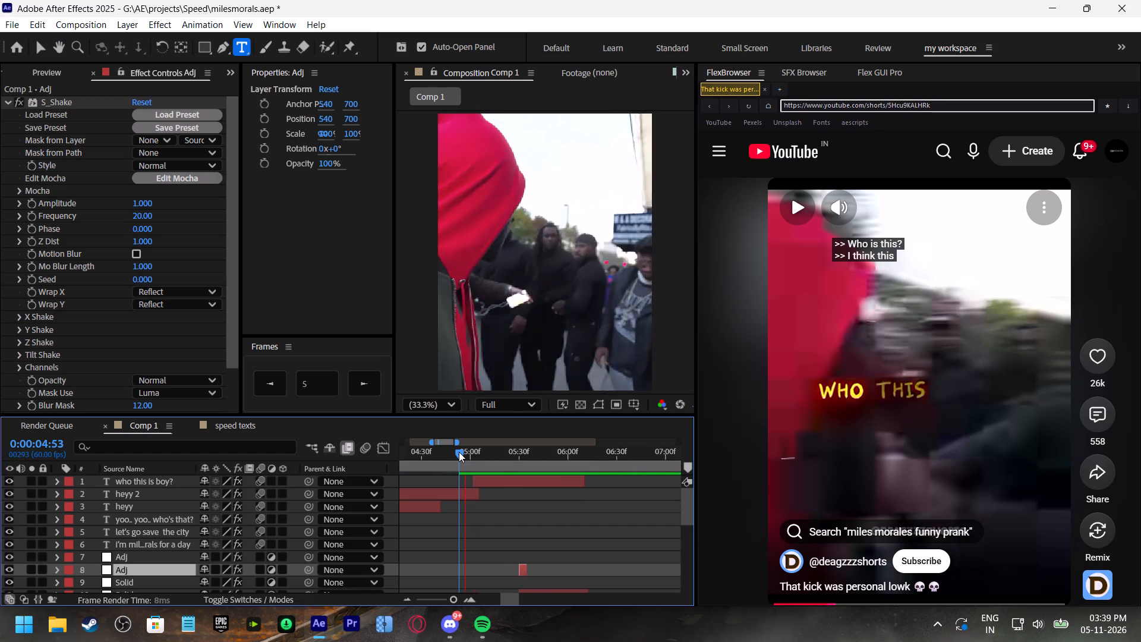
pyautogui.click(459, 452)
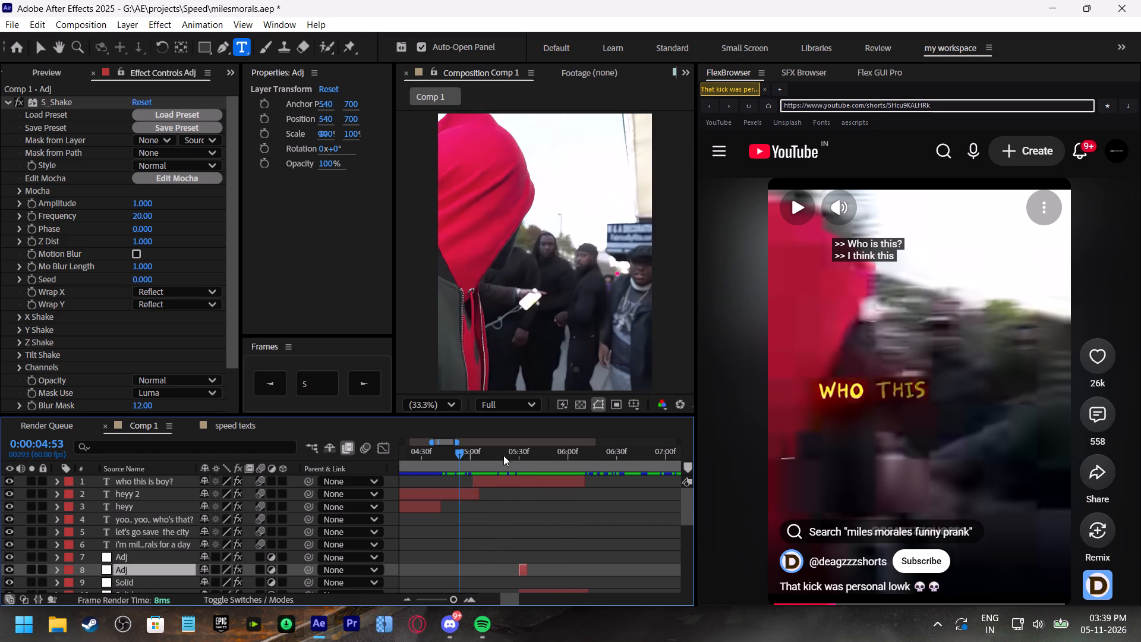
# Move the last Range Selector Start keyframe of the "who this is boy?" caption earlier to about 0:00:05:42 and save the project.
pyautogui.click(503, 455)
pyautogui.click(518, 481)
pyautogui.press('u')
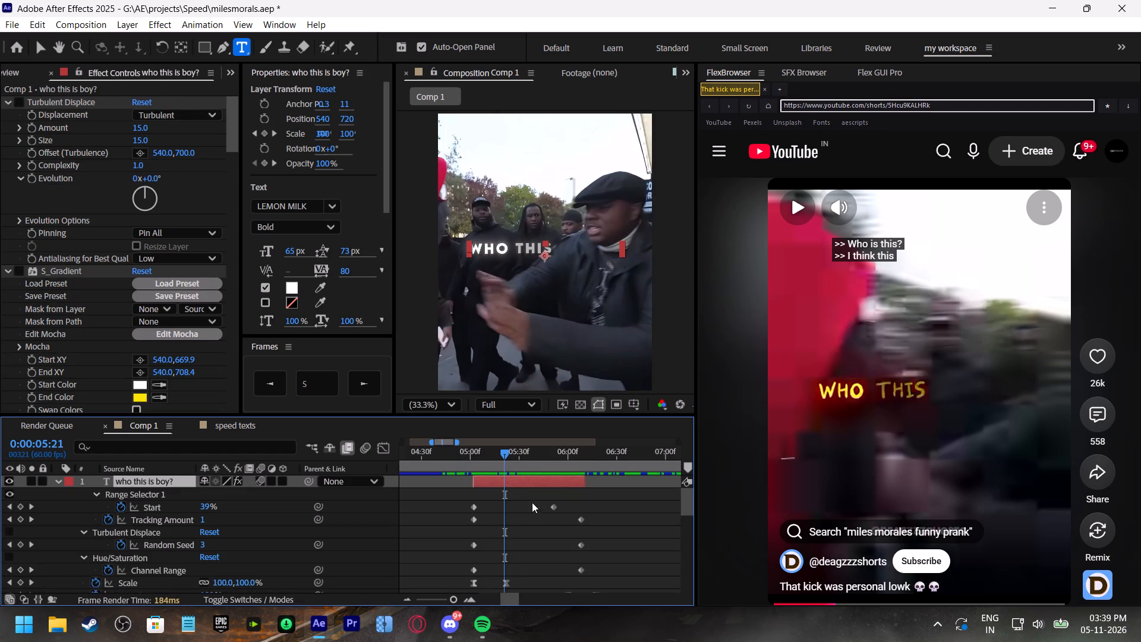
pyautogui.moveTo(554, 506); pyautogui.dragTo(540, 502)
pyautogui.click(447, 446)
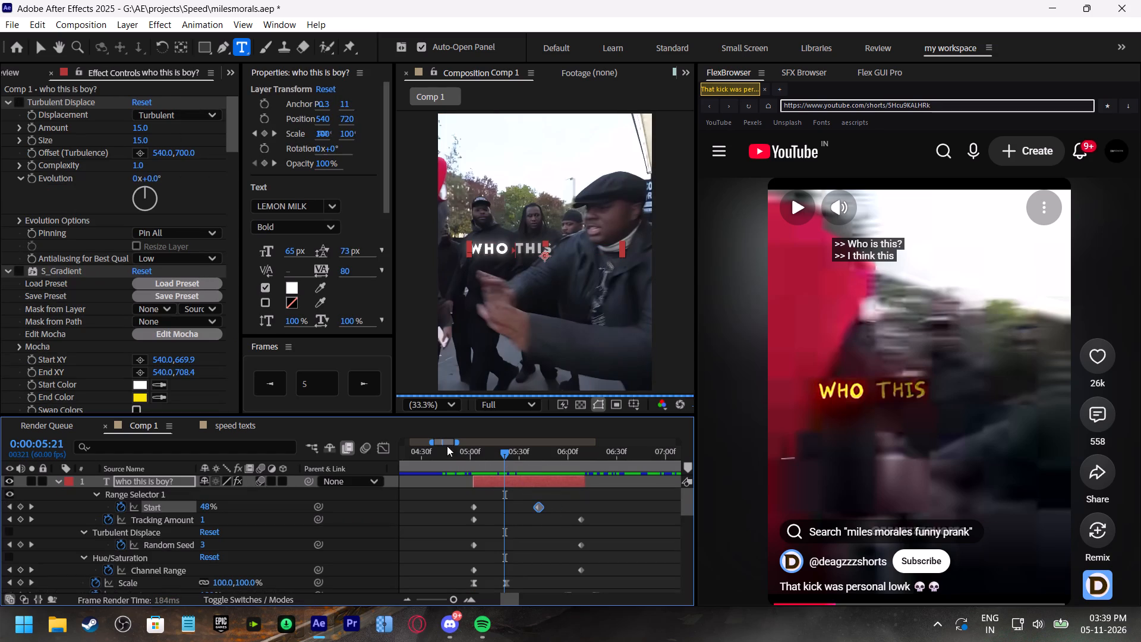
pyautogui.click(442, 453)
pyautogui.hotkey('ctrl', 's')
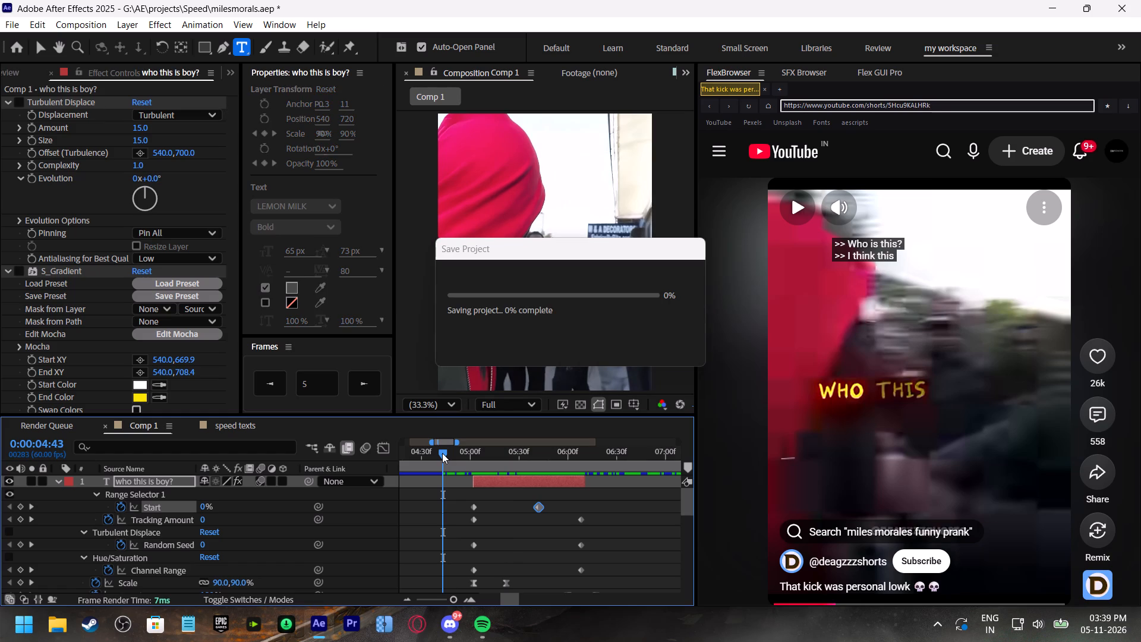
pyautogui.click(442, 453)
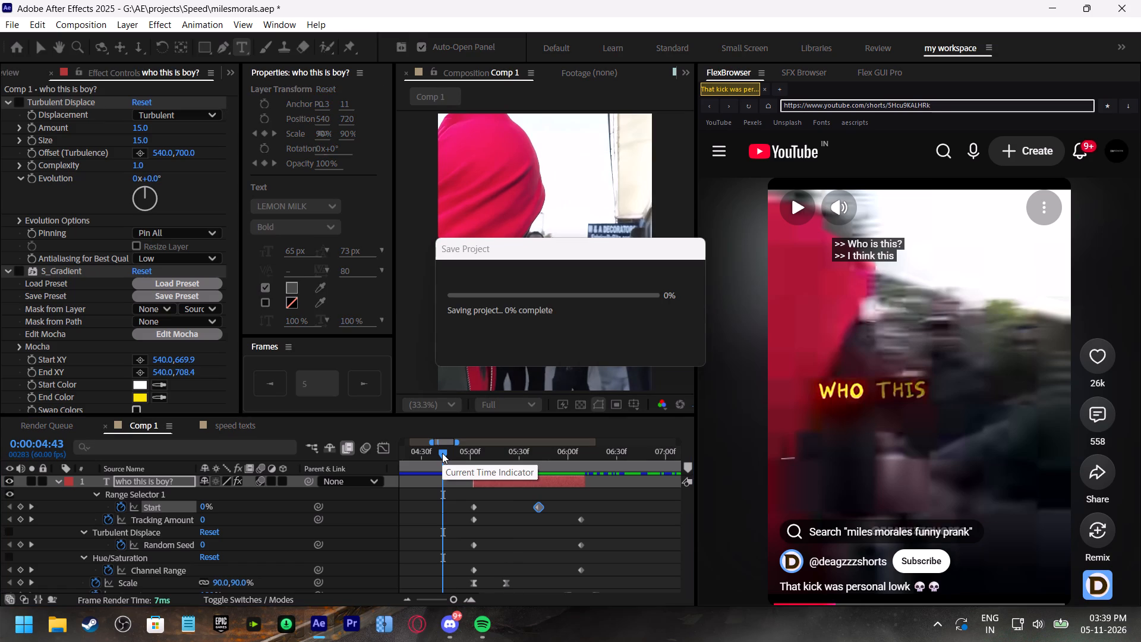
pyautogui.click(53, 482)
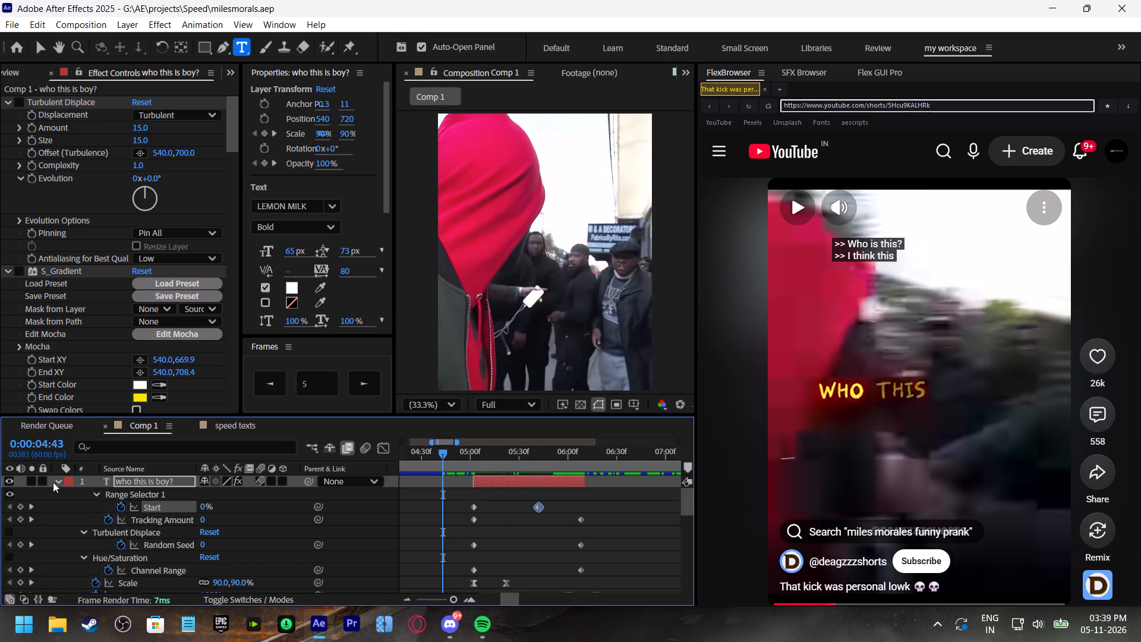
# Play Comp 1 repeatedly from 0:00:04:43 to check the faster reveal of the "who this is boy?" caption.
pyautogui.press('space')
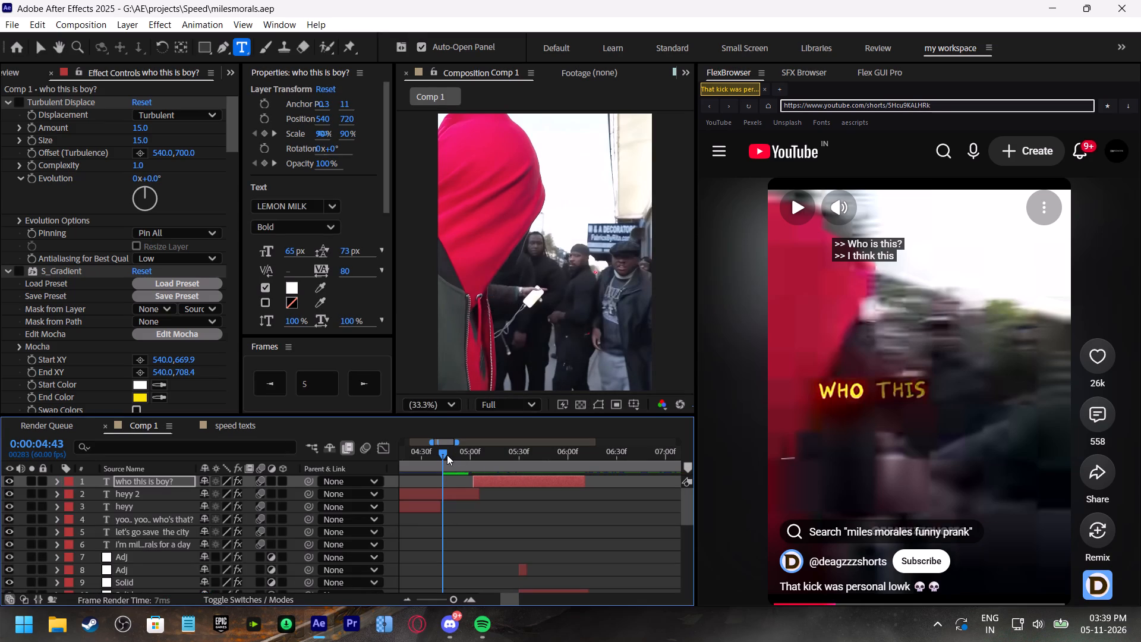
pyautogui.click(447, 455)
pyautogui.press('space')
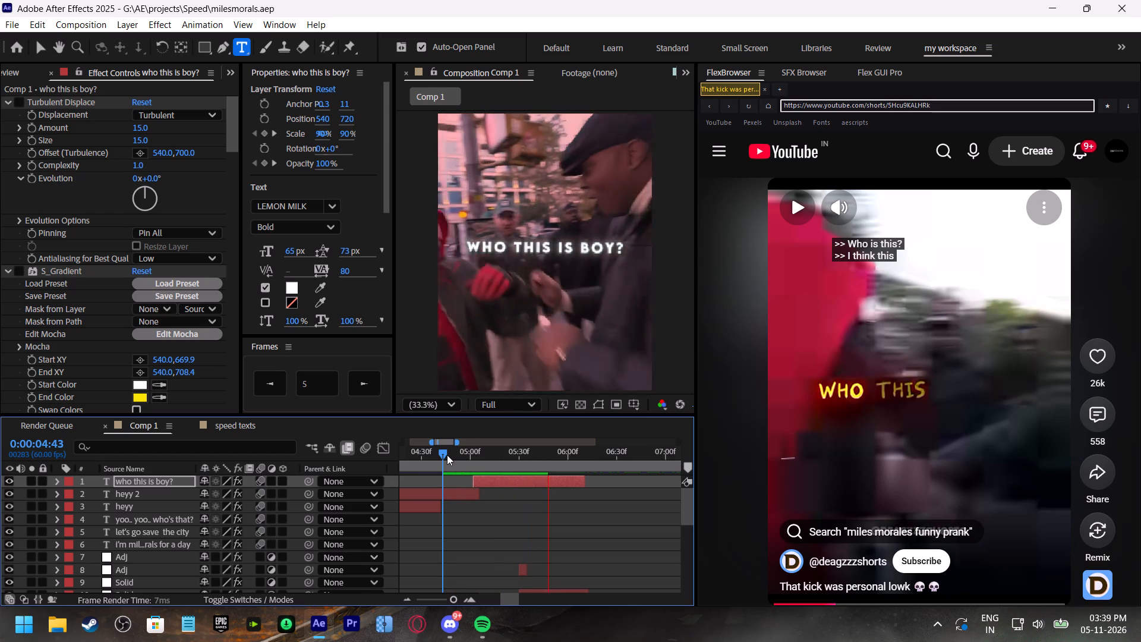
pyautogui.click(447, 455)
pyautogui.press('space')
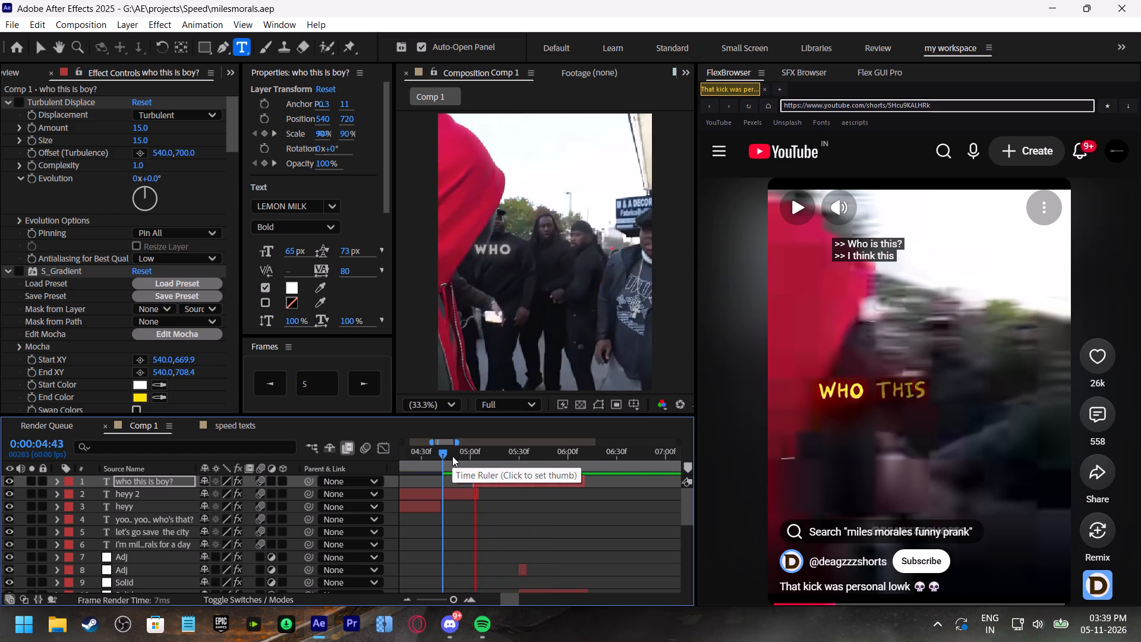
pyautogui.click(456, 454)
pyautogui.press('space')
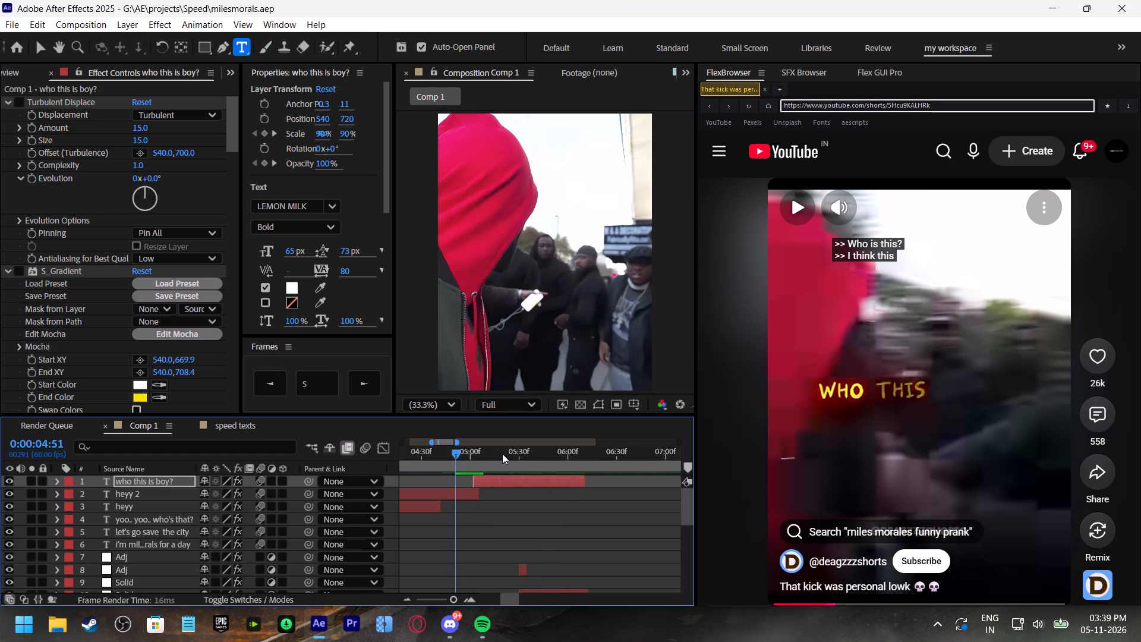
# Shift both Opacity keyframes of the "who this is boy?" caption earlier, starting its fade-out at about 0:00:05:46, and preview it.
pyautogui.click(528, 456)
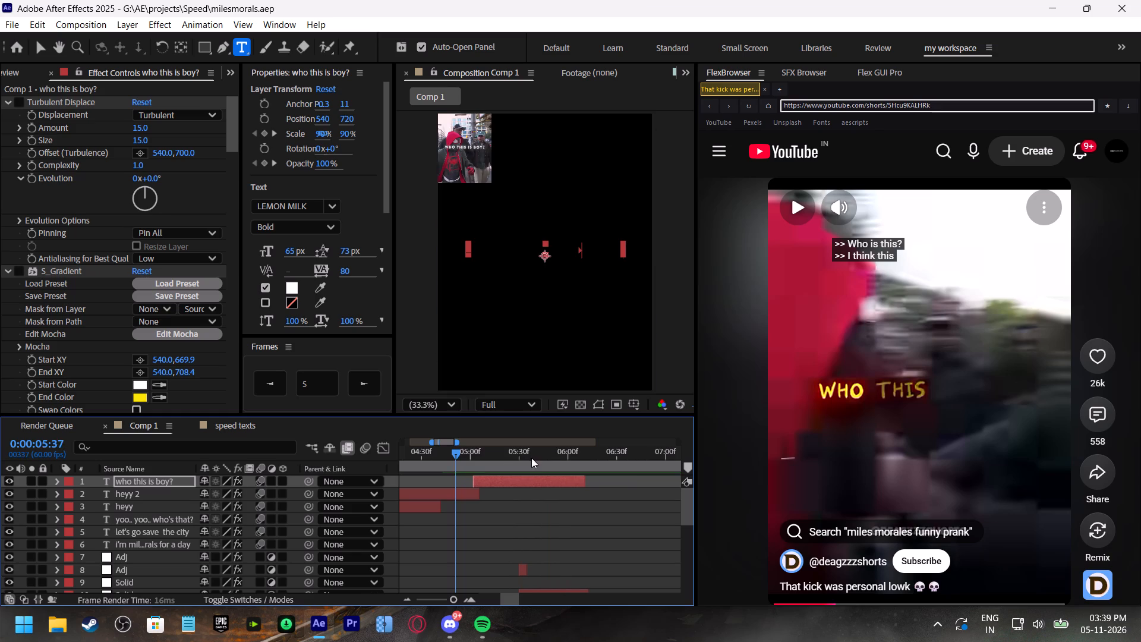
pyautogui.click(535, 477)
pyautogui.press('t')
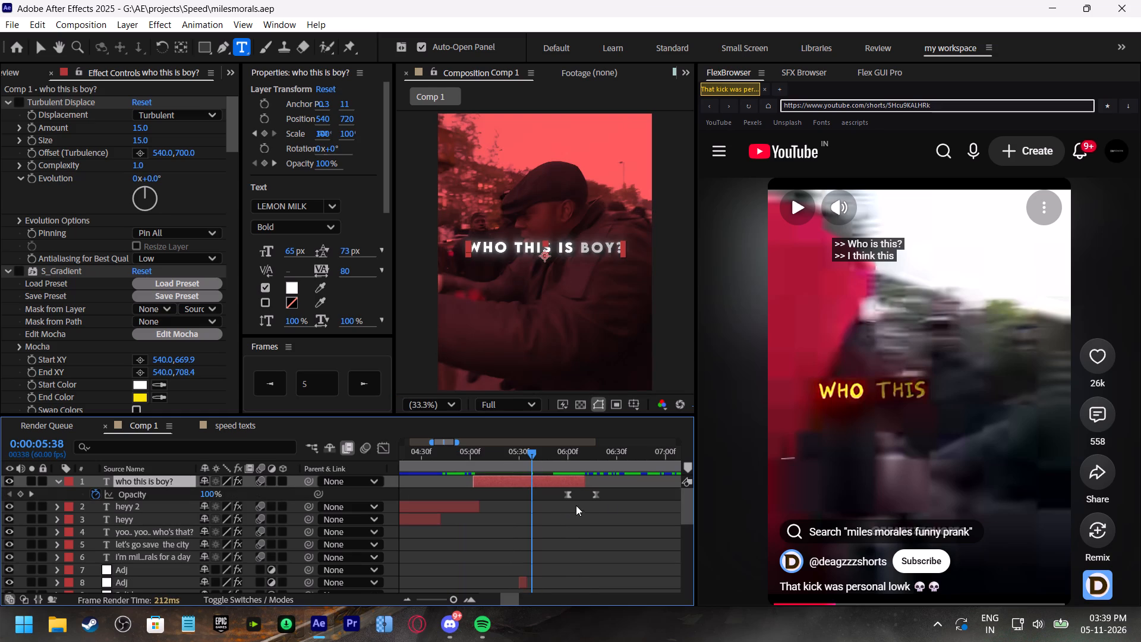
pyautogui.moveTo(609, 501); pyautogui.dragTo(547, 497)
pyautogui.moveTo(568, 493); pyautogui.dragTo(546, 492)
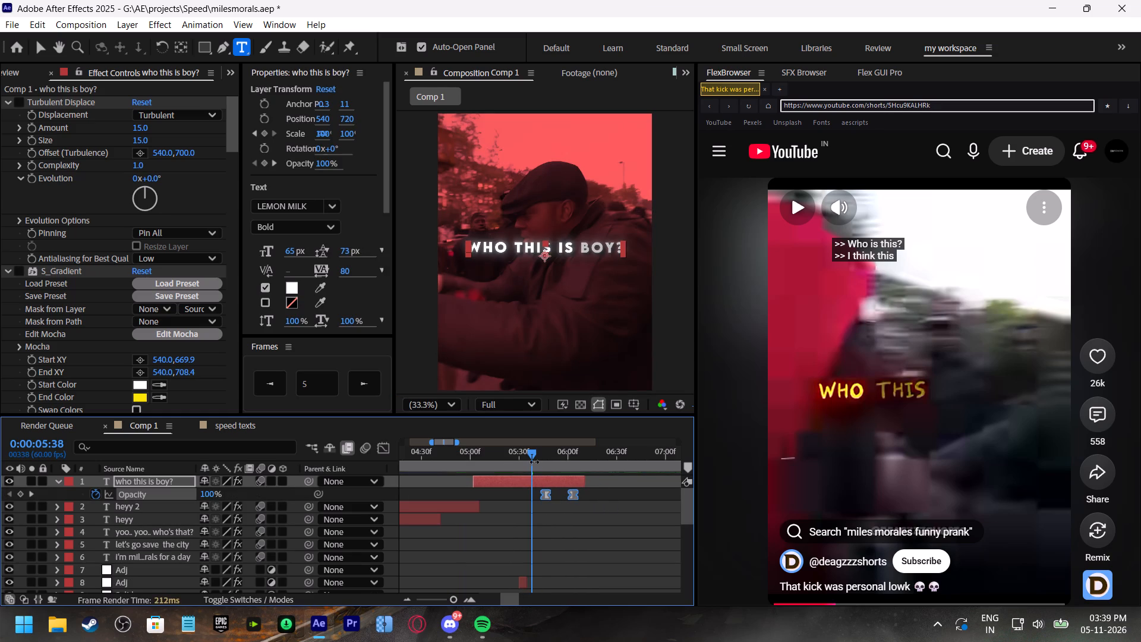
pyautogui.moveTo(535, 456); pyautogui.dragTo(556, 465)
pyautogui.press('space')
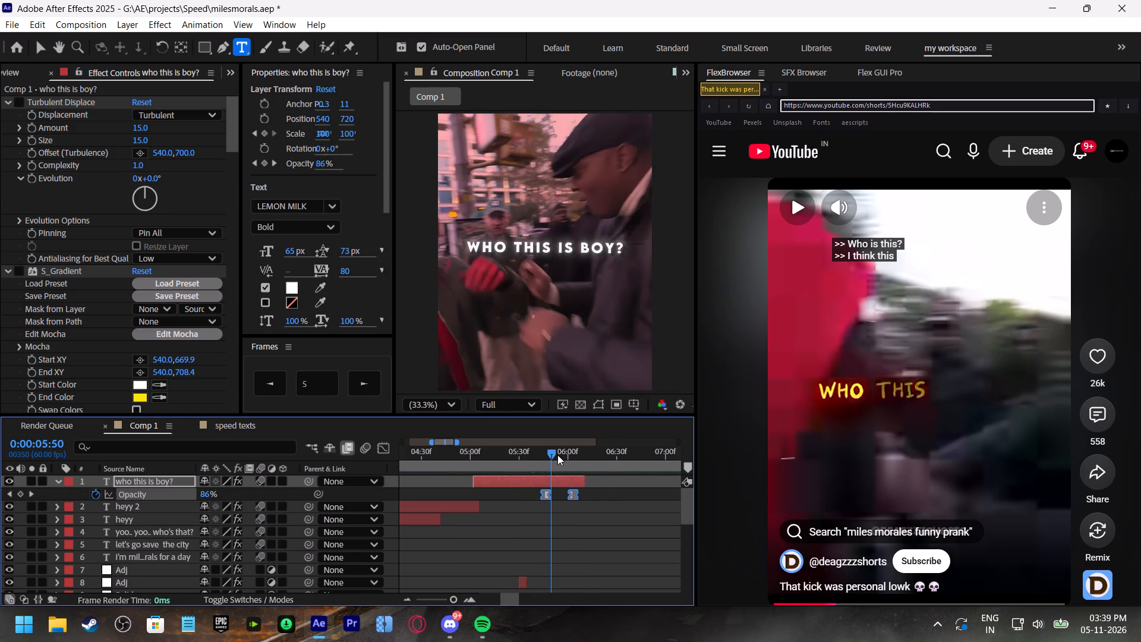
# Shift both Opacity keyframes of the "who this is boy?" caption later, starting its fade-out at about 0:00:05:51, and save the project.
pyautogui.click(557, 455)
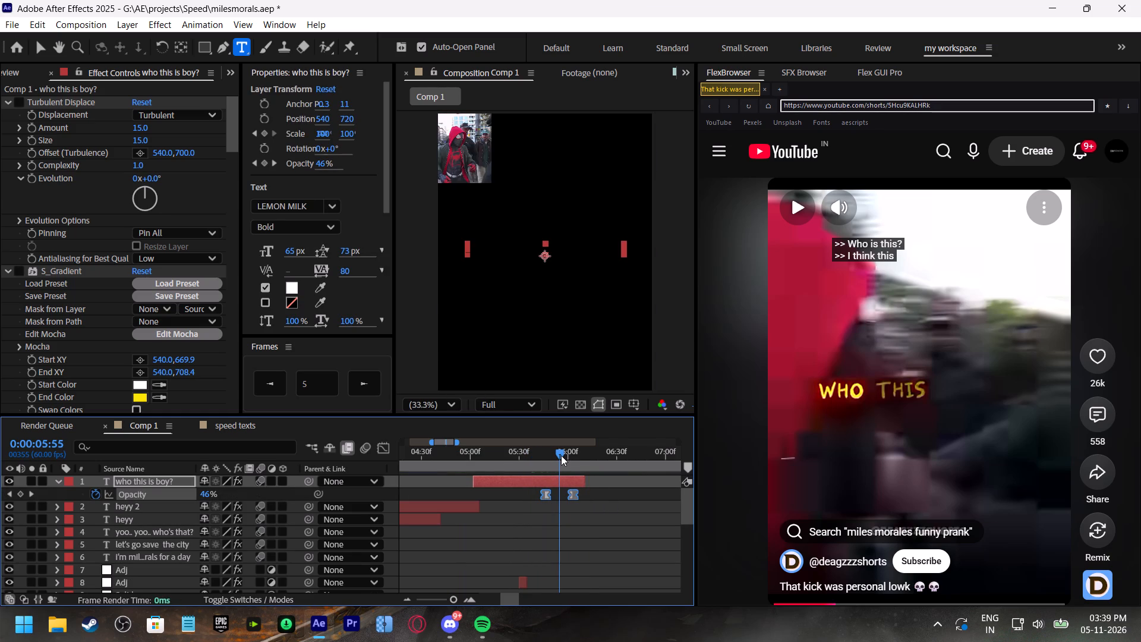
pyautogui.press('space')
pyautogui.click(563, 455)
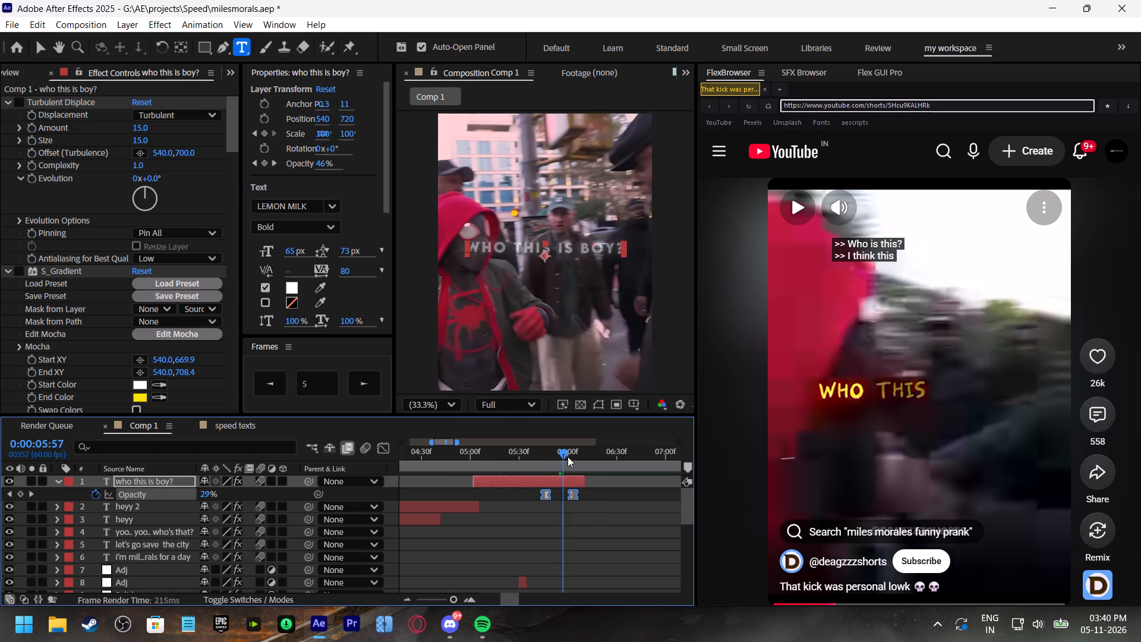
pyautogui.moveTo(546, 496); pyautogui.dragTo(553, 498)
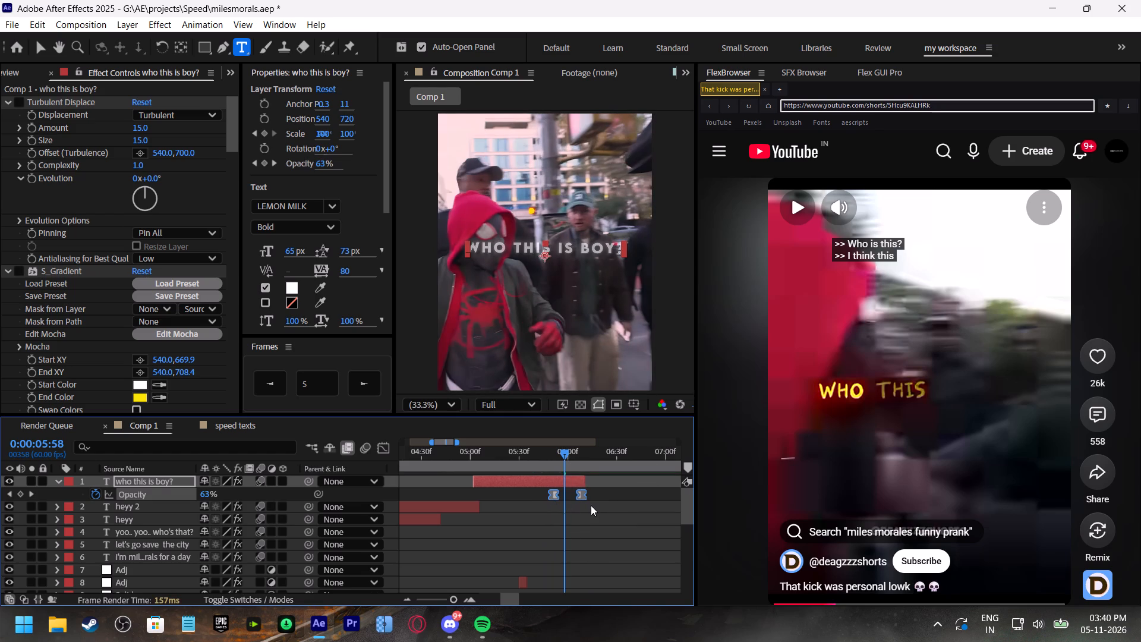
pyautogui.click(591, 505)
pyautogui.click(578, 481)
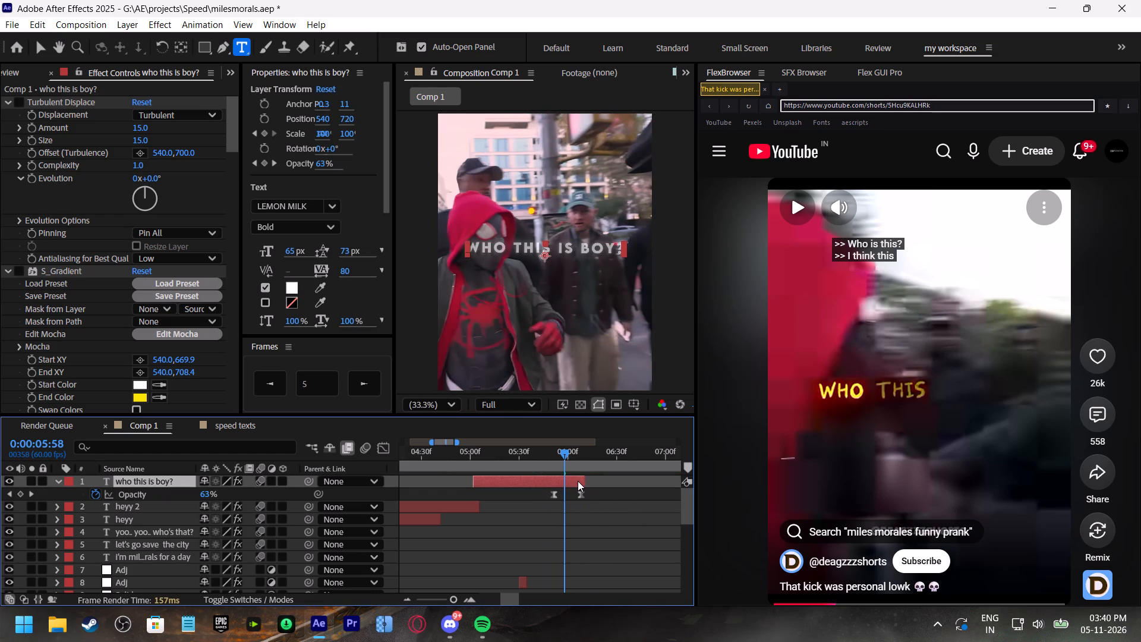
pyautogui.hotkey('ctrl', 's')
# Duplicate the "who this is boy?" caption layer and shift the copy to start at about 0:00:06:03.
pyautogui.moveTo(568, 452); pyautogui.dragTo(572, 455)
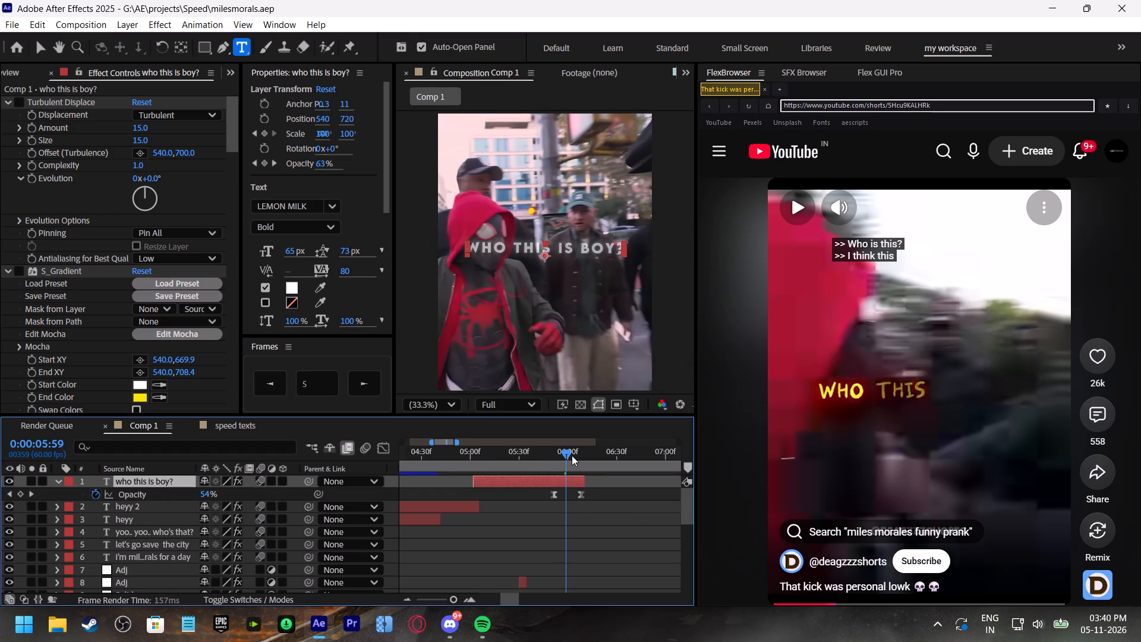
pyautogui.moveTo(572, 455); pyautogui.dragTo(576, 462)
pyautogui.press('space')
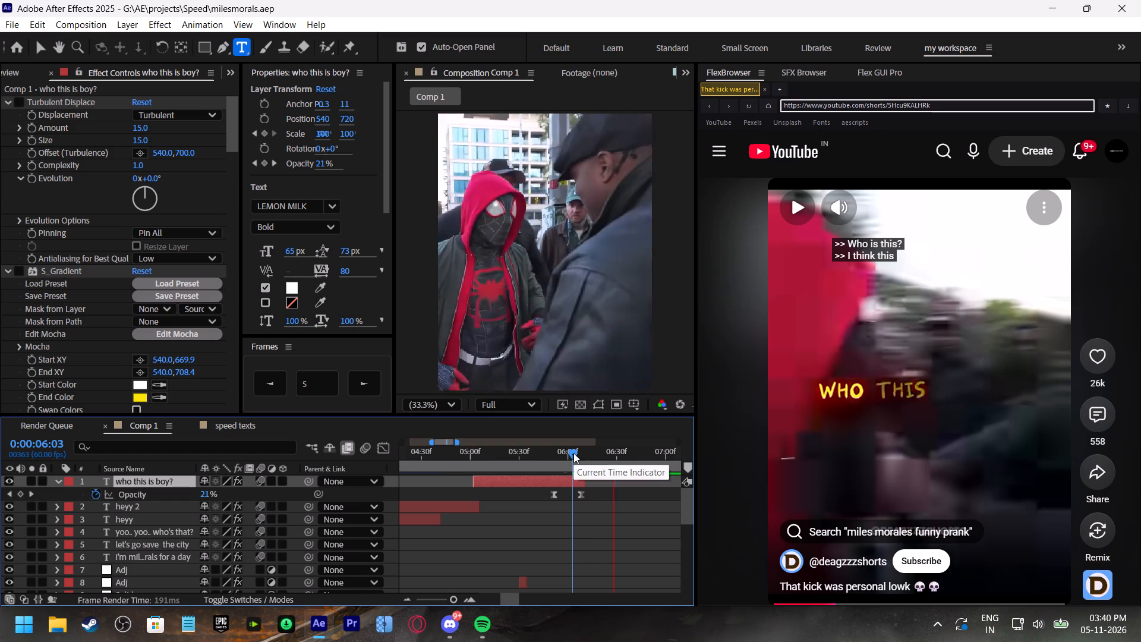
pyautogui.click(573, 453)
pyautogui.click(573, 483)
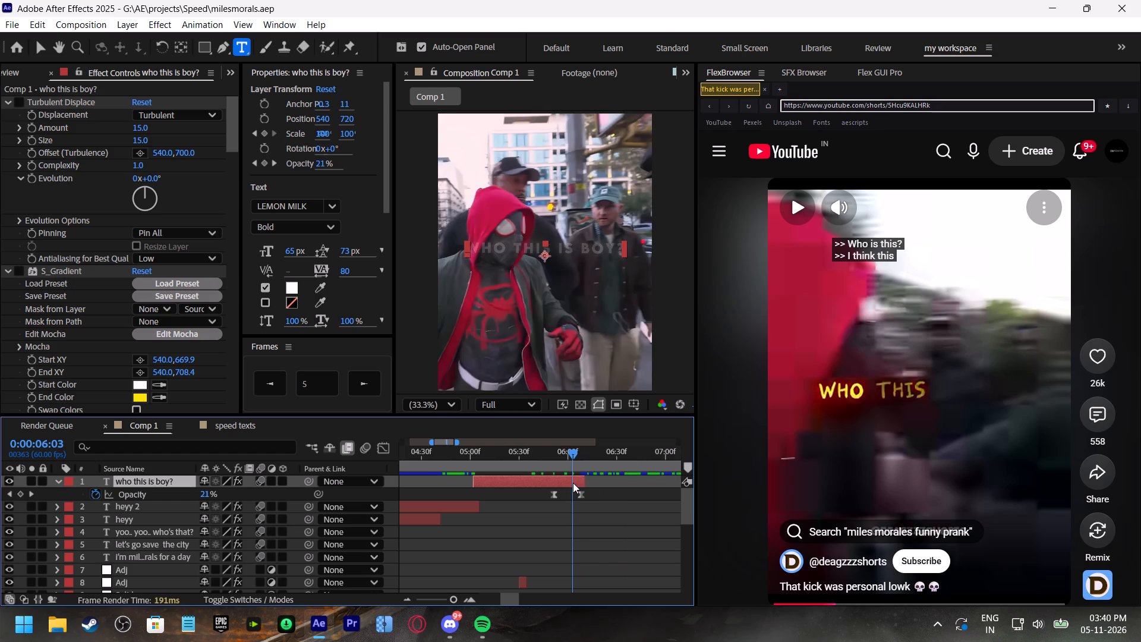
pyautogui.hotkey('ctrl', 'd')
pyautogui.moveTo(515, 483); pyautogui.dragTo(606, 486)
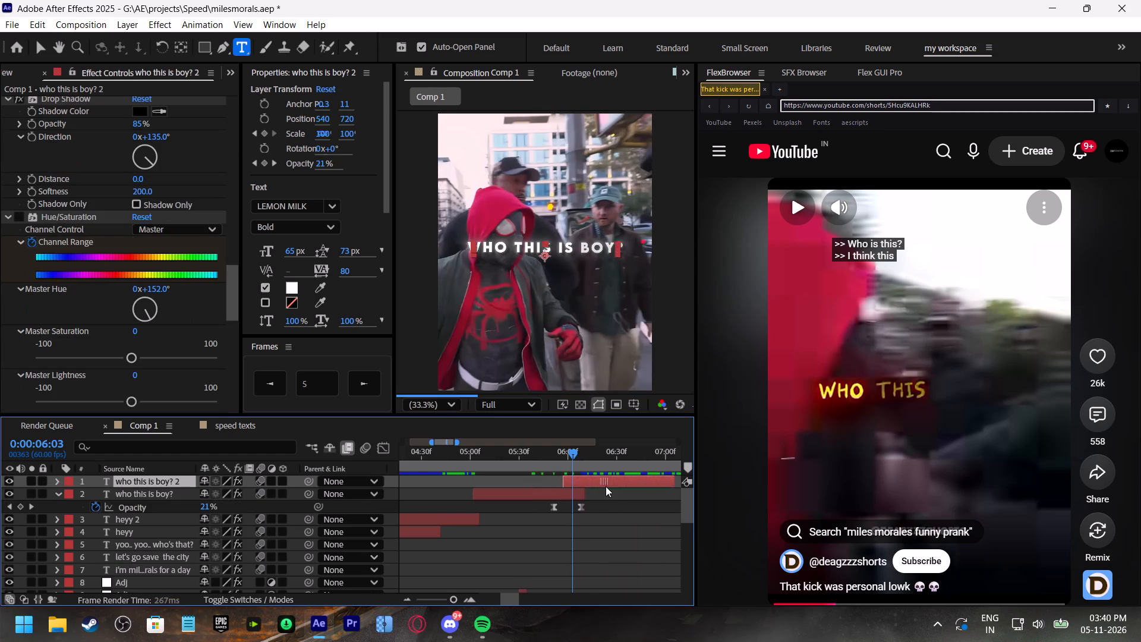
pyautogui.moveTo(606, 486); pyautogui.dragTo(614, 486)
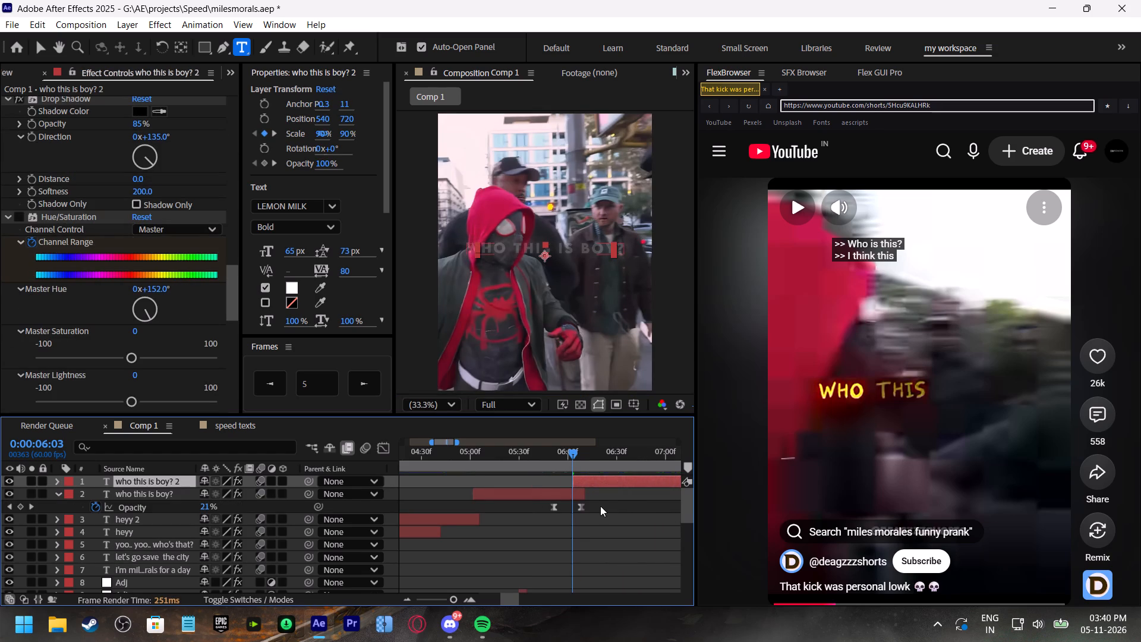
# Replace the duplicated caption's text with "what the...".
pyautogui.keyDown('shift'); pyautogui.scroll(-2, 600, 506); pyautogui.keyUp('shift')
pyautogui.moveTo(529, 454); pyautogui.dragTo(550, 460)
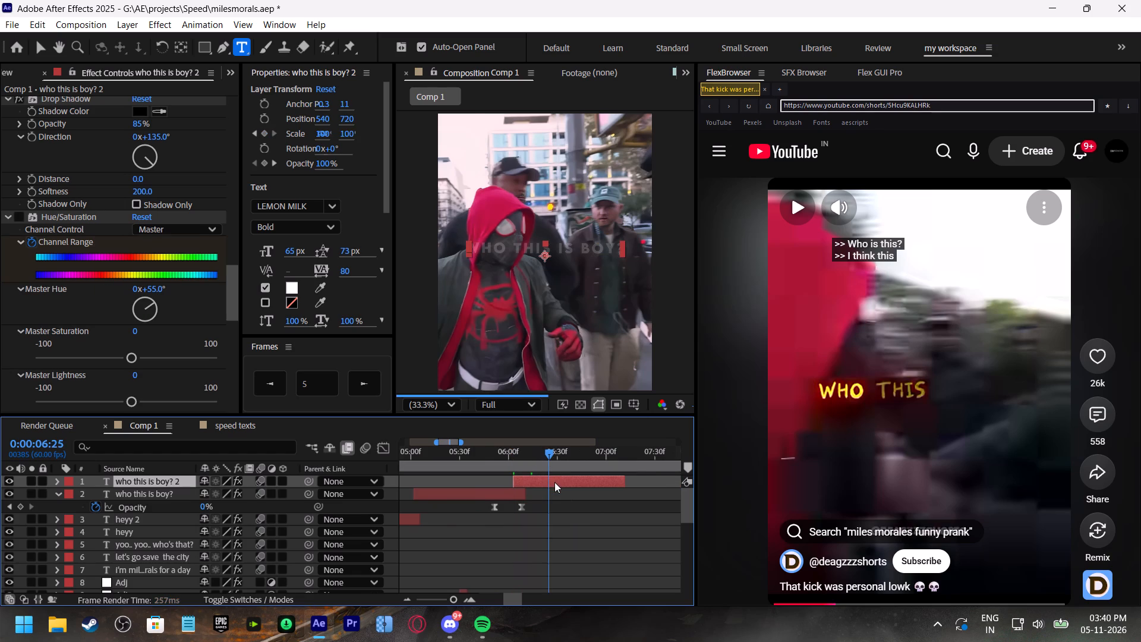
pyautogui.doubleClick(554, 482)
pyautogui.write('what th')
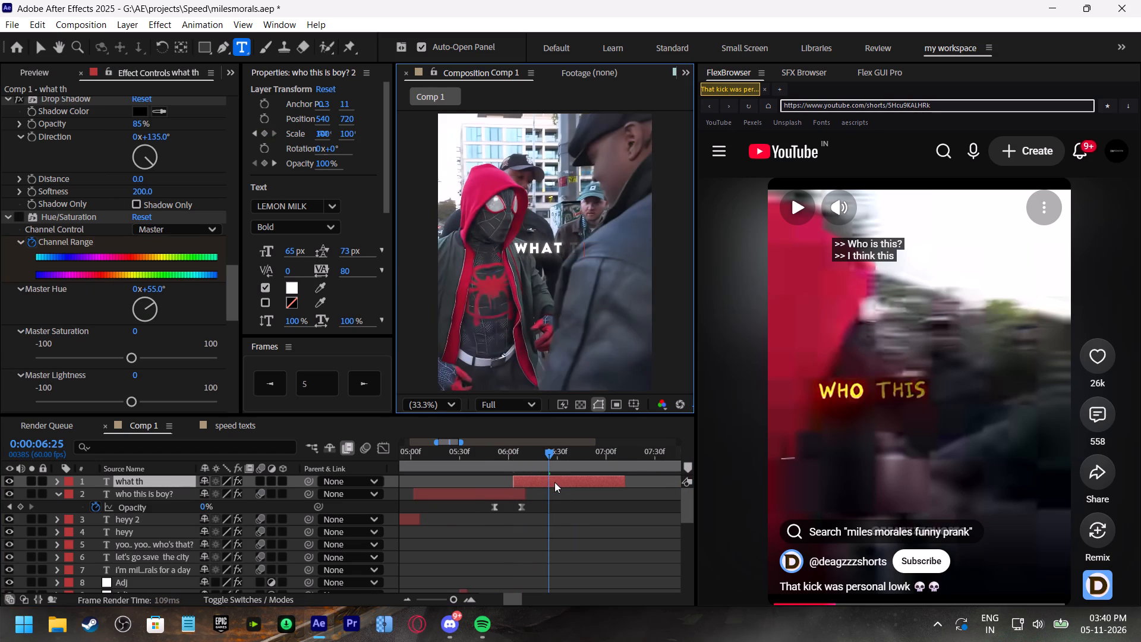
pyautogui.write('--')
pyautogui.press('BackSpace')
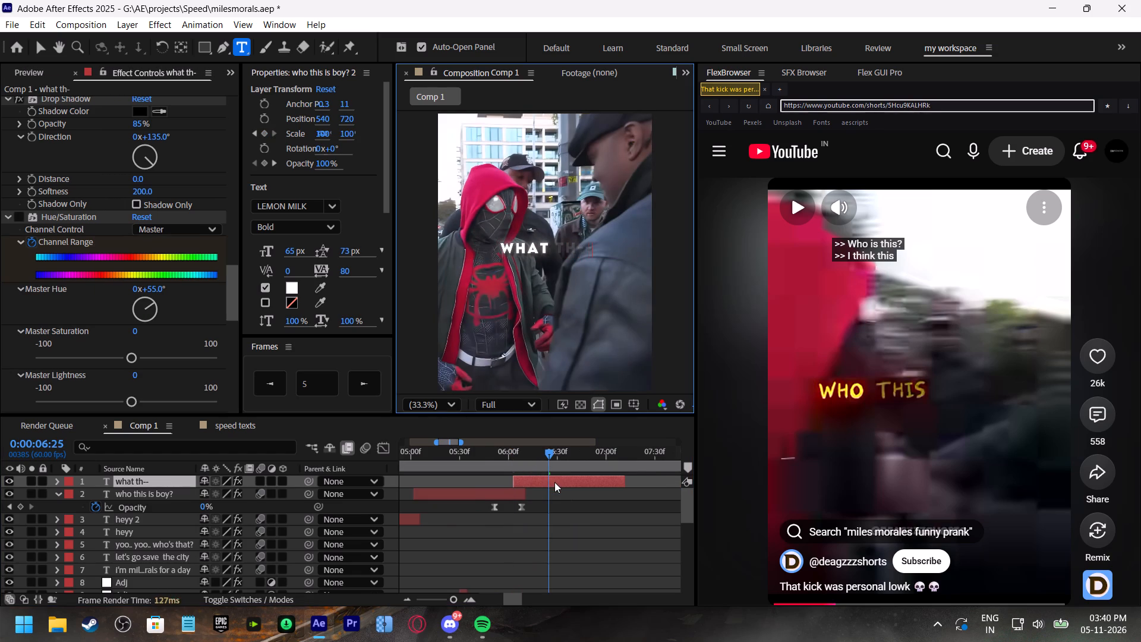
pyautogui.press('BackSpace')
pyautogui.press('e')
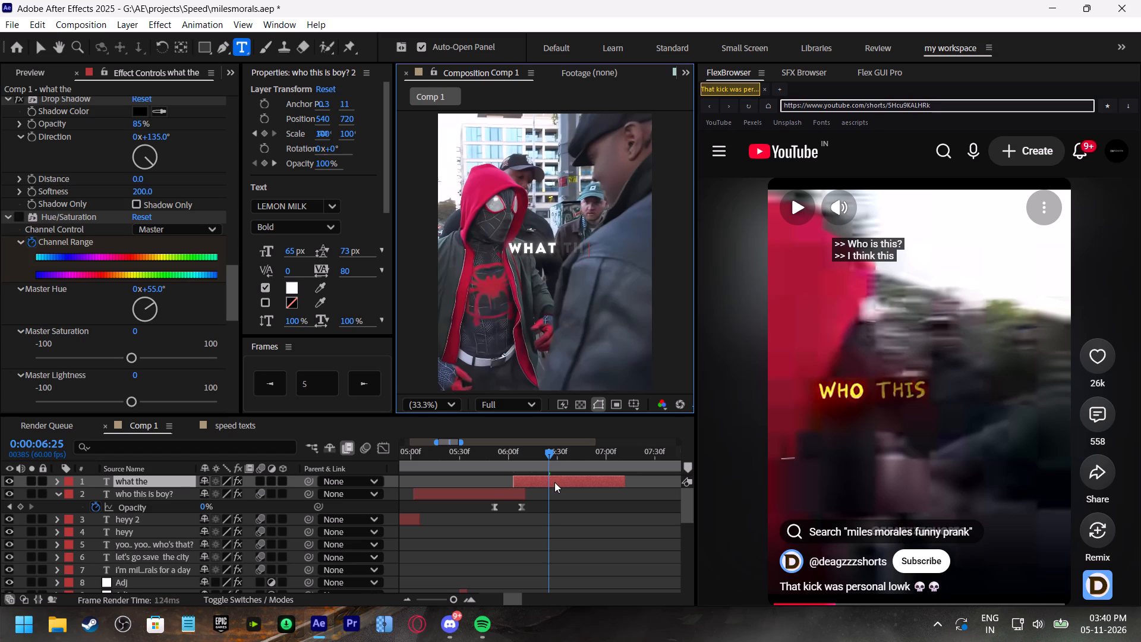
pyautogui.write('...')
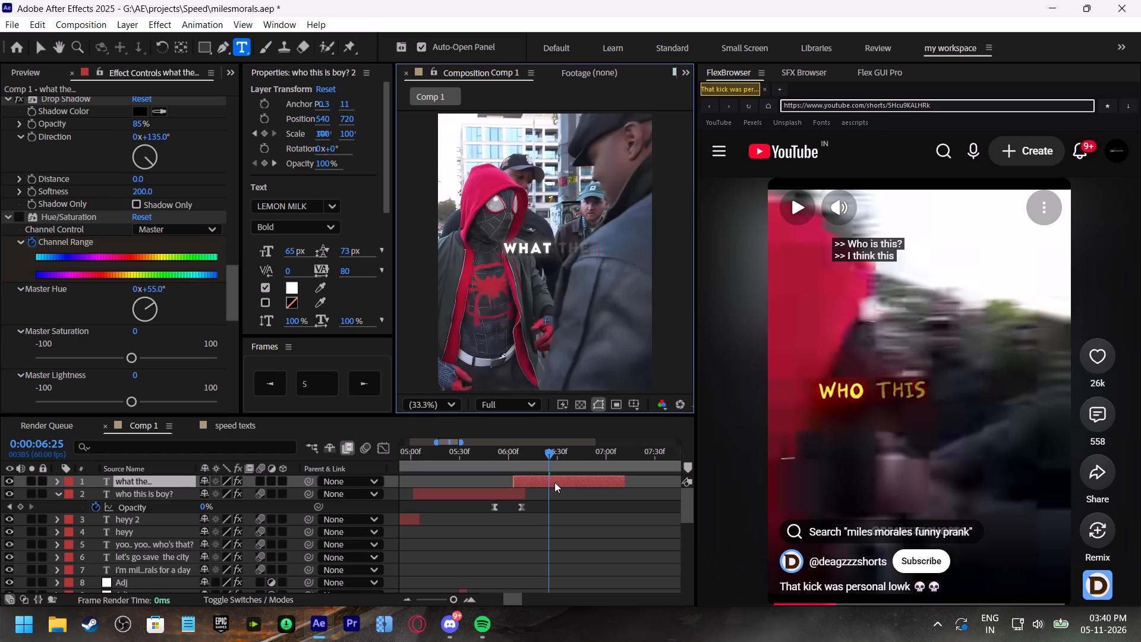
pyautogui.click(530, 504)
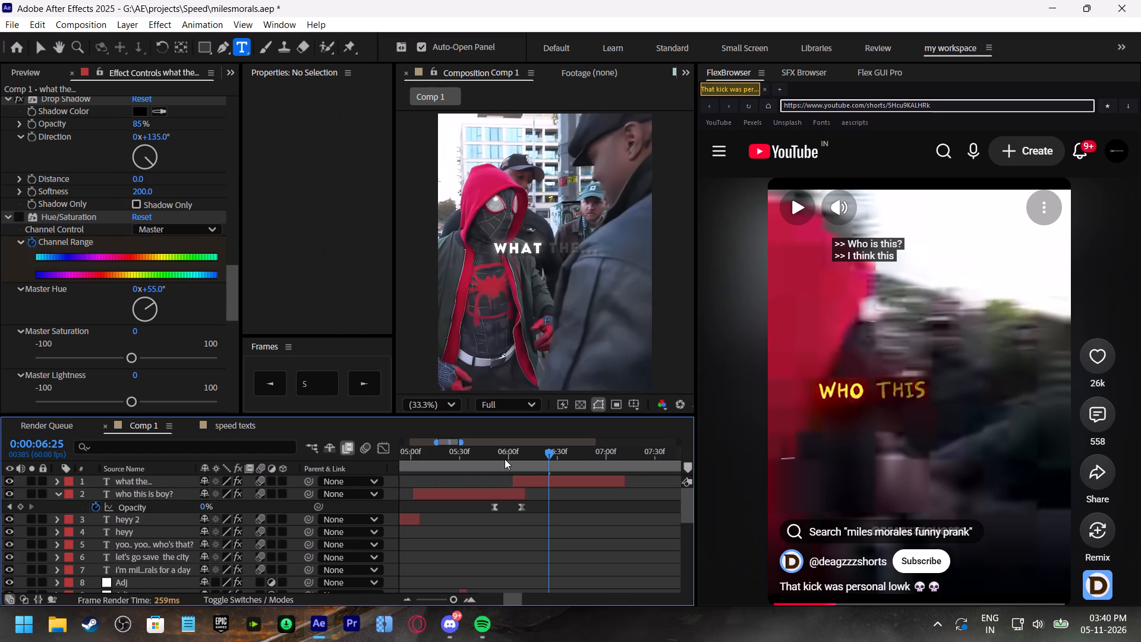
# Play Comp 1 repeatedly from between 0:00:05:45 and 0:00:06:02 to compare the "what the..." caption's reveal with the speech.
pyautogui.click(505, 459)
pyautogui.press('space')
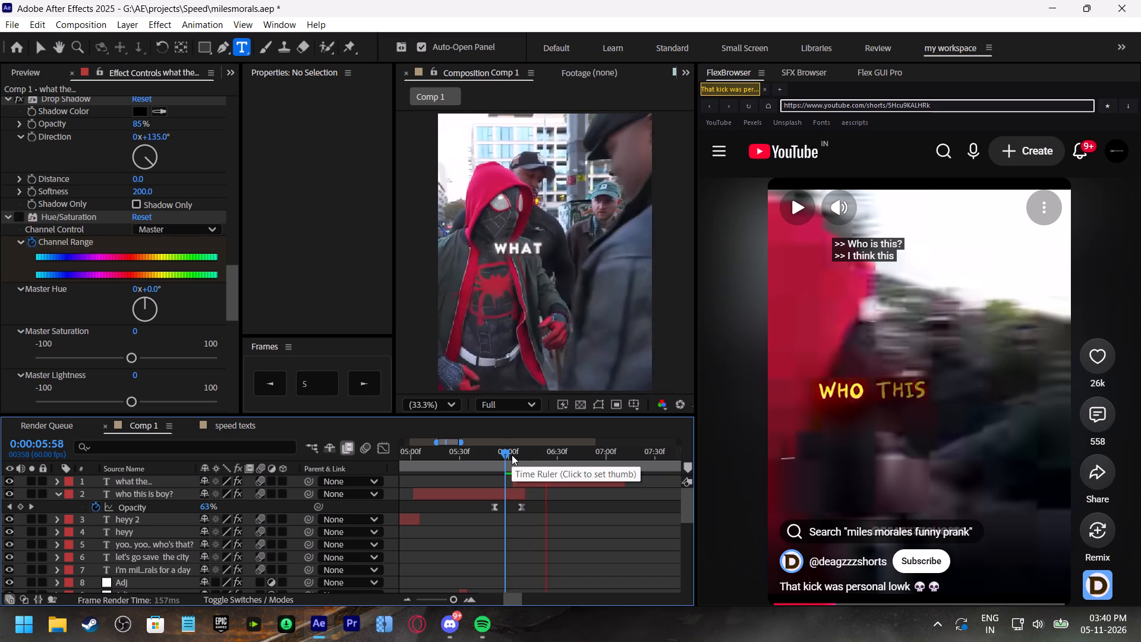
pyautogui.click(512, 455)
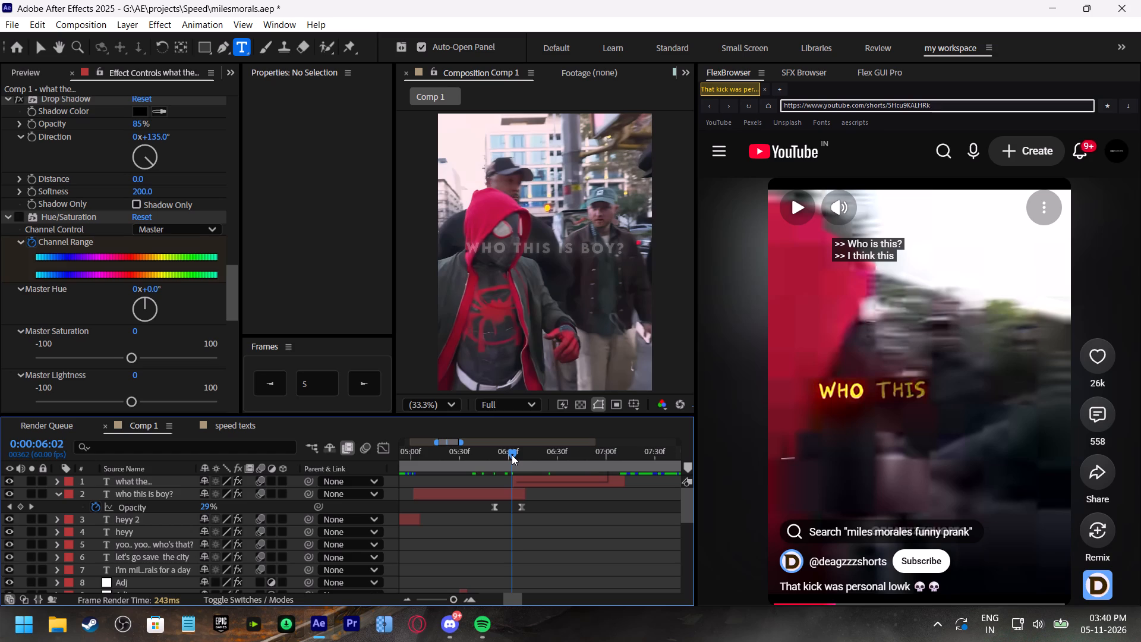
pyautogui.click(488, 460)
pyautogui.click(484, 452)
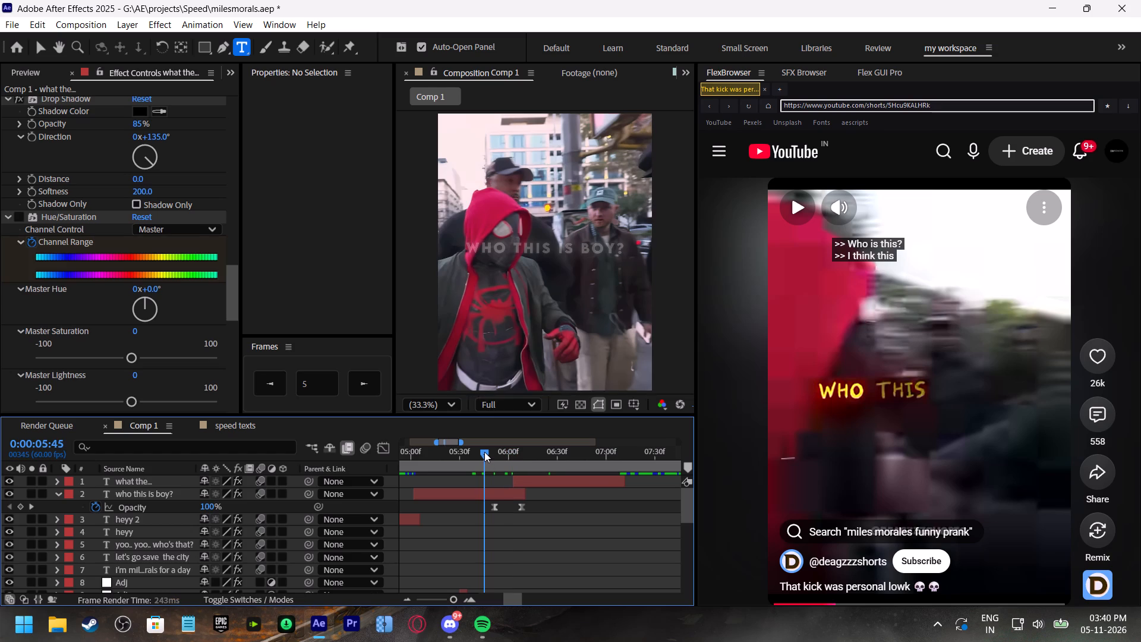
pyautogui.press('space')
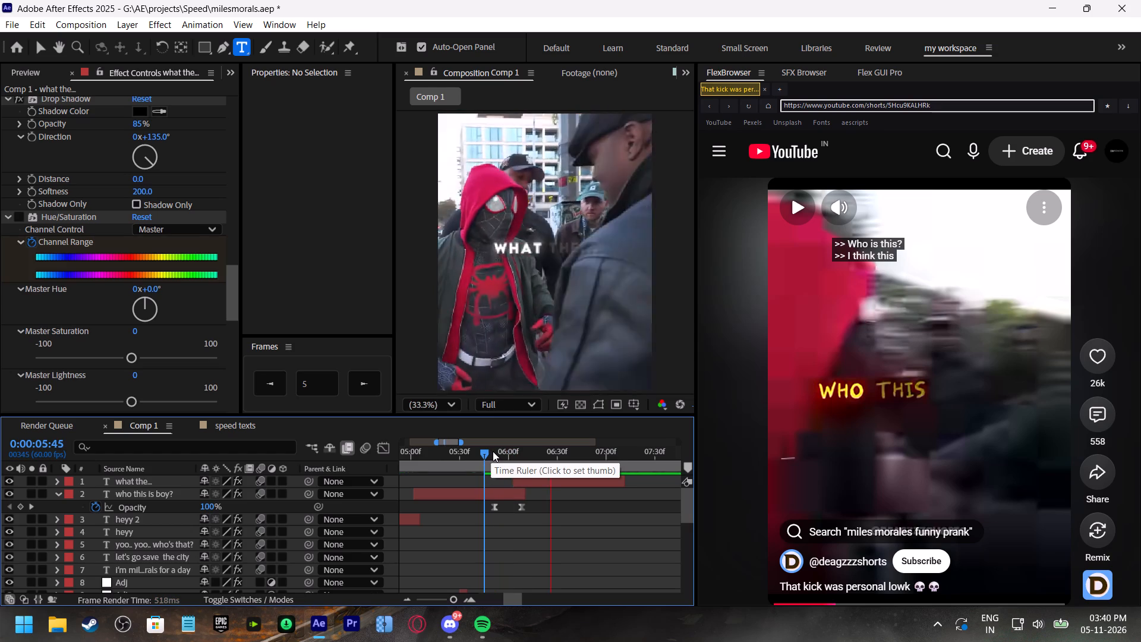
pyautogui.click(493, 451)
pyautogui.press('space')
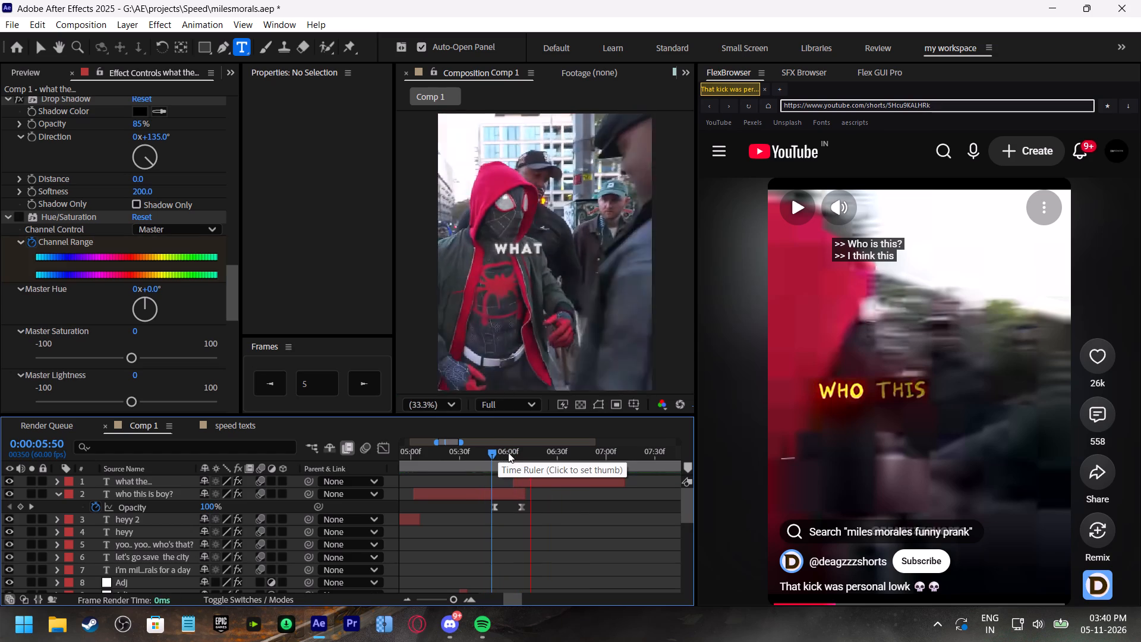
pyautogui.click(508, 452)
pyautogui.press('space')
pyautogui.click(520, 458)
# Move the last Range Selector Start keyframe of the "what the..." caption earlier to about 0:00:06:29 and preview the reveal.
pyautogui.click(535, 481)
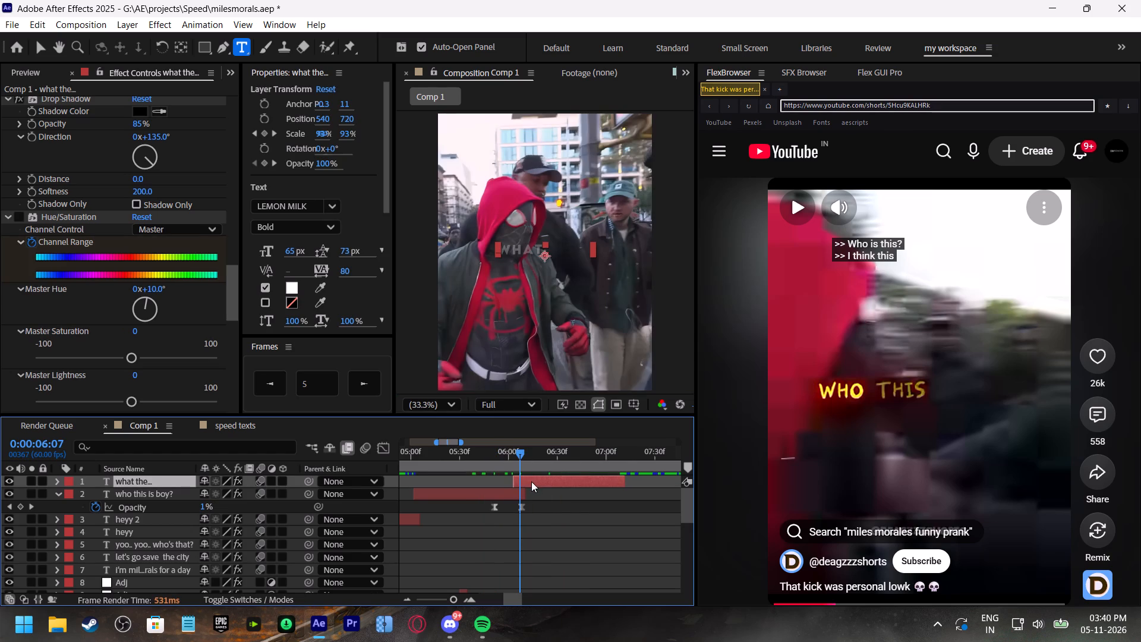
pyautogui.press('u')
pyautogui.moveTo(579, 509); pyautogui.dragTo(556, 505)
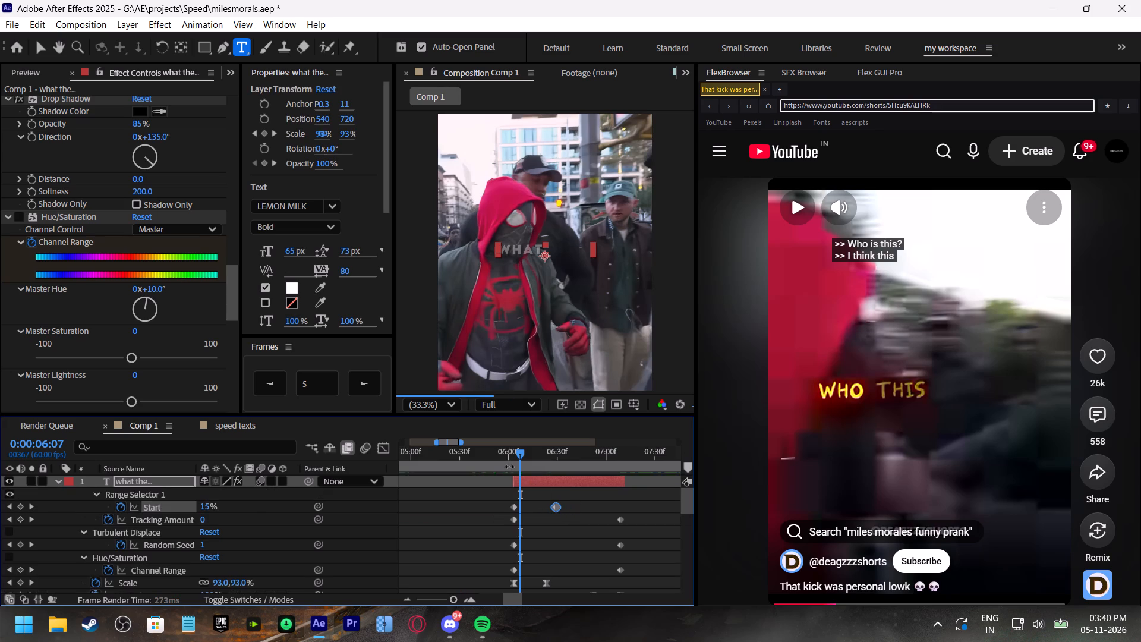
pyautogui.click(500, 454)
pyautogui.press('space')
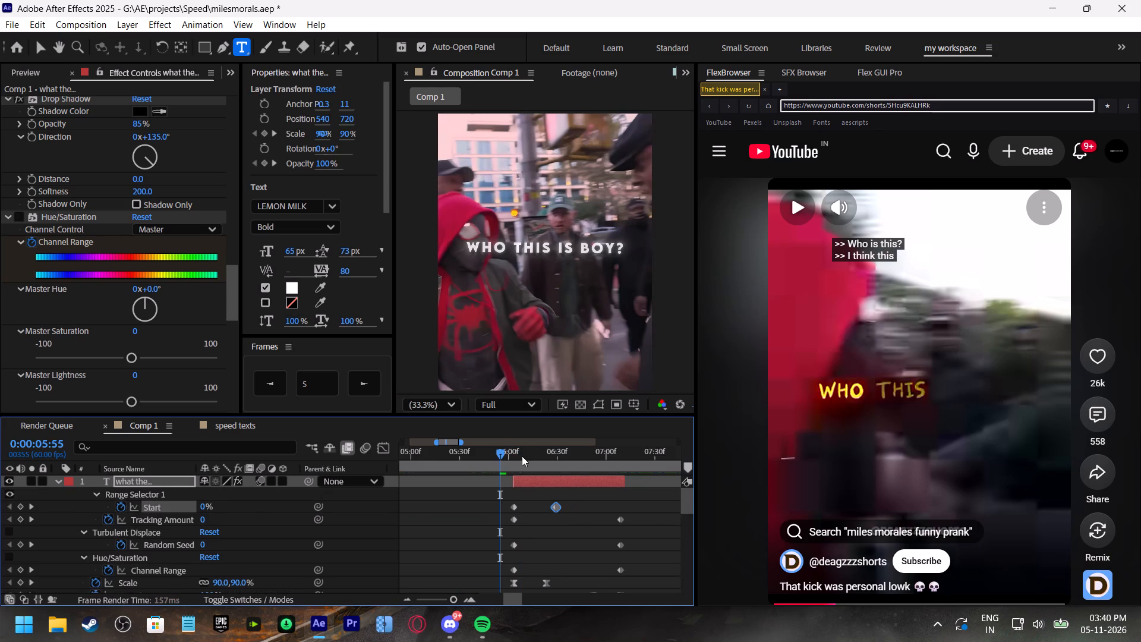
pyautogui.click(506, 455)
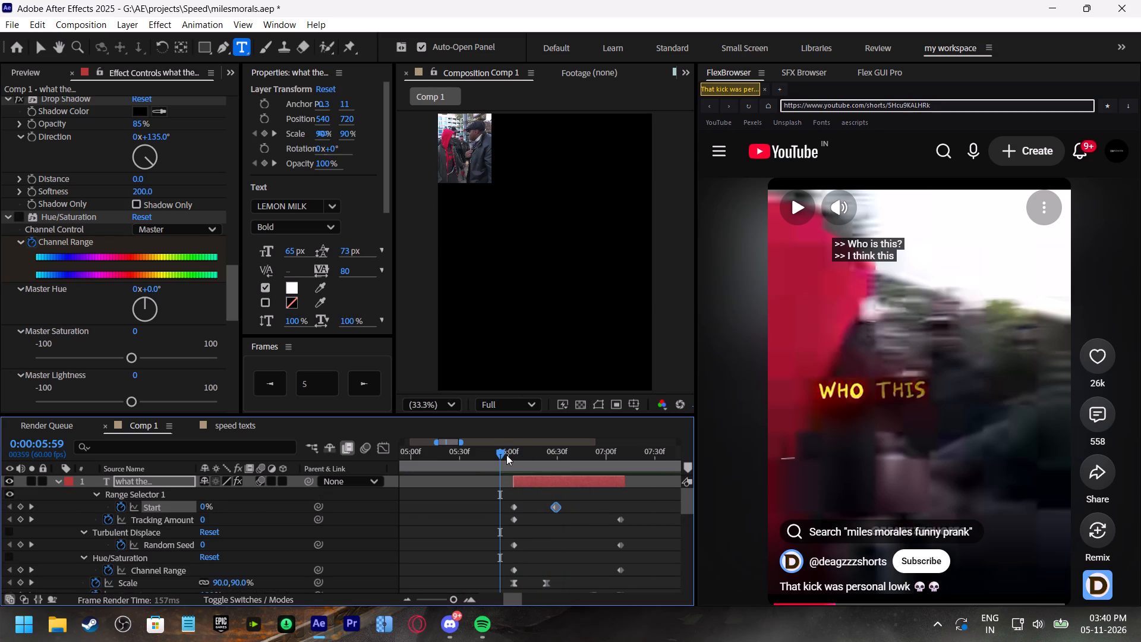
pyautogui.press('space')
# Move the Opacity keyframes of the "what the..." caption earlier, starting its fade-out at about 0:00:06:33, and save the project.
pyautogui.click(572, 458)
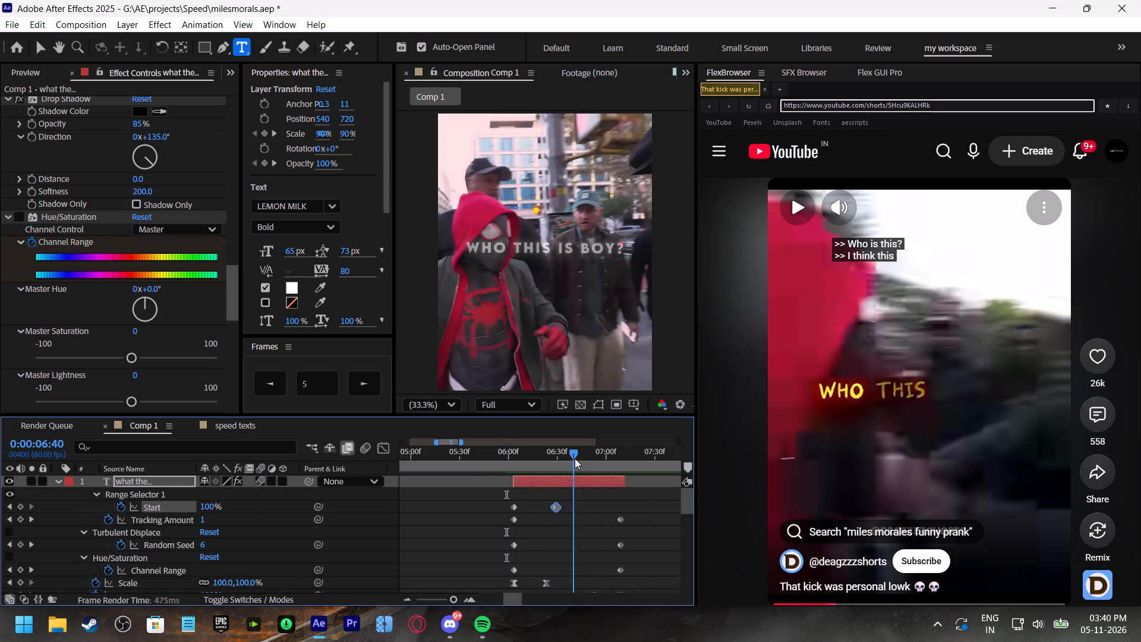
pyautogui.scroll(-2, 588, 520)
pyautogui.moveTo(635, 521); pyautogui.dragTo(567, 523)
pyautogui.moveTo(593, 519); pyautogui.dragTo(576, 521)
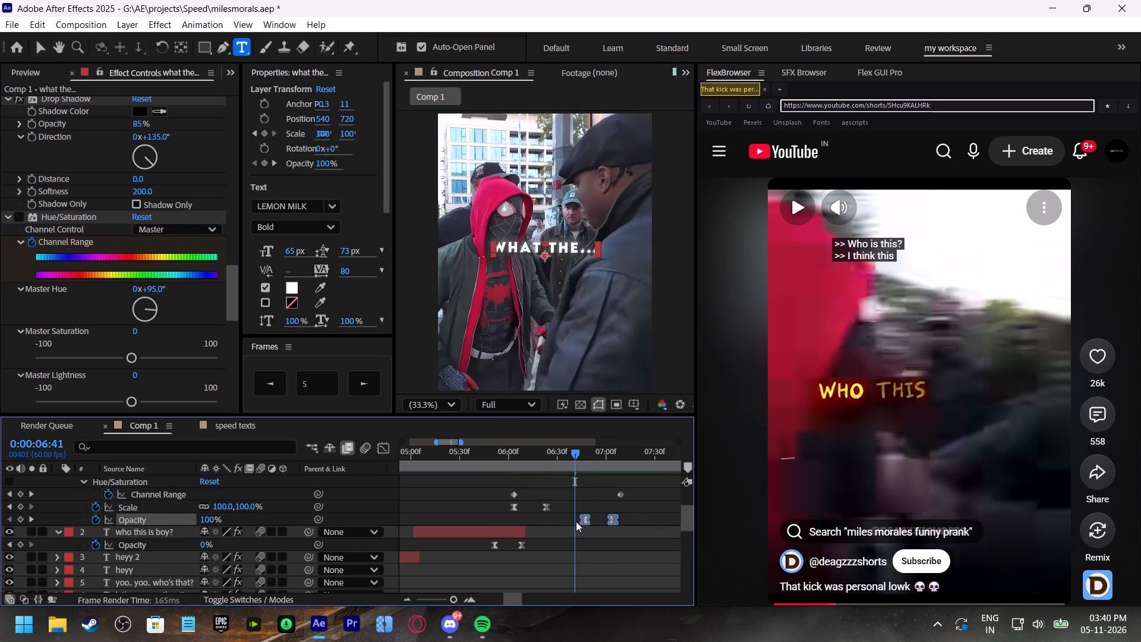
pyautogui.moveTo(576, 521); pyautogui.dragTo(557, 519)
pyautogui.click(568, 526)
pyautogui.moveTo(586, 521); pyautogui.dragTo(577, 518)
pyautogui.moveTo(557, 520); pyautogui.dragTo(562, 522)
pyautogui.moveTo(576, 522); pyautogui.dragTo(582, 525)
pyautogui.scroll(5, 592, 537)
pyautogui.click(547, 484)
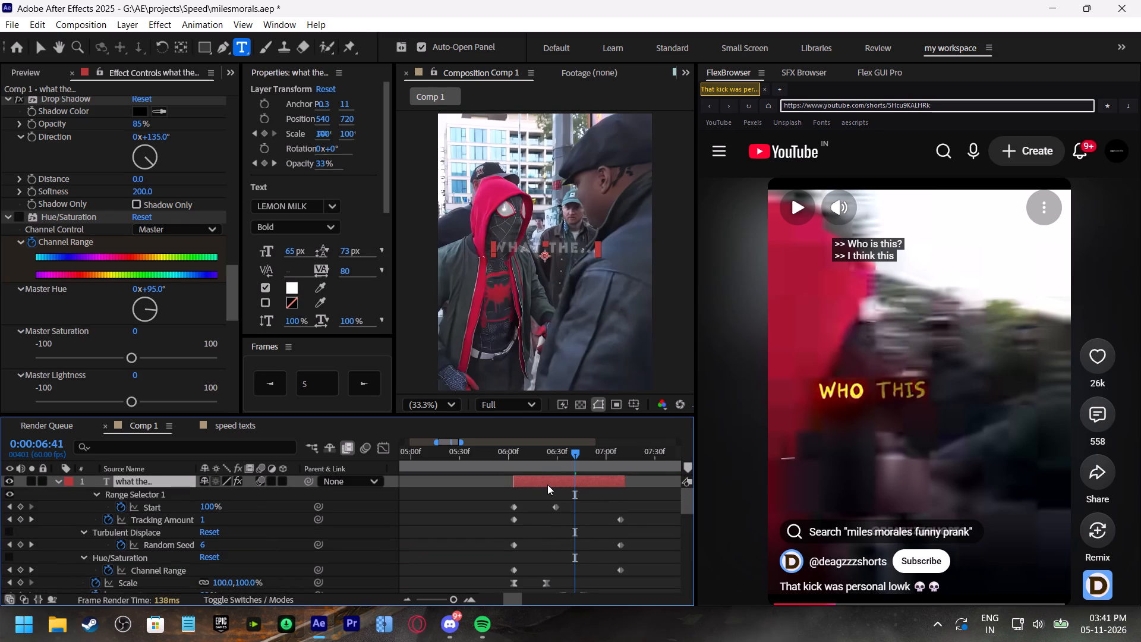
pyautogui.hotkey('ctrl', 's')
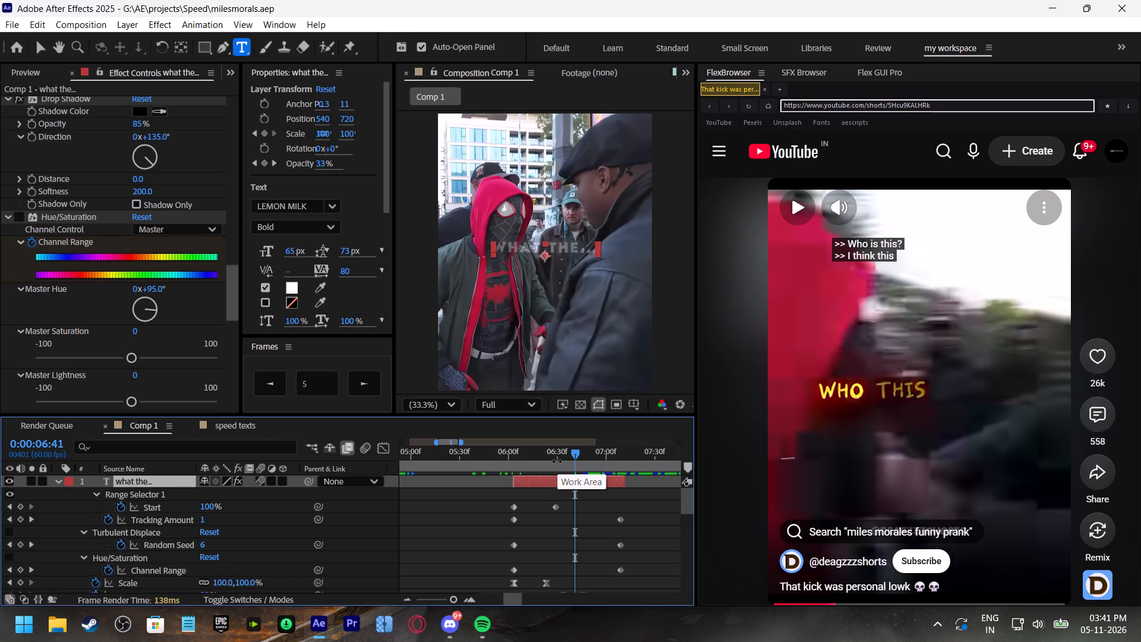
# At 0:00:06:34, move the "what the..." caption's anchor point onto the masked character's face, at position 330, 621.
pyautogui.click(557, 461)
pyautogui.click(553, 456)
pyautogui.click(562, 454)
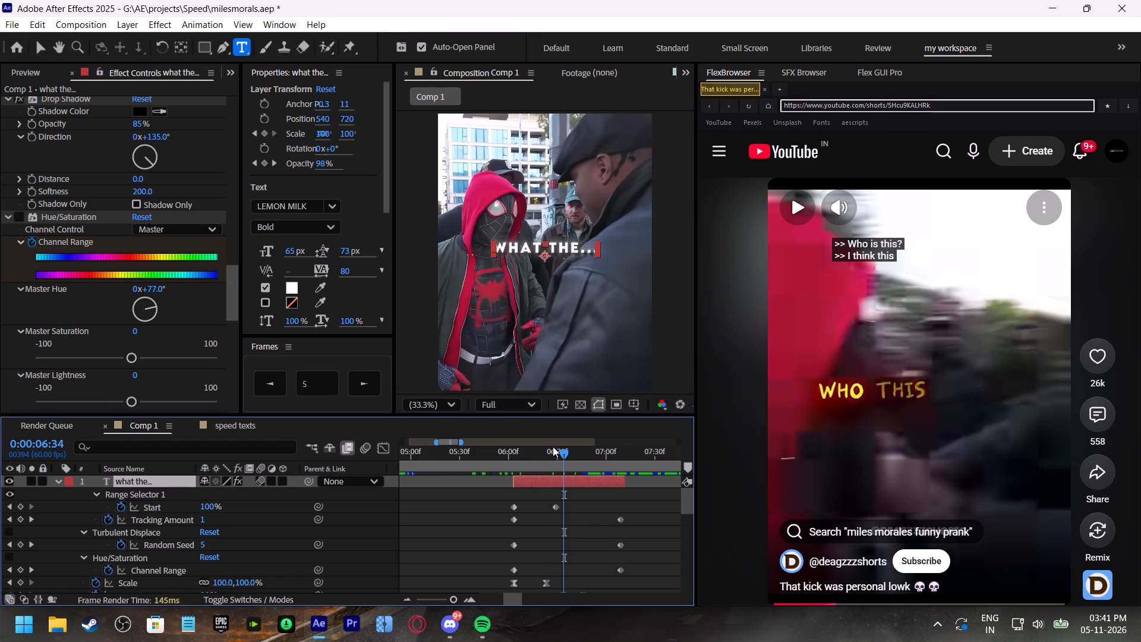
pyautogui.press('v')
pyautogui.press('g')
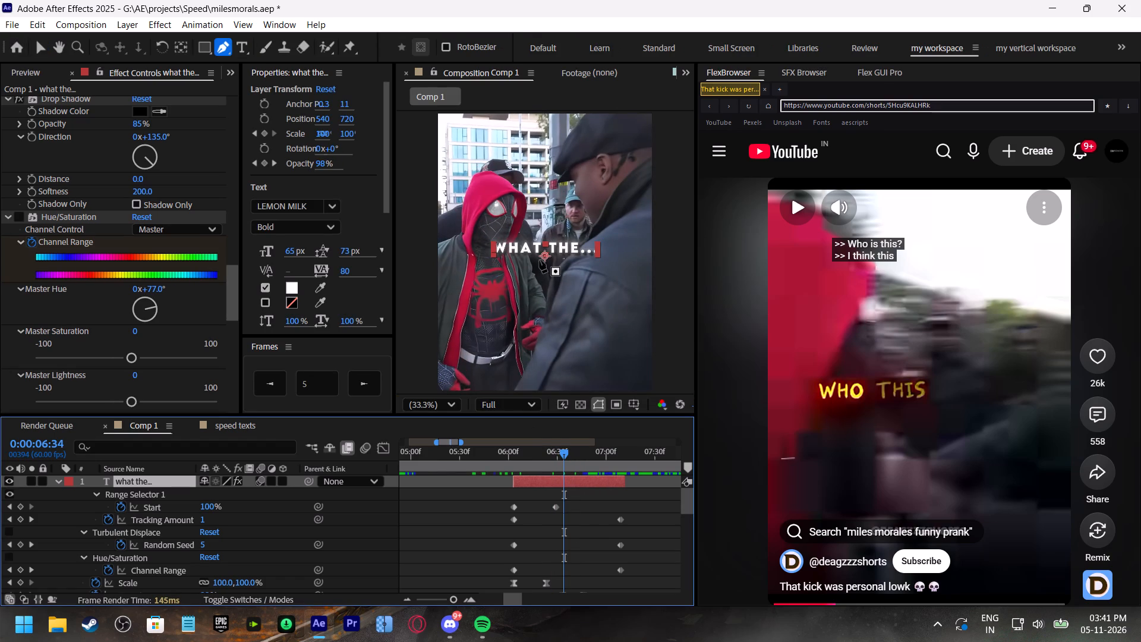
pyautogui.press('y')
pyautogui.moveTo(546, 256); pyautogui.dragTo(539, 251)
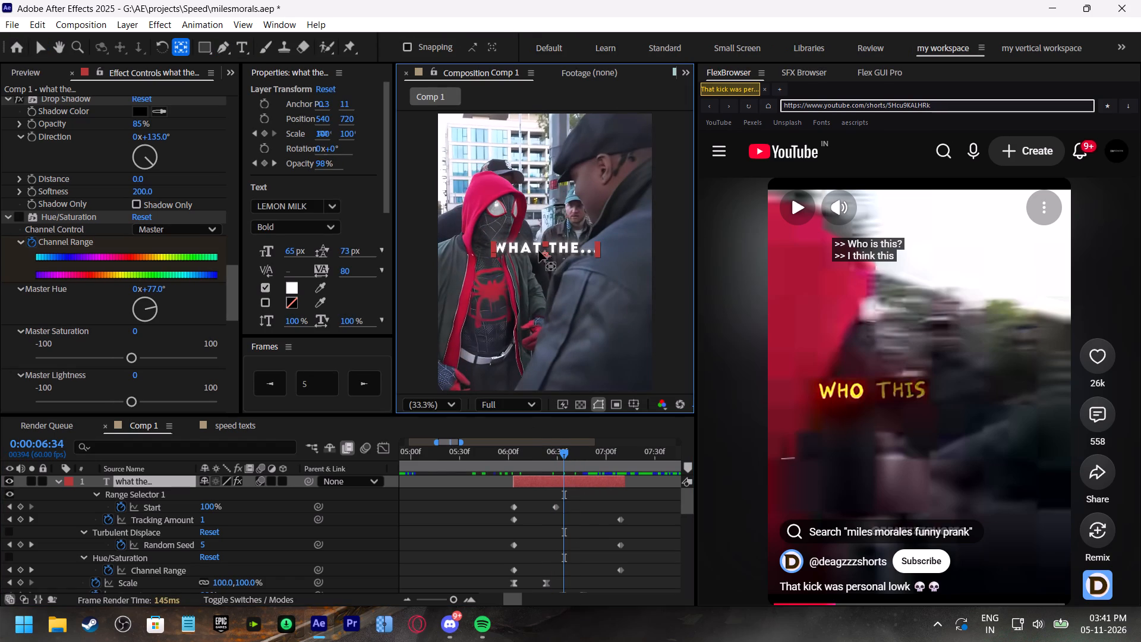
pyautogui.moveTo(539, 251); pyautogui.dragTo(506, 237)
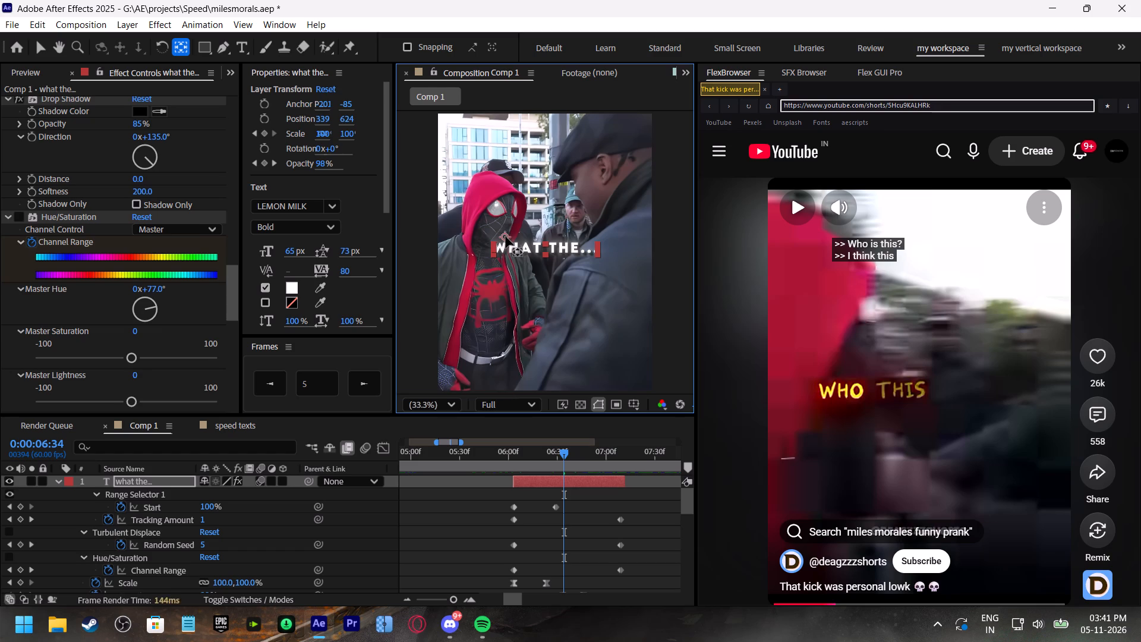
pyautogui.moveTo(506, 237); pyautogui.dragTo(504, 236)
# Reduce the "what the..." caption's font size to 43 px.
pyautogui.moveTo(291, 254); pyautogui.dragTo(271, 248)
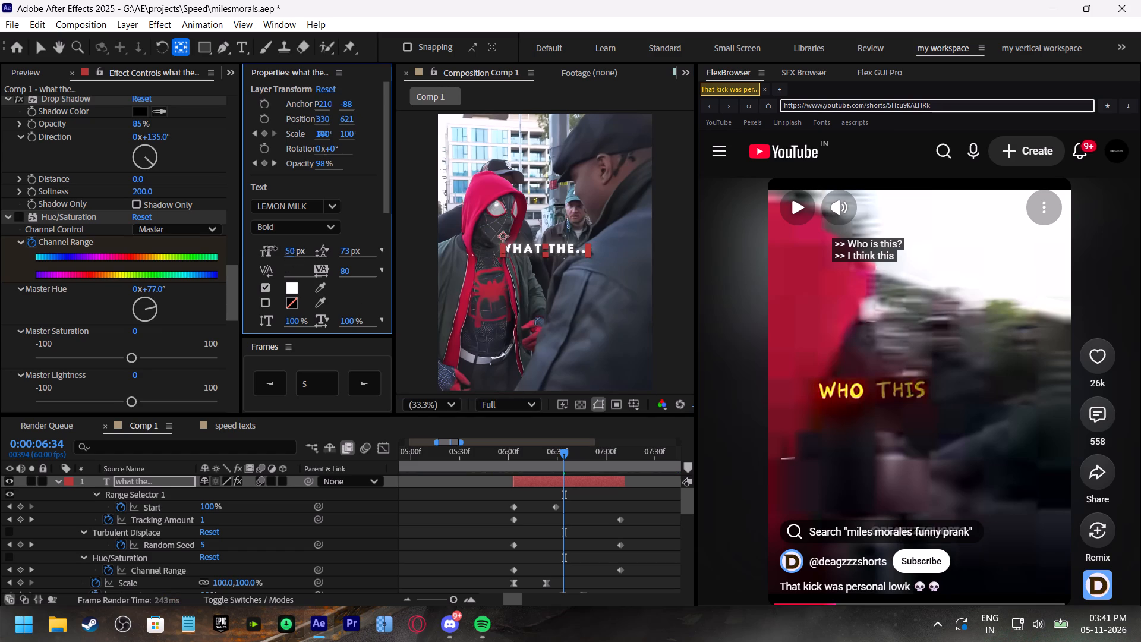
pyautogui.moveTo(271, 248); pyautogui.dragTo(265, 246)
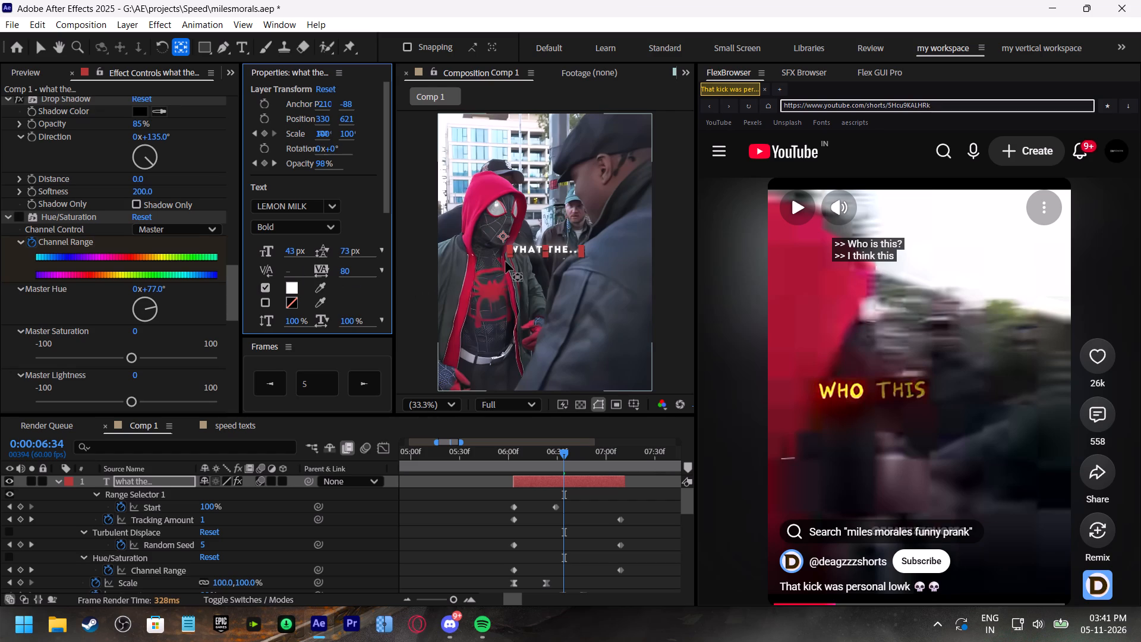
# Shift the "what the..." caption's anchor point to 111, -79 and move the caption to position 306, 660 under the character's mask.
pyautogui.moveTo(504, 235); pyautogui.dragTo(511, 238)
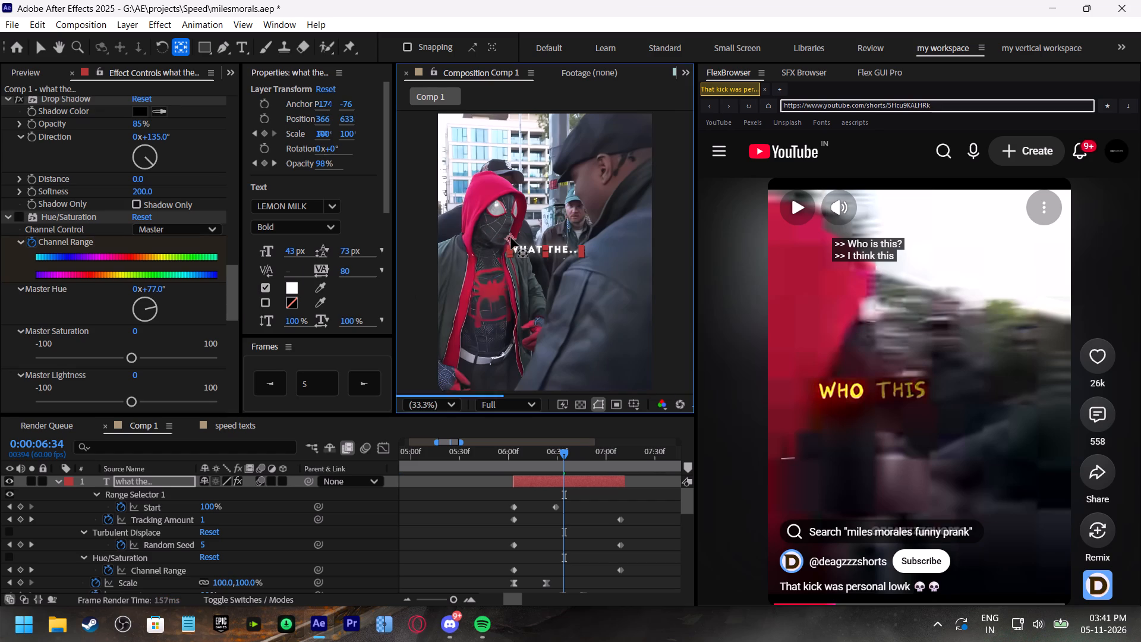
pyautogui.moveTo(511, 238); pyautogui.dragTo(510, 237)
pyautogui.press('v')
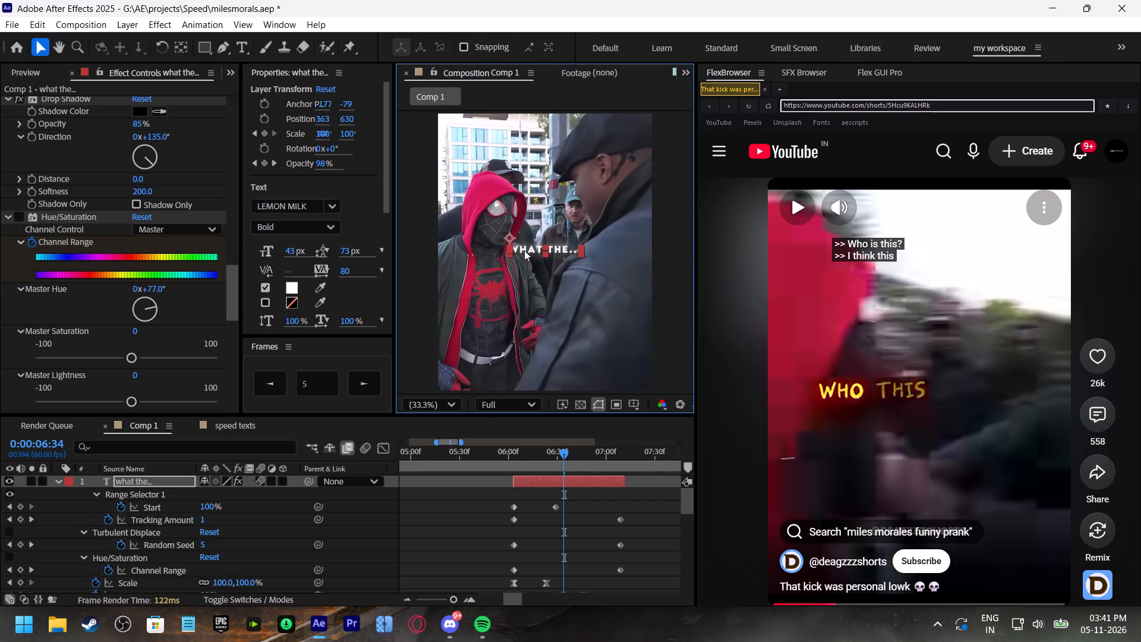
pyautogui.moveTo(524, 250); pyautogui.dragTo(513, 254)
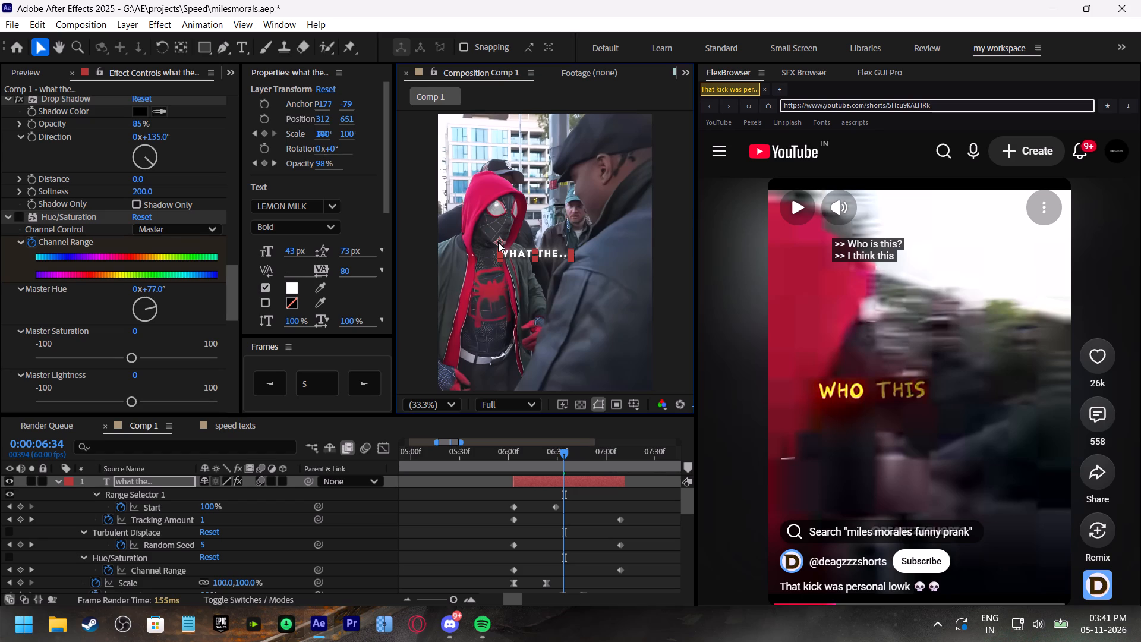
pyautogui.press('y')
pyautogui.moveTo(498, 241); pyautogui.dragTo(511, 241)
pyautogui.press('v')
pyautogui.moveTo(514, 253); pyautogui.dragTo(508, 254)
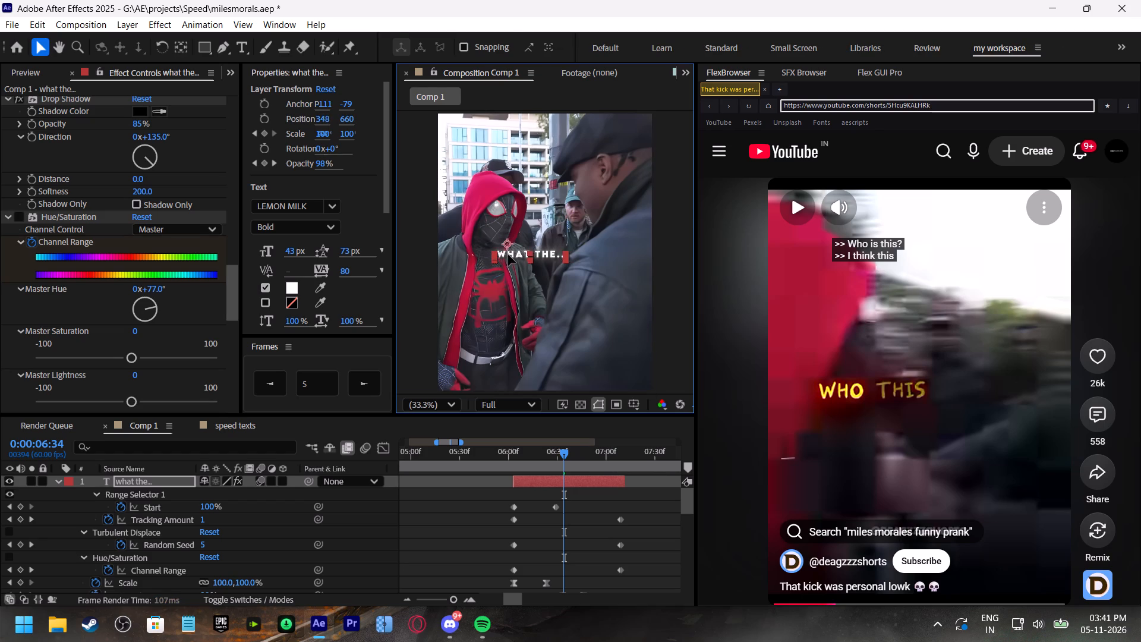
pyautogui.moveTo(508, 254); pyautogui.dragTo(500, 254)
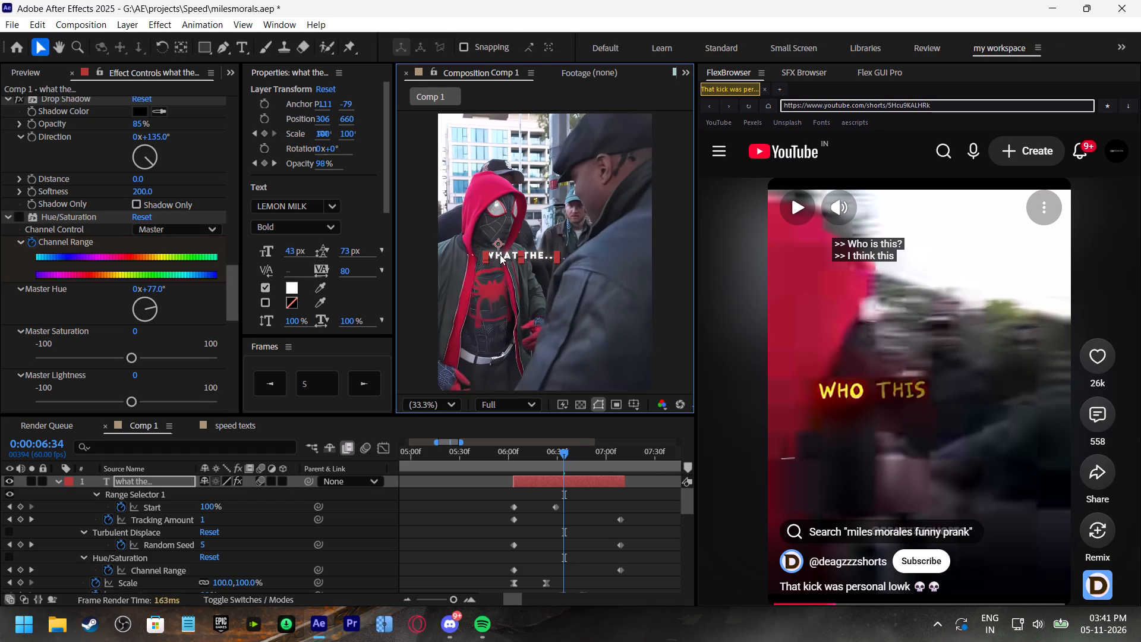
# At 0:00:06:03, start keyframing the "what the..." caption's Position and place it at 346, 751, below the masked character's chin.
pyautogui.scroll(1, 512, 237)
pyautogui.press('space')
pyautogui.press('space')
pyautogui.press('space')
pyautogui.press('space')
pyautogui.press('space')
pyautogui.press('space')
pyautogui.press('space')
pyautogui.press('space')
pyautogui.press('space')
pyautogui.press('space')
pyautogui.press('space')
pyautogui.press('space')
pyautogui.press('space')
pyautogui.press('space')
pyautogui.press('space')
pyautogui.press('space')
pyautogui.press('space')
pyautogui.press('space')
pyautogui.press('space')
pyautogui.press('space')
pyautogui.moveTo(473, 244); pyautogui.dragTo(600, 285)
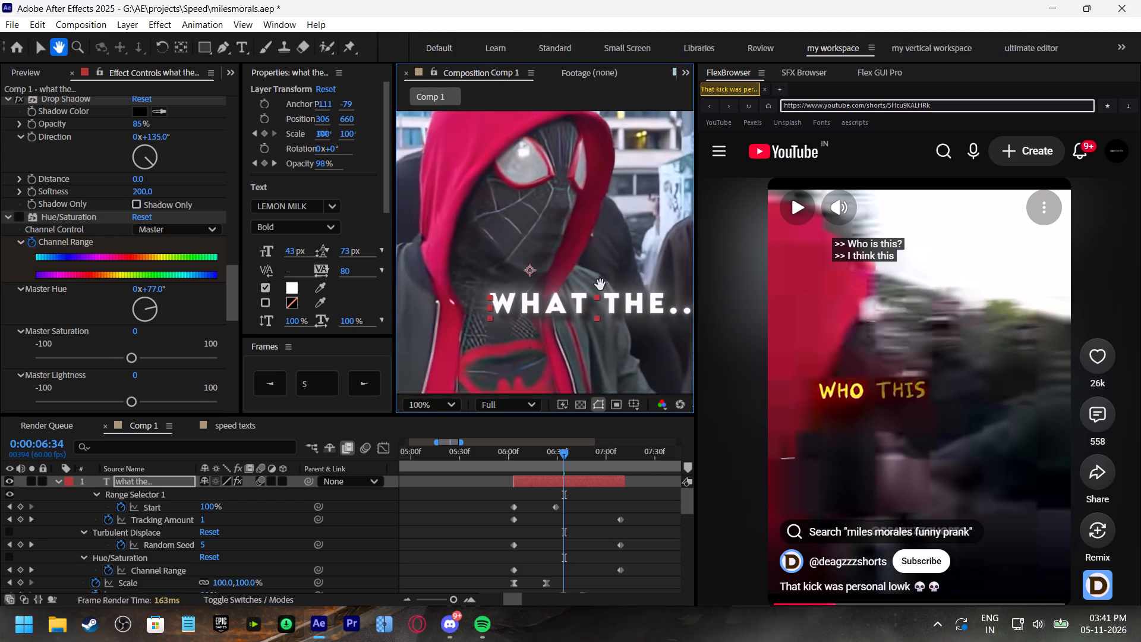
pyautogui.moveTo(600, 285); pyautogui.dragTo(603, 285)
pyautogui.moveTo(549, 454); pyautogui.dragTo(516, 457)
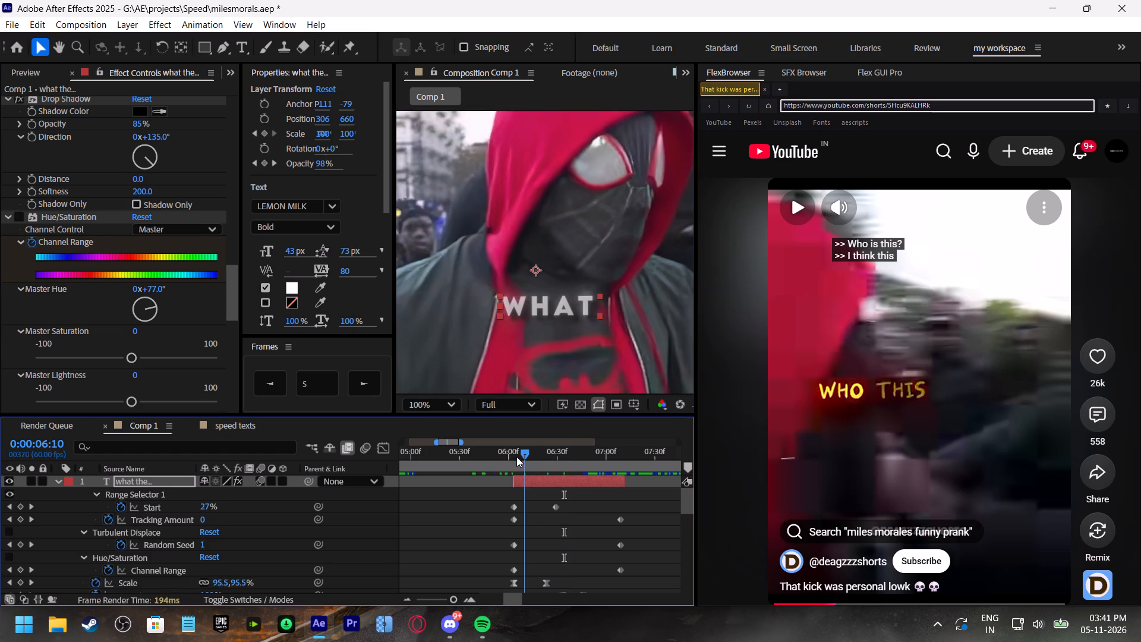
pyautogui.moveTo(516, 457); pyautogui.dragTo(515, 457)
pyautogui.click(523, 479)
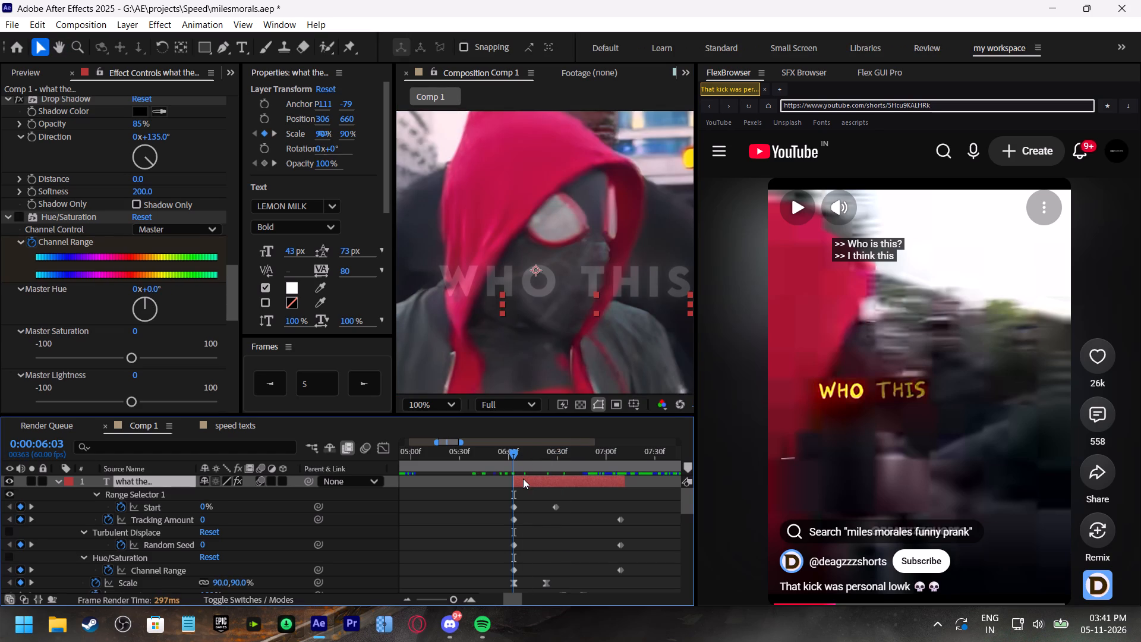
pyautogui.press('p')
pyautogui.click(96, 496)
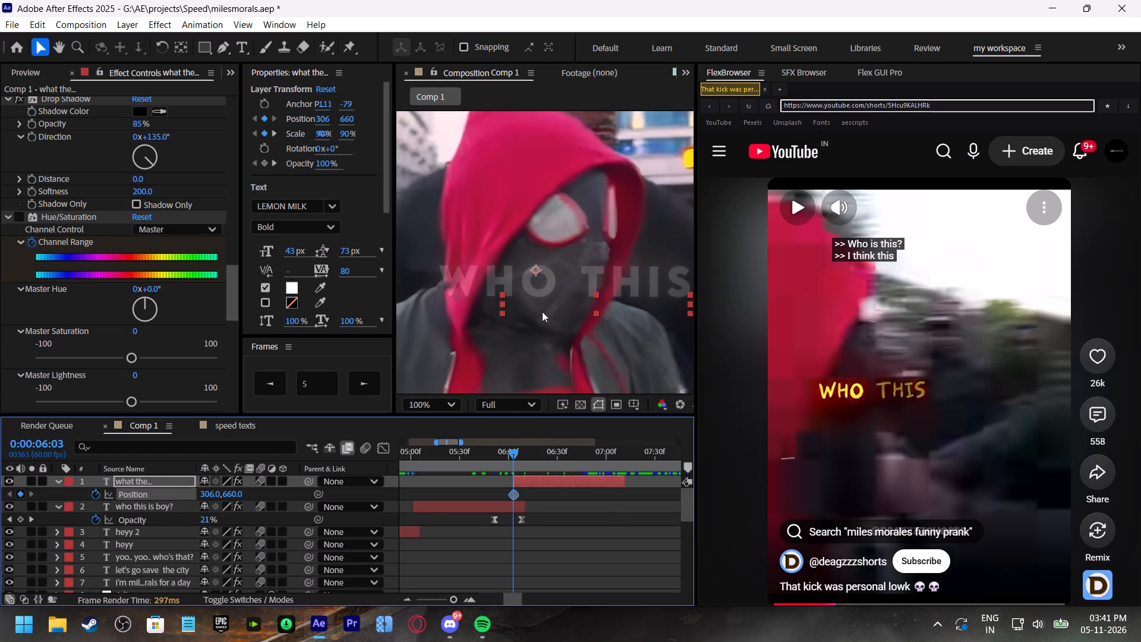
pyautogui.moveTo(546, 310); pyautogui.dragTo(570, 363)
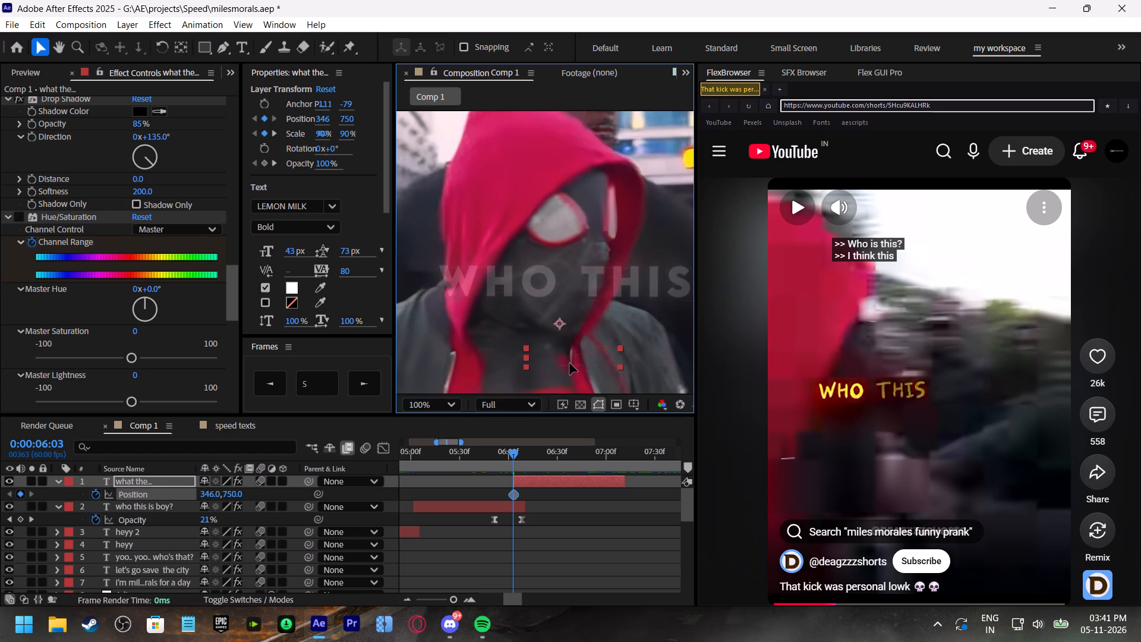
pyautogui.moveTo(570, 363); pyautogui.dragTo(570, 364)
# Following the masked face, keyframe the caption's Position at 394, 707 (0:00:06:08), 408, 653 (0:00:06:13) and 354, 636 (0:00:06:18).
pyautogui.click(372, 382)
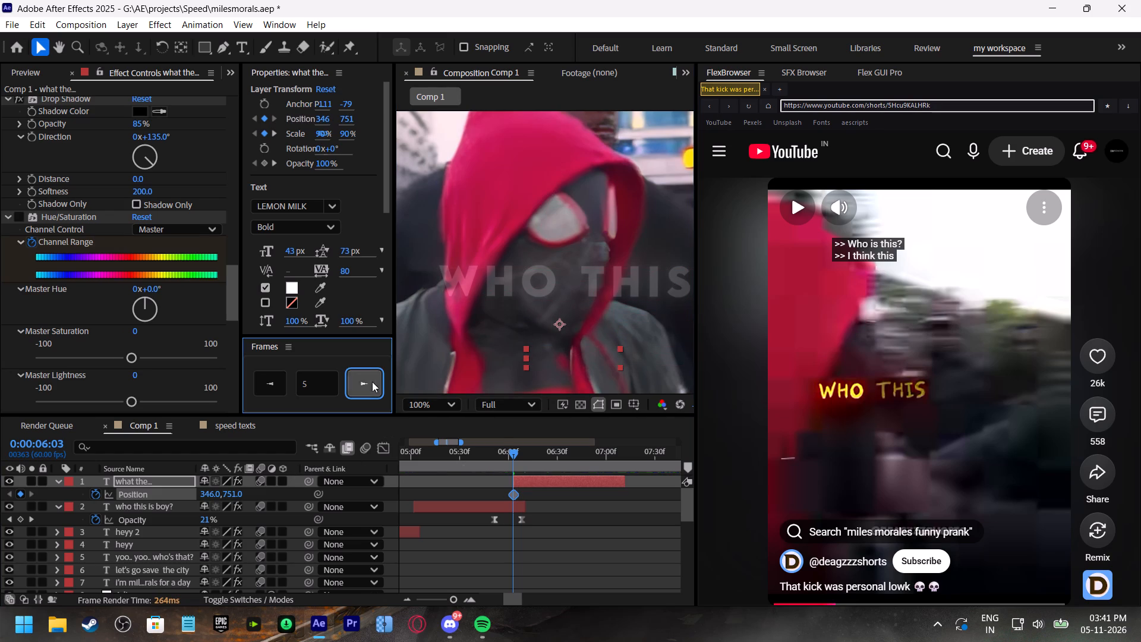
pyautogui.moveTo(549, 357); pyautogui.dragTo(577, 337)
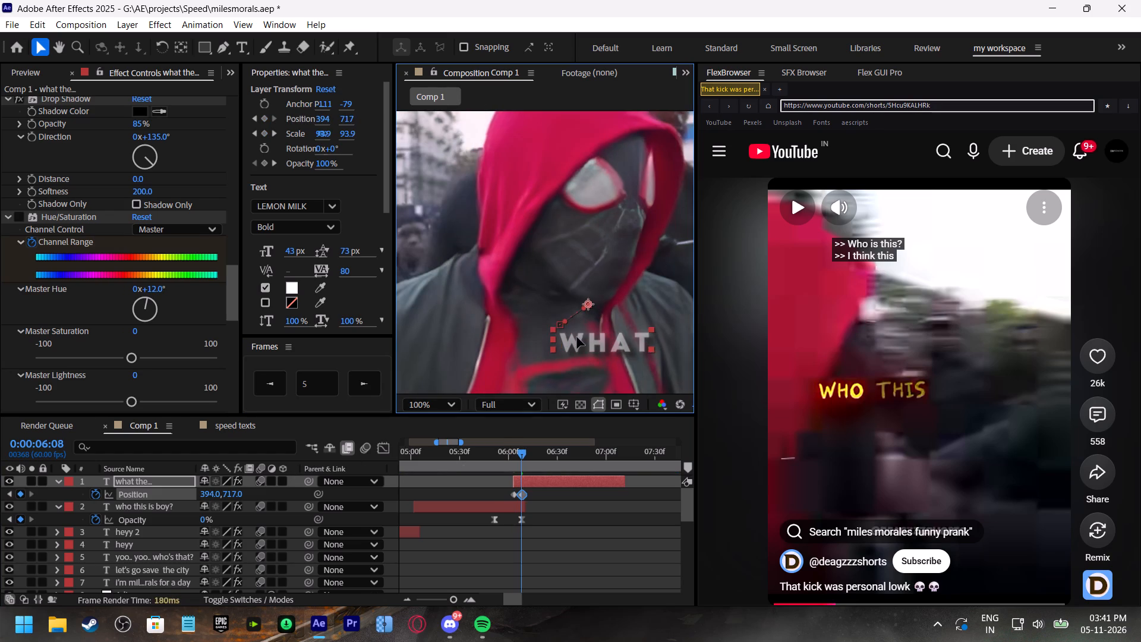
pyautogui.moveTo(577, 337); pyautogui.dragTo(577, 331)
pyautogui.click(366, 389)
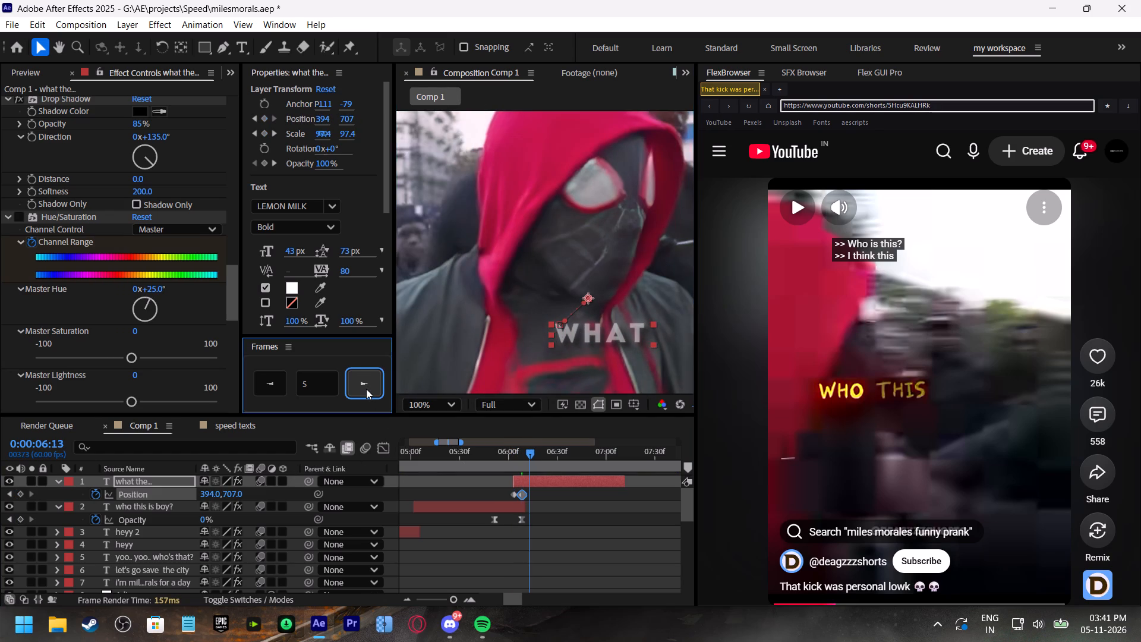
pyautogui.moveTo(587, 331); pyautogui.dragTo(595, 304)
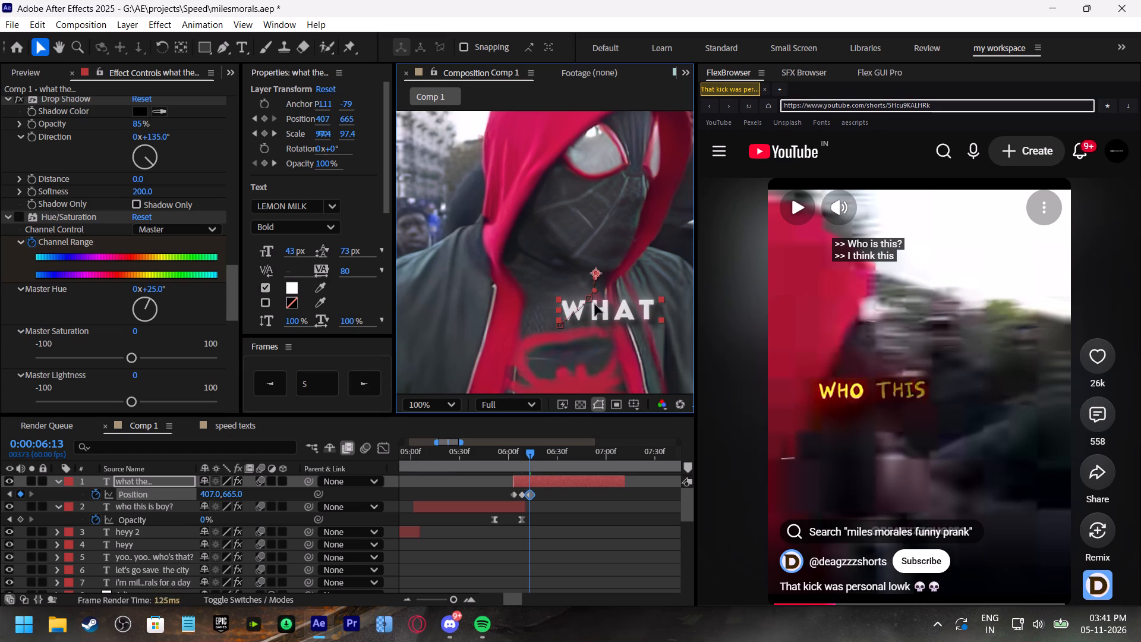
pyautogui.moveTo(595, 304); pyautogui.dragTo(595, 298)
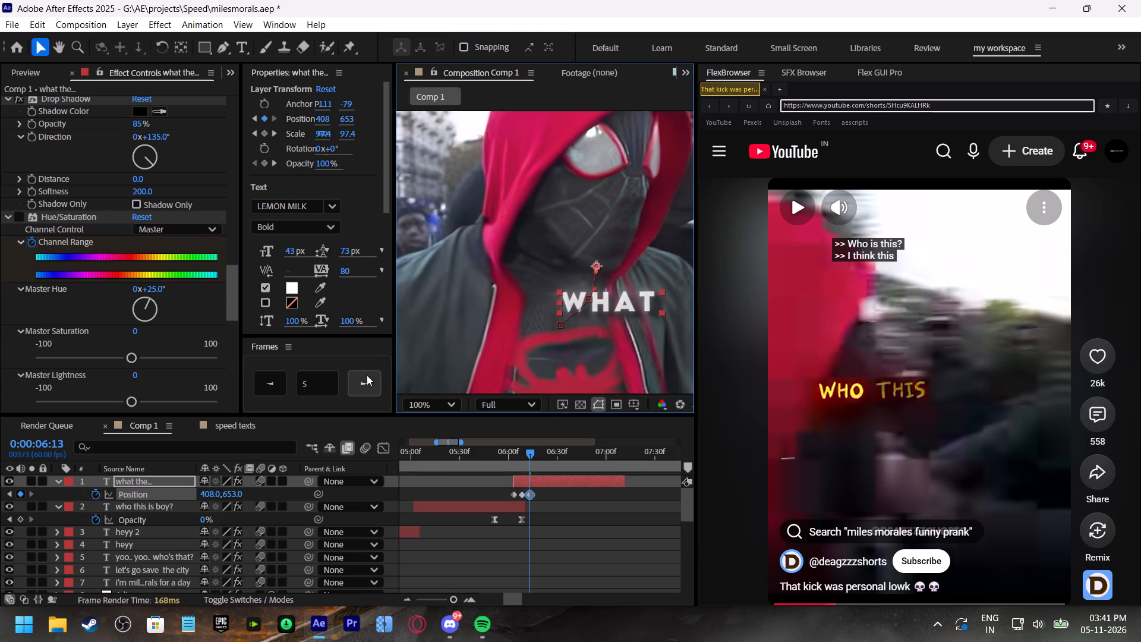
pyautogui.click(367, 375)
pyautogui.moveTo(606, 299); pyautogui.dragTo(572, 288)
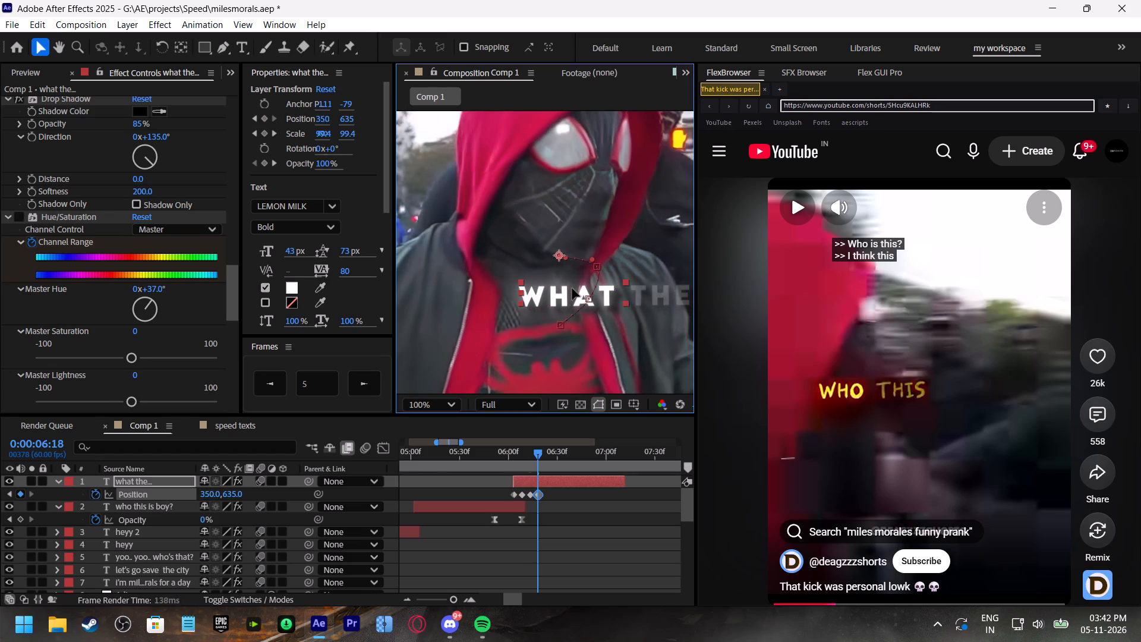
pyautogui.moveTo(572, 288); pyautogui.dragTo(573, 289)
# Continue tracking the face with caption Position keyframes at 310, 641 (0:00:06:23), 292, 654 (0:00:06:28) and 295, 657 (0:00:06:33).
pyautogui.click(368, 380)
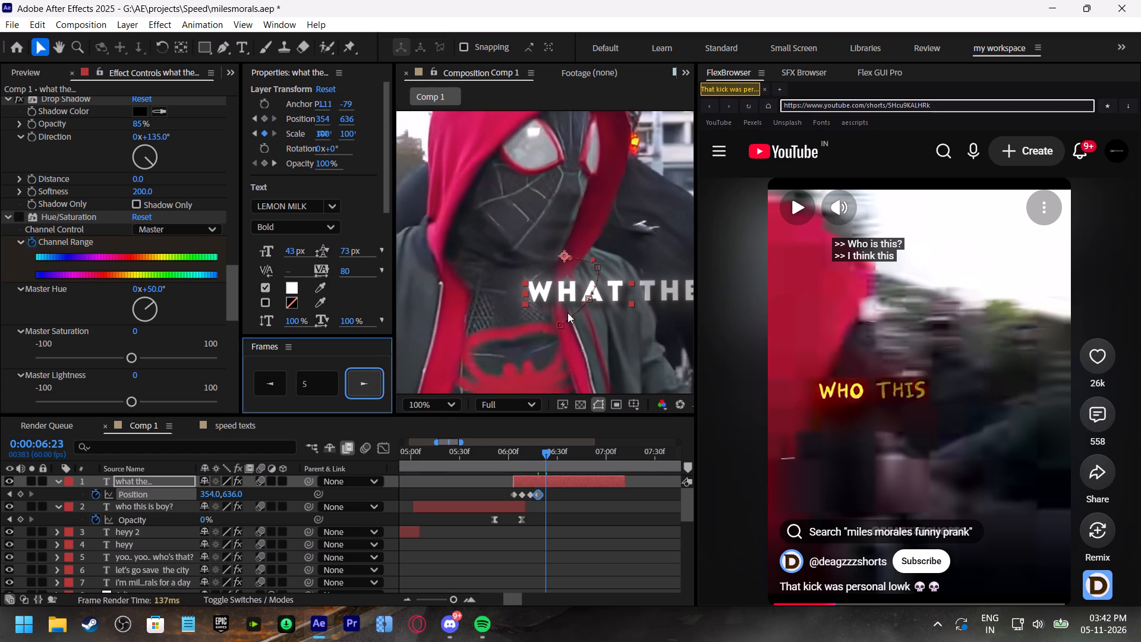
pyautogui.moveTo(572, 288); pyautogui.dragTo(546, 291)
pyautogui.click(365, 389)
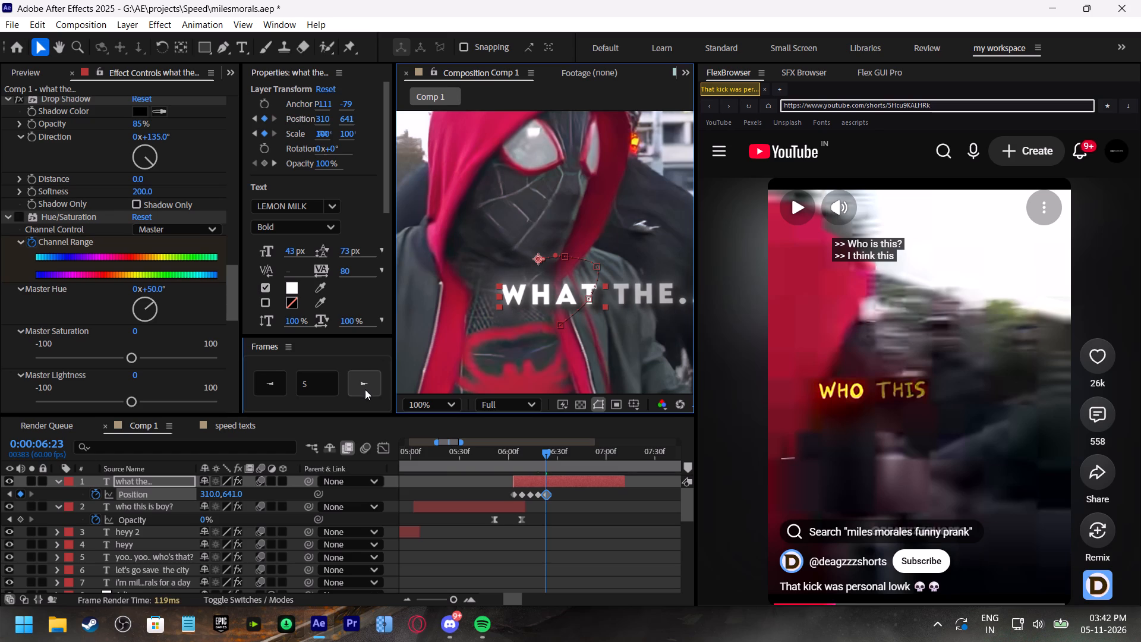
pyautogui.moveTo(545, 292); pyautogui.dragTo(535, 300)
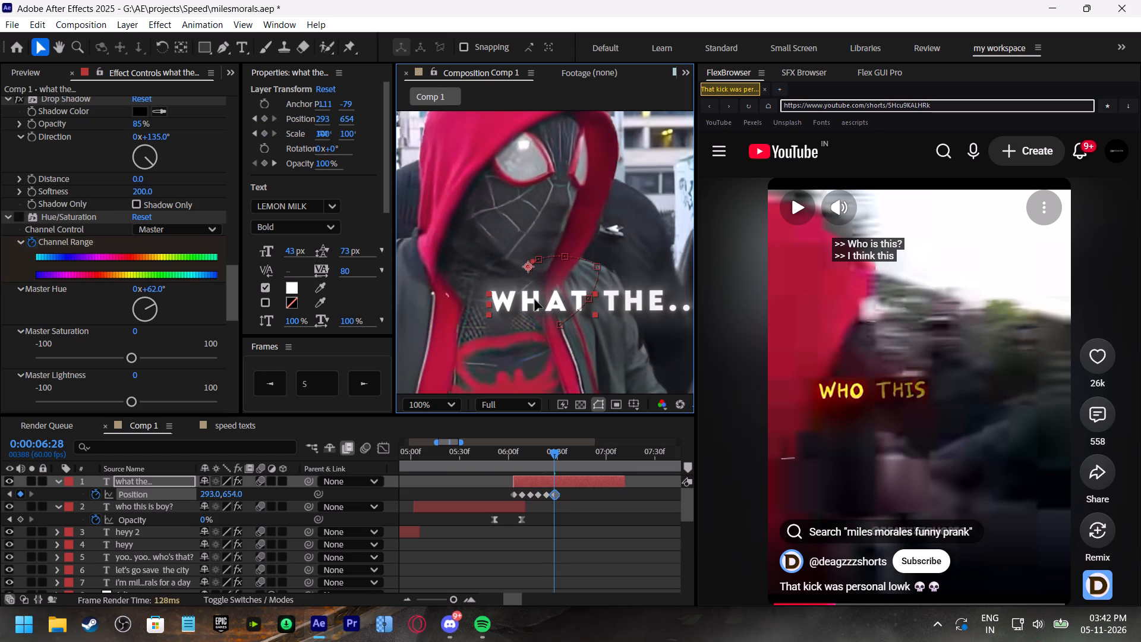
pyautogui.moveTo(535, 300); pyautogui.dragTo(534, 300)
pyautogui.click(373, 388)
pyautogui.click(538, 297)
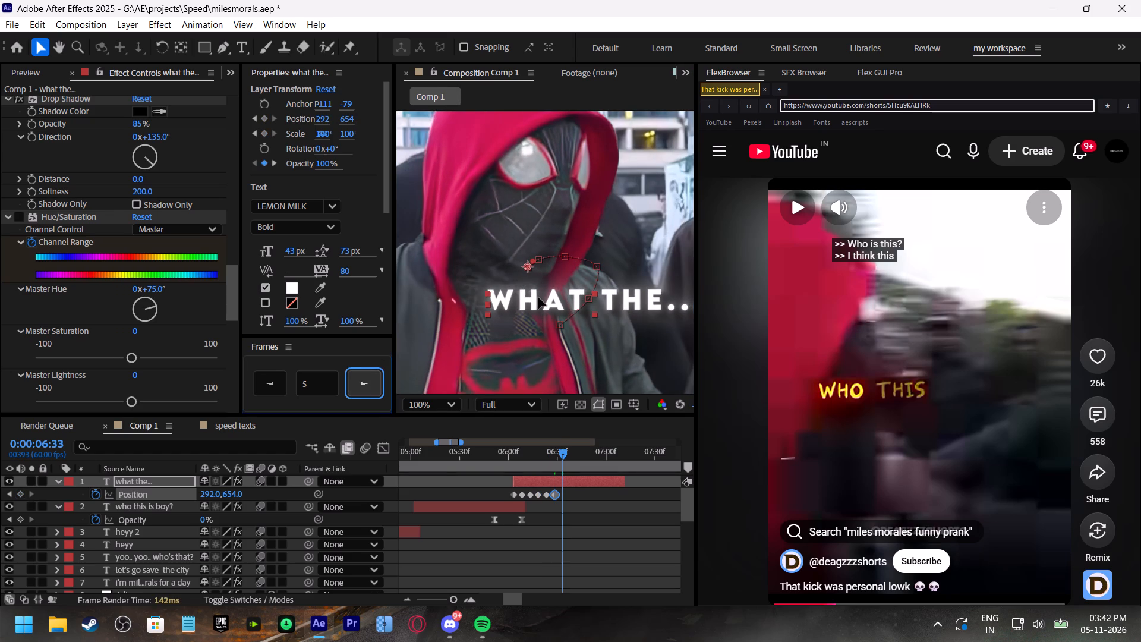
# Keyframe the caption's Position at 331, 664 (0:00:06:38), 353, 666 (0:00:06:43) and 372, 671 (0:00:06:48), then save the project.
pyautogui.click(371, 379)
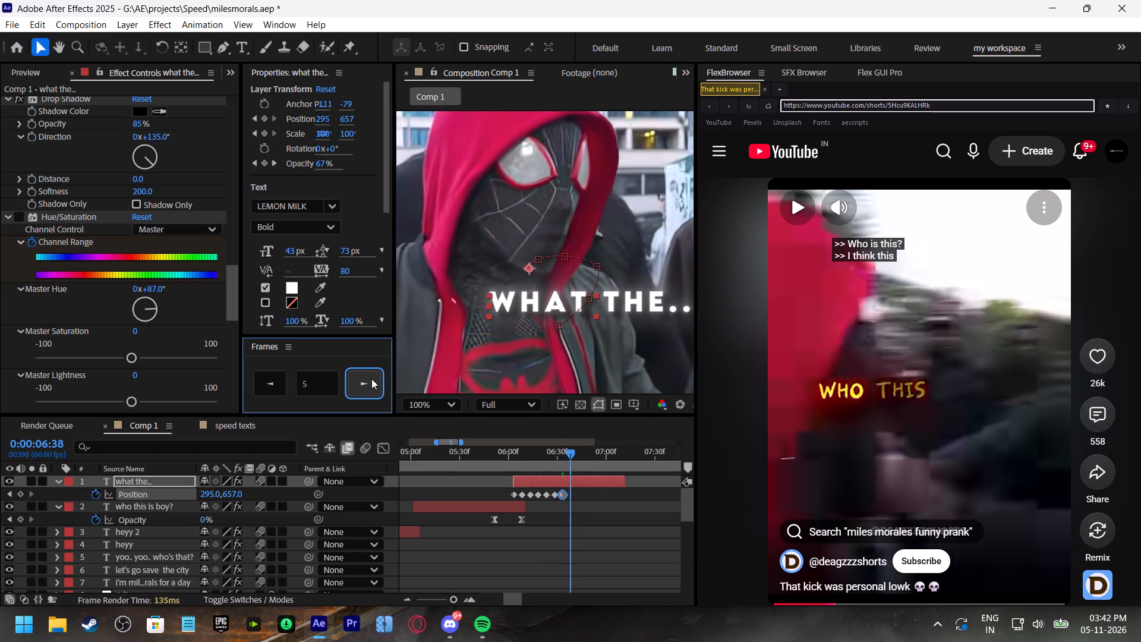
pyautogui.moveTo(536, 304); pyautogui.dragTo(558, 309)
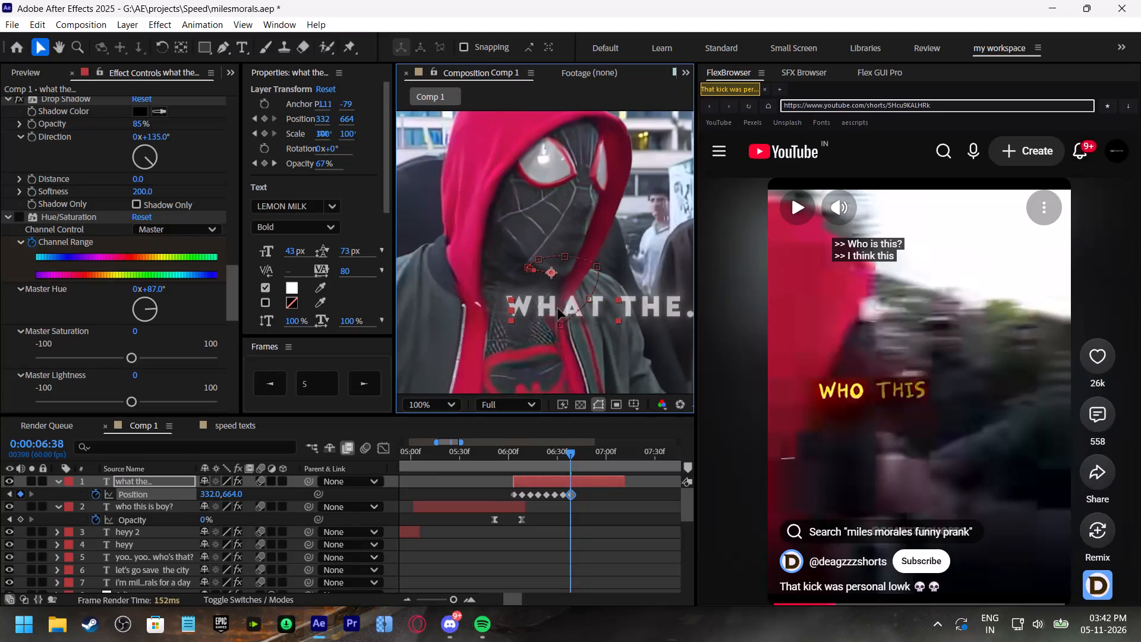
pyautogui.moveTo(558, 309); pyautogui.dragTo(557, 309)
pyautogui.click(368, 388)
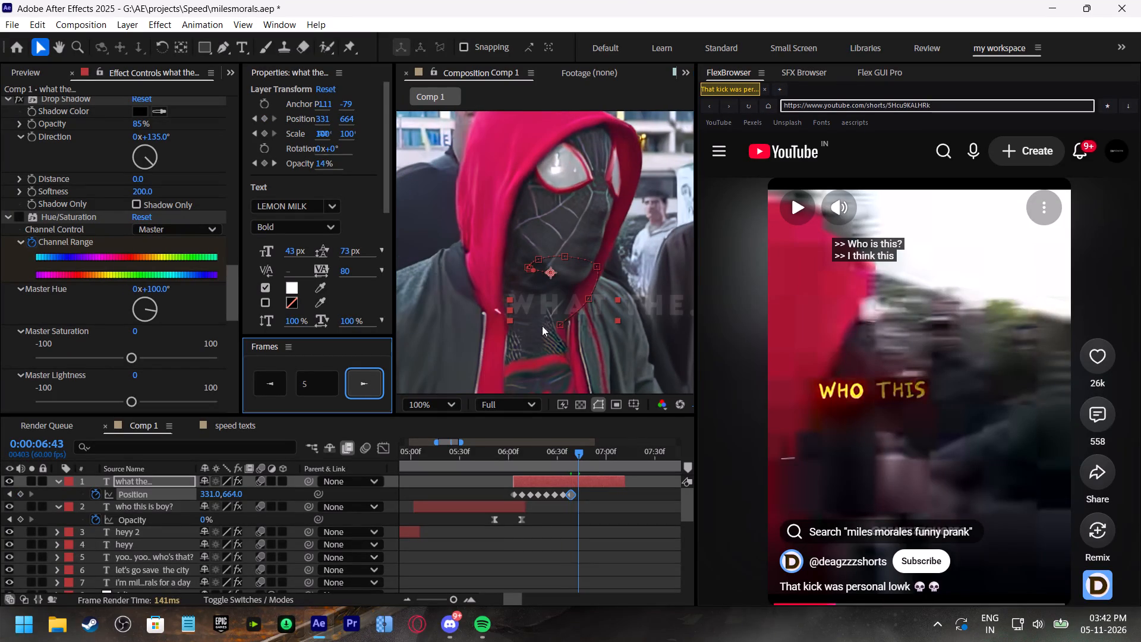
pyautogui.moveTo(542, 303); pyautogui.dragTo(555, 304)
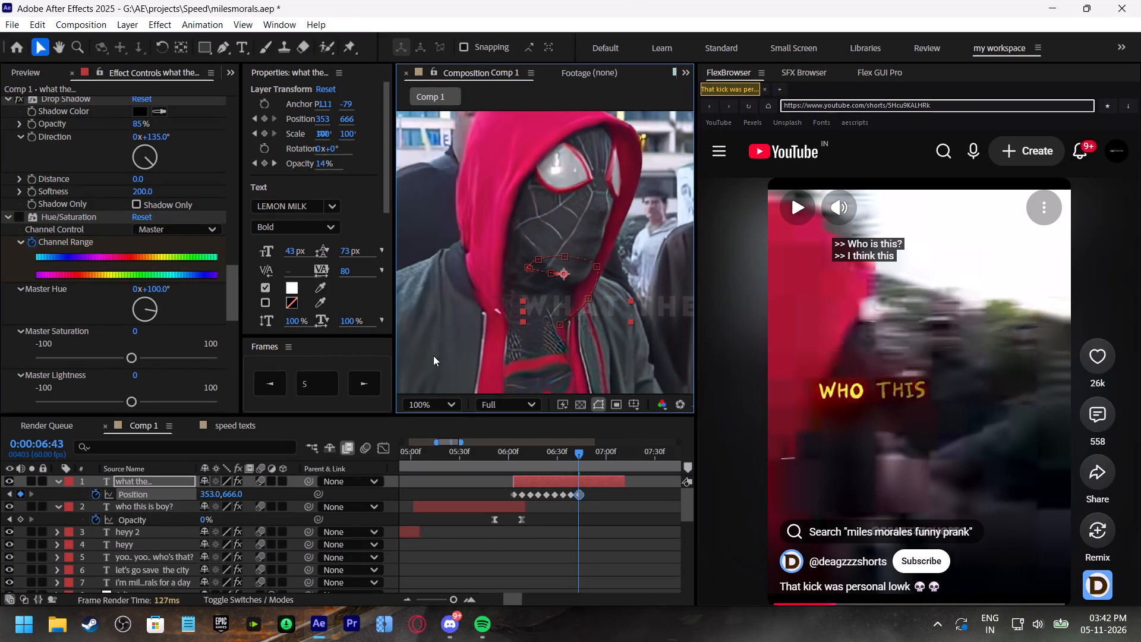
pyautogui.click(356, 381)
pyautogui.moveTo(546, 313); pyautogui.dragTo(554, 313)
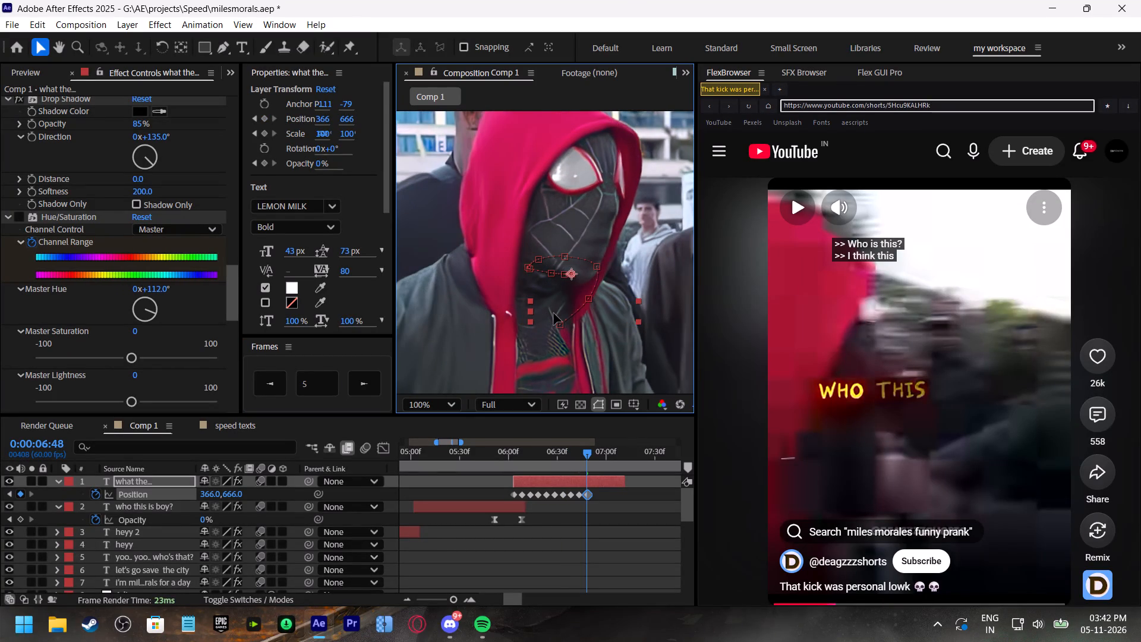
pyautogui.moveTo(554, 313); pyautogui.dragTo(557, 316)
pyautogui.click(362, 383)
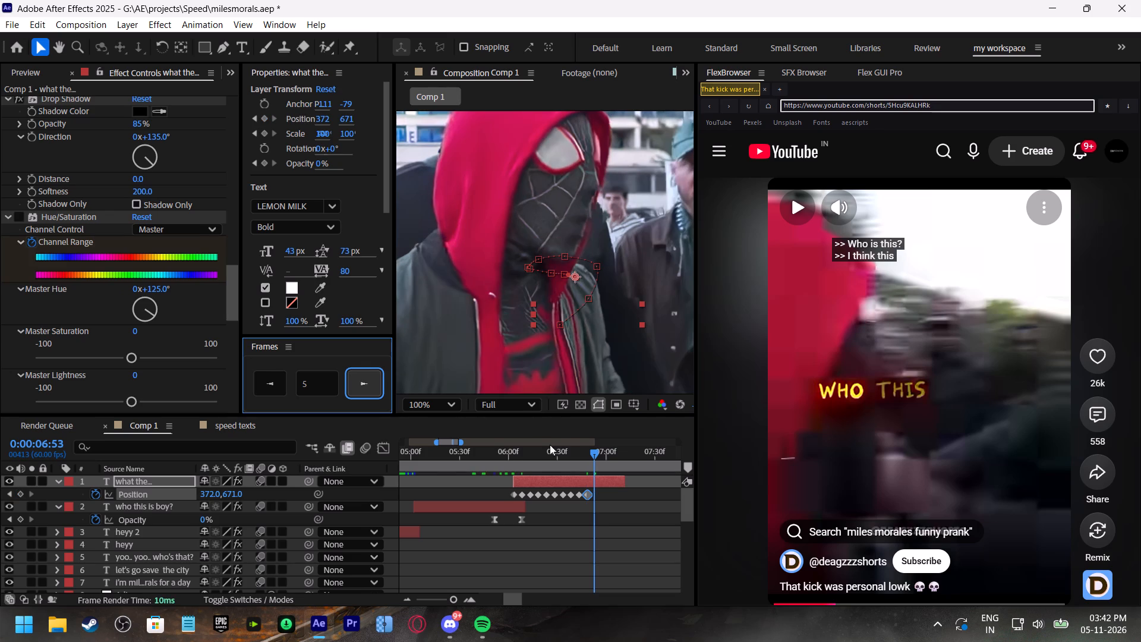
pyautogui.click(497, 457)
pyautogui.hotkey('ctrl', 's')
# Preview the composition from 0:00:05:53 with the whole frame in view to check how the "what the..." caption follows the face.
pyautogui.click(445, 403)
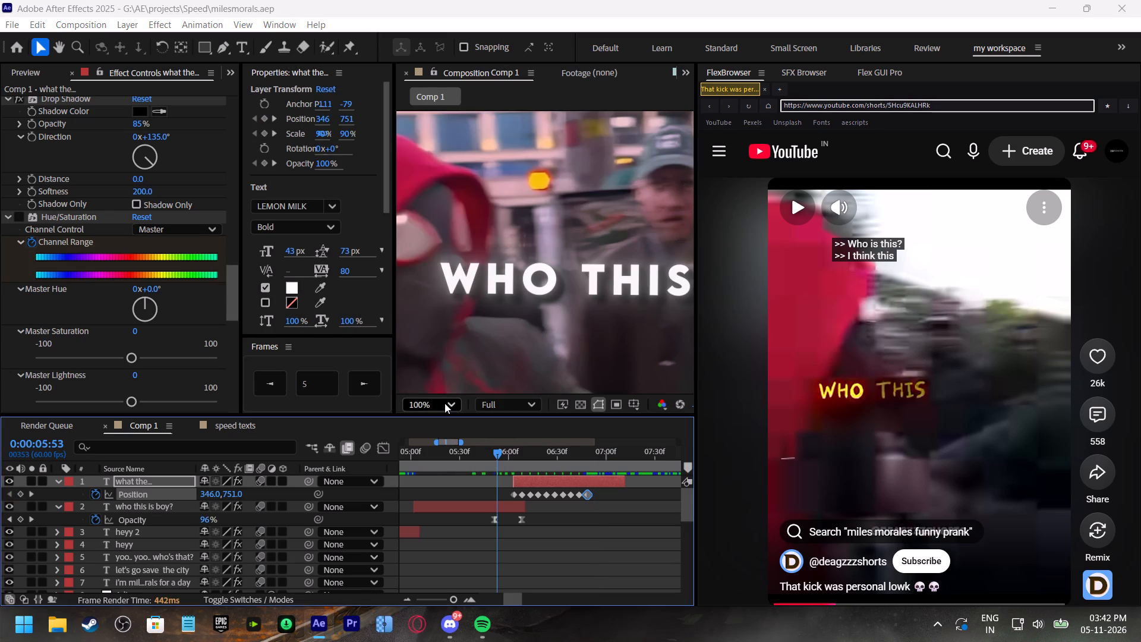
pyautogui.click(441, 110)
pyautogui.press('space')
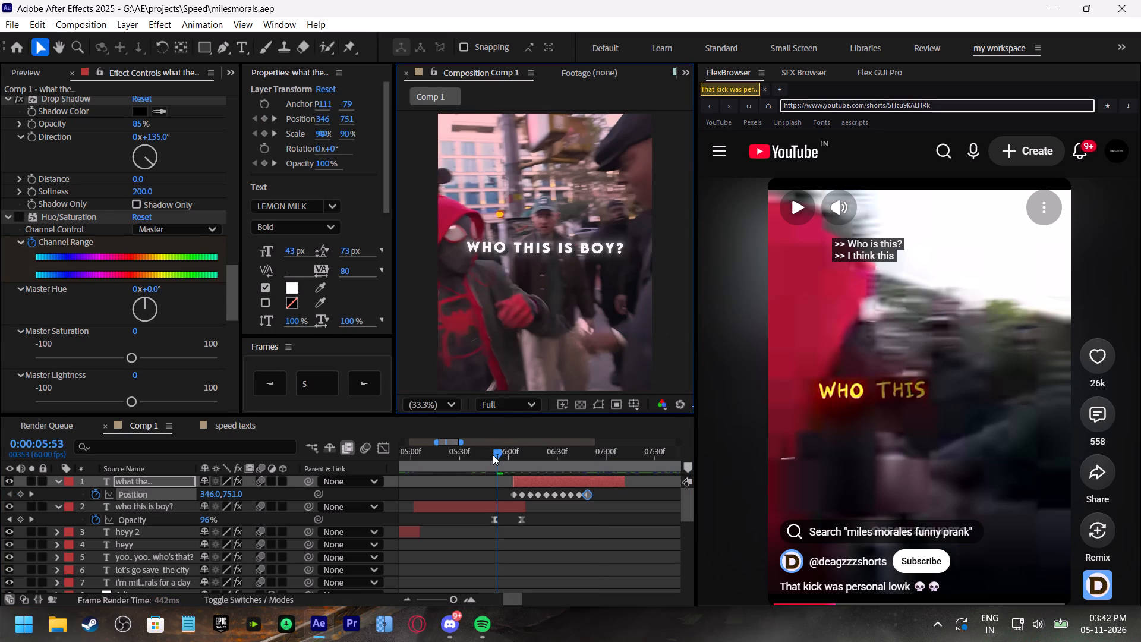
pyautogui.click(493, 455)
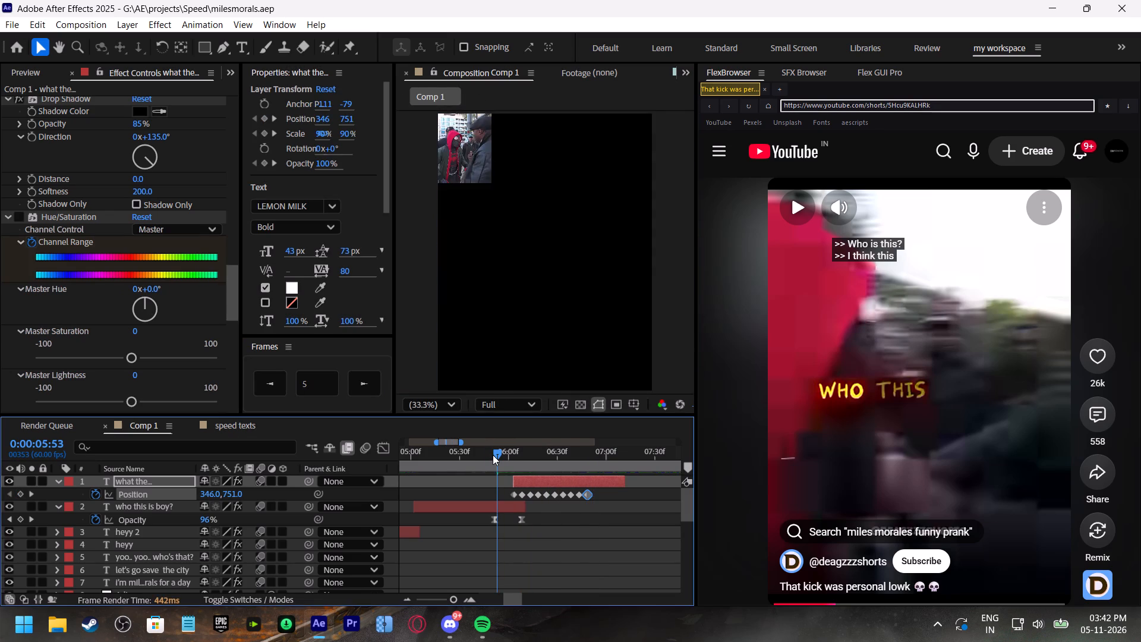
pyautogui.press('space')
pyautogui.click(493, 455)
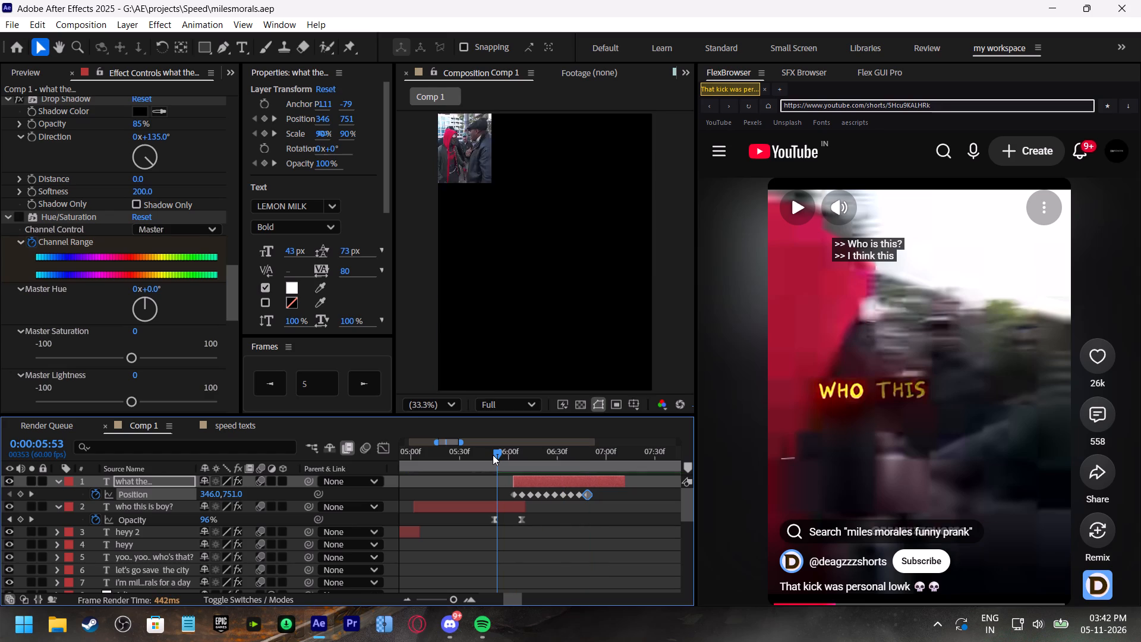
pyautogui.press('v')
pyautogui.click(493, 455)
pyautogui.press('space')
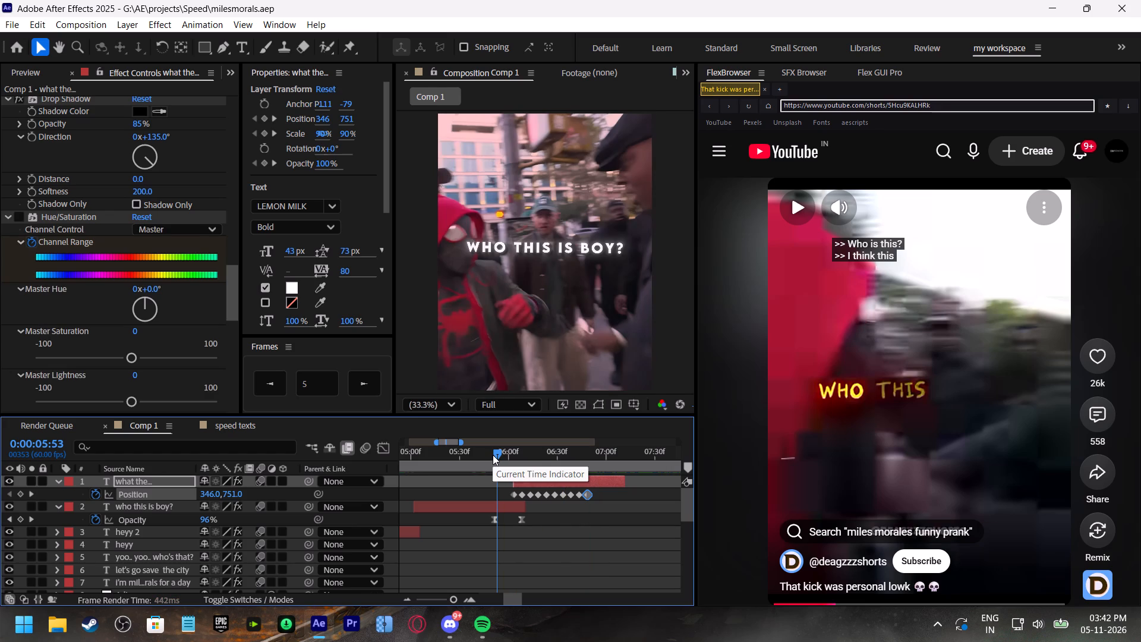
pyautogui.click(493, 455)
pyautogui.press('space')
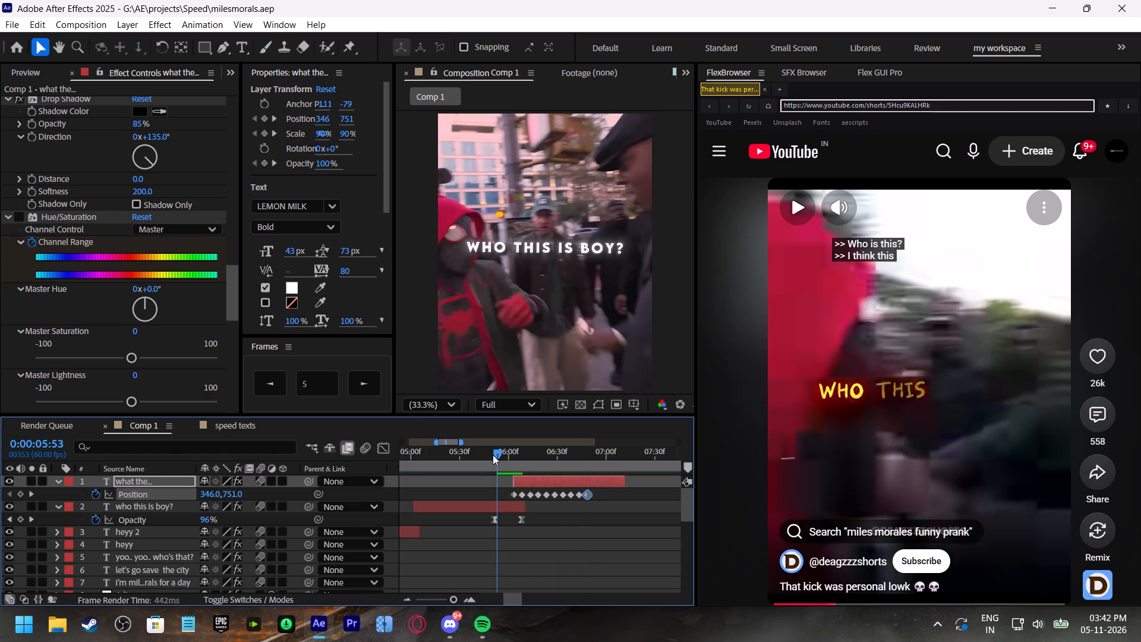
pyautogui.click(493, 455)
pyautogui.press('space')
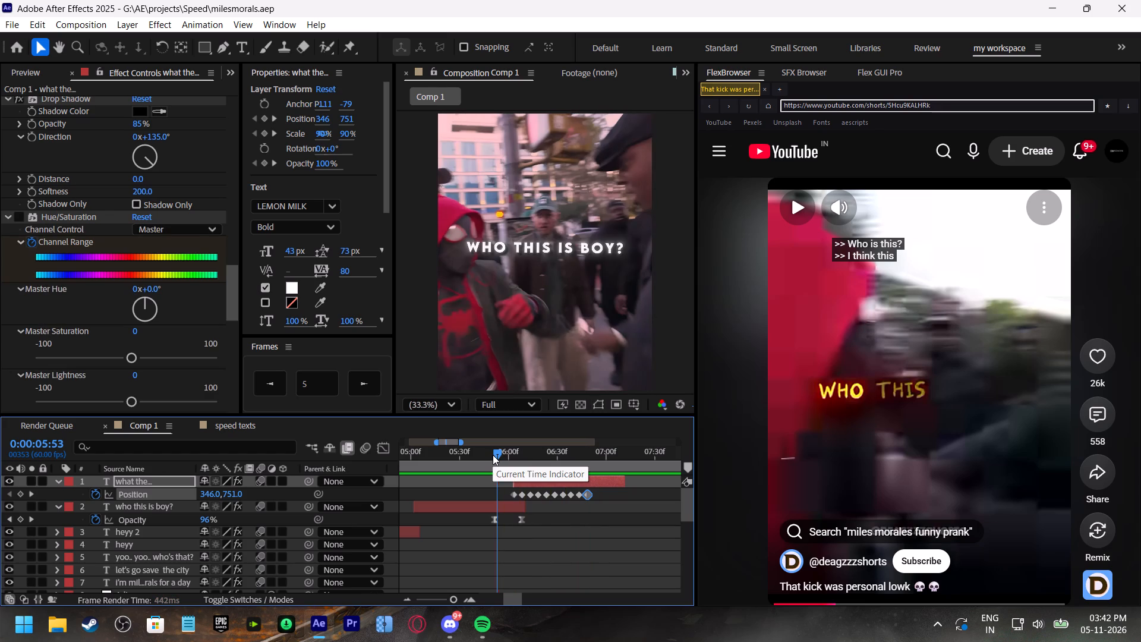
pyautogui.click(493, 455)
pyautogui.press('space')
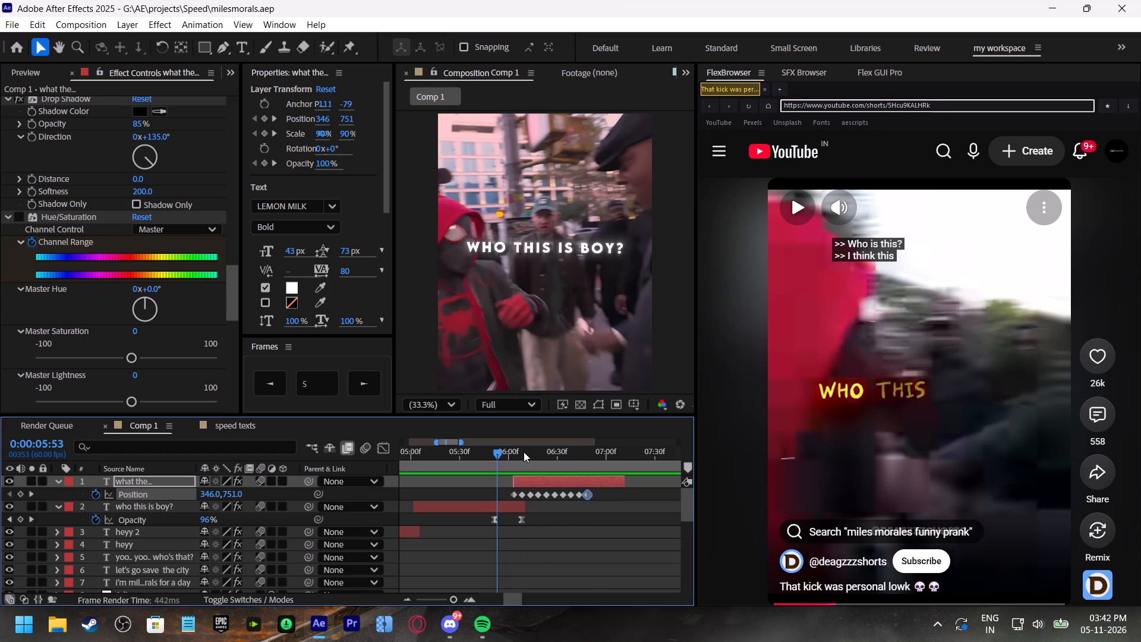
pyautogui.click(535, 451)
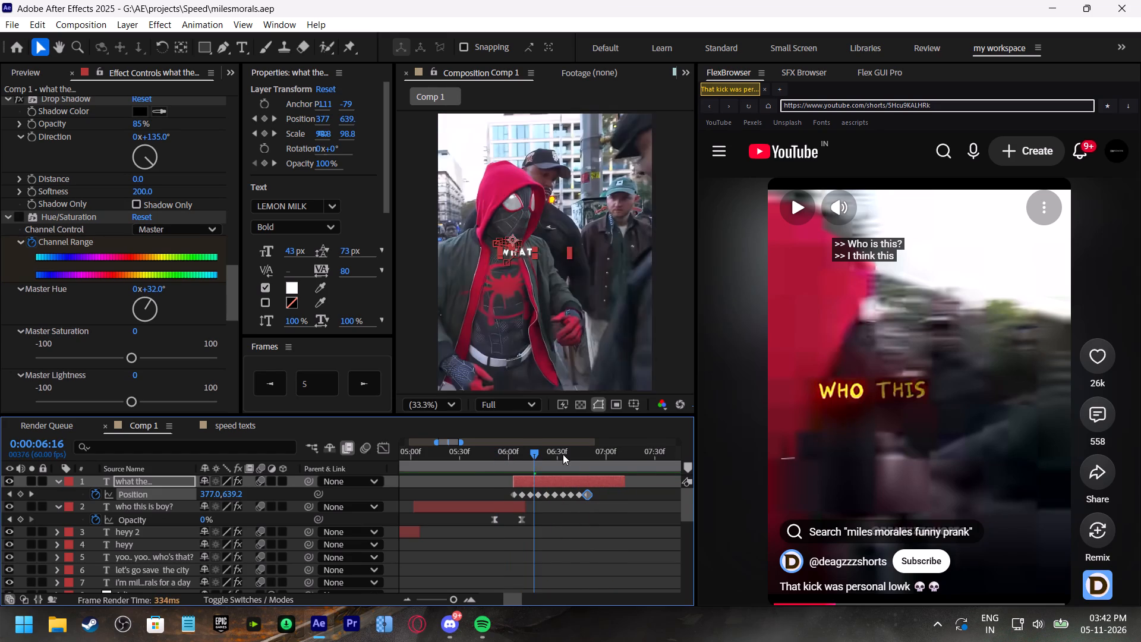
# Duplicate the "who this is boy?" caption layer, start the copy at 0:00:06:38 and place it above the "what the..." layer.
pyautogui.press('space')
pyautogui.moveTo(583, 454); pyautogui.dragTo(574, 454)
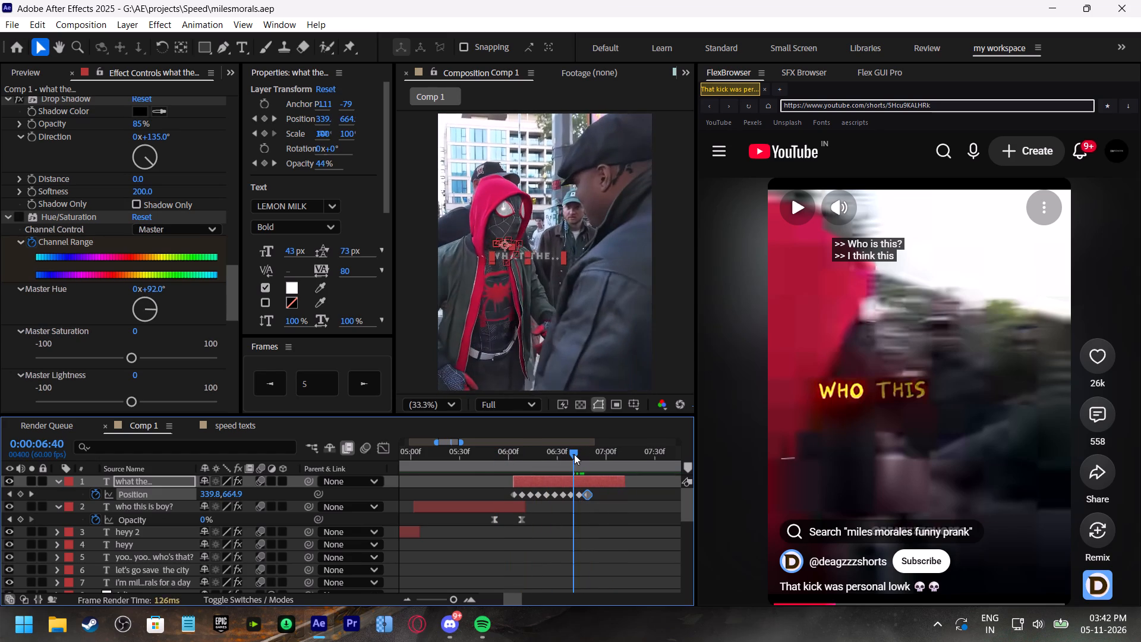
pyautogui.press('space')
pyautogui.click(574, 454)
pyautogui.click(864, 426)
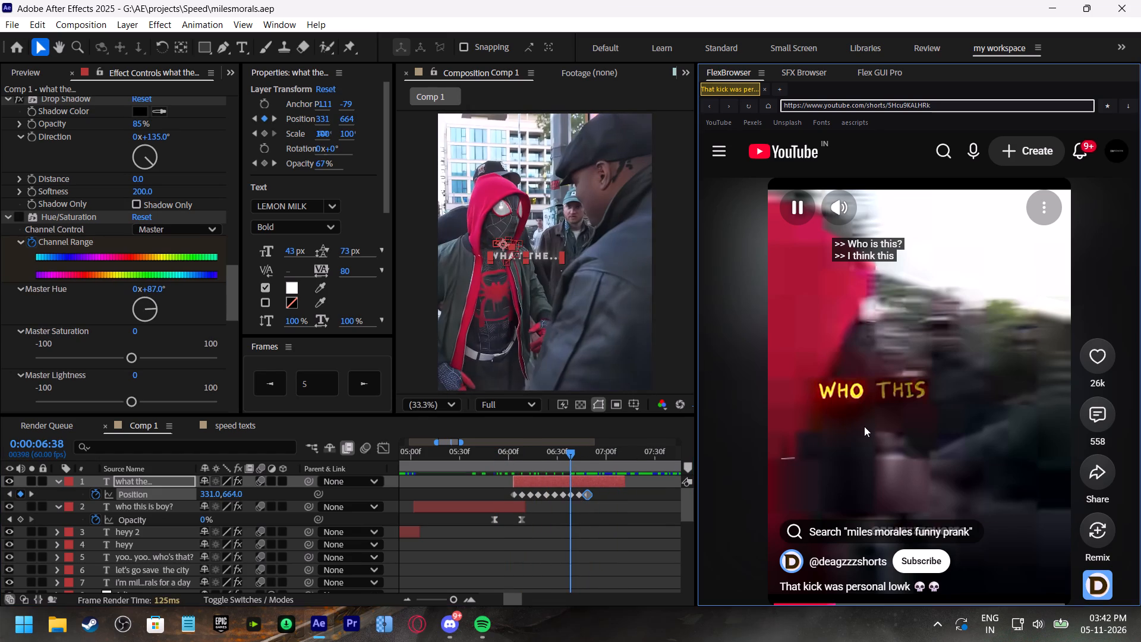
pyautogui.click(920, 421)
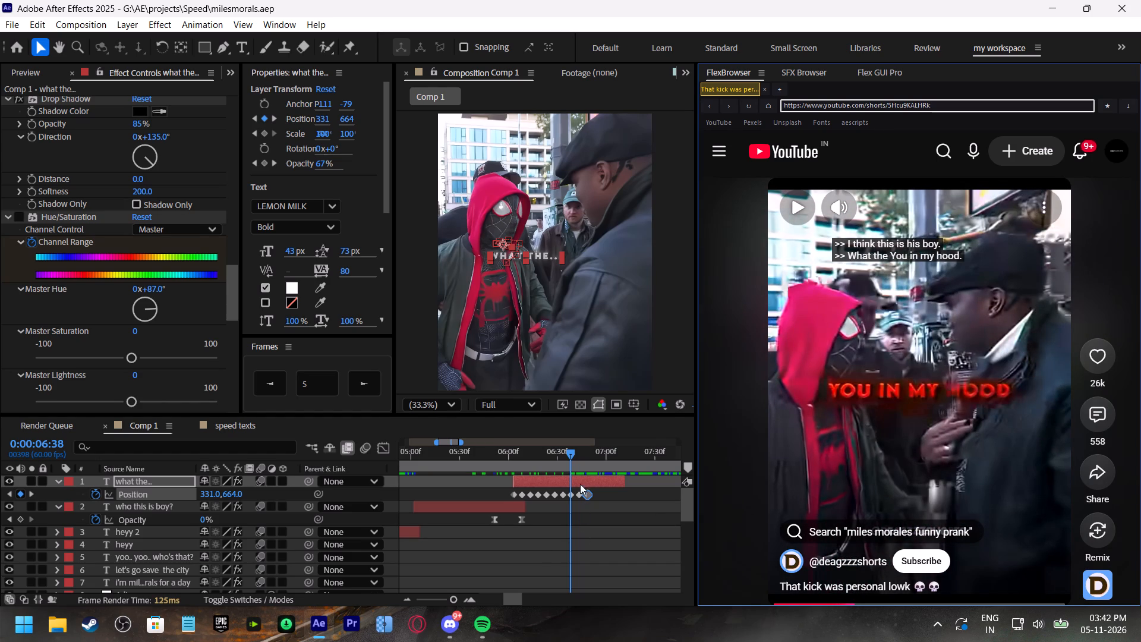
pyautogui.click(477, 508)
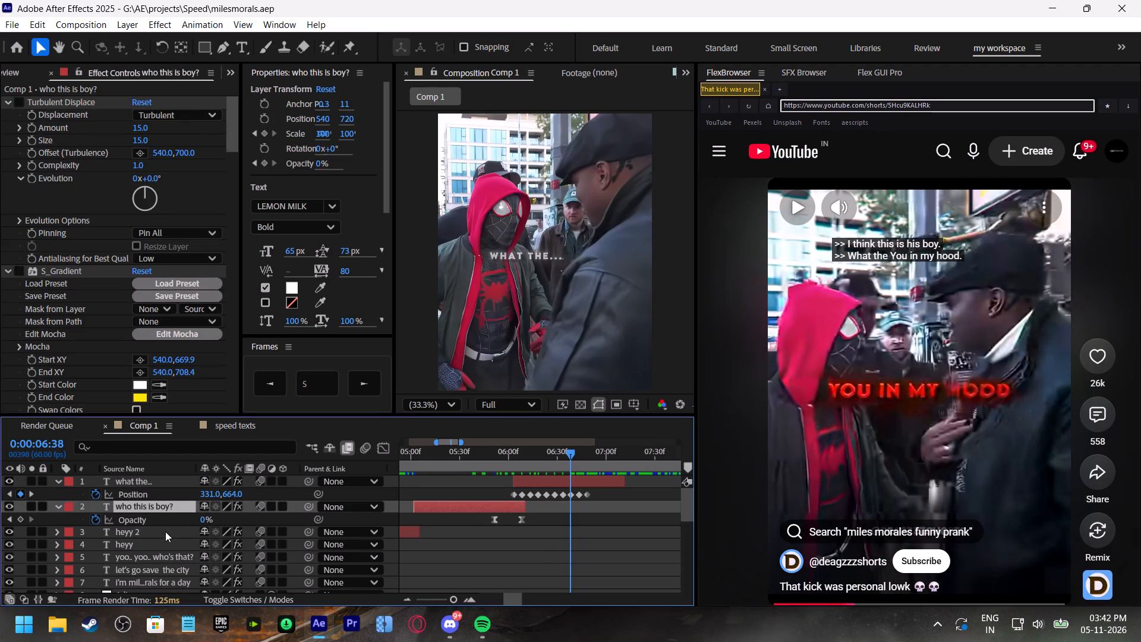
pyautogui.click(160, 506)
pyautogui.hotkey('ctrl', 'd')
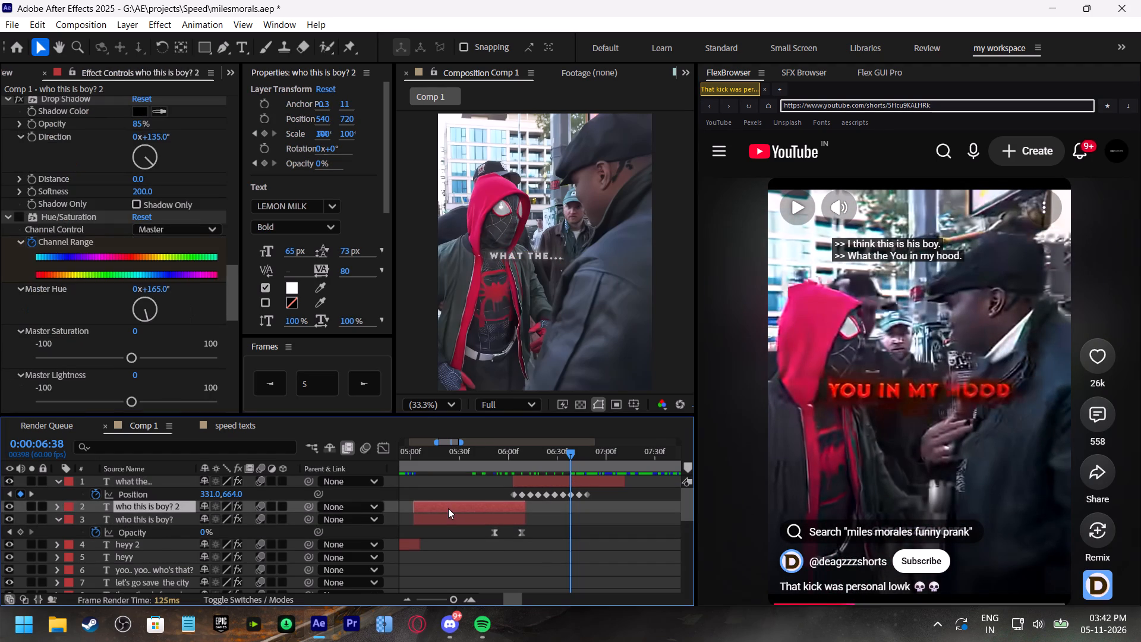
pyautogui.moveTo(447, 507); pyautogui.dragTo(600, 503)
pyautogui.moveTo(131, 501); pyautogui.dragTo(133, 481)
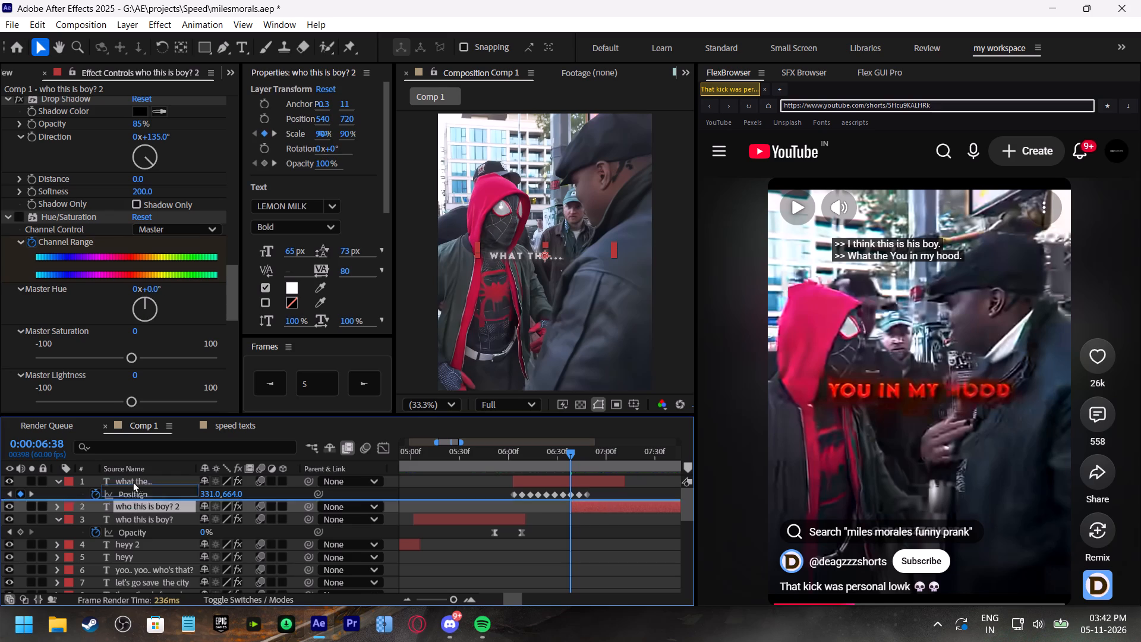
pyautogui.moveTo(133, 481); pyautogui.dragTo(132, 475)
# Replace the duplicated caption's text with "you in my hood", matching the next caption in the reference short.
pyautogui.keyDown('shift'); pyautogui.scroll(-2, 606, 517); pyautogui.keyUp('shift')
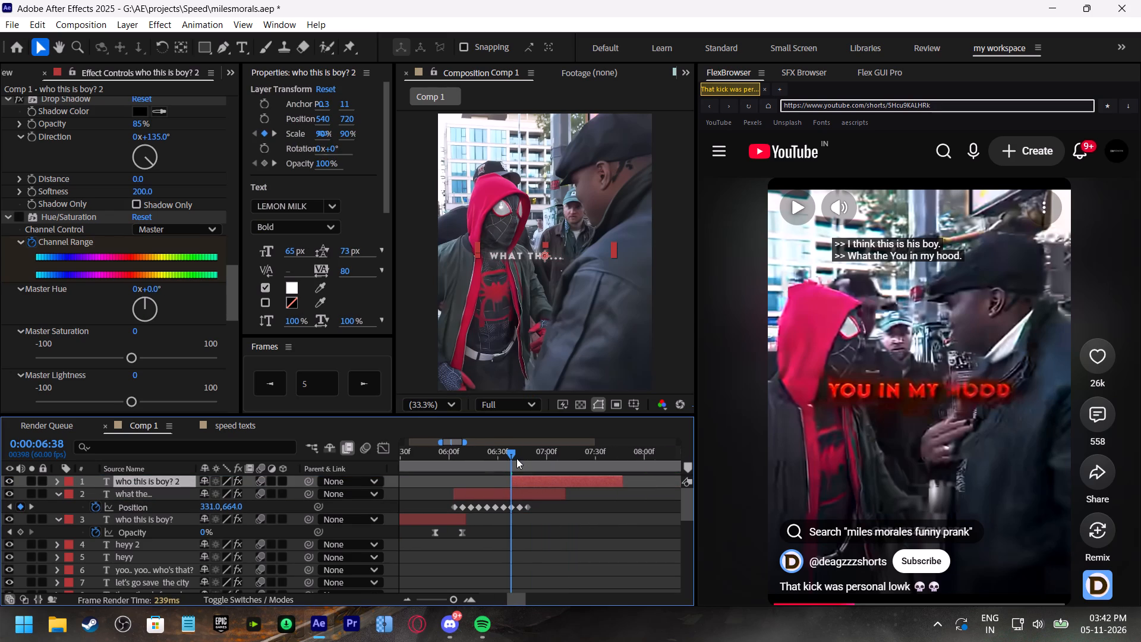
pyautogui.click(512, 455)
pyautogui.press('space')
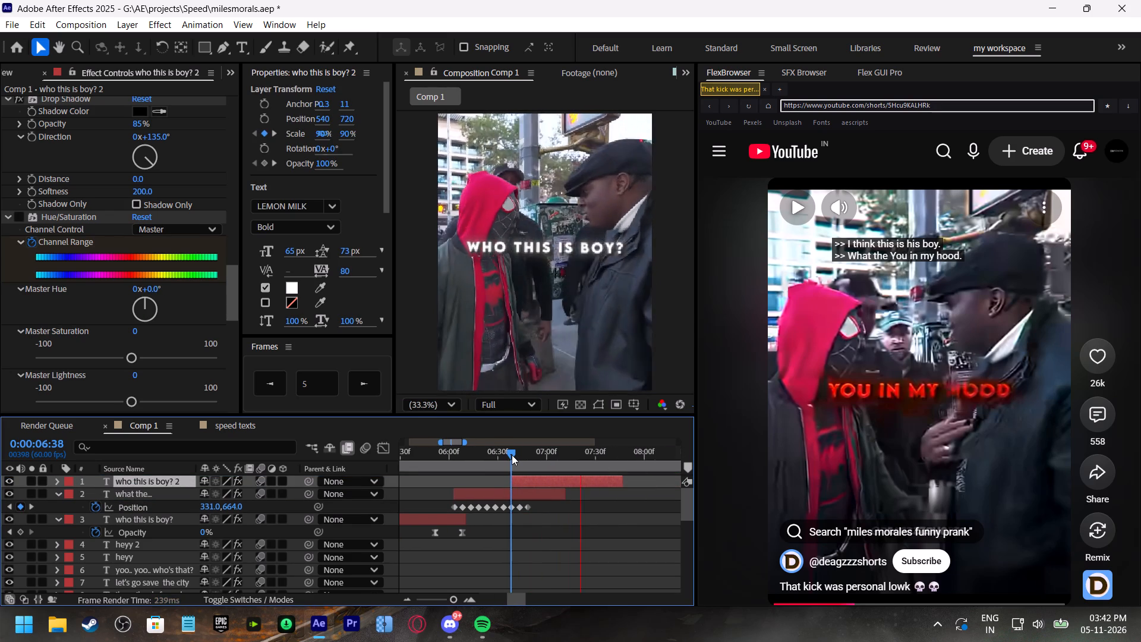
pyautogui.click(512, 455)
pyautogui.doubleClick(548, 486)
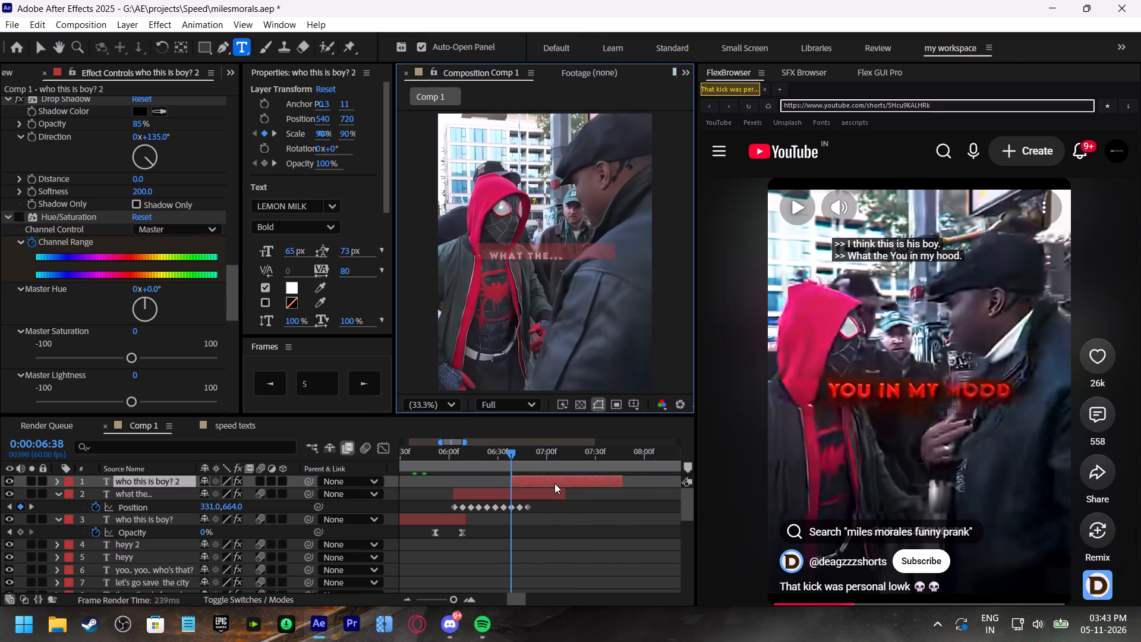
pyautogui.click(554, 483)
pyautogui.doubleClick(570, 478)
pyautogui.write('you in my hooo')
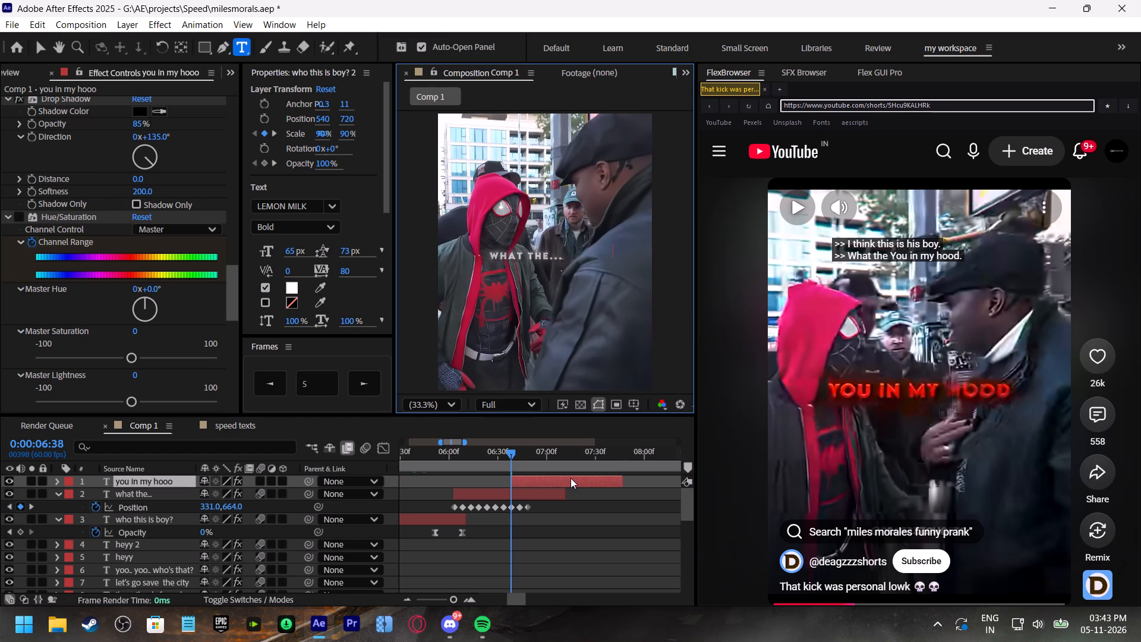
pyautogui.press('BackSpace')
pyautogui.press('d')
# Move the "you in my hood" caption's last Range Selector Start keyframe earlier, to about 0:00:07:05, and preview the reveal against the speech.
pyautogui.click(494, 452)
pyautogui.press('space')
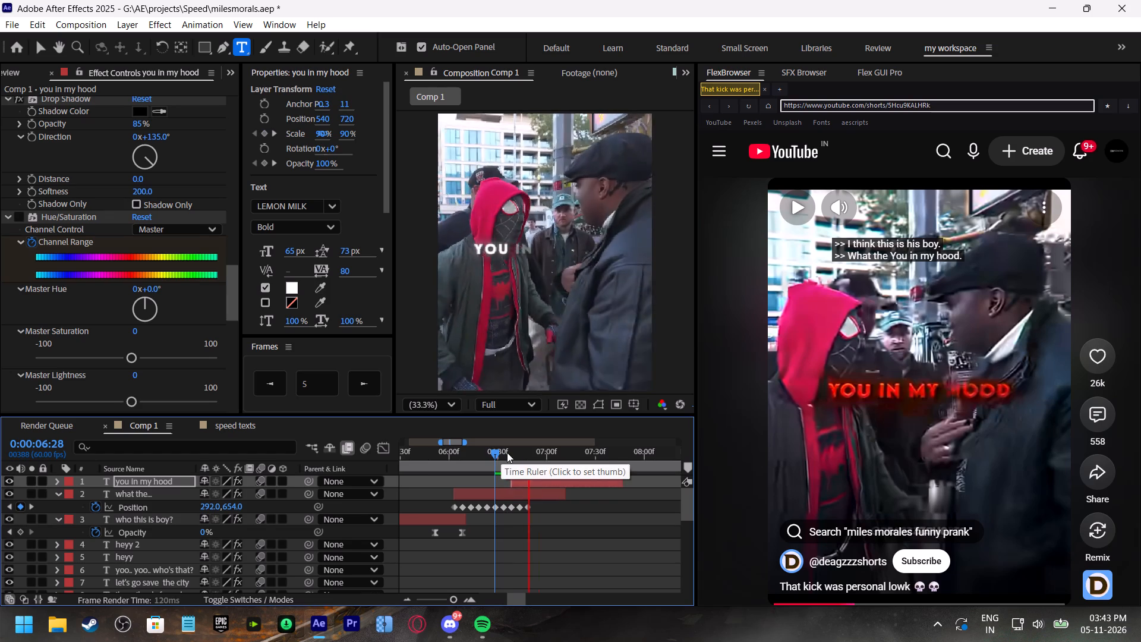
pyautogui.click(508, 454)
pyautogui.press('space')
pyautogui.click(543, 454)
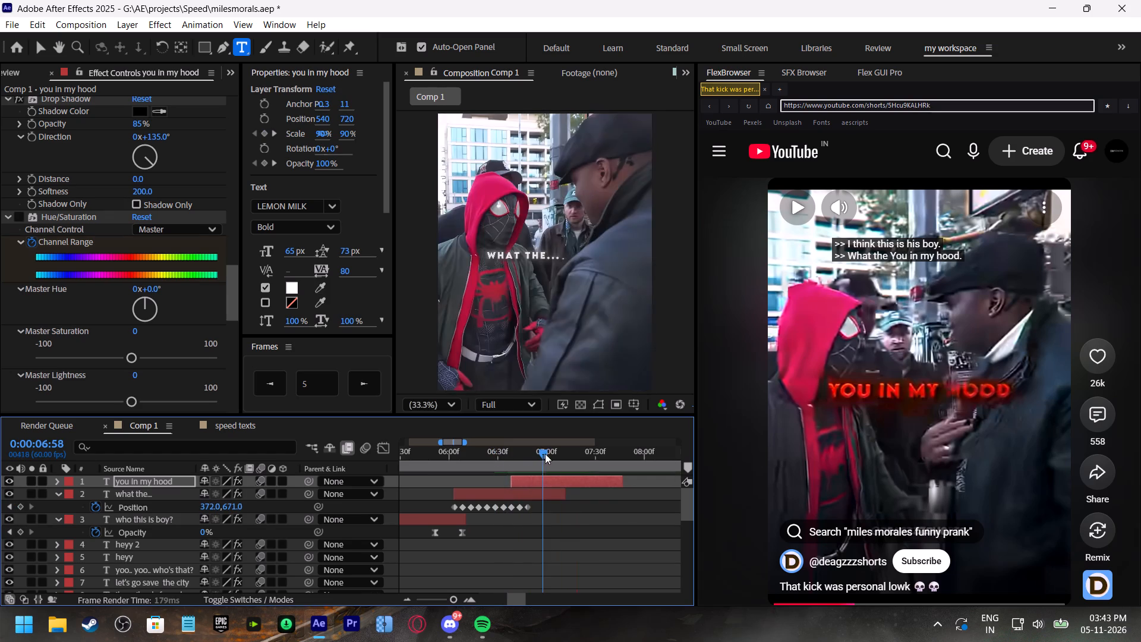
pyautogui.click(551, 484)
pyautogui.press('u')
pyautogui.moveTo(578, 508); pyautogui.dragTo(559, 506)
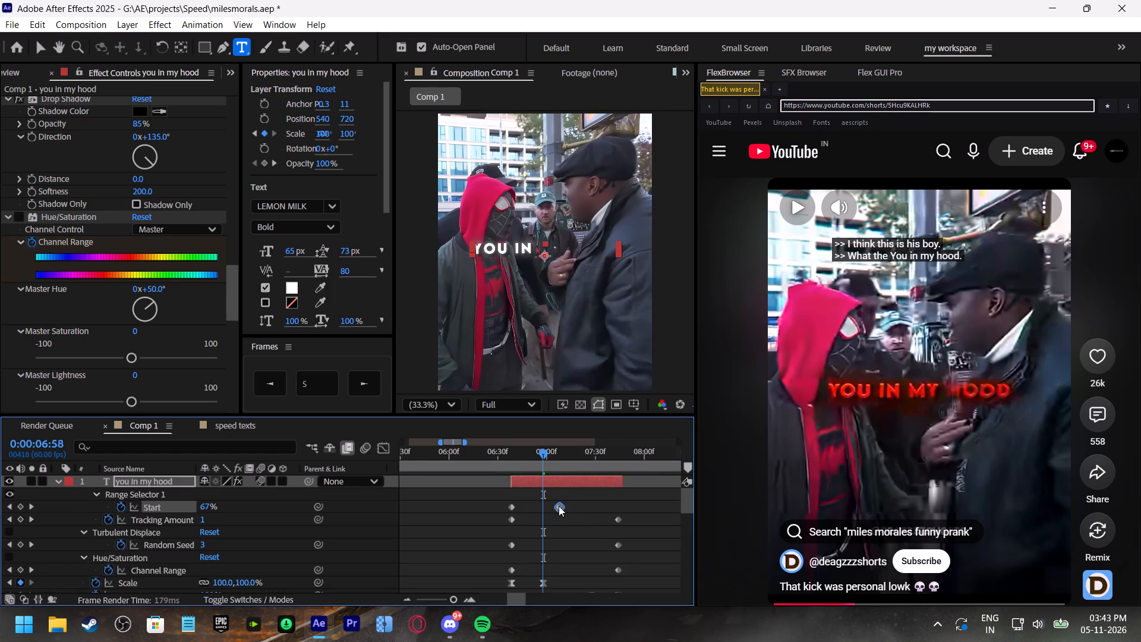
pyautogui.moveTo(559, 506); pyautogui.dragTo(556, 505)
pyautogui.click(503, 455)
pyautogui.press('space')
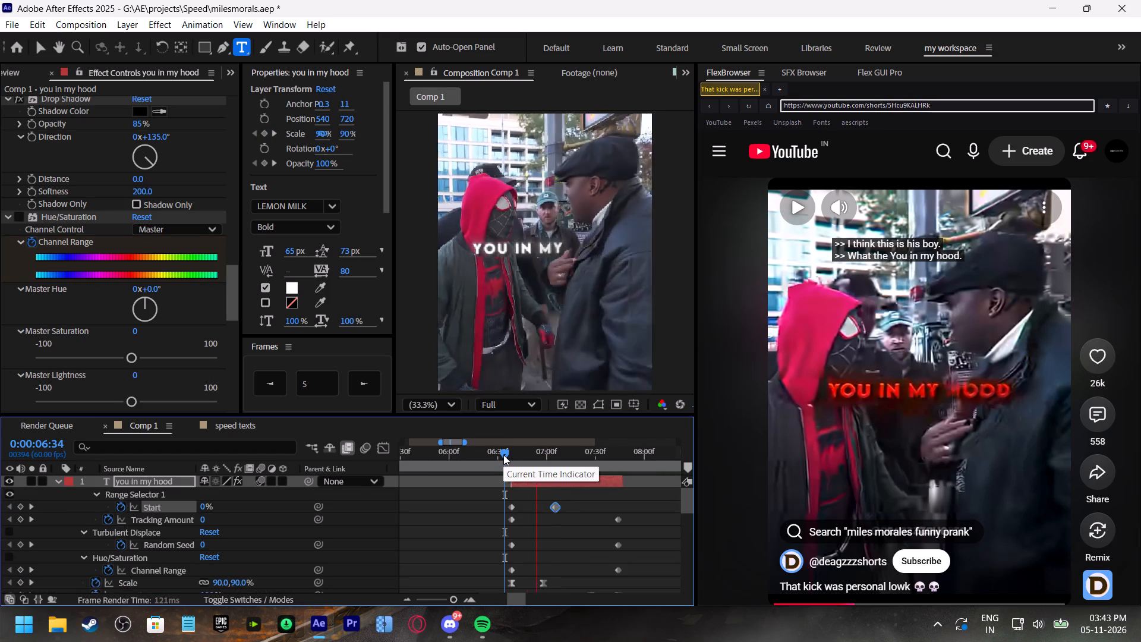
pyautogui.click(503, 455)
pyautogui.press('space')
# Shift the "you in my hood" caption's two fade-out Opacity keyframes earlier, to about 0:00:07:15 and 0:00:07:32, and save the project.
pyautogui.moveTo(531, 455); pyautogui.dragTo(536, 457)
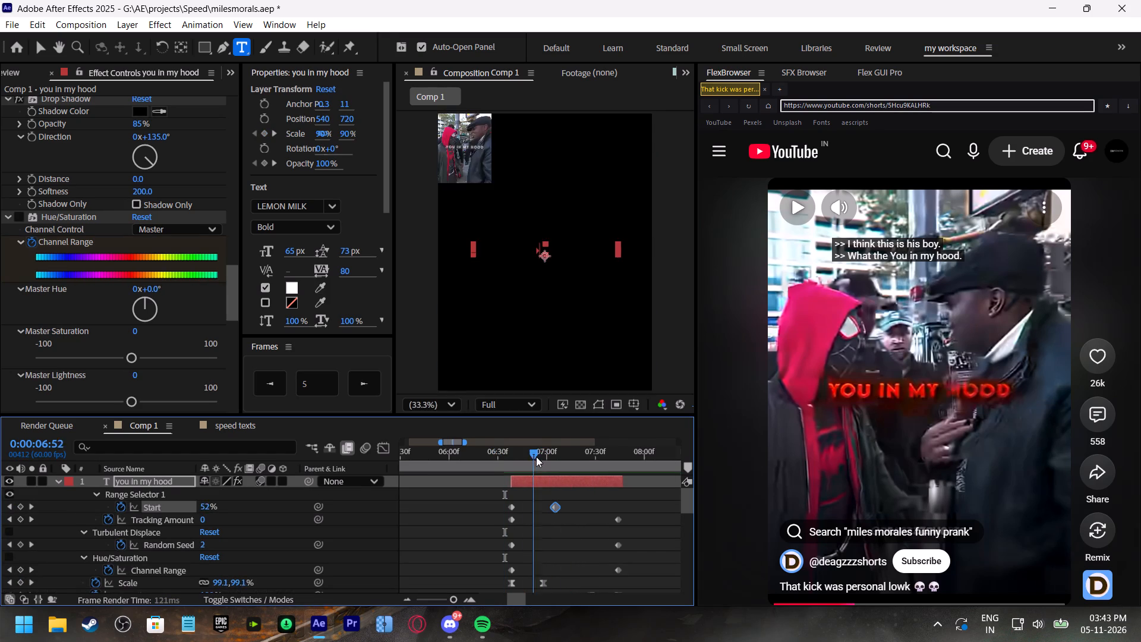
pyautogui.moveTo(536, 457); pyautogui.dragTo(576, 495)
pyautogui.scroll(-2, 597, 521)
pyautogui.moveTo(647, 524); pyautogui.dragTo(555, 522)
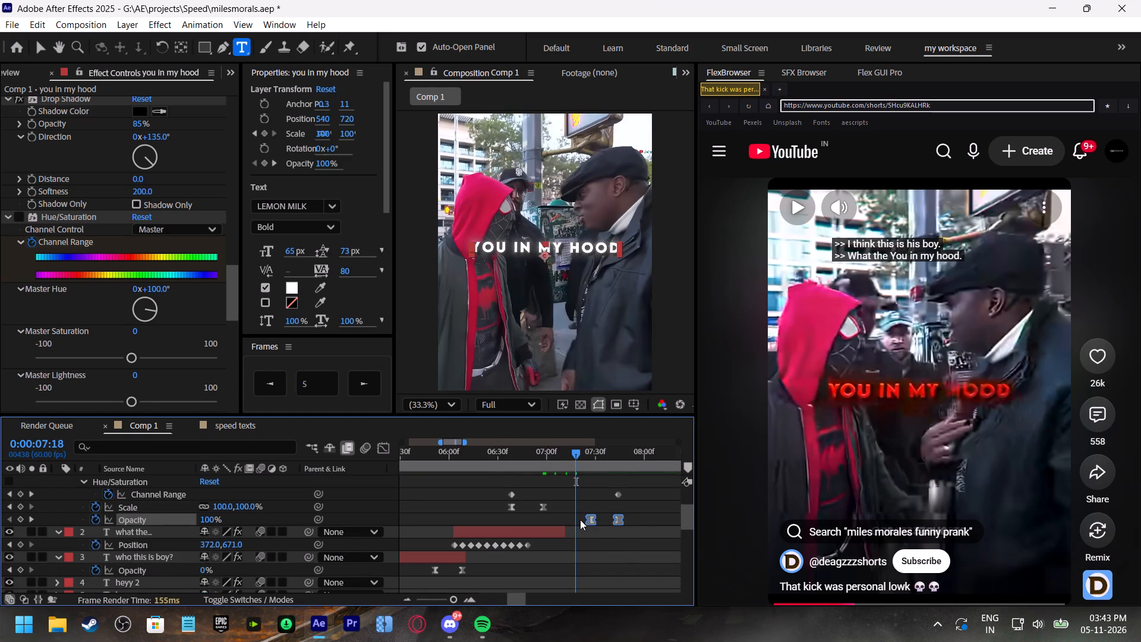
pyautogui.moveTo(592, 520); pyautogui.dragTo(565, 517)
pyautogui.click(551, 445)
pyautogui.click(555, 453)
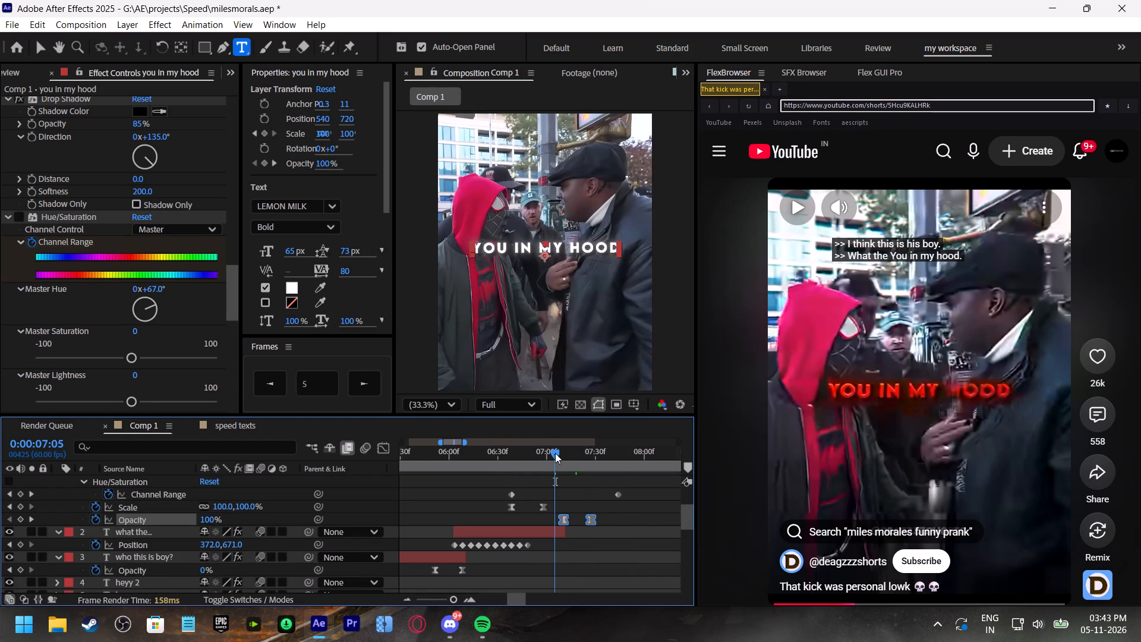
pyautogui.press('space')
pyautogui.click(559, 455)
pyautogui.press('space')
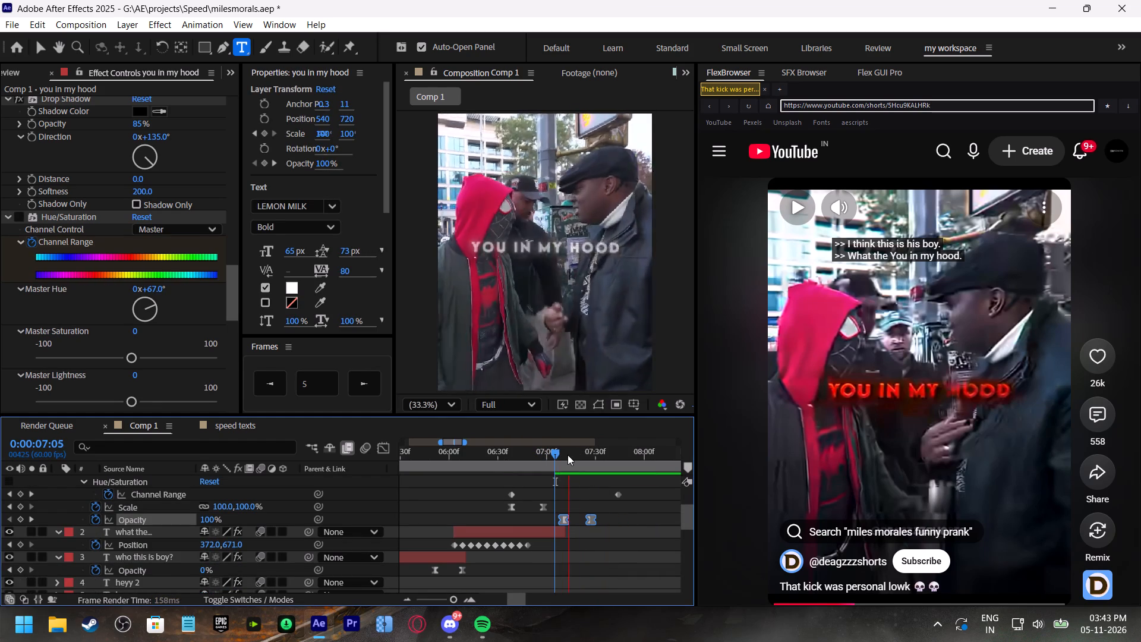
pyautogui.moveTo(576, 455); pyautogui.dragTo(583, 458)
pyautogui.moveTo(561, 520); pyautogui.dragTo(568, 523)
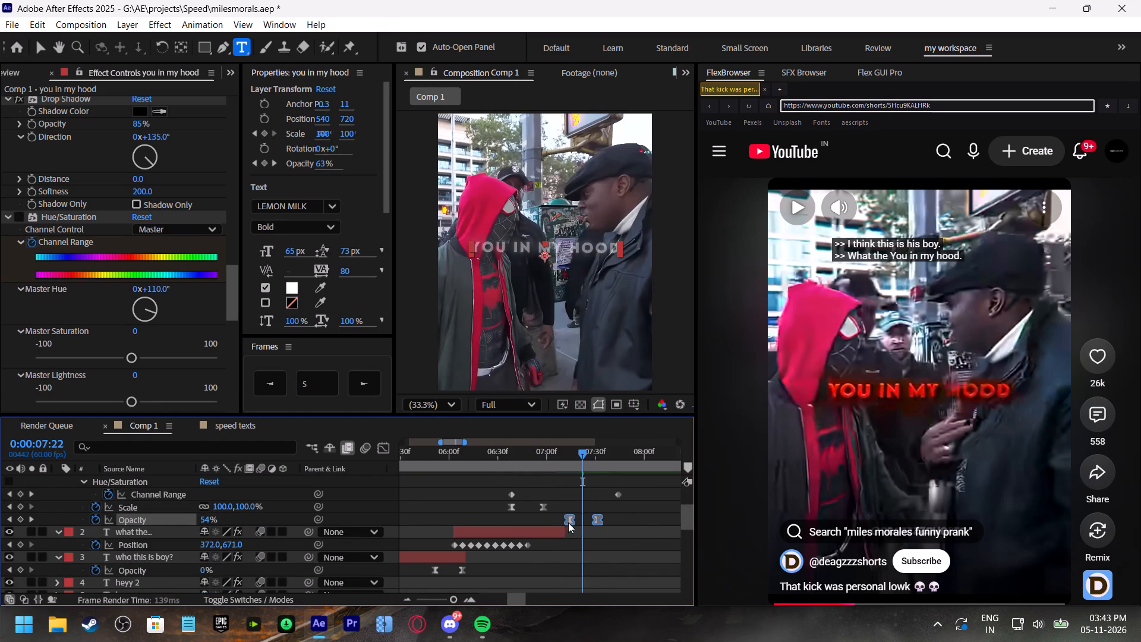
pyautogui.moveTo(568, 523); pyautogui.dragTo(569, 524)
pyautogui.press('space')
pyautogui.click(582, 454)
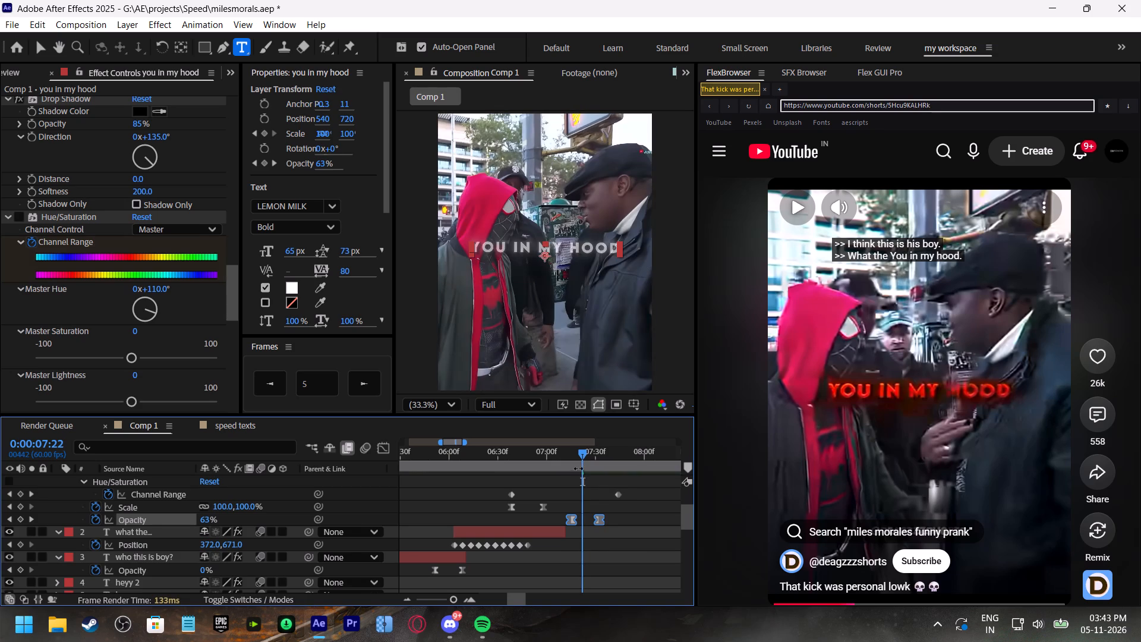
pyautogui.hotkey('ctrl', 's')
# Duplicate the "you in my hood" caption layer and start the copy at 0:00:07:22.
pyautogui.scroll(3, 590, 506)
pyautogui.click(549, 489)
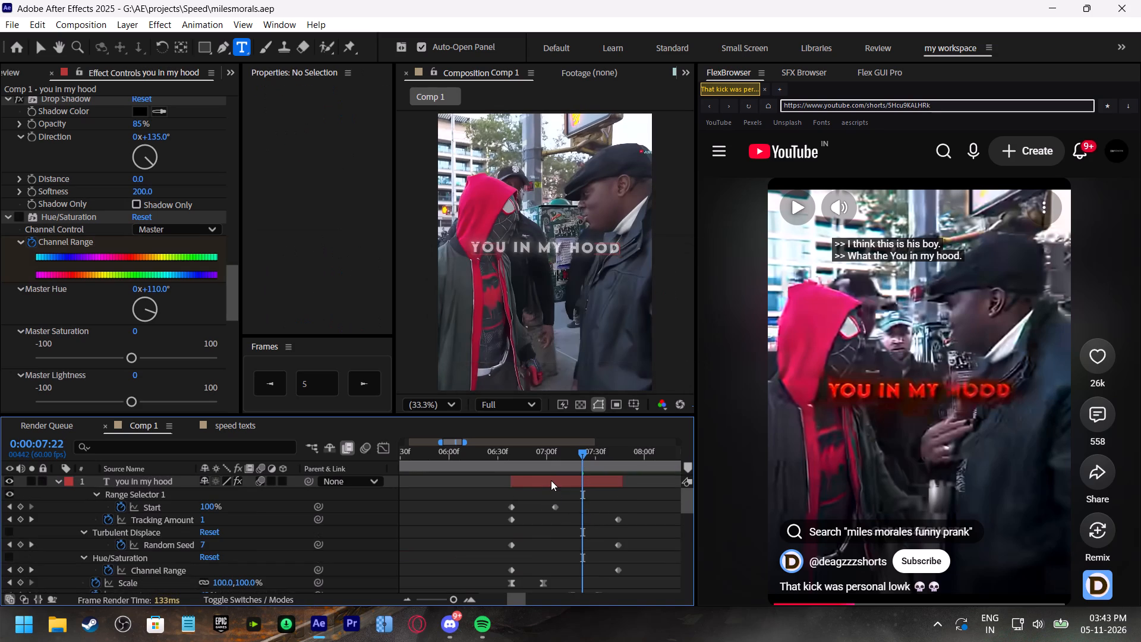
pyautogui.hotkey('ctrl', 'd')
pyautogui.click(551, 480)
pyautogui.hotkey('ctrl', 'd')
pyautogui.moveTo(533, 480); pyautogui.dragTo(603, 480)
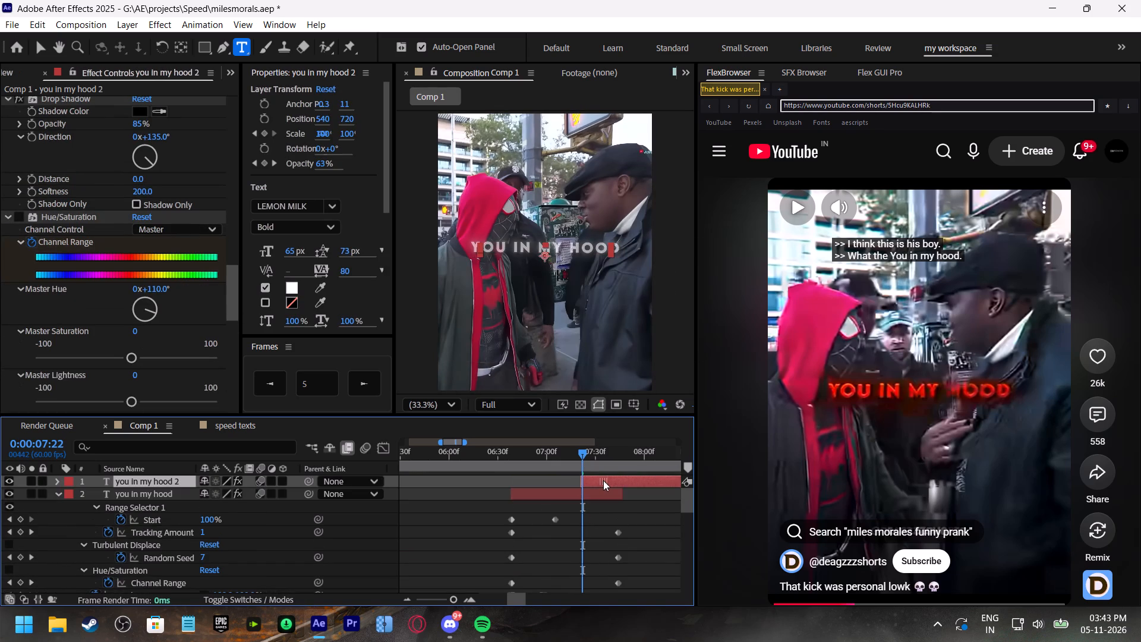
pyautogui.moveTo(603, 480); pyautogui.dragTo(605, 481)
# Play the reference short to its next caption and retype the copy's text as "what are you" / "doing here?" on two lines.
pyautogui.click(950, 421)
pyautogui.click(950, 421)
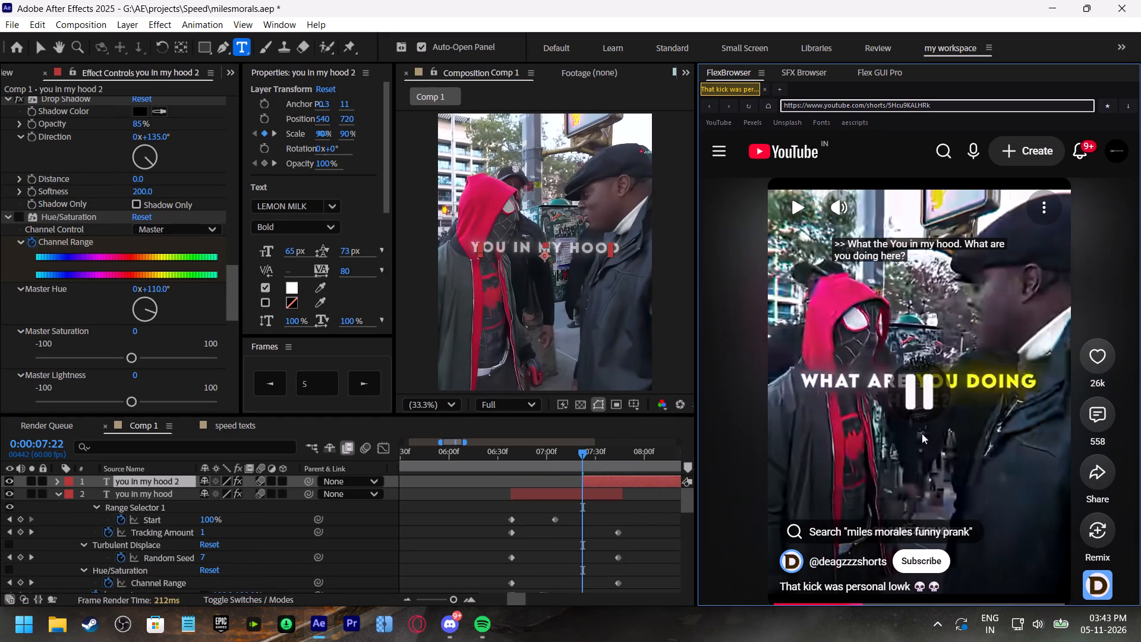
pyautogui.keyDown('shift'); pyautogui.scroll(-2, 560, 554); pyautogui.keyUp('shift')
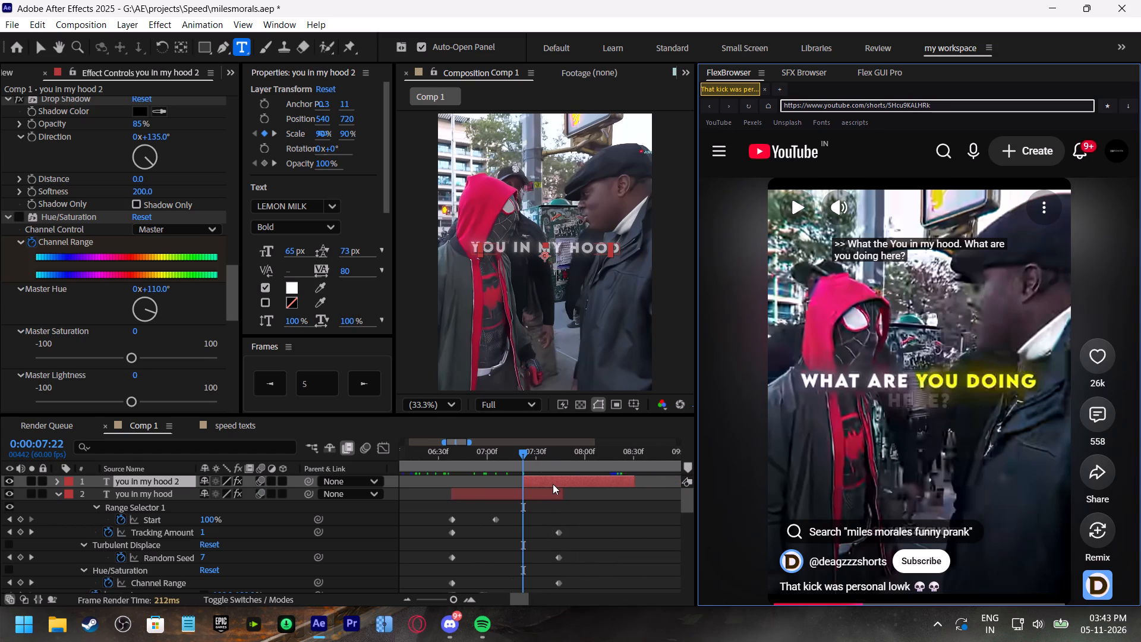
pyautogui.doubleClick(553, 484)
pyautogui.write('what are you')
pyautogui.press('space')
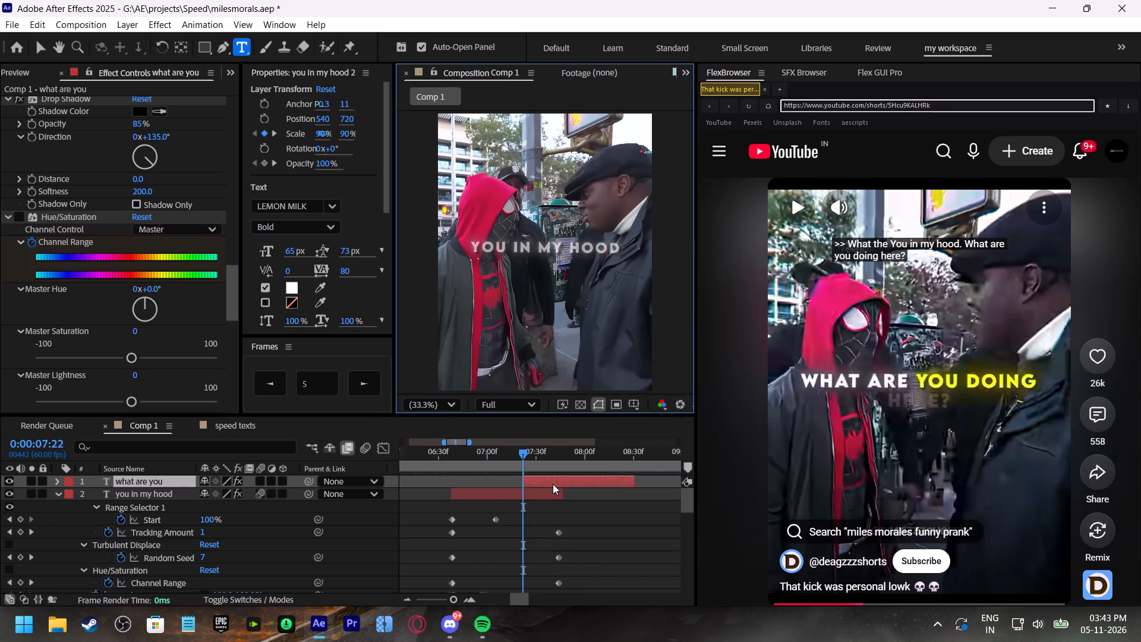
pyautogui.press('BackSpace')
pyautogui.press('Return')
pyautogui.write('doing here?')
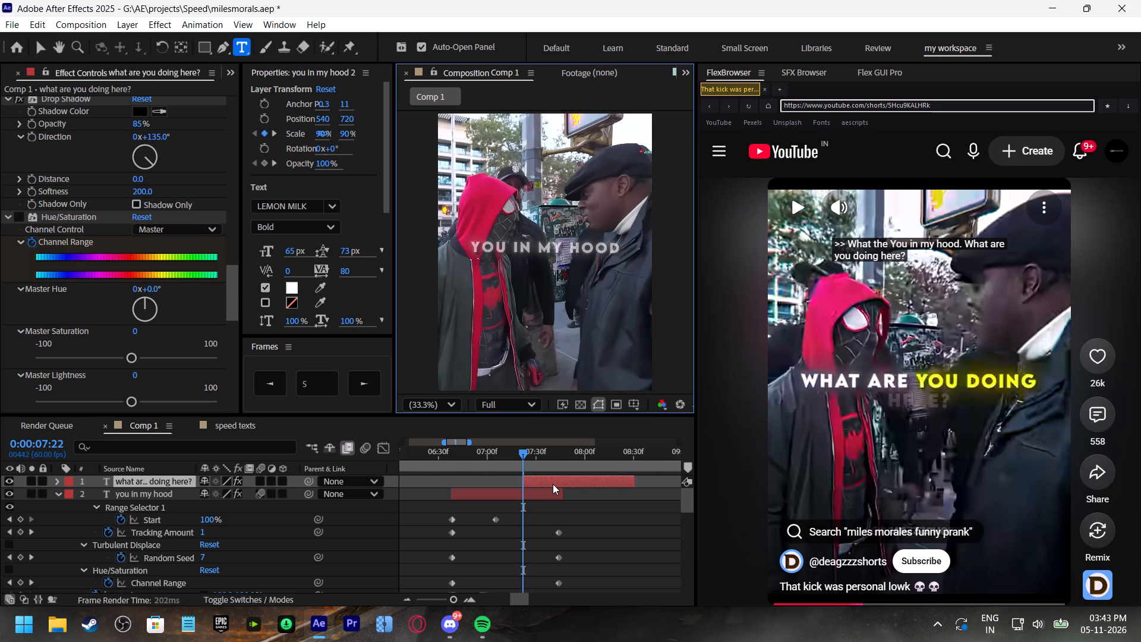
# Preview the change from "you in my hood" to "what are you doing here?" from about 0:00:07:12 through 0:00:08:12 to check its timing.
pyautogui.click(513, 457)
pyautogui.press('space')
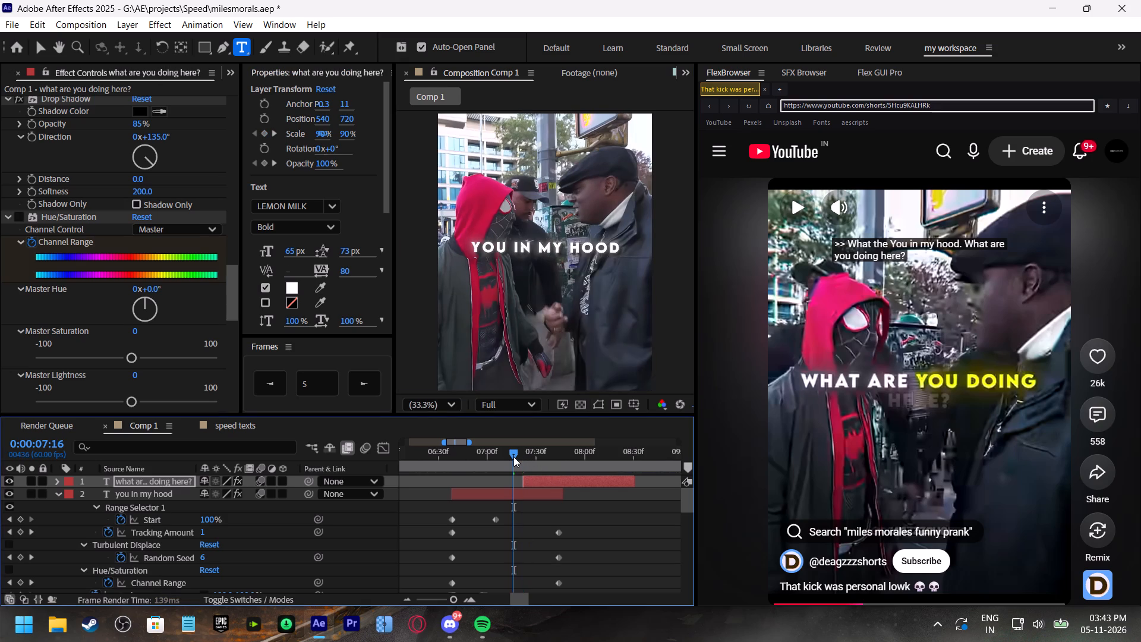
pyautogui.click(521, 457)
pyautogui.press('space')
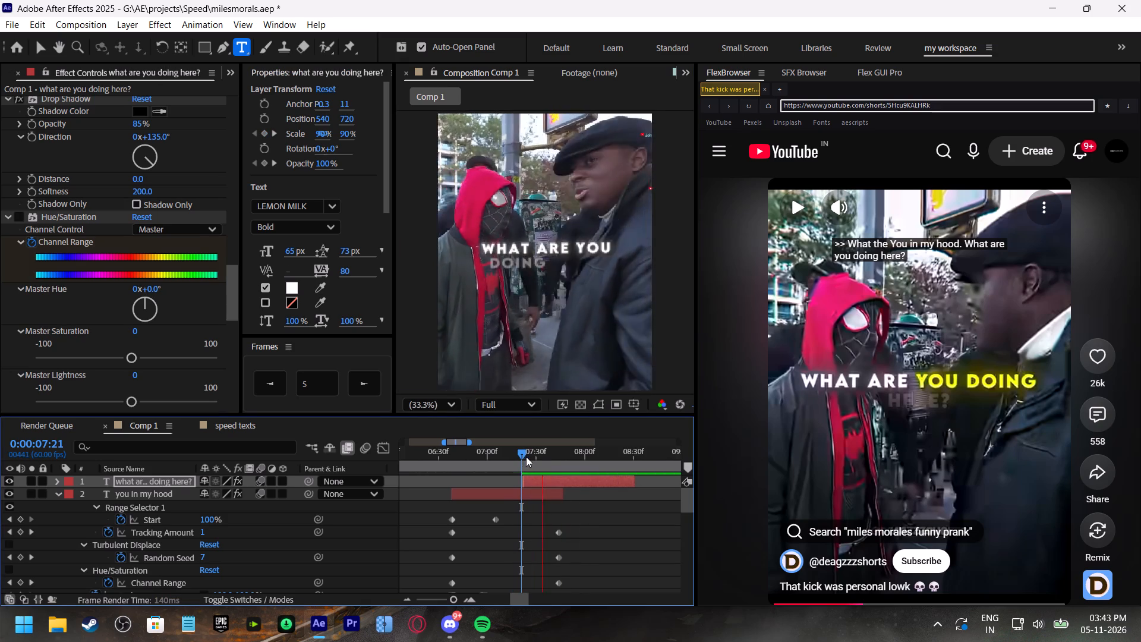
pyautogui.click(535, 456)
pyautogui.press('space')
pyautogui.click(506, 457)
pyautogui.press('space')
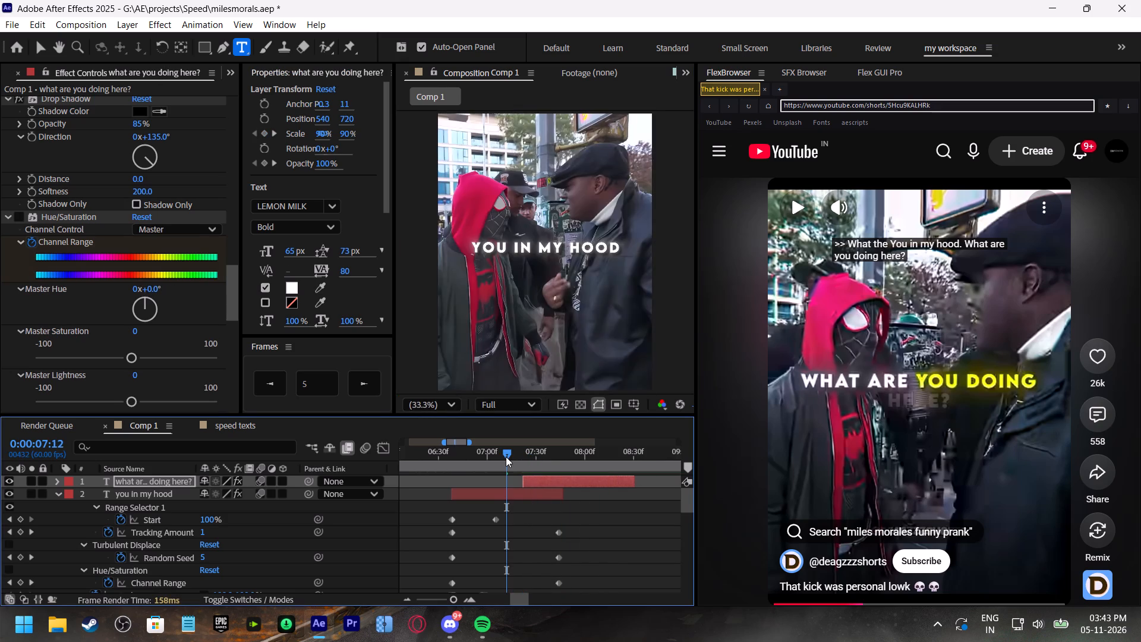
pyautogui.click(506, 457)
pyautogui.press('space')
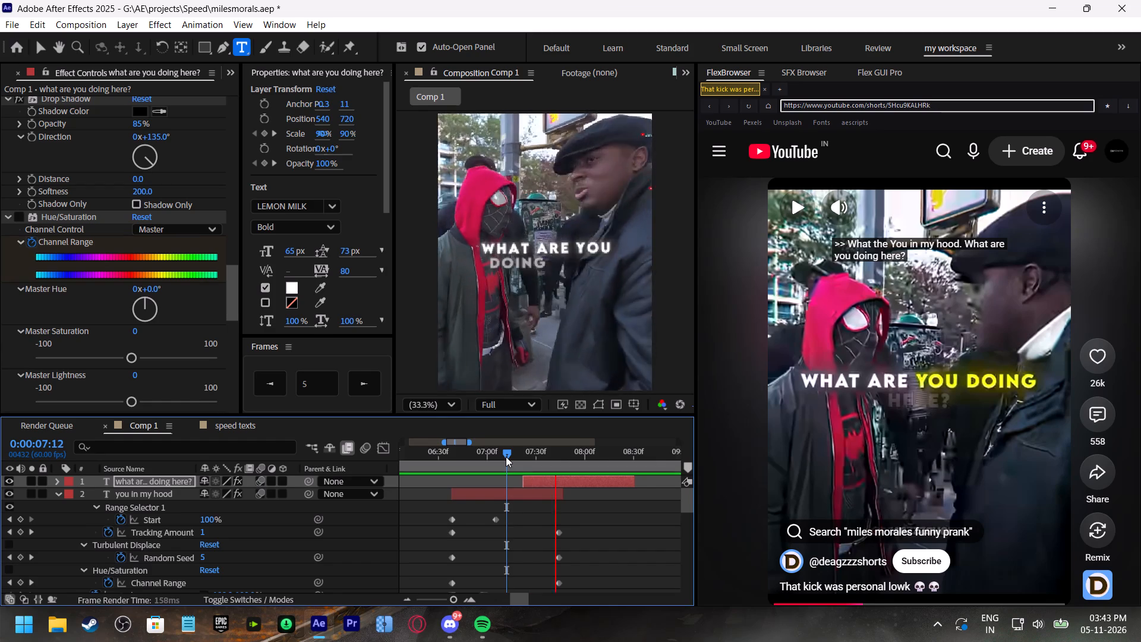
pyautogui.click(532, 453)
pyautogui.press('space')
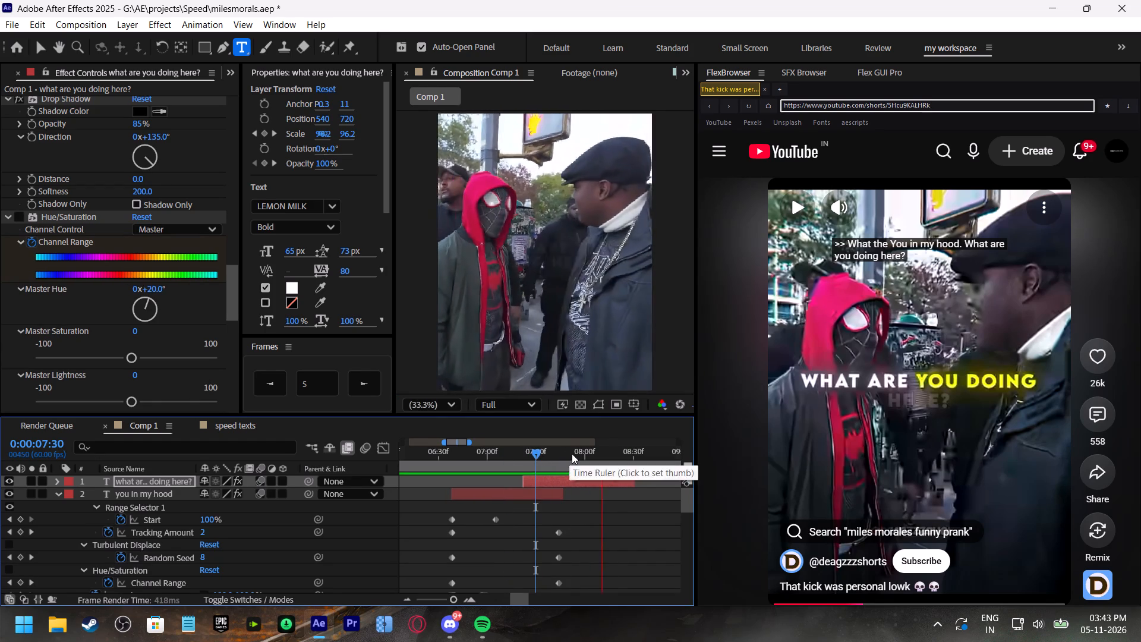
pyautogui.moveTo(573, 454); pyautogui.dragTo(604, 474)
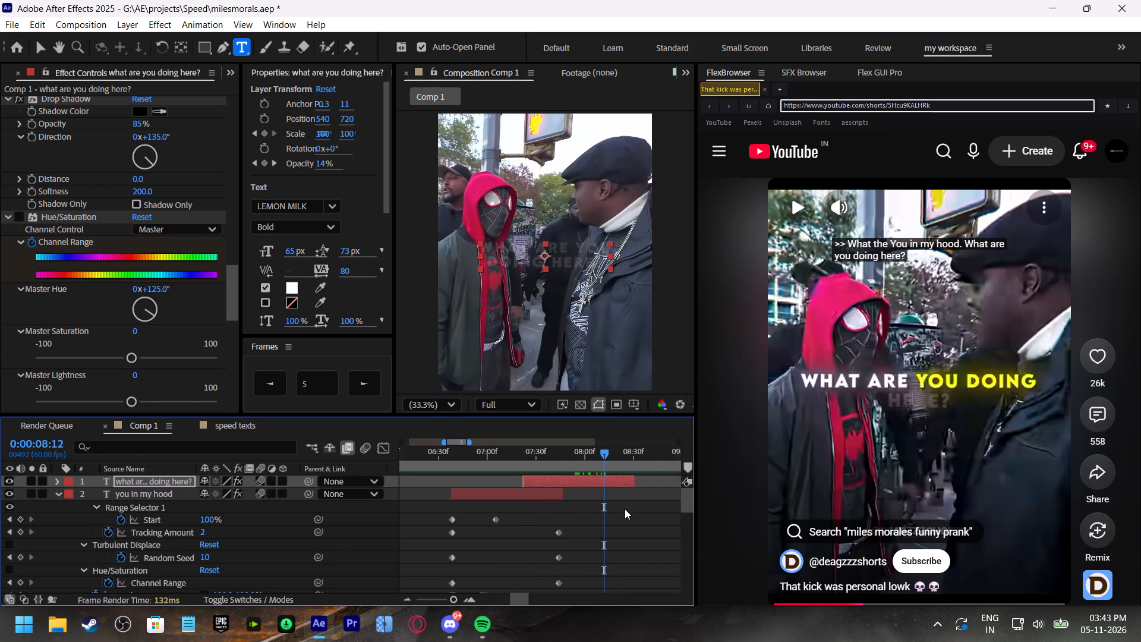
# Collapse the keyframed properties of the "you in my hood" layer in the timeline.
pyautogui.scroll(-2, 625, 509)
pyautogui.scroll(3, 626, 514)
pyautogui.click(528, 493)
pyautogui.press('u')
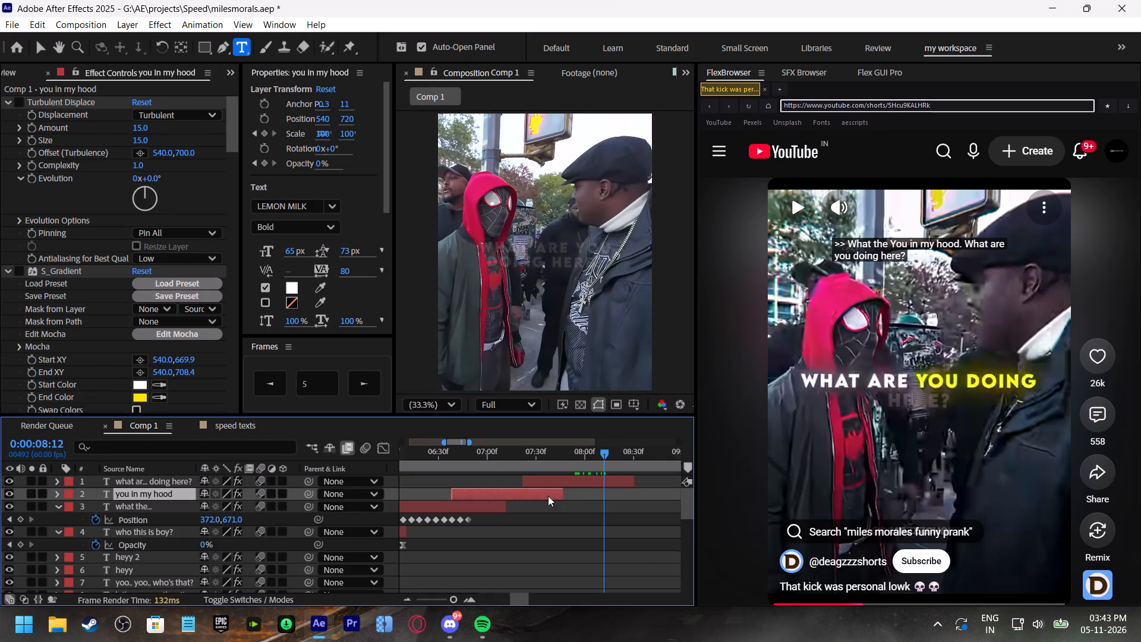
# Move both Opacity fade-out keyframes of the "what are you doing here?" caption slightly later and preview from 0:00:08:17.
pyautogui.click(575, 487)
pyautogui.press('u')
pyautogui.scroll(-1, 648, 533)
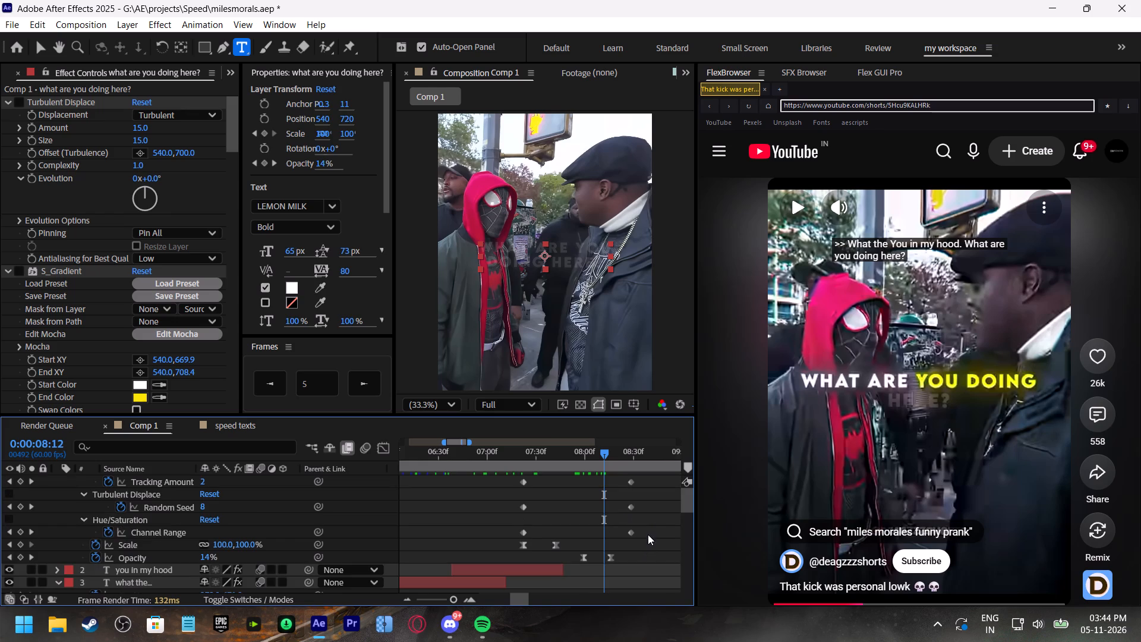
pyautogui.moveTo(626, 554); pyautogui.dragTo(551, 571)
pyautogui.moveTo(580, 556); pyautogui.dragTo(591, 565)
pyautogui.scroll(2, 658, 556)
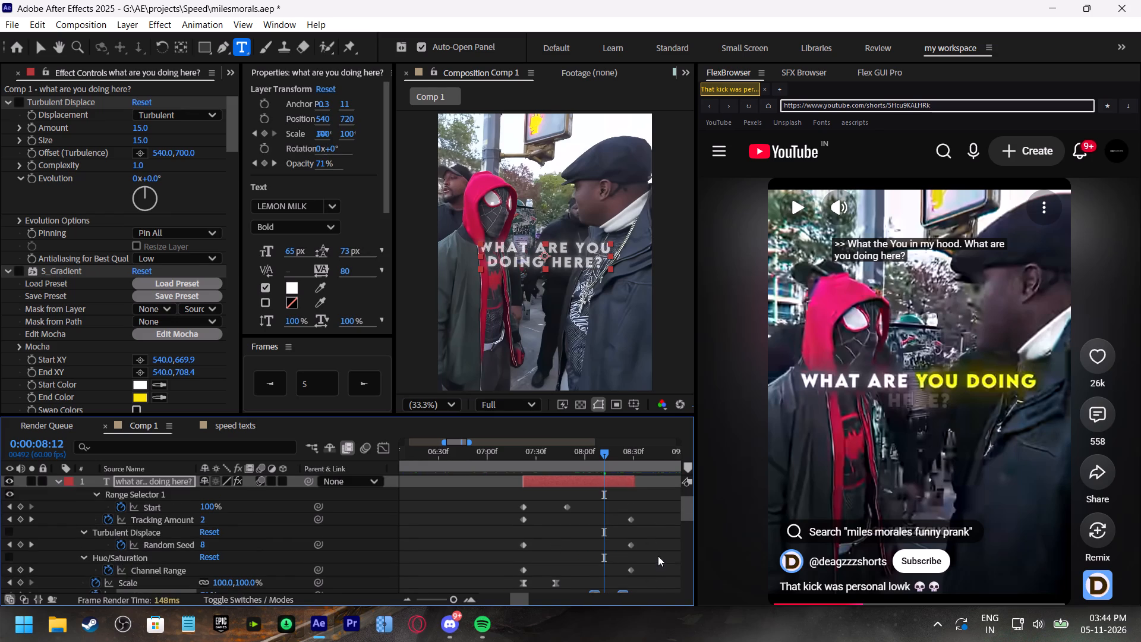
pyautogui.click(612, 457)
pyautogui.press('space')
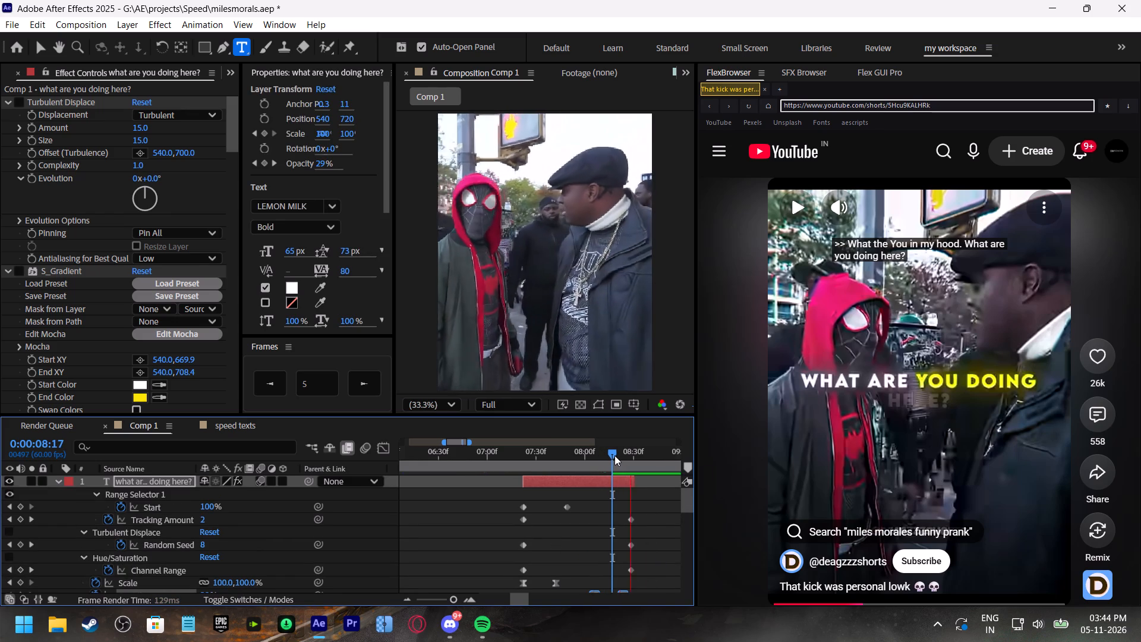
pyautogui.click(614, 455)
pyautogui.keyDown('shift'); pyautogui.scroll(-2, 620, 504); pyautogui.keyUp('shift')
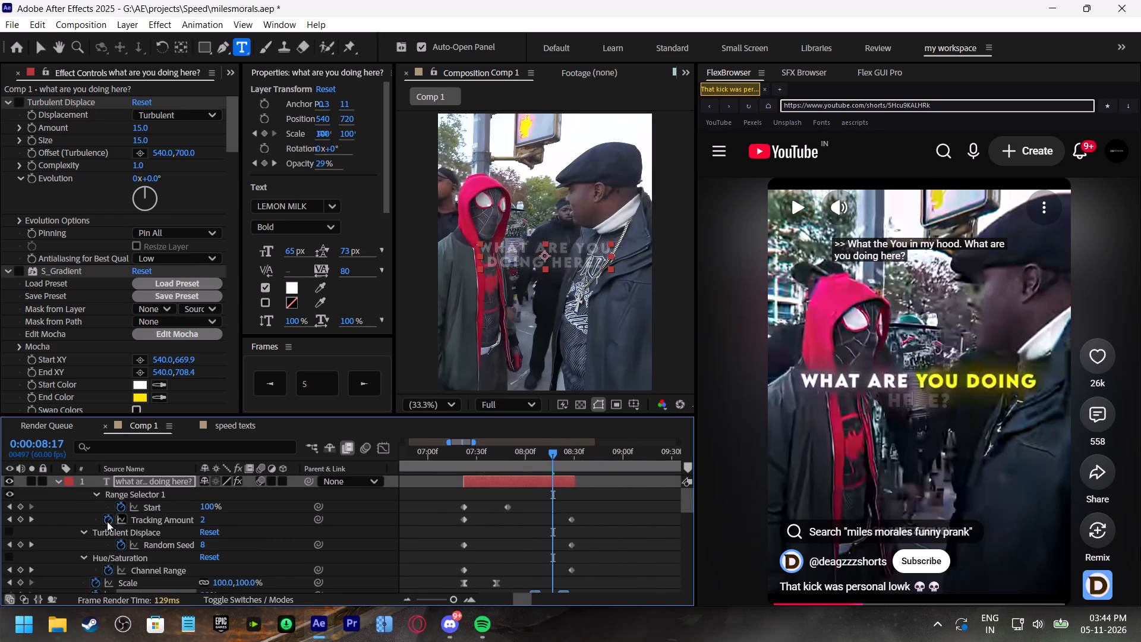
# Collapse the expanded properties of the "what are you doing here?", "what the.." and "who this is boy?" layers and save the project.
pyautogui.click(57, 484)
pyautogui.hotkey('ctrl', 's')
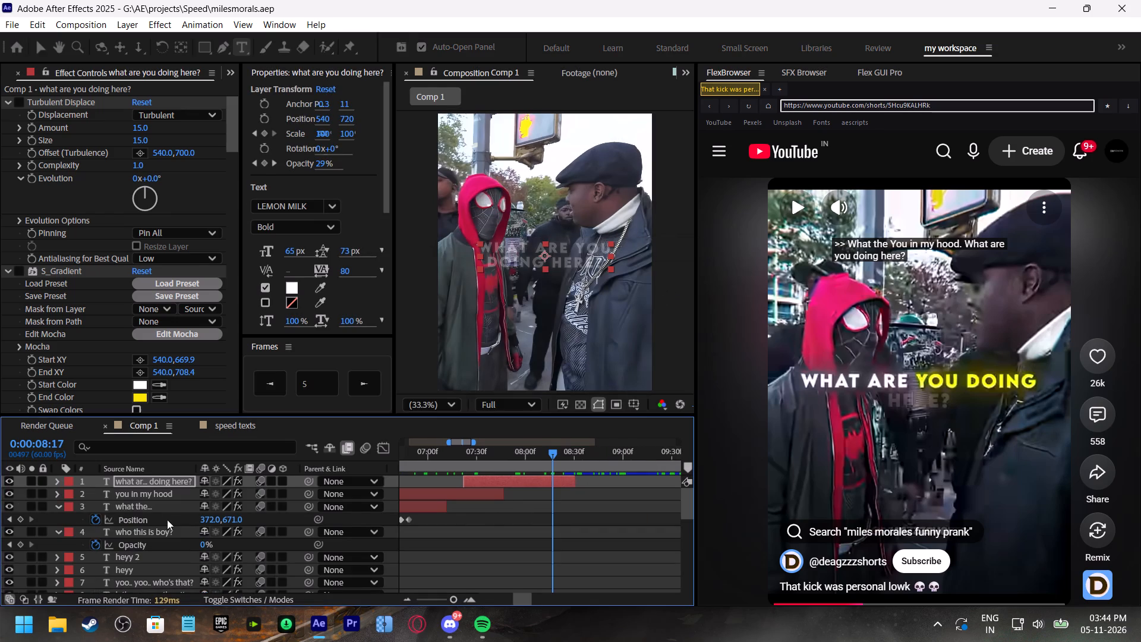
pyautogui.click(62, 508)
pyautogui.click(56, 517)
pyautogui.keyDown('shift'); pyautogui.scroll(-2, 536, 501); pyautogui.keyUp('shift')
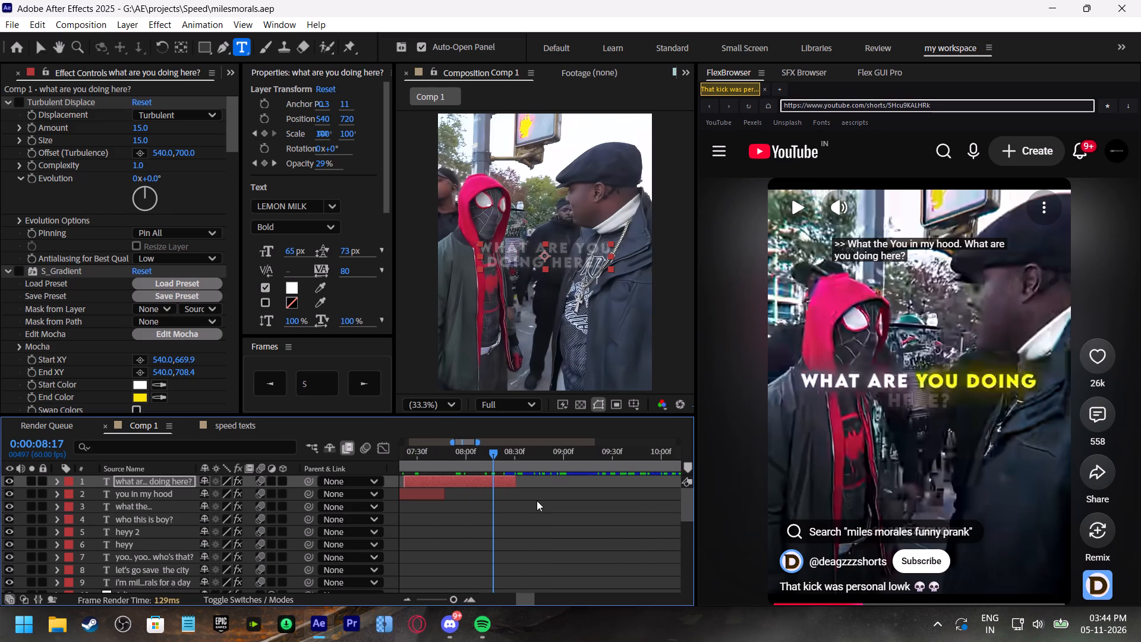
# Preview Comp 1 from 0:00:08:17 to check where the next spoken line starts.
pyautogui.press('space')
pyautogui.click(494, 454)
pyautogui.click(484, 477)
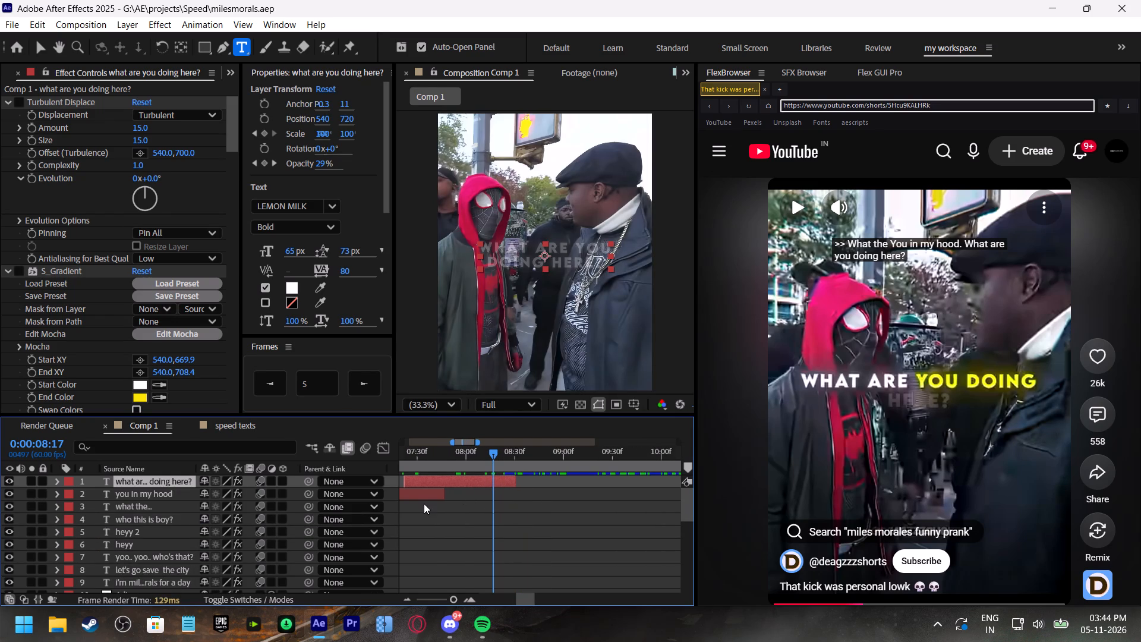
pyautogui.click(424, 498)
# Duplicate the "what the.." caption layer, start the copy at 0:00:08:17 and place it at the top of the layer stack.
pyautogui.click(144, 509)
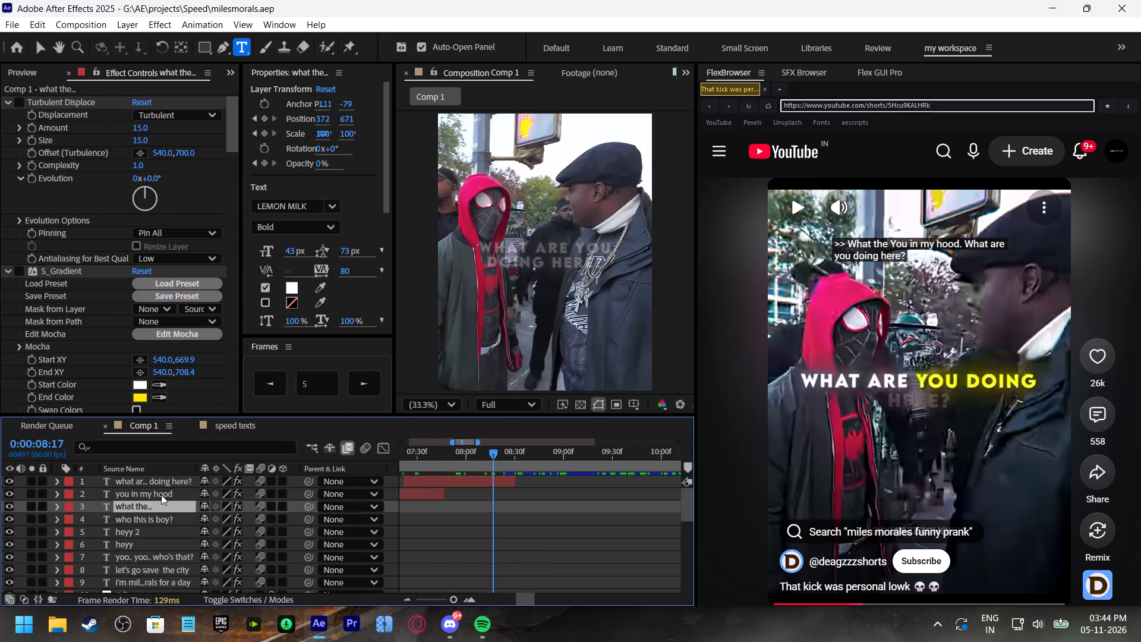
pyautogui.hotkey('ctrl', 'd')
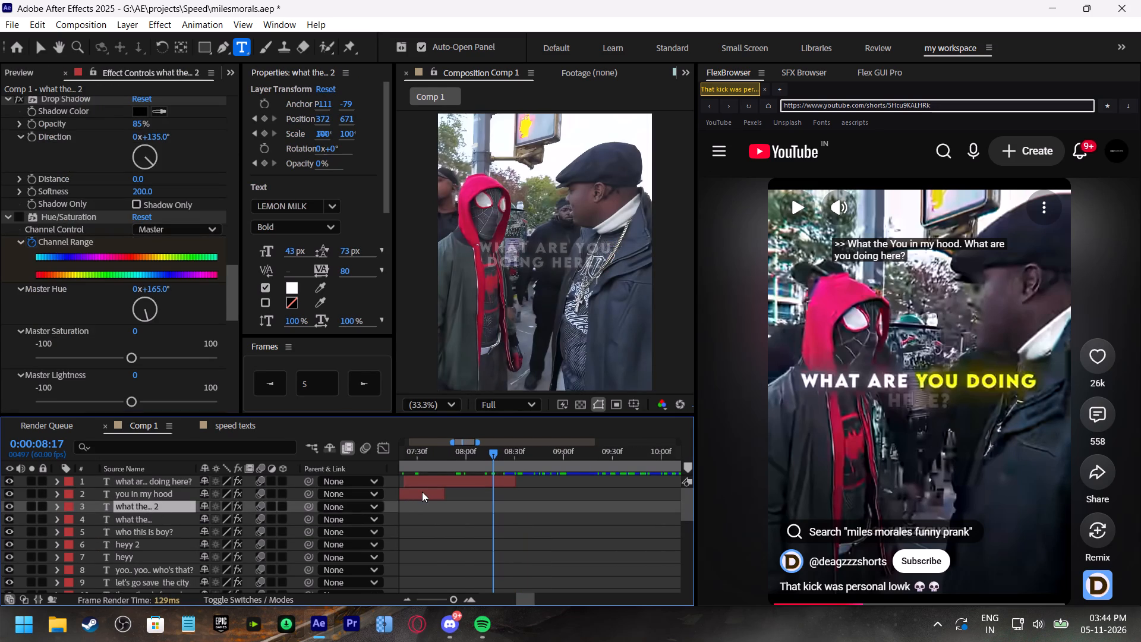
pyautogui.press('[')
pyautogui.moveTo(166, 505); pyautogui.dragTo(169, 480)
pyautogui.click(513, 480)
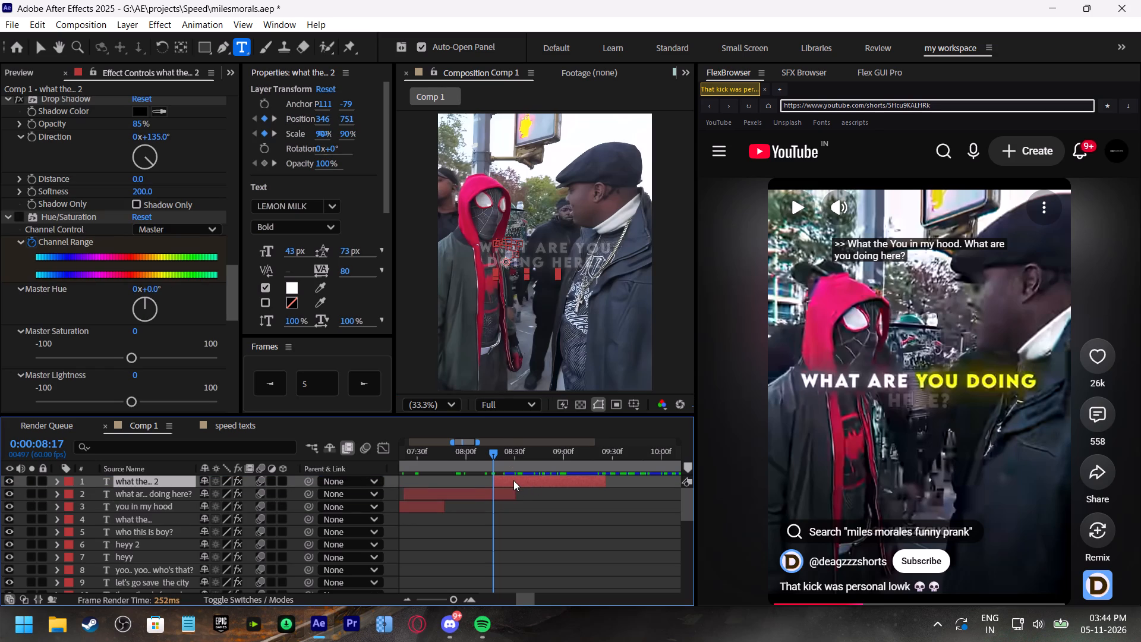
# Delete all Position keyframes from the copied "what the.." caption.
pyautogui.press('p')
pyautogui.moveTo(586, 495); pyautogui.dragTo(453, 508)
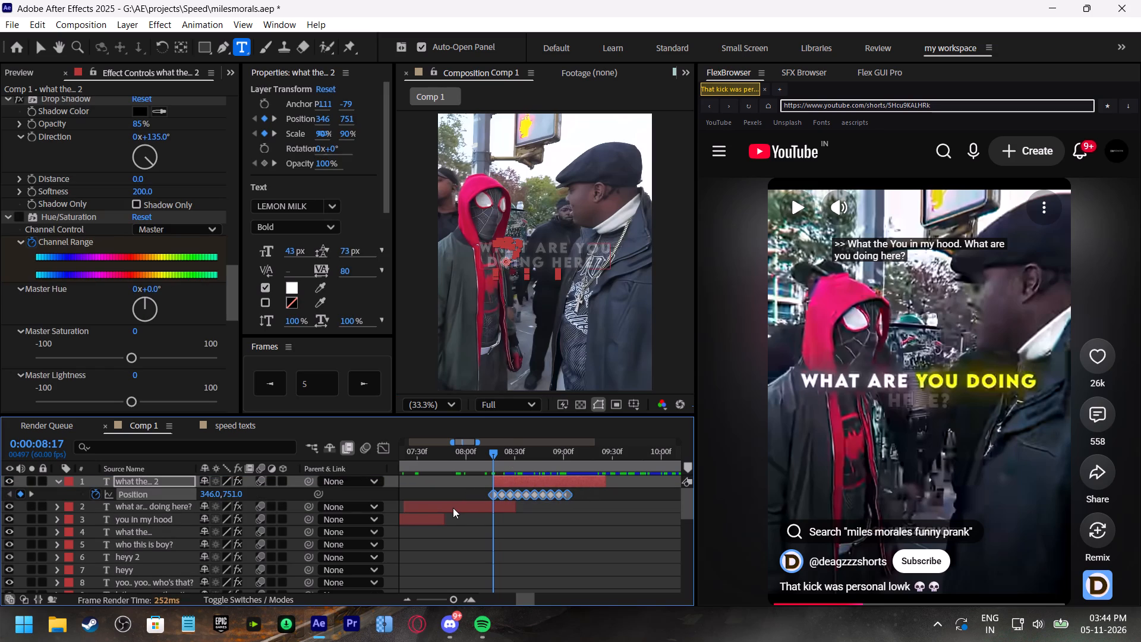
pyautogui.press('BackSpace')
# Retype the copied caption's text as "who are you?".
pyautogui.click(510, 481)
pyautogui.doubleClick(510, 481)
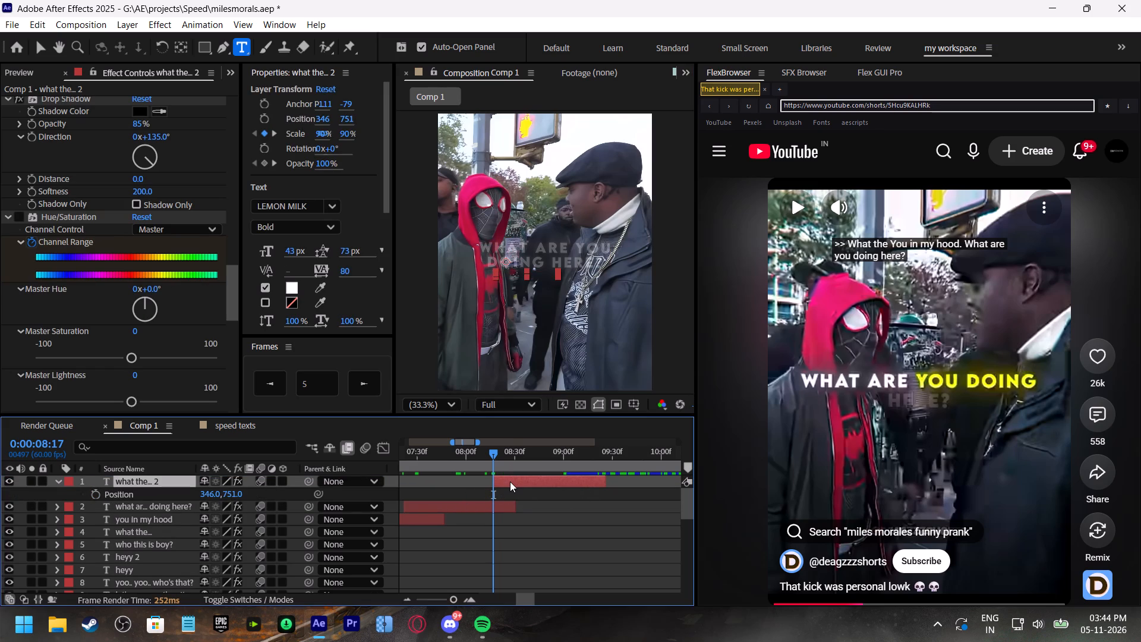
pyautogui.doubleClick(510, 481)
pyautogui.write('who are you?')
pyautogui.click(522, 501)
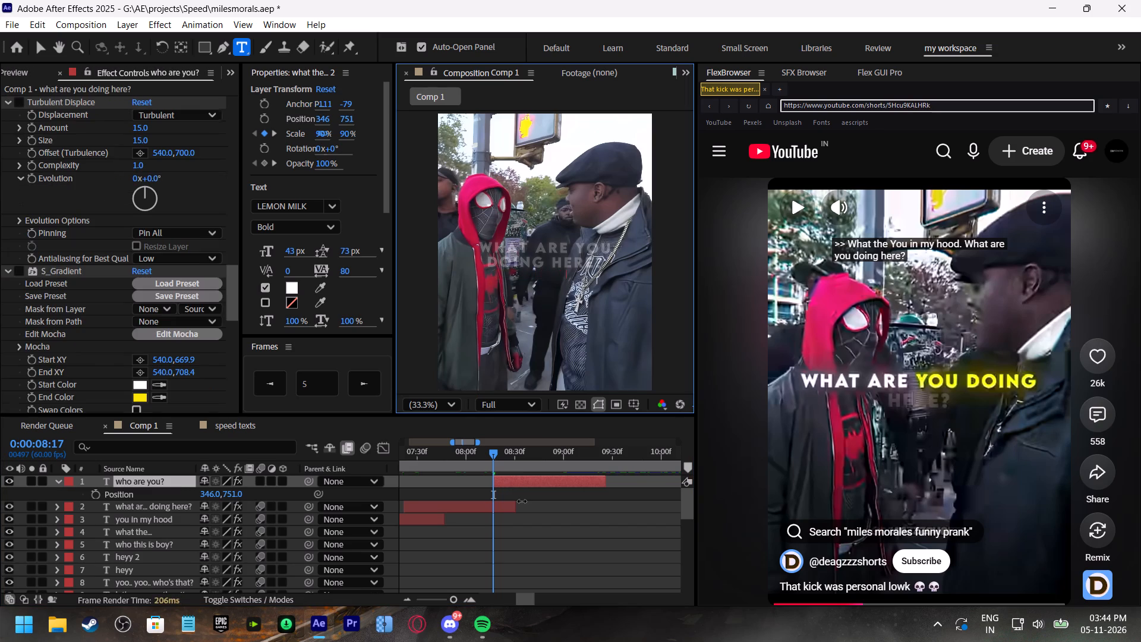
# Enable Position keyframing on "who are you?" at 0:00:08:17 and place the caption below Spider-Man's face at about 258, 639.
pyautogui.click(528, 478)
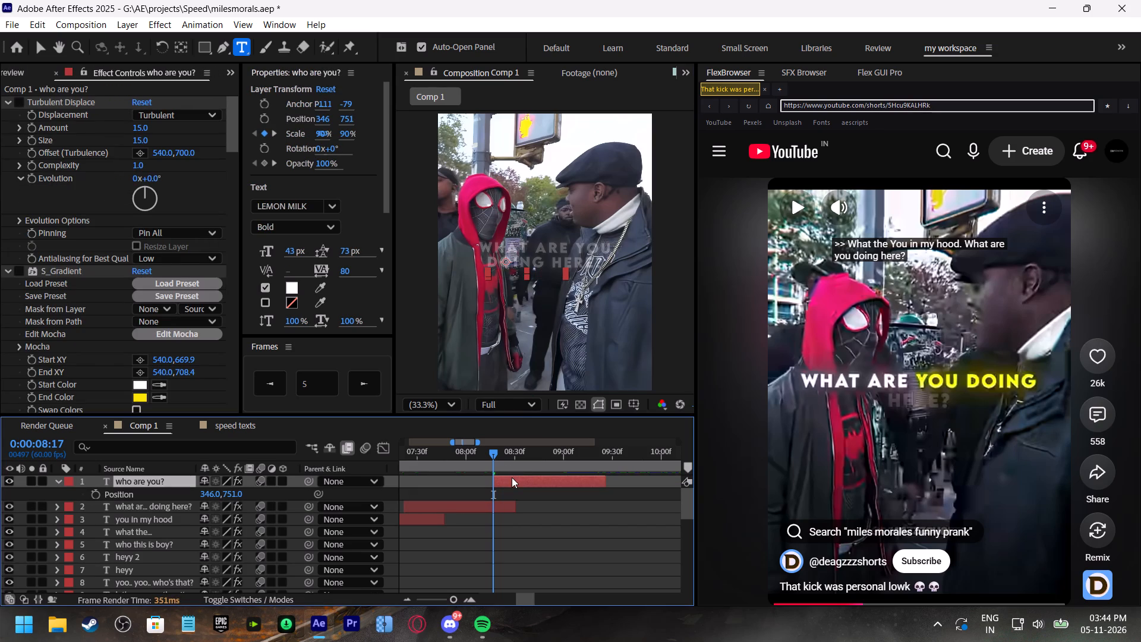
pyautogui.press('p')
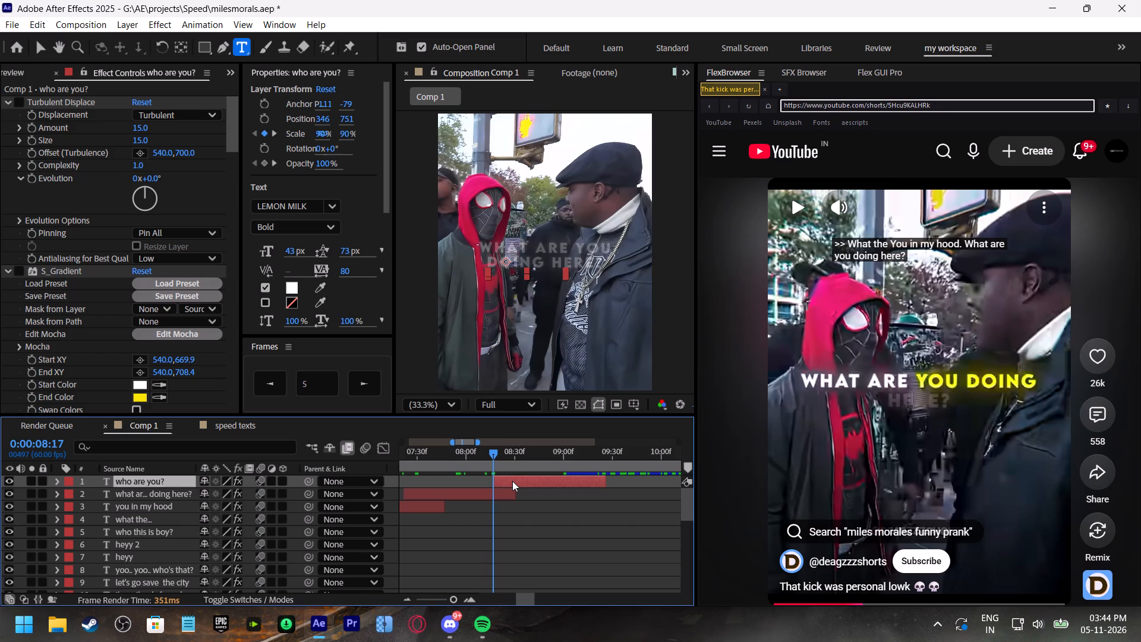
pyautogui.press('p')
pyautogui.click(96, 489)
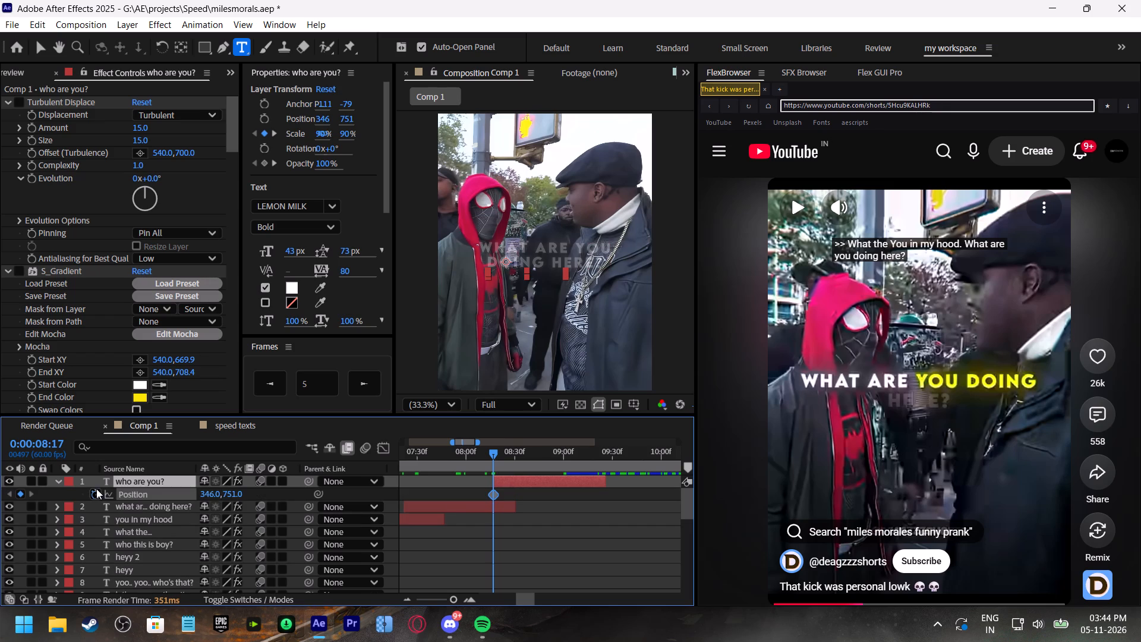
pyautogui.scroll(1, 502, 228)
pyautogui.scroll(-1, 502, 228)
pyautogui.press('v')
pyautogui.moveTo(494, 282); pyautogui.dragTo(479, 273)
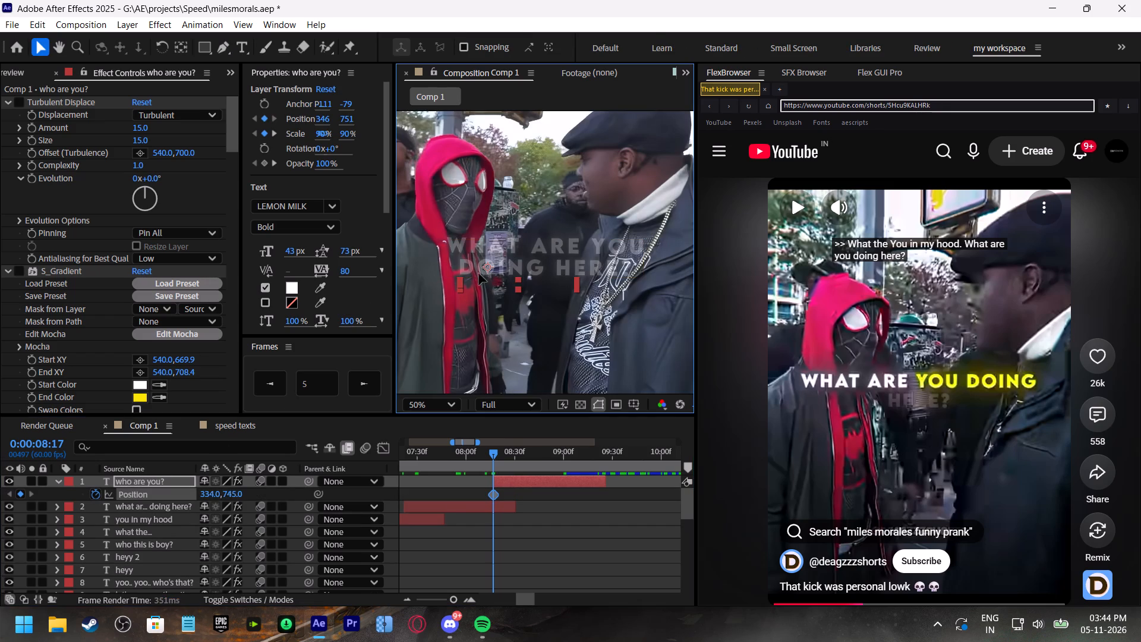
pyautogui.moveTo(479, 273); pyautogui.dragTo(468, 248)
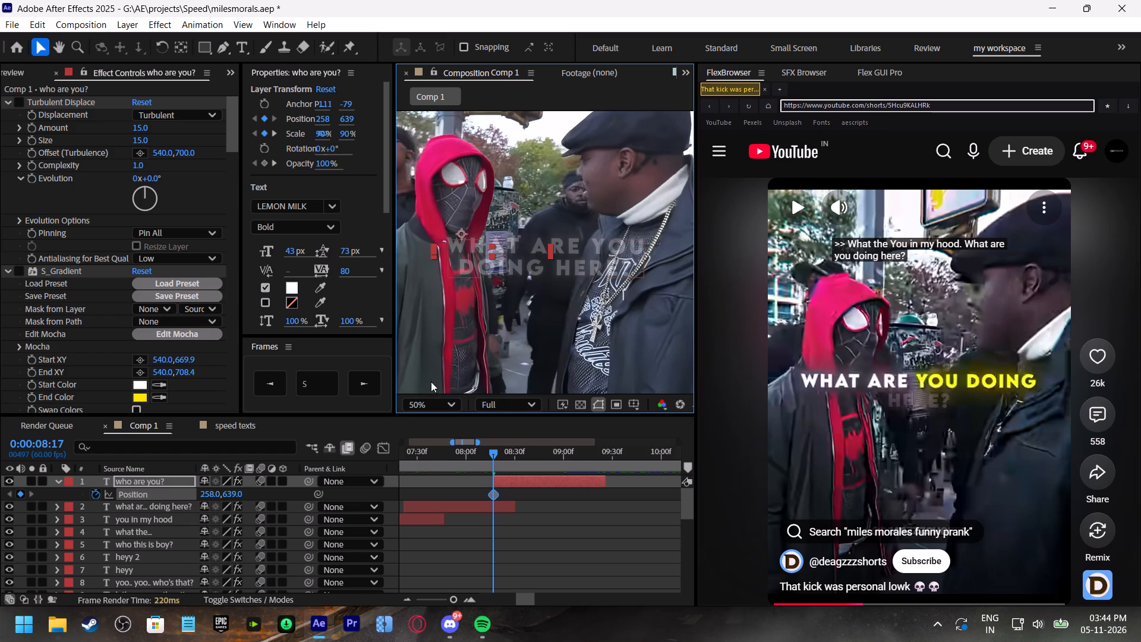
# Track the caption to Spider-Man with Position keyframes of about 212, 649 at 0:00:08:22, 198, 635 at 08:27 and 222, 631 at 08:32.
pyautogui.click(363, 382)
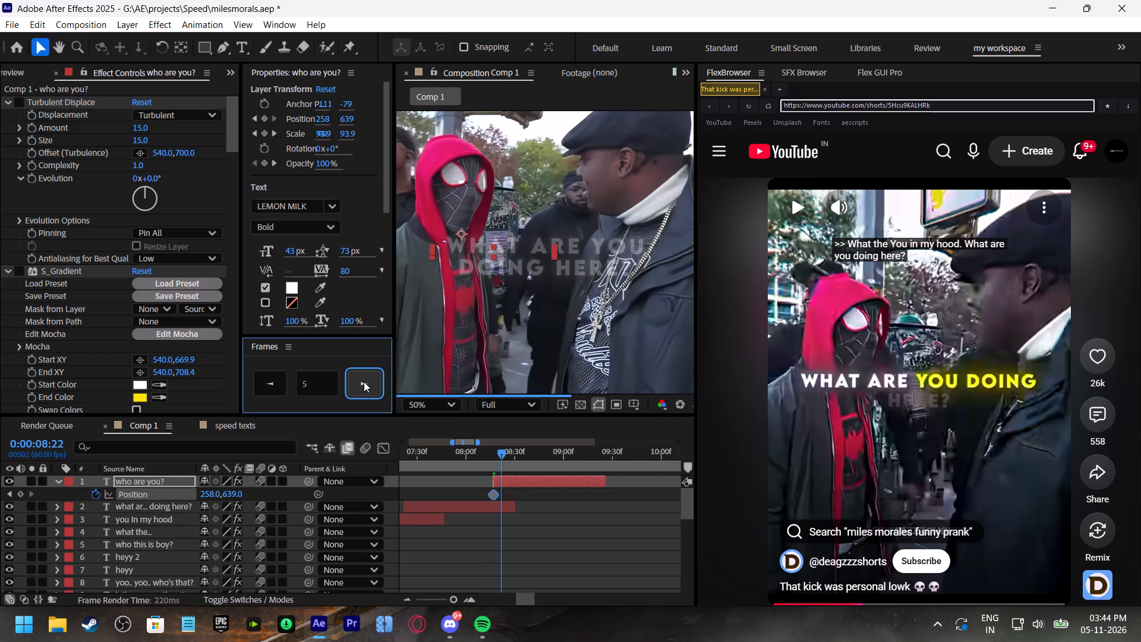
pyautogui.moveTo(472, 253); pyautogui.dragTo(458, 256)
pyautogui.click(371, 387)
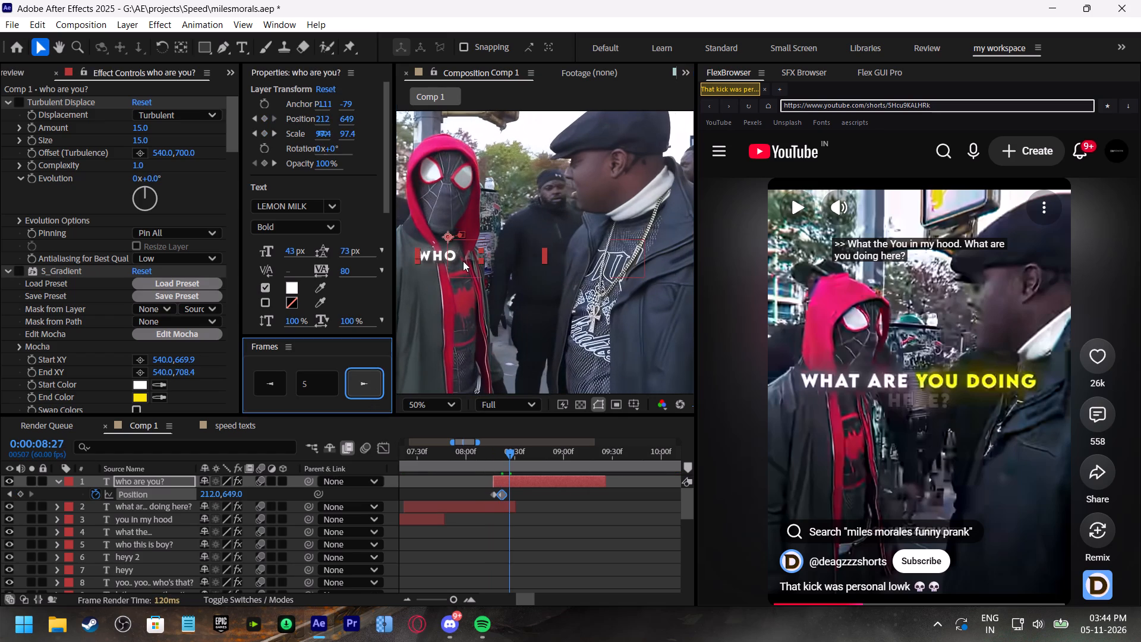
pyautogui.click(459, 256)
pyautogui.click(360, 379)
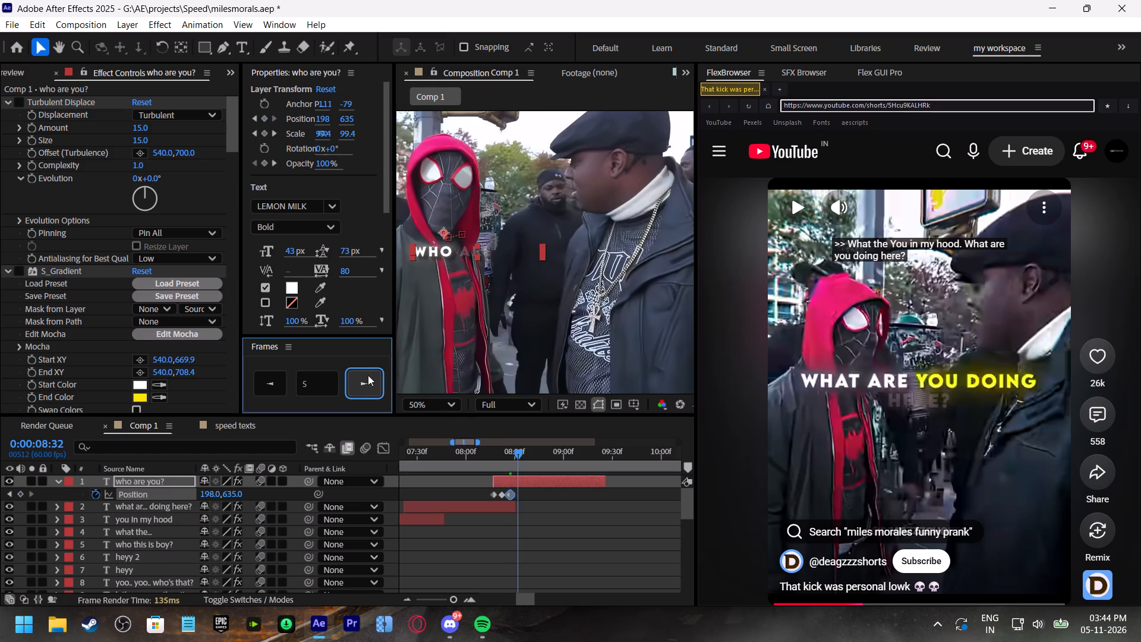
pyautogui.moveTo(456, 251); pyautogui.dragTo(464, 250)
# Continue the caption's Position keyframes every five frames: about 296, 615 at 0:00:08:37, 336, 615 at 08:42 and 348, 613 at 08:47.
pyautogui.click(367, 379)
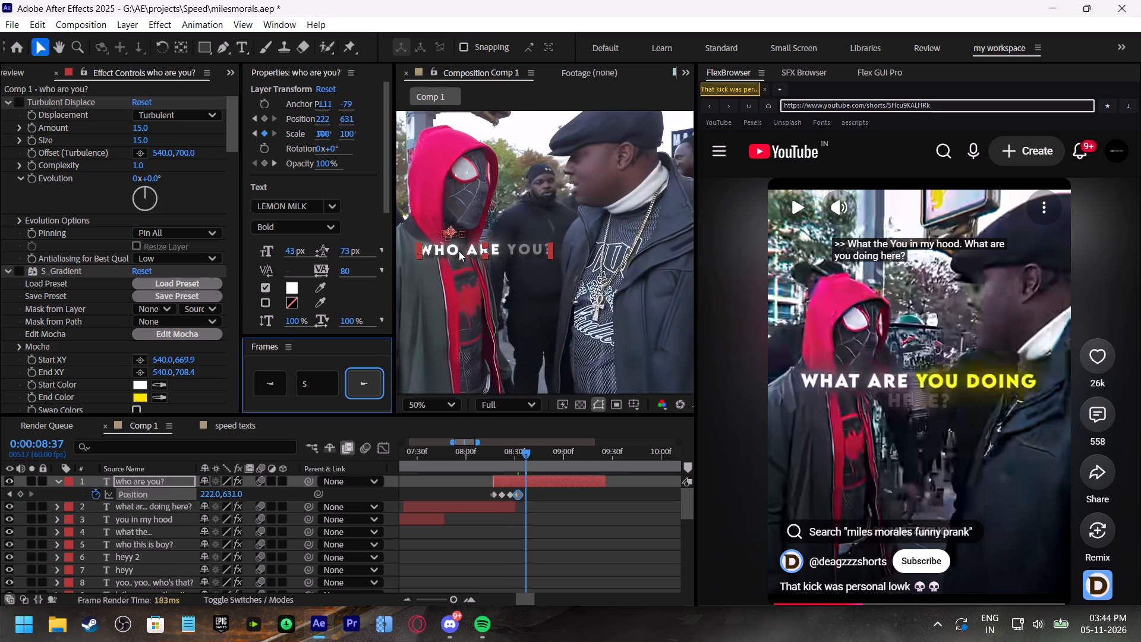
pyautogui.moveTo(458, 248); pyautogui.dragTo(480, 244)
pyautogui.click(357, 389)
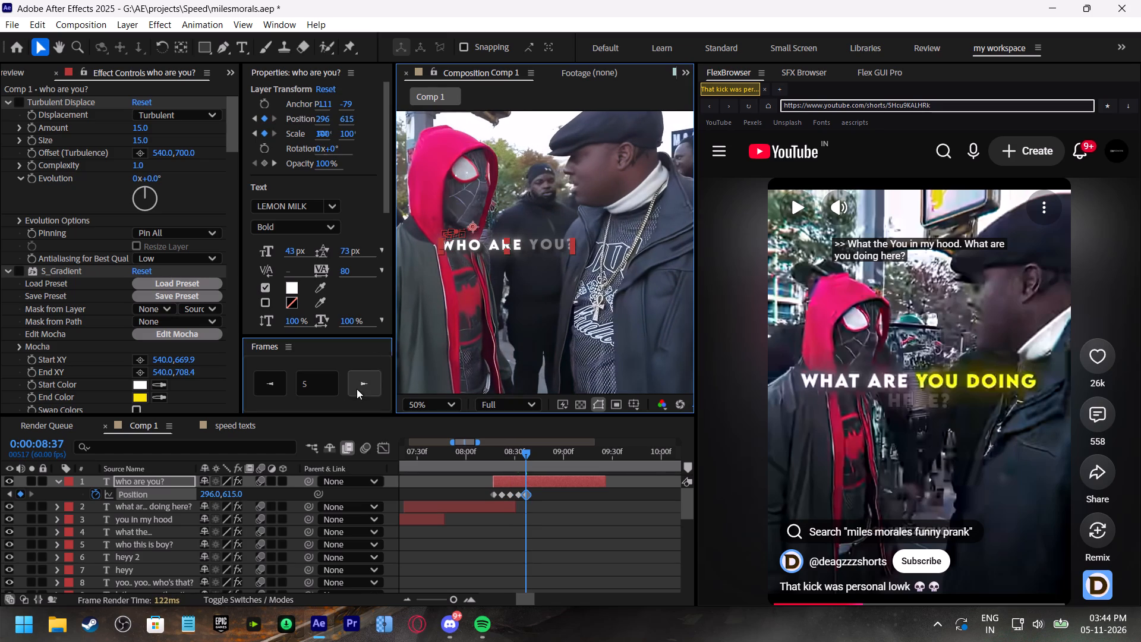
pyautogui.moveTo(481, 241); pyautogui.dragTo(493, 241)
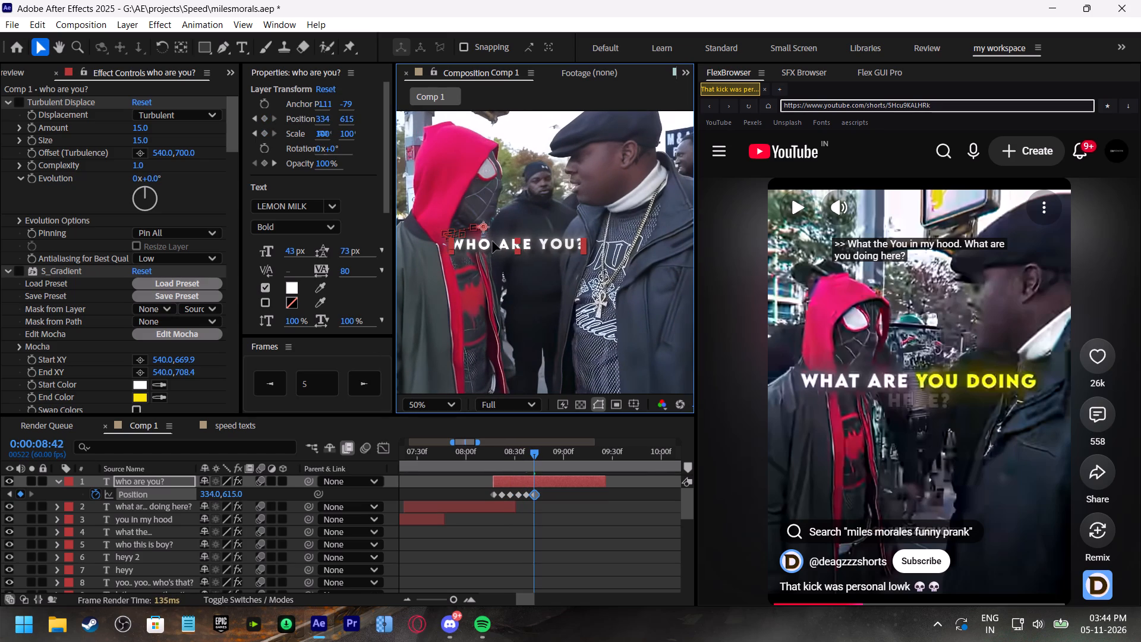
pyautogui.moveTo(493, 241); pyautogui.dragTo(493, 241)
pyautogui.click(363, 383)
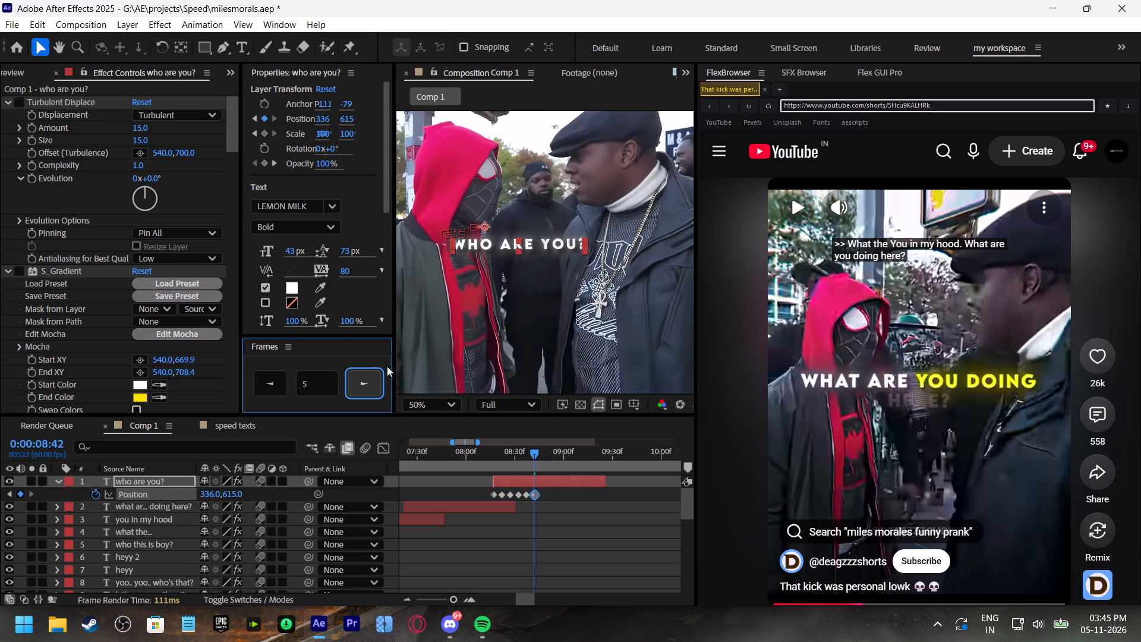
pyautogui.click(485, 246)
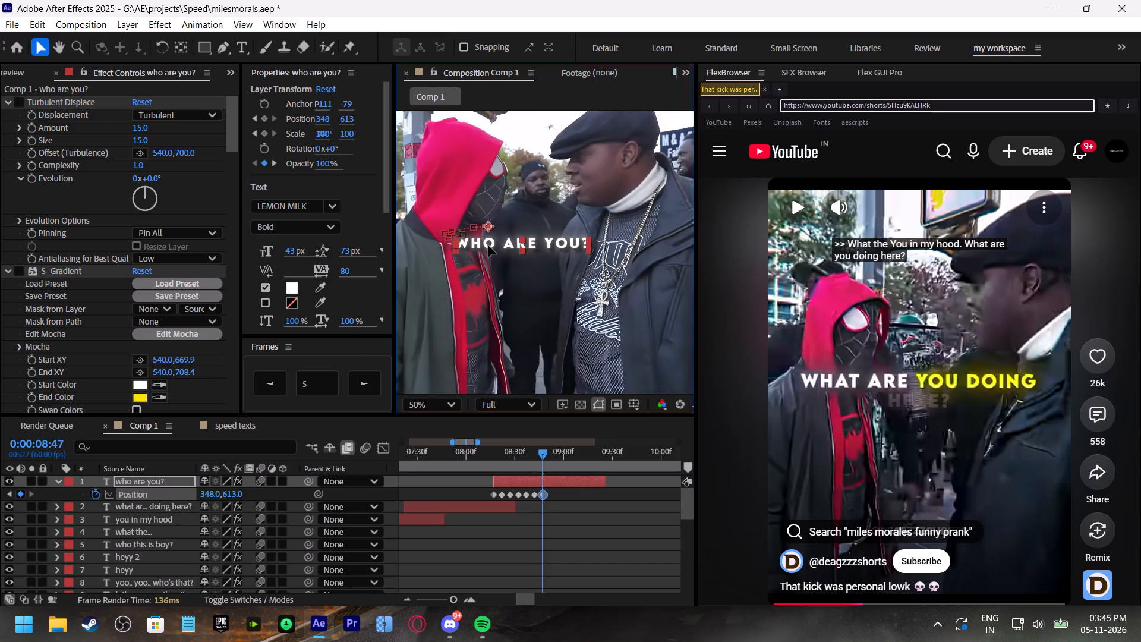
# Finish the caption's Position keyframes with about 361, 605 at 0:00:08:52 and 364, 602 at 0:00:08:57, and save the project.
pyautogui.click(364, 392)
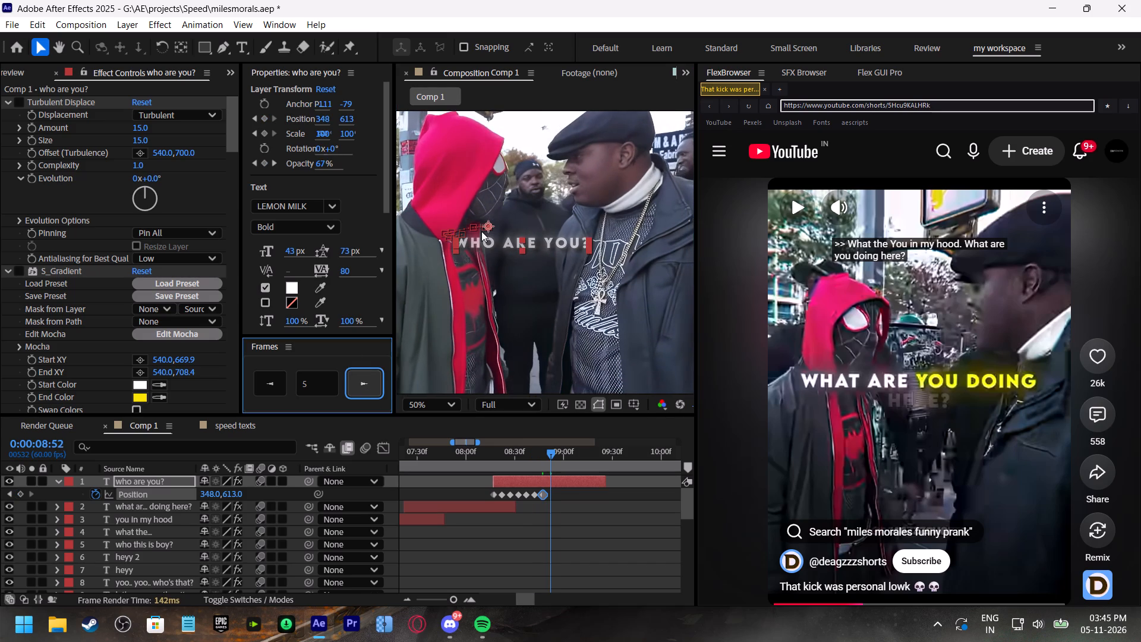
pyautogui.scroll(1, 481, 229)
pyautogui.press('space')
pyautogui.press('space')
pyautogui.press('space')
pyautogui.press('space')
pyautogui.press('space')
pyautogui.press('space')
pyautogui.press('space')
pyautogui.press('space')
pyautogui.press('space')
pyautogui.press('space')
pyautogui.press('space')
pyautogui.press('space')
pyautogui.press('space')
pyautogui.press('space')
pyautogui.press('space')
pyautogui.press('space')
pyautogui.press('space')
pyautogui.press('space')
pyautogui.press('space')
pyautogui.press('space')
pyautogui.moveTo(468, 188); pyautogui.dragTo(503, 240)
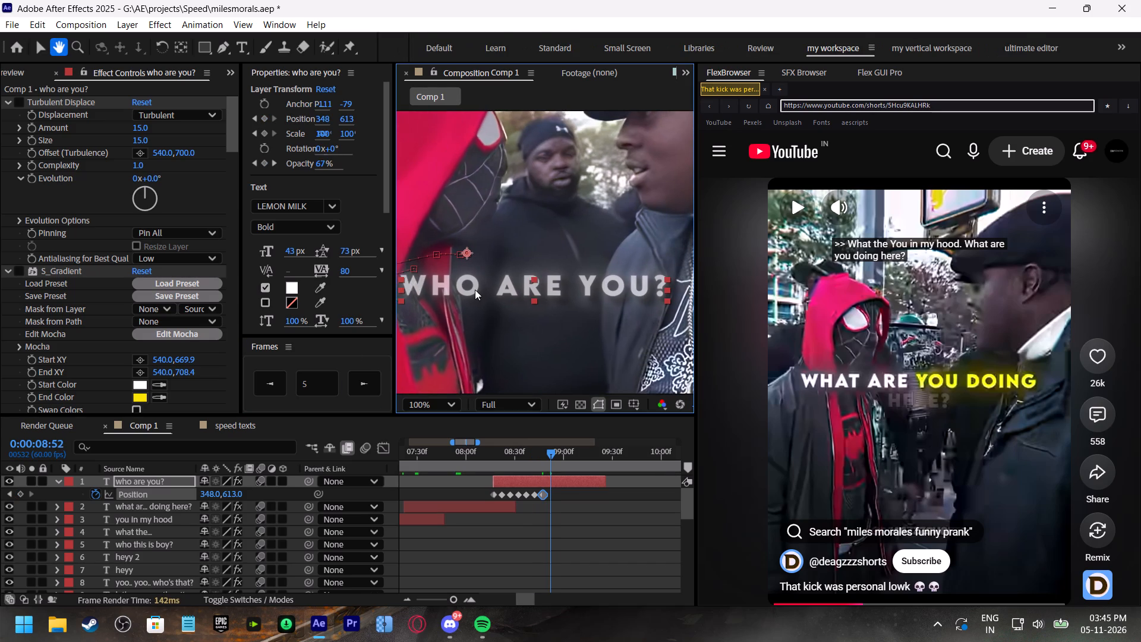
pyautogui.moveTo(475, 289); pyautogui.dragTo(483, 284)
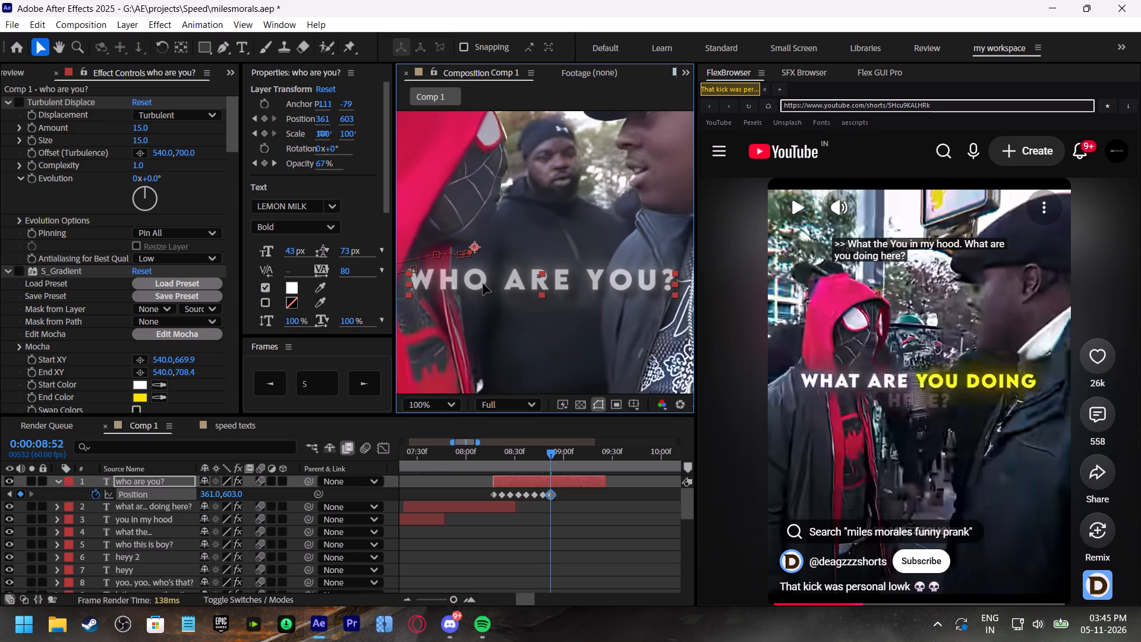
pyautogui.moveTo(483, 284); pyautogui.dragTo(483, 285)
pyautogui.click(358, 383)
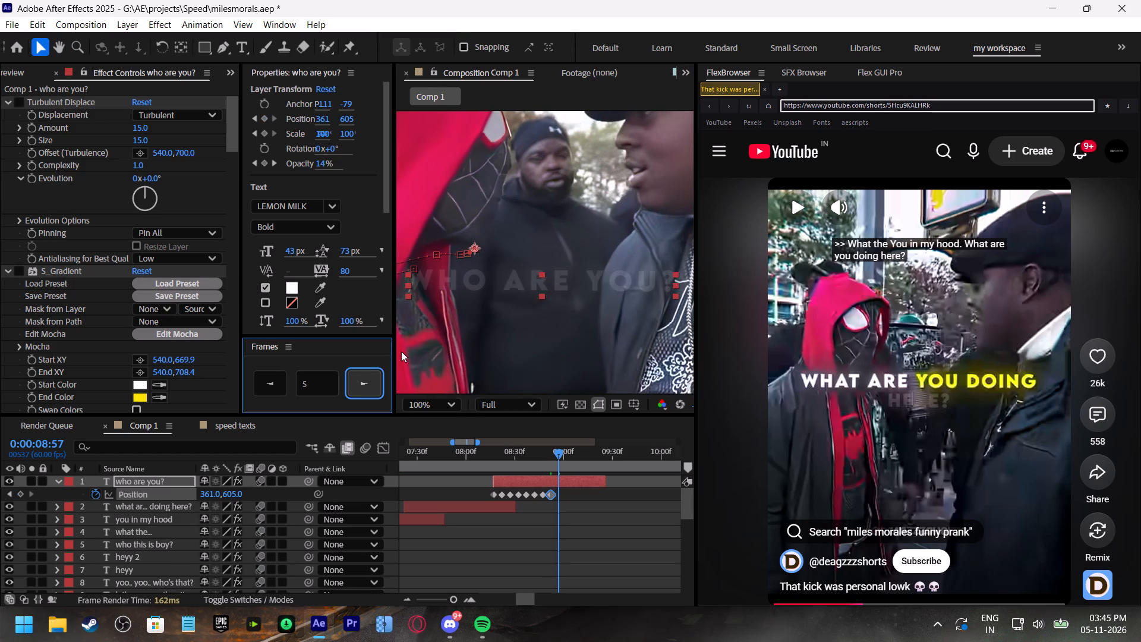
pyautogui.click(493, 282)
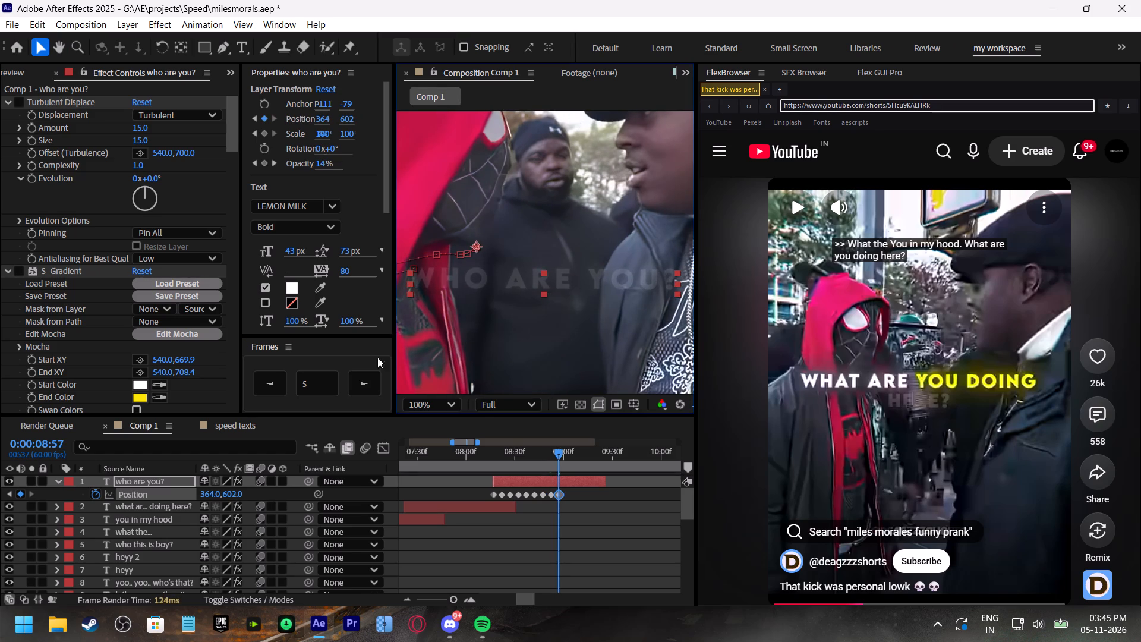
pyautogui.click(363, 391)
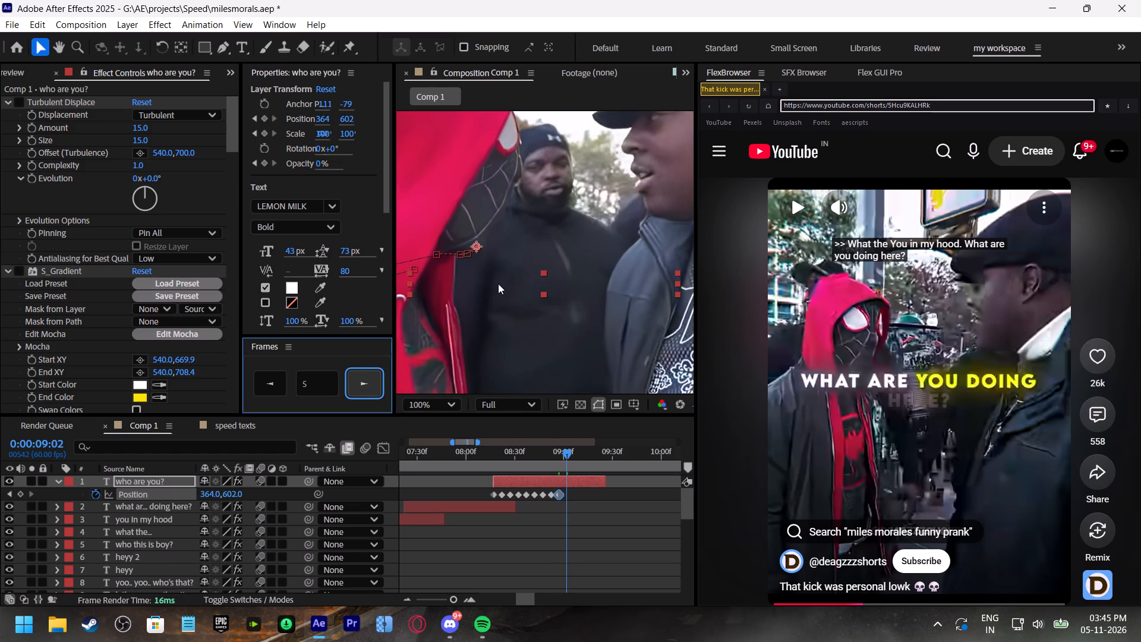
pyautogui.hotkey('ctrl', 's')
# Fit the whole frame in the viewer and preview the "who are you?" caption's tracking from 0:00:08:11.
pyautogui.click(484, 455)
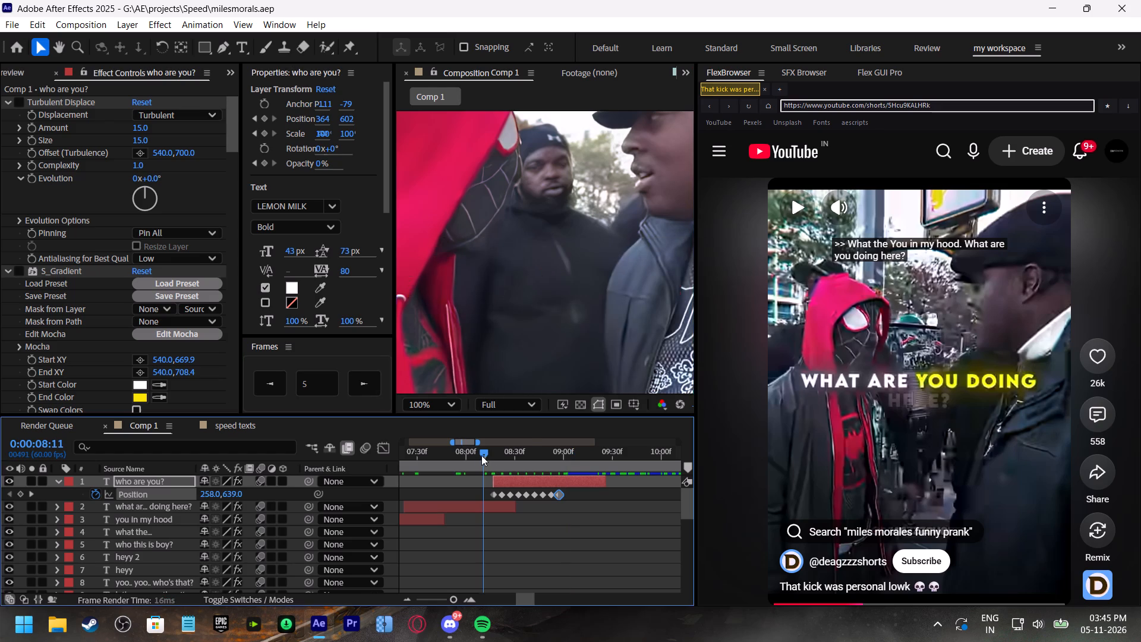
pyautogui.click(430, 403)
pyautogui.click(441, 111)
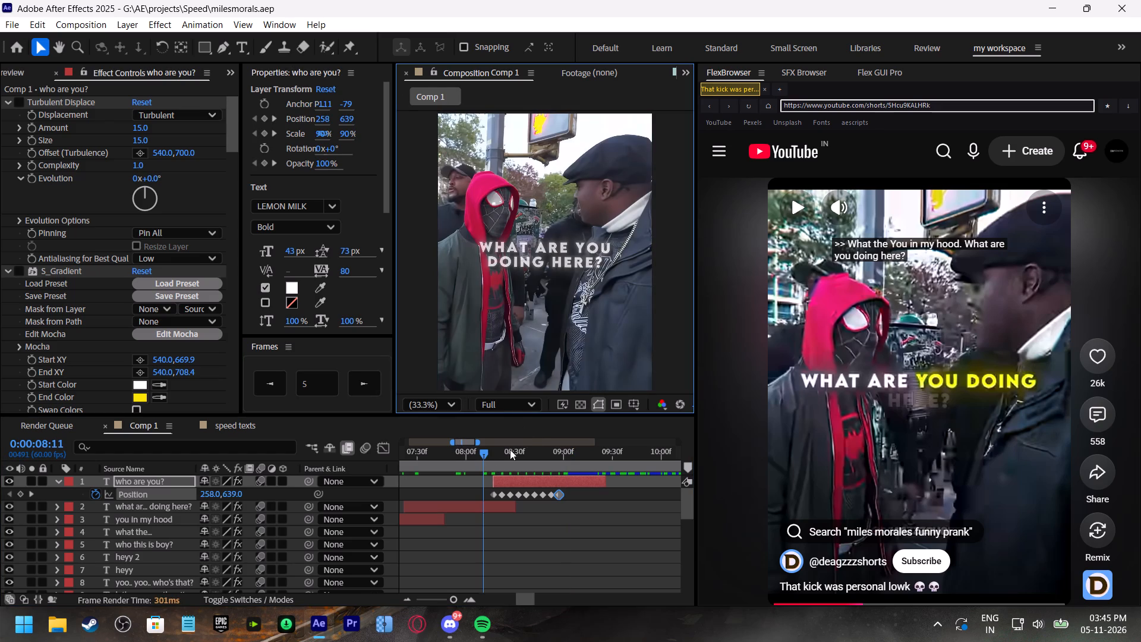
pyautogui.press('space')
pyautogui.click(483, 455)
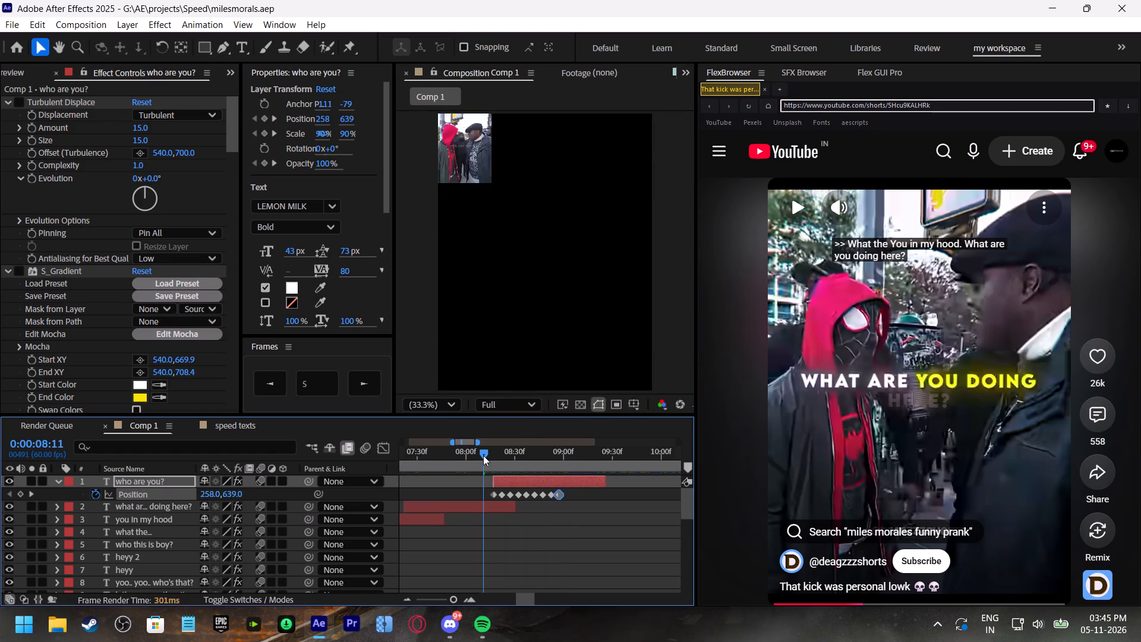
# Preview the "who are you?" caption again from 0:00:08:11.
pyautogui.press('space')
pyautogui.click(483, 455)
pyautogui.press('space')
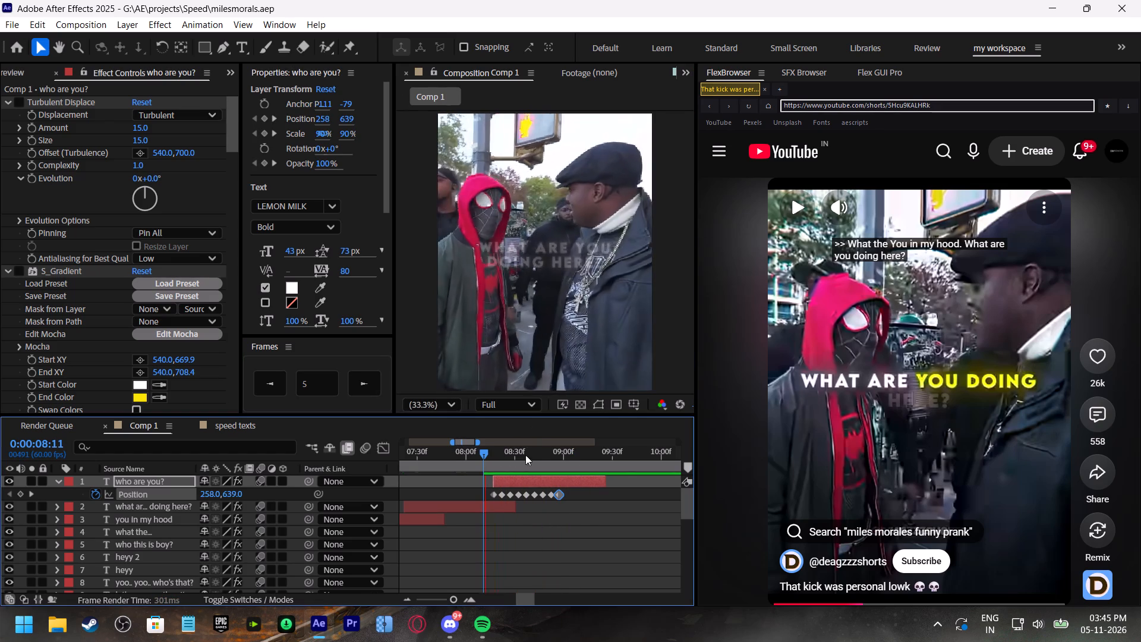
# Shift the "who are you?" caption's two fade-out Opacity keyframes to about 0:00:09:00 and 0:00:09:13.
pyautogui.moveTo(569, 458); pyautogui.dragTo(575, 461)
pyautogui.click(579, 480)
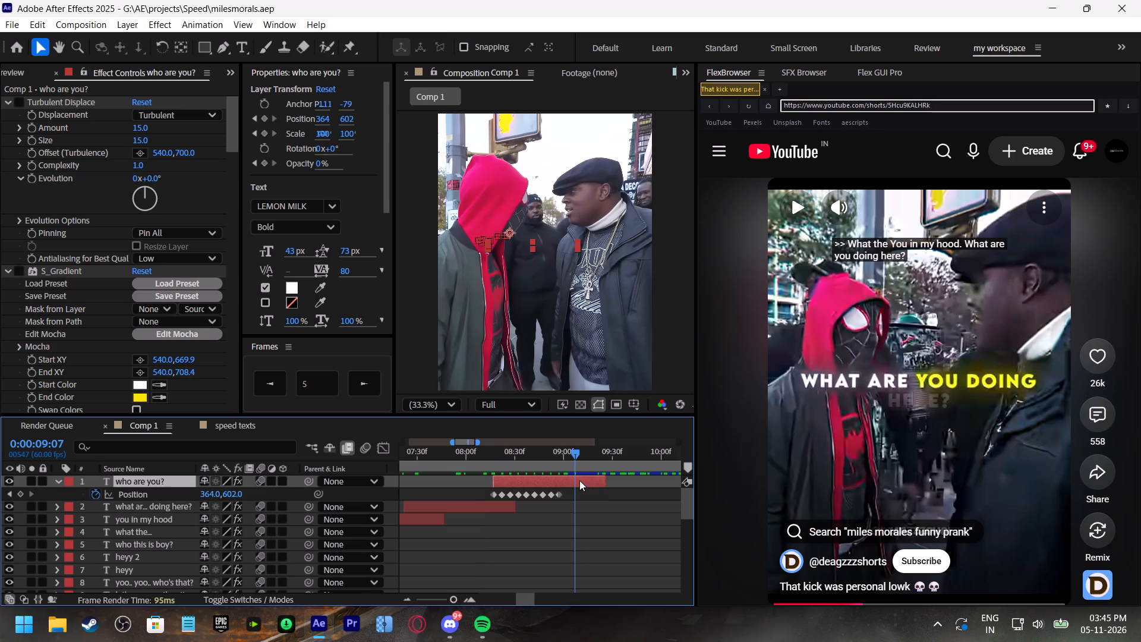
pyautogui.press('t')
pyautogui.moveTo(581, 499); pyautogui.dragTo(520, 492)
pyautogui.moveTo(543, 492); pyautogui.dragTo(556, 498)
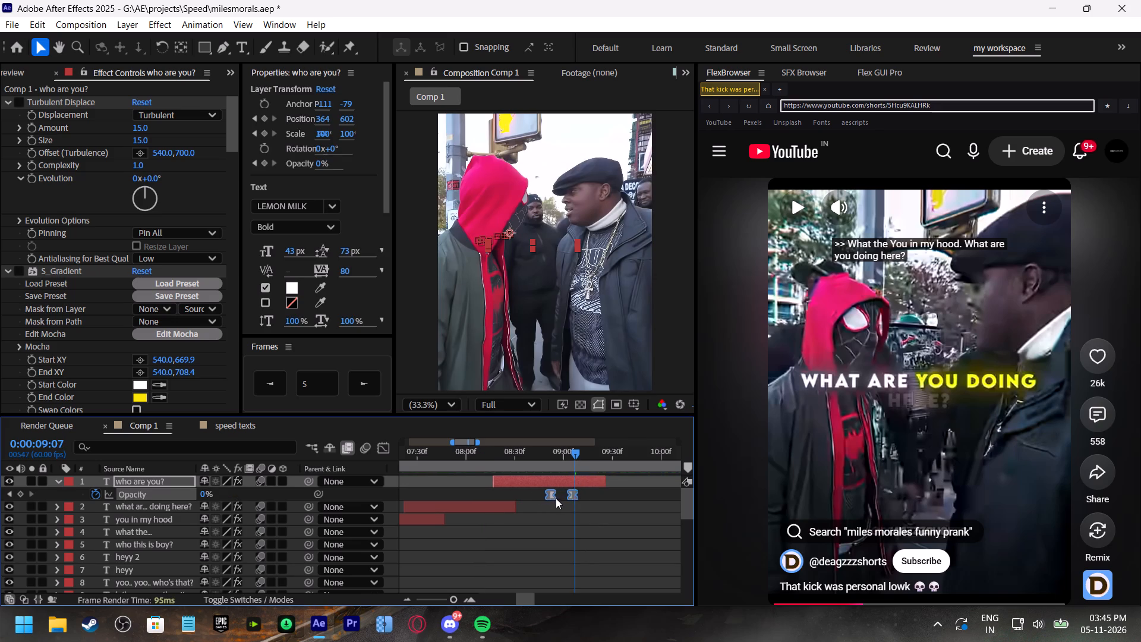
pyautogui.moveTo(556, 498); pyautogui.dragTo(565, 505)
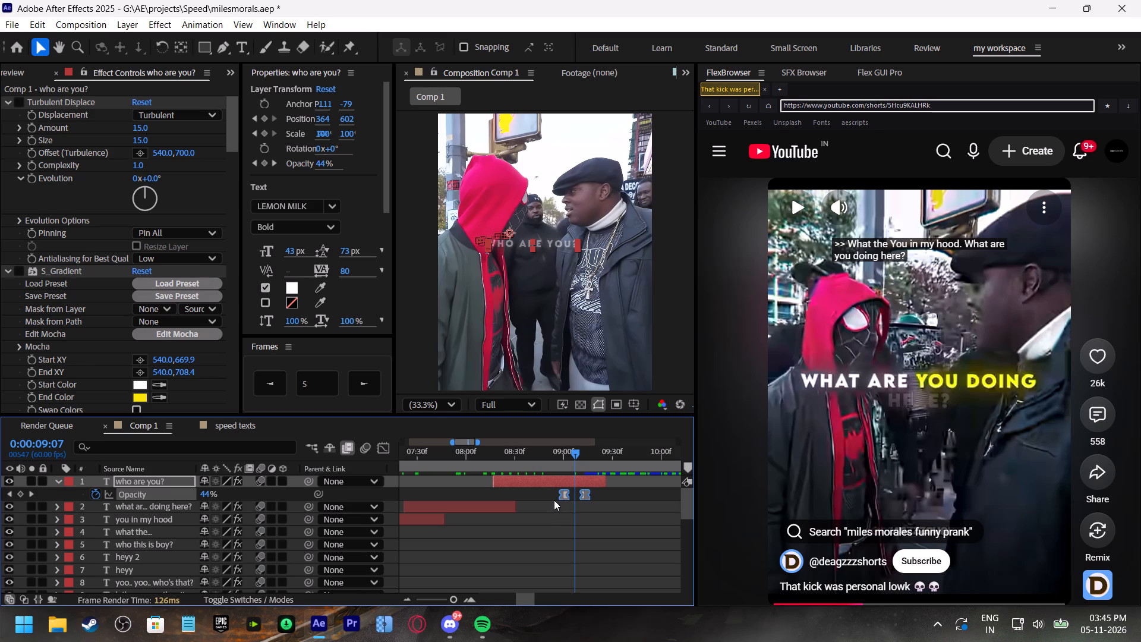
# Preview the end of the "who are you?" caption from about 0:00:08:50 to check its fade-out.
pyautogui.click(547, 460)
pyautogui.press('space')
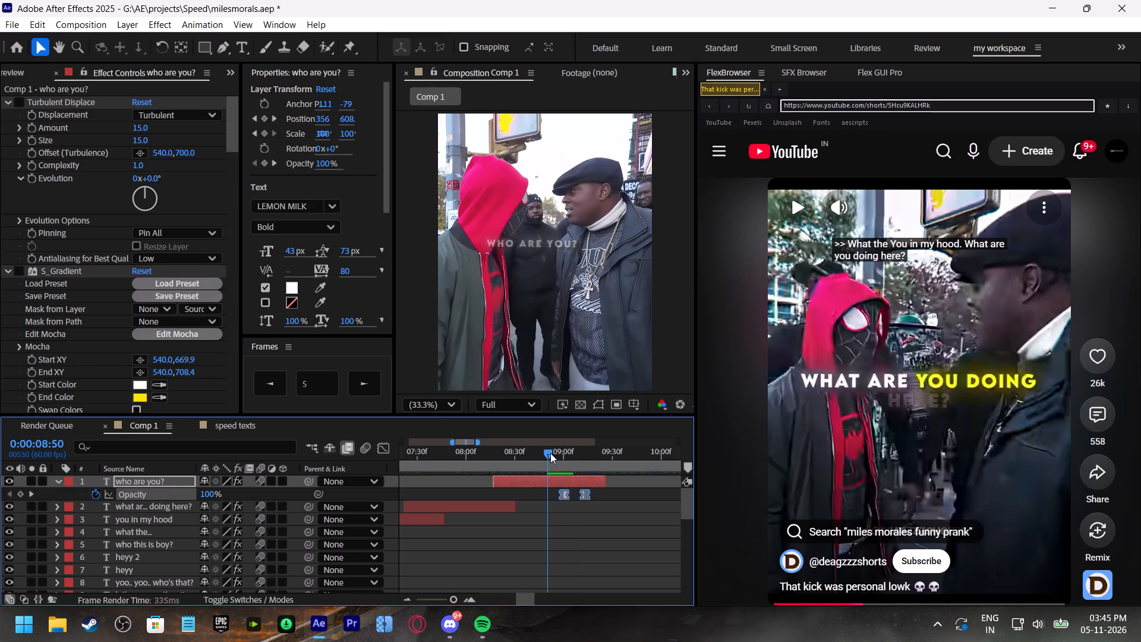
pyautogui.click(550, 453)
pyautogui.press('space')
pyautogui.click(550, 453)
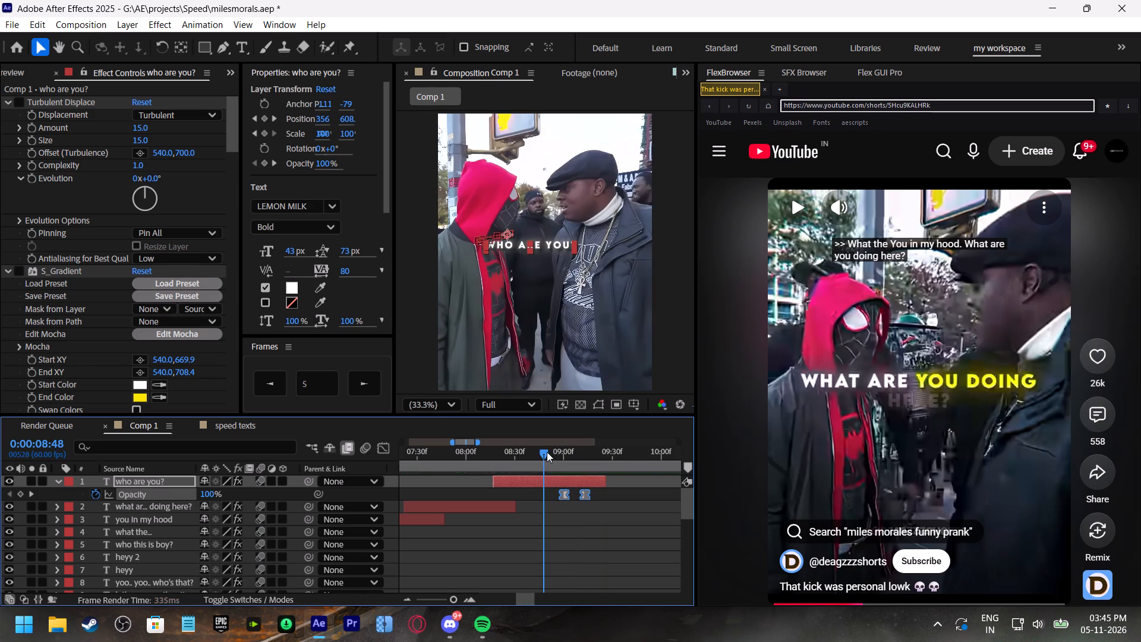
# Extend the caption's tracking with Position keyframes of about 377, 613 at 0:00:09:02, 389, 623 at 09:07 and 399, 626 at 09:12, and save.
pyautogui.click(550, 479)
pyautogui.press('p')
pyautogui.moveTo(552, 452); pyautogui.dragTo(560, 455)
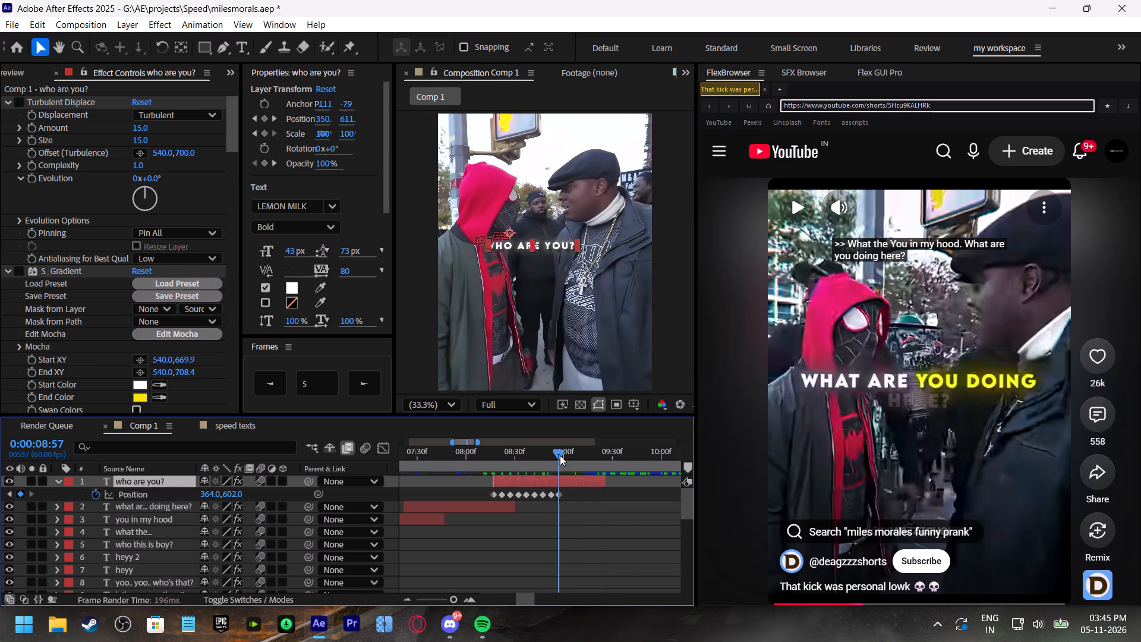
pyautogui.moveTo(560, 455); pyautogui.dragTo(560, 456)
pyautogui.scroll(1, 499, 226)
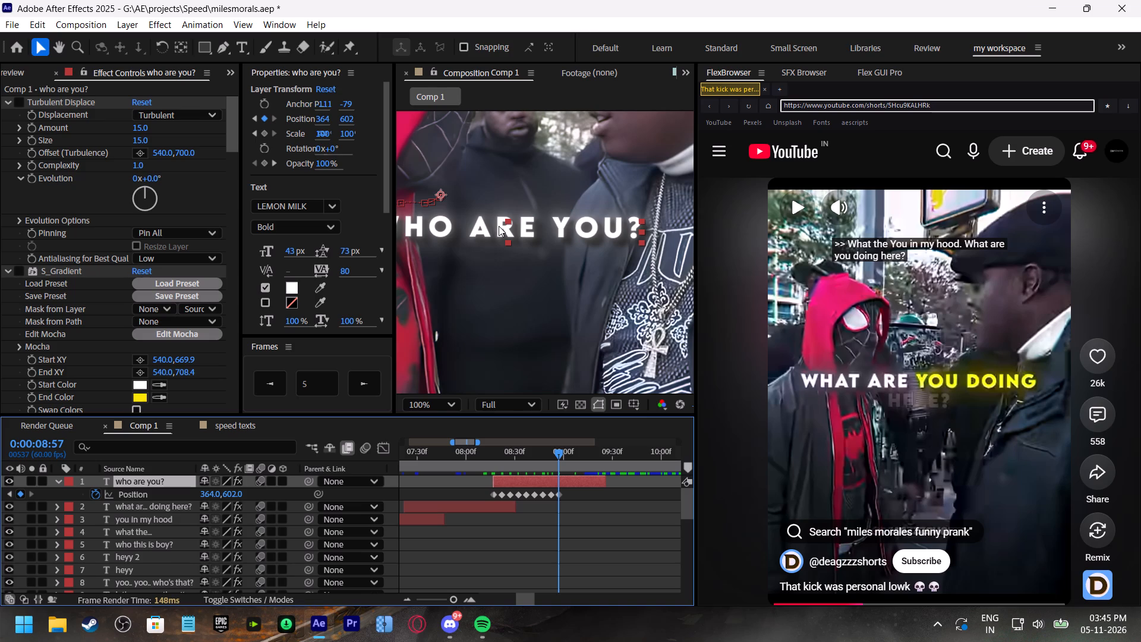
pyautogui.press('space')
pyautogui.press('space')
pyautogui.press('space')
pyautogui.press('space')
pyautogui.press('space')
pyautogui.press('space')
pyautogui.press('space')
pyautogui.press('space')
pyautogui.press('space')
pyautogui.press('space')
pyautogui.press('space')
pyautogui.press('space')
pyautogui.press('space')
pyautogui.press('space')
pyautogui.press('space')
pyautogui.press('space')
pyautogui.press('space')
pyautogui.press('space')
pyautogui.press('space')
pyautogui.press('space')
pyautogui.moveTo(478, 191); pyautogui.dragTo(547, 247)
pyautogui.click(355, 378)
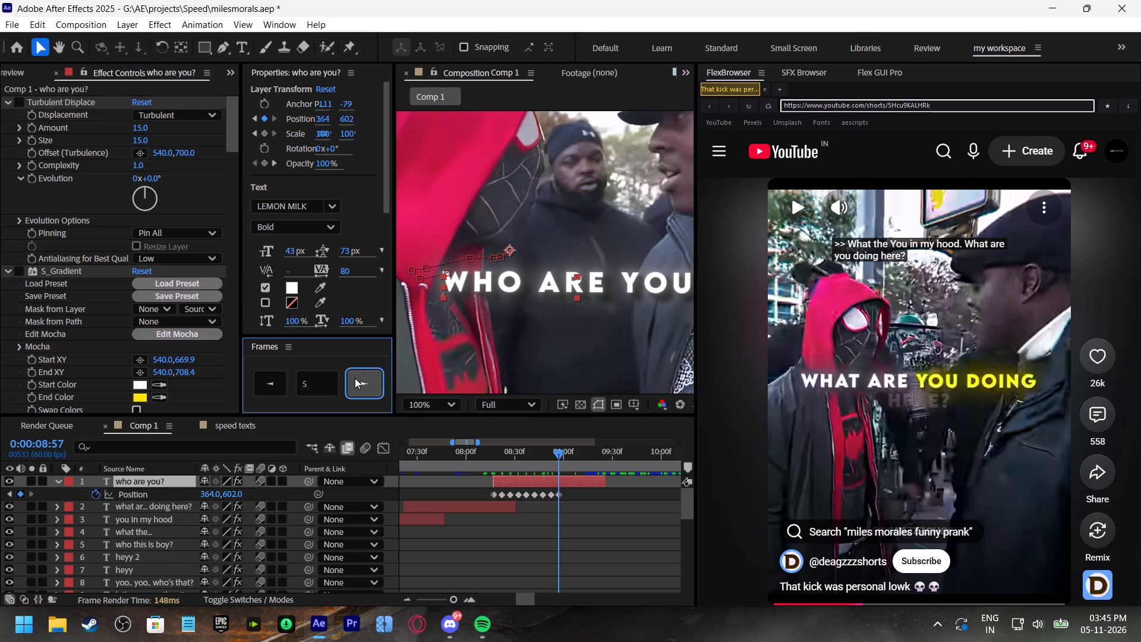
pyautogui.moveTo(506, 281); pyautogui.dragTo(515, 288)
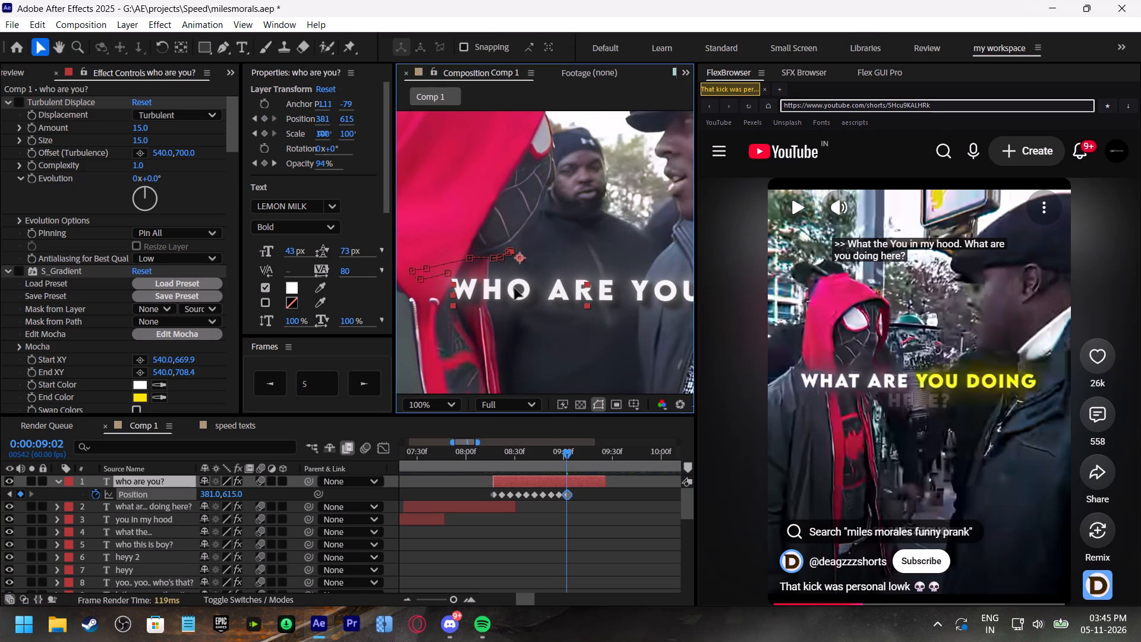
pyautogui.moveTo(515, 288); pyautogui.dragTo(513, 287)
pyautogui.click(276, 389)
pyautogui.click(371, 382)
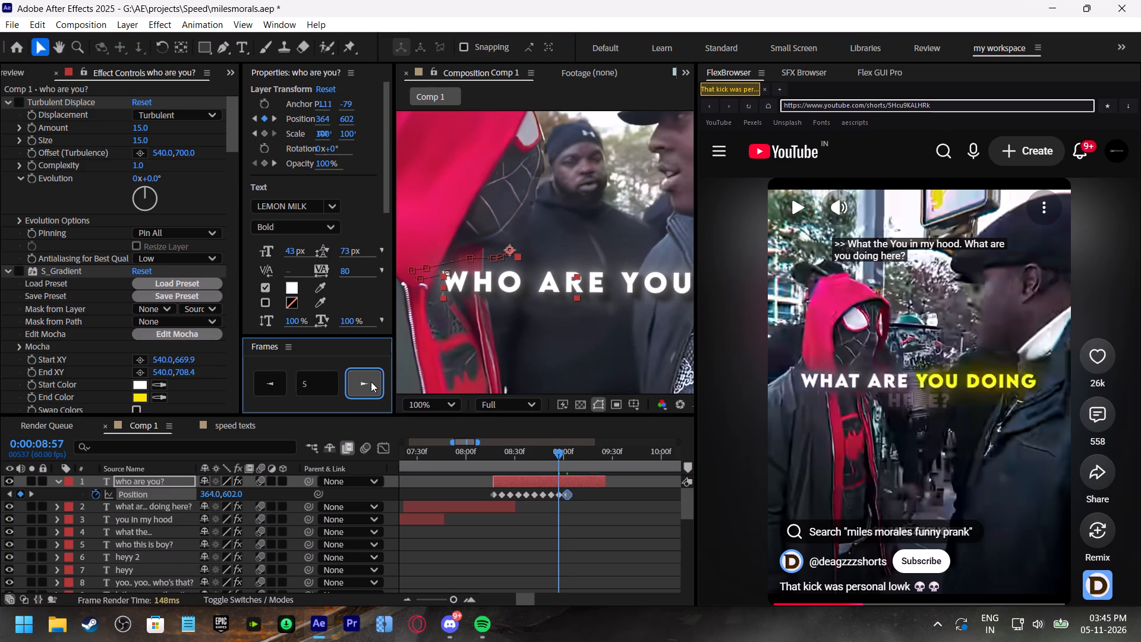
pyautogui.click(371, 382)
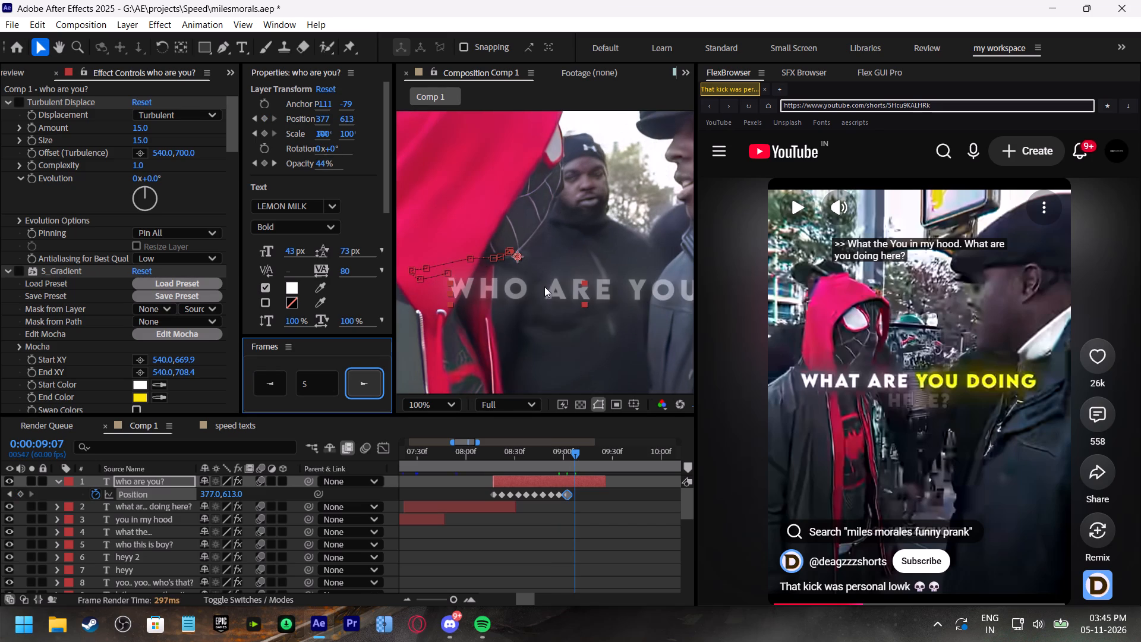
pyautogui.moveTo(546, 288); pyautogui.dragTo(553, 294)
pyautogui.click(371, 379)
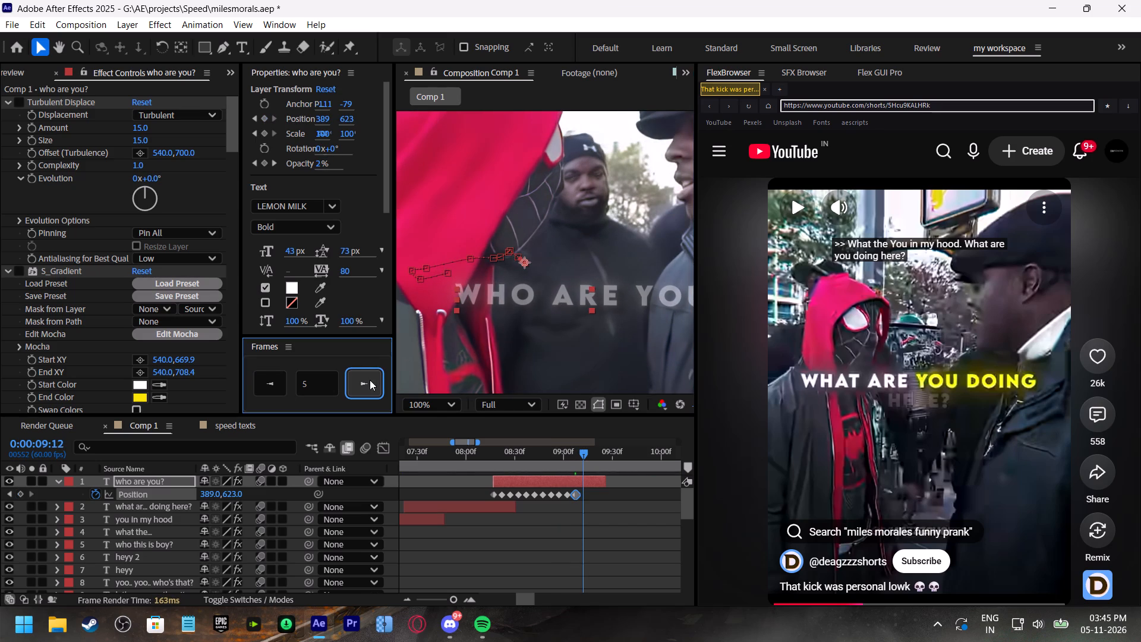
pyautogui.moveTo(535, 303); pyautogui.dragTo(541, 304)
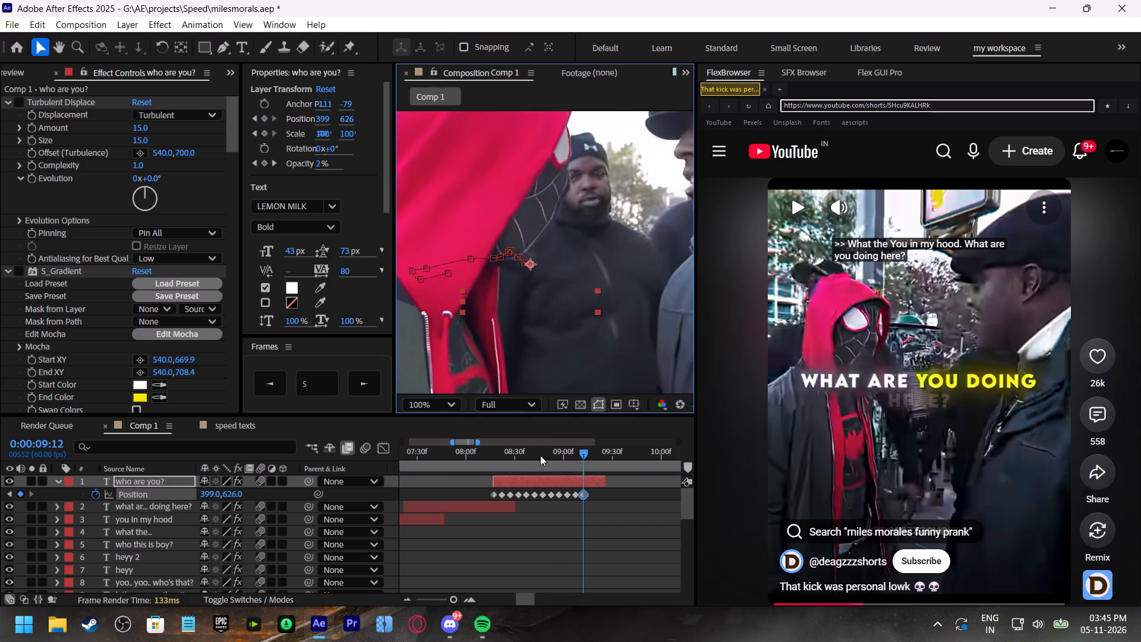
pyautogui.click(480, 453)
pyautogui.hotkey('ctrl', 's')
# Fit the whole frame in the viewer and preview the "who are you?" caption from 0:00:08:09 and 0:00:08:13.
pyautogui.click(435, 403)
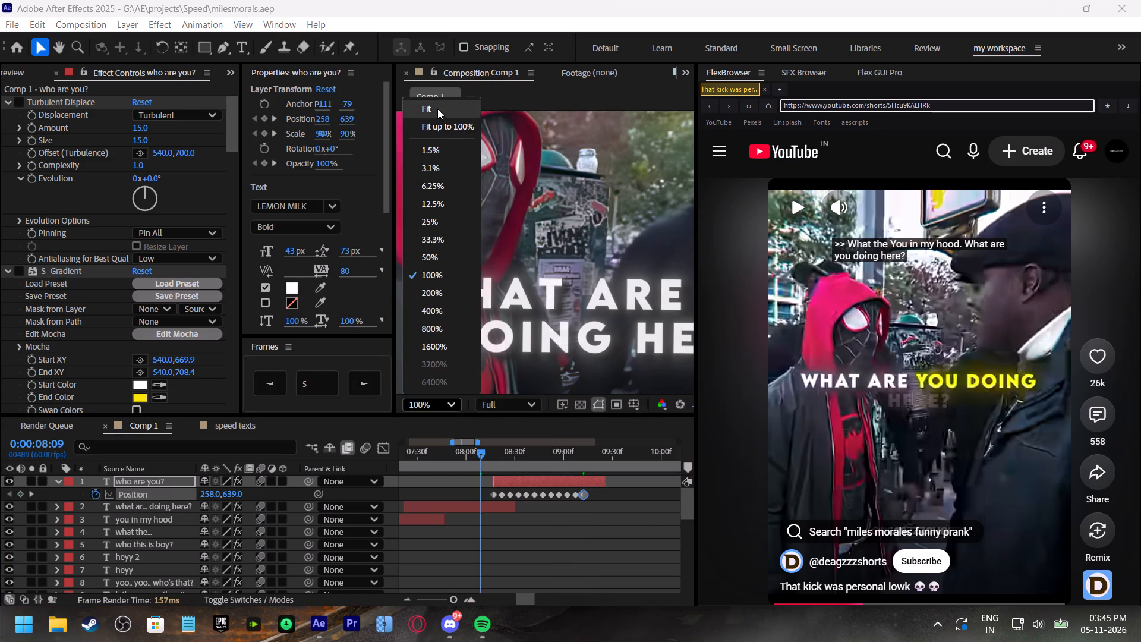
pyautogui.click(439, 106)
pyautogui.press('space')
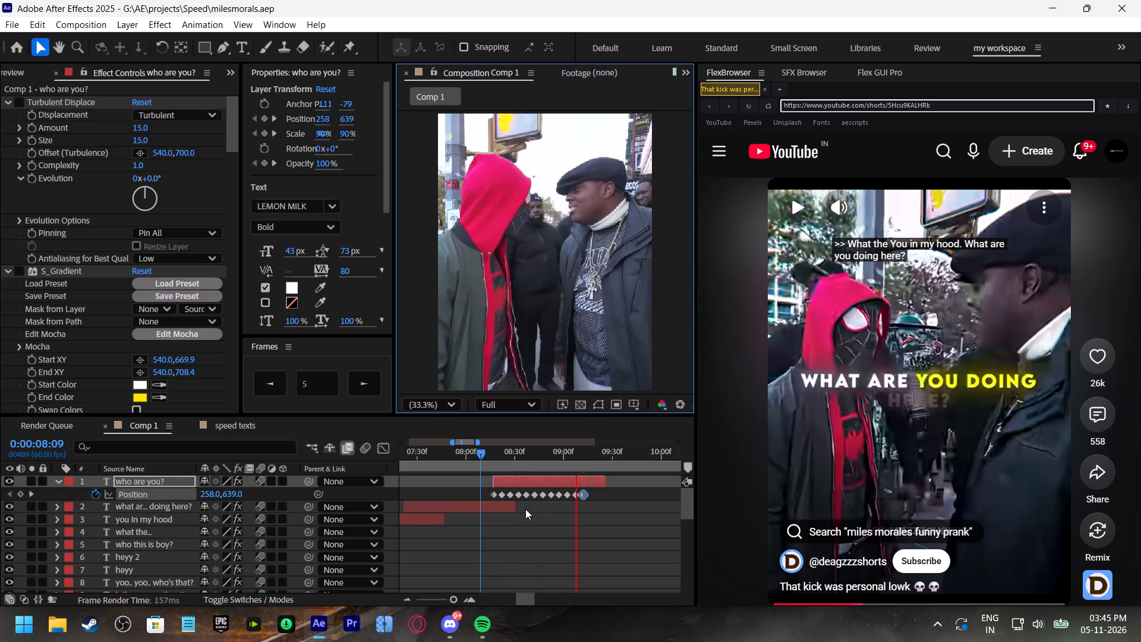
pyautogui.click(487, 452)
pyautogui.press('space')
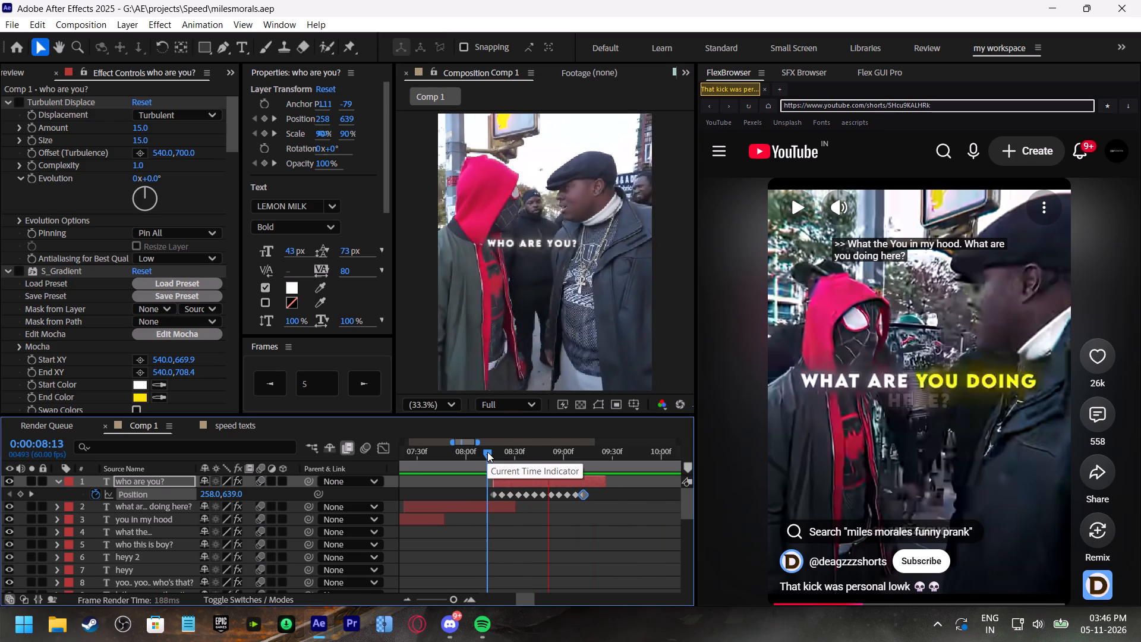
pyautogui.click(487, 452)
pyautogui.press('space')
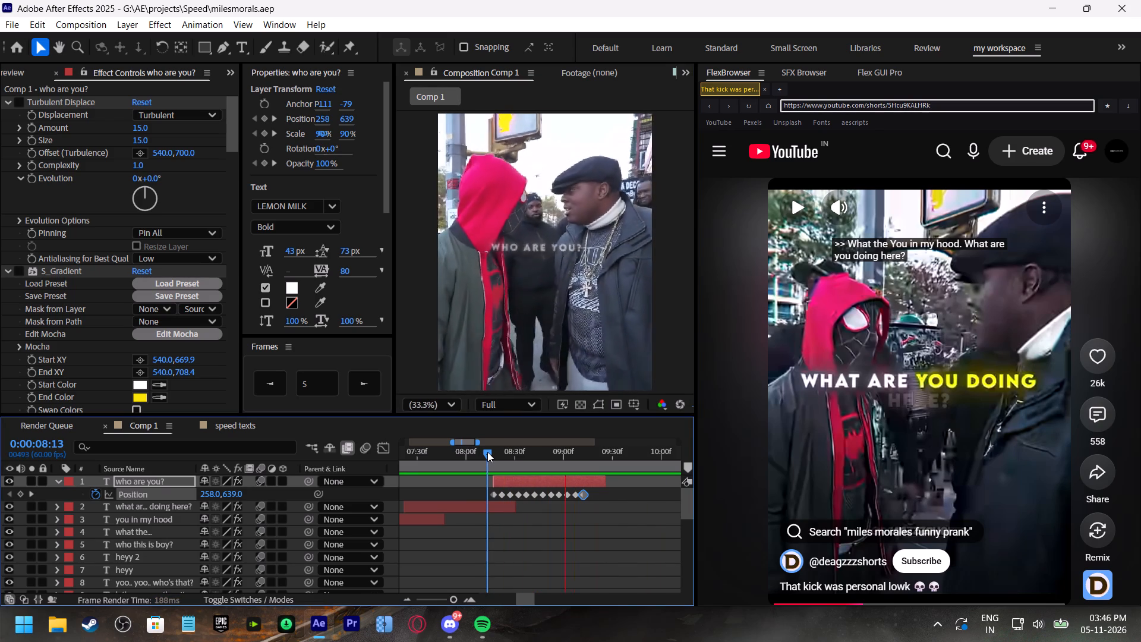
pyautogui.click(487, 452)
pyautogui.press('space')
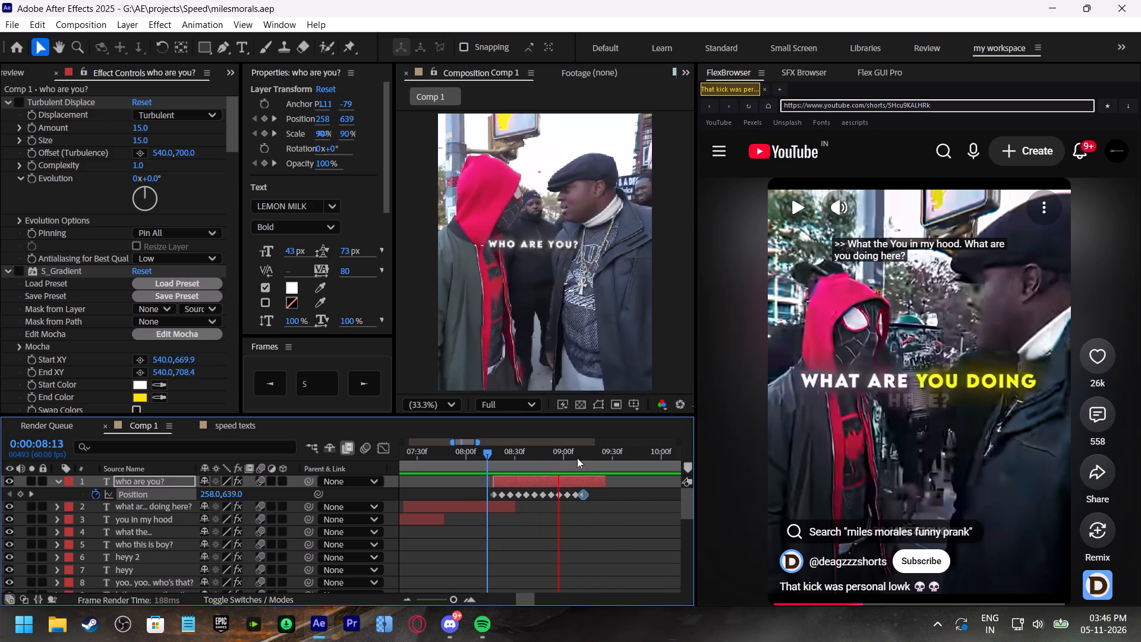
# Move the "who are you?" caption's fade-out Opacity keyframes to about 0:00:09:10 and 0:00:09:23.
pyautogui.moveTo(582, 455); pyautogui.dragTo(590, 459)
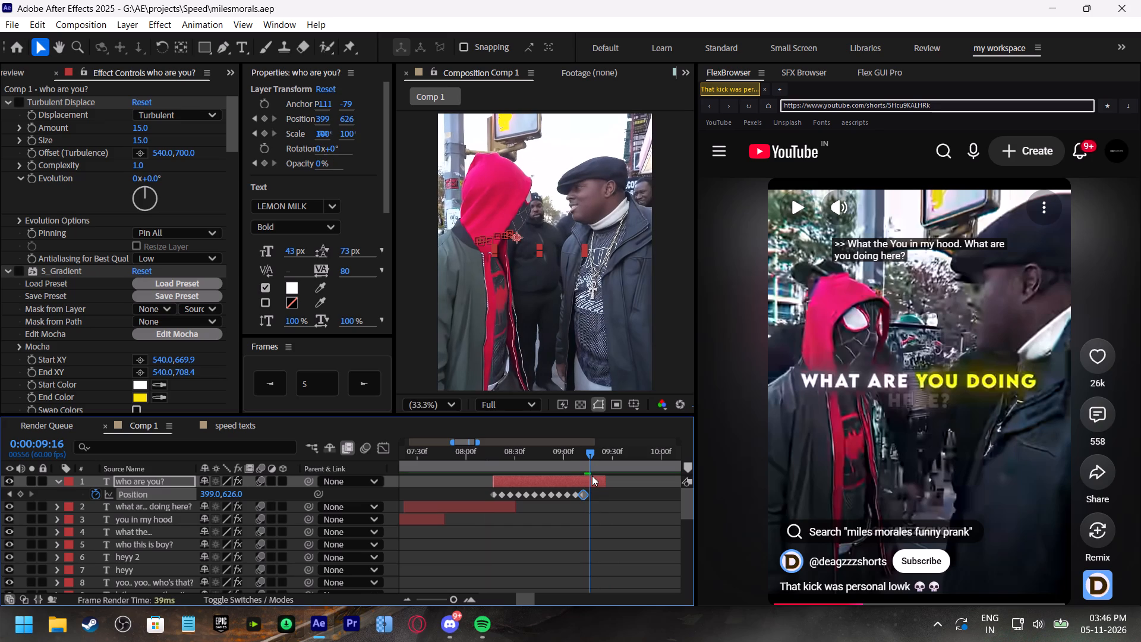
pyautogui.click(591, 481)
pyautogui.press('t')
pyautogui.moveTo(604, 502); pyautogui.dragTo(540, 486)
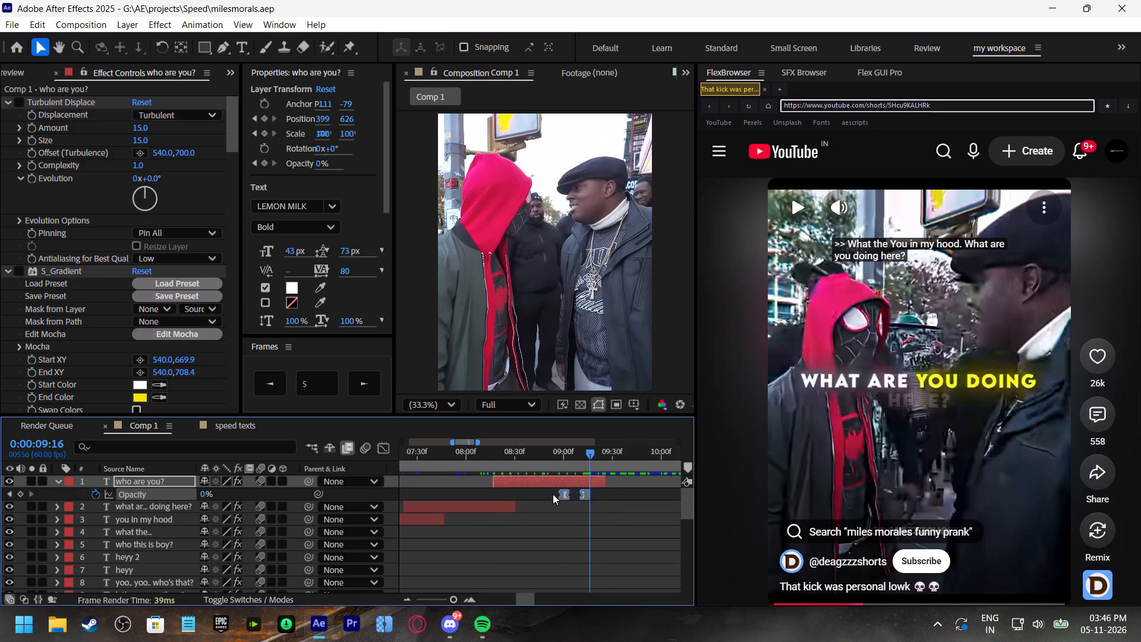
pyautogui.moveTo(564, 494); pyautogui.dragTo(580, 499)
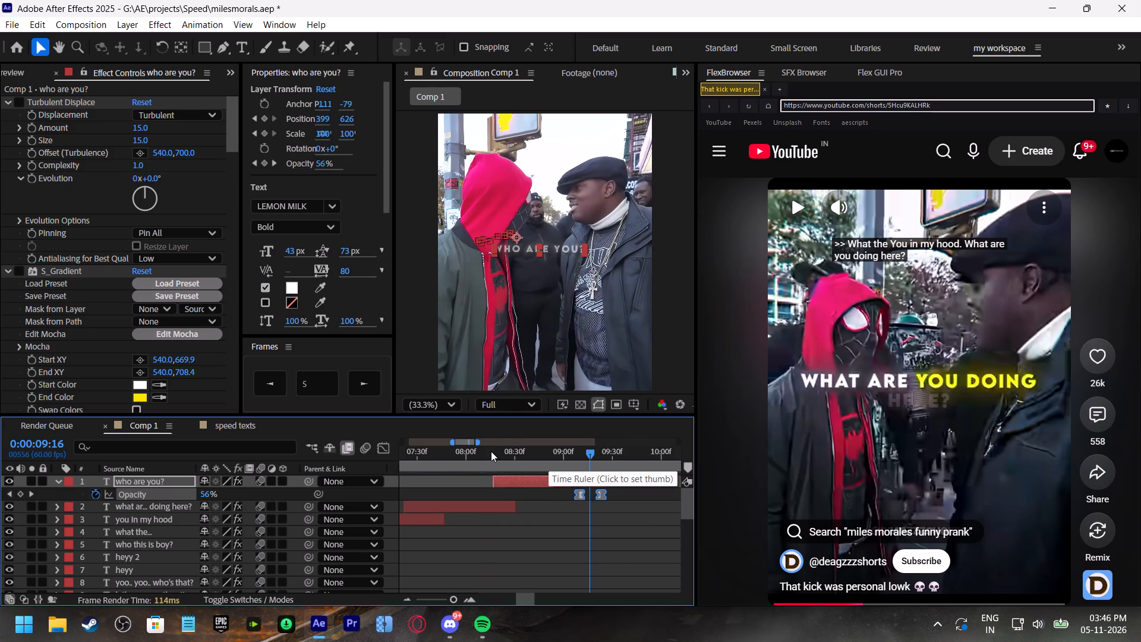
# Add caption Position keyframes of about 405, 628 at 0:00:09:17 and 415, 636 at 0:00:09:22 to keep following Spider-Man.
pyautogui.click(568, 448)
pyautogui.press('p')
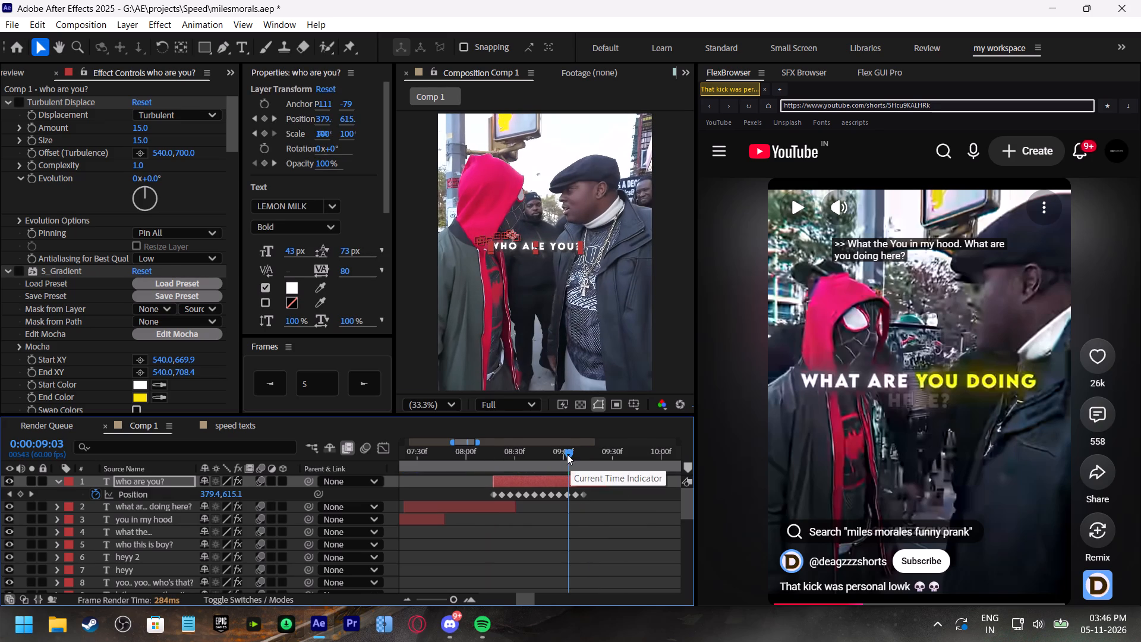
pyautogui.moveTo(567, 454); pyautogui.dragTo(582, 464)
pyautogui.scroll(2, 516, 246)
pyautogui.press('space')
pyautogui.press('space')
pyautogui.press('space')
pyautogui.press('space')
pyautogui.press('space')
pyautogui.press('space')
pyautogui.press('space')
pyautogui.press('space')
pyautogui.press('space')
pyautogui.press('space')
pyautogui.press('space')
pyautogui.press('space')
pyautogui.press('space')
pyautogui.press('space')
pyautogui.press('space')
pyautogui.press('space')
pyautogui.press('space')
pyautogui.press('space')
pyautogui.press('space')
pyautogui.press('space')
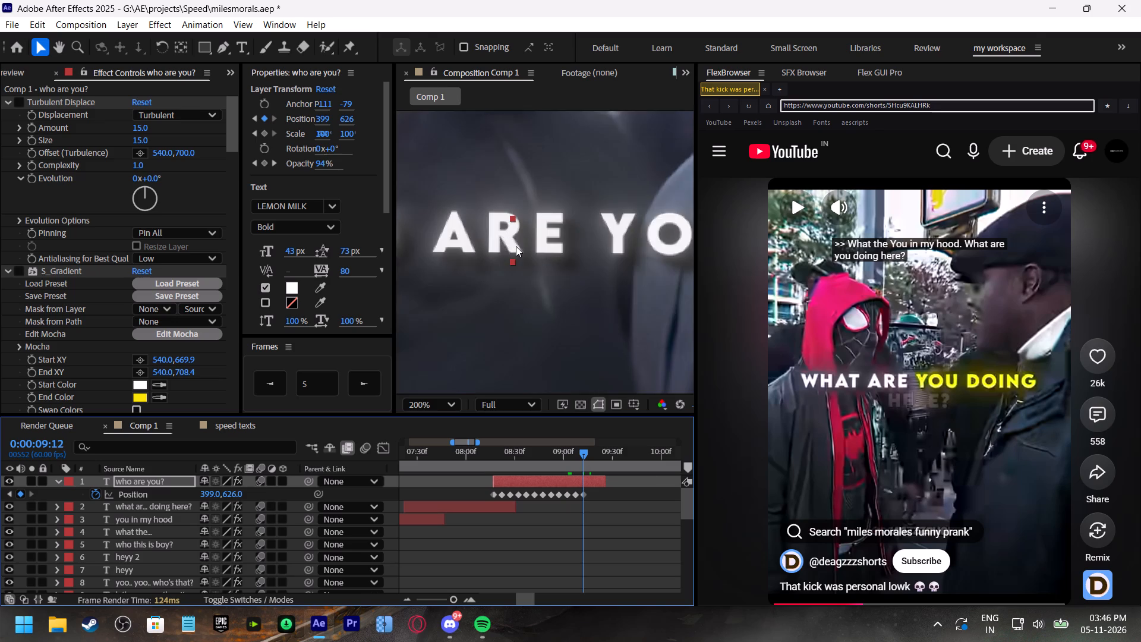
pyautogui.moveTo(467, 224); pyautogui.dragTo(625, 298)
pyautogui.scroll(-1, 569, 279)
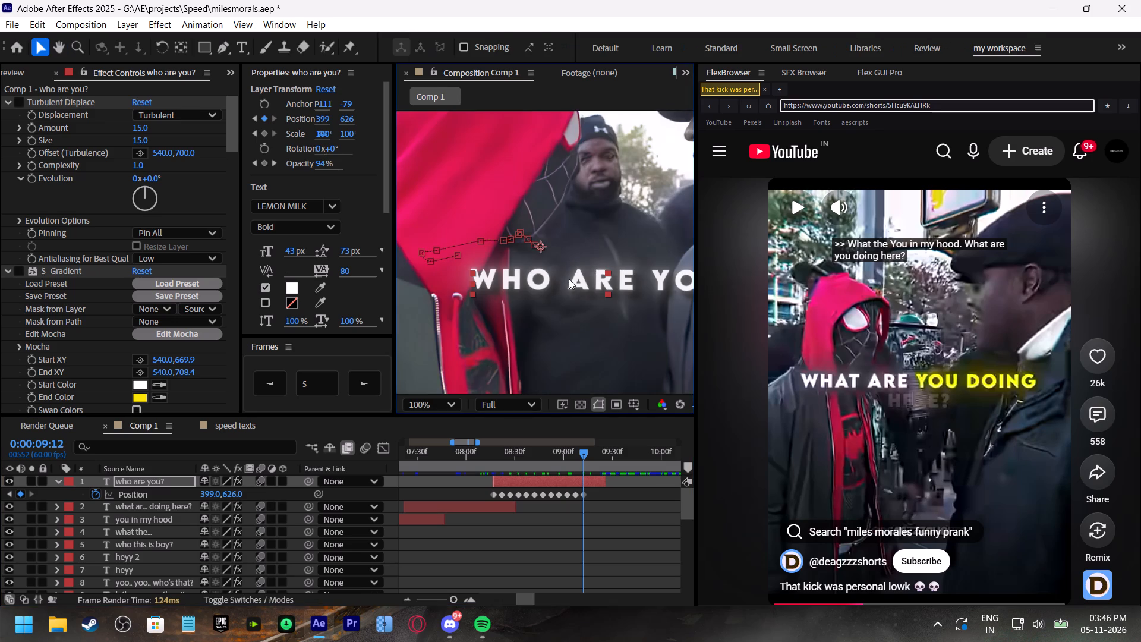
pyautogui.click(377, 381)
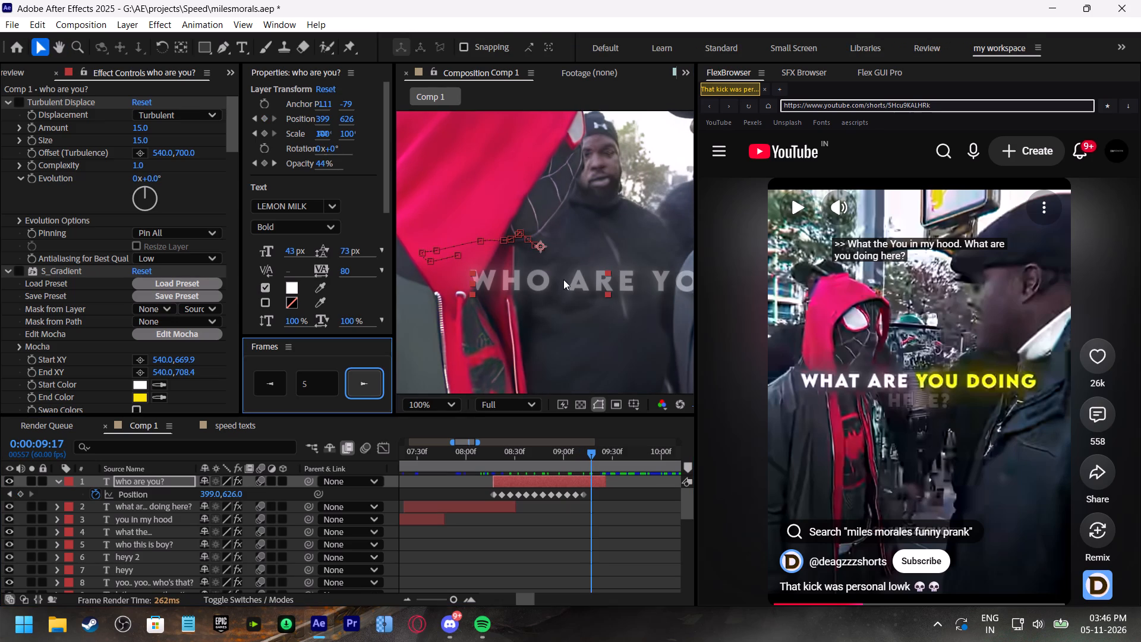
pyautogui.click(564, 283)
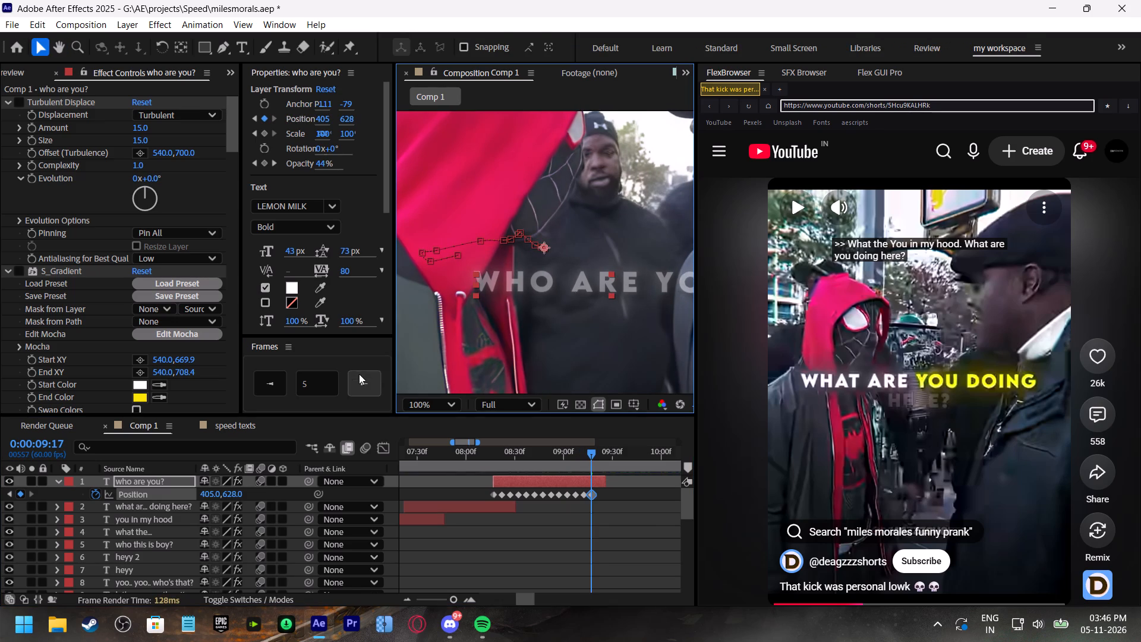
pyautogui.click(359, 374)
pyautogui.moveTo(560, 291); pyautogui.dragTo(565, 297)
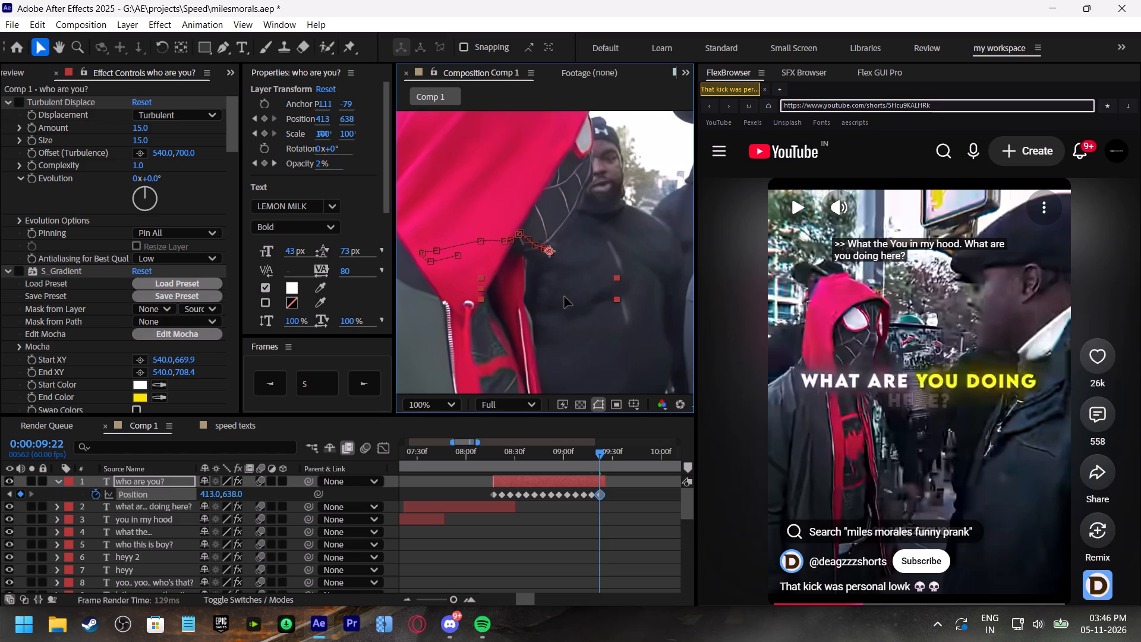
pyautogui.moveTo(565, 297); pyautogui.dragTo(566, 295)
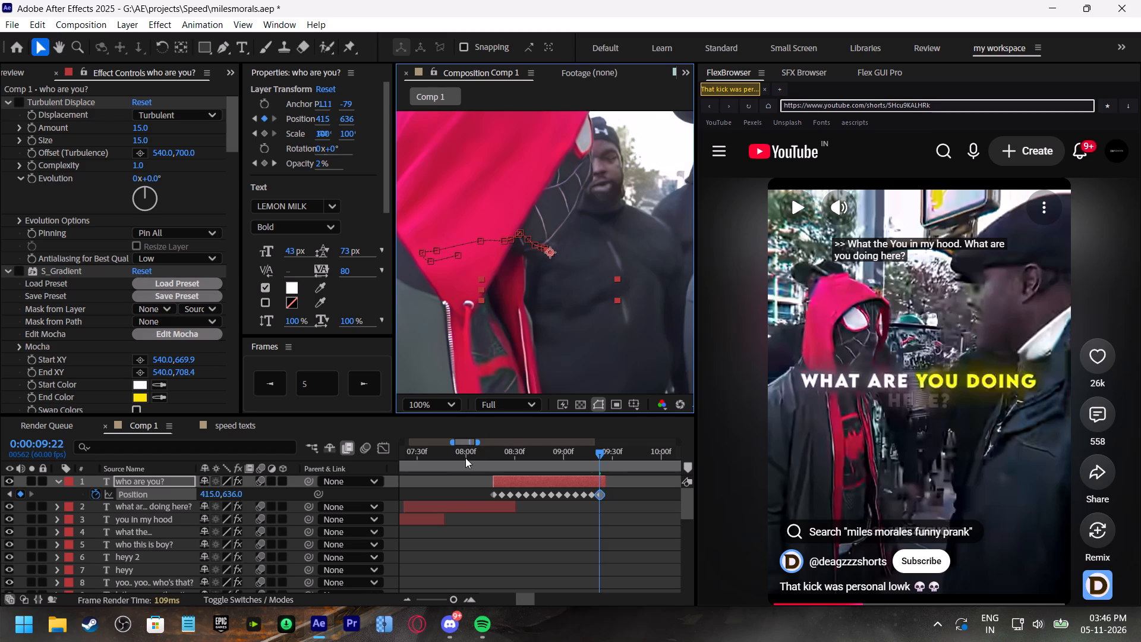
# Preview the caption's extended tracking, fit the whole frame in the viewer and save the project.
pyautogui.click(465, 458)
pyautogui.press('space')
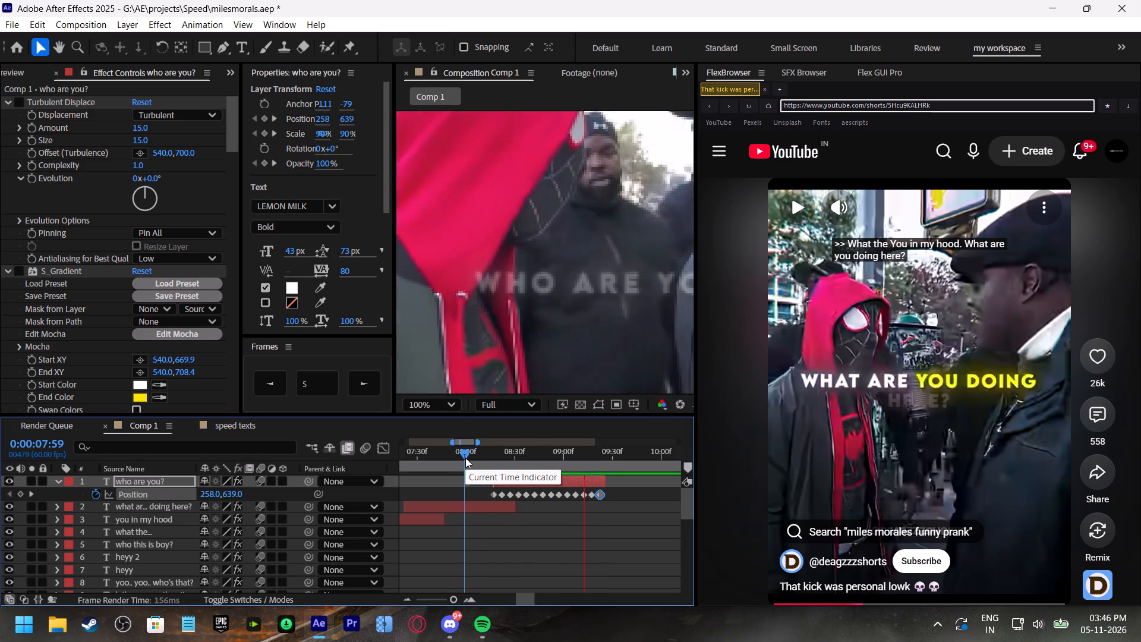
pyautogui.click(465, 458)
pyautogui.click(431, 405)
pyautogui.hotkey('ctrl', 's')
pyautogui.click(443, 112)
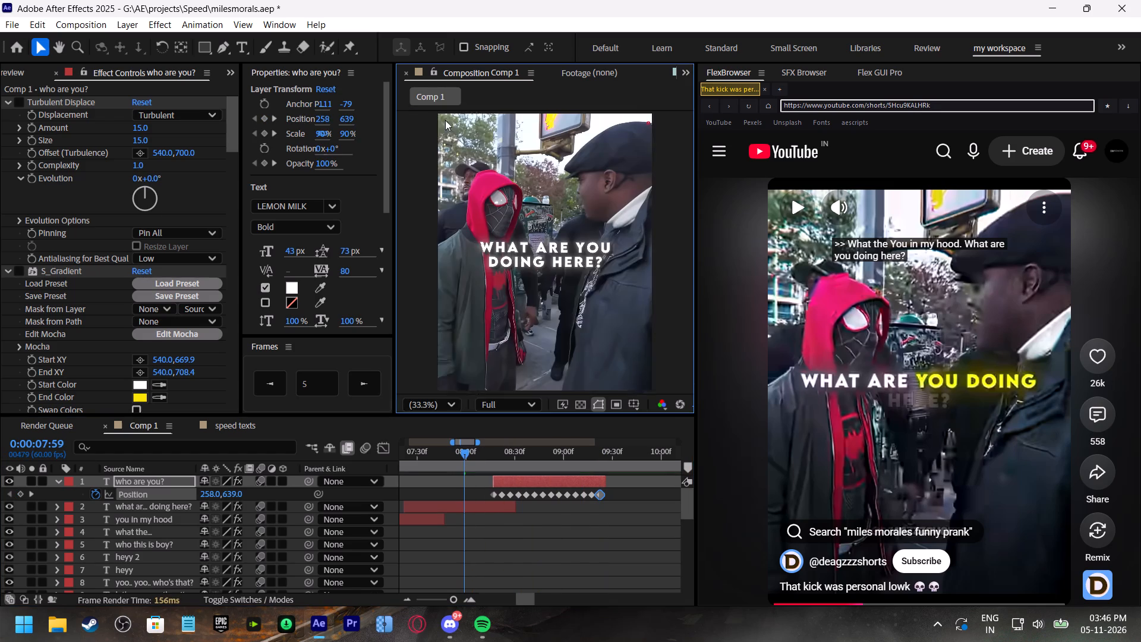
pyautogui.hotkey('ctrl', 's')
pyautogui.click(484, 451)
pyautogui.press('space')
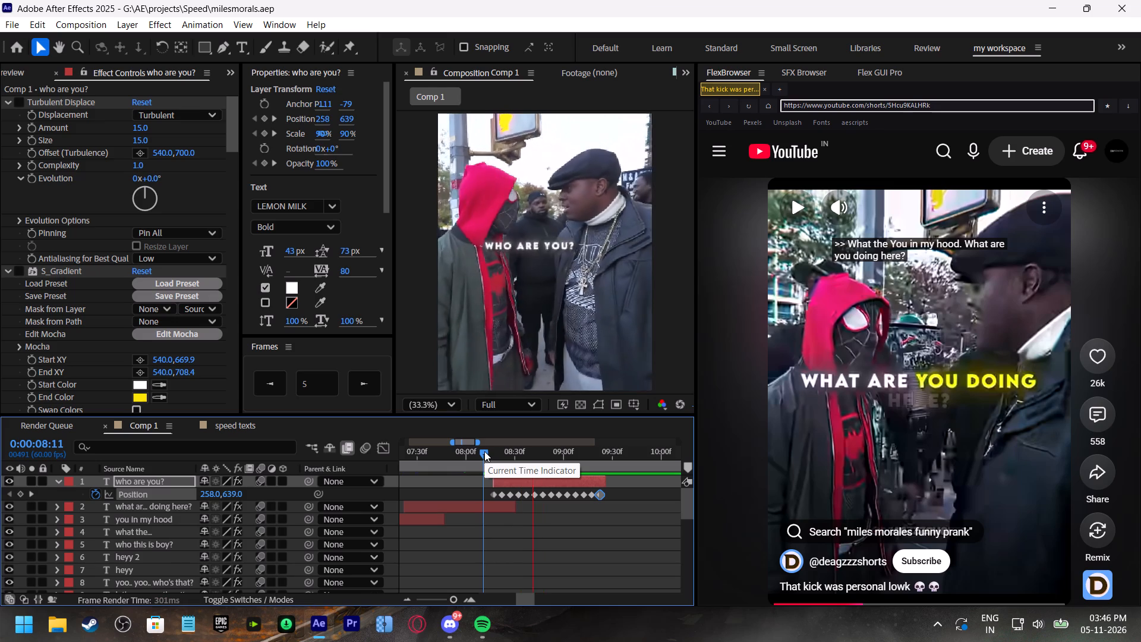
# Duplicate the "what are you doing here?" caption layer and move the copy so it starts at about 0:00:09:21.
pyautogui.keyDown('shift'); pyautogui.scroll(-2, 540, 505); pyautogui.keyUp('shift')
pyautogui.click(538, 454)
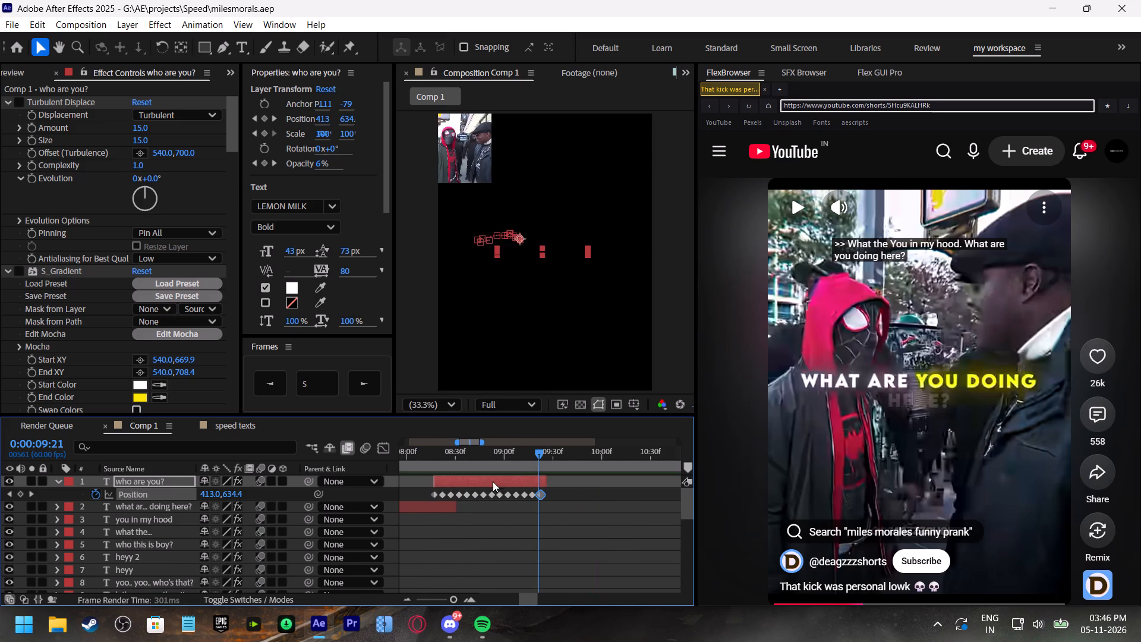
pyautogui.click(425, 505)
pyautogui.hotkey('ctrl', 'd')
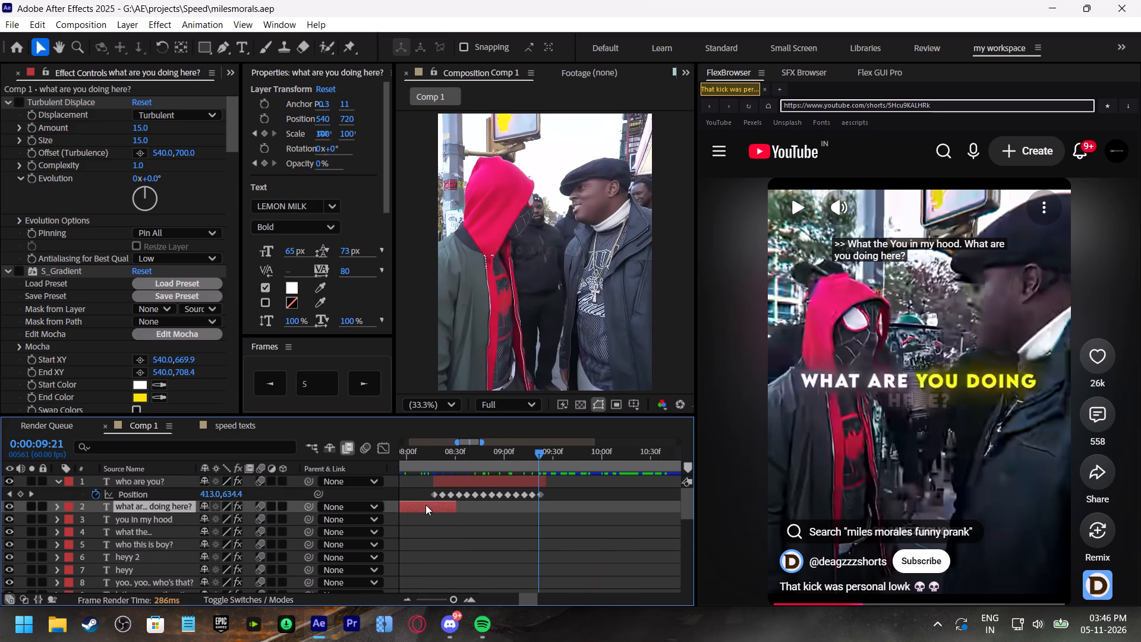
pyautogui.moveTo(420, 507); pyautogui.dragTo(617, 515)
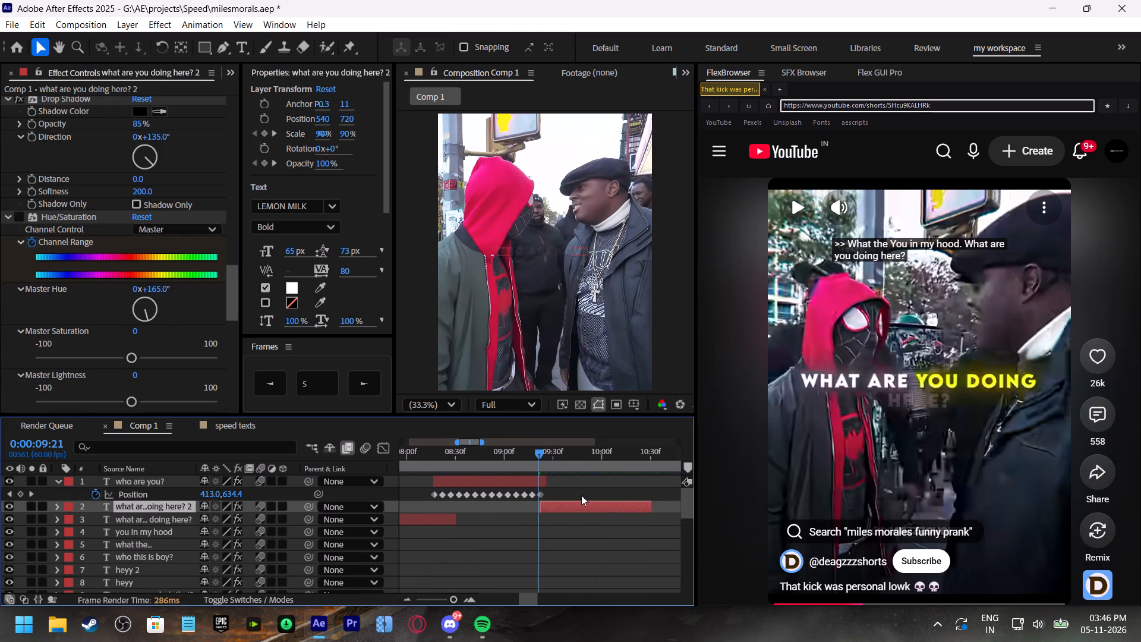
# Replace the duplicated caption's text with "you don't know" and "who i am?" on two lines.
pyautogui.press('space')
pyautogui.click(541, 456)
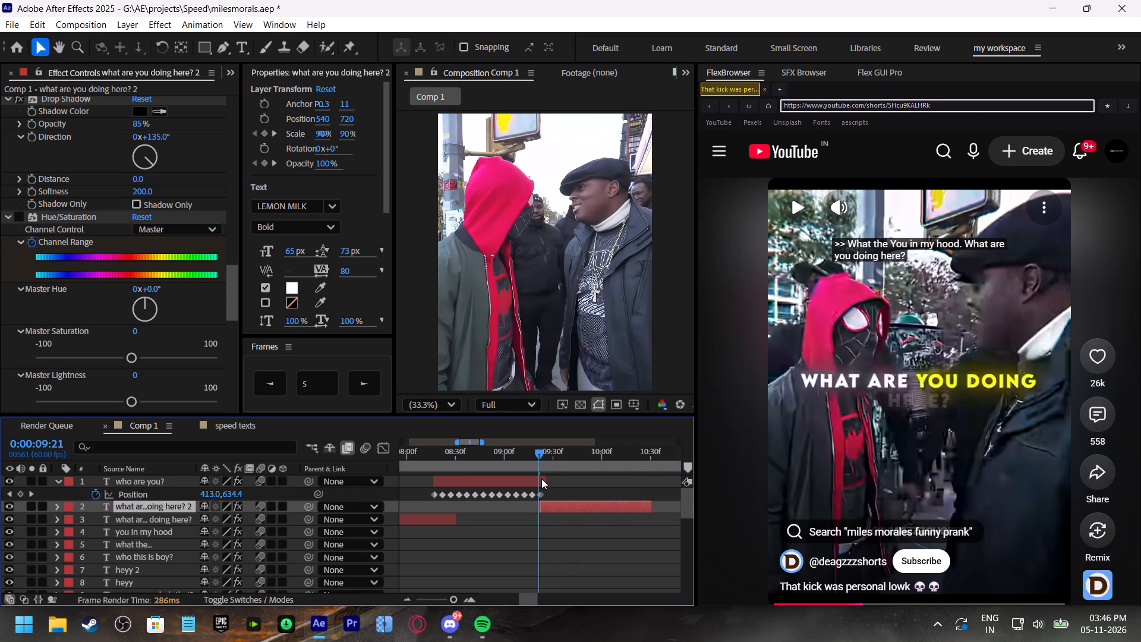
pyautogui.press('space')
pyautogui.click(546, 454)
pyautogui.doubleClick(570, 509)
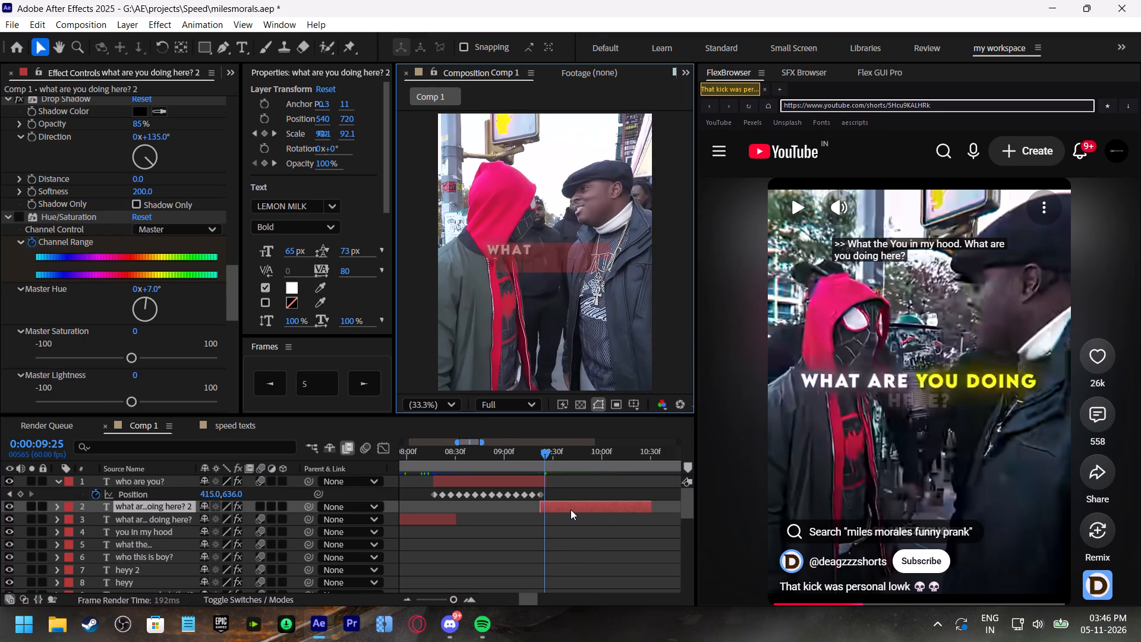
pyautogui.write('you don')
pyautogui.write("'t know")
pyautogui.press('Return')
pyautogui.write('who i am?')
# Preview the "you don't know who i am?" caption against the speech from 0:00:09:19.
pyautogui.click(535, 452)
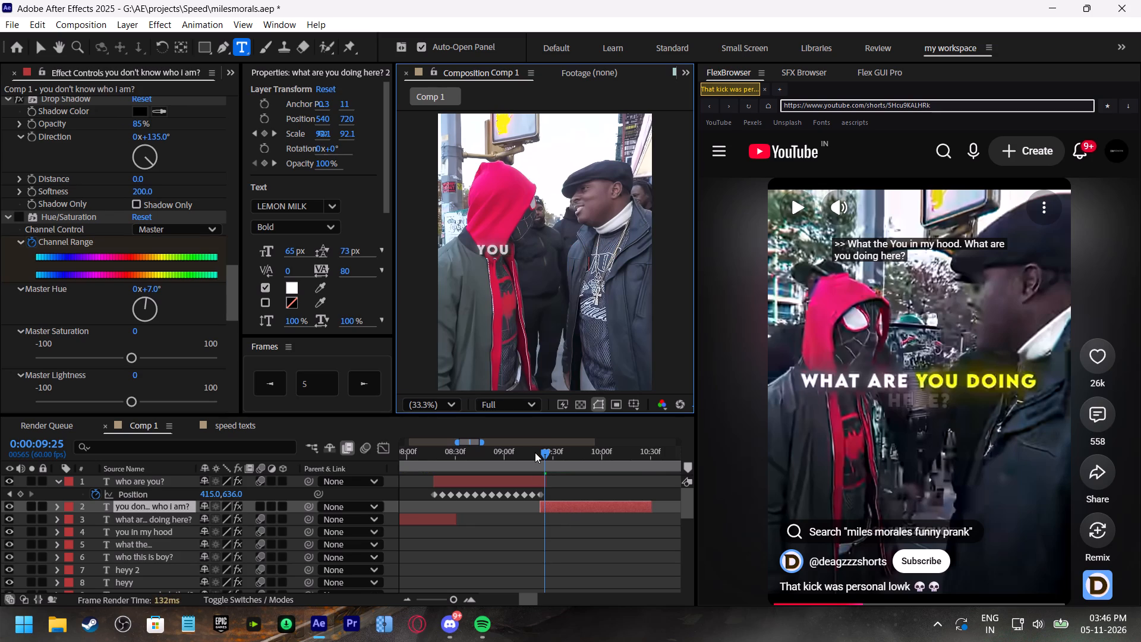
pyautogui.press('space')
pyautogui.click(535, 452)
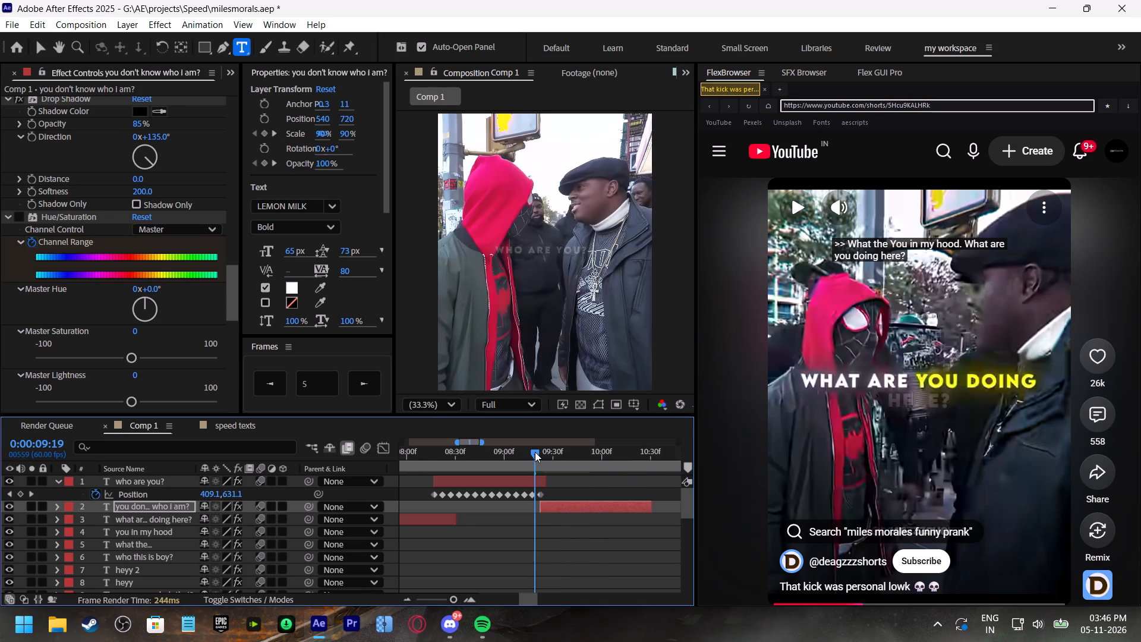
pyautogui.press('space')
pyautogui.click(535, 452)
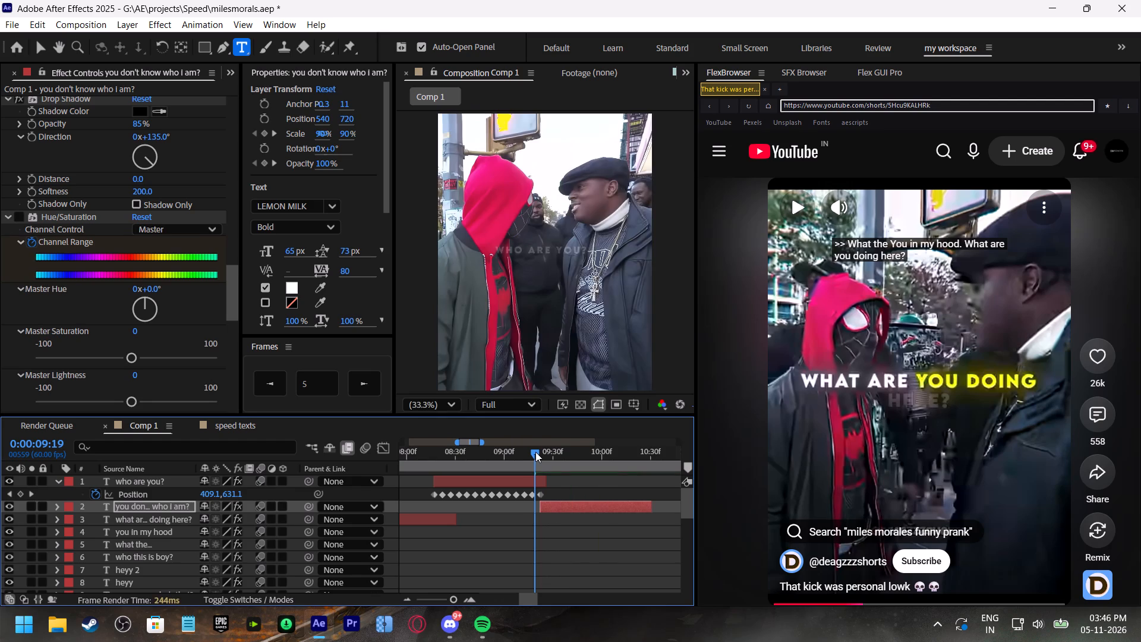
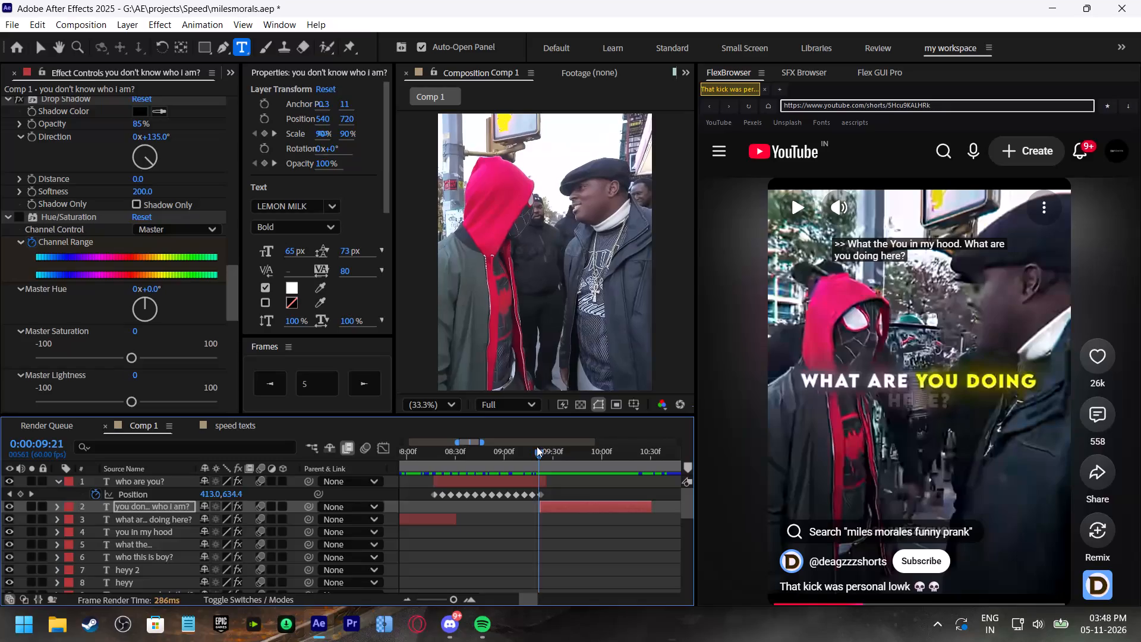
# Preview the "you don't know who i am?" caption from 0:00:09:16 to 0:00:10:17 to check its fade timing against the speech.
pyautogui.click(529, 452)
pyautogui.press('space')
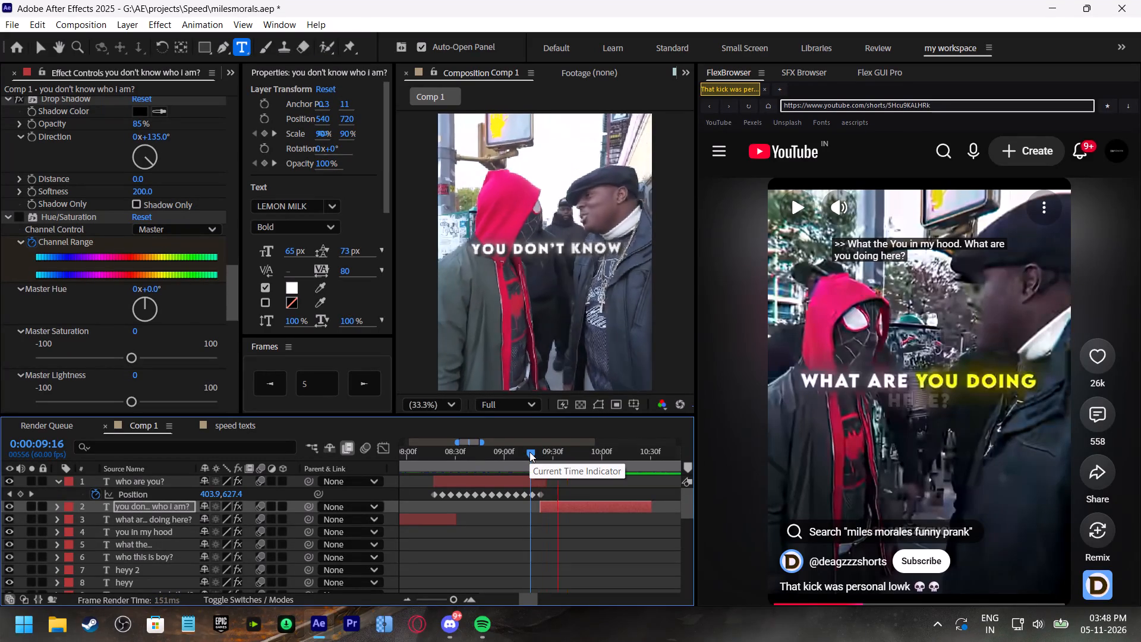
pyautogui.click(529, 452)
pyautogui.press('space')
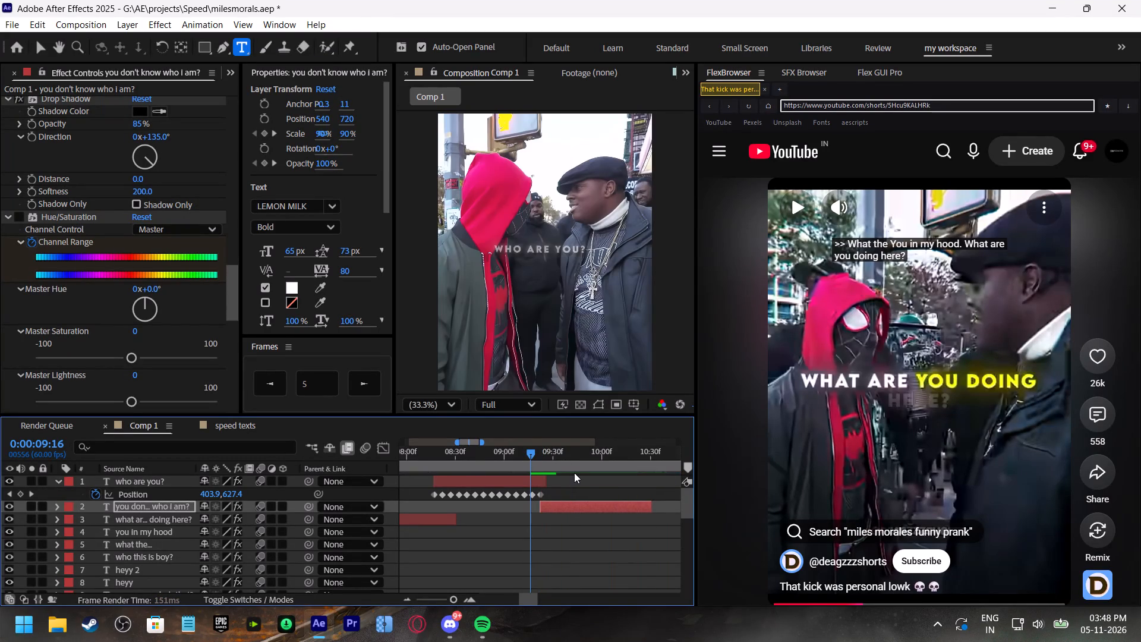
pyautogui.keyDown('shift'); pyautogui.scroll(-2, 578, 476); pyautogui.keyUp('shift')
pyautogui.moveTo(546, 459); pyautogui.dragTo(557, 460)
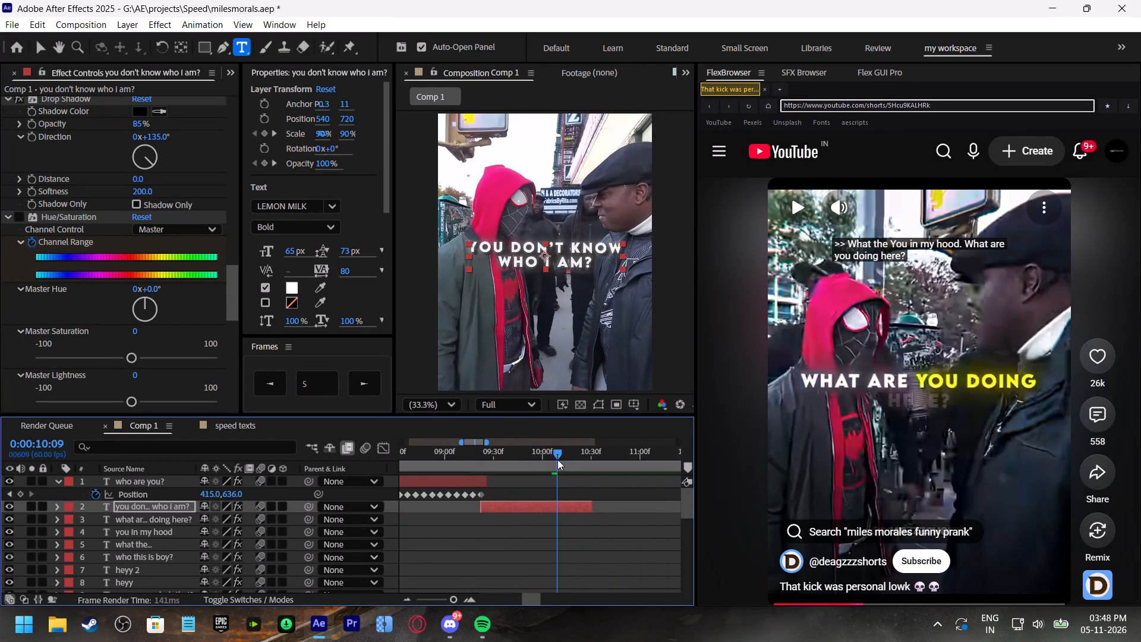
pyautogui.moveTo(557, 460); pyautogui.dragTo(560, 461)
pyautogui.press('space')
pyautogui.click(559, 454)
pyautogui.press('space')
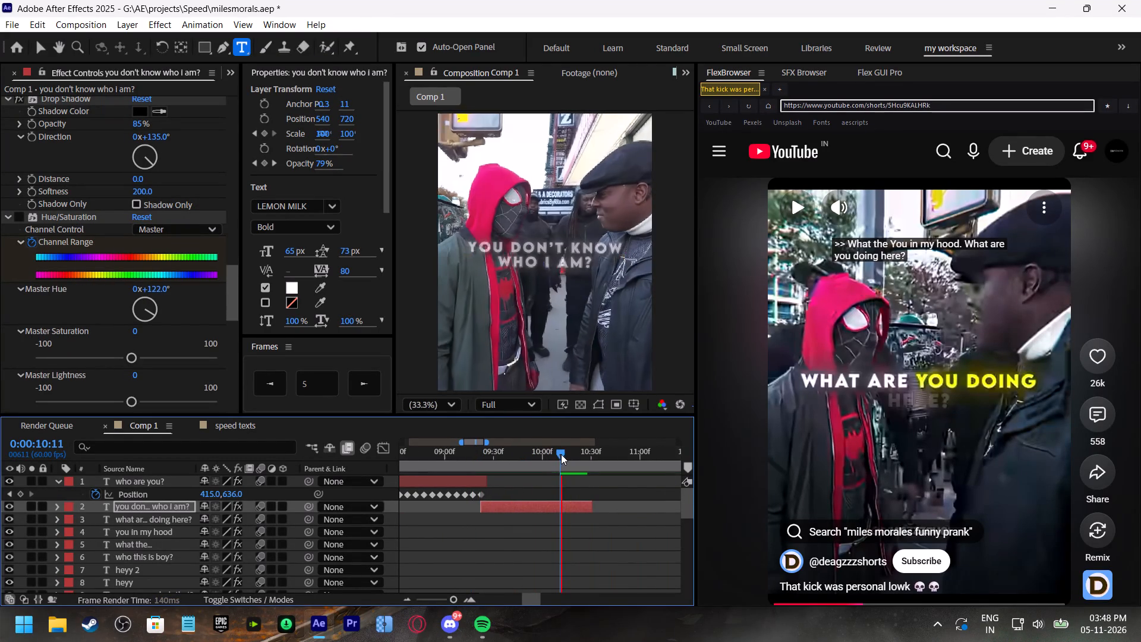
pyautogui.moveTo(564, 454); pyautogui.dragTo(519, 460)
pyautogui.press('space')
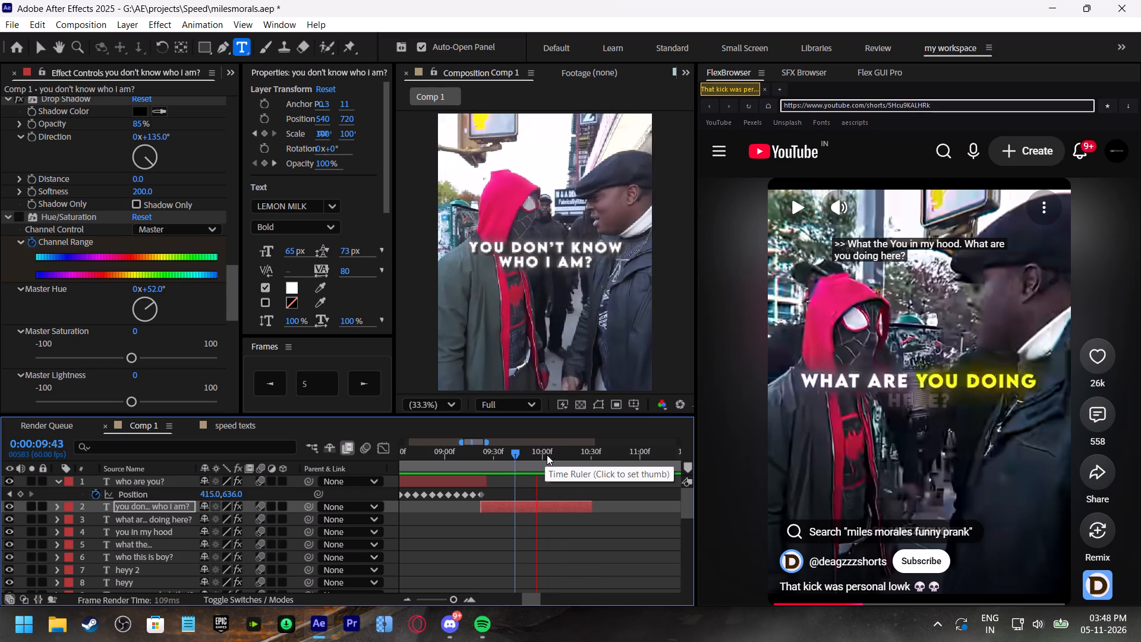
pyautogui.moveTo(557, 452); pyautogui.dragTo(570, 459)
# Shift the "you don't know who i am?" caption's fade-out Opacity keyframes earlier to end at about 0:00:10:17, and save the project.
pyautogui.click(572, 501)
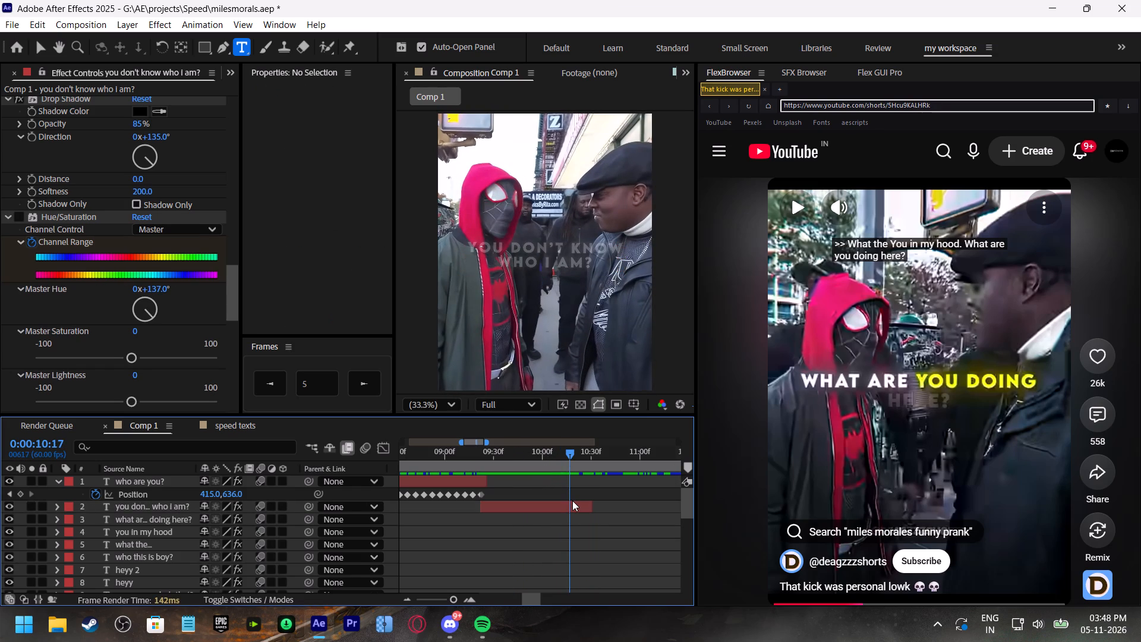
pyautogui.press('y')
pyautogui.press('t')
pyautogui.moveTo(591, 518); pyautogui.dragTo(534, 518)
pyautogui.moveTo(535, 519); pyautogui.dragTo(555, 522)
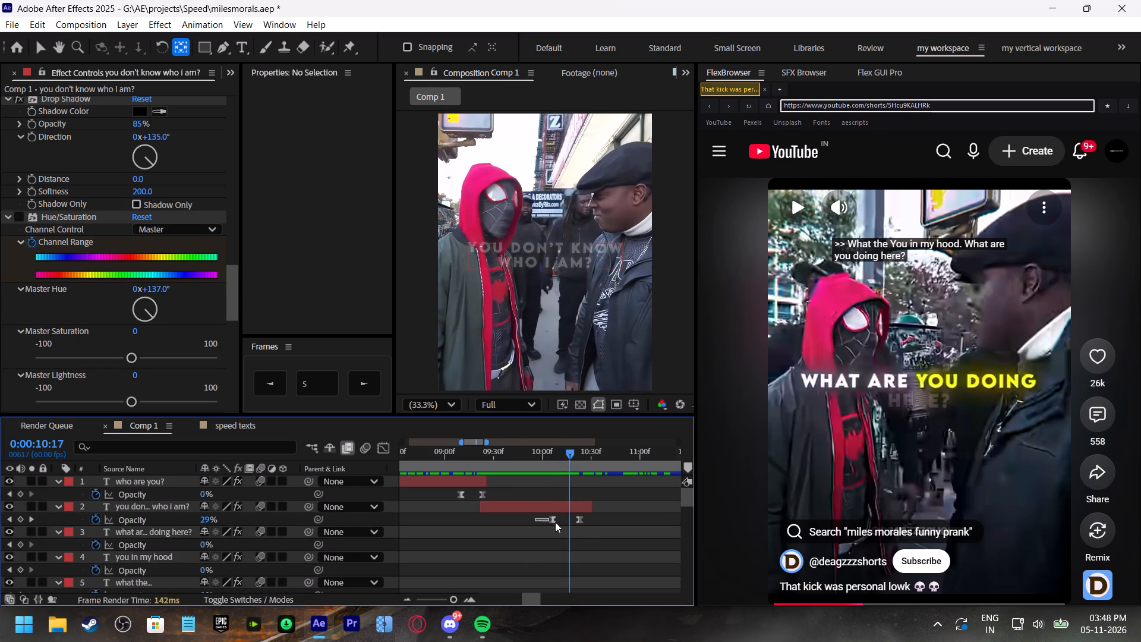
pyautogui.moveTo(555, 522); pyautogui.dragTo(586, 524)
pyautogui.moveTo(579, 521); pyautogui.dragTo(572, 520)
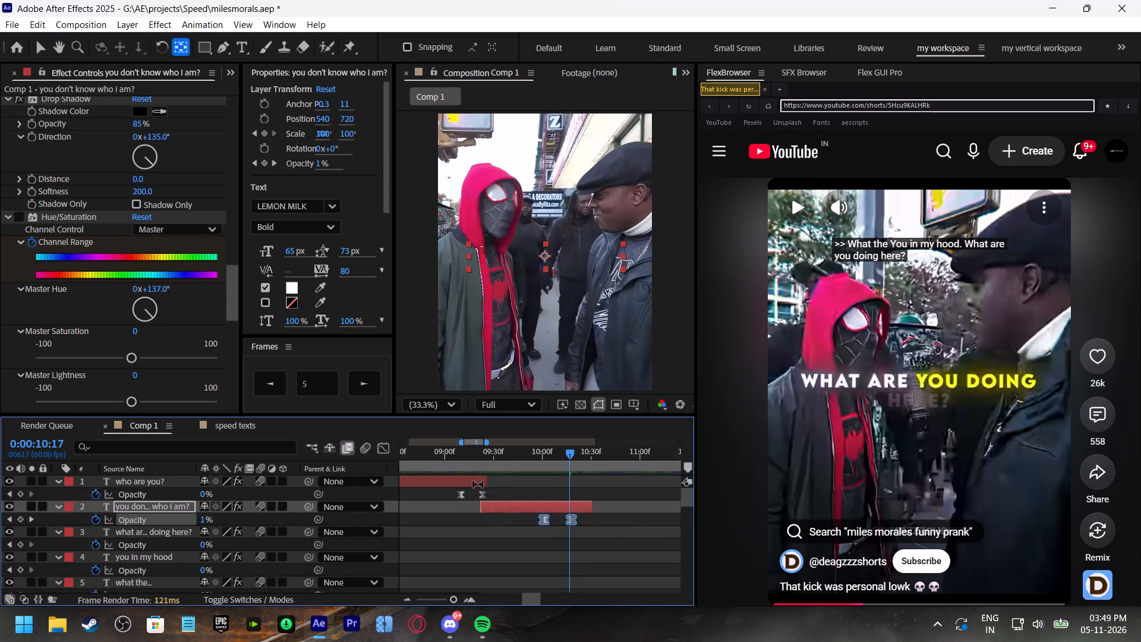
pyautogui.click(474, 480)
pyautogui.hotkey('ctrl', 's')
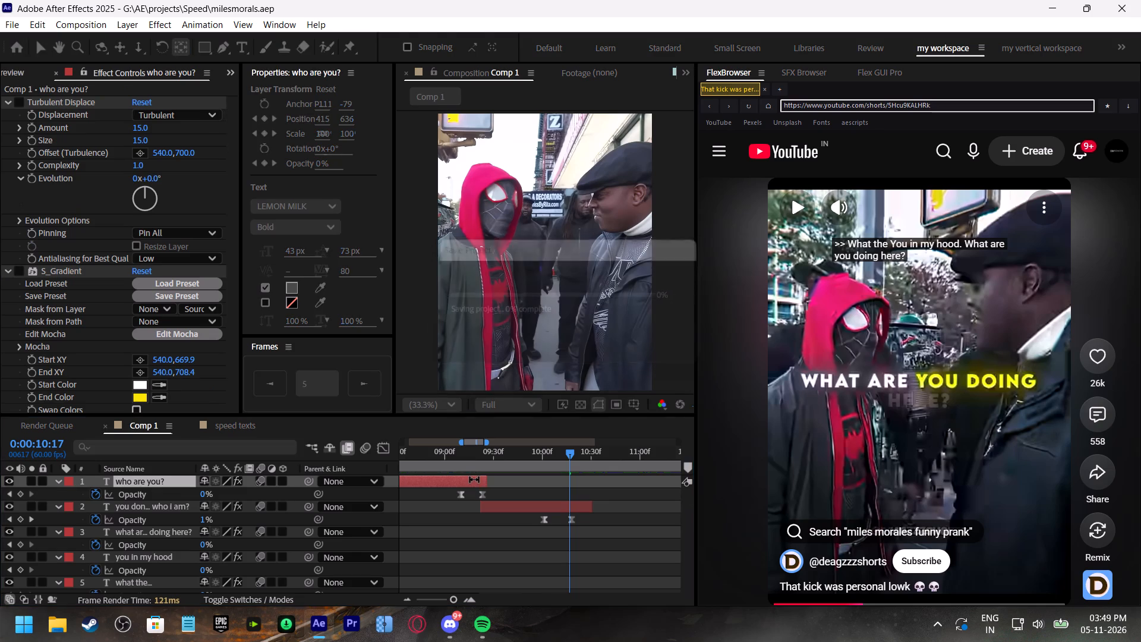
# Collapse the revealed Opacity properties of the caption layers in the timeline.
pyautogui.press('u')
pyautogui.press('u')
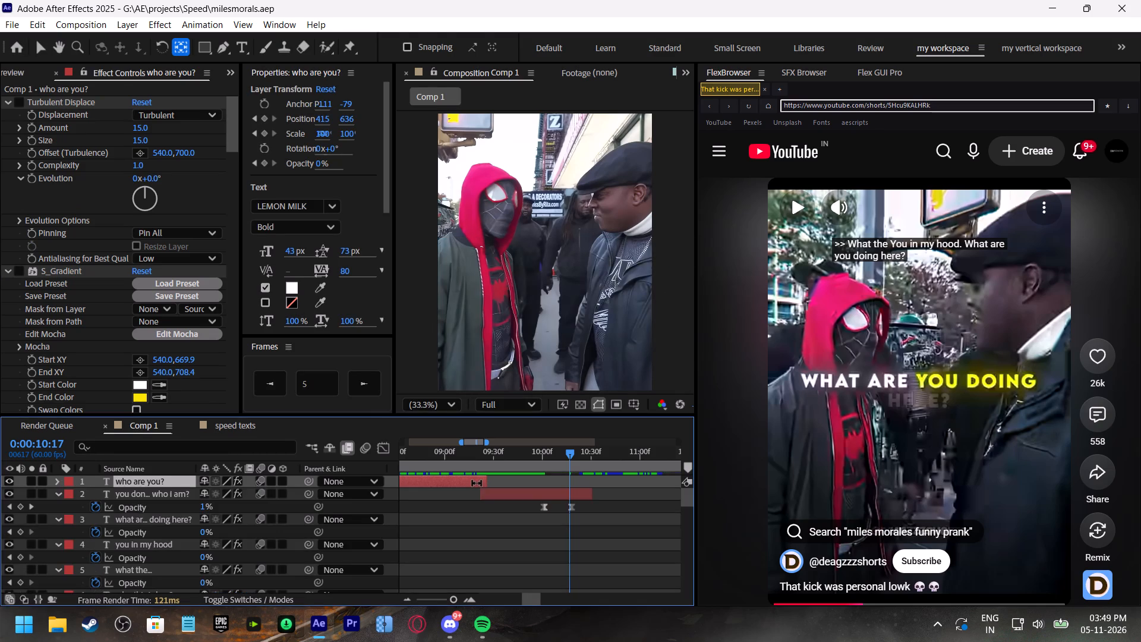
pyautogui.write('uu')
pyautogui.write('uv')
pyautogui.click(461, 480)
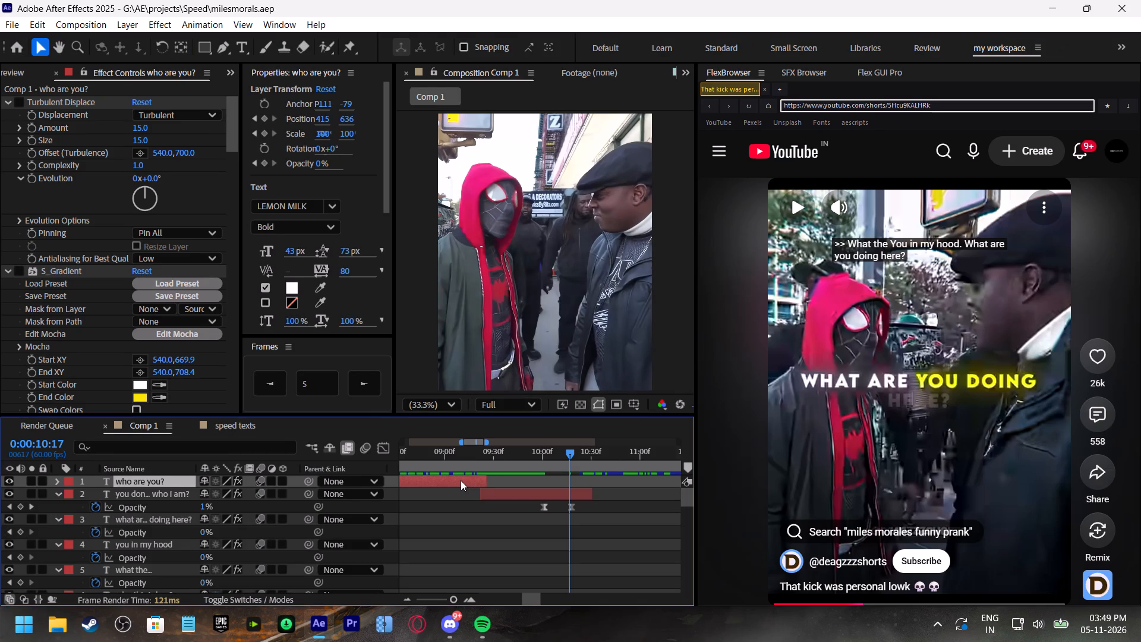
pyautogui.press('t')
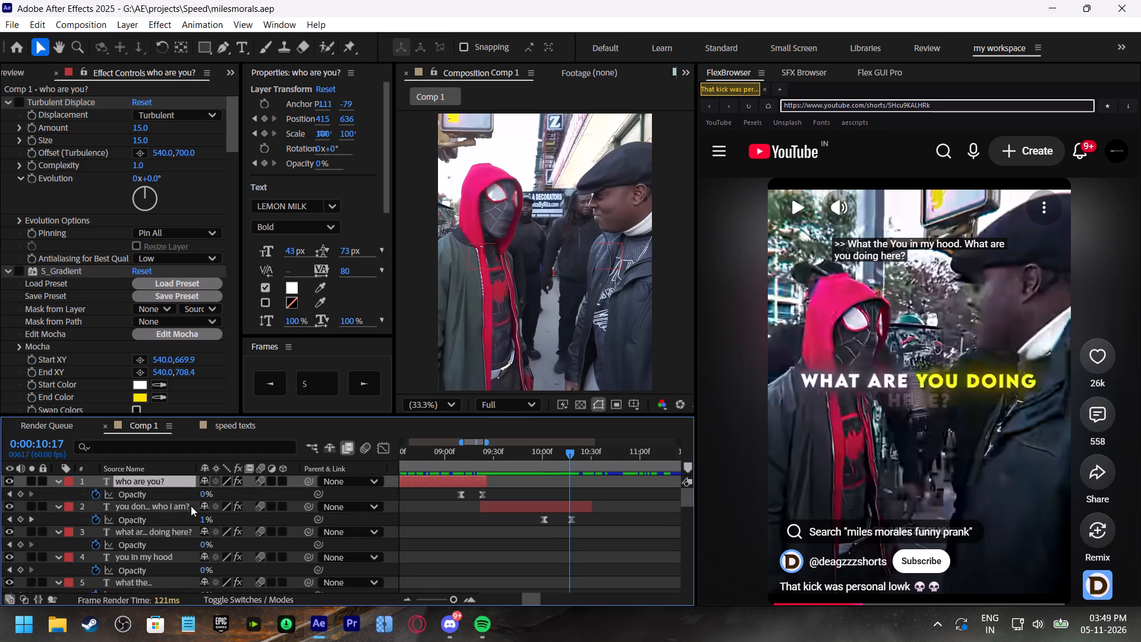
pyautogui.press('t')
pyautogui.click(526, 483)
pyautogui.write('tt')
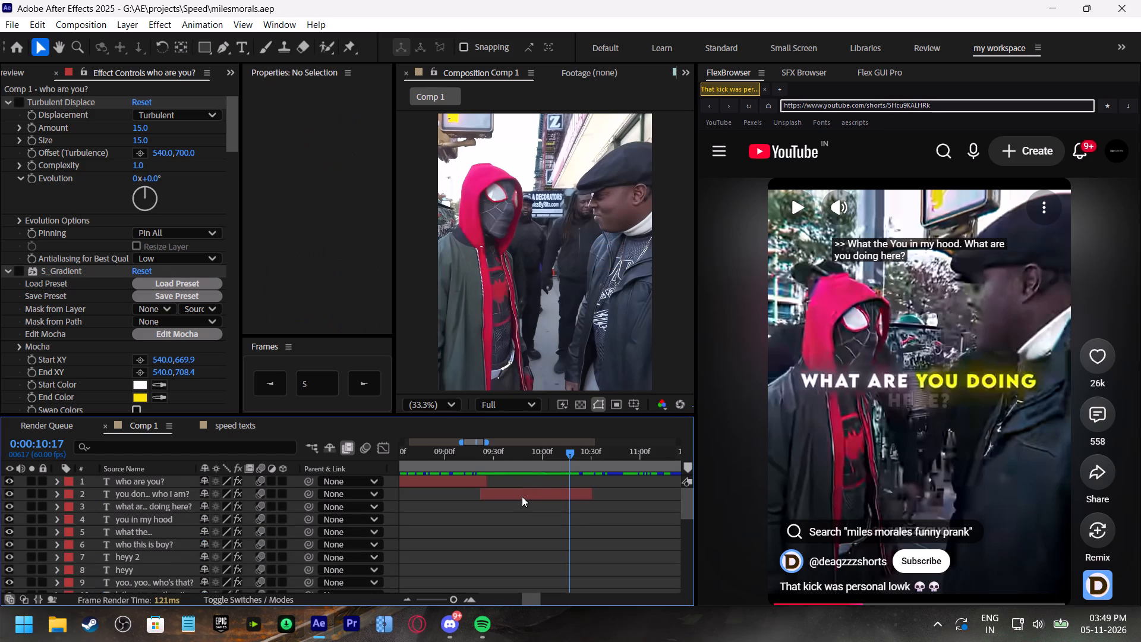
# Duplicate the "who are you?" caption layer and move the copy so it starts at about 0:00:10:16.
pyautogui.click(522, 496)
pyautogui.click(477, 484)
pyautogui.hotkey('ctrl', 'd')
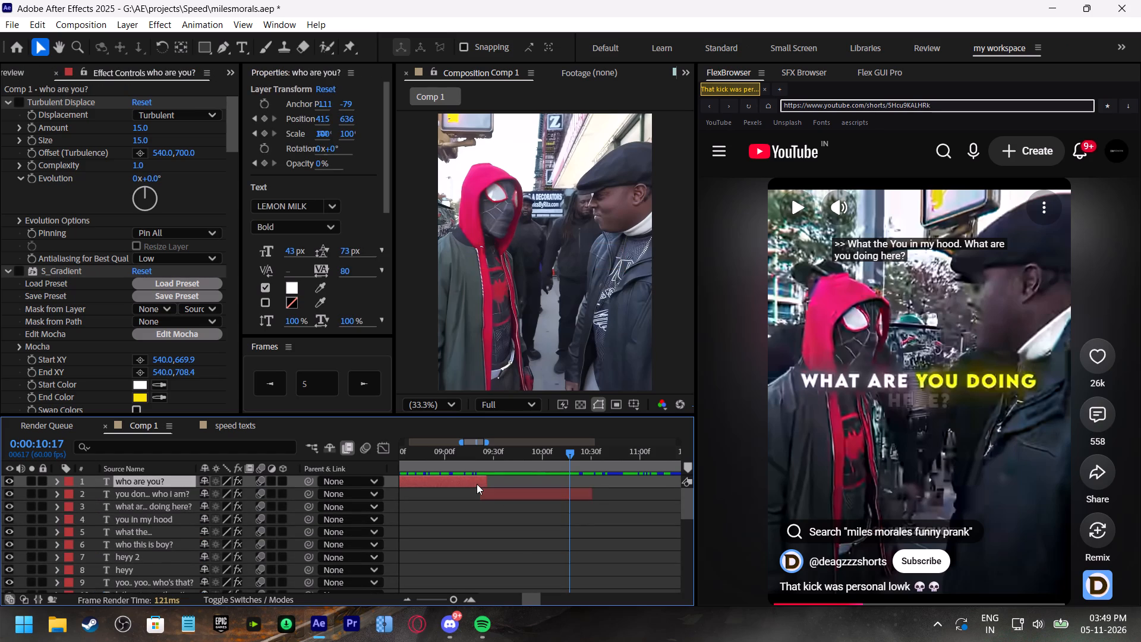
pyautogui.moveTo(443, 480); pyautogui.dragTo(636, 489)
pyautogui.keyDown('shift'); pyautogui.scroll(-2, 578, 507); pyautogui.keyUp('shift')
# Delete all Position keyframes from the duplicated "who are you?" caption.
pyautogui.click(550, 480)
pyautogui.press('p')
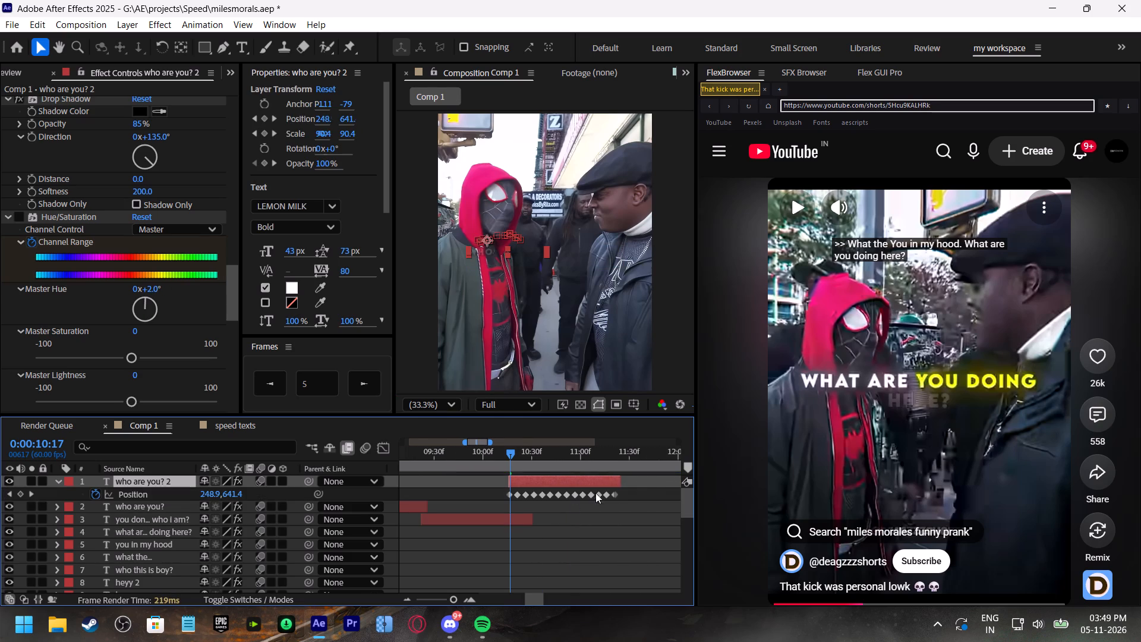
pyautogui.moveTo(645, 488); pyautogui.dragTo(479, 505)
pyautogui.press('BackSpace')
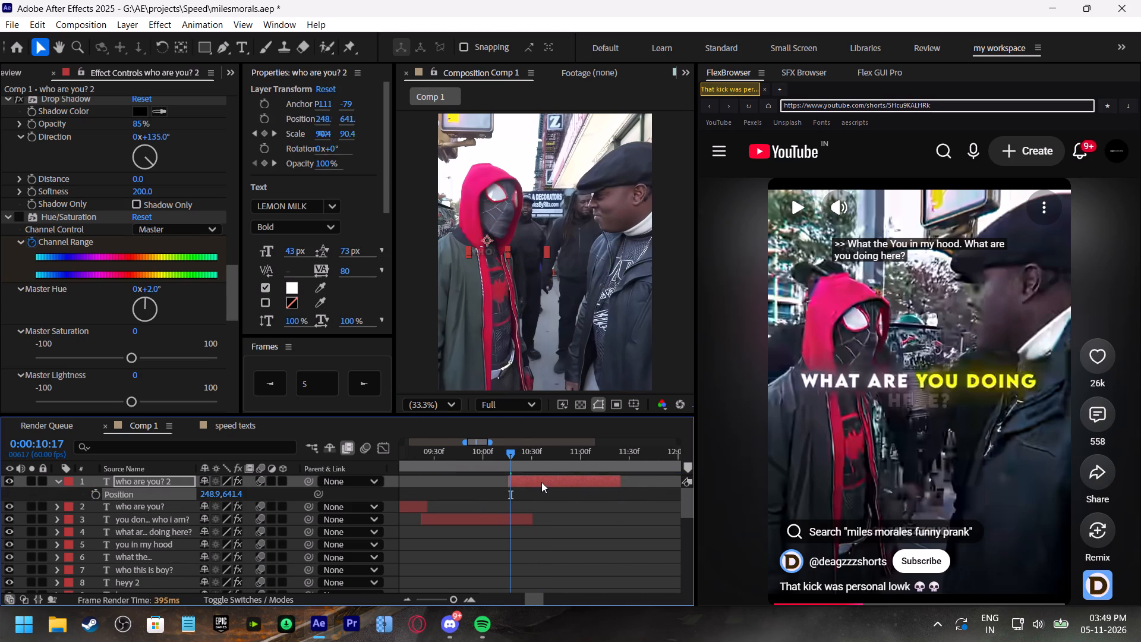
# Replace the duplicated caption's text with "noo".
pyautogui.doubleClick(541, 482)
pyautogui.write('nooo')
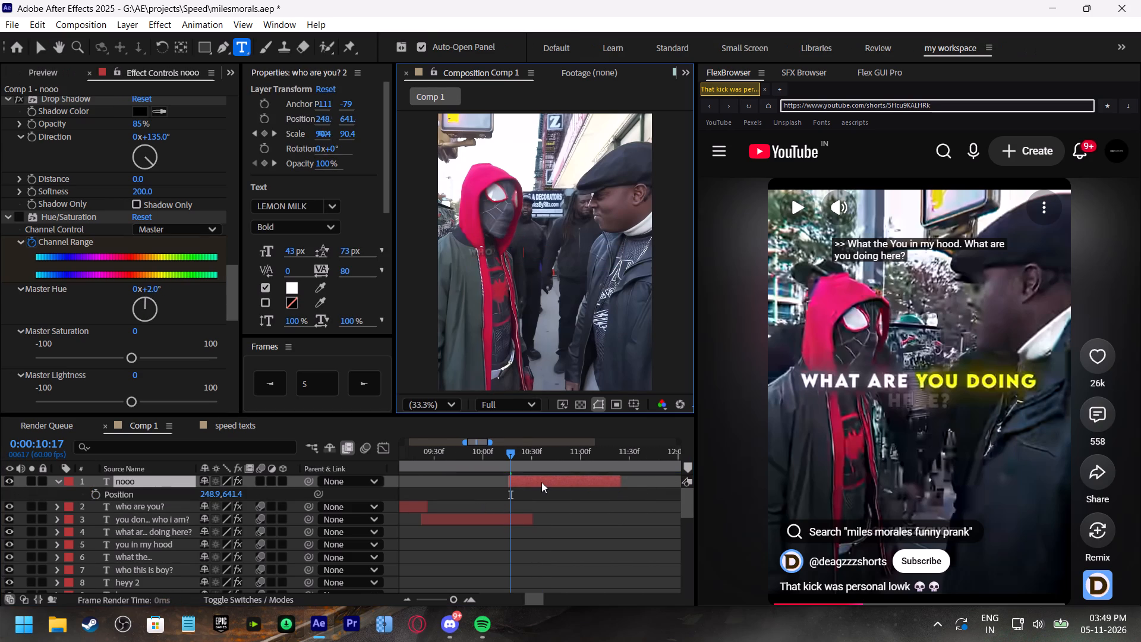
pyautogui.press('BackSpace')
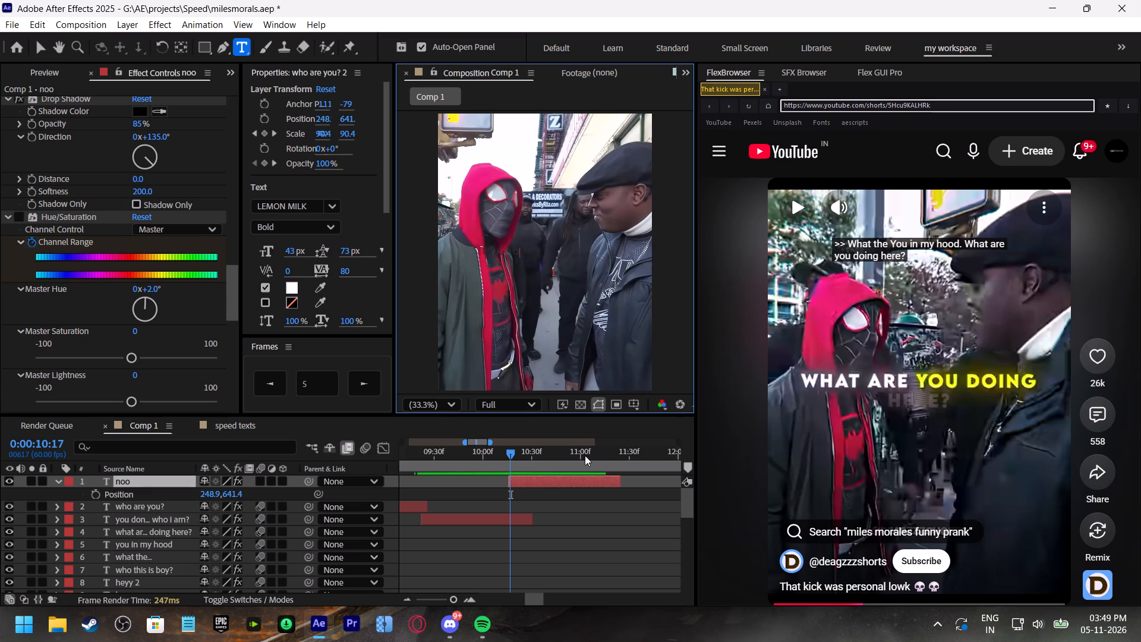
# Scrub through the "noo" caption up to 0:00:10:42 to check how the masked man moves in the shot.
pyautogui.moveTo(515, 452); pyautogui.dragTo(526, 454)
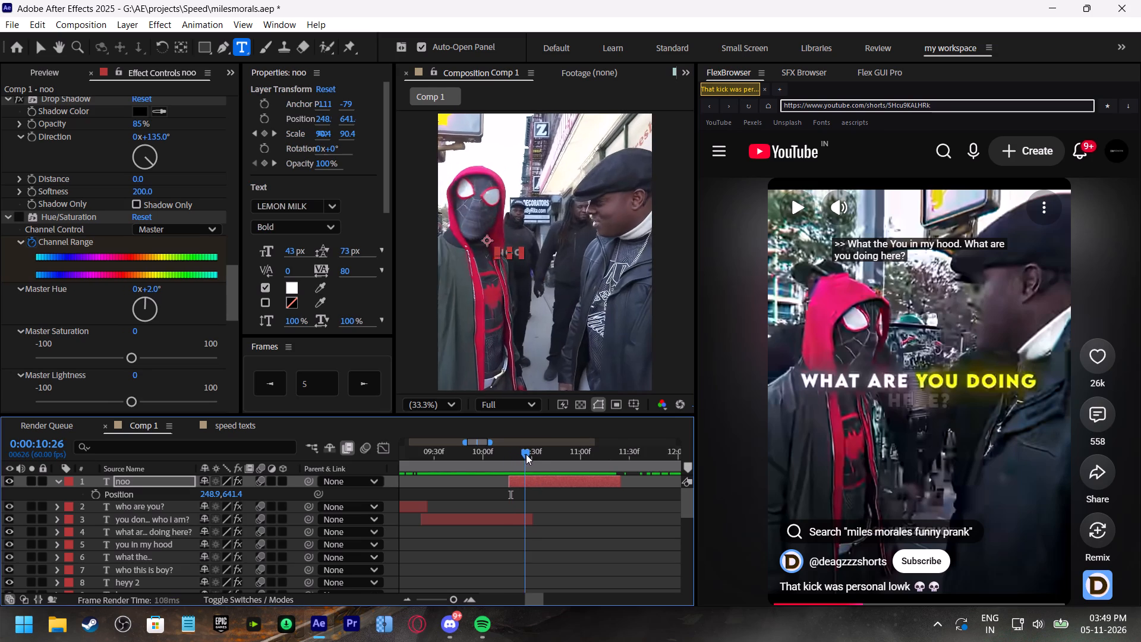
pyautogui.moveTo(526, 454); pyautogui.dragTo(532, 458)
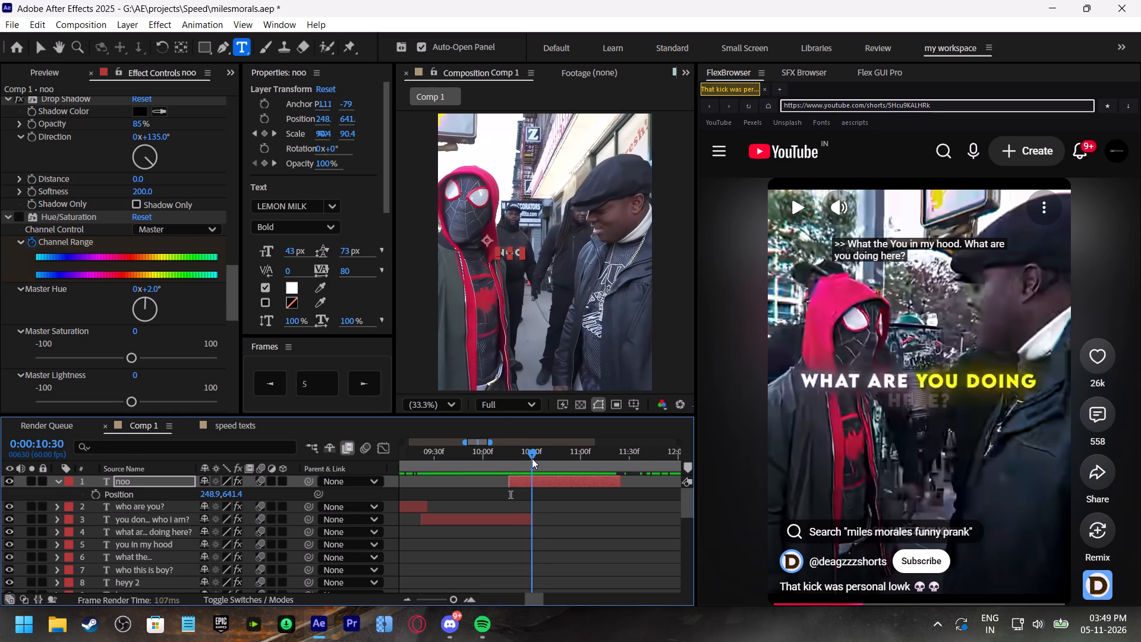
pyautogui.moveTo(532, 458); pyautogui.dragTo(544, 466)
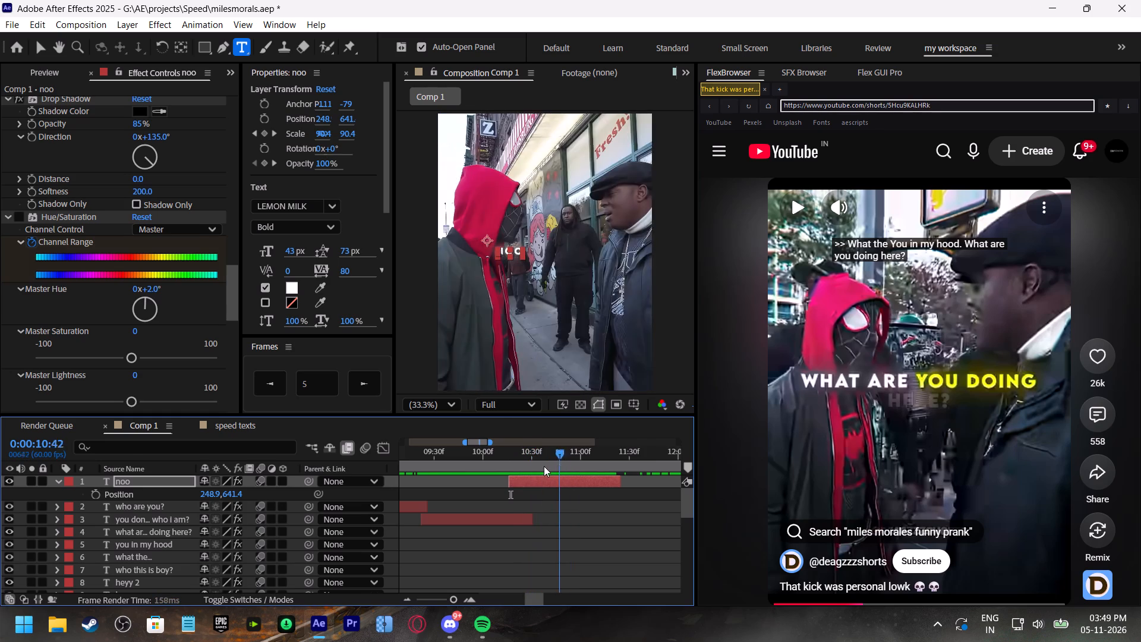
# At 0:00:10:16, move the "noo" caption's anchor point slightly away from the text, onto the edge of the red hood.
pyautogui.moveTo(544, 466); pyautogui.dragTo(509, 462)
pyautogui.press('v')
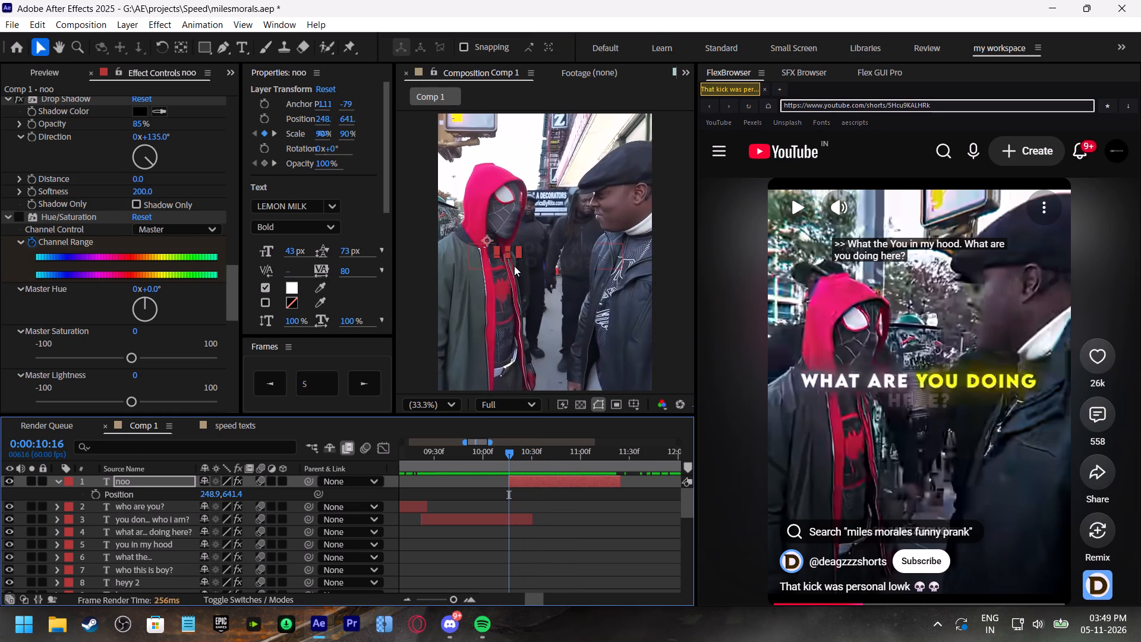
pyautogui.press('y')
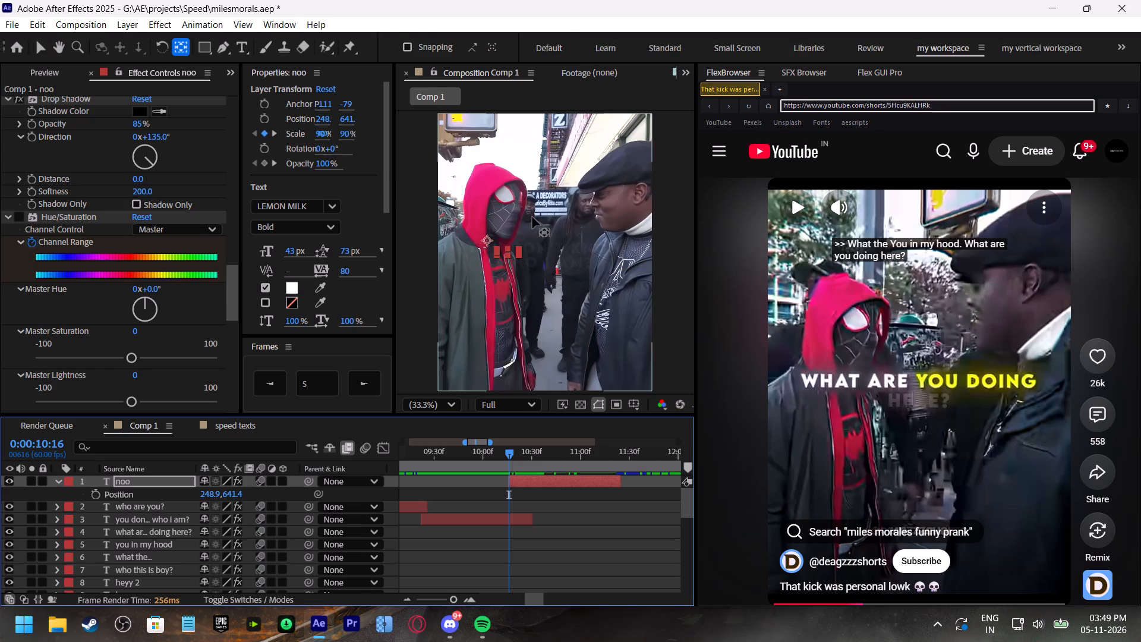
pyautogui.moveTo(488, 241); pyautogui.dragTo(476, 239)
pyautogui.press('v')
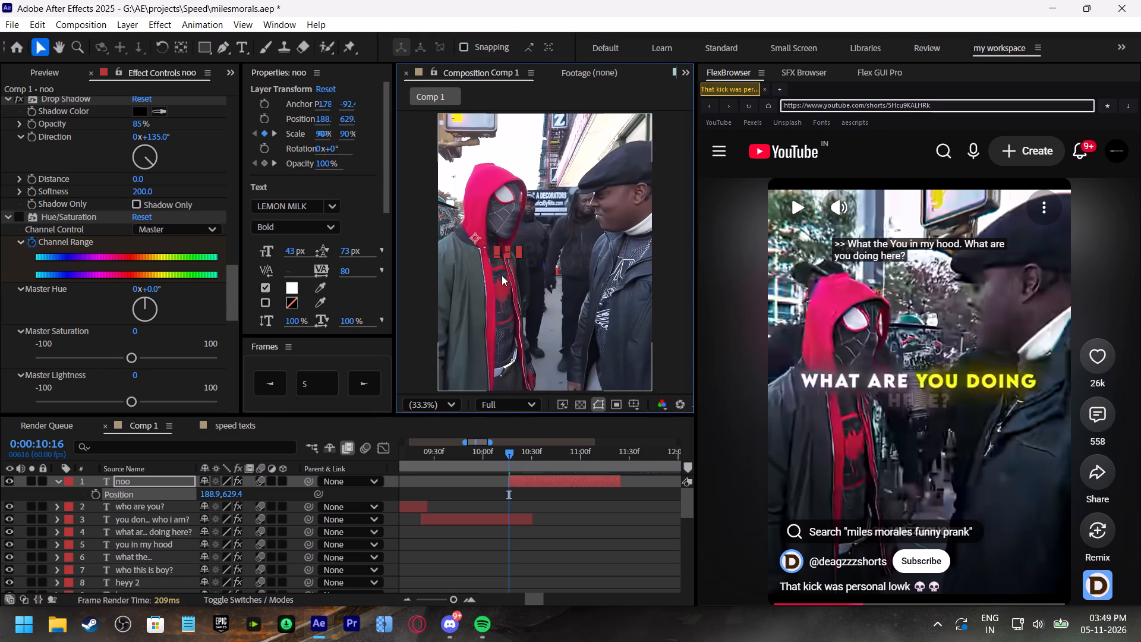
# Place the "noo" caption at about 342.9, 628.4, with its anchor at the mask's chin, and start Position keyframing at 0:00:10:16.
pyautogui.scroll(1, 491, 224)
pyautogui.press('space')
pyautogui.press('space')
pyautogui.press('space')
pyautogui.press('space')
pyautogui.press('space')
pyautogui.press('space')
pyautogui.press('space')
pyautogui.press('space')
pyautogui.press('space')
pyautogui.press('space')
pyautogui.press('space')
pyautogui.press('space')
pyautogui.press('space')
pyautogui.press('space')
pyautogui.press('space')
pyautogui.press('space')
pyautogui.press('space')
pyautogui.press('space')
pyautogui.press('space')
pyautogui.press('space')
pyautogui.moveTo(480, 197); pyautogui.dragTo(605, 226)
pyautogui.moveTo(542, 279); pyautogui.dragTo(633, 284)
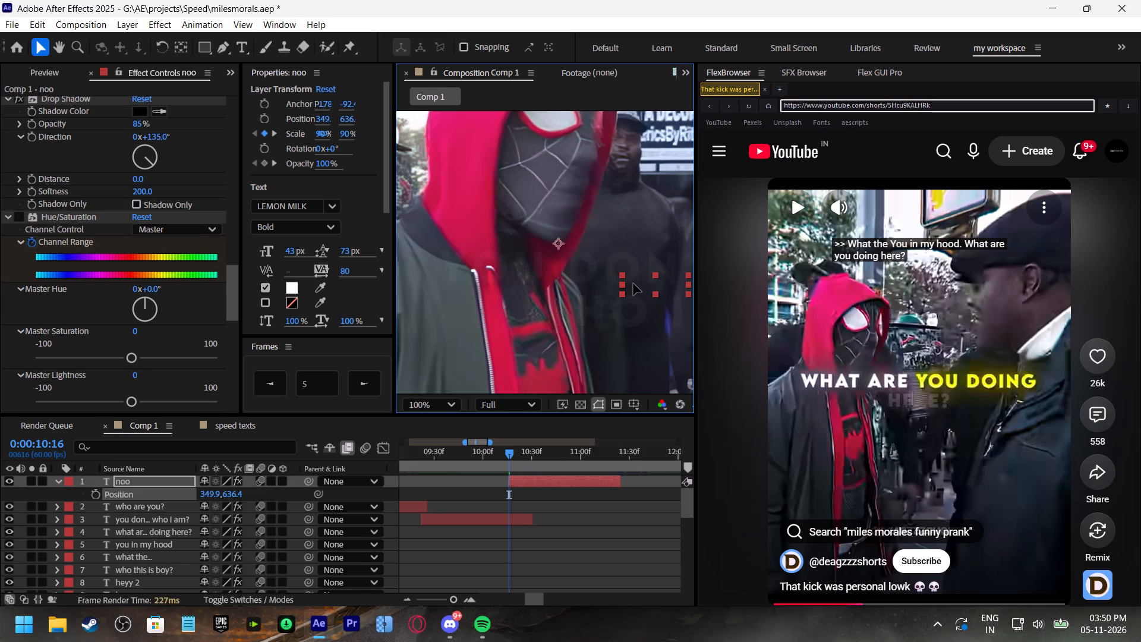
pyautogui.moveTo(633, 284); pyautogui.dragTo(633, 279)
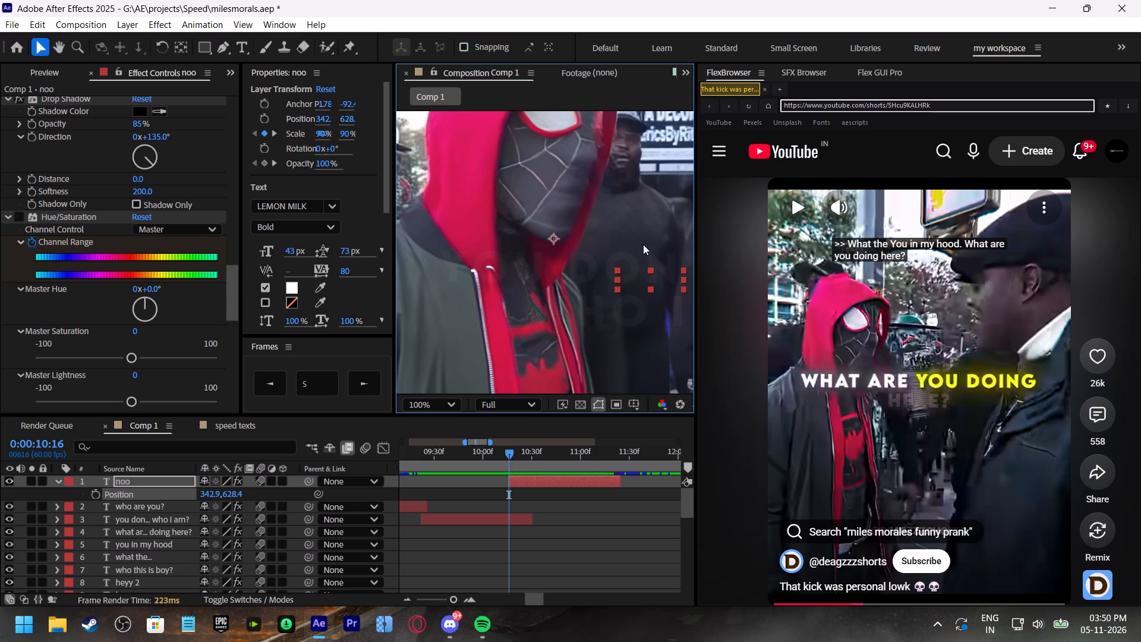
pyautogui.click(98, 493)
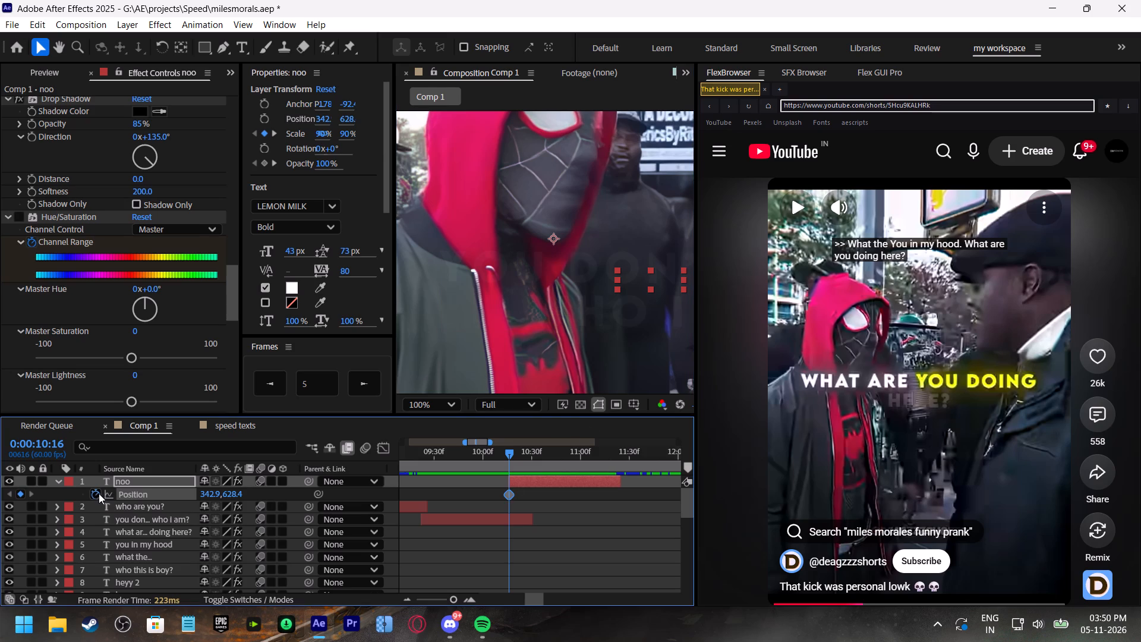
# Track the "noo" caption to the chin in five-frame steps: Position about 249.9, 629.4 at 0:00:10:21 and 145.9, 634.4 at 0:00:10:26.
pyautogui.click(367, 386)
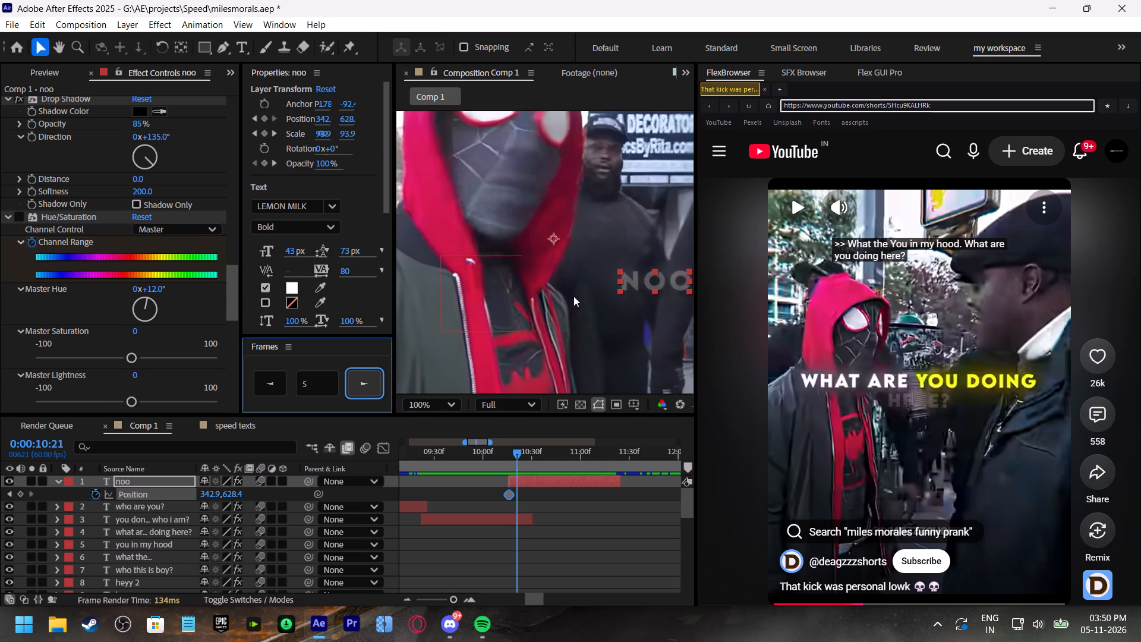
pyautogui.moveTo(636, 282); pyautogui.dragTo(581, 282)
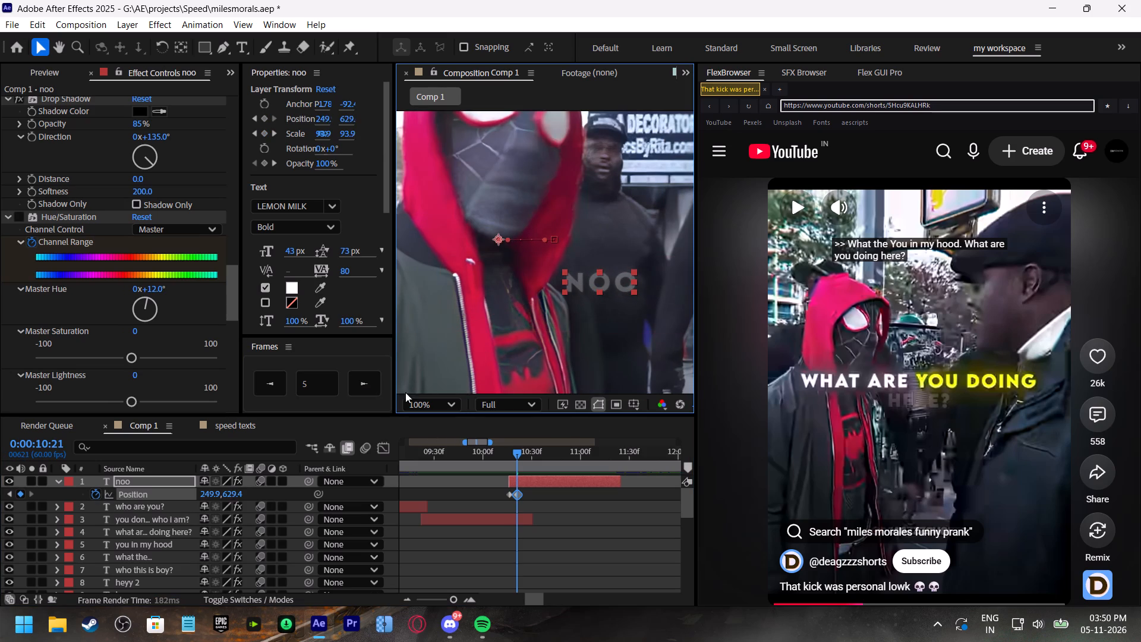
pyautogui.click(371, 383)
pyautogui.moveTo(594, 282); pyautogui.dragTo(562, 281)
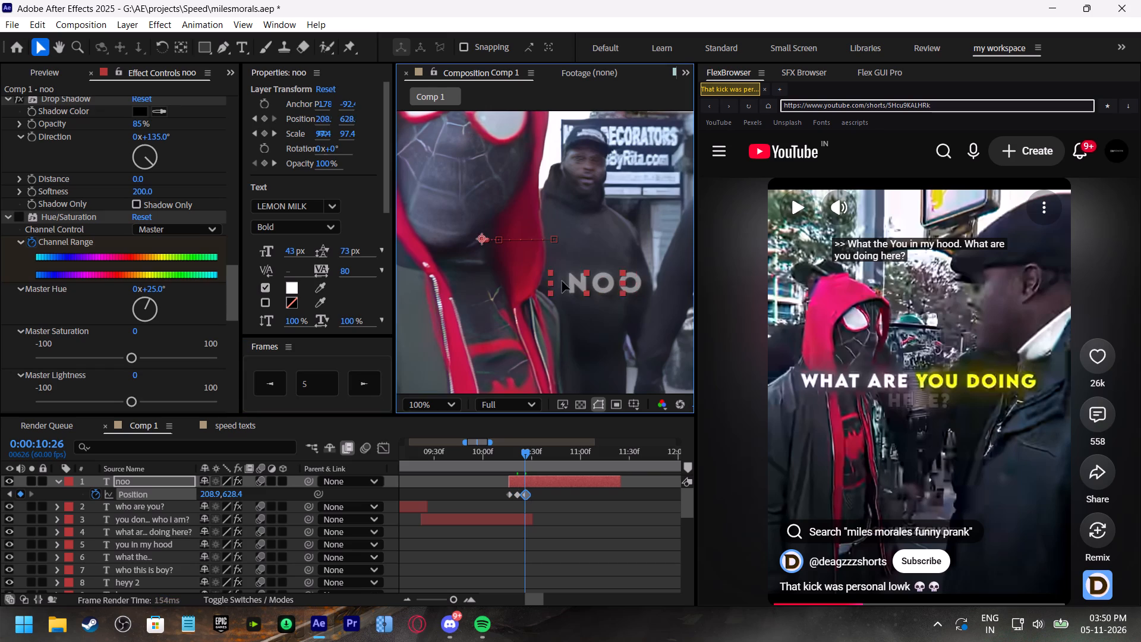
pyautogui.moveTo(562, 281); pyautogui.dragTo(532, 285)
# Track the "noo" caption to the mask's chin at 0:00:10:31, with Position at about 104.9, 646.4.
pyautogui.click(367, 389)
pyautogui.press('space')
pyautogui.press('space')
pyautogui.press('space')
pyautogui.press('space')
pyautogui.press('space')
pyautogui.press('space')
pyautogui.press('space')
pyautogui.press('space')
pyautogui.press('space')
pyautogui.press('space')
pyautogui.press('space')
pyautogui.press('space')
pyautogui.press('space')
pyautogui.press('space')
pyautogui.press('space')
pyautogui.press('space')
pyautogui.press('space')
pyautogui.press('space')
pyautogui.press('space')
pyautogui.press('space')
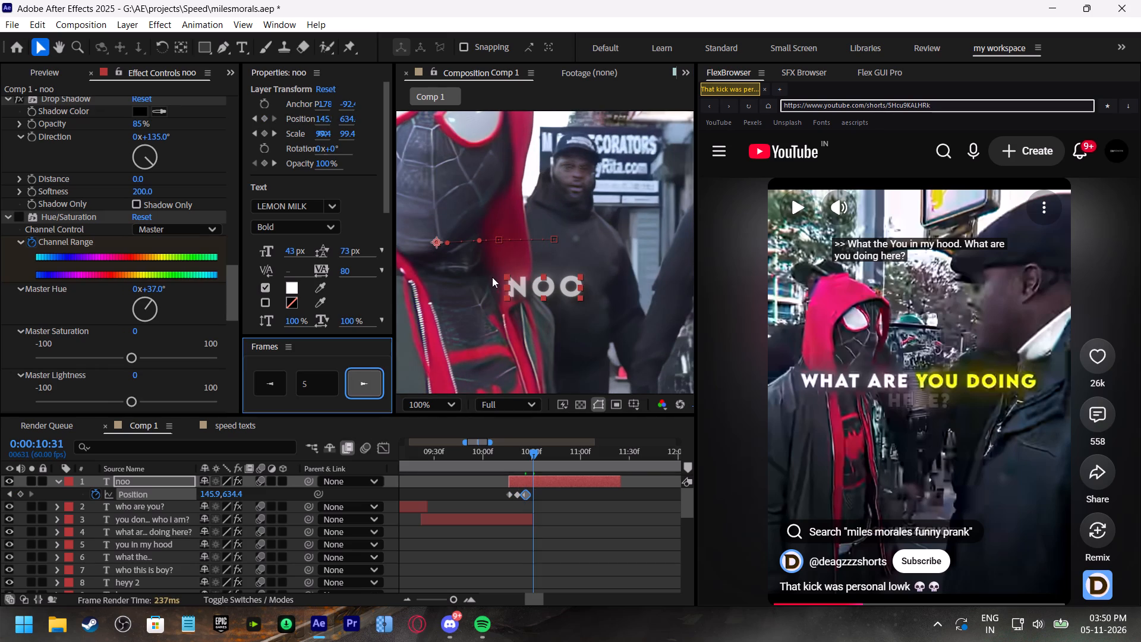
pyautogui.moveTo(455, 271); pyautogui.dragTo(581, 270)
pyautogui.moveTo(648, 287); pyautogui.dragTo(629, 289)
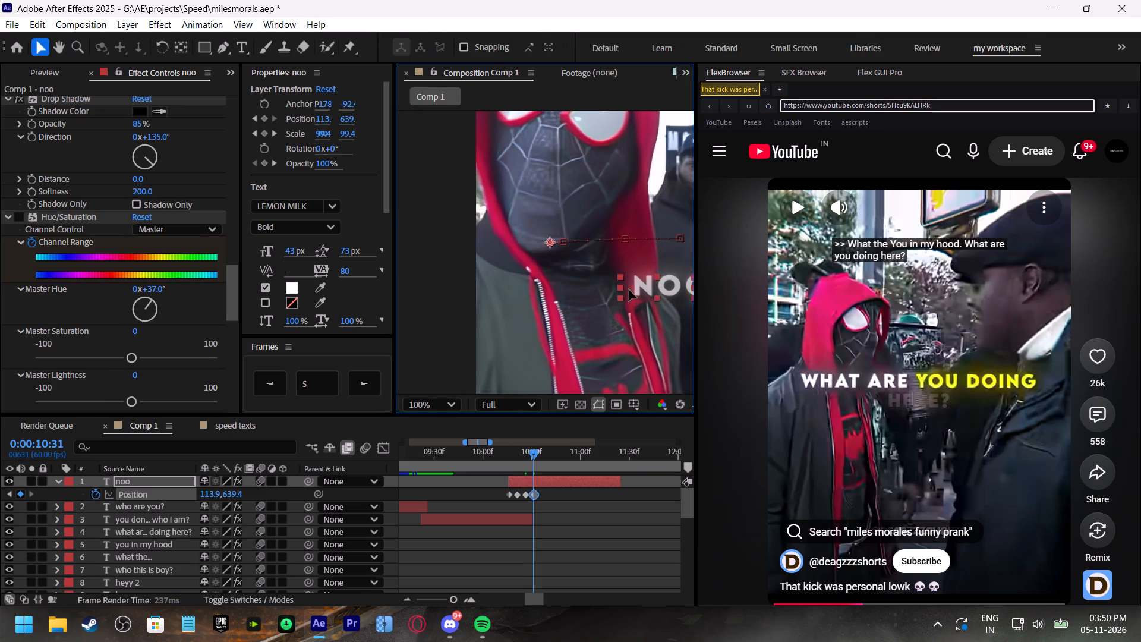
pyautogui.moveTo(629, 289); pyautogui.dragTo(625, 294)
# Keyframe the "noo" caption's Position at about 76.9, 647.4 at 0:00:10:36, 76.9, 637.4 at 0:00:10:41 and 122.9, 638.4 at 0:00:10:46.
pyautogui.click(365, 380)
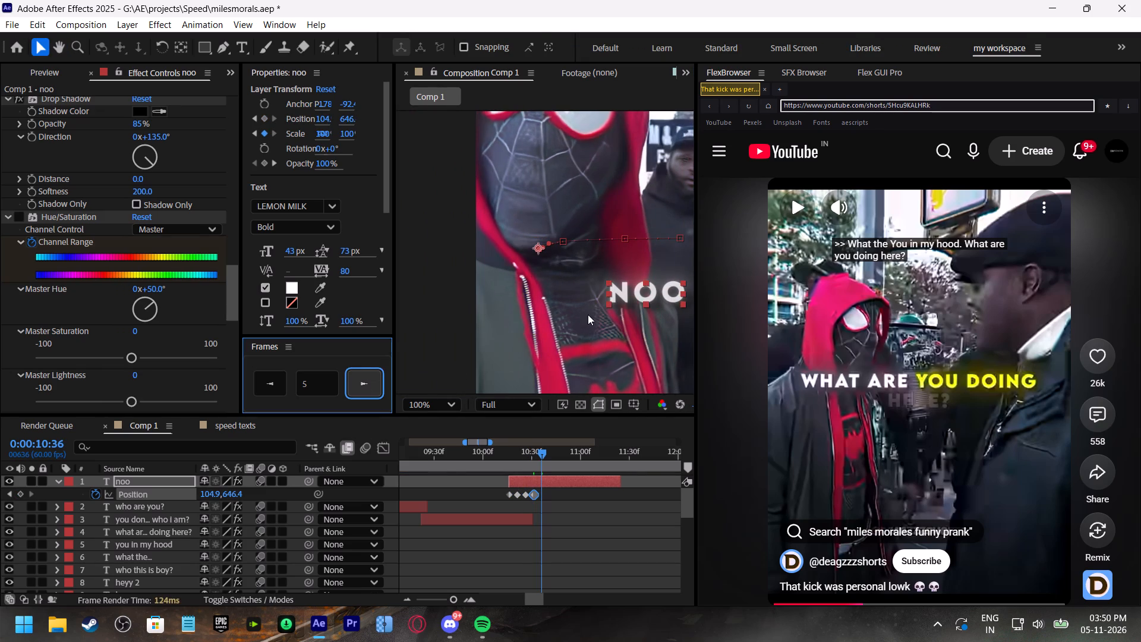
pyautogui.moveTo(646, 293); pyautogui.dragTo(629, 294)
pyautogui.click(365, 382)
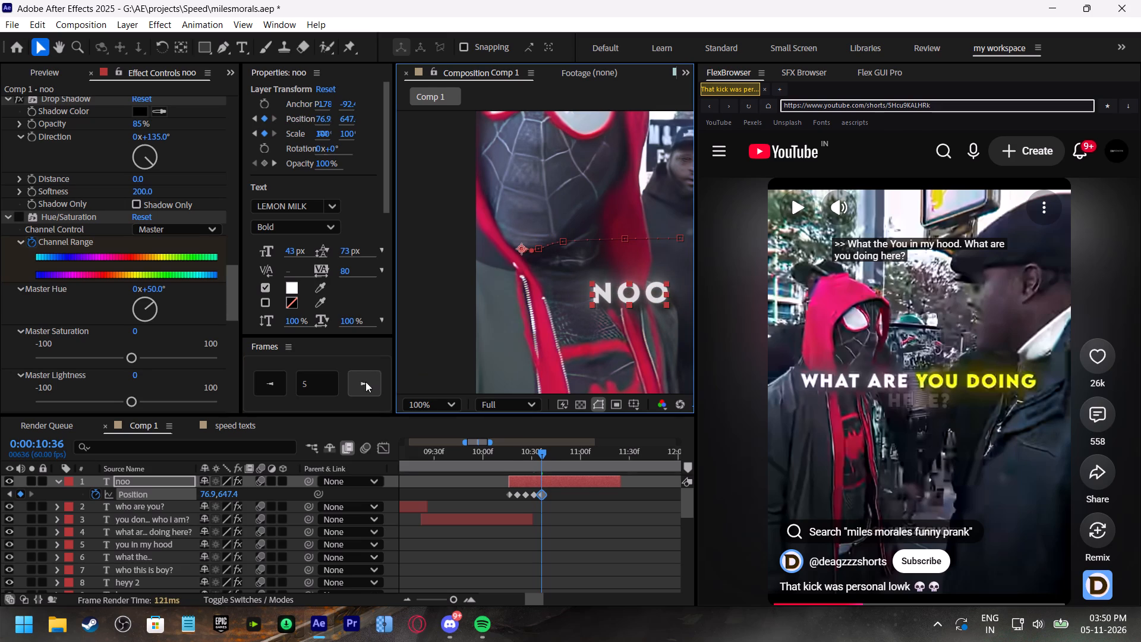
pyautogui.moveTo(606, 294); pyautogui.dragTo(606, 288)
pyautogui.click(367, 383)
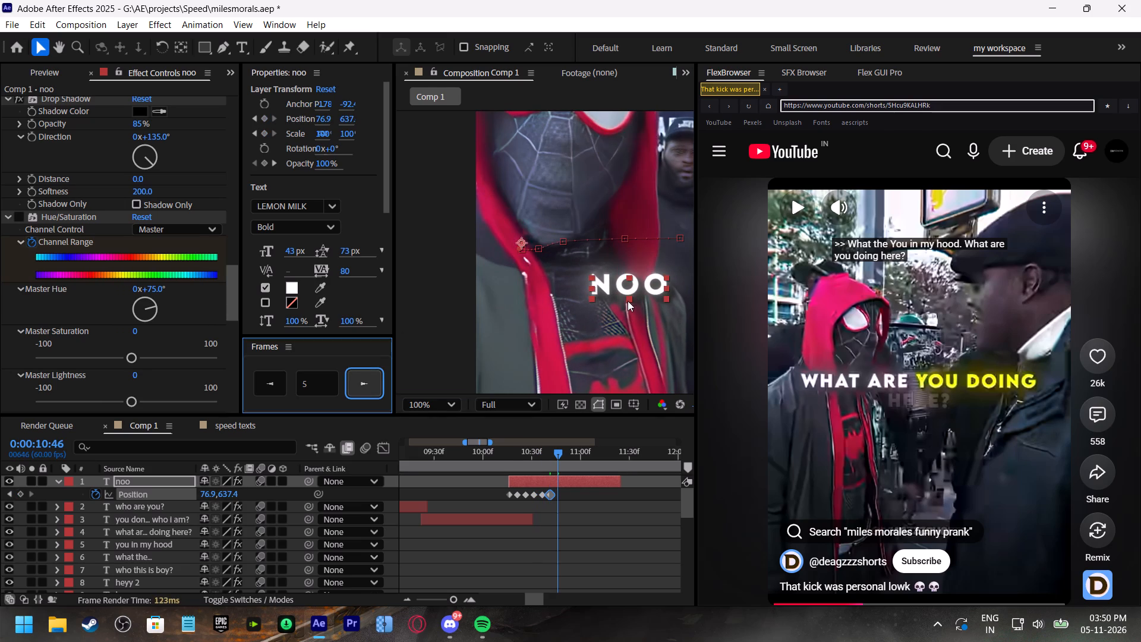
pyautogui.moveTo(620, 289); pyautogui.dragTo(647, 289)
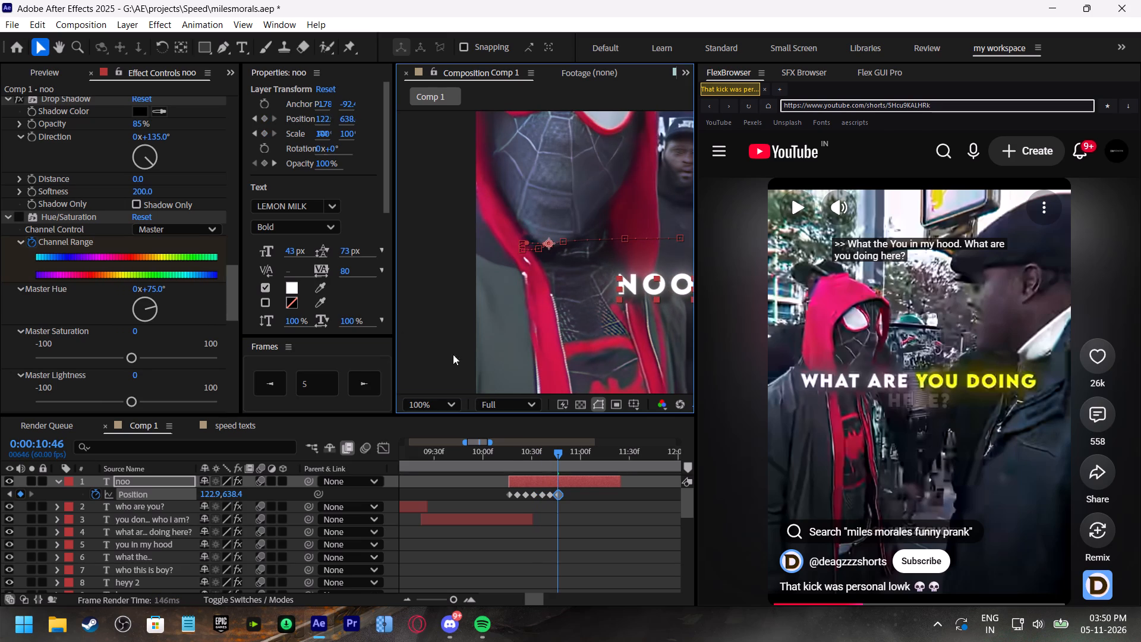
# Move the "noo" caption along with the masked man at 0:00:10:51, keyframing its Position at about 219.9, 649.4.
pyautogui.click(355, 377)
pyautogui.press('space')
pyautogui.press('space')
pyautogui.press('space')
pyautogui.press('space')
pyautogui.press('space')
pyautogui.press('space')
pyautogui.press('space')
pyautogui.press('space')
pyautogui.press('space')
pyautogui.press('space')
pyautogui.press('space')
pyautogui.press('space')
pyautogui.press('space')
pyautogui.press('space')
pyautogui.press('space')
pyautogui.press('space')
pyautogui.press('space')
pyautogui.press('space')
pyautogui.press('space')
pyautogui.press('space')
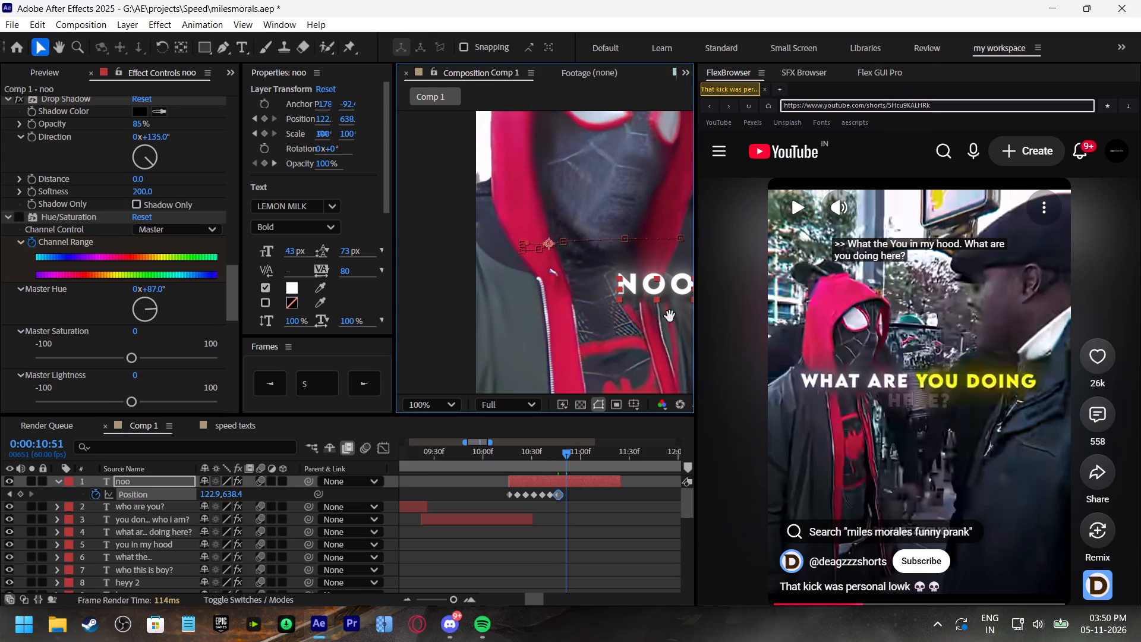
pyautogui.moveTo(670, 316); pyautogui.dragTo(500, 338)
pyautogui.press('space')
pyautogui.press('space')
pyautogui.press('space')
pyautogui.press('space')
pyautogui.press('space')
pyautogui.press('space')
pyautogui.press('space')
pyautogui.press('space')
pyautogui.press('space')
pyautogui.press('space')
pyautogui.press('space')
pyautogui.press('space')
pyautogui.press('space')
pyautogui.press('space')
pyautogui.press('space')
pyautogui.press('space')
pyautogui.press('space')
pyautogui.press('space')
pyautogui.press('space')
pyautogui.press('space')
pyautogui.moveTo(447, 335); pyautogui.dragTo(538, 338)
pyautogui.moveTo(564, 313); pyautogui.dragTo(622, 319)
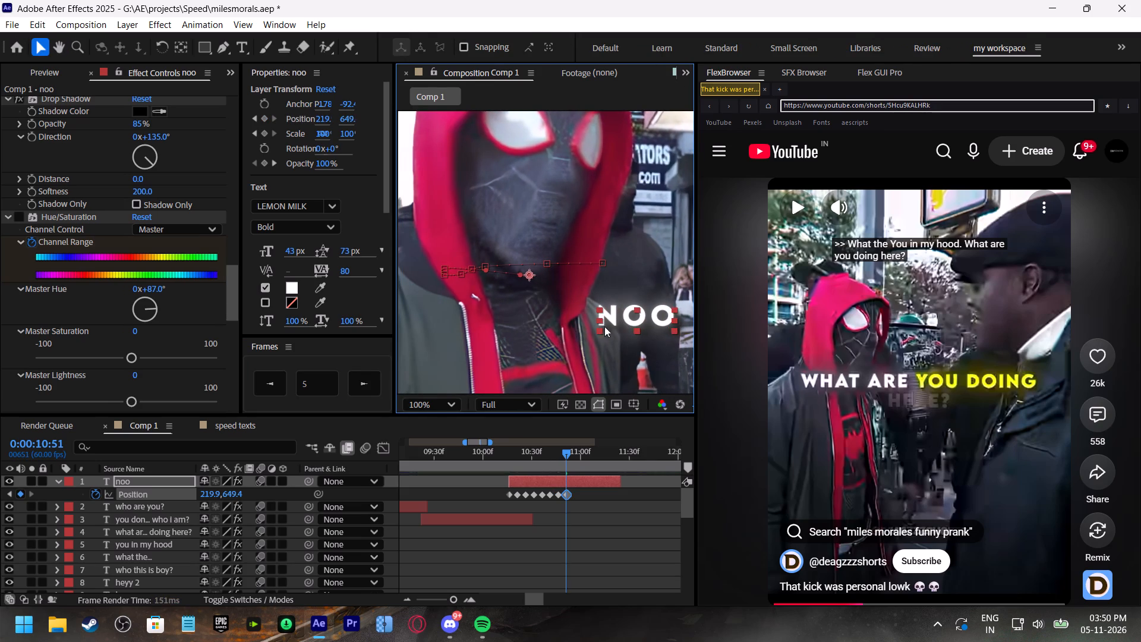
# Follow the turned mask's chin with the "noo" caption at 0:00:10:56, keyframing Position at about 368.9, 654.4.
pyautogui.click(361, 385)
pyautogui.press('space')
pyautogui.press('space')
pyautogui.press('space')
pyautogui.press('space')
pyautogui.press('space')
pyautogui.press('space')
pyautogui.press('space')
pyautogui.press('space')
pyautogui.press('space')
pyautogui.press('space')
pyautogui.press('space')
pyautogui.press('space')
pyautogui.press('space')
pyautogui.press('space')
pyautogui.press('space')
pyautogui.press('space')
pyautogui.press('space')
pyautogui.press('space')
pyautogui.press('space')
pyautogui.press('space')
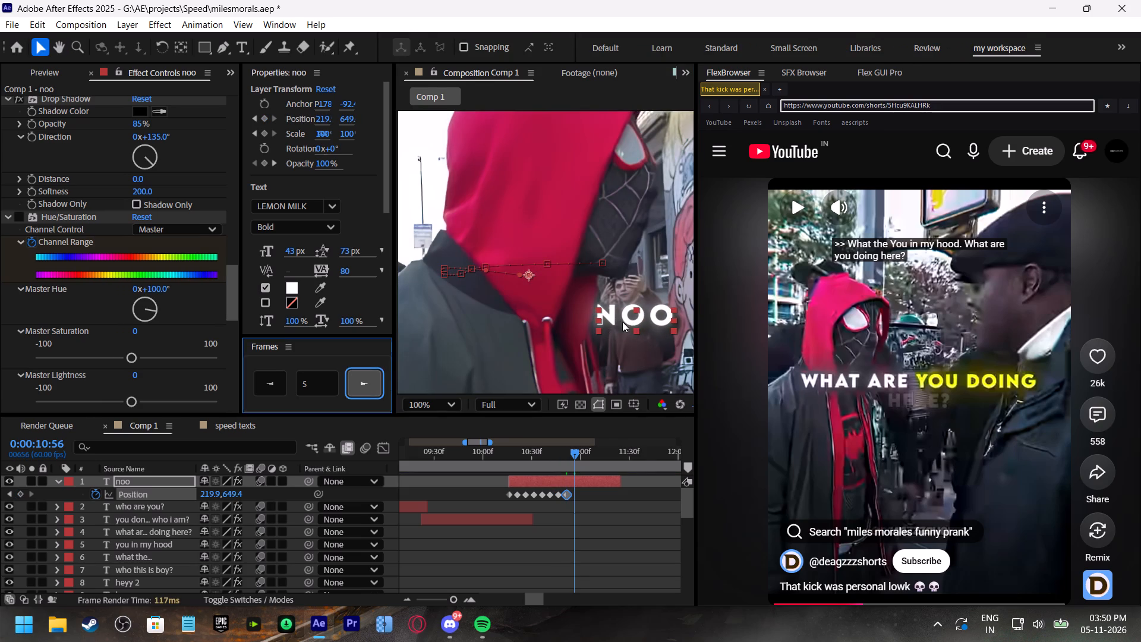
pyautogui.moveTo(661, 315); pyautogui.dragTo(524, 332)
pyautogui.moveTo(480, 337); pyautogui.dragTo(569, 340)
# Keyframe the "noo" caption's Position at about 383.9, 657.4 at 0:00:11:01, 404.9, 667.4 at 0:00:11:06 and 387.9, 667.4 at 0:00:11:11.
pyautogui.click(358, 384)
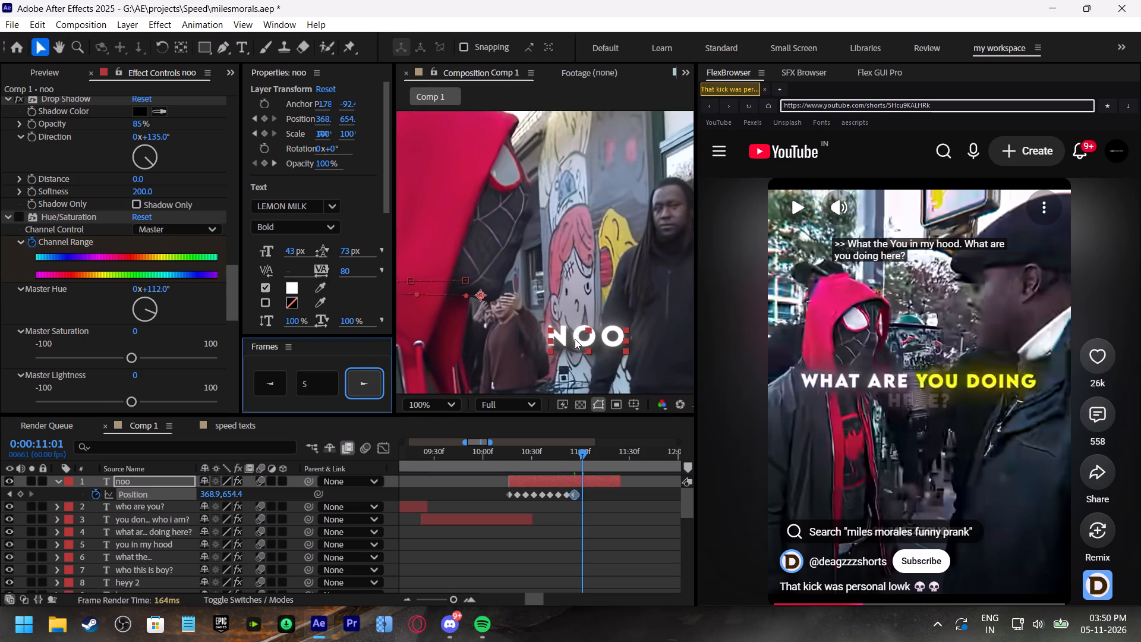
pyautogui.moveTo(575, 338); pyautogui.dragTo(584, 340)
pyautogui.click(366, 385)
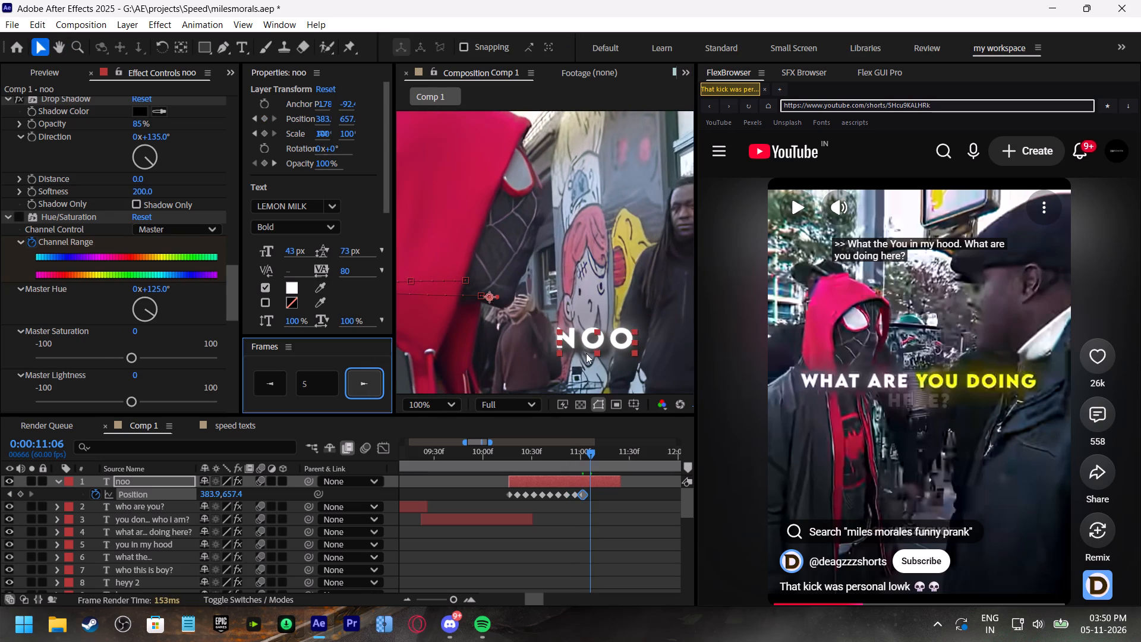
pyautogui.moveTo(584, 342); pyautogui.dragTo(597, 348)
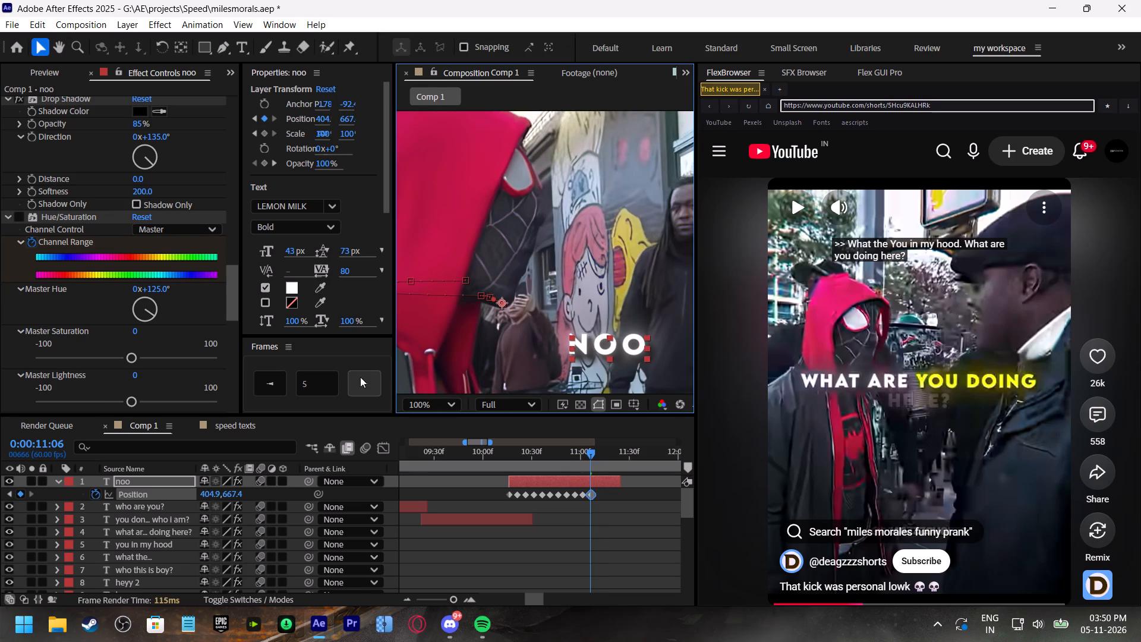
pyautogui.click(356, 379)
pyautogui.moveTo(587, 346); pyautogui.dragTo(577, 346)
# Finish tracking the "noo" caption with Position about 371.9, 661.4 at 0:00:11:16 and 359.9, 658.4 at 0:00:11:21, and save the project.
pyautogui.click(363, 383)
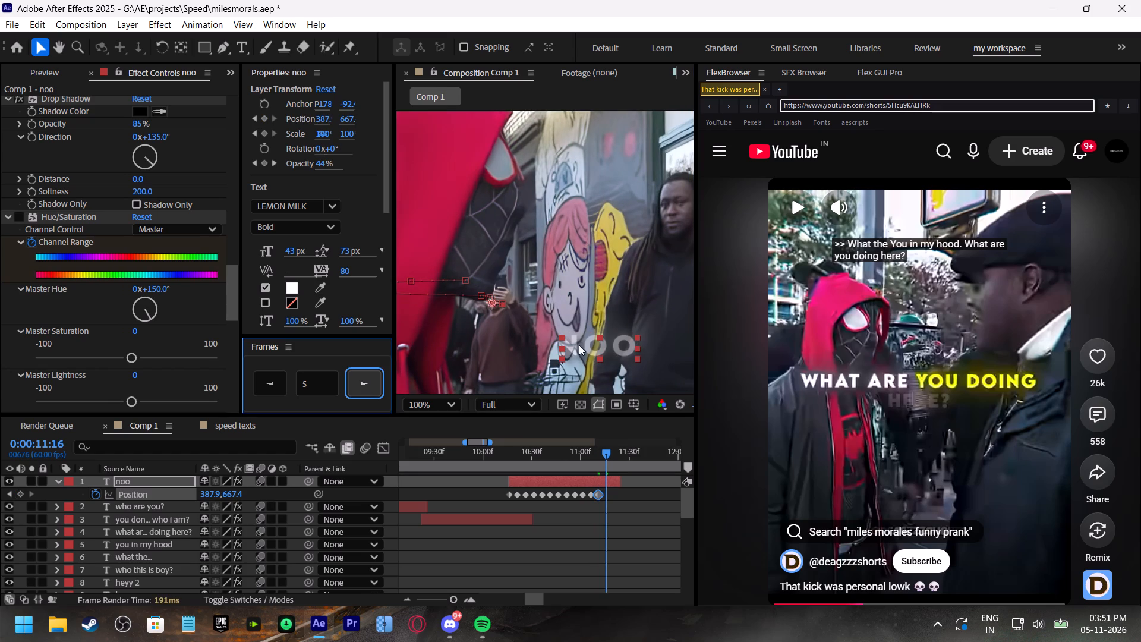
pyautogui.moveTo(585, 344); pyautogui.dragTo(576, 341)
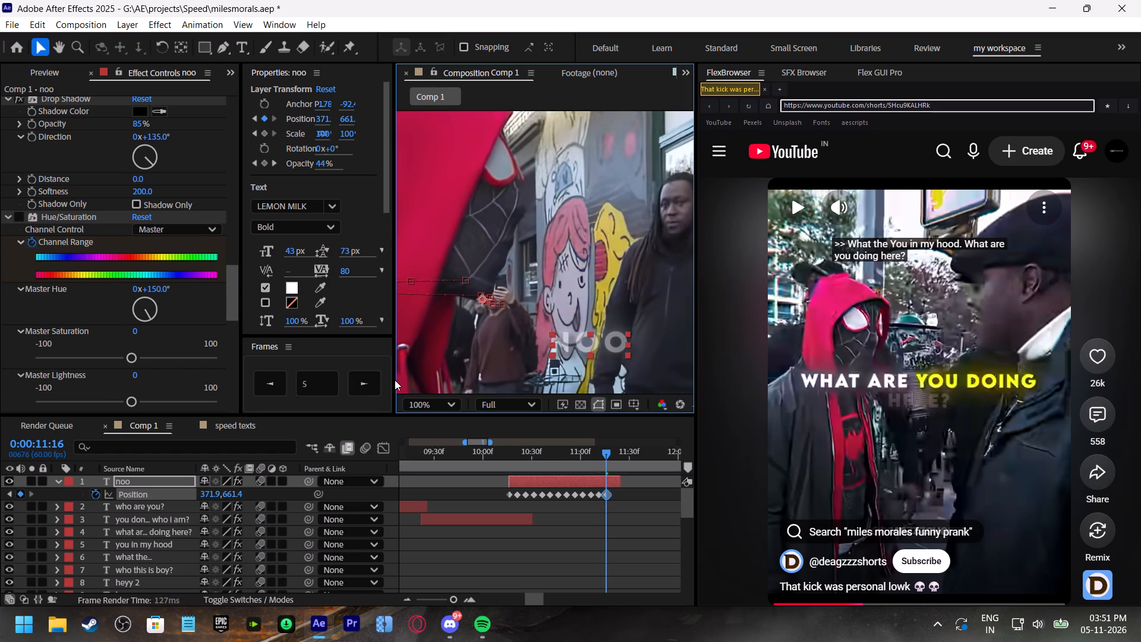
pyautogui.click(366, 380)
pyautogui.moveTo(578, 342); pyautogui.dragTo(570, 341)
pyautogui.hotkey('ctrl', 's')
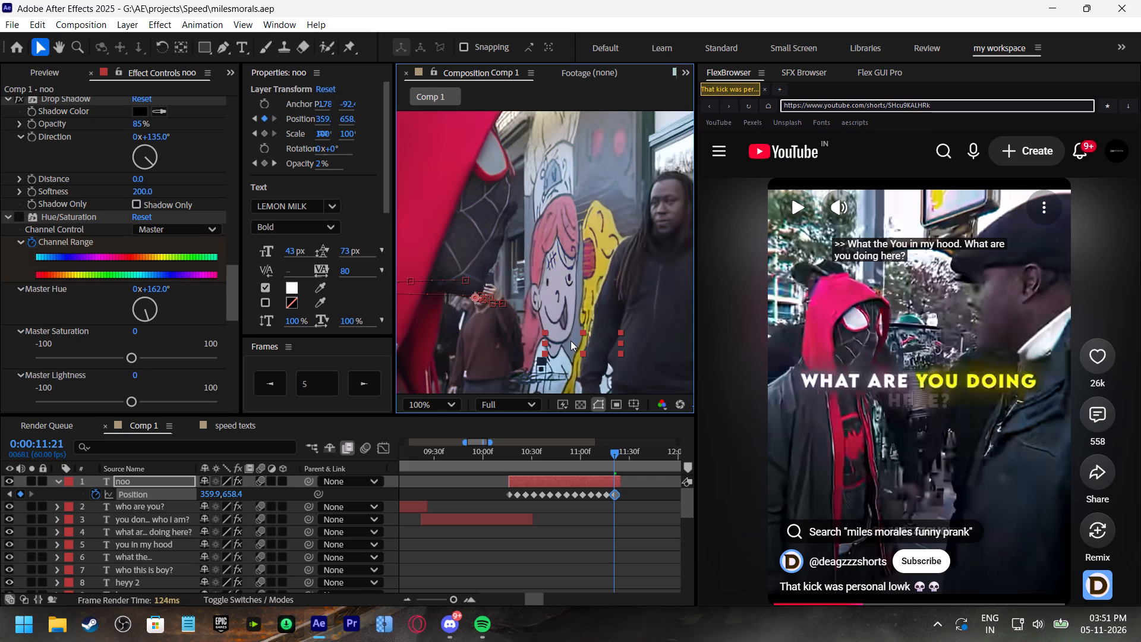
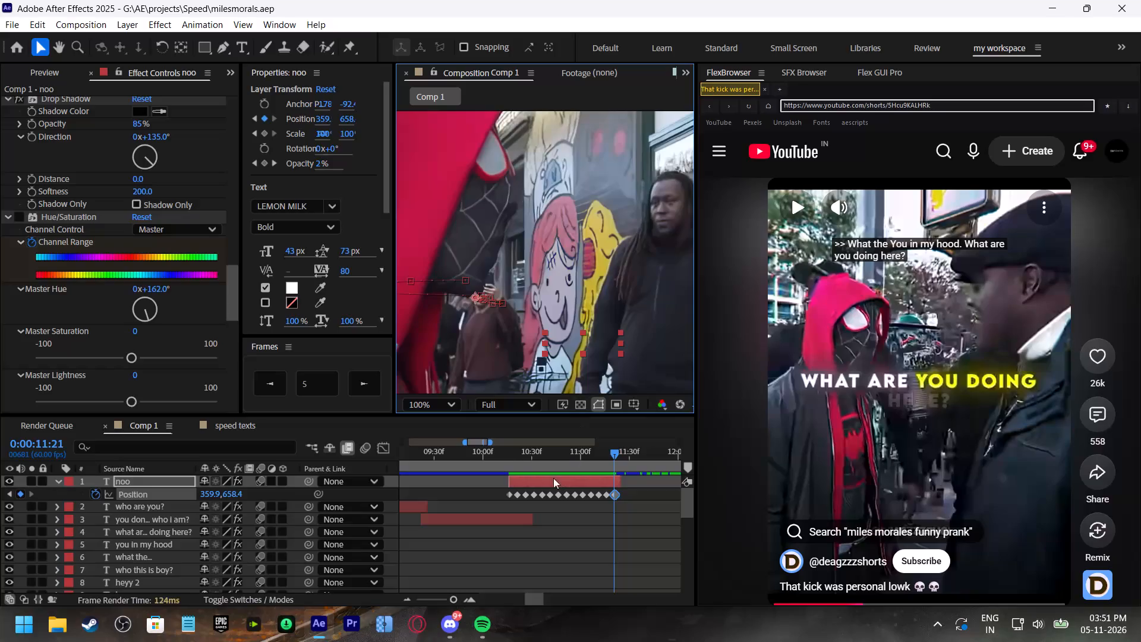
# Fit the composition in the viewer and preview the change from "you don't know who I am?" to the noo caption.
pyautogui.click(477, 452)
pyautogui.click(433, 400)
pyautogui.click(423, 102)
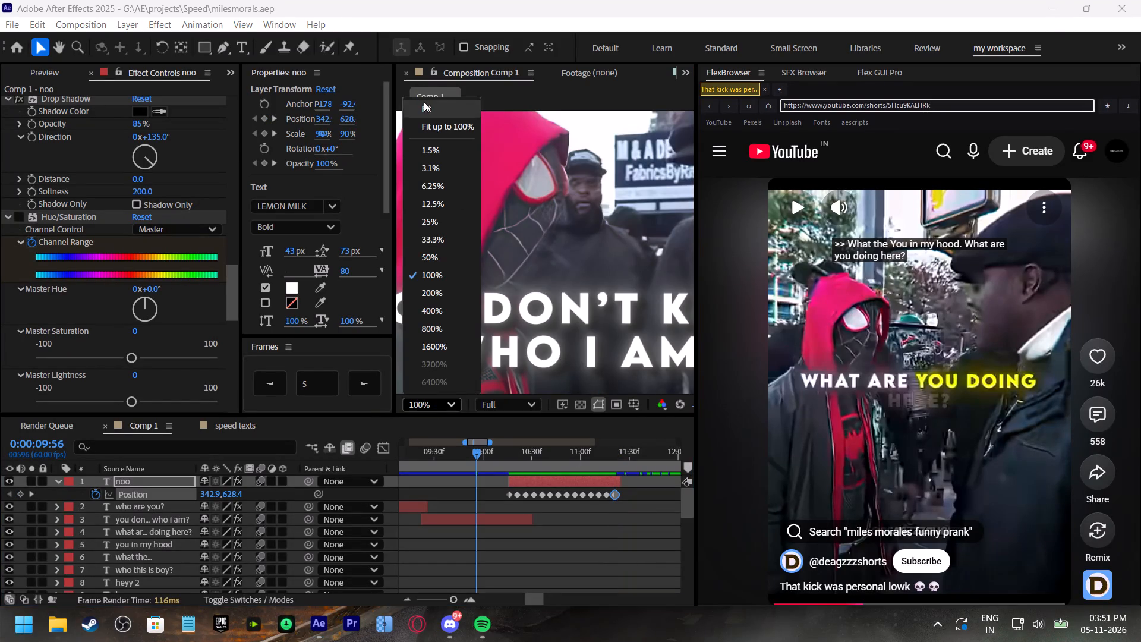
pyautogui.press('space')
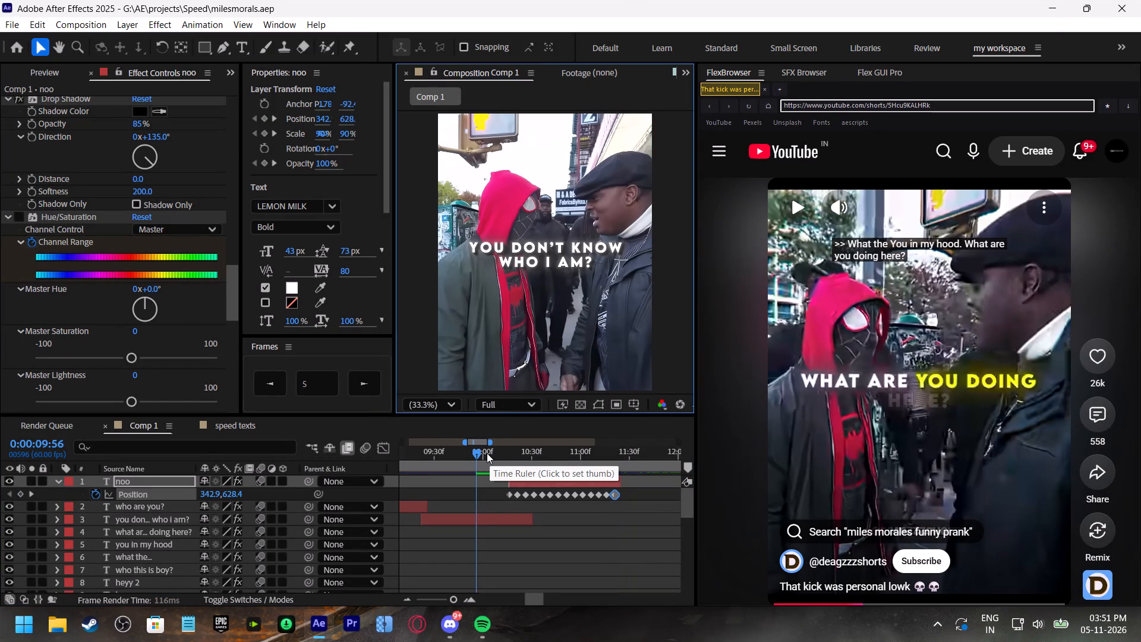
pyautogui.click(484, 452)
pyautogui.press('space')
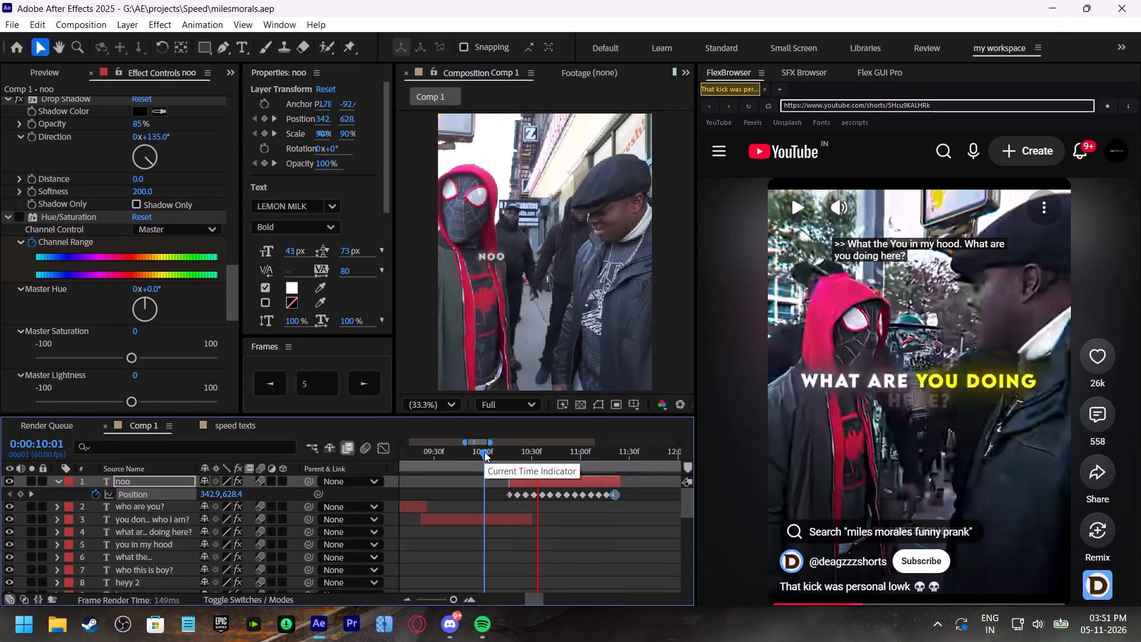
pyautogui.click(484, 452)
pyautogui.press('space')
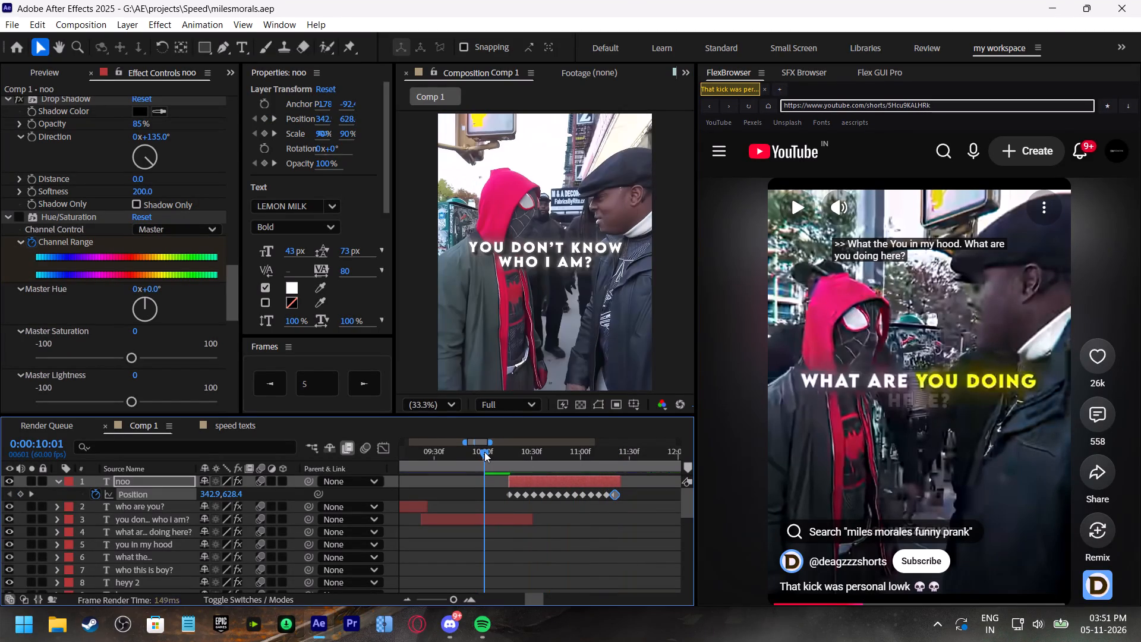
pyautogui.click(484, 452)
pyautogui.press('space')
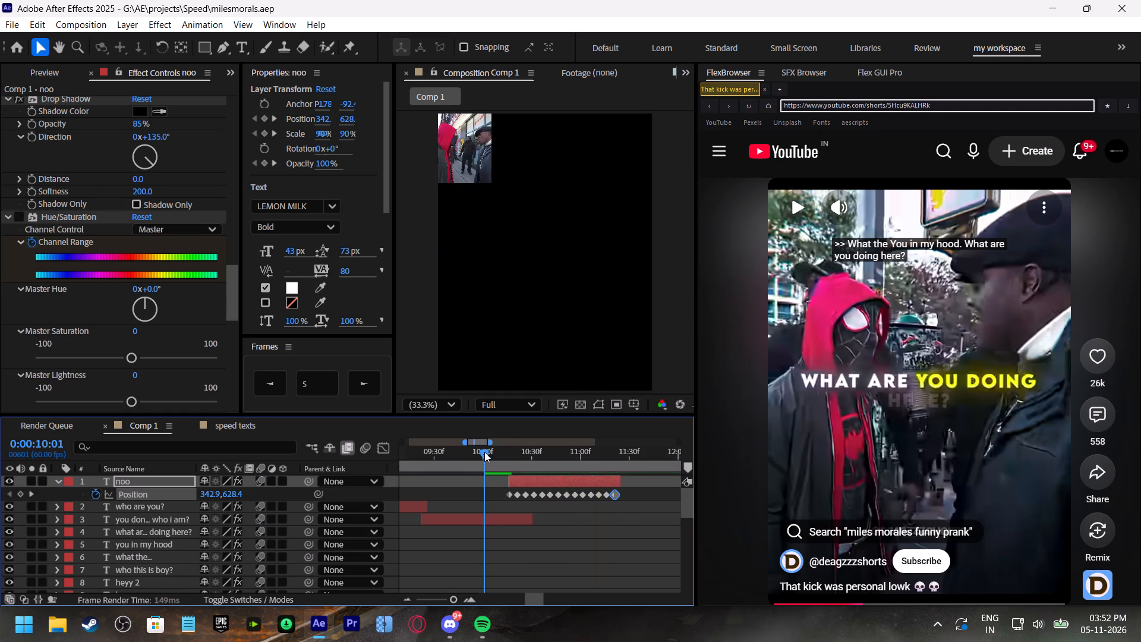
# Trim the end of the noo text layer to 0:00:10:53.
pyautogui.moveTo(522, 453); pyautogui.dragTo(547, 465)
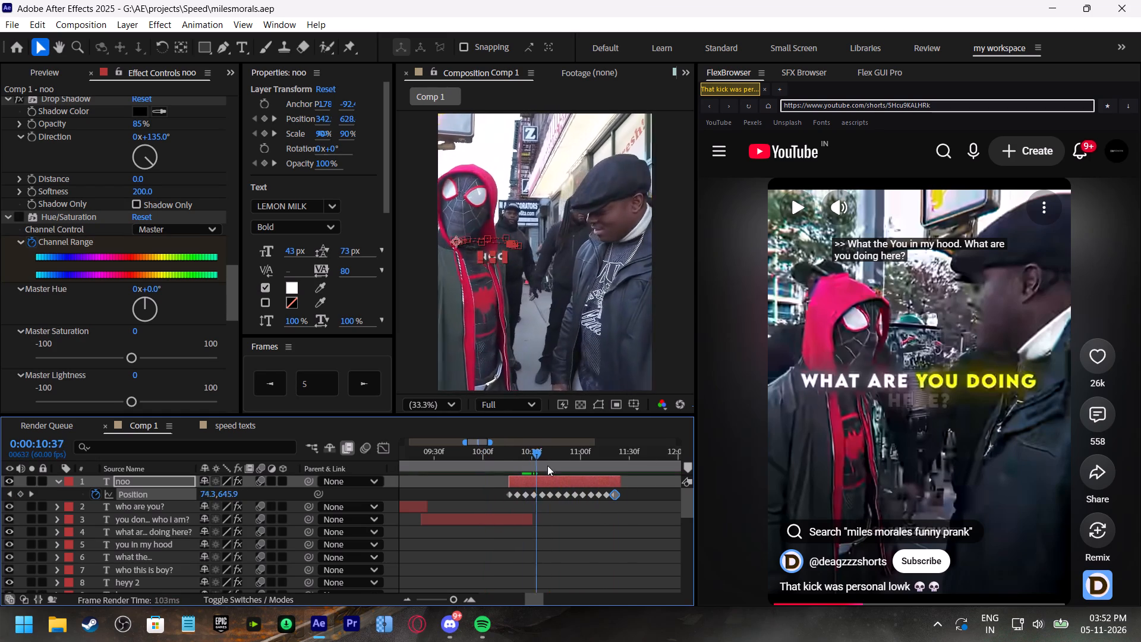
pyautogui.moveTo(547, 465); pyautogui.dragTo(572, 494)
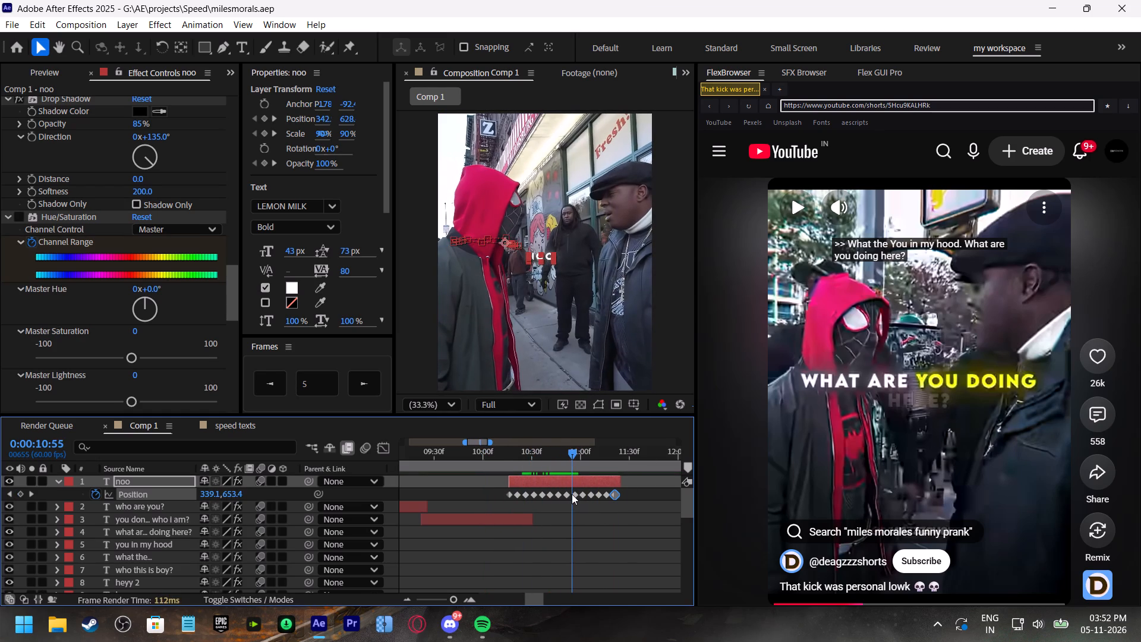
pyautogui.moveTo(572, 494); pyautogui.dragTo(570, 493)
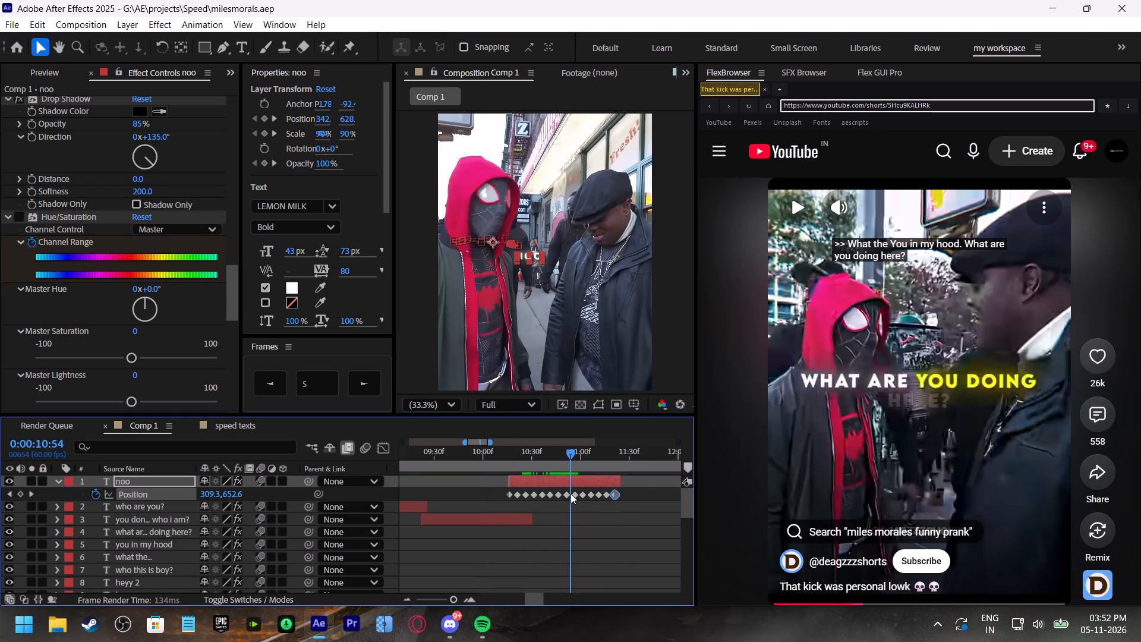
pyautogui.moveTo(570, 493); pyautogui.dragTo(570, 493)
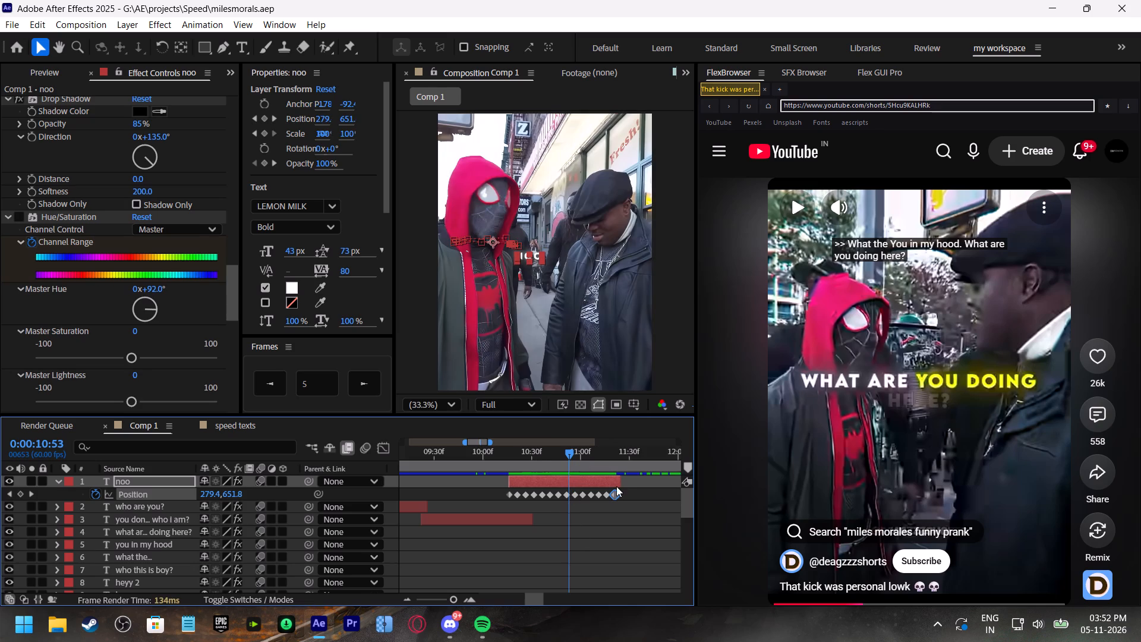
pyautogui.moveTo(620, 482); pyautogui.dragTo(577, 486)
# Move both opacity keyframes of the noo layer earlier so the fade-out starts at 0:00:10:42.
pyautogui.press('t')
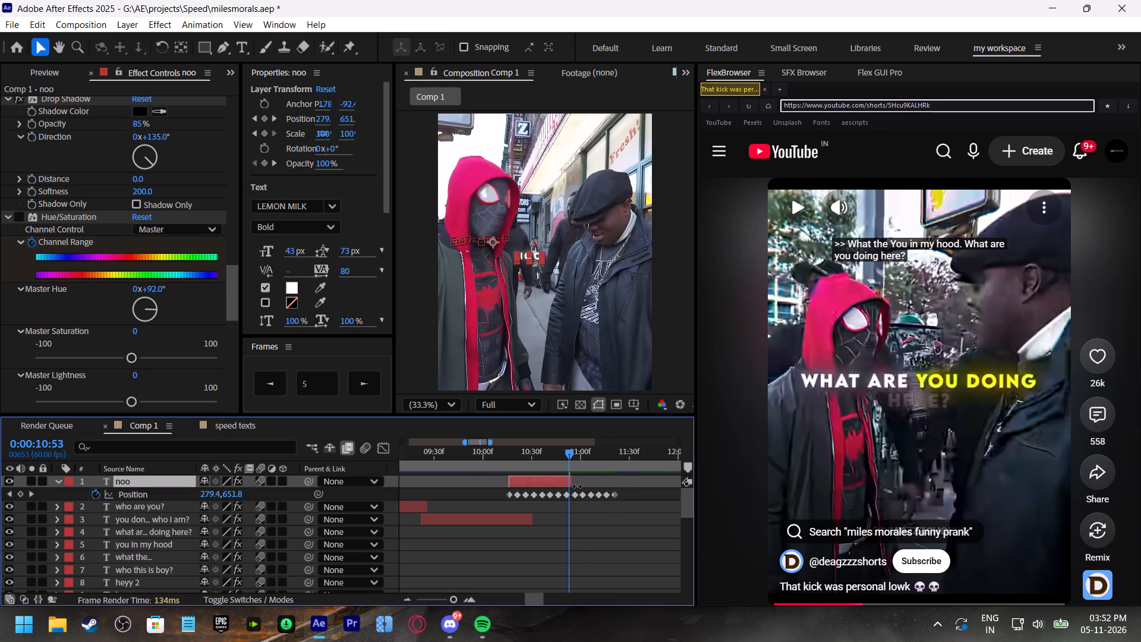
pyautogui.moveTo(631, 493); pyautogui.dragTo(561, 505)
pyautogui.moveTo(594, 494); pyautogui.dragTo(559, 494)
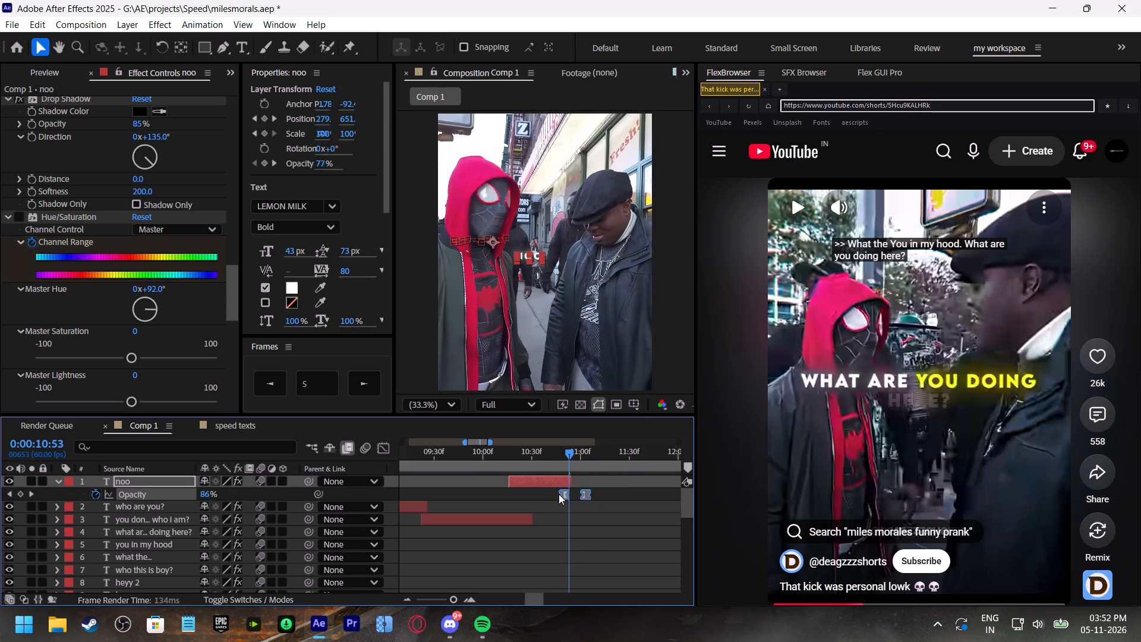
pyautogui.moveTo(559, 494); pyautogui.dragTo(549, 492)
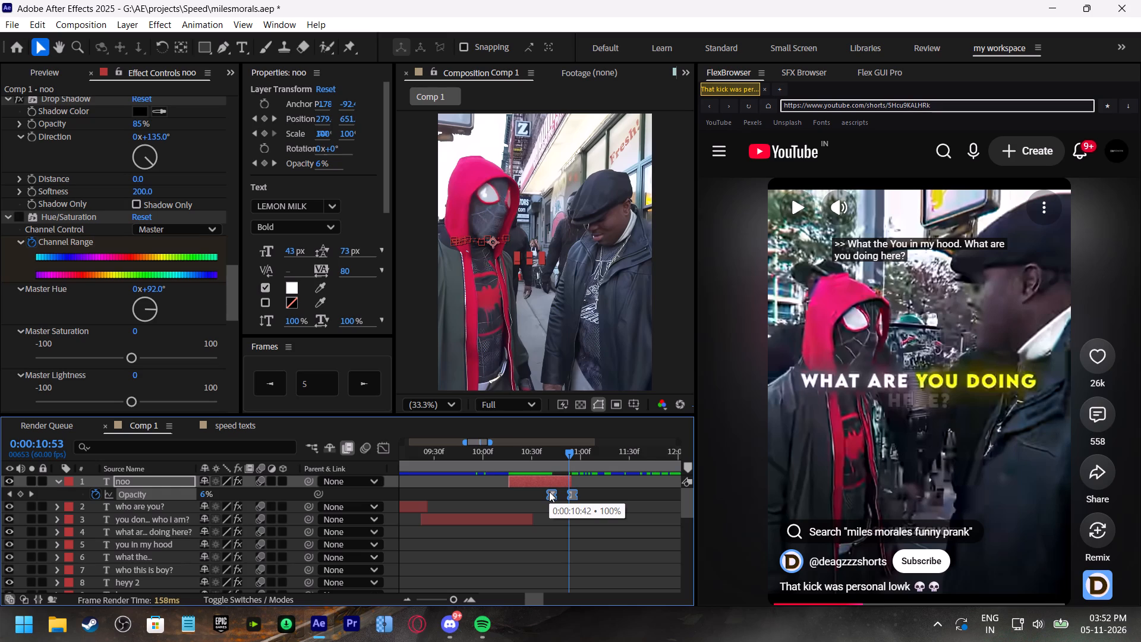
# Preview the shortened noo caption repeatedly from about 0:00:10:04 to check its timing and fade-out.
pyautogui.click(490, 449)
pyautogui.press('space')
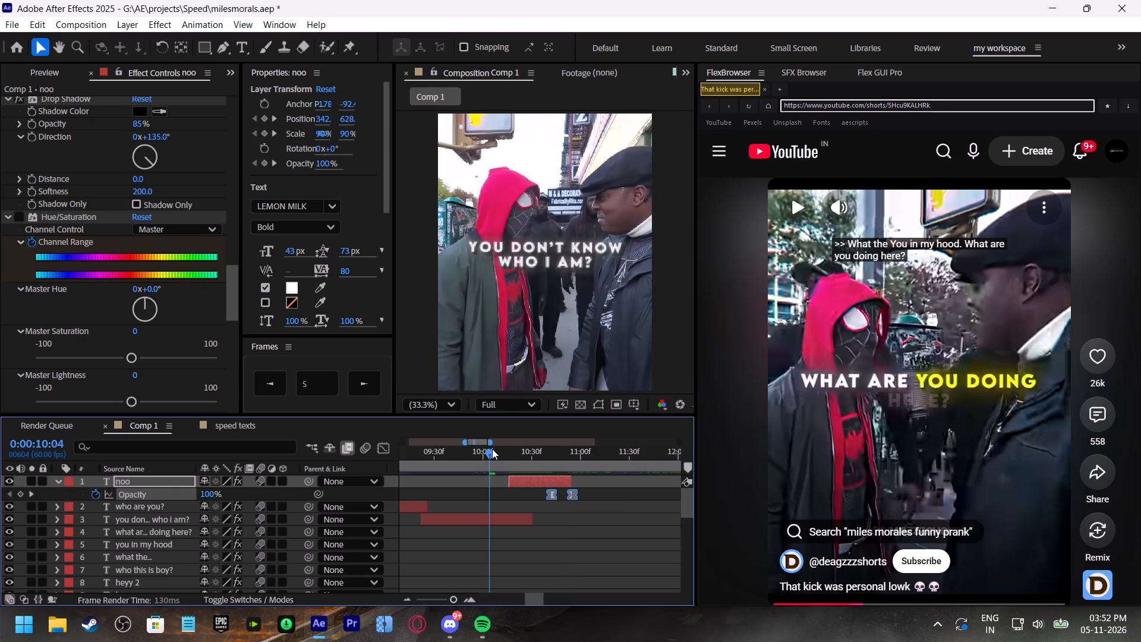
pyautogui.click(494, 451)
pyautogui.press('space')
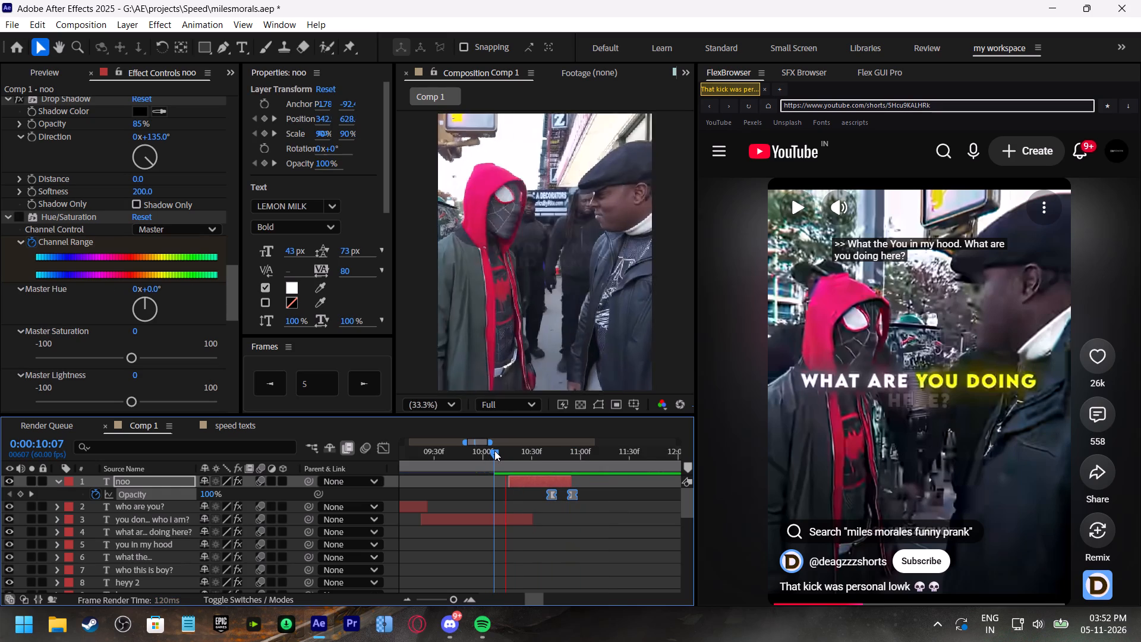
pyautogui.moveTo(494, 451); pyautogui.dragTo(501, 452)
pyautogui.press('space')
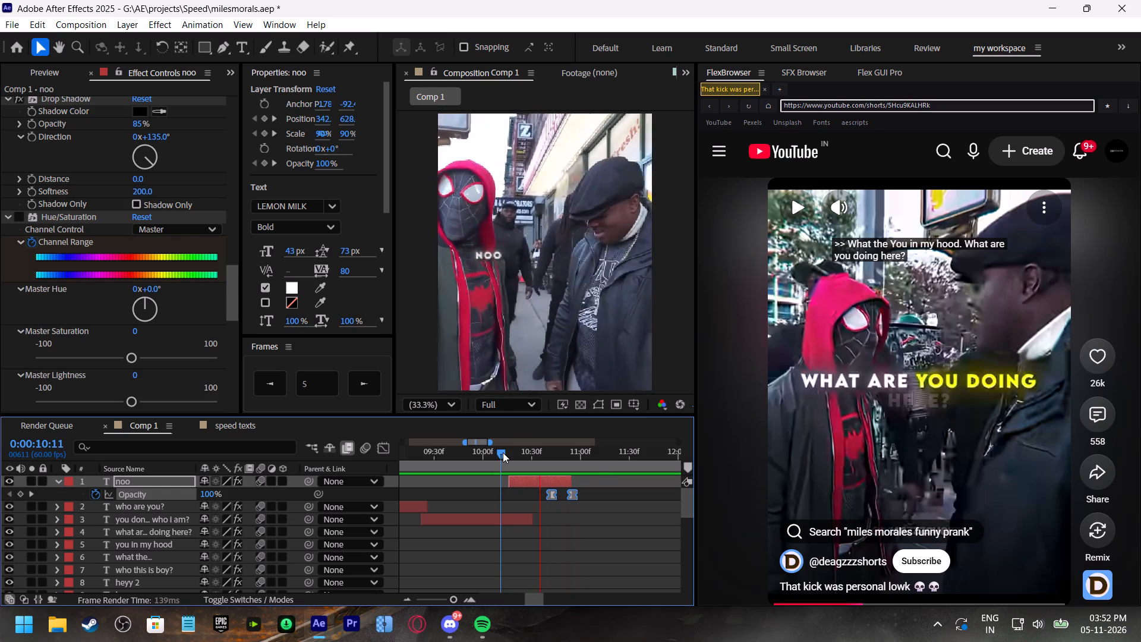
pyautogui.click(503, 452)
pyautogui.press('space')
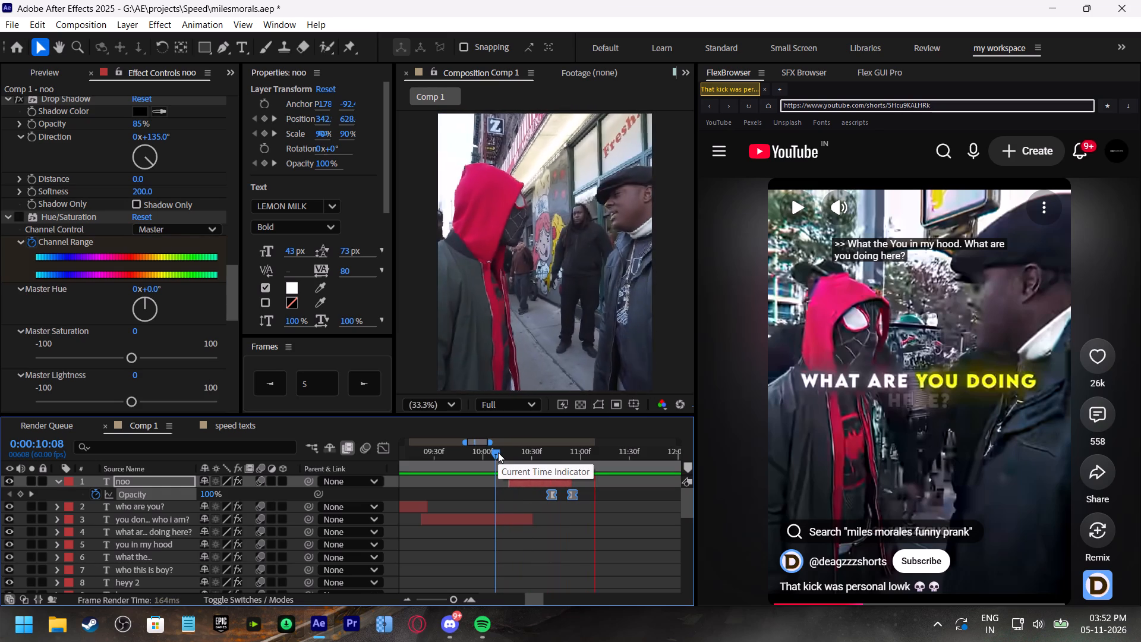
pyautogui.click(498, 452)
# Save the project.
pyautogui.hotkey('ctrl', 's')
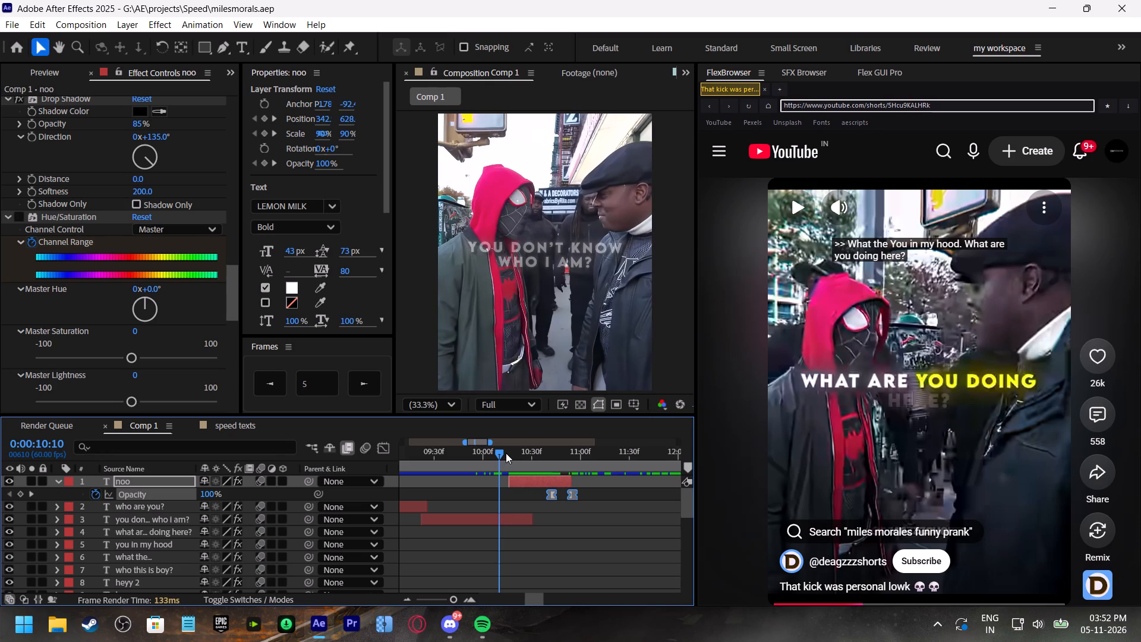
# Duplicate the "you don't know who I am?" text layer above noo and shift the copy to start at about 0:00:10:42.
pyautogui.click(507, 519)
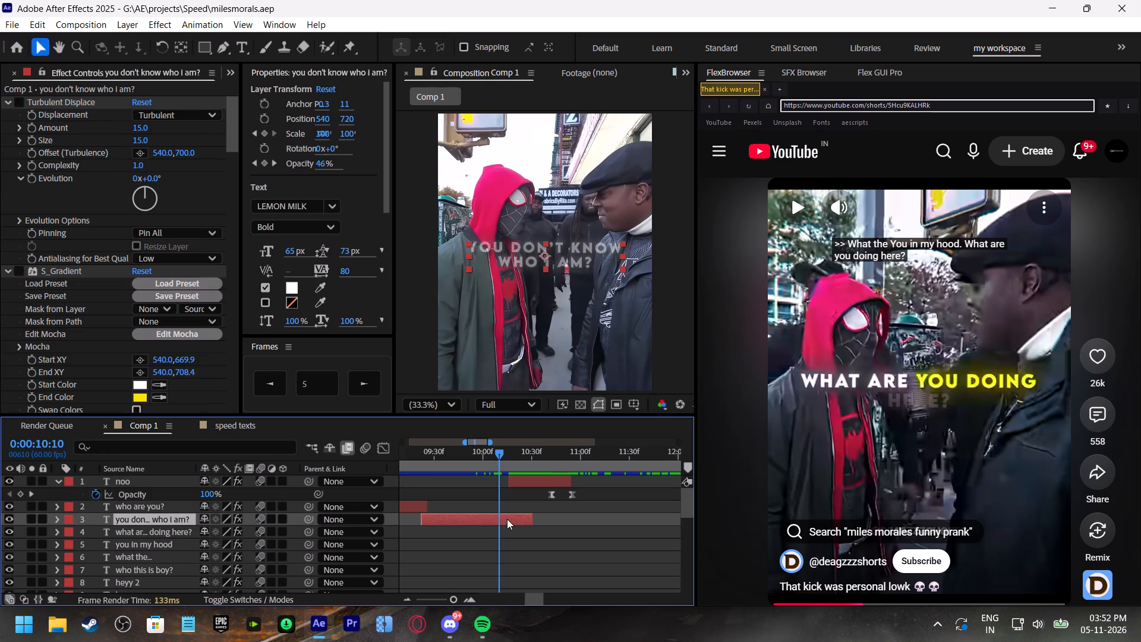
pyautogui.hotkey('ctrl', 'd')
pyautogui.moveTo(157, 518); pyautogui.dragTo(153, 475)
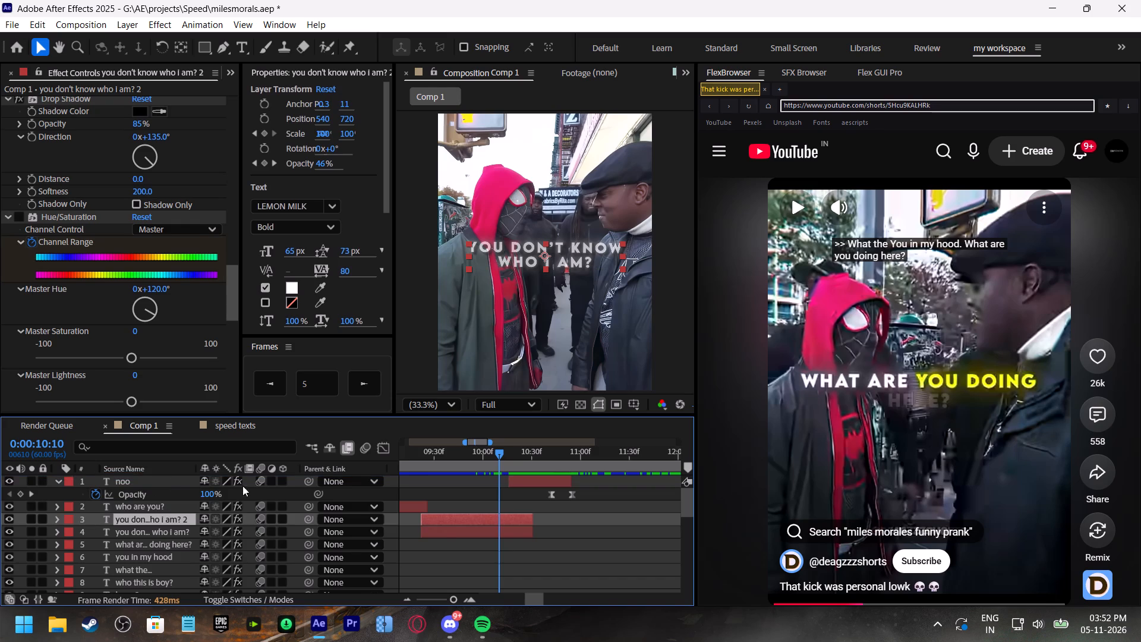
pyautogui.moveTo(464, 479); pyautogui.dragTo(605, 476)
pyautogui.keyDown('shift'); pyautogui.scroll(-2, 592, 502); pyautogui.keyUp('shift')
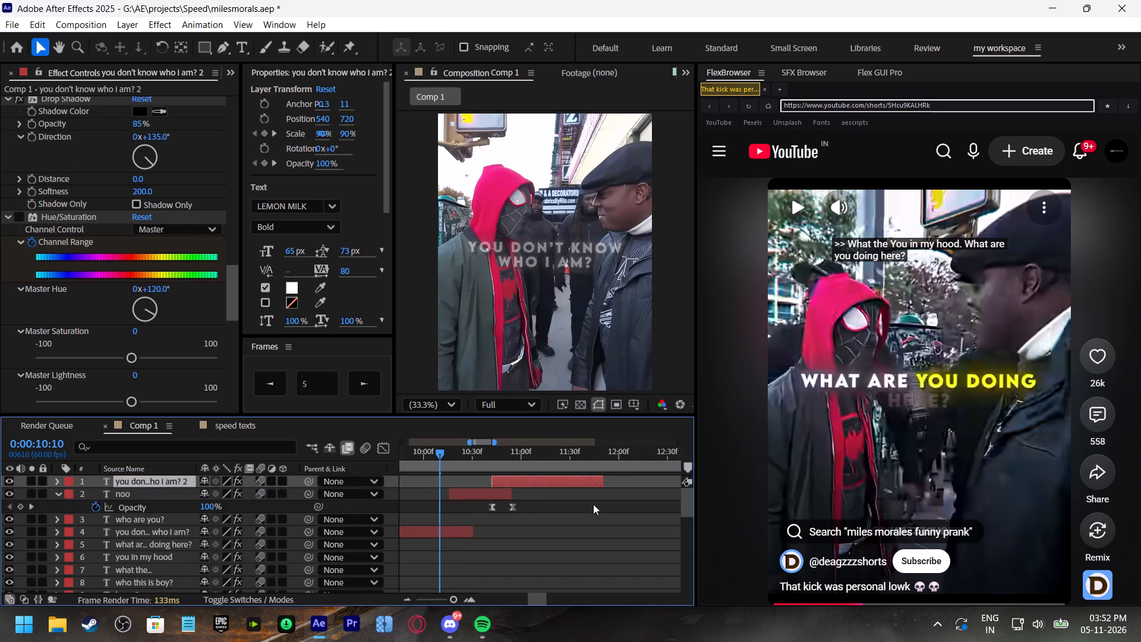
pyautogui.keyDown('shift'); pyautogui.scroll(-1, 593, 504); pyautogui.keyUp('shift')
# Save the project.
pyautogui.hotkey('ctrl', 's')
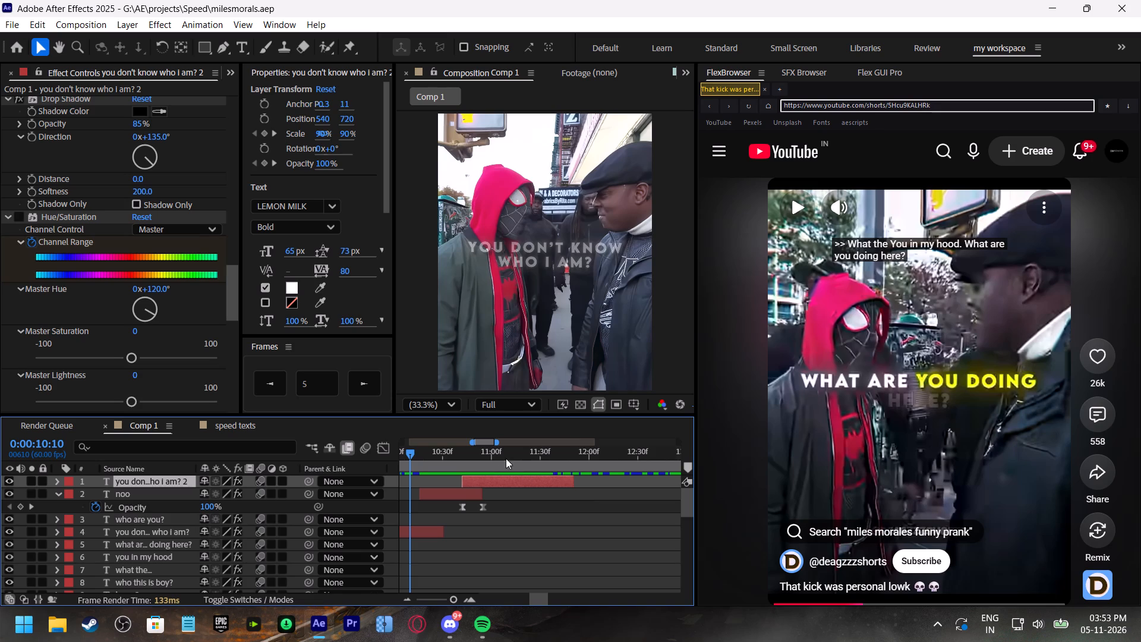
# Preview the composition from 0:00:10:29 and play the reference YouTube short to read the wording of the next caption.
pyautogui.click(440, 452)
pyautogui.press('space')
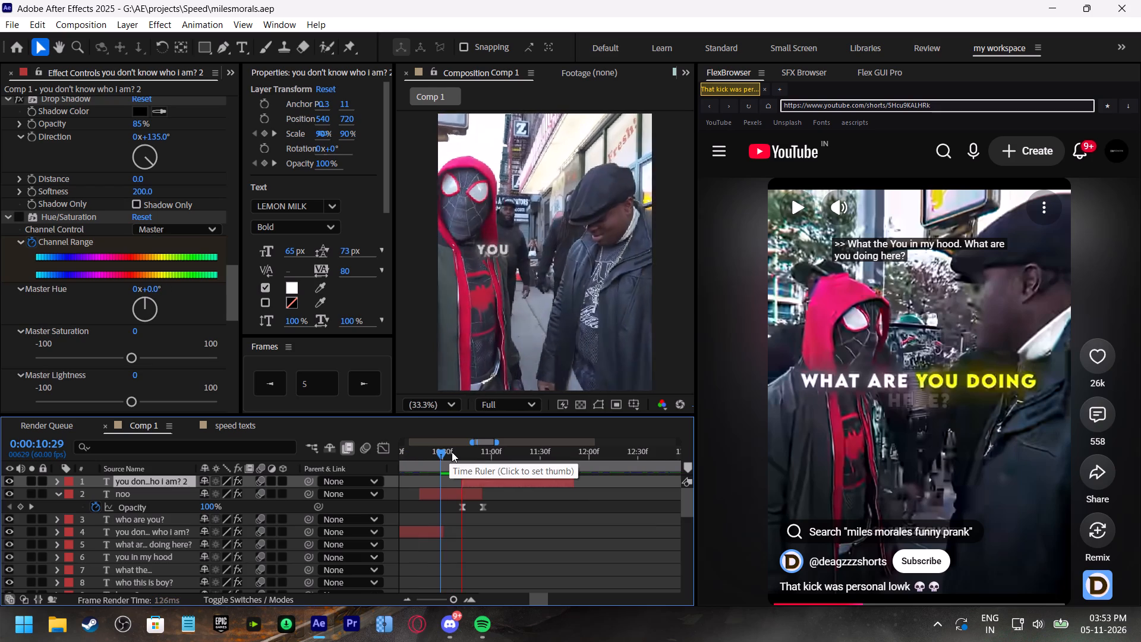
pyautogui.click(452, 452)
pyautogui.click(884, 377)
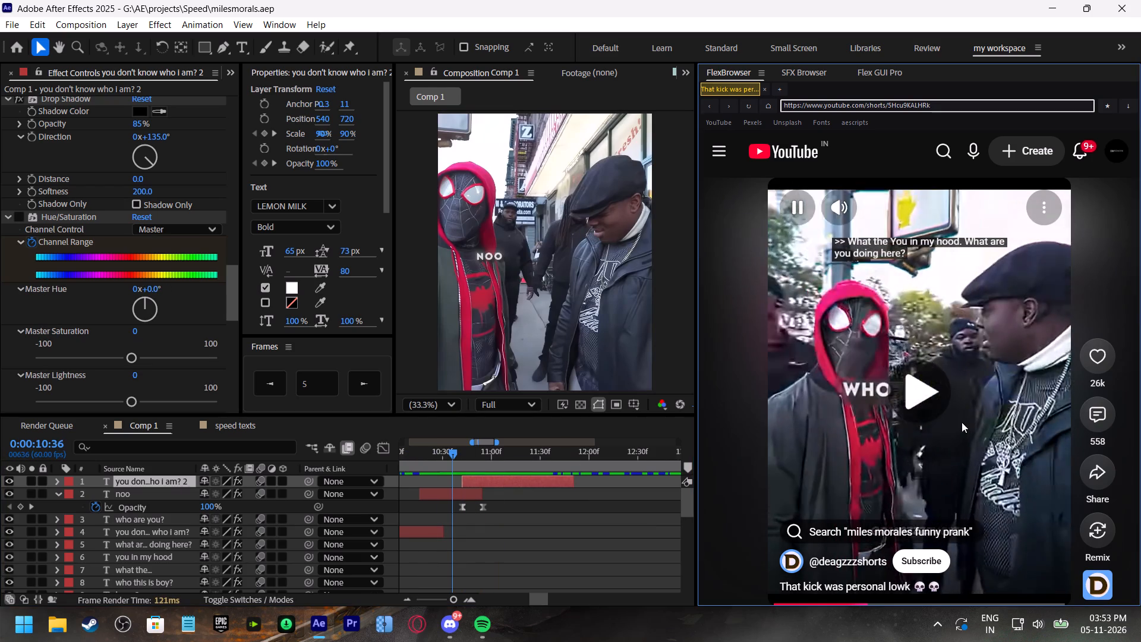
pyautogui.click(960, 423)
pyautogui.click(960, 423)
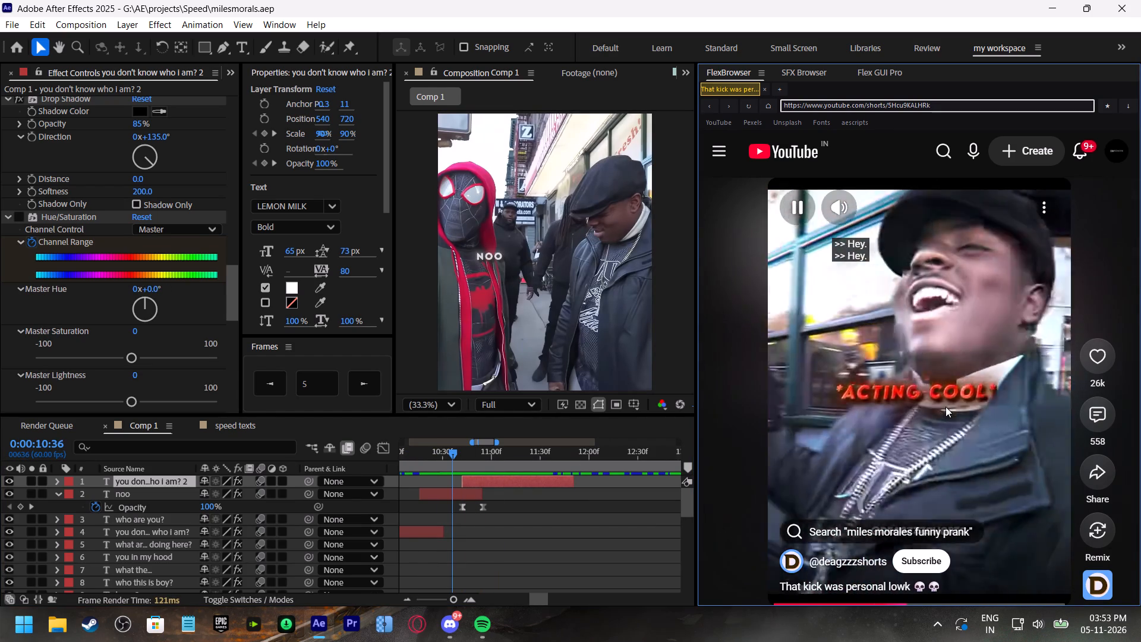
pyautogui.click(923, 407)
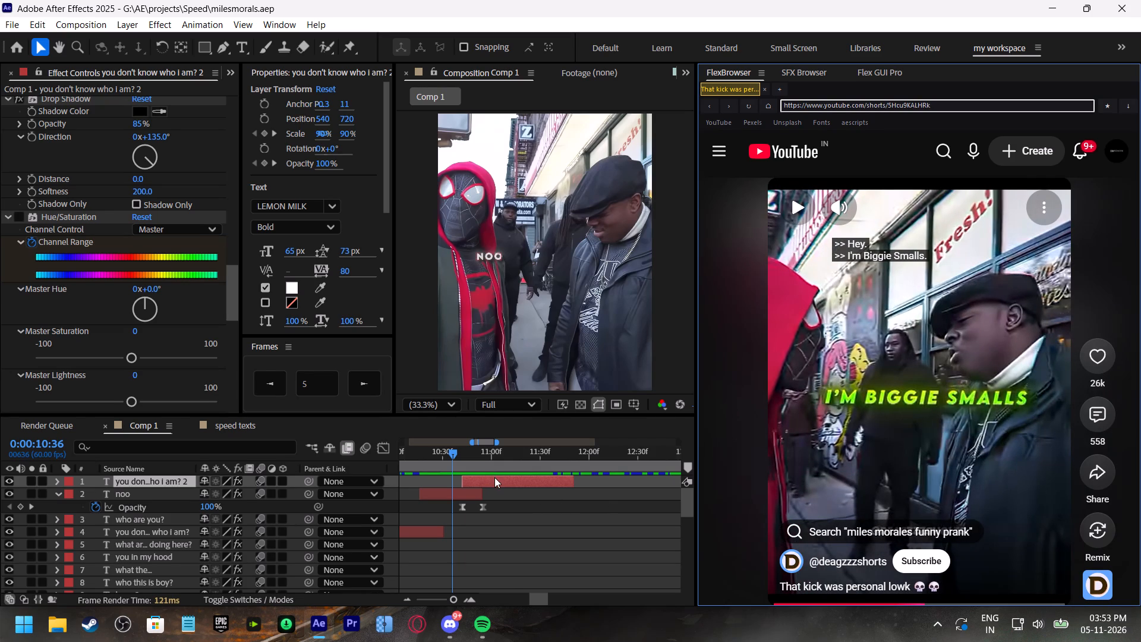
# Replace the text of the duplicated caption layer with "i'm biggie smalls".
pyautogui.click(512, 455)
pyautogui.doubleClick(528, 480)
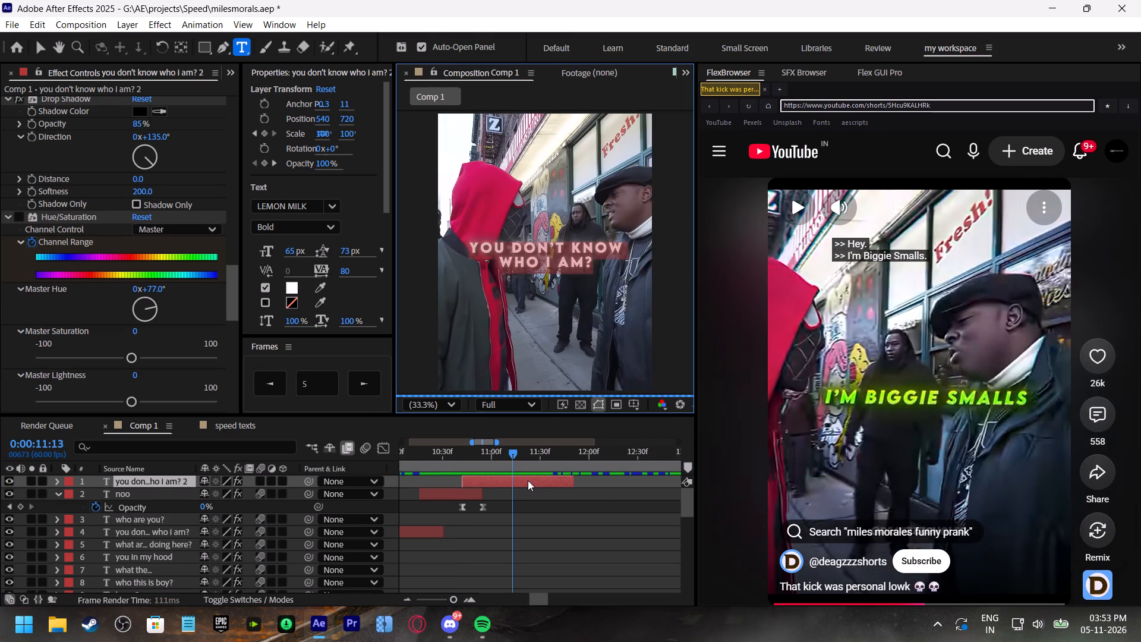
pyautogui.write("i'm")
pyautogui.press('space')
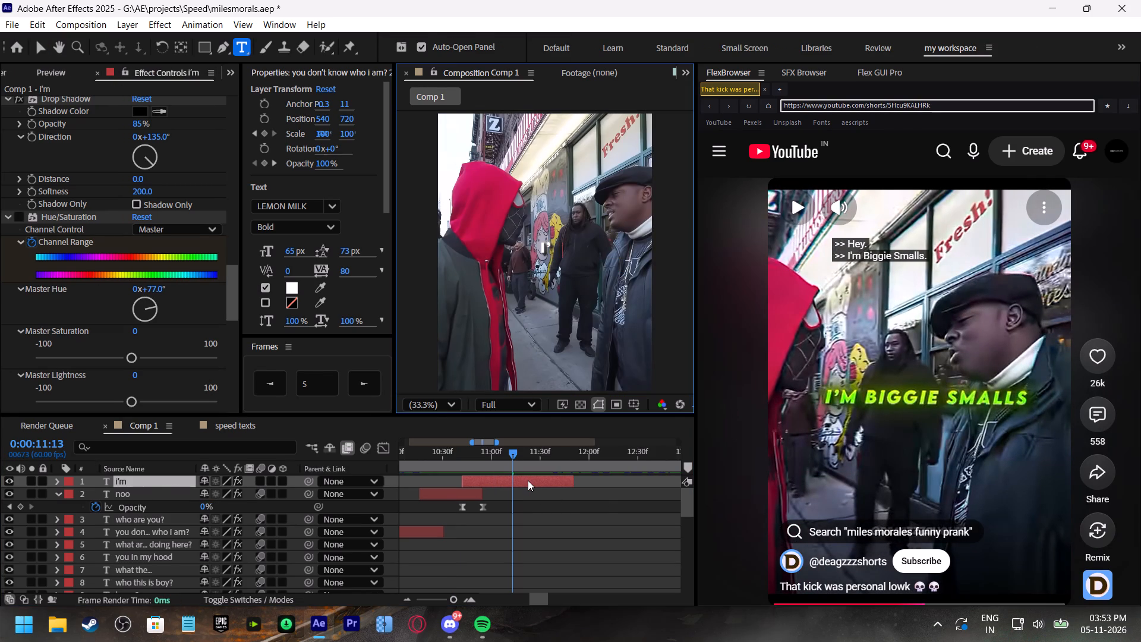
pyautogui.write('bi')
pyautogui.write('ggie smalls')
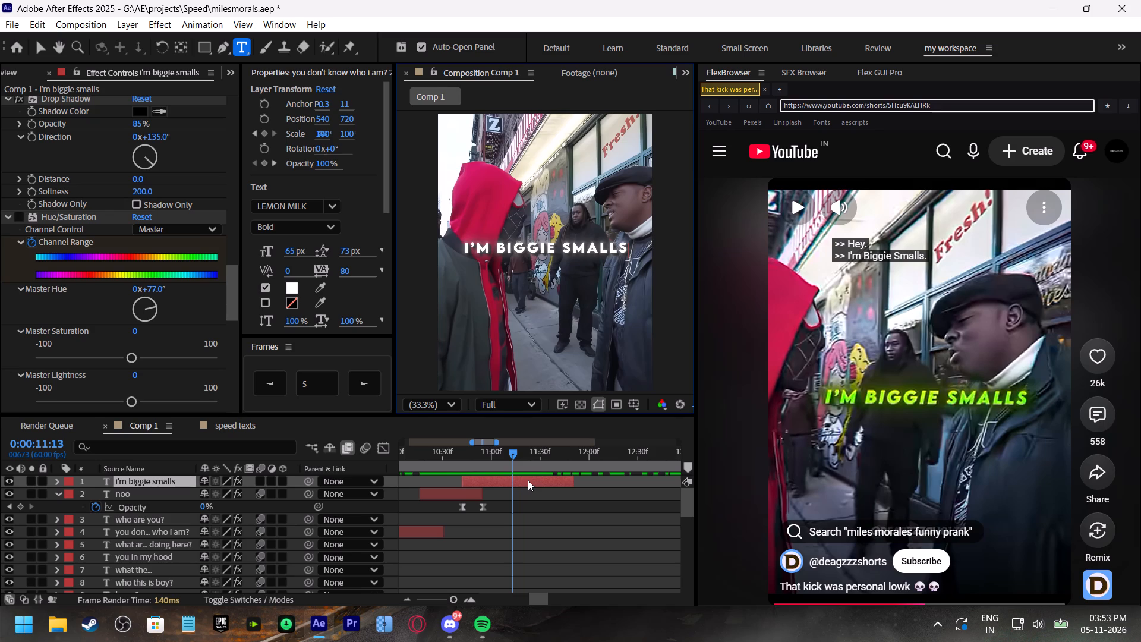
# Shift the "i'm biggie smalls" layer later to start at about 0:00:10:54, where noo ends, previewing the timing.
pyautogui.click(455, 454)
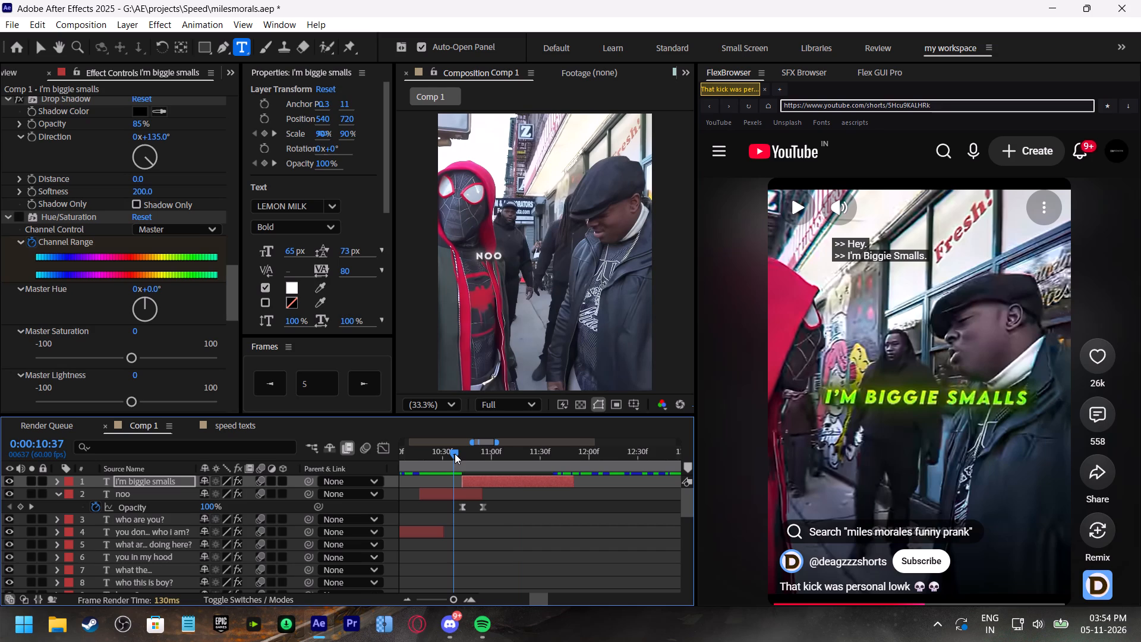
pyautogui.press('space')
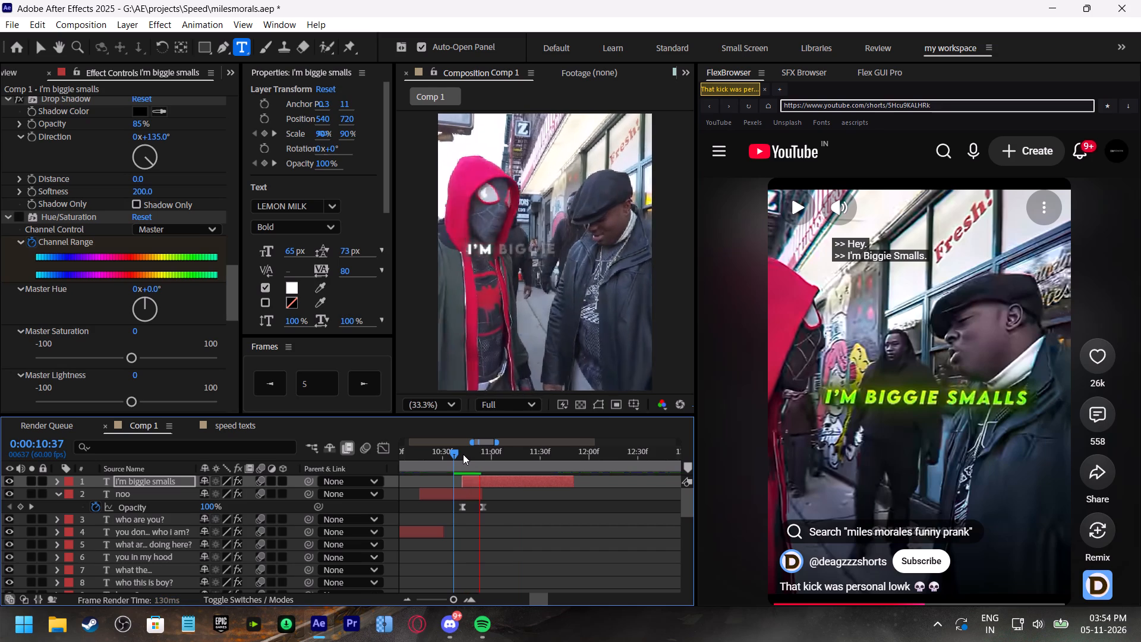
pyautogui.click(463, 454)
pyautogui.press('space')
pyautogui.click(446, 454)
pyautogui.press('space')
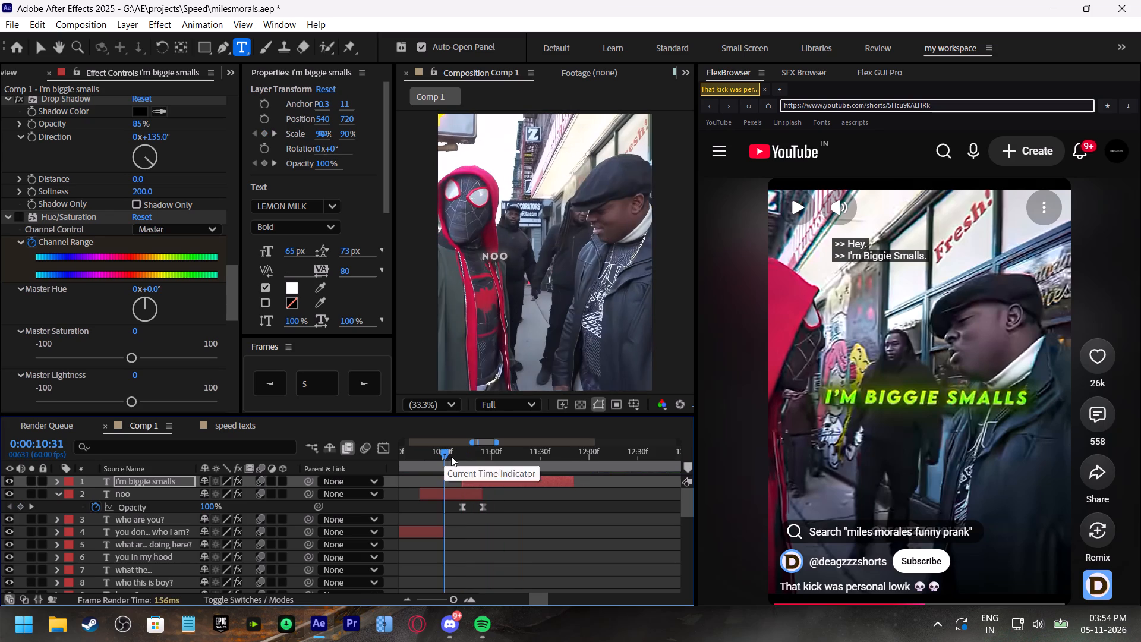
pyautogui.click(464, 455)
pyautogui.moveTo(481, 481); pyautogui.dragTo(500, 487)
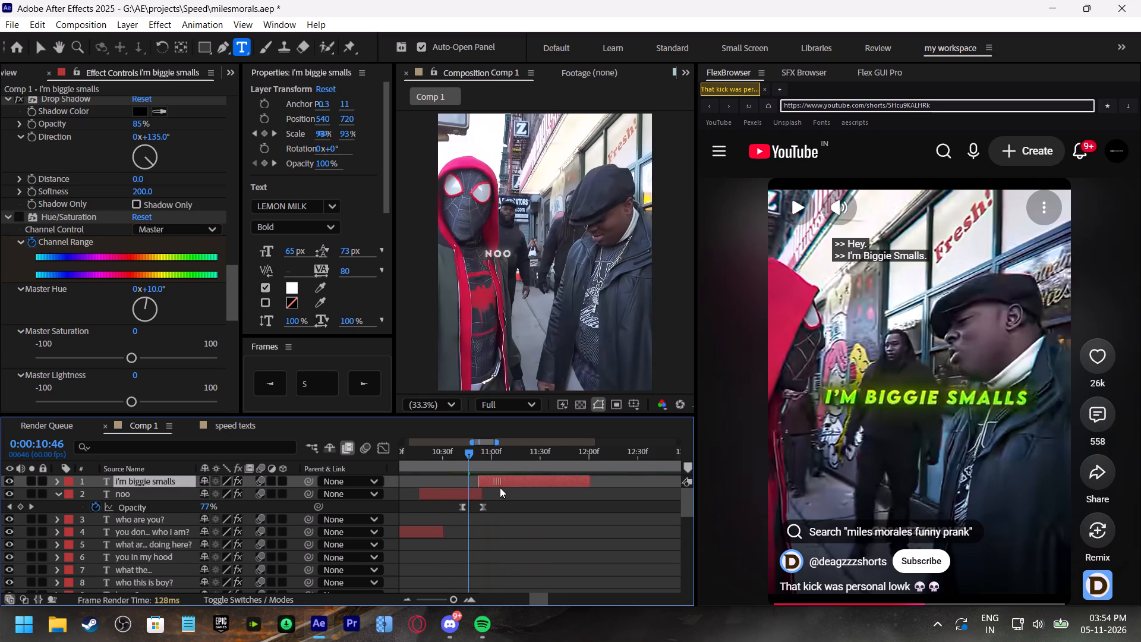
pyautogui.moveTo(500, 487); pyautogui.dragTo(500, 488)
pyautogui.press('space')
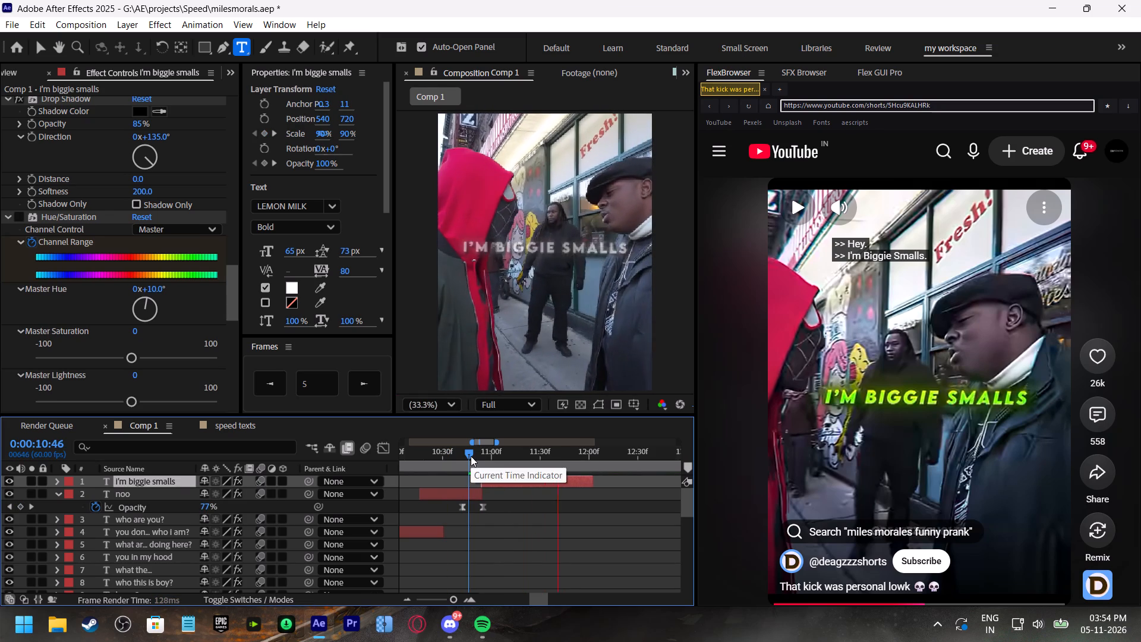
pyautogui.click(471, 456)
pyautogui.press('space')
# Move the second Range Selector Start keyframe of the "i'm biggie smalls" layer later, to about 0:00:11:33.
pyautogui.click(527, 458)
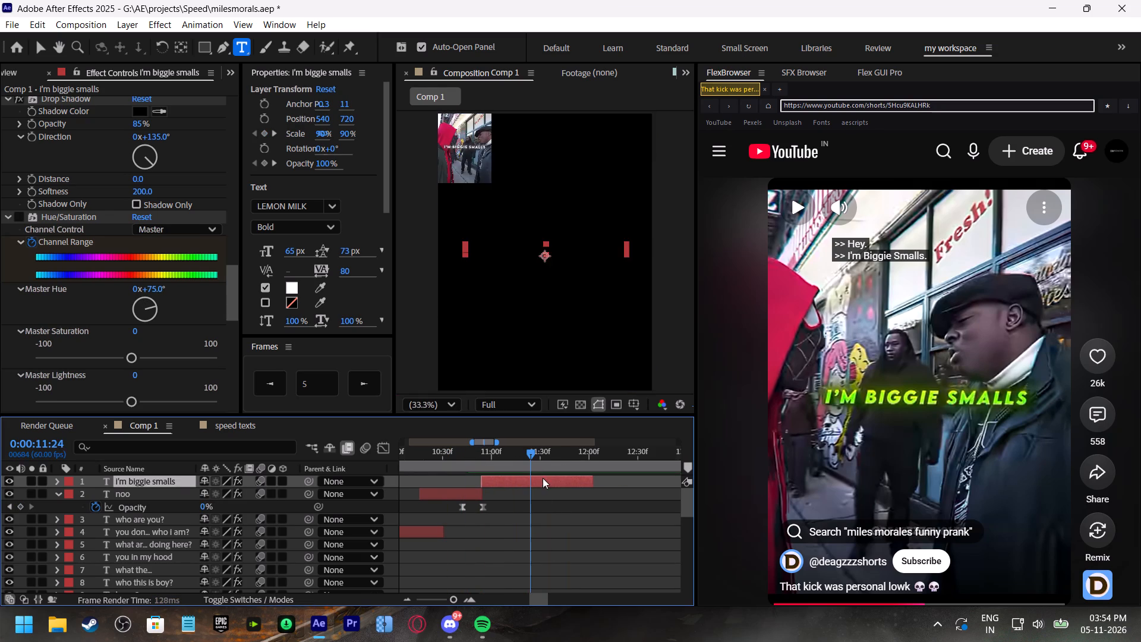
pyautogui.click(543, 486)
pyautogui.press('u')
pyautogui.moveTo(528, 505); pyautogui.dragTo(549, 510)
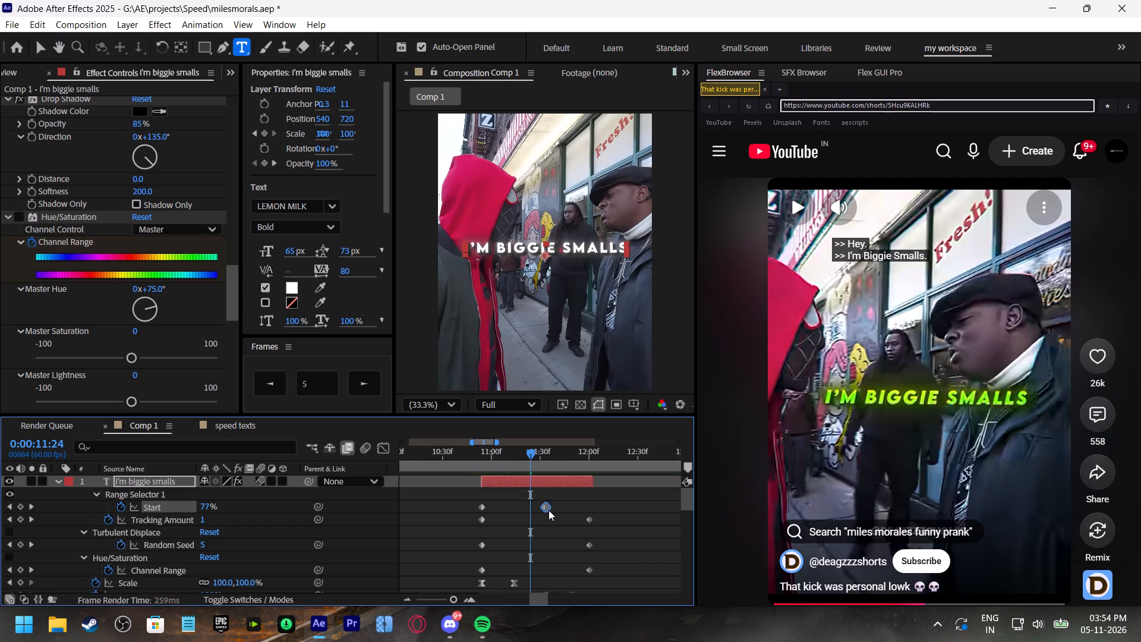
# Move the second Range Selector Start keyframe of the "i'm biggie smalls" layer earlier, to about 0:00:11:30, previewing the timing.
pyautogui.moveTo(549, 510); pyautogui.dragTo(549, 511)
pyautogui.click(474, 453)
pyautogui.press('space')
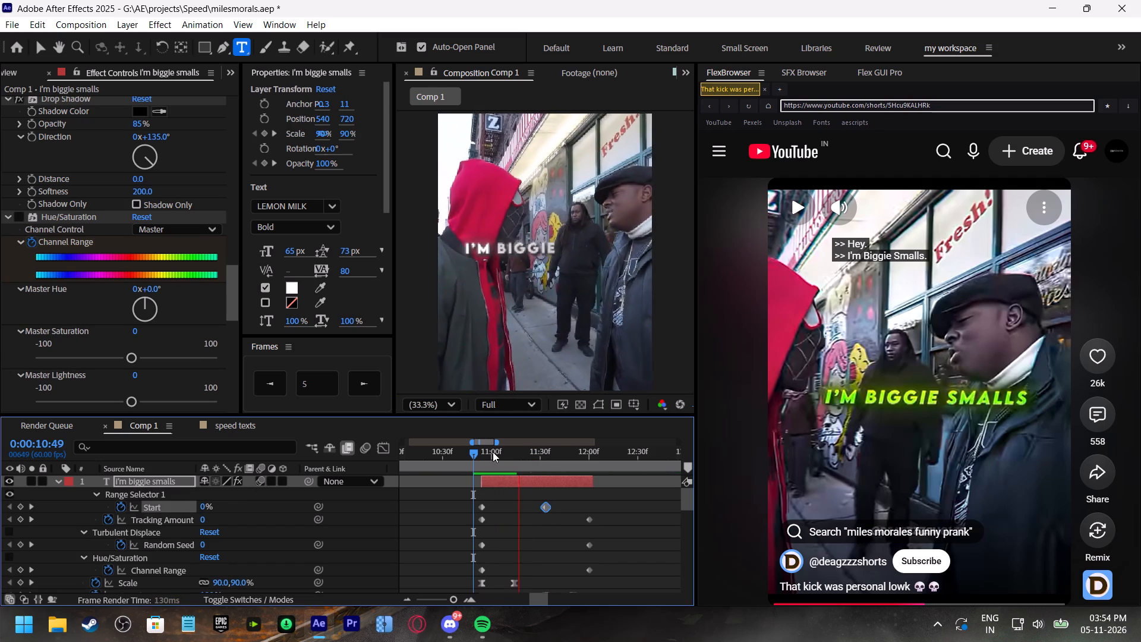
pyautogui.click(493, 452)
pyautogui.press('space')
pyautogui.click(522, 454)
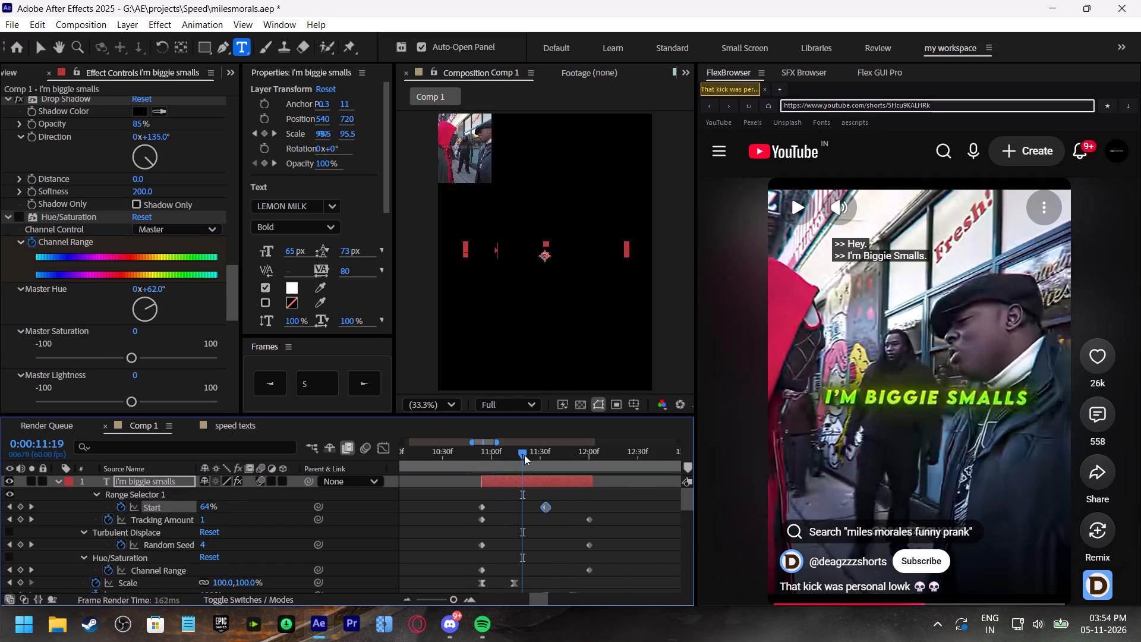
pyautogui.click(541, 507)
pyautogui.click(546, 509)
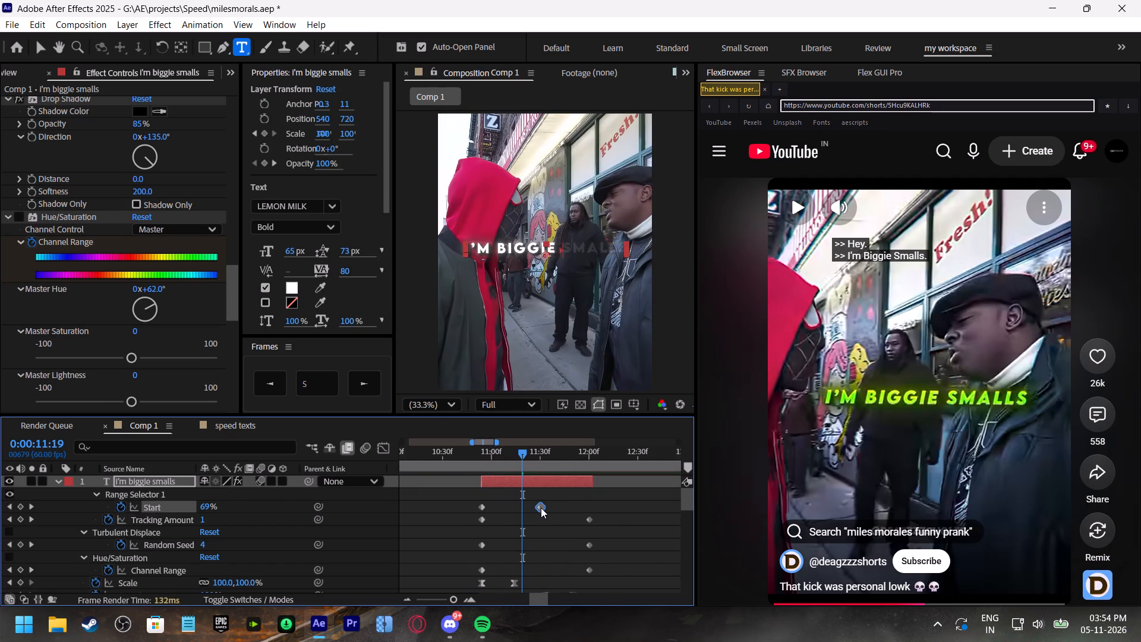
pyautogui.press('space')
pyautogui.click(531, 452)
pyautogui.press('space')
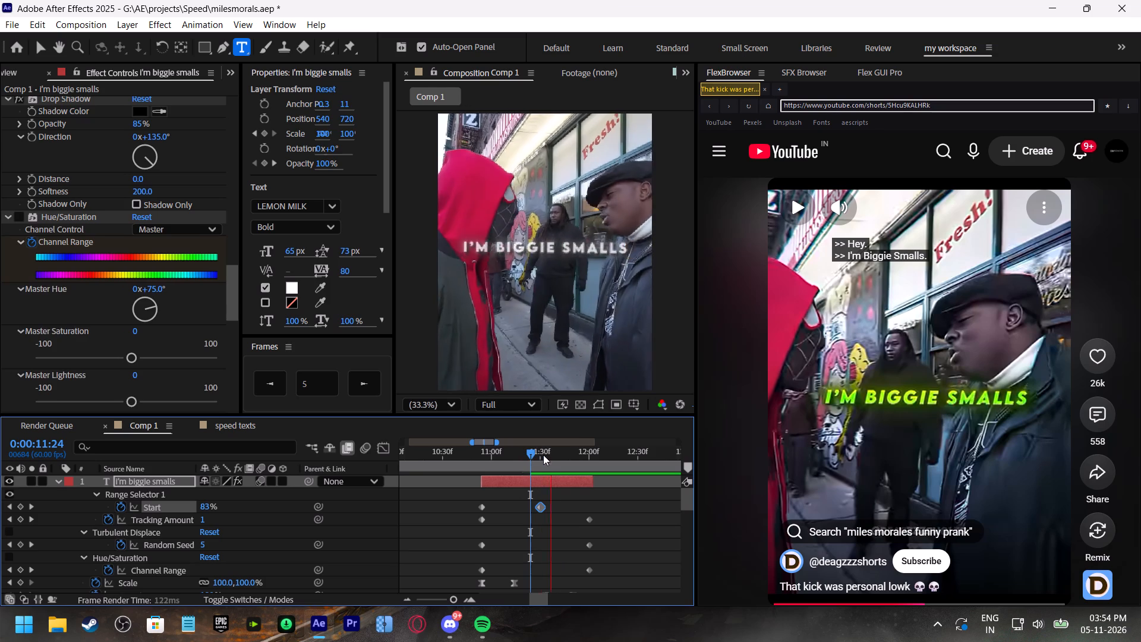
# Shift both Opacity fade-out keyframes of the "i'm biggie smalls" layer earlier, to about 0:00:11:29 and 0:00:11:46.
pyautogui.moveTo(547, 456); pyautogui.dragTo(554, 457)
pyautogui.scroll(-1, 587, 511)
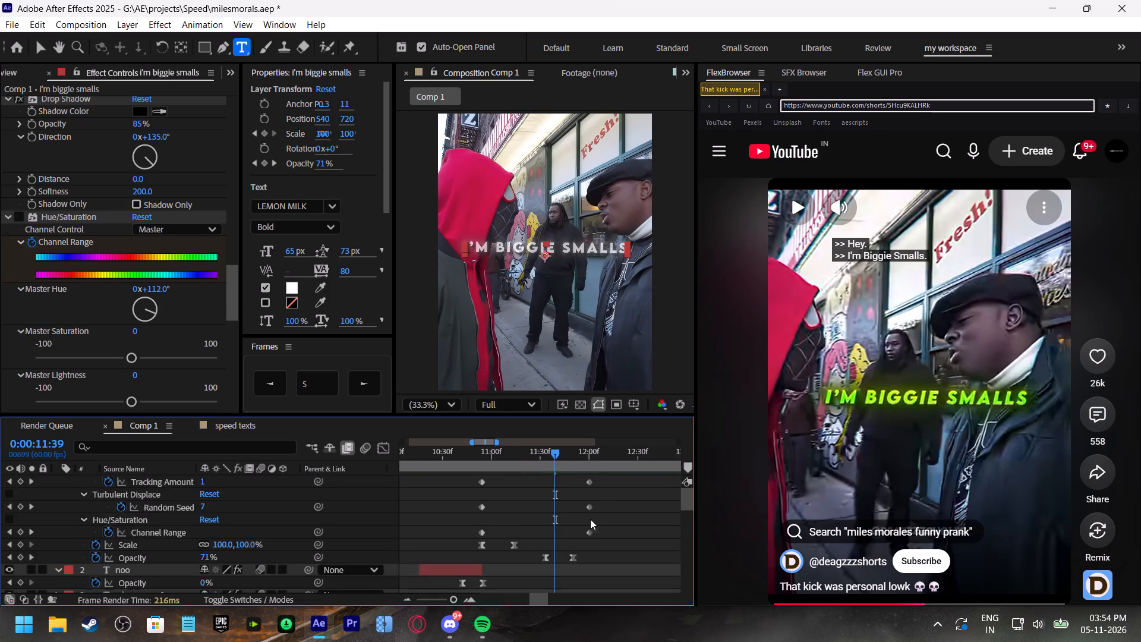
pyautogui.scroll(-1, 590, 519)
pyautogui.moveTo(599, 521); pyautogui.dragTo(536, 524)
pyautogui.moveTo(547, 518); pyautogui.dragTo(541, 518)
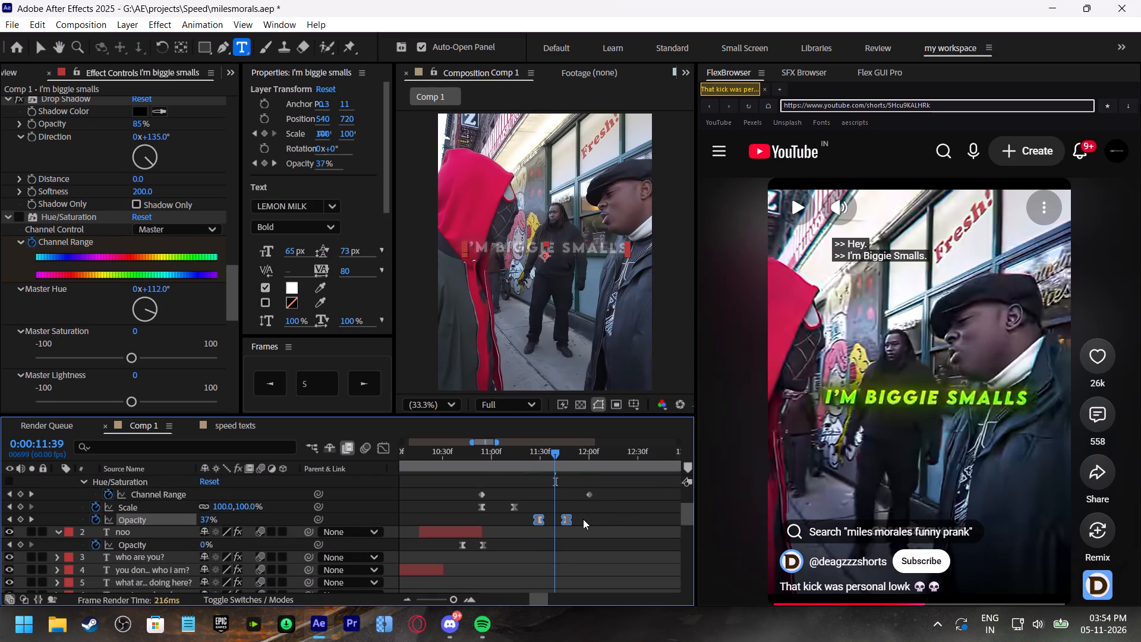
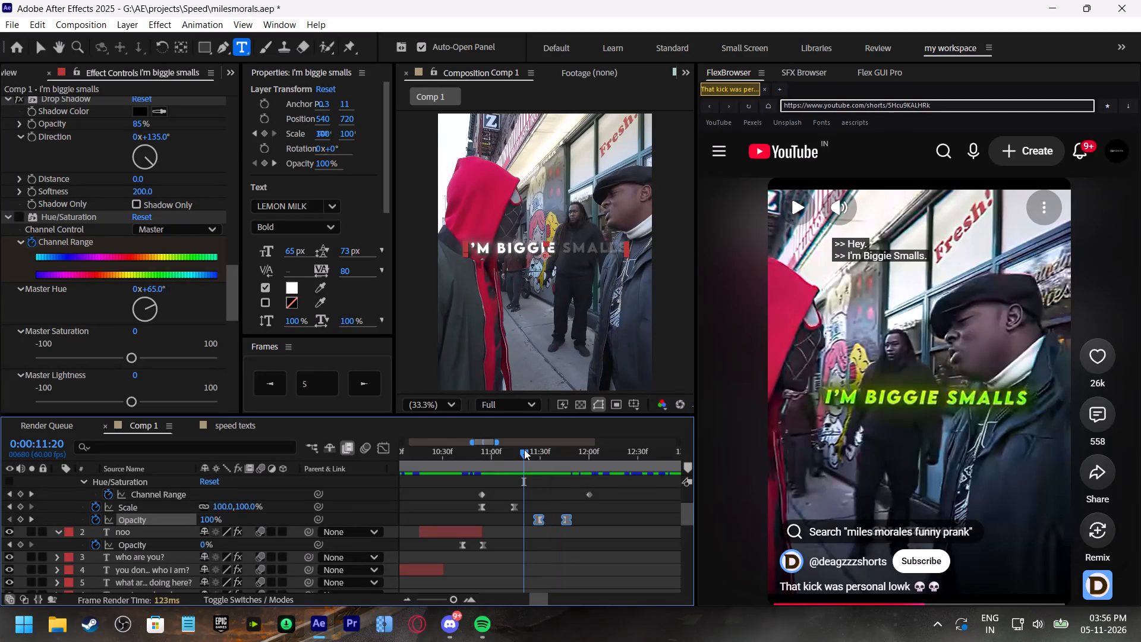
# Play the reference short a little further to check which caption follows "I'm Biggie Smalls".
pyautogui.press('space')
pyautogui.click(518, 451)
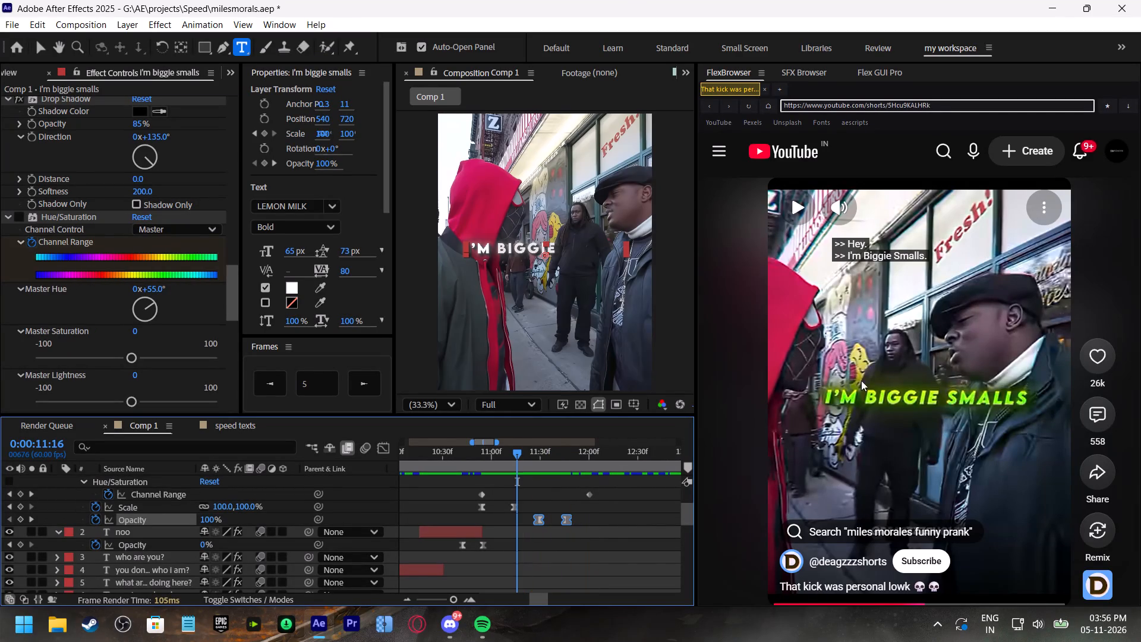
pyautogui.click(889, 370)
pyautogui.click(938, 372)
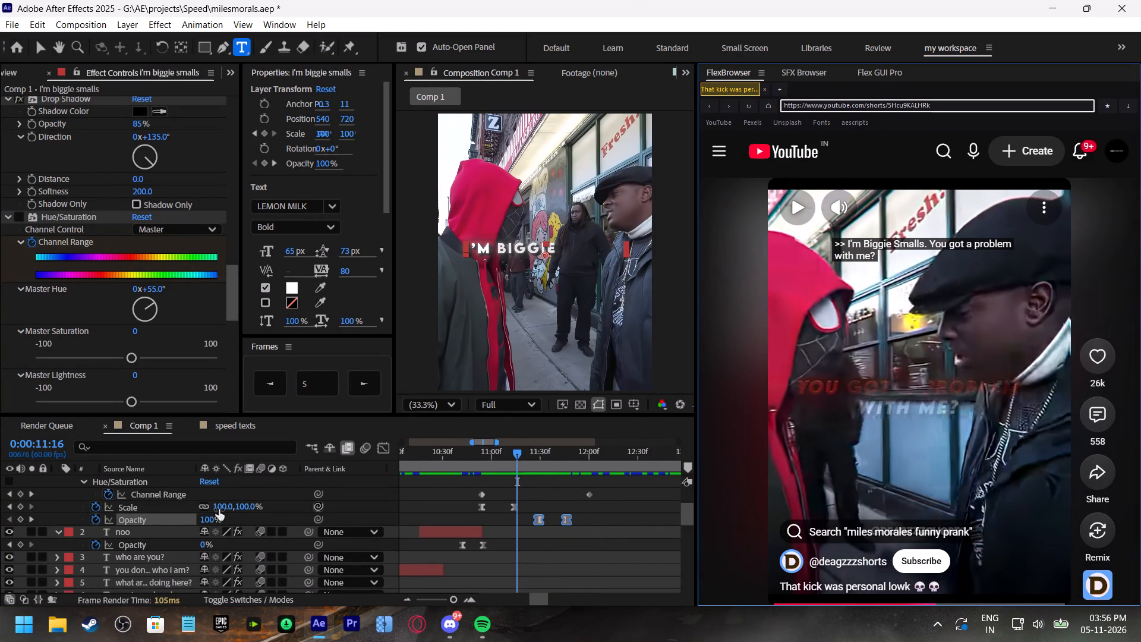
# Collapse the properties of the "i'm biggie smalls" and noo layers and save the project.
pyautogui.scroll(1, 173, 509)
pyautogui.scroll(2, 98, 530)
pyautogui.click(54, 483)
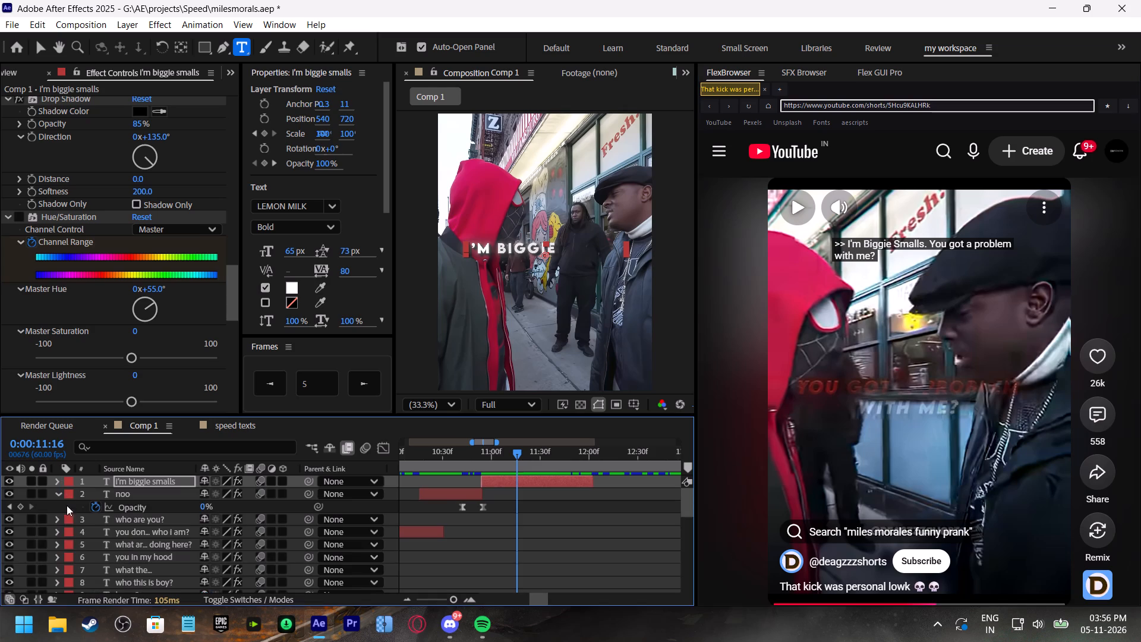
pyautogui.click(58, 495)
pyautogui.hotkey('ctrl', 's')
# Play through the "i'm biggie smalls" caption from about 0:00:10:54 to find where the next spoken line starts.
pyautogui.scroll(1, 518, 519)
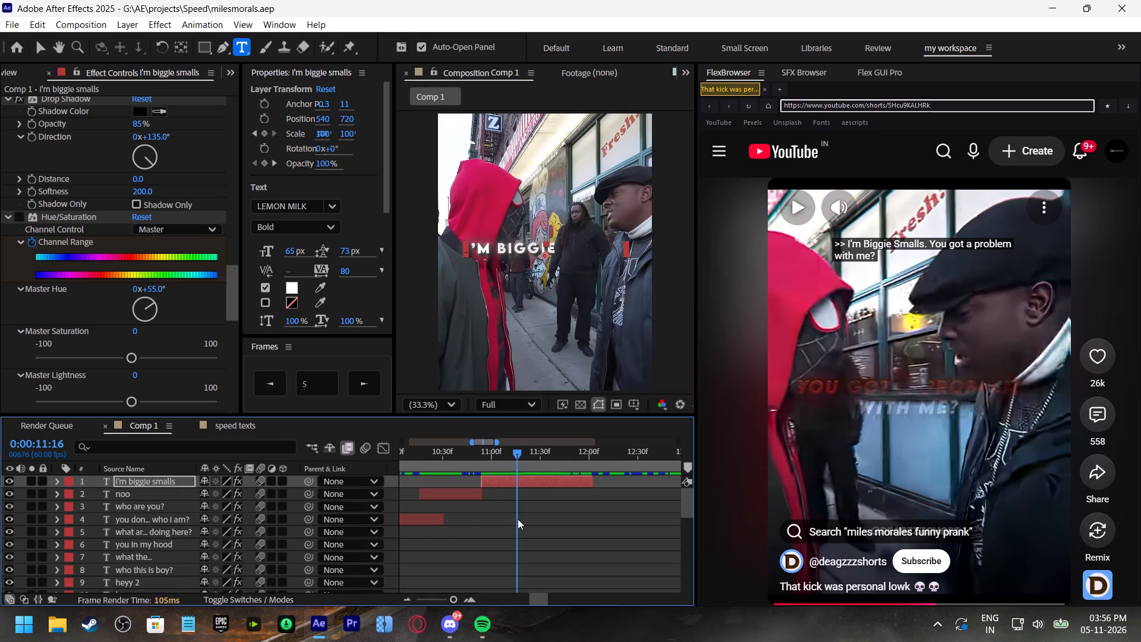
pyautogui.click(471, 453)
pyautogui.press('space')
pyautogui.click(481, 455)
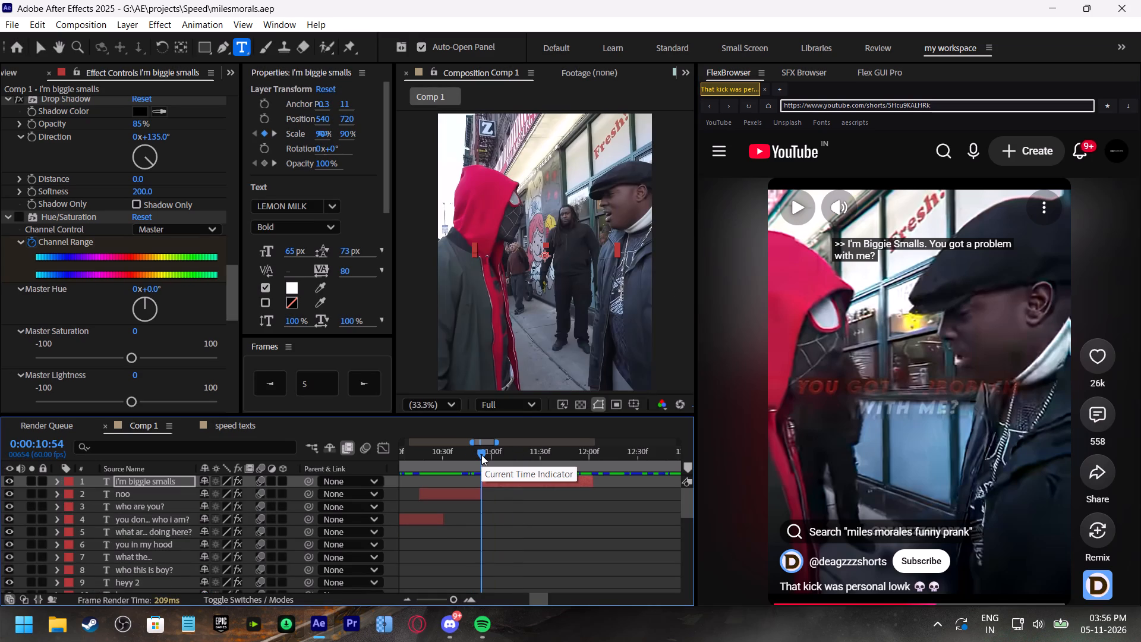
pyautogui.press('space')
pyautogui.moveTo(550, 458); pyautogui.dragTo(554, 458)
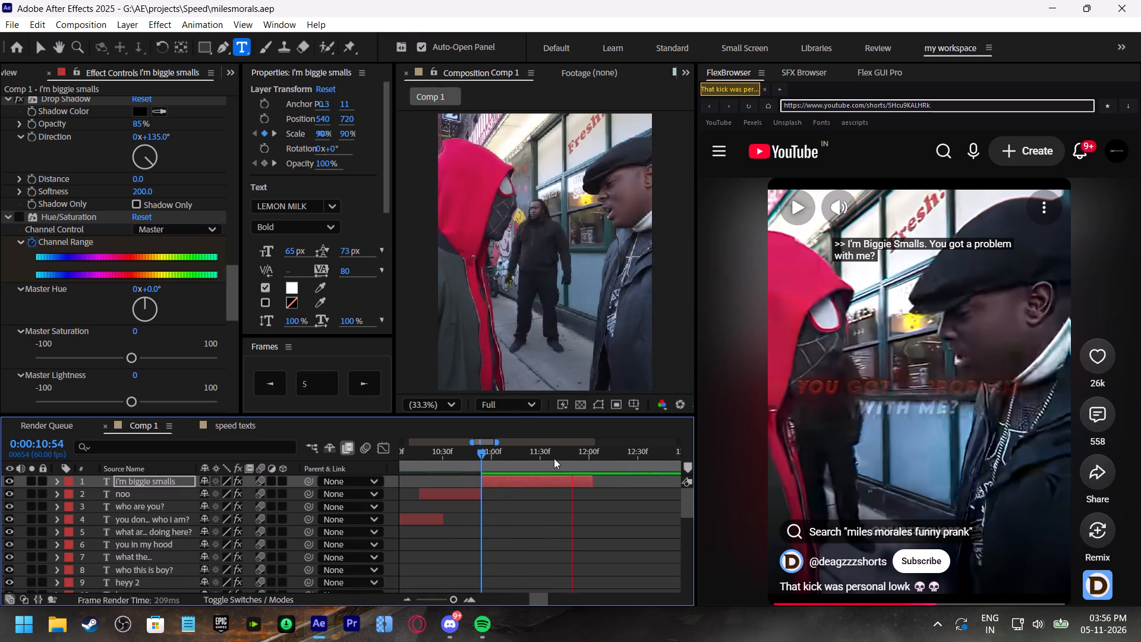
pyautogui.moveTo(554, 458); pyautogui.dragTo(556, 458)
pyautogui.press('space')
pyautogui.moveTo(557, 458); pyautogui.dragTo(563, 459)
pyautogui.press('space')
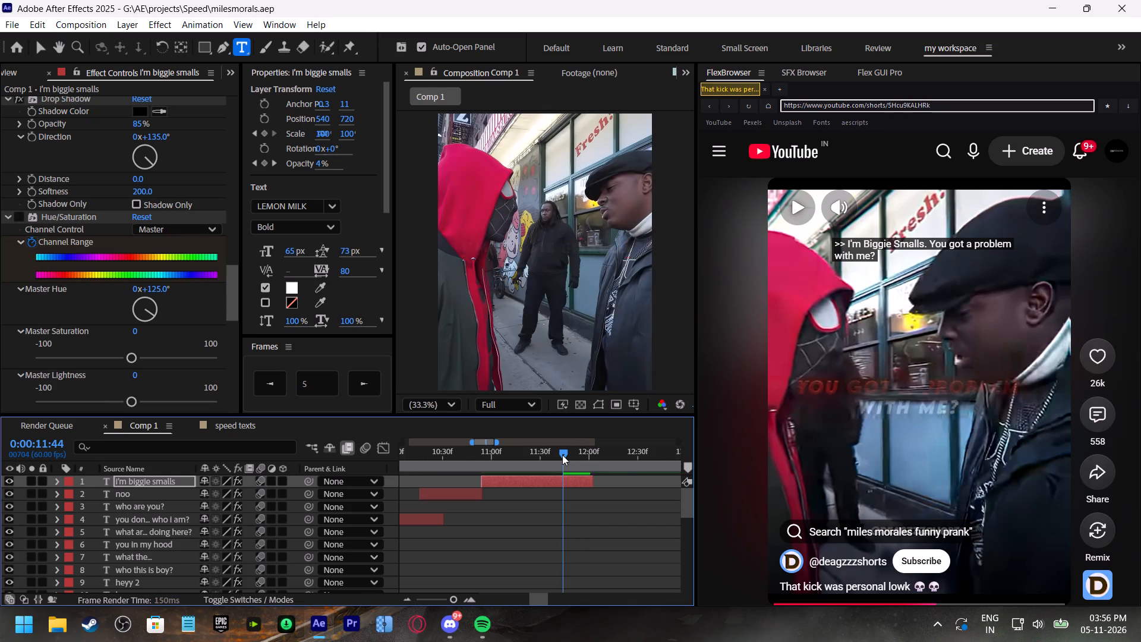
pyautogui.moveTo(562, 455); pyautogui.dragTo(557, 452)
pyautogui.press('space')
pyautogui.click(559, 452)
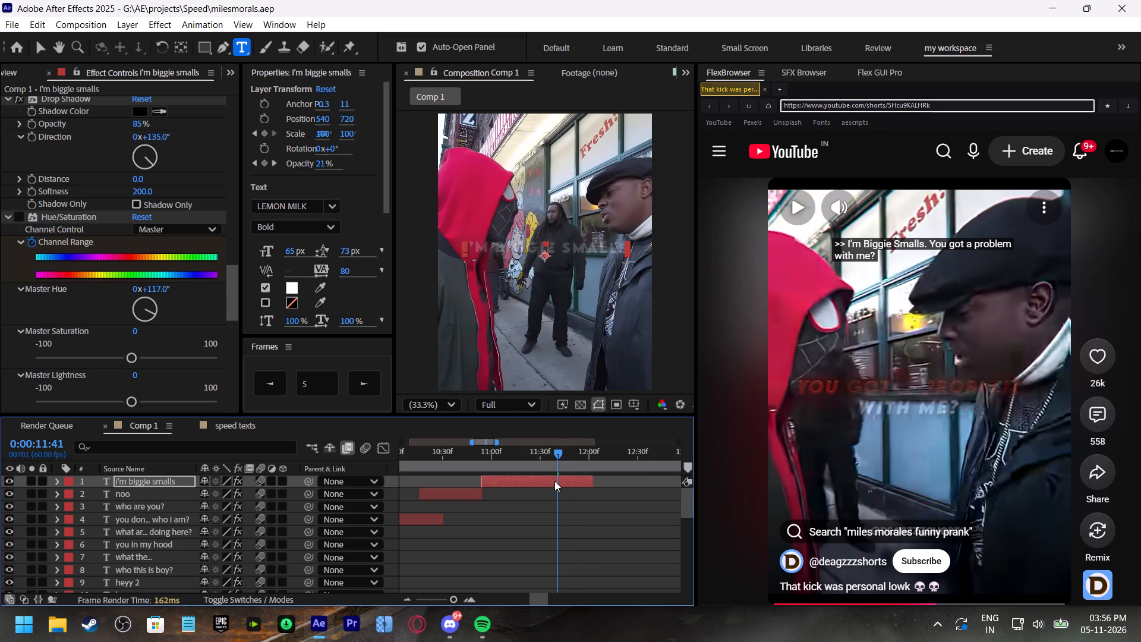
# Duplicate the "i'm biggie smalls" layer and shift the copy later to start at about 0:00:11:41.
pyautogui.click(554, 481)
pyautogui.hotkey('ctrl', 'd')
pyautogui.moveTo(517, 479); pyautogui.dragTo(614, 482)
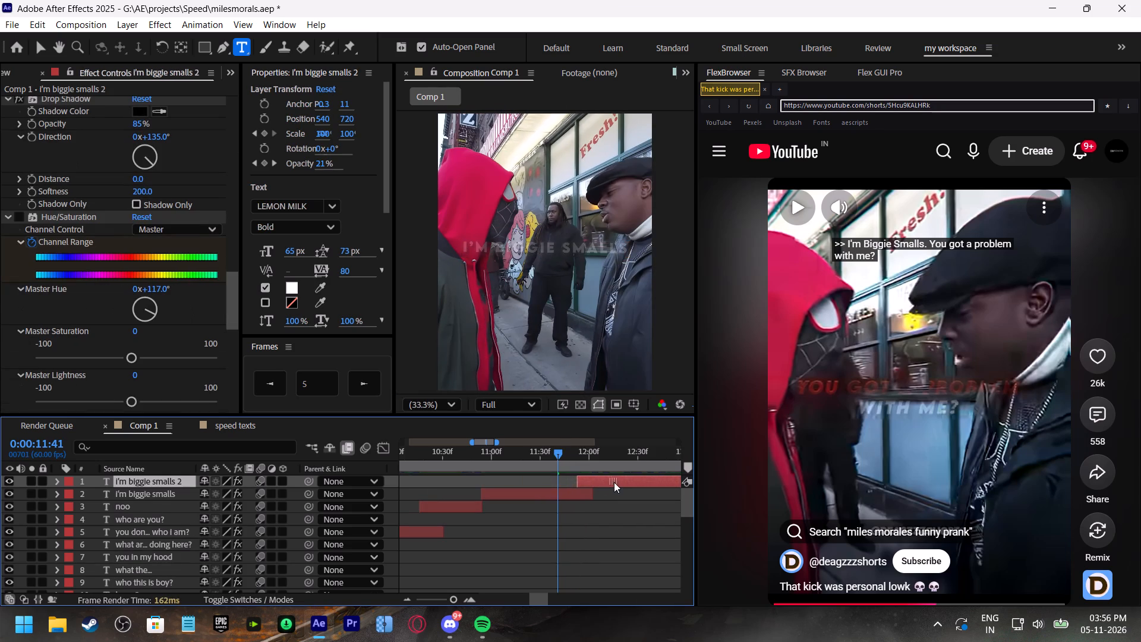
pyautogui.moveTo(614, 482); pyautogui.dragTo(591, 479)
# Reveal the Opacity keyframes of the original "i'm biggie smalls" layer to check where its fade-out falls against the duplicate.
pyautogui.click(582, 492)
pyautogui.press('t')
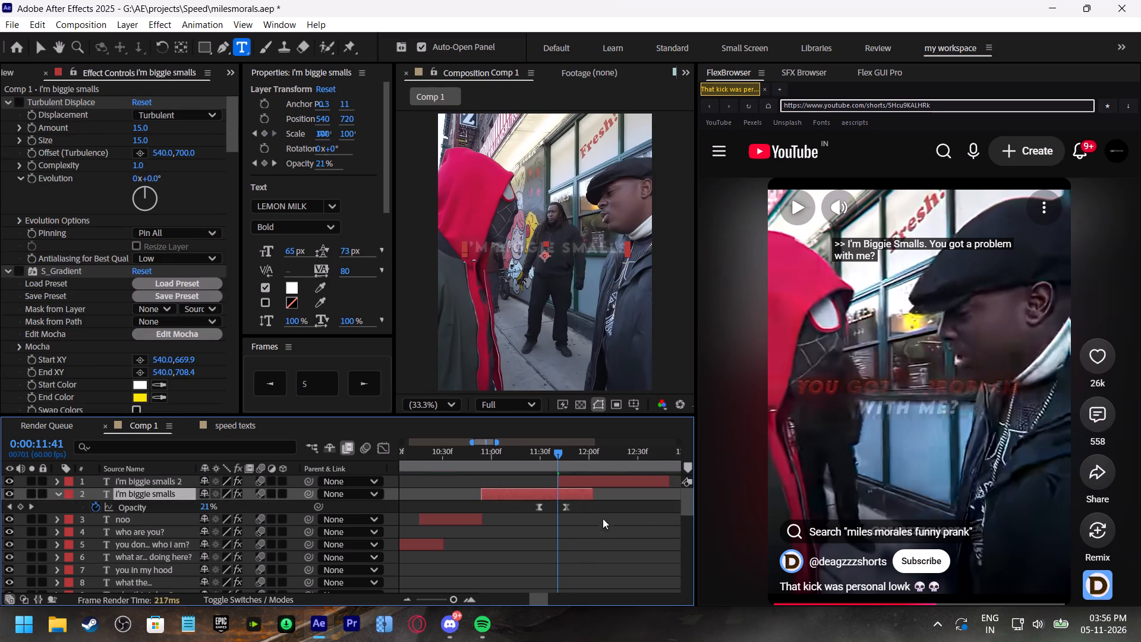
pyautogui.moveTo(595, 512); pyautogui.dragTo(538, 513)
pyautogui.keyDown('shift'); pyautogui.scroll(-1, 601, 524); pyautogui.keyUp('shift')
pyautogui.click(552, 474)
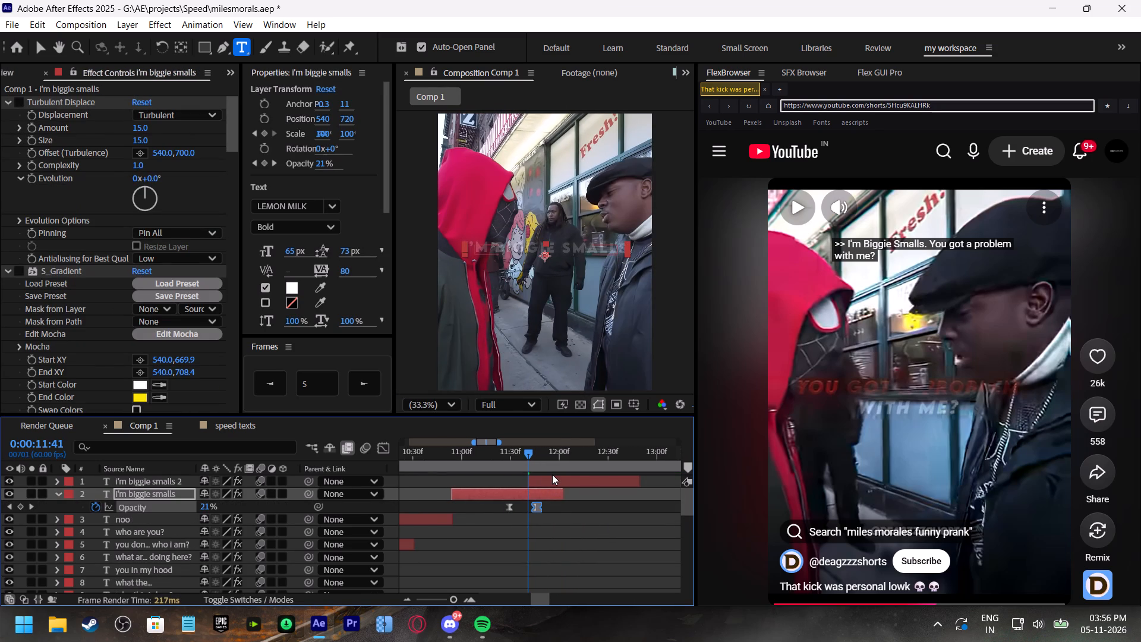
# Replace the duplicated layer's text with "you got problem" and "with me?" on a second line.
pyautogui.click(555, 485)
pyautogui.press('space')
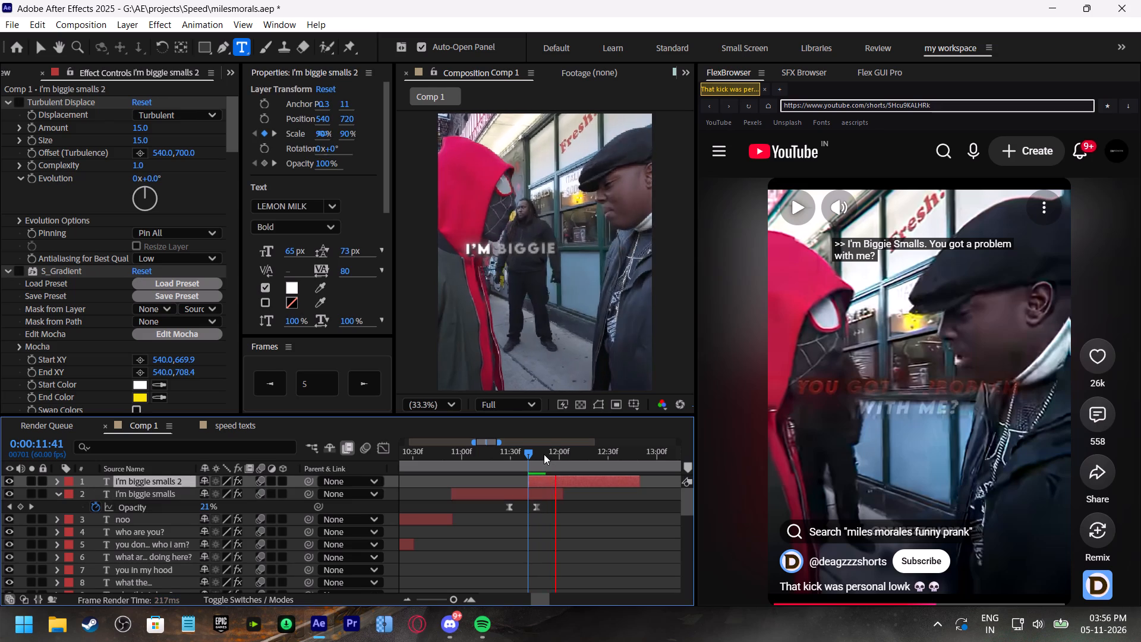
pyautogui.click(544, 454)
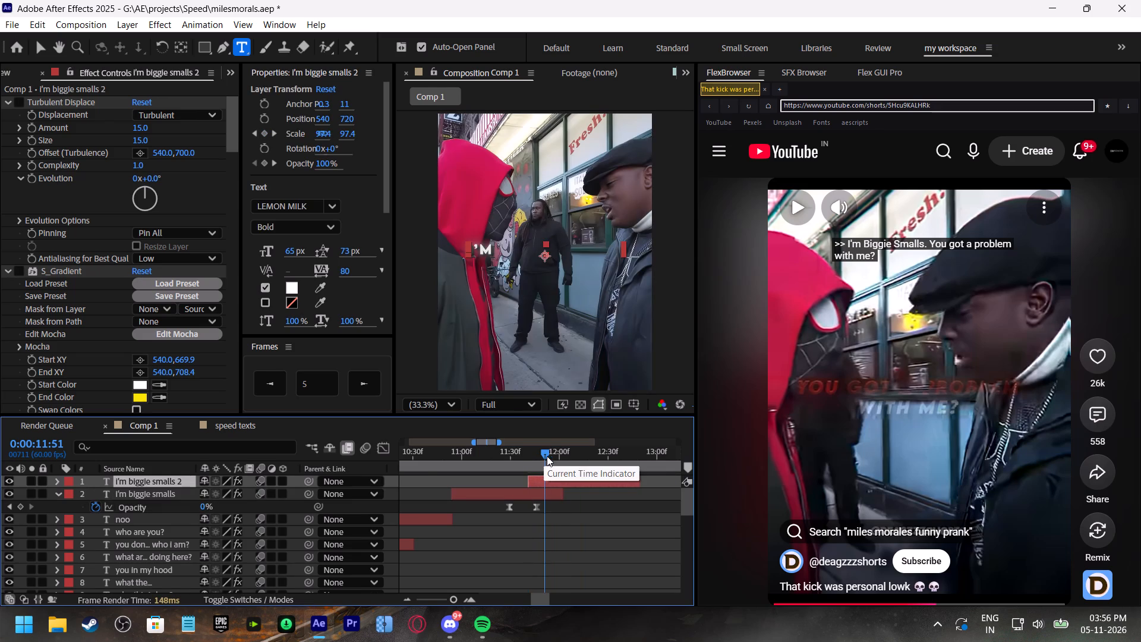
pyautogui.doubleClick(557, 480)
pyautogui.write('you got problem')
pyautogui.press('space')
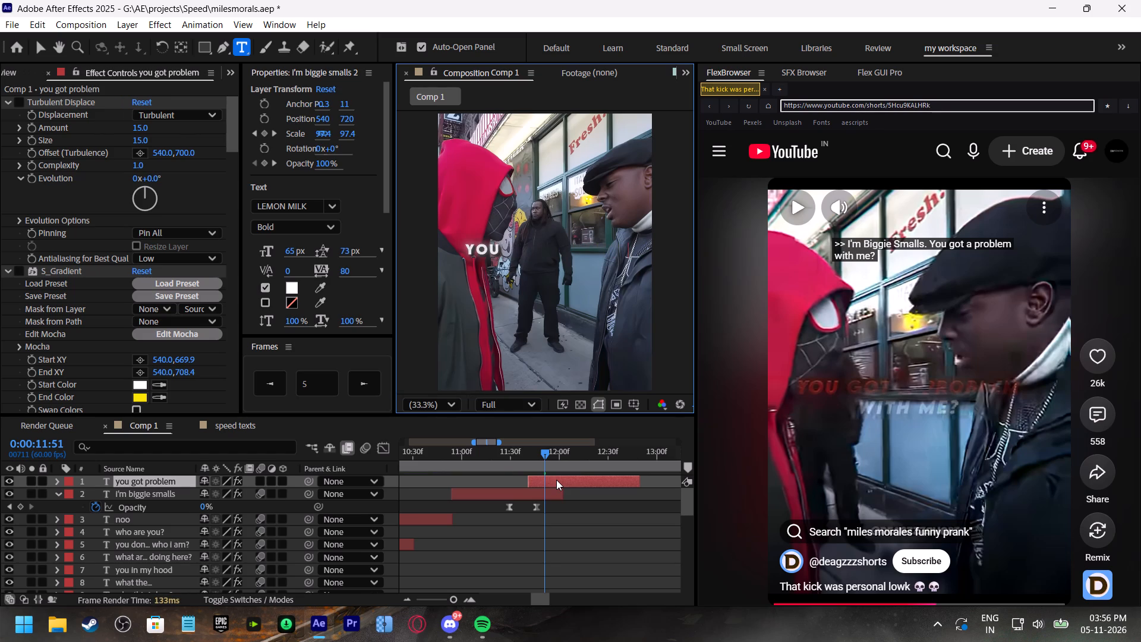
pyautogui.press('BackSpace')
pyautogui.press('Return')
pyautogui.write('with me?')
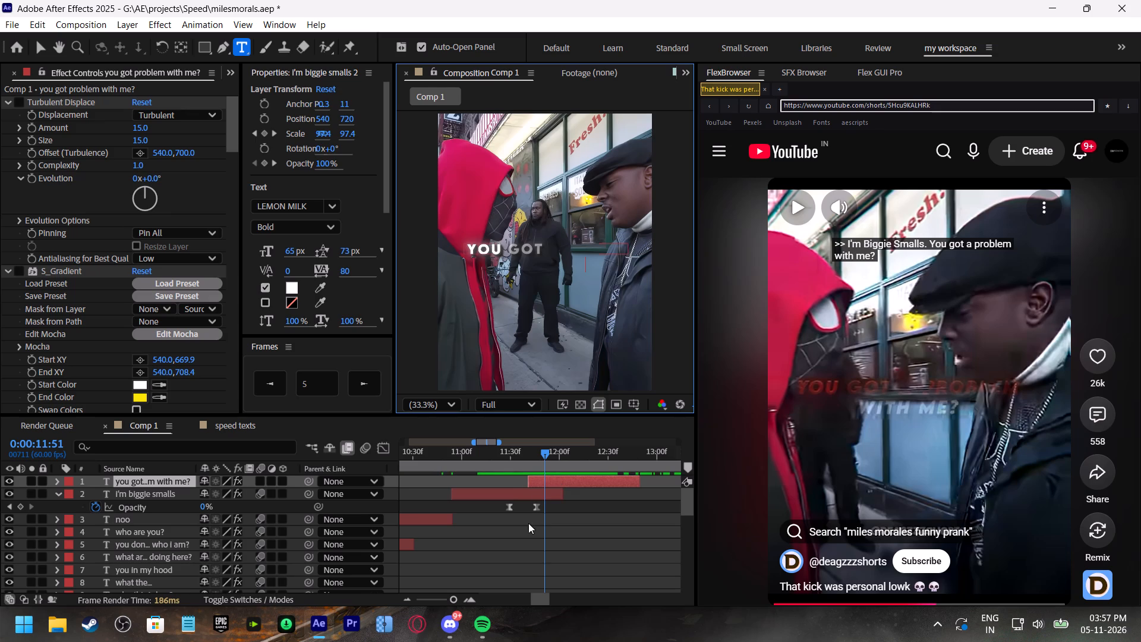
# Preview the "you got problem with me?" caption repeatedly from about 0:00:11:32 to check its timing against the dialogue.
pyautogui.click(514, 457)
pyautogui.press('space')
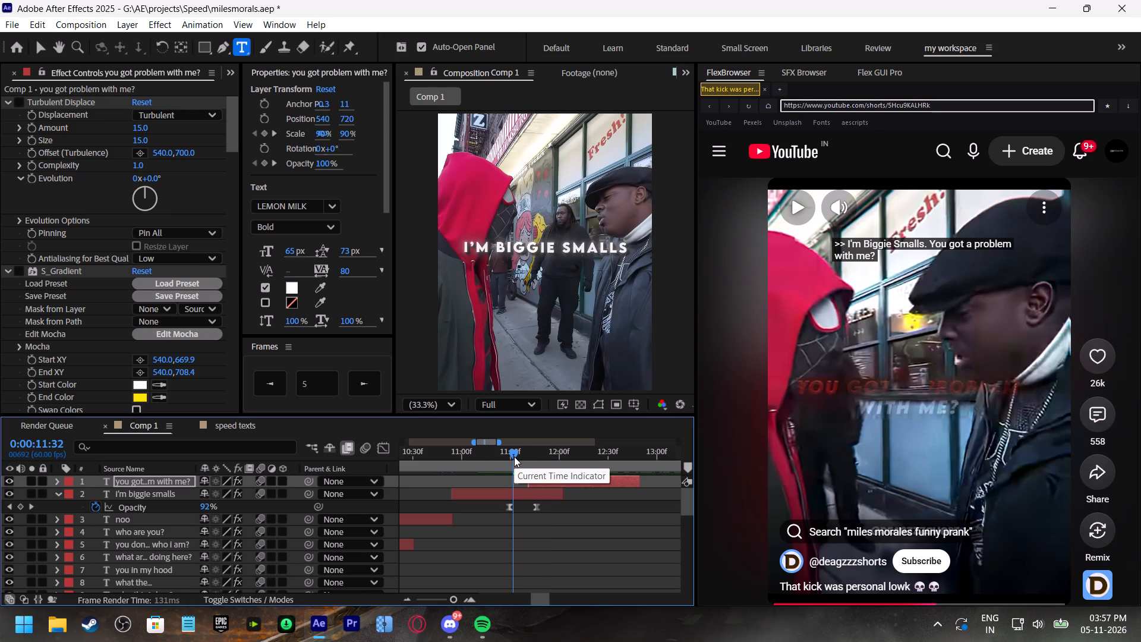
pyautogui.click(514, 457)
pyautogui.press('space')
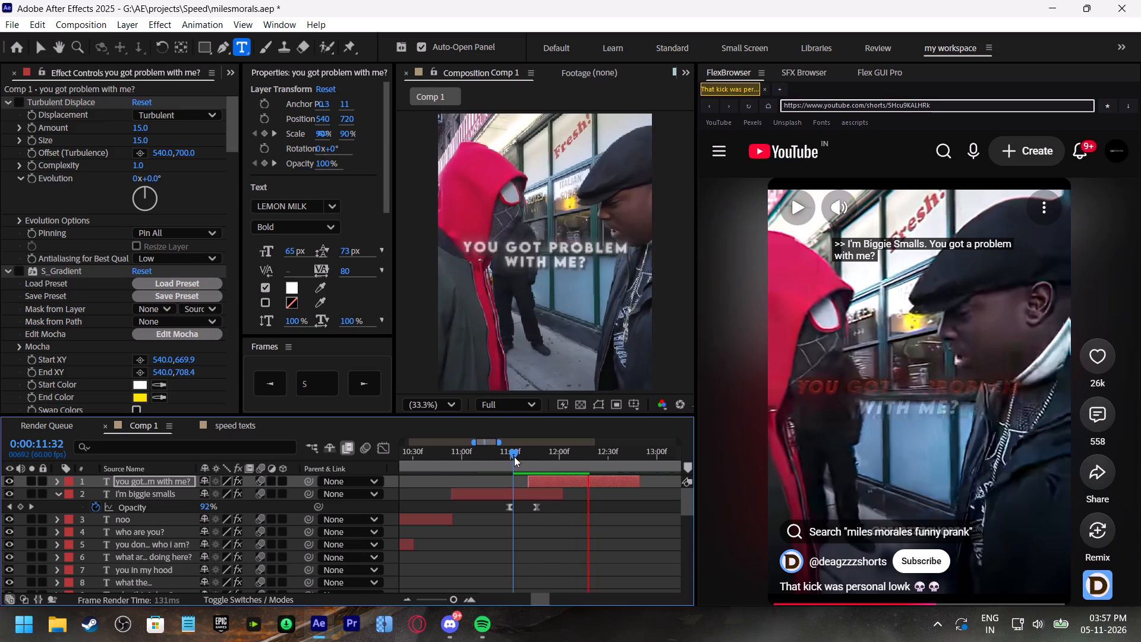
pyautogui.click(514, 457)
pyautogui.press('space')
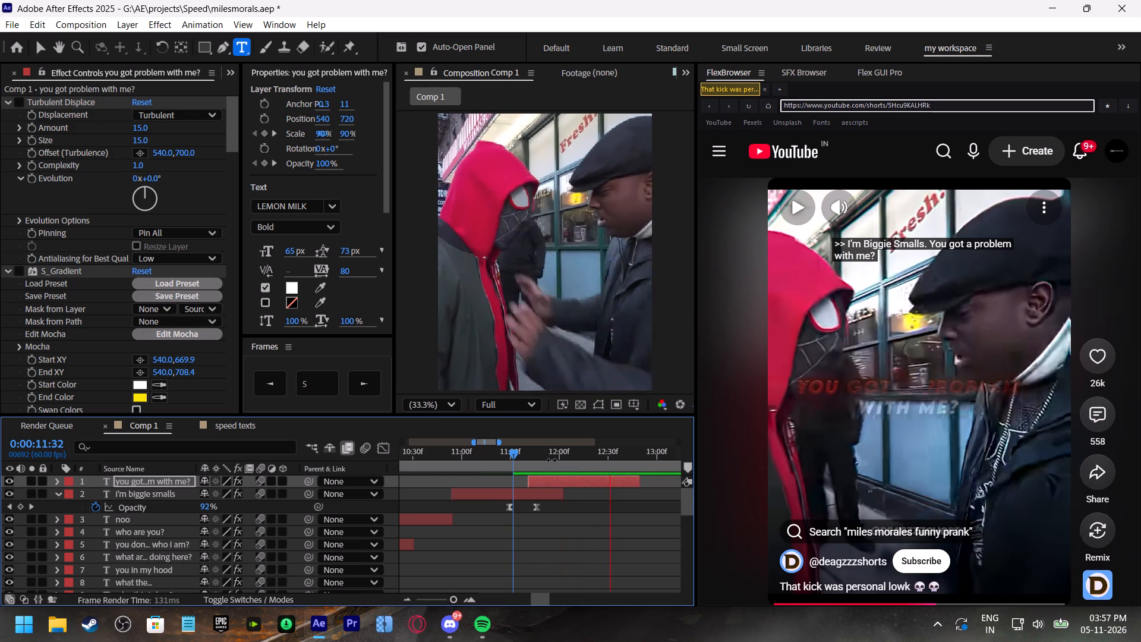
pyautogui.click(553, 459)
pyautogui.press('space')
pyautogui.keyDown('shift'); pyautogui.scroll(-1, 563, 494); pyautogui.keyUp('shift')
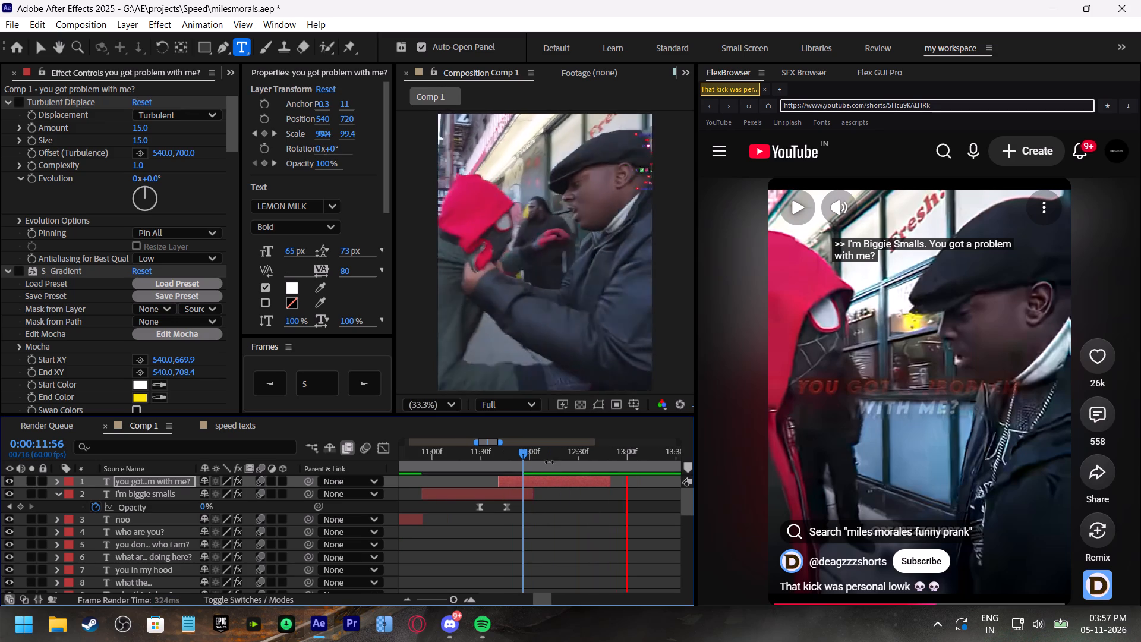
pyautogui.click(535, 455)
pyautogui.press('space')
pyautogui.click(508, 457)
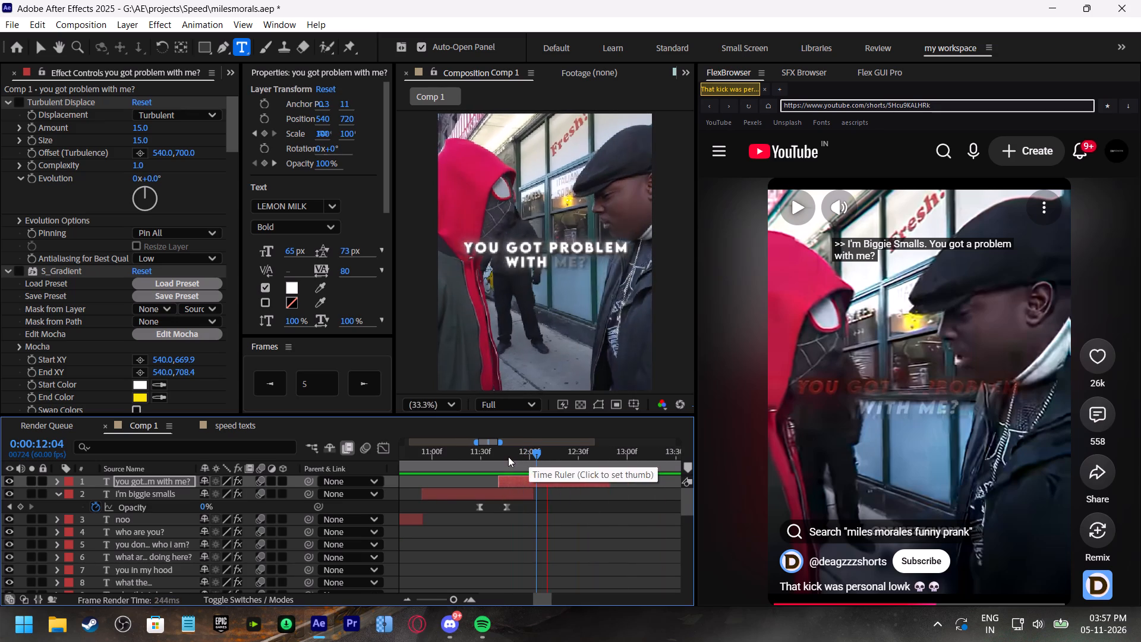
pyautogui.press('space')
pyautogui.click(483, 455)
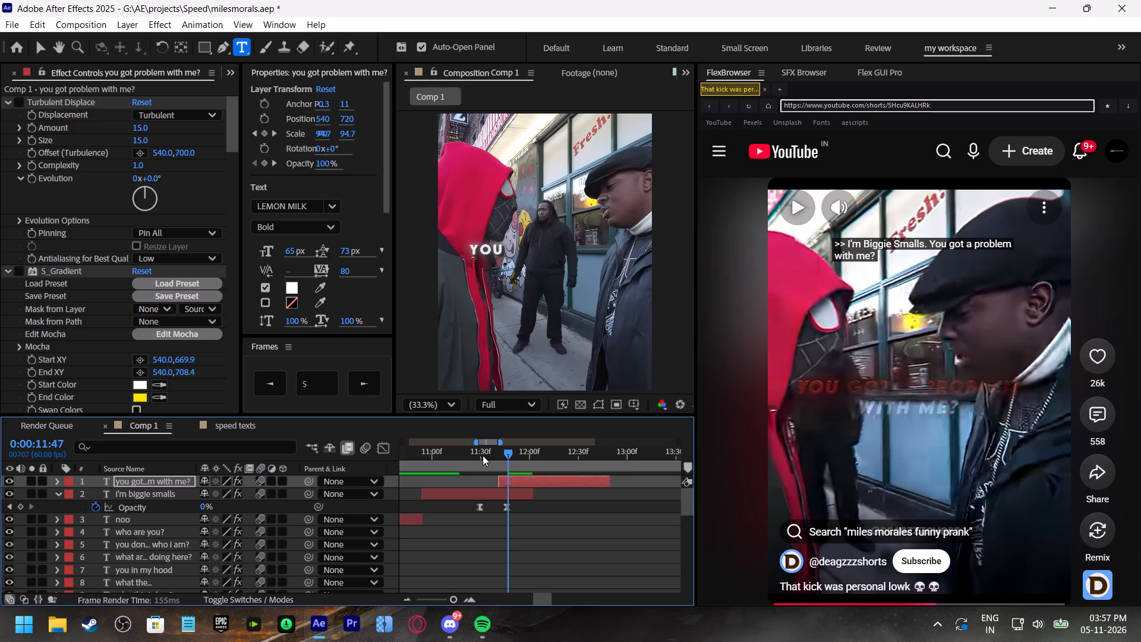
# Save the project.
pyautogui.hotkey('ctrl', 's')
# Shift both Opacity fade-out keyframes of the "you got problem with me?" layer to about 0:00:12:27 and 0:00:12:44, previewing the timing.
pyautogui.press('space')
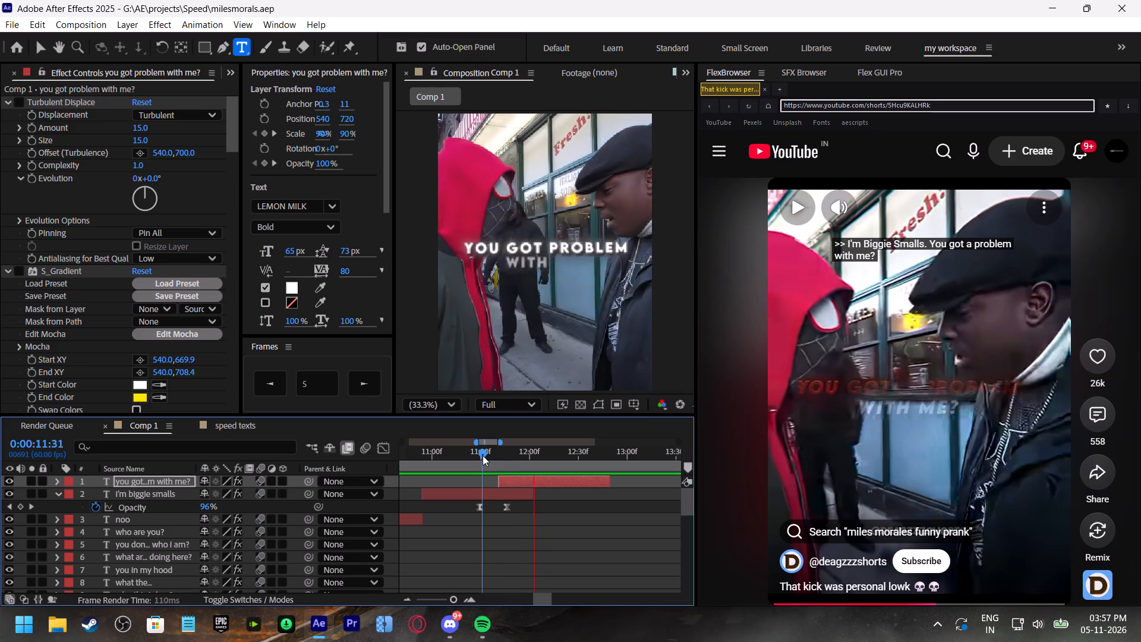
pyautogui.click(483, 455)
pyautogui.press('space')
pyautogui.keyDown('shift'); pyautogui.scroll(-2, 541, 490); pyautogui.keyUp('shift')
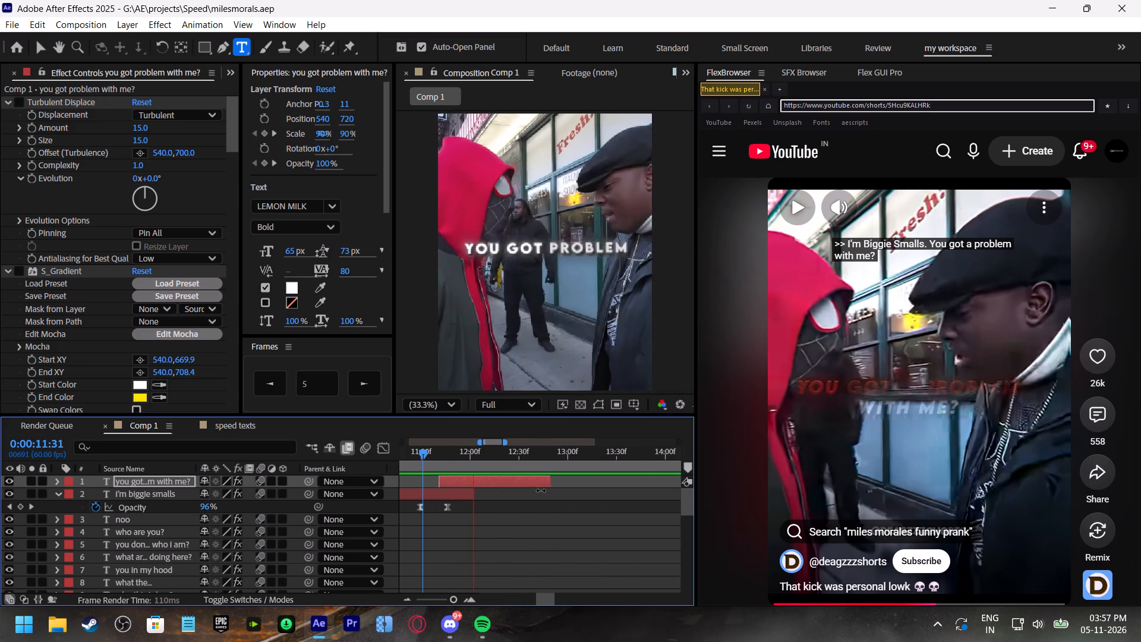
pyautogui.click(535, 457)
pyautogui.click(537, 484)
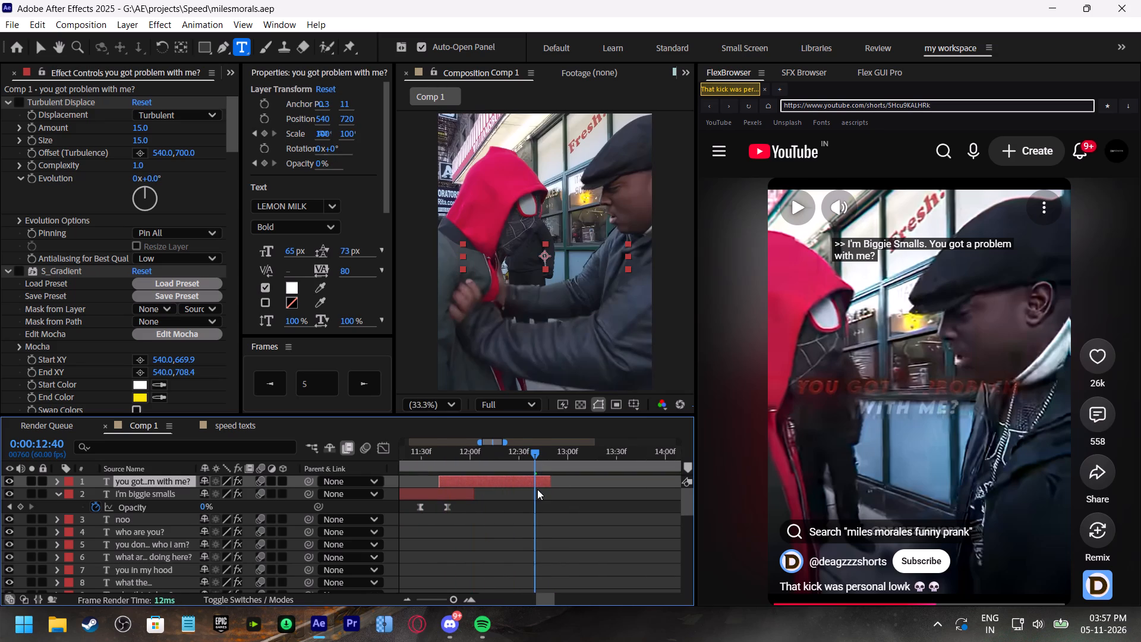
pyautogui.press('t')
pyautogui.moveTo(552, 498); pyautogui.dragTo(462, 495)
pyautogui.moveTo(496, 497); pyautogui.dragTo(505, 499)
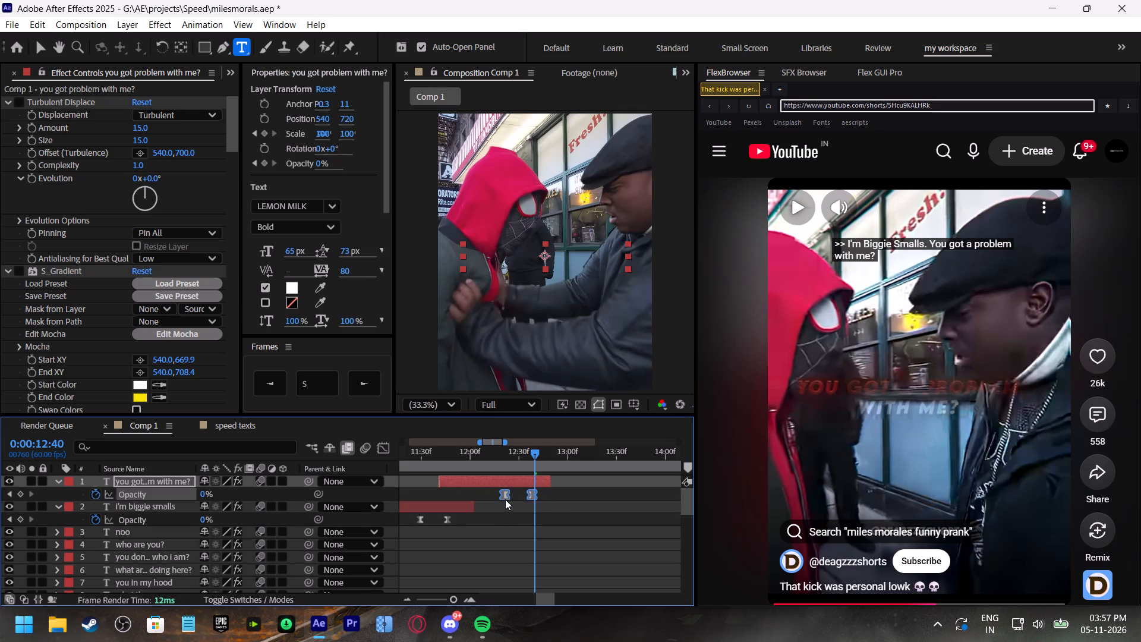
pyautogui.moveTo(505, 499); pyautogui.dragTo(513, 503)
pyautogui.click(509, 452)
pyautogui.press('space')
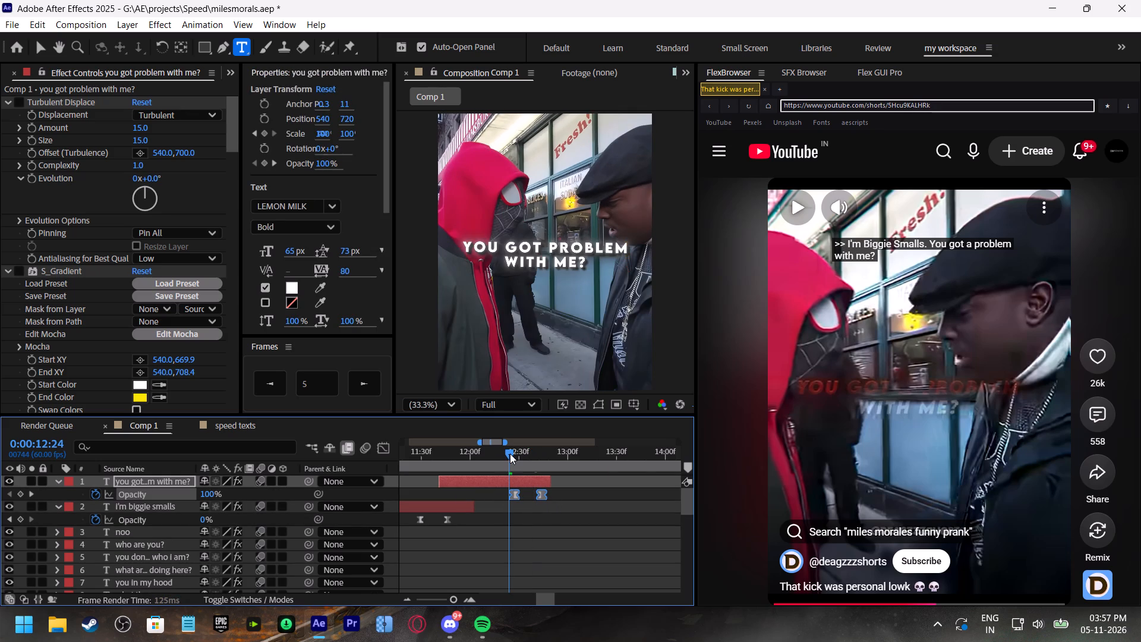
pyautogui.moveTo(532, 452); pyautogui.dragTo(537, 454)
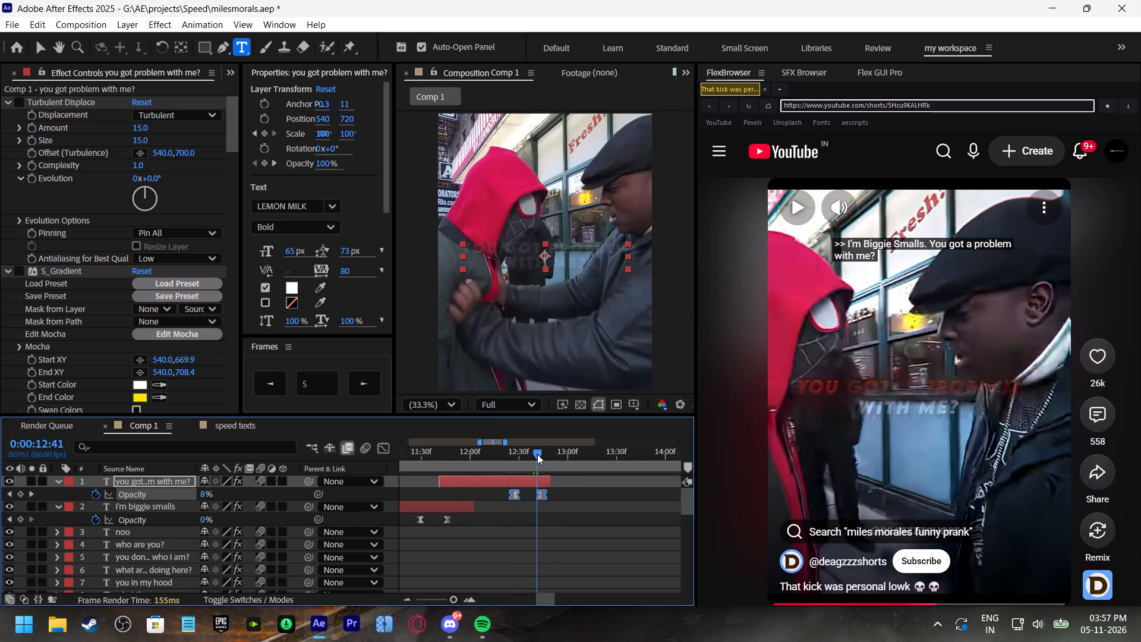
pyautogui.press('space')
pyautogui.click(538, 450)
# Play the reference short in brief bursts to read the captions that follow "you got a problem with me?".
pyautogui.click(867, 427)
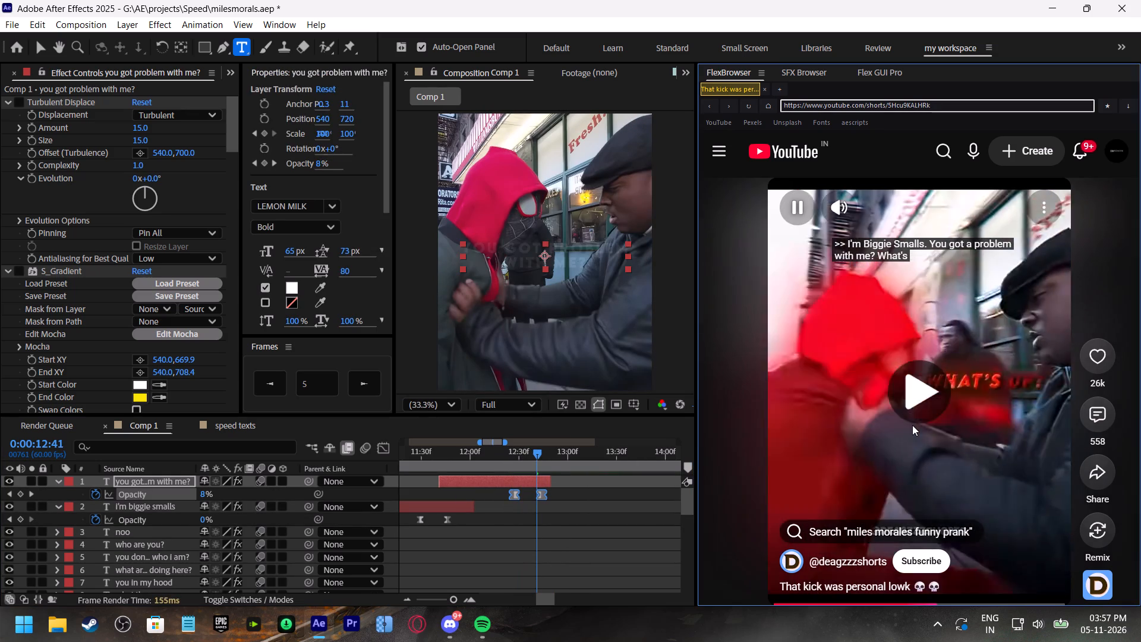
pyautogui.click(912, 425)
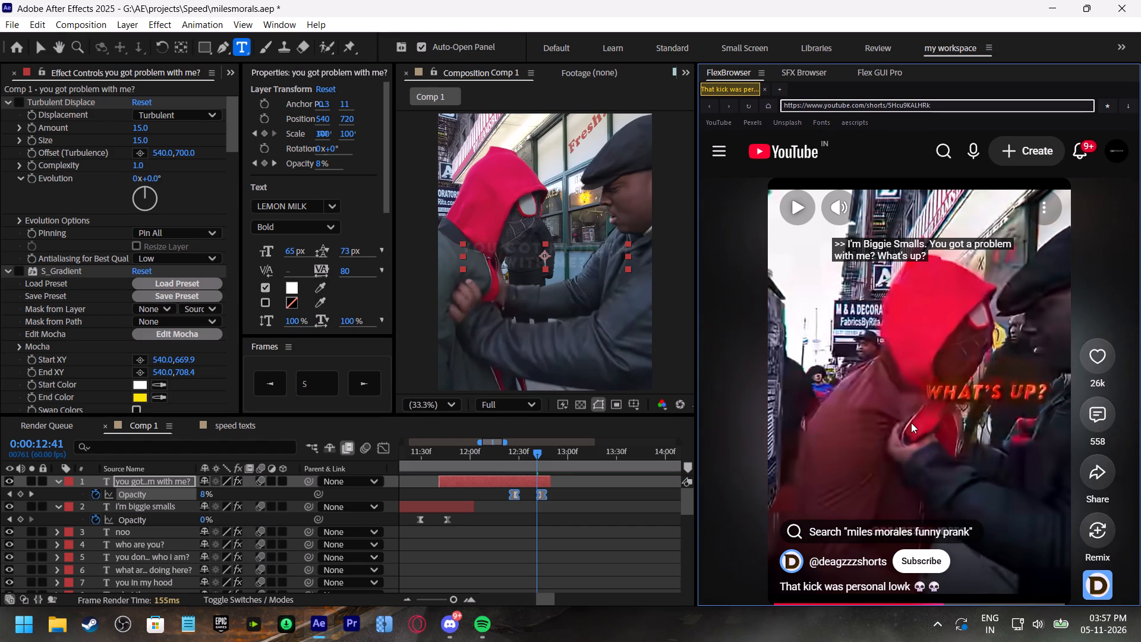
pyautogui.click(929, 409)
pyautogui.click(929, 408)
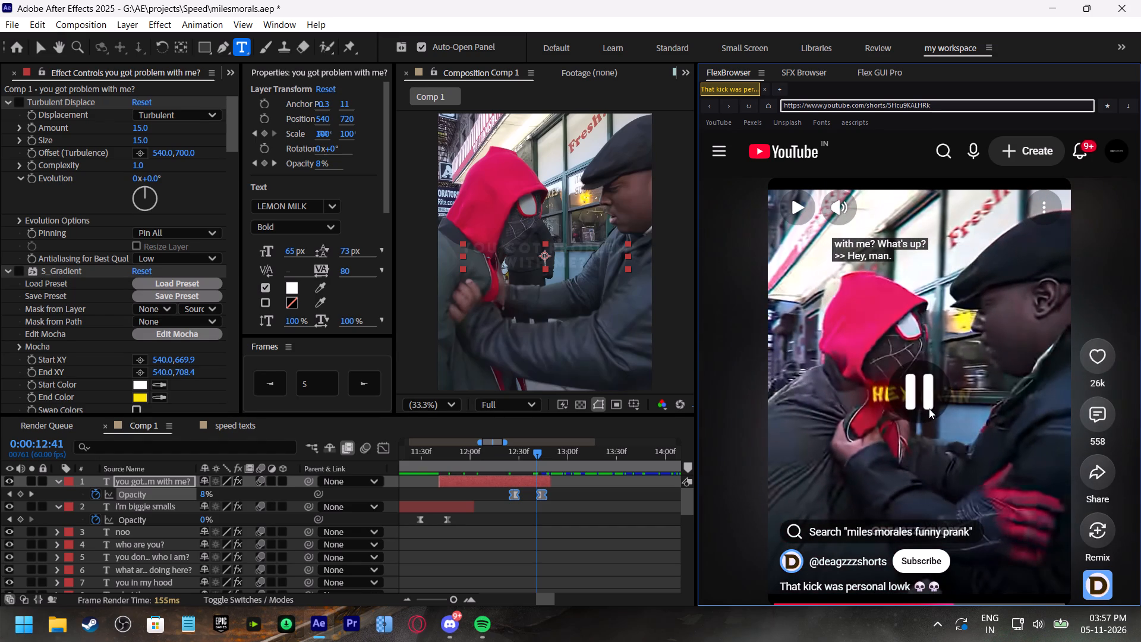
pyautogui.click(916, 456)
pyautogui.click(916, 456)
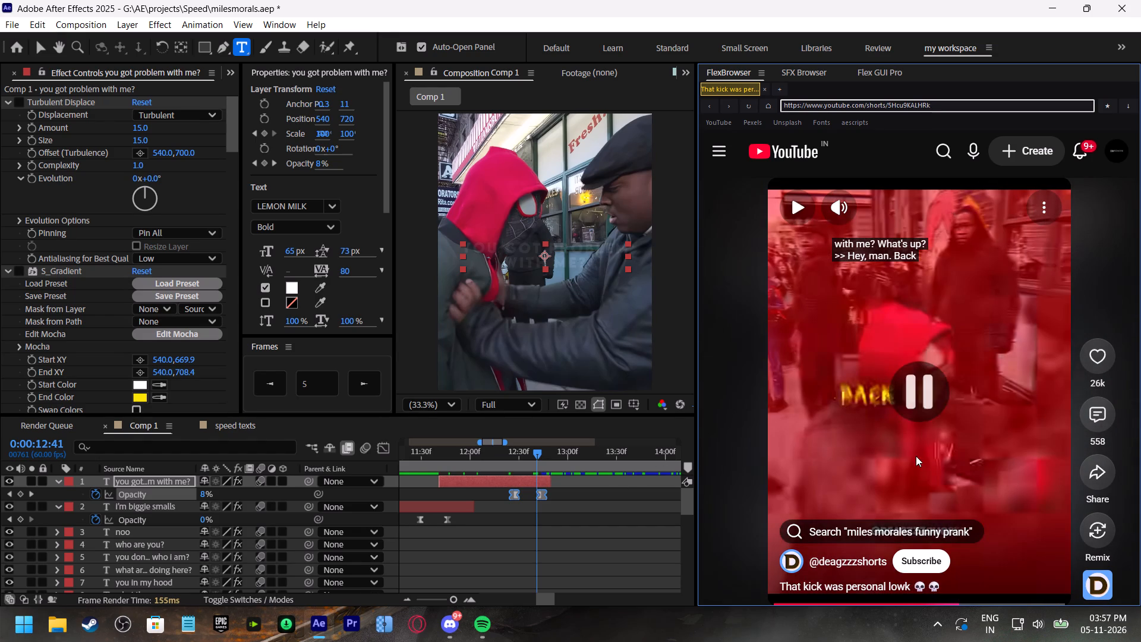
# Replay Comp 1 from about 0:00:12:28 to find where the next spoken line starts.
pyautogui.click(515, 457)
pyautogui.press('space')
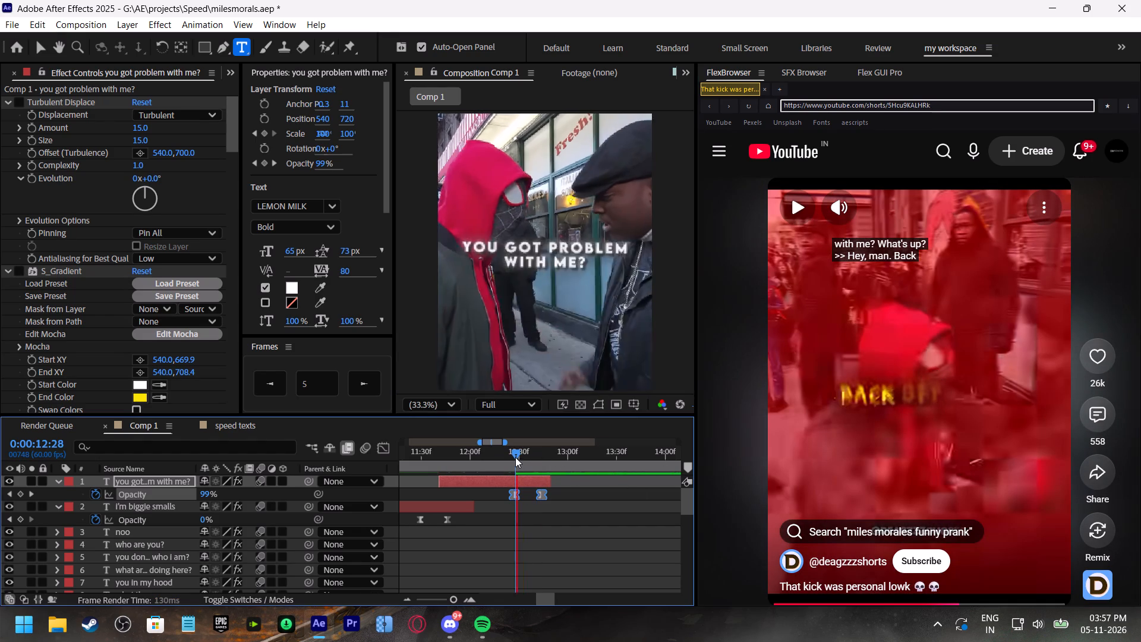
pyautogui.click(517, 455)
pyautogui.press('space')
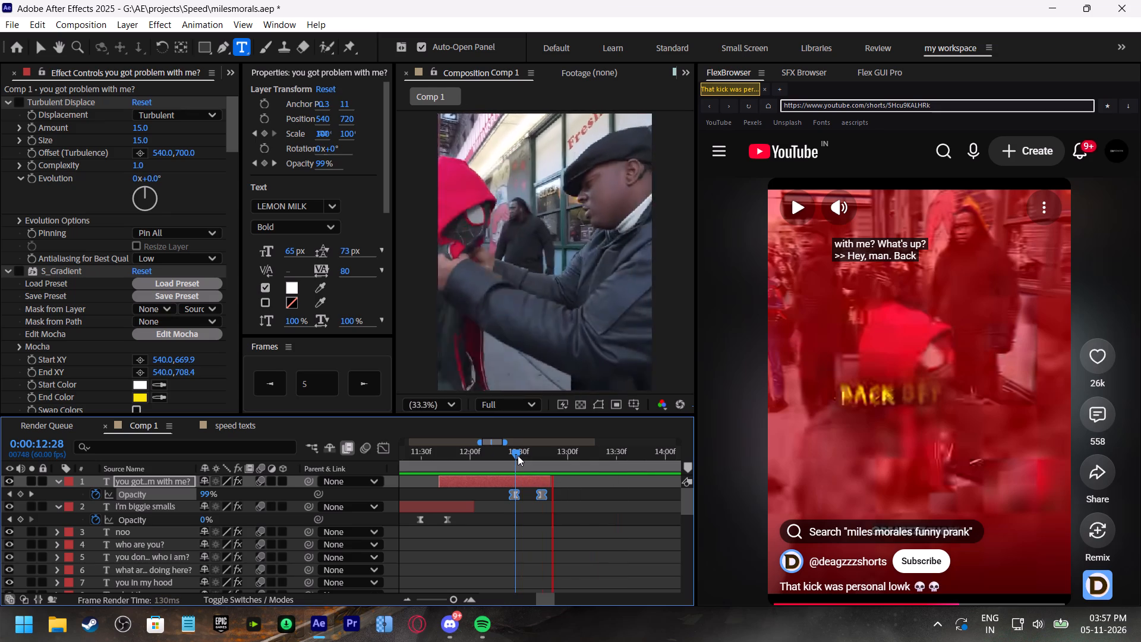
pyautogui.click(518, 455)
pyautogui.press('space')
pyautogui.click(529, 454)
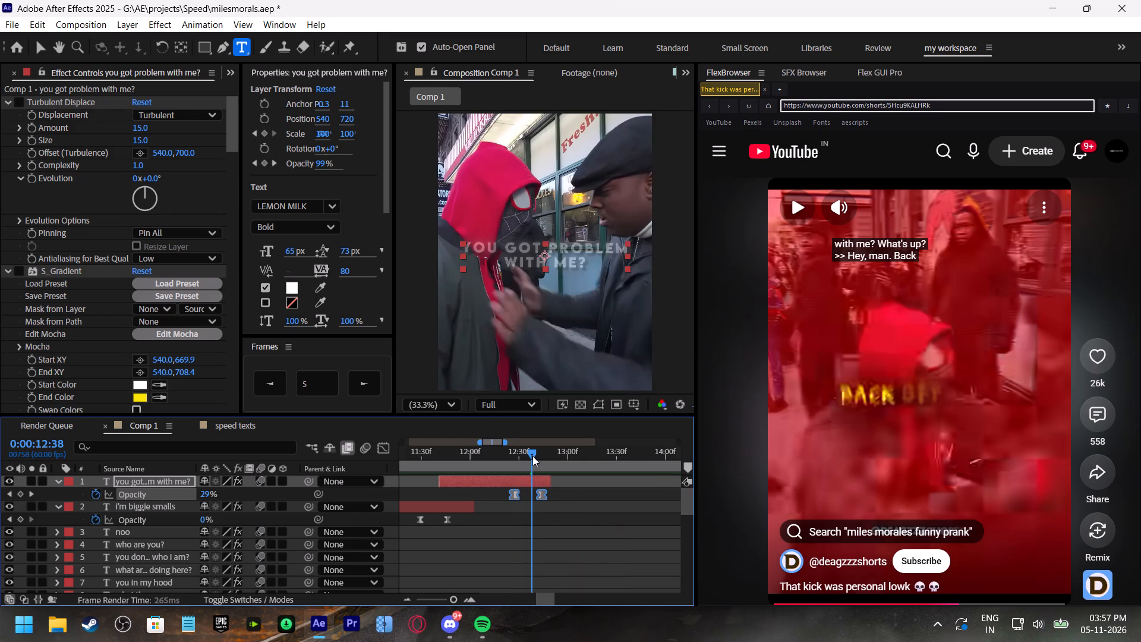
pyautogui.press('space')
pyautogui.click(532, 454)
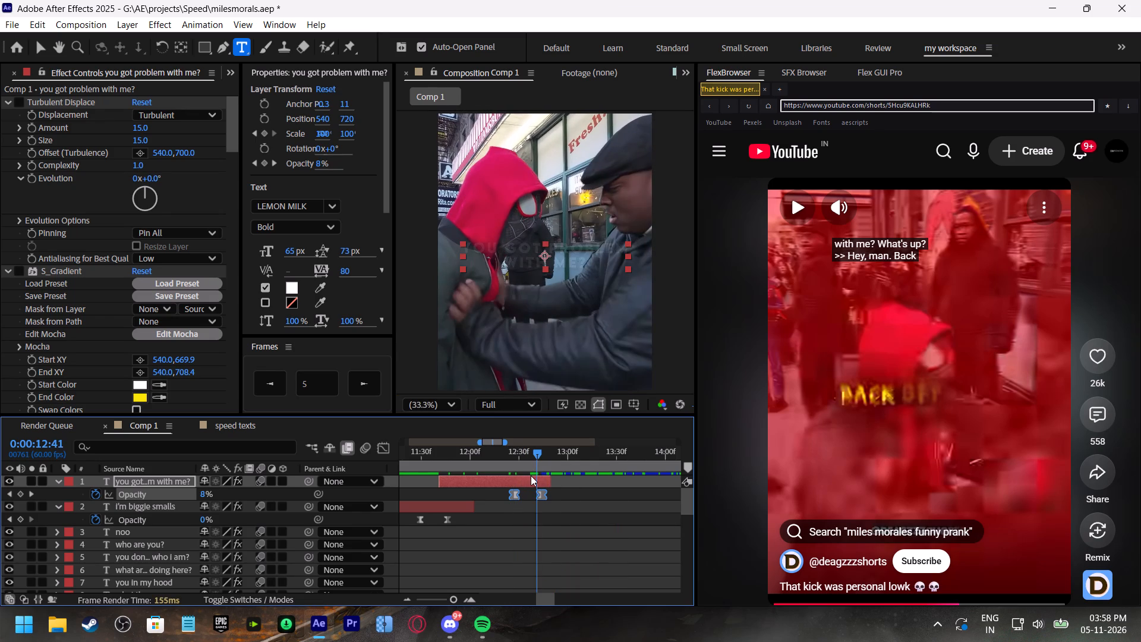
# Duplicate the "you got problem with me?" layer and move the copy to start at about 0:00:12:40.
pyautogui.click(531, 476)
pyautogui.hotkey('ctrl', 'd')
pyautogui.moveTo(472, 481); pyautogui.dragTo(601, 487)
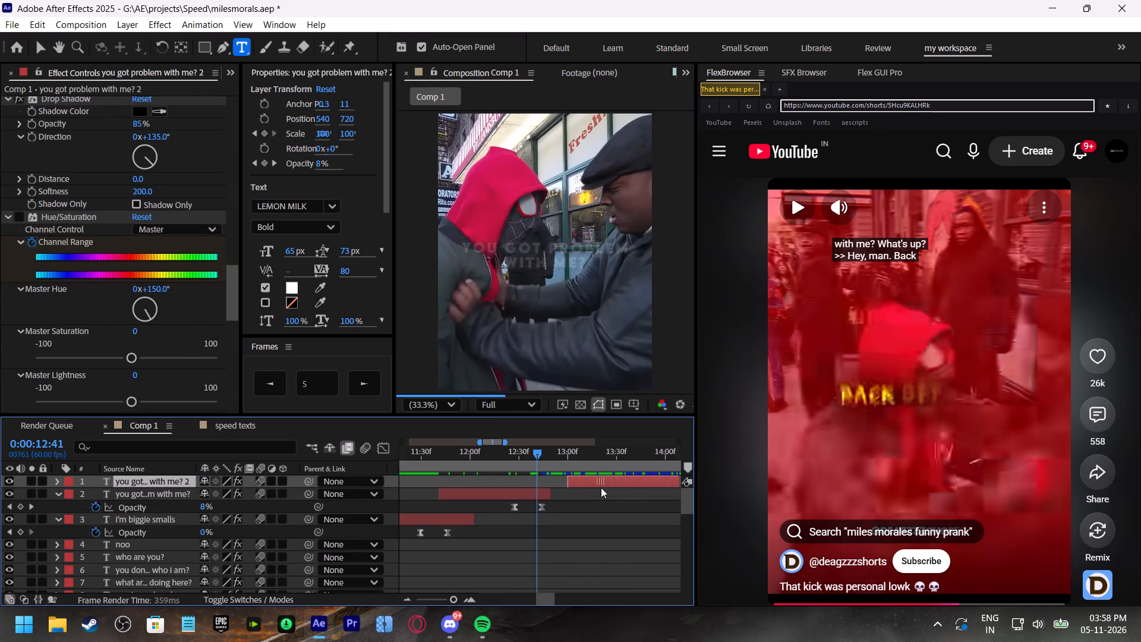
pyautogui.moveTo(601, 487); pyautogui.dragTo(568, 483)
# Play the reference short in brief bursts to check the caption that follows "you got a problem with me?".
pyautogui.click(942, 600)
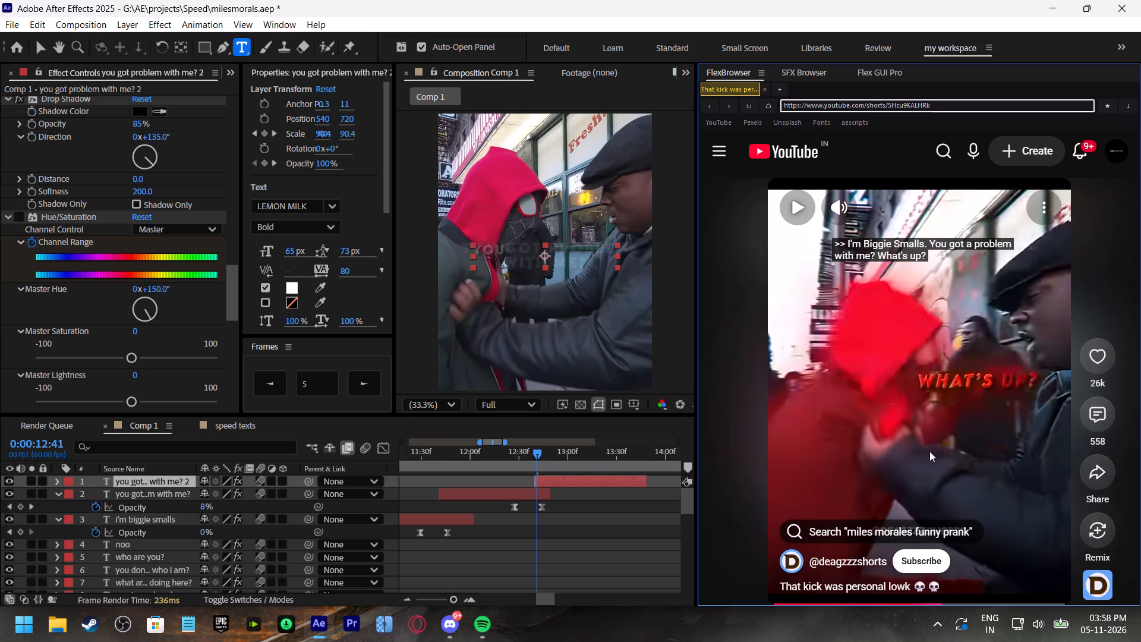
pyautogui.click(968, 460)
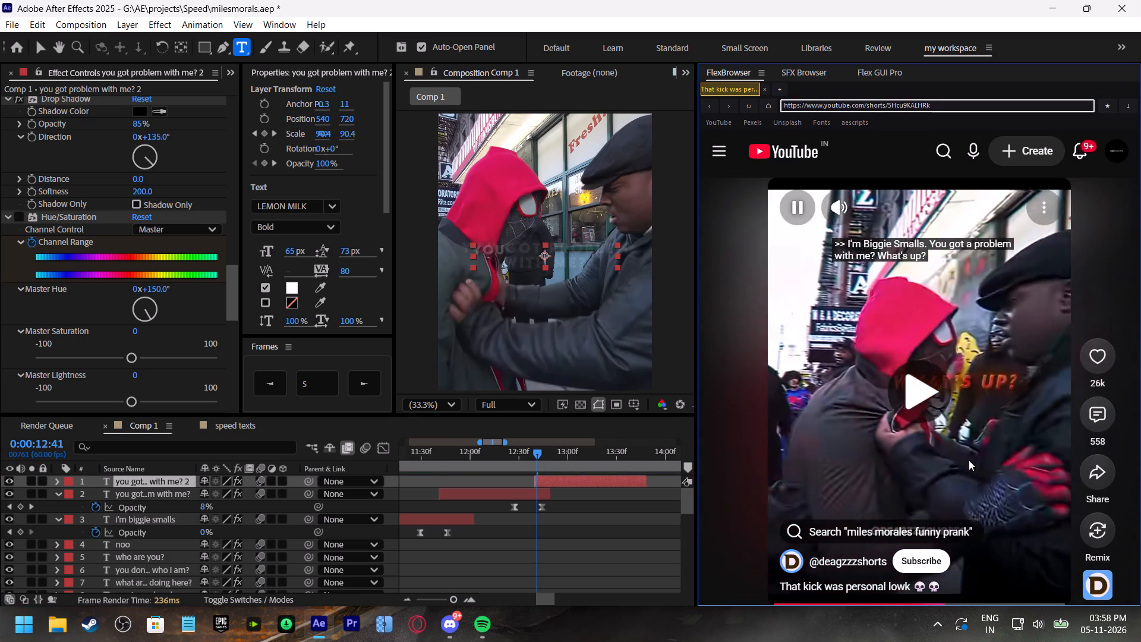
pyautogui.click(969, 460)
pyautogui.click(941, 599)
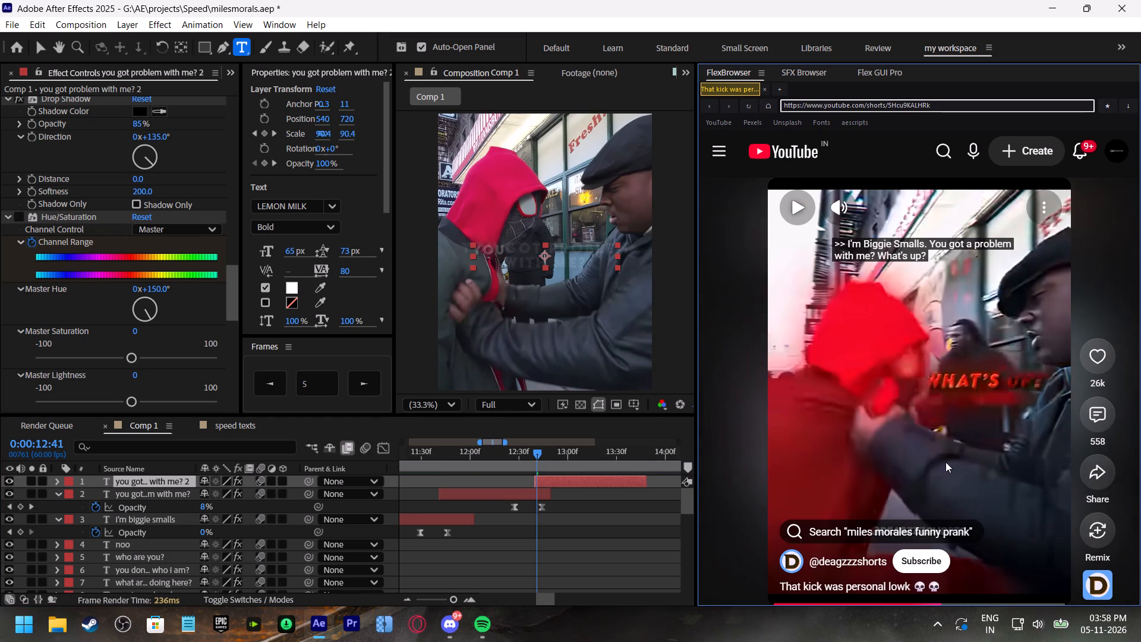
pyautogui.click(945, 462)
pyautogui.click(945, 462)
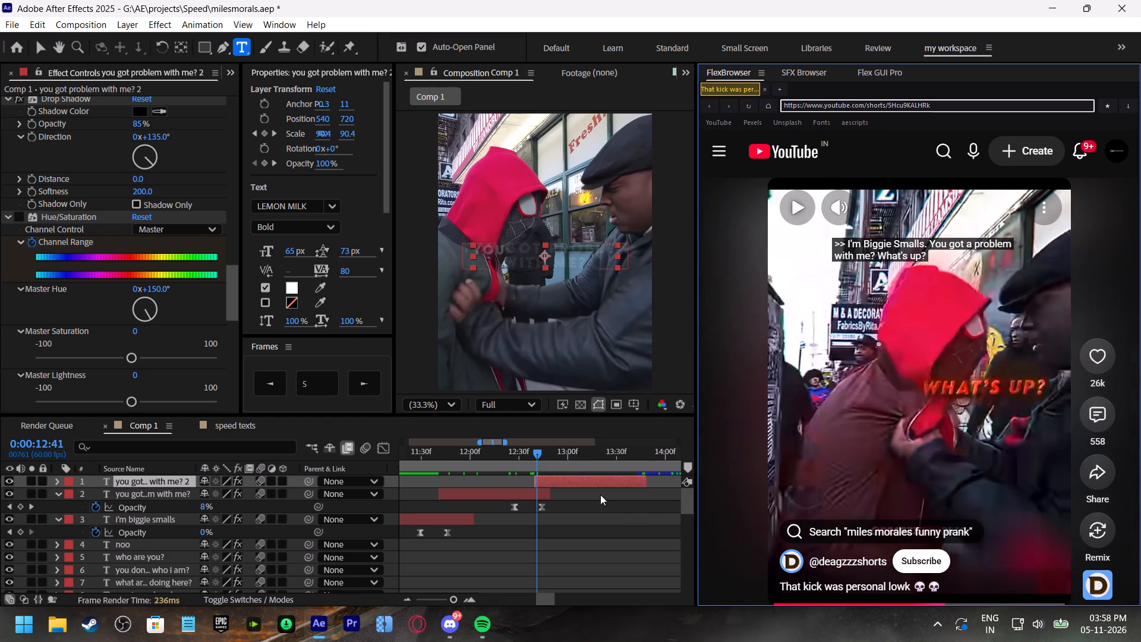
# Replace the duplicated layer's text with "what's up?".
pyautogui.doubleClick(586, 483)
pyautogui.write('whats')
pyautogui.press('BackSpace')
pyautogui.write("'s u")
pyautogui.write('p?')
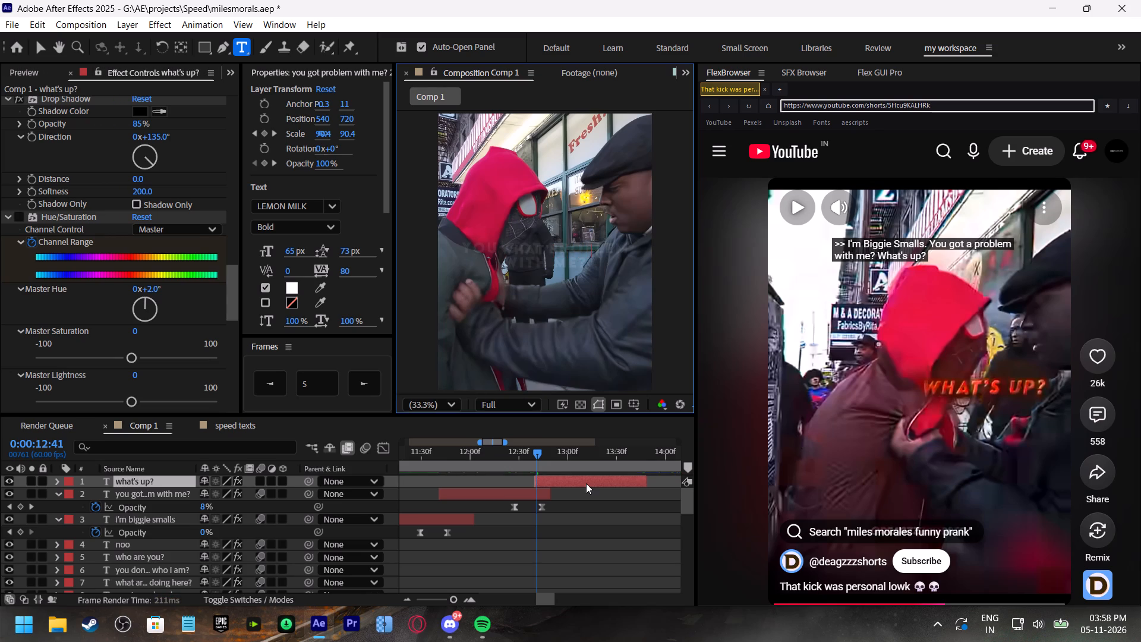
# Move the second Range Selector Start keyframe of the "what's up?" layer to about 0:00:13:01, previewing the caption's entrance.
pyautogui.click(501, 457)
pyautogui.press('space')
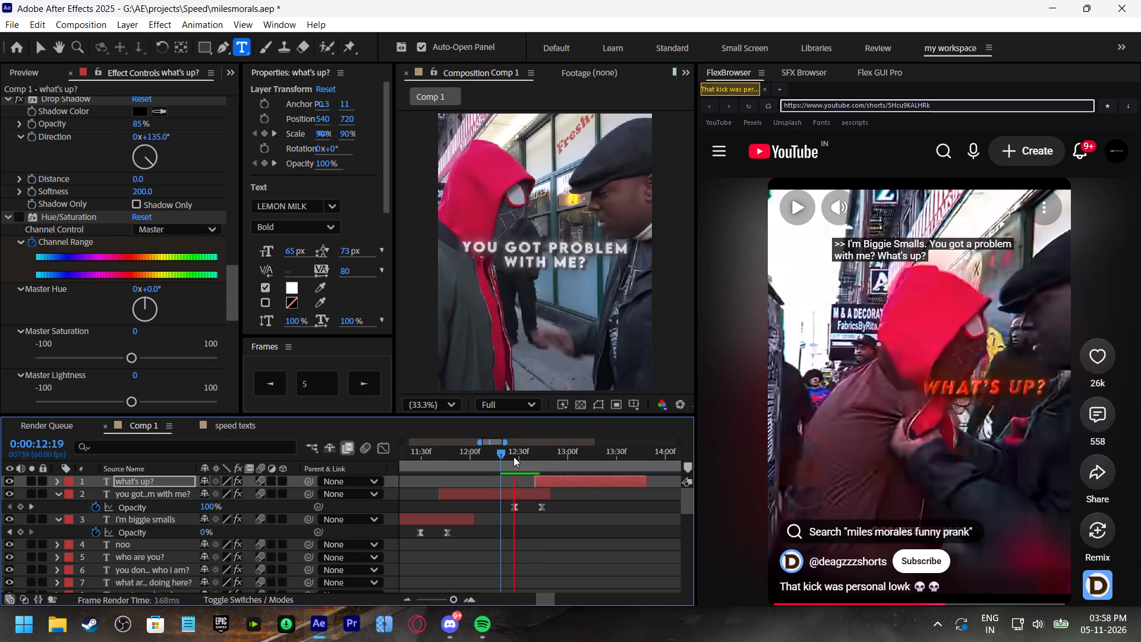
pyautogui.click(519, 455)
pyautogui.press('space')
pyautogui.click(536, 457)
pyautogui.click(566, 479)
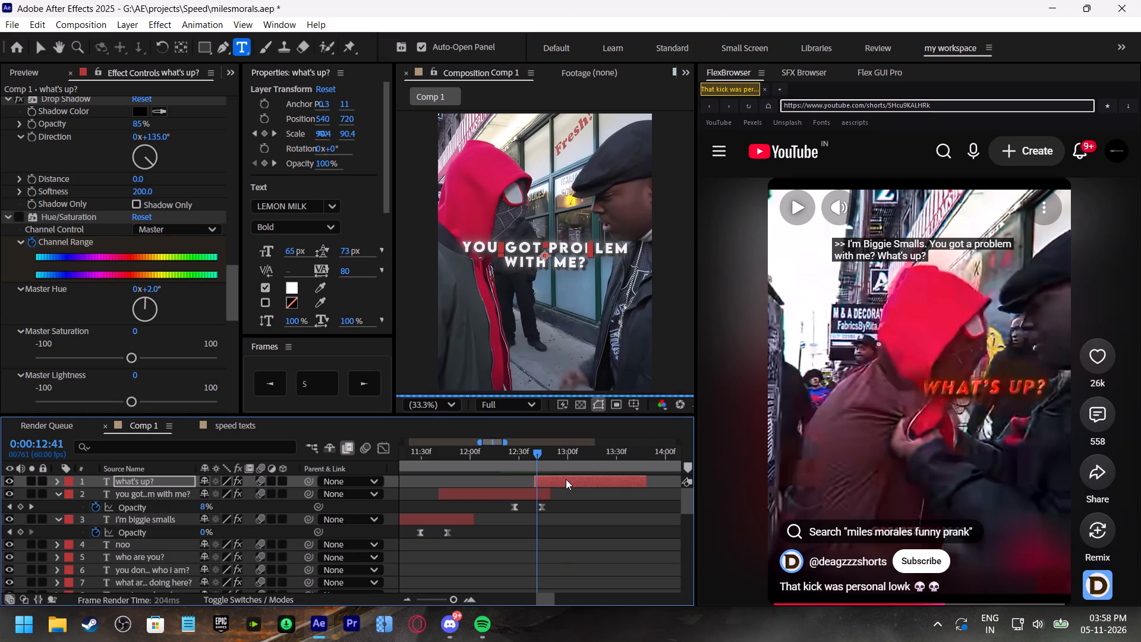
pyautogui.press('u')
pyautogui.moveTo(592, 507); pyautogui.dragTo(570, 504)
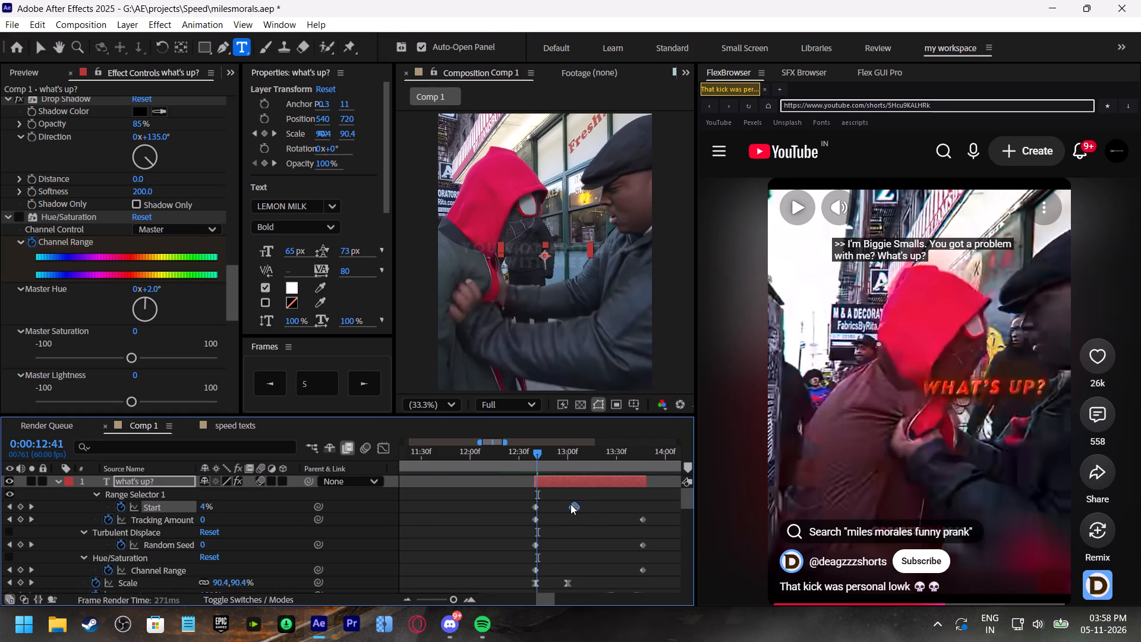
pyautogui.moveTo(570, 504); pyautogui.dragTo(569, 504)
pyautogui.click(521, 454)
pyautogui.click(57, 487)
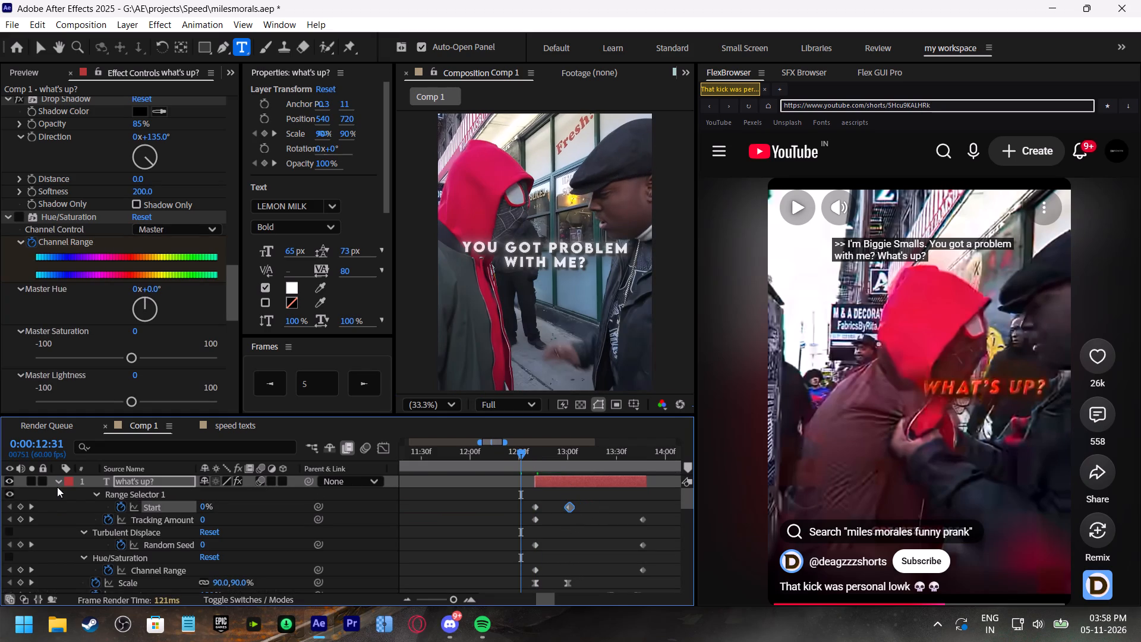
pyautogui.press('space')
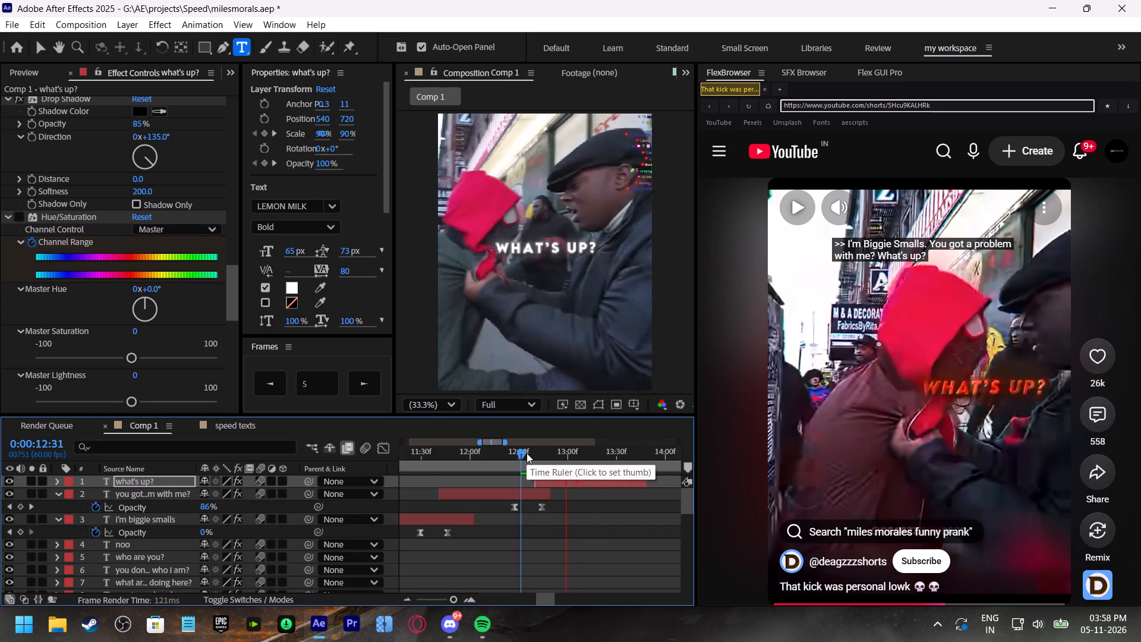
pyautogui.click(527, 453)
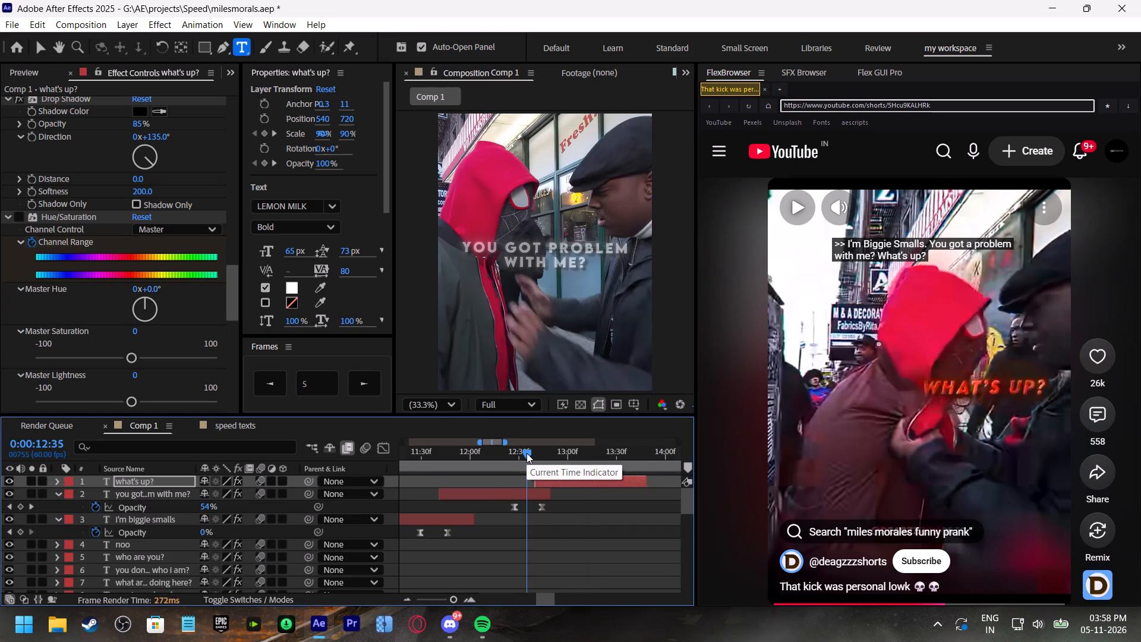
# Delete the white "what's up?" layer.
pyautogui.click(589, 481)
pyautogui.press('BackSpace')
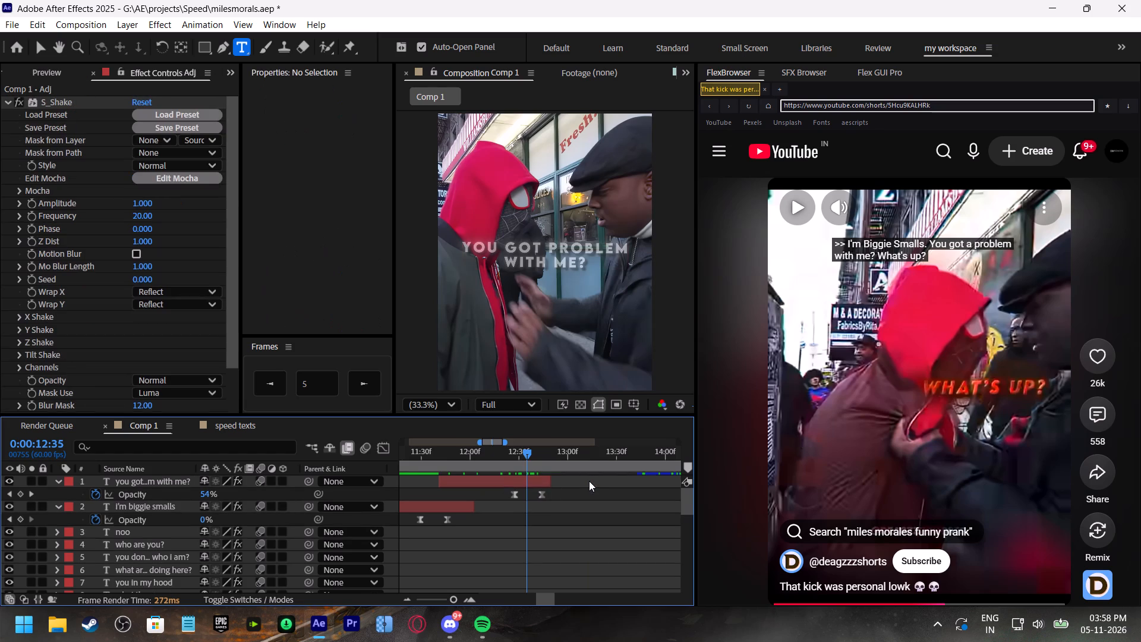
# Paste the copied "ohhhhh!" text layer into Comp 1 and start it at 0:00:12:35.
pyautogui.click(589, 481)
pyautogui.hotkey('ctrl', 'v')
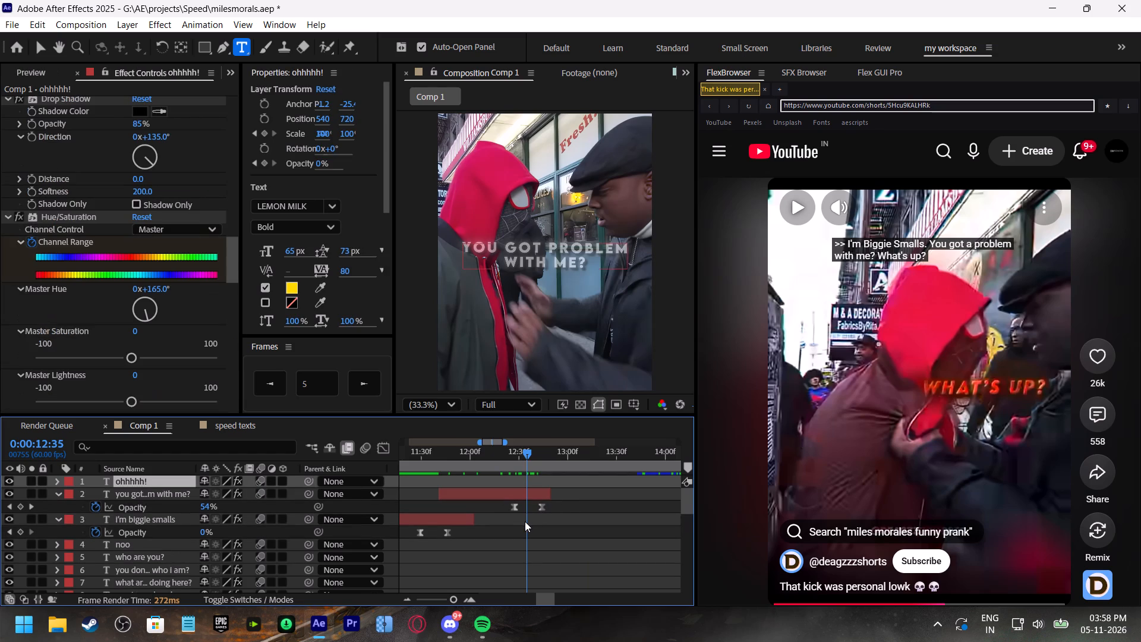
pyautogui.press('[')
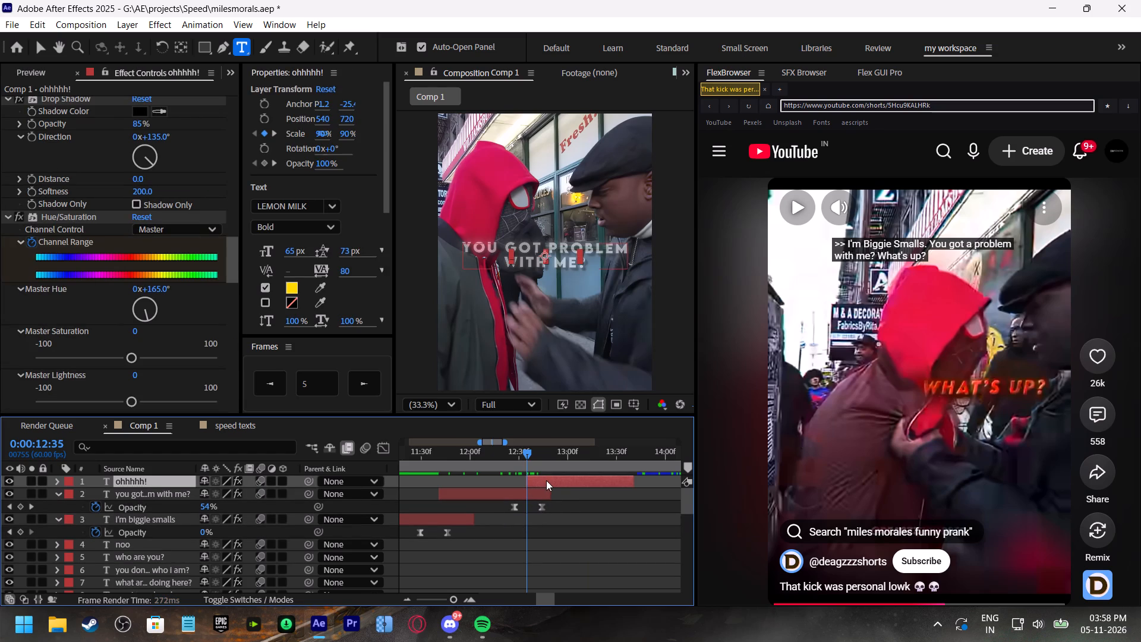
# Replace the text of the pasted "ohhhhh!" layer with "what's up?".
pyautogui.doubleClick(546, 480)
pyautogui.write('whatt')
pyautogui.press('BackSpace')
pyautogui.press('BackSpace')
pyautogui.press('BackSpace')
pyautogui.press('BackSpace')
pyautogui.press('BackSpace')
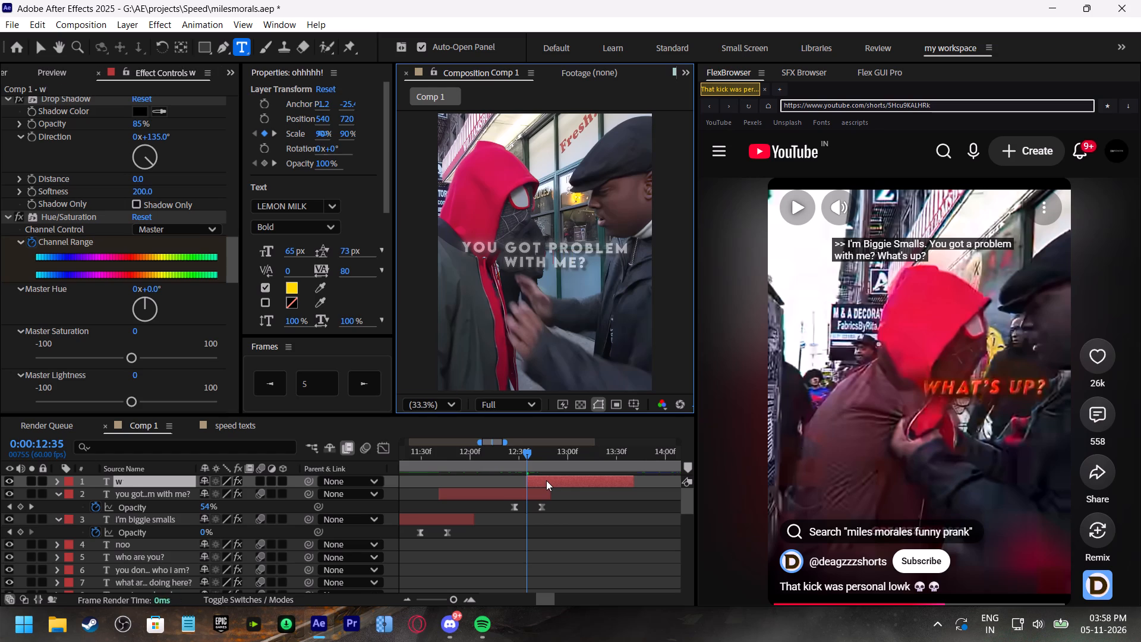
pyautogui.press('BackSpace')
pyautogui.write('what')
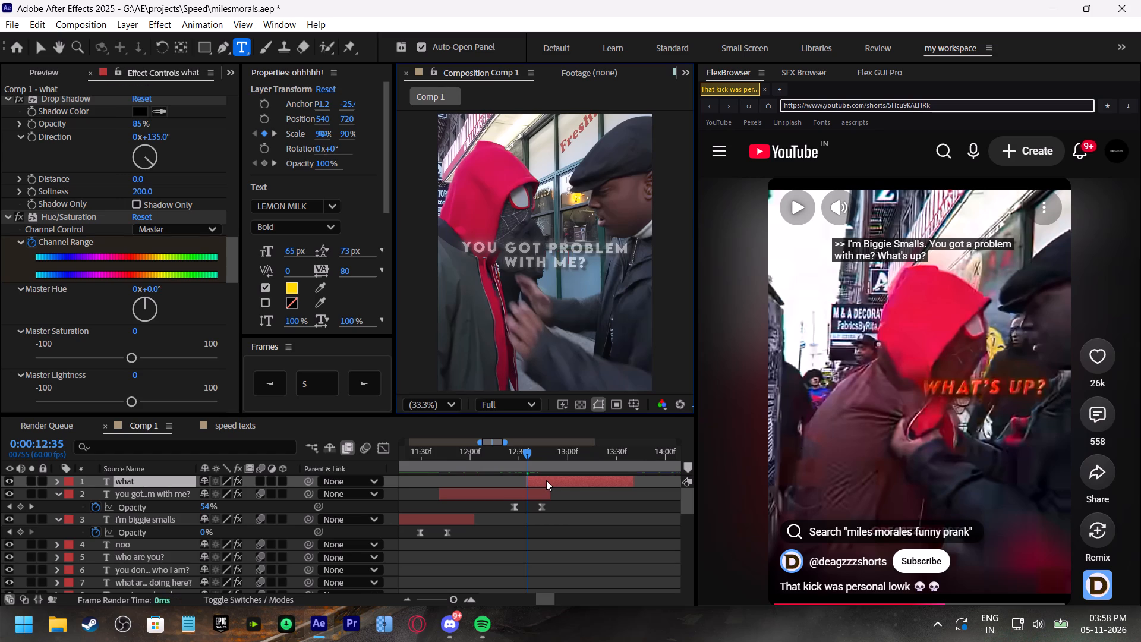
pyautogui.write("'s up?")
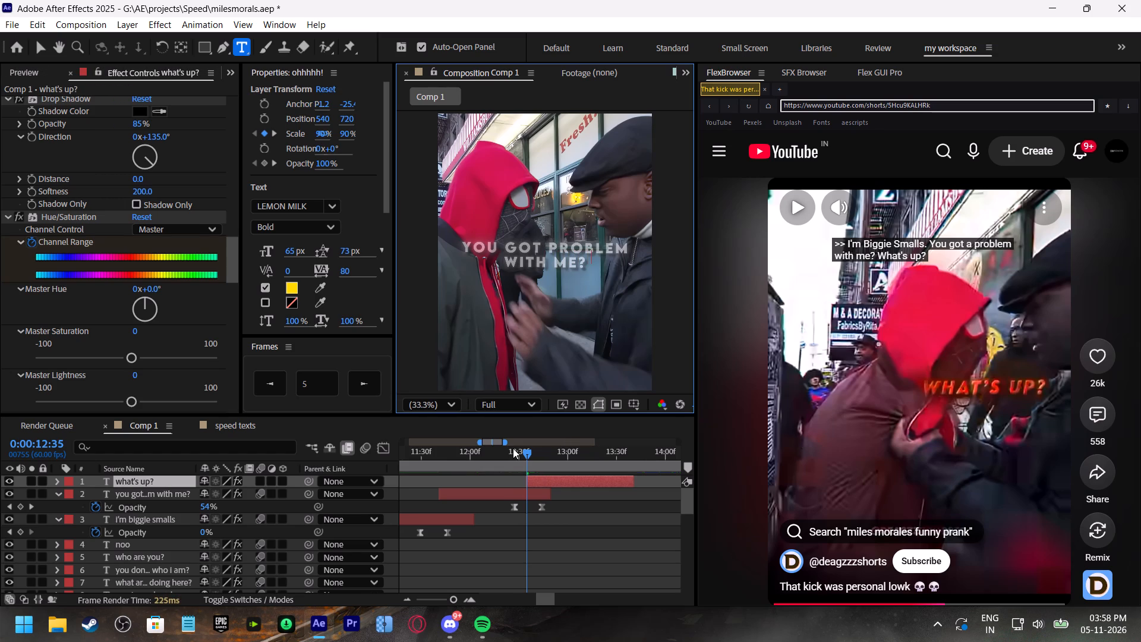
# Replay Comp 1 from about 0:00:12:26 to check the entrance of the "what's up?" caption.
pyautogui.click(513, 448)
pyautogui.press('space')
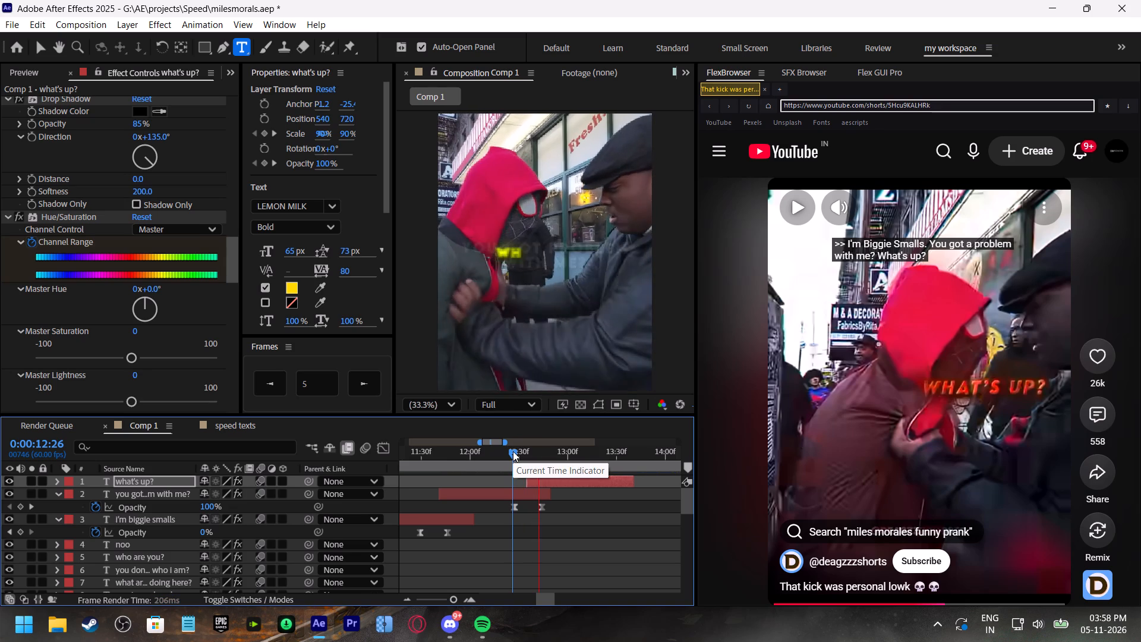
pyautogui.click(513, 451)
pyautogui.press('space')
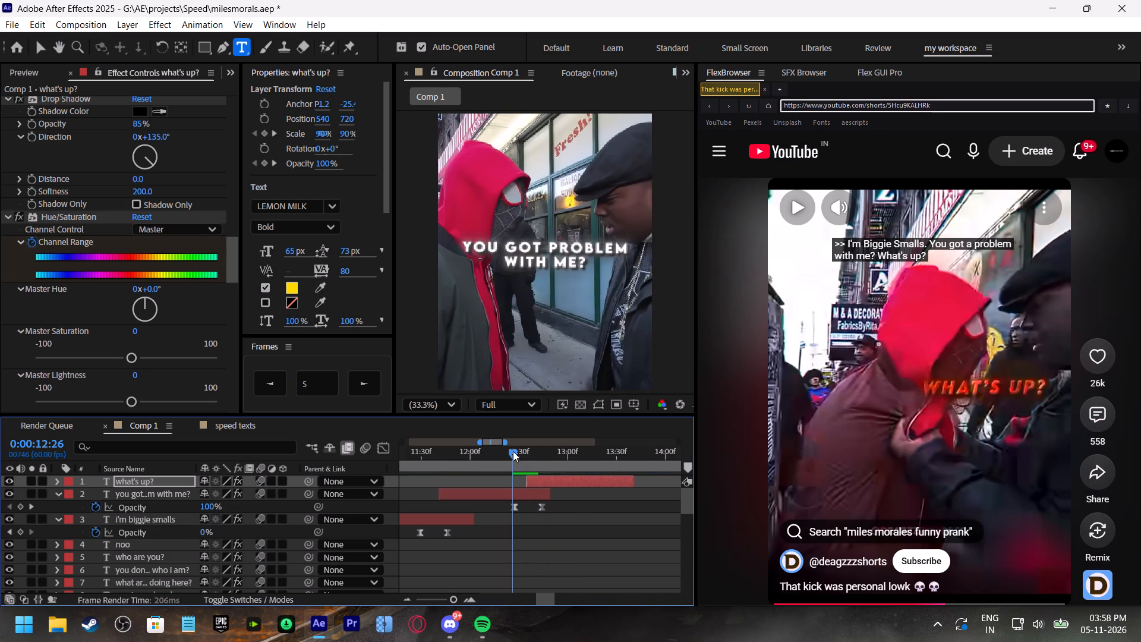
pyautogui.click(513, 451)
pyautogui.press('space')
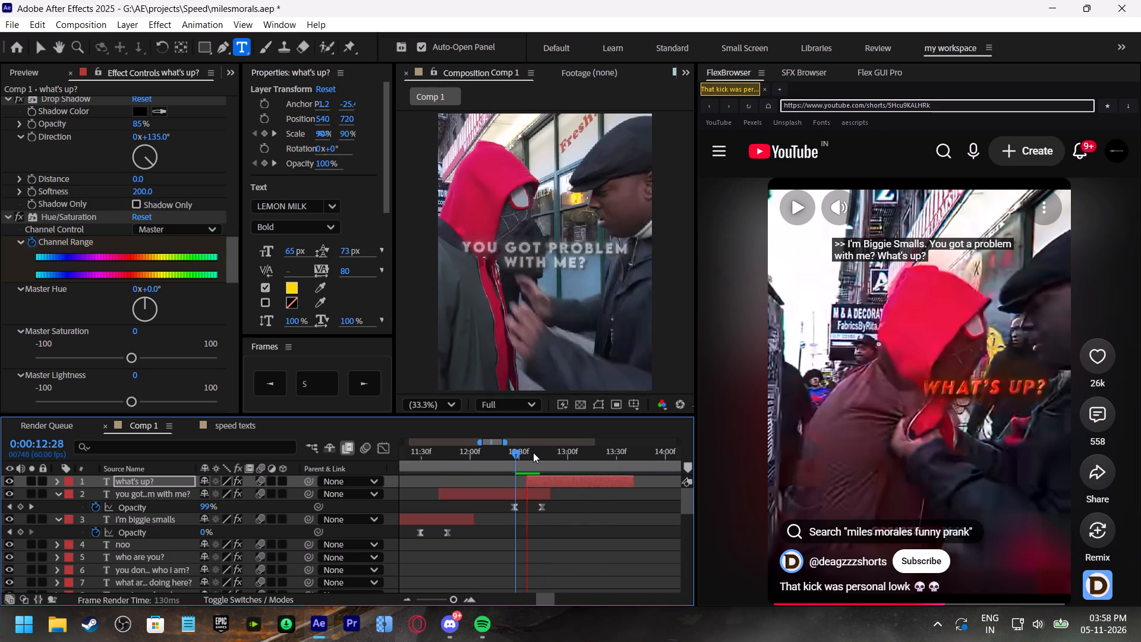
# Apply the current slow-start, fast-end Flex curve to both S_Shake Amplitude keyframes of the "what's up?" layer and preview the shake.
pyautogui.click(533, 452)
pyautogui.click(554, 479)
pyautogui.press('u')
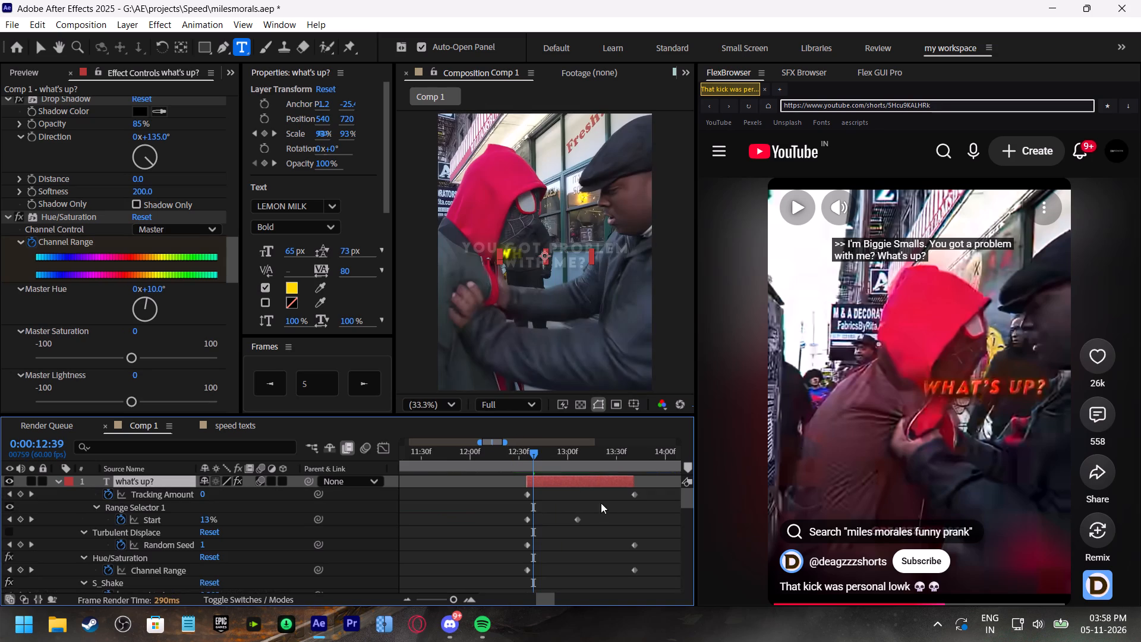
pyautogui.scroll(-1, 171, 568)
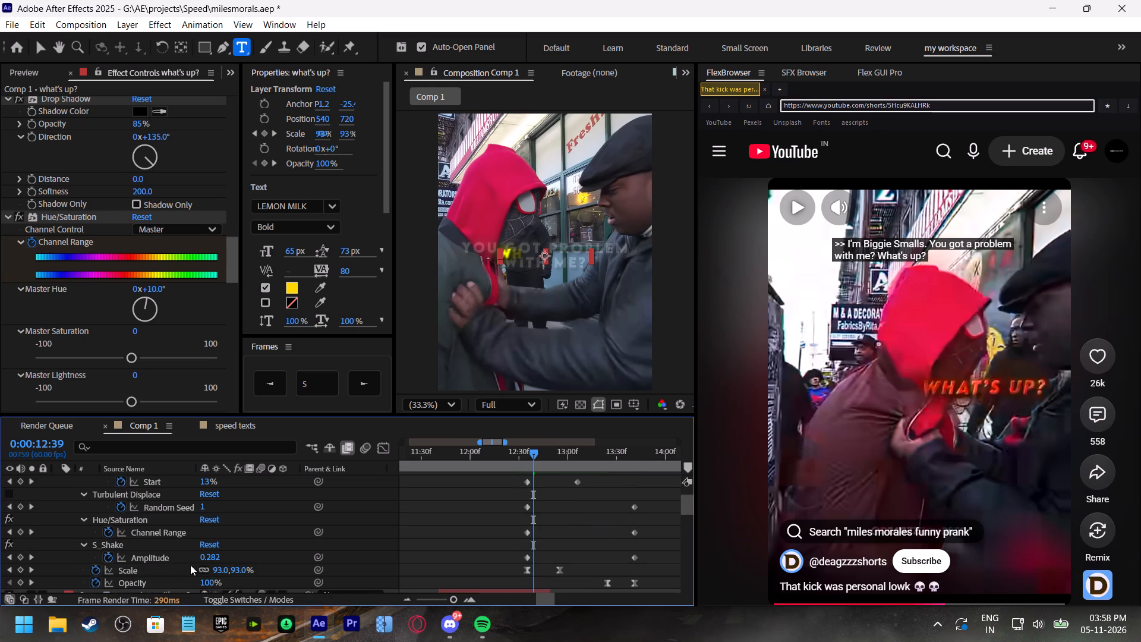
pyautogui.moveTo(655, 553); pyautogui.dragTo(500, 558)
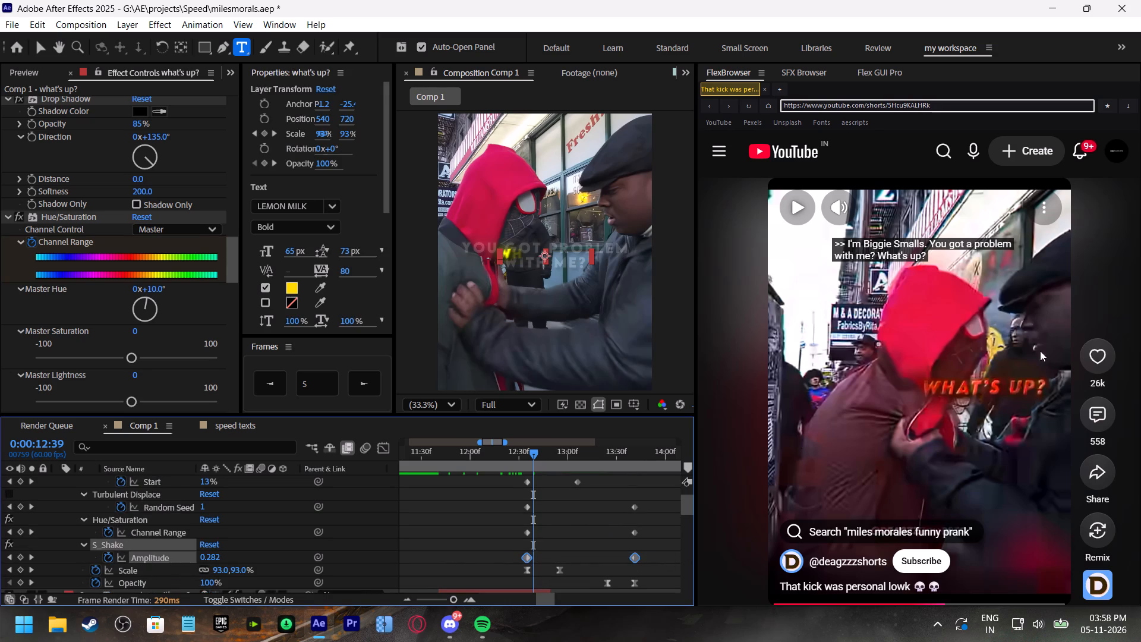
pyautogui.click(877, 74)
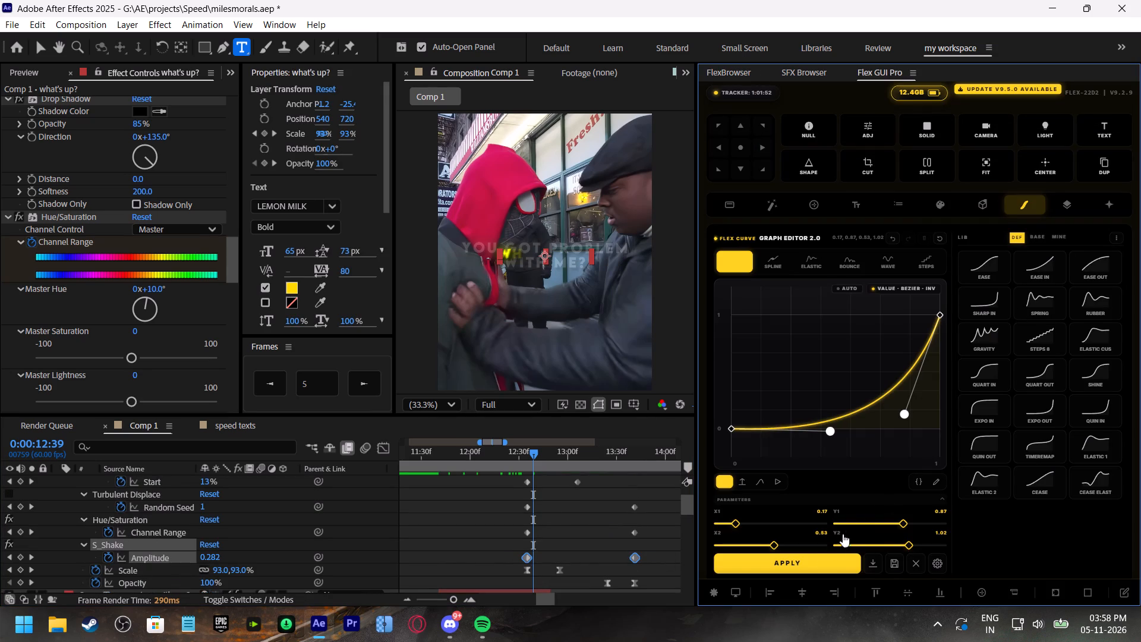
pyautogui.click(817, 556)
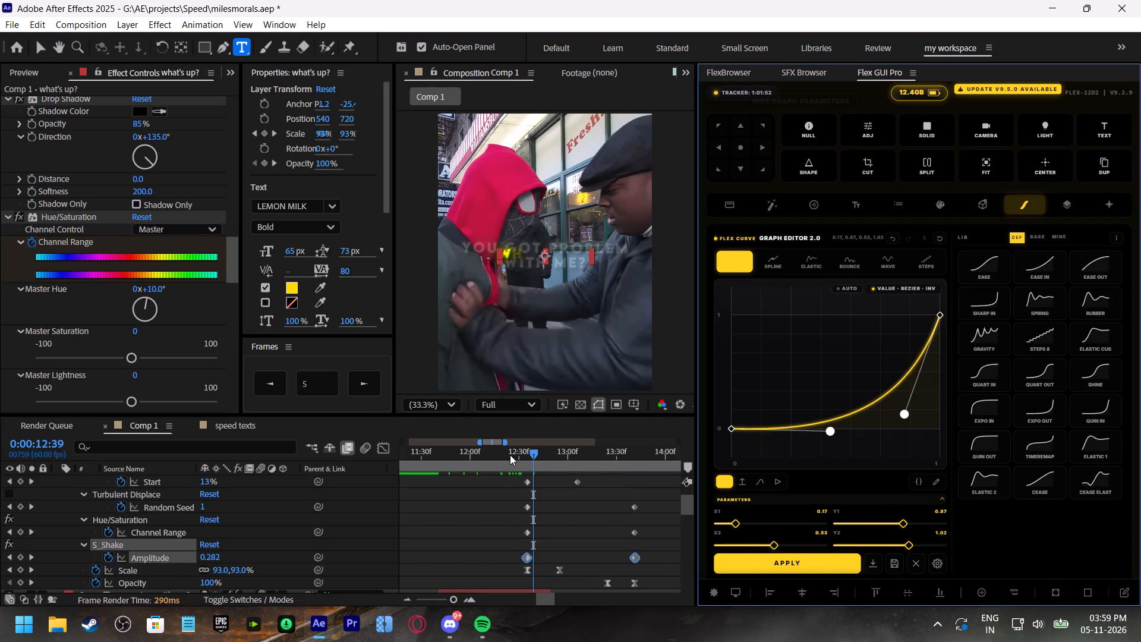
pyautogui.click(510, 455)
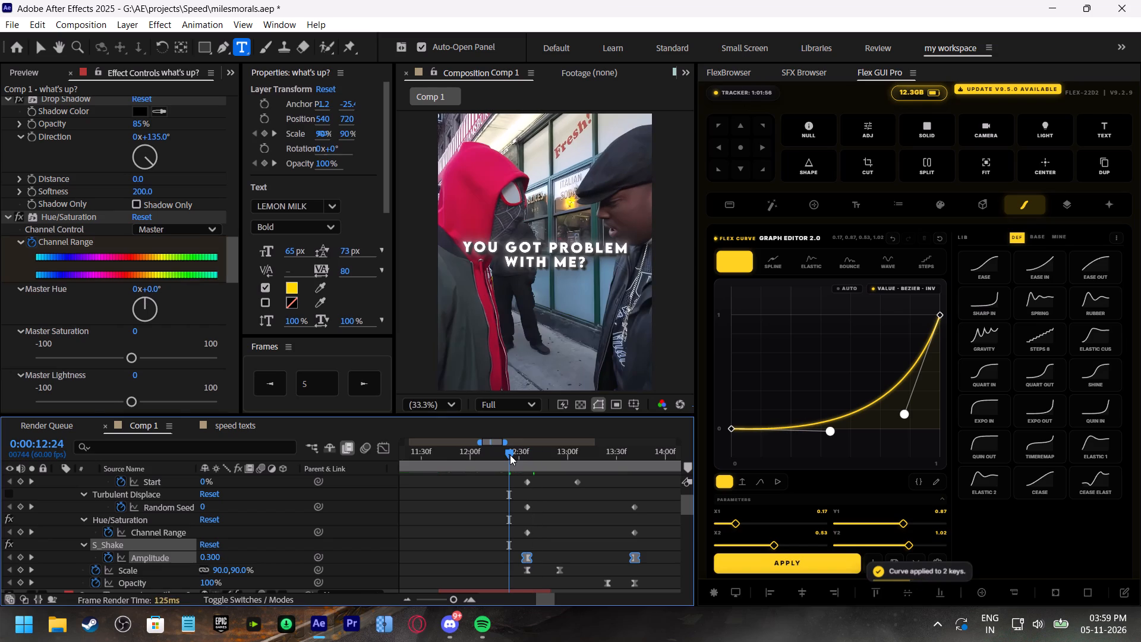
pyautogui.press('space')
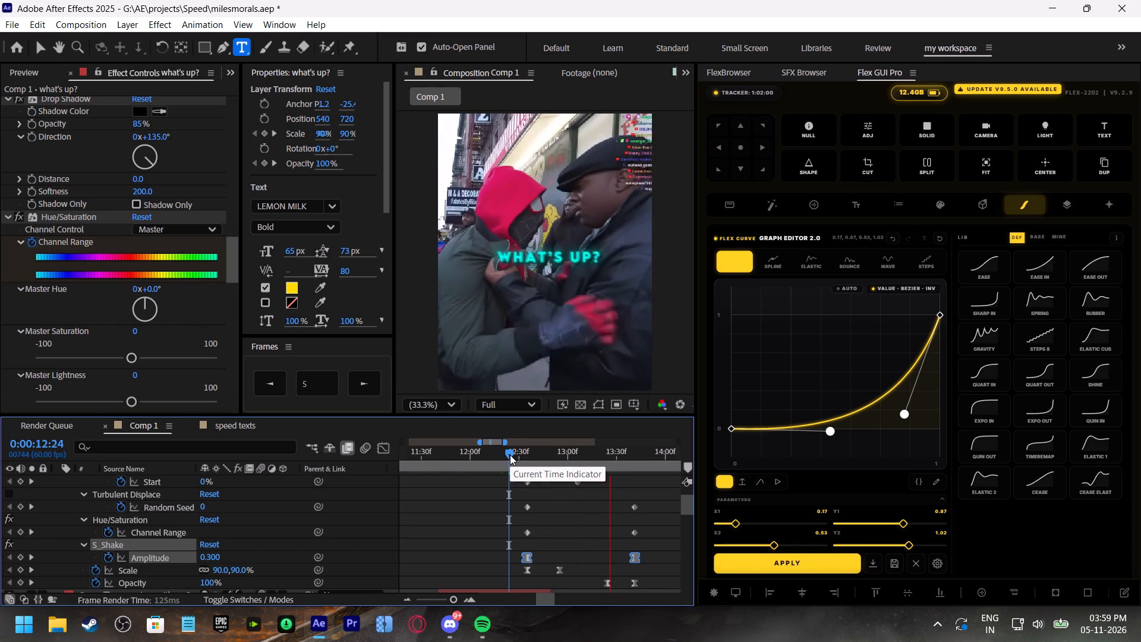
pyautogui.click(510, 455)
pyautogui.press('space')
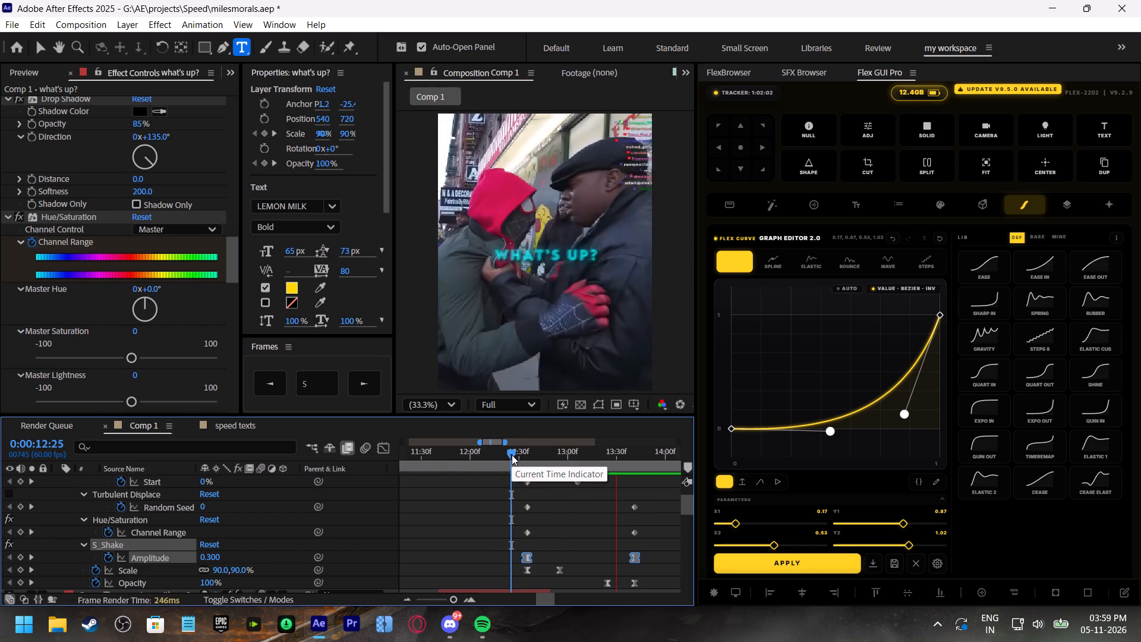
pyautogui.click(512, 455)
# Reshape the Flex curve to rise steeply and level off, apply it to both S_Shake Amplitude keyframes, and preview the caption.
pyautogui.moveTo(909, 420); pyautogui.dragTo(904, 417)
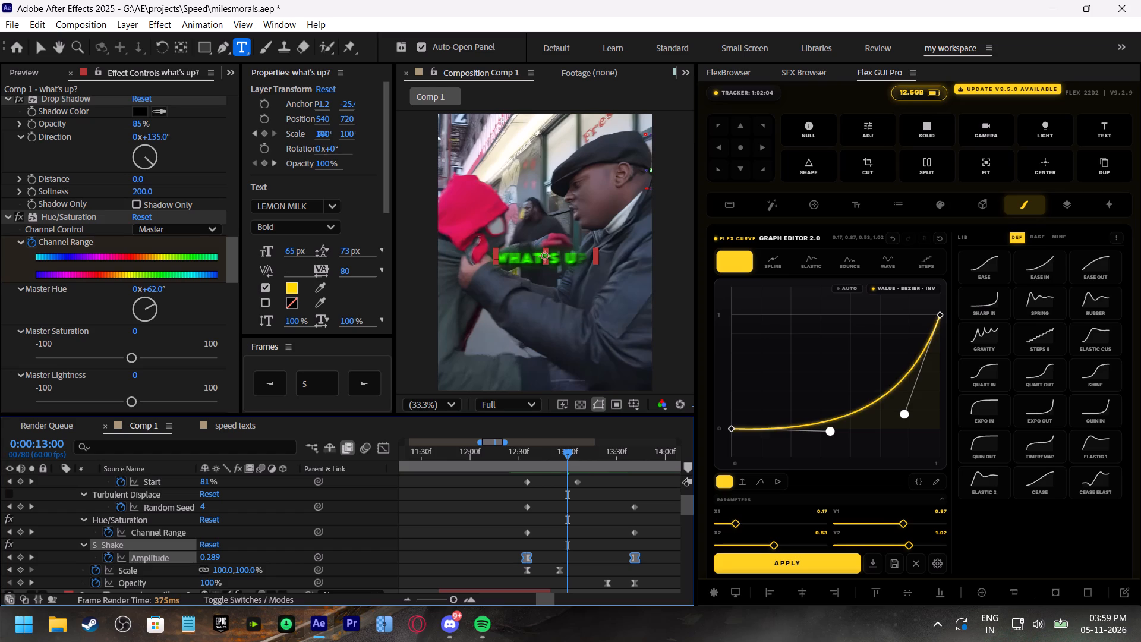
pyautogui.moveTo(904, 417); pyautogui.dragTo(815, 341)
pyautogui.moveTo(833, 432); pyautogui.dragTo(765, 353)
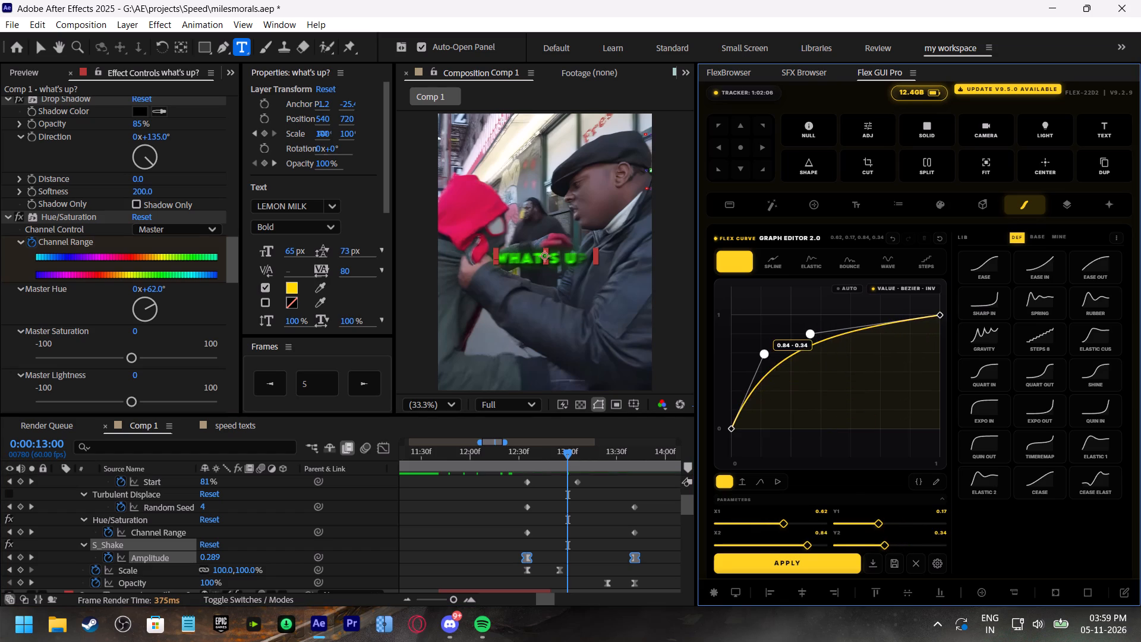
pyautogui.moveTo(765, 353); pyautogui.dragTo(764, 347)
pyautogui.click(767, 559)
pyautogui.click(500, 452)
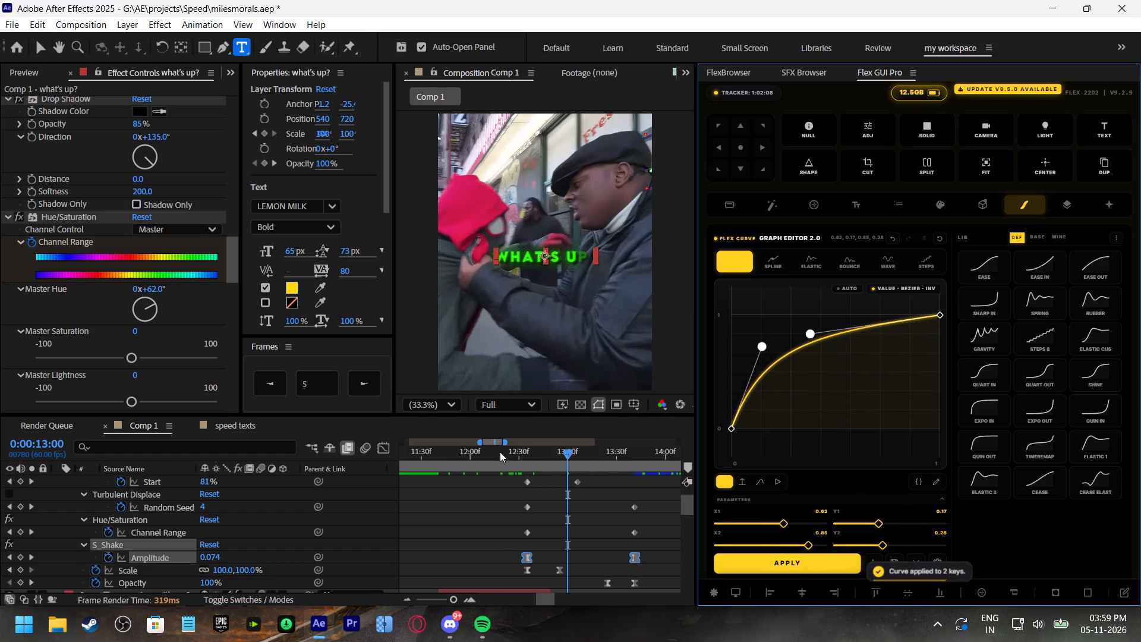
pyautogui.press('space')
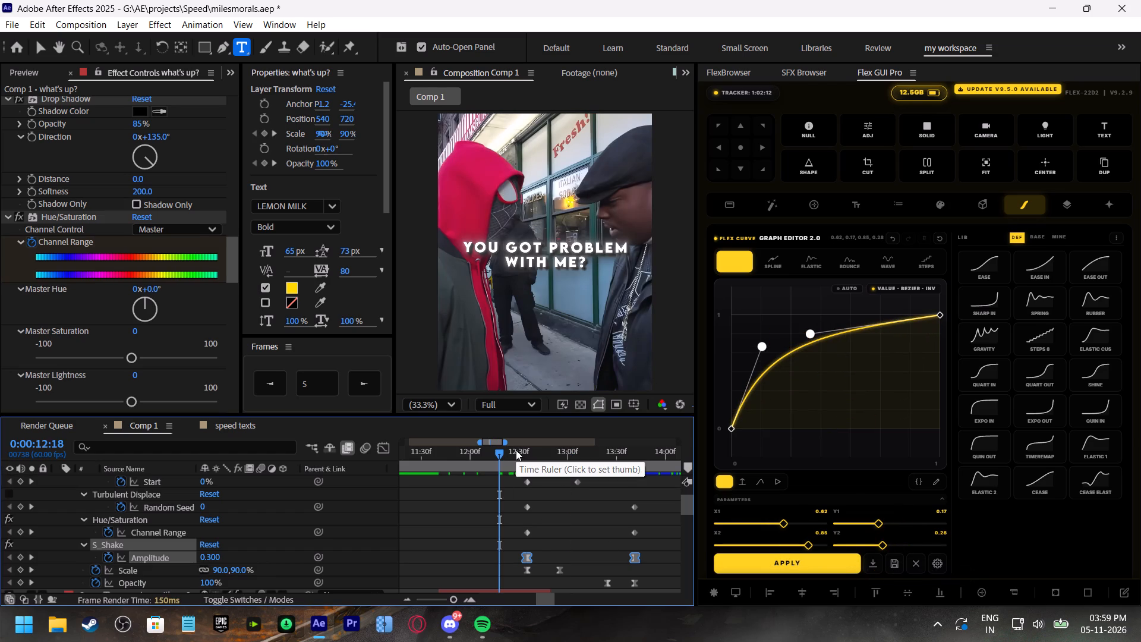
pyautogui.press('space')
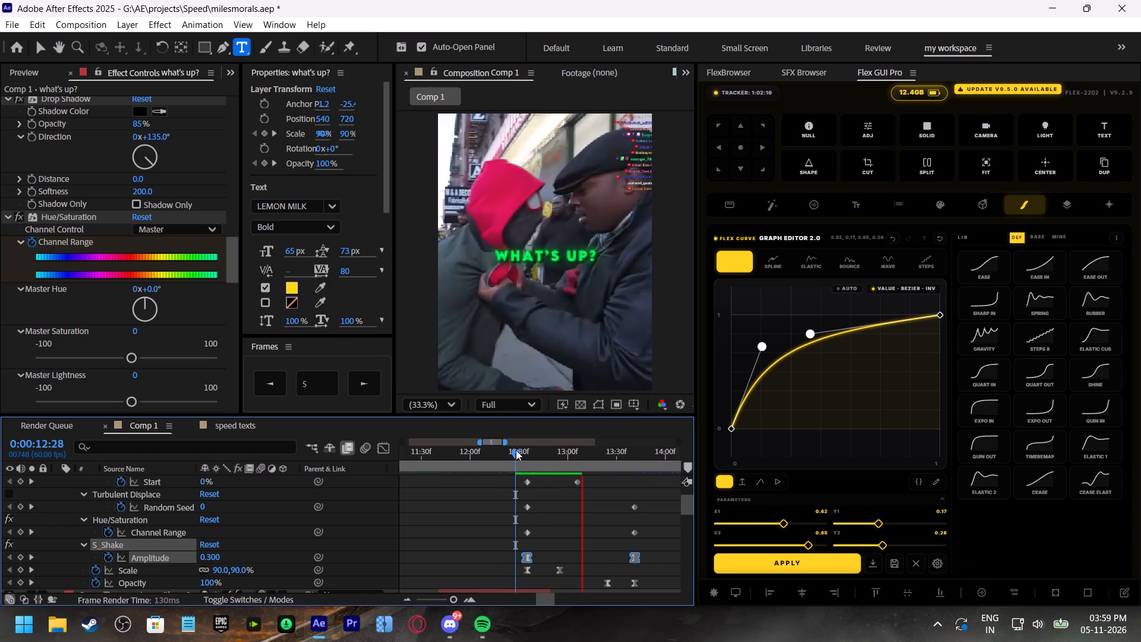
pyautogui.click(516, 450)
pyautogui.press('space')
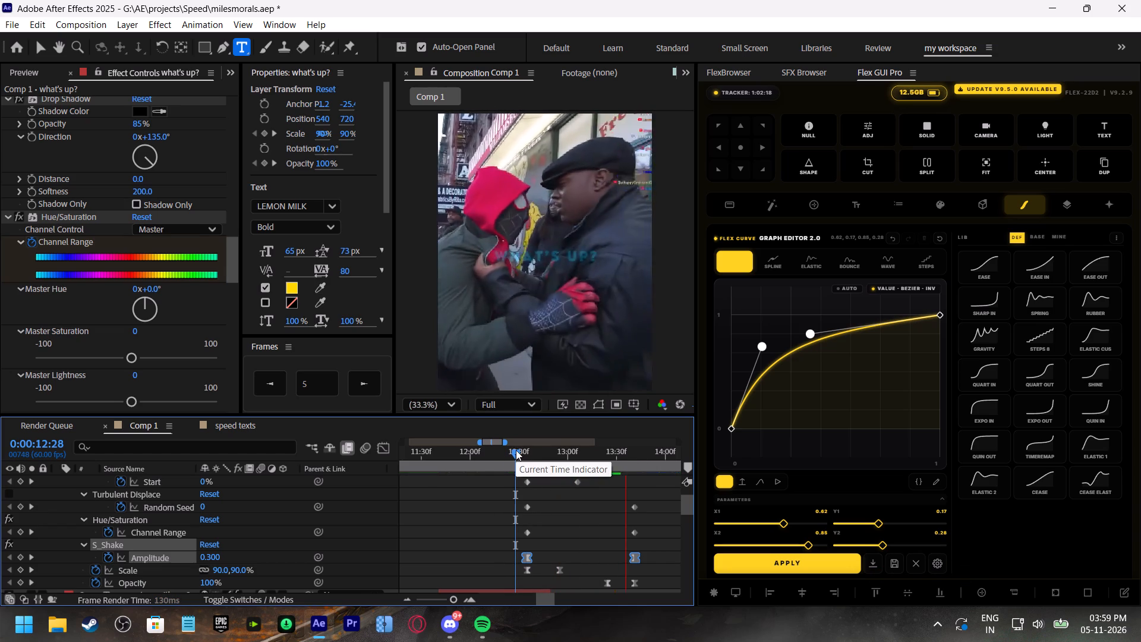
# Replay the "what's up?" caption in Comp 1 from 0:00:12:28.
pyautogui.click(516, 450)
pyautogui.press('space')
pyautogui.click(516, 450)
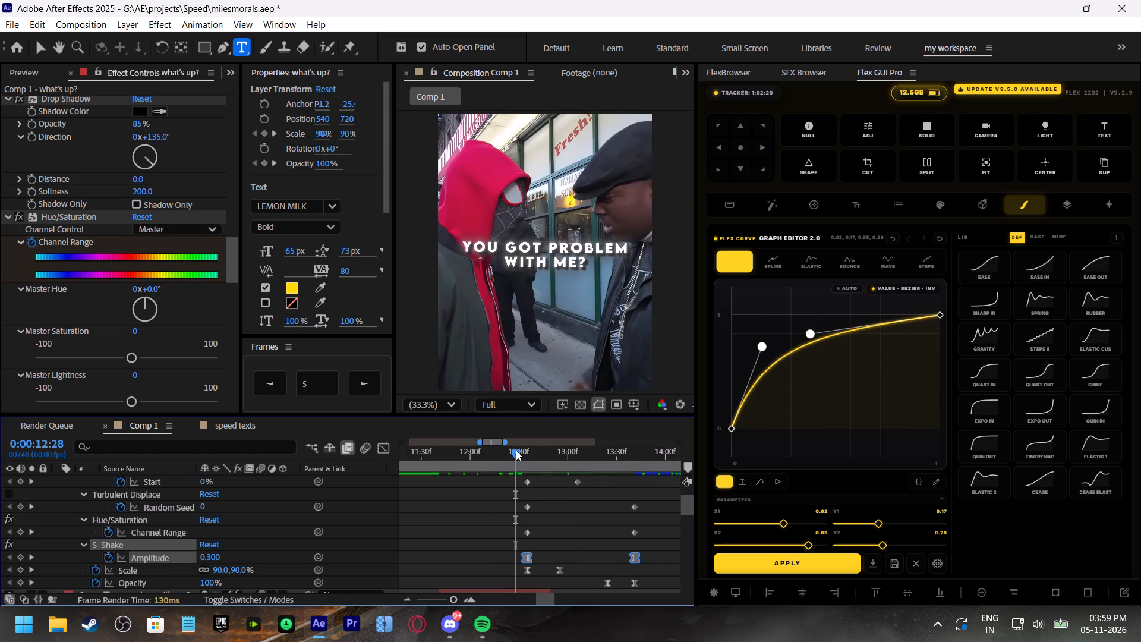
# Save the project and collapse the expanded properties of the three topmost caption layers.
pyautogui.hotkey('ctrl', 's')
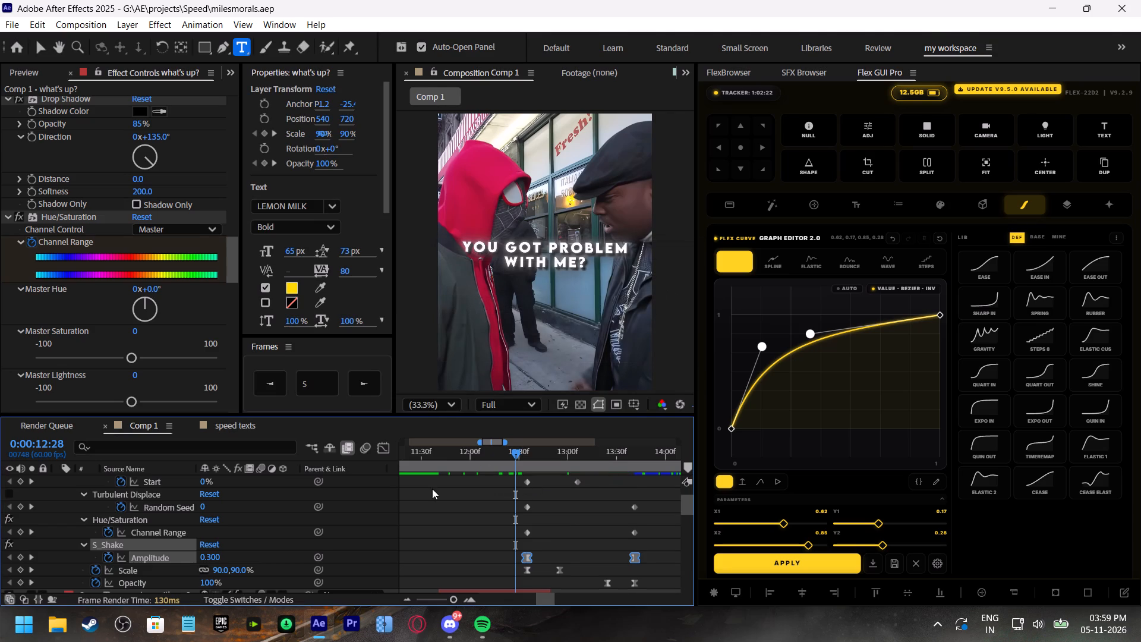
pyautogui.scroll(1, 432, 489)
pyautogui.scroll(2, 269, 521)
pyautogui.click(56, 481)
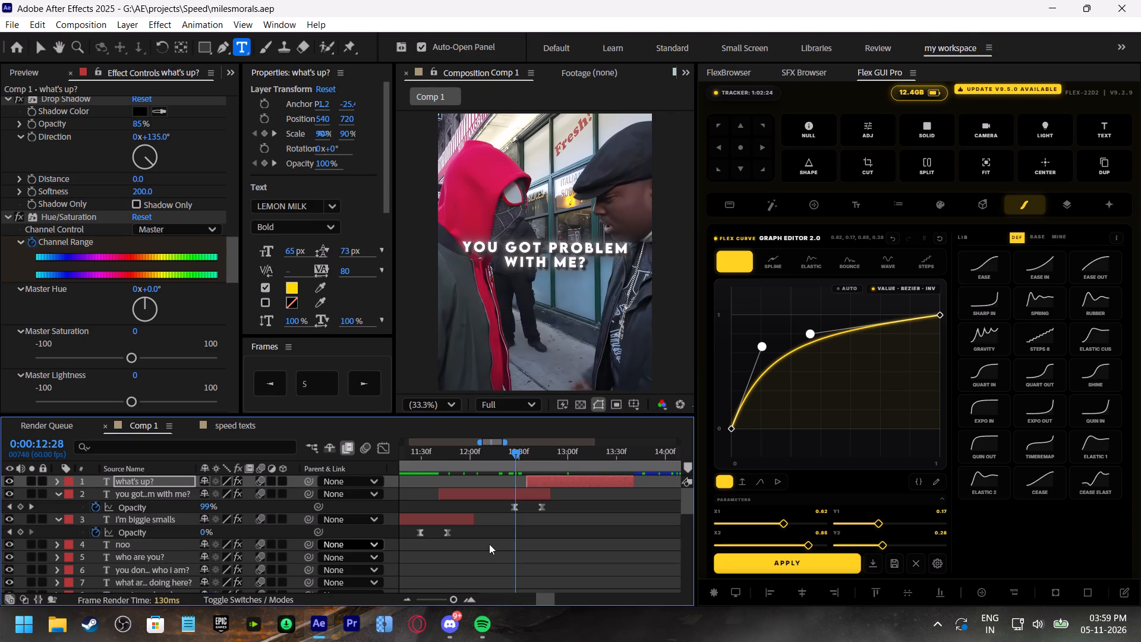
pyautogui.click(56, 496)
pyautogui.click(58, 508)
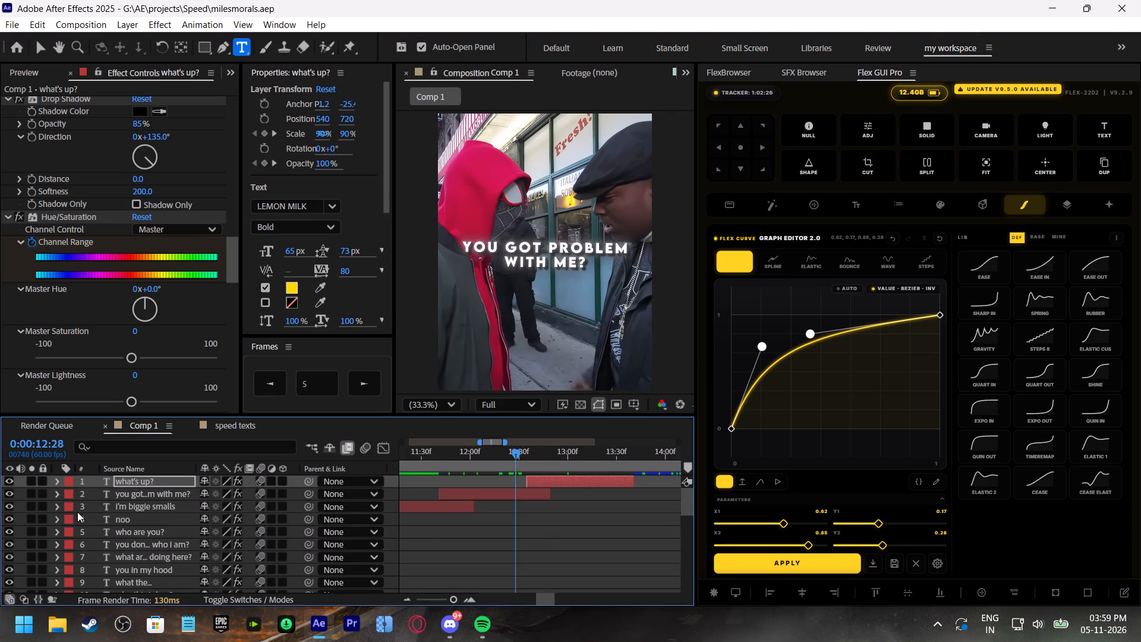
# At 0:00:12:35, move the "what's up?" layer's anchor point above the end of its text, to about 717, 651.
pyautogui.moveTo(516, 454); pyautogui.dragTo(530, 461)
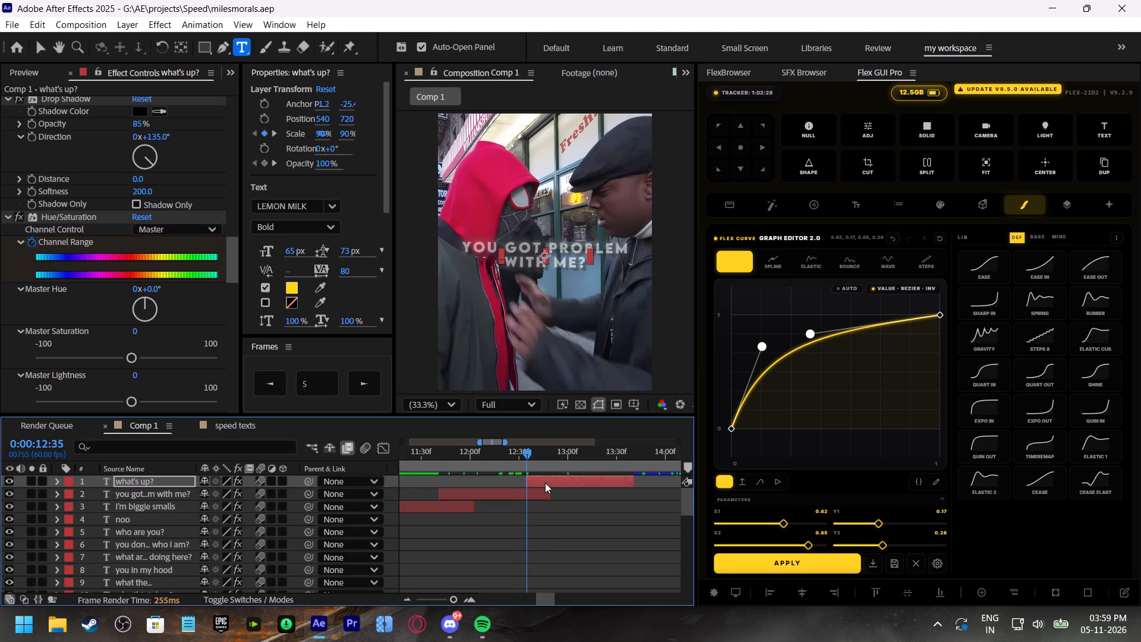
pyautogui.click(545, 483)
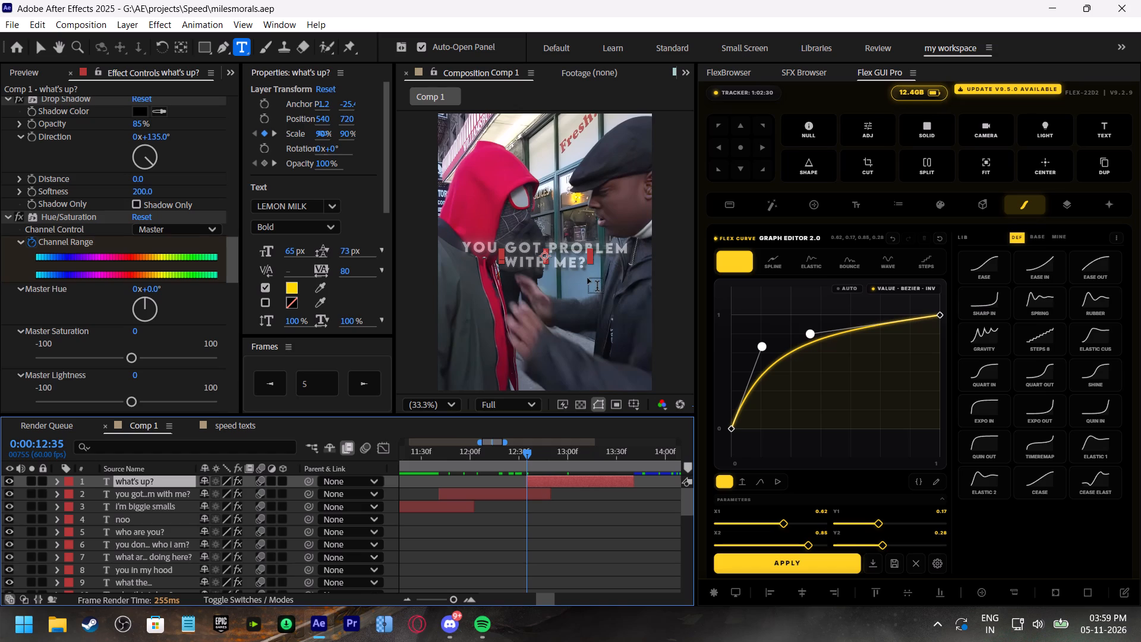
pyautogui.press('v')
pyautogui.press('y')
pyautogui.moveTo(545, 253); pyautogui.dragTo(560, 247)
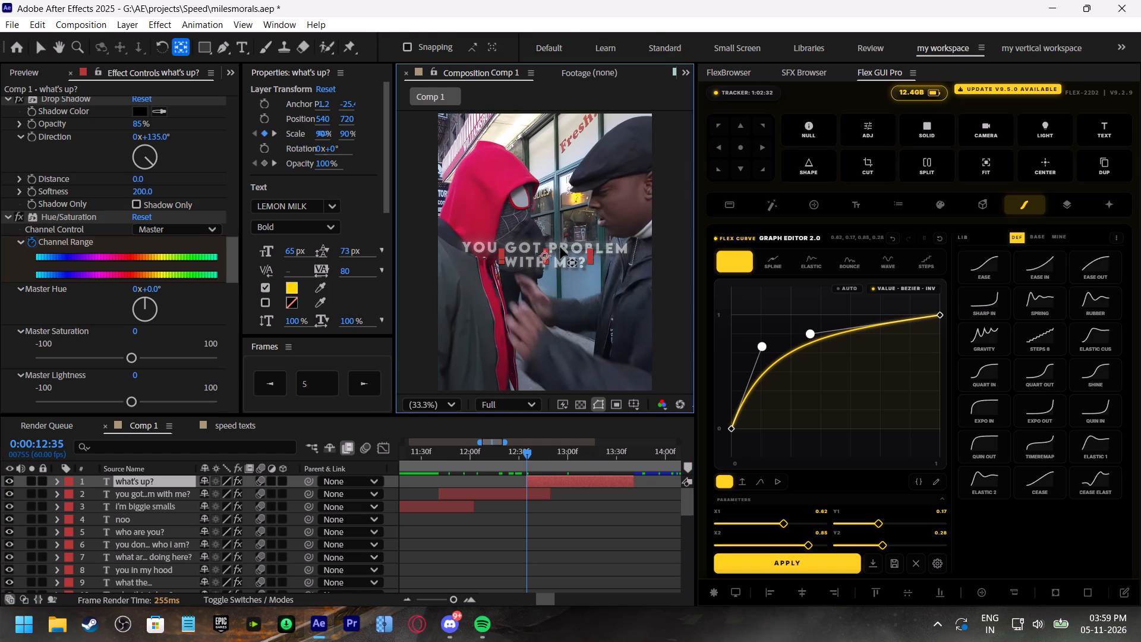
pyautogui.moveTo(560, 247); pyautogui.dragTo(581, 238)
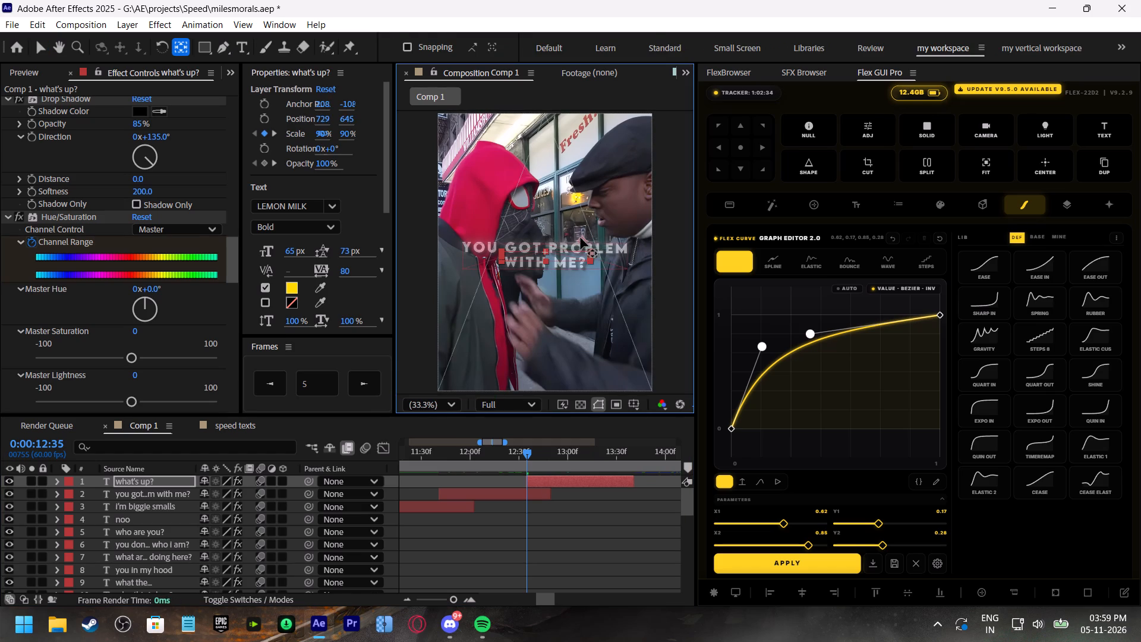
pyautogui.moveTo(581, 238); pyautogui.dragTo(580, 239)
# Move the "what's up?" caption toward the man in the cap, to about position 843, 615, and save the project.
pyautogui.press('v')
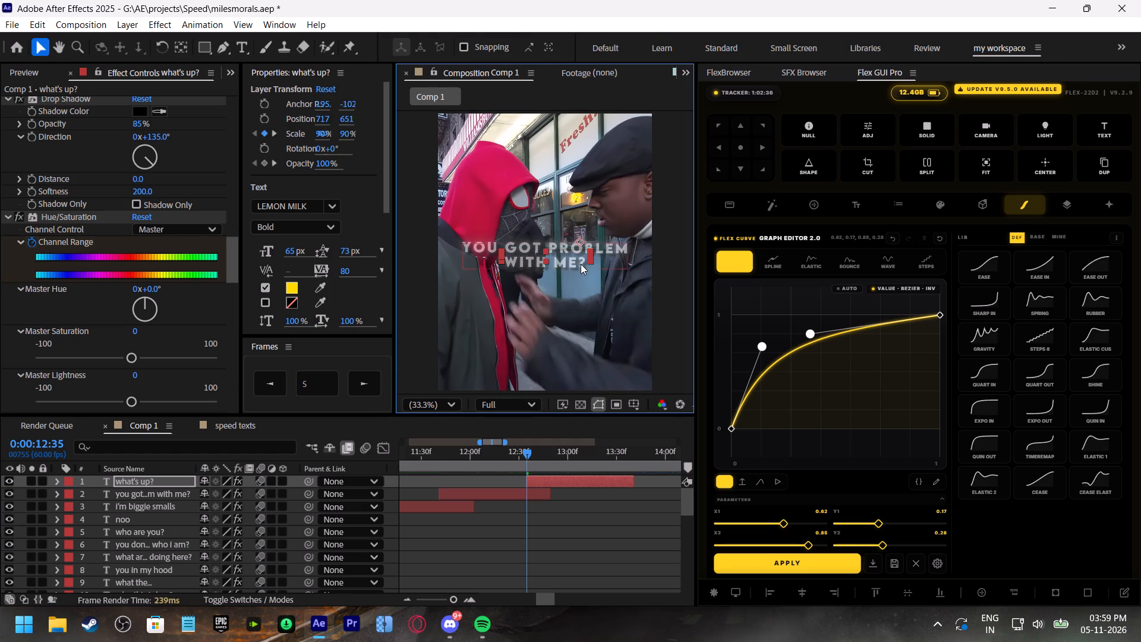
pyautogui.moveTo(568, 262); pyautogui.dragTo(592, 251)
pyautogui.hotkey('ctrl', 'z')
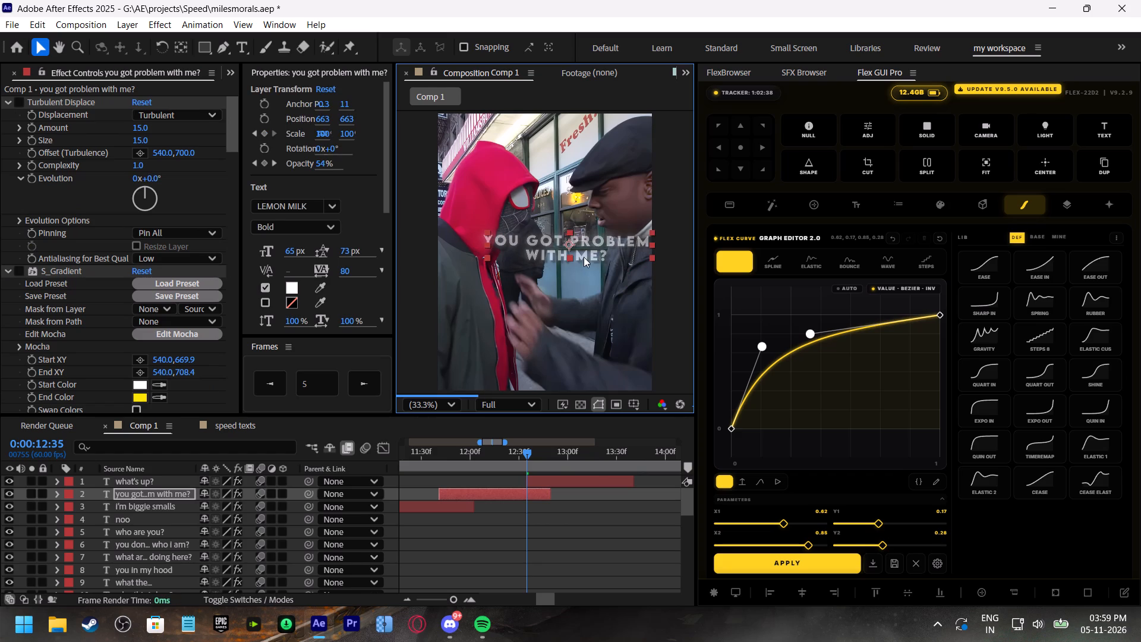
pyautogui.click(540, 481)
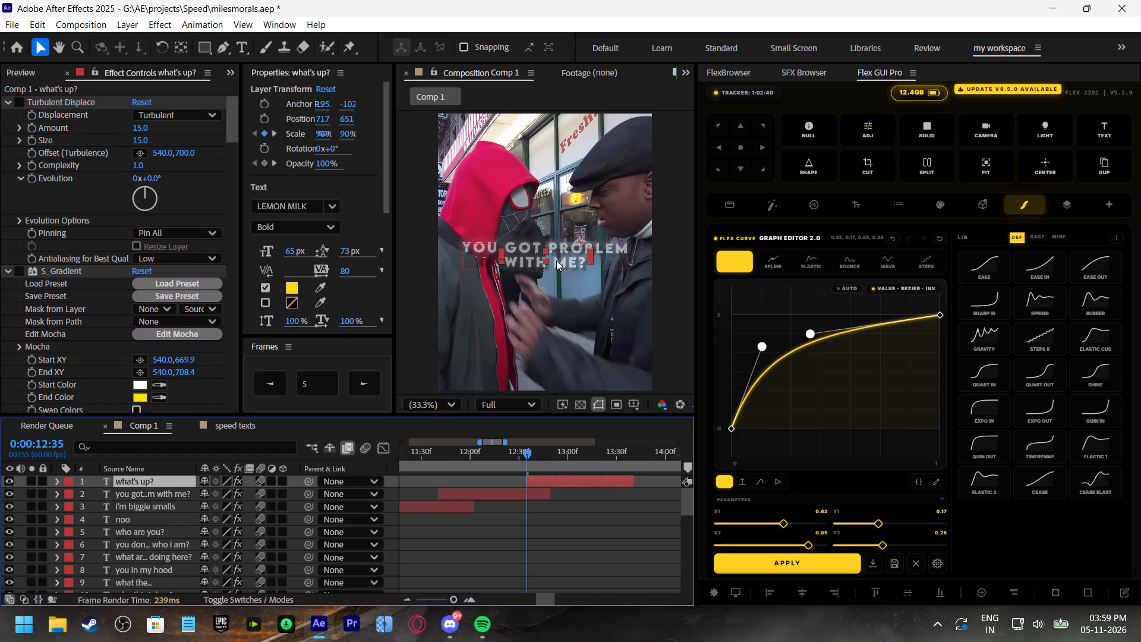
pyautogui.moveTo(559, 256); pyautogui.dragTo(584, 248)
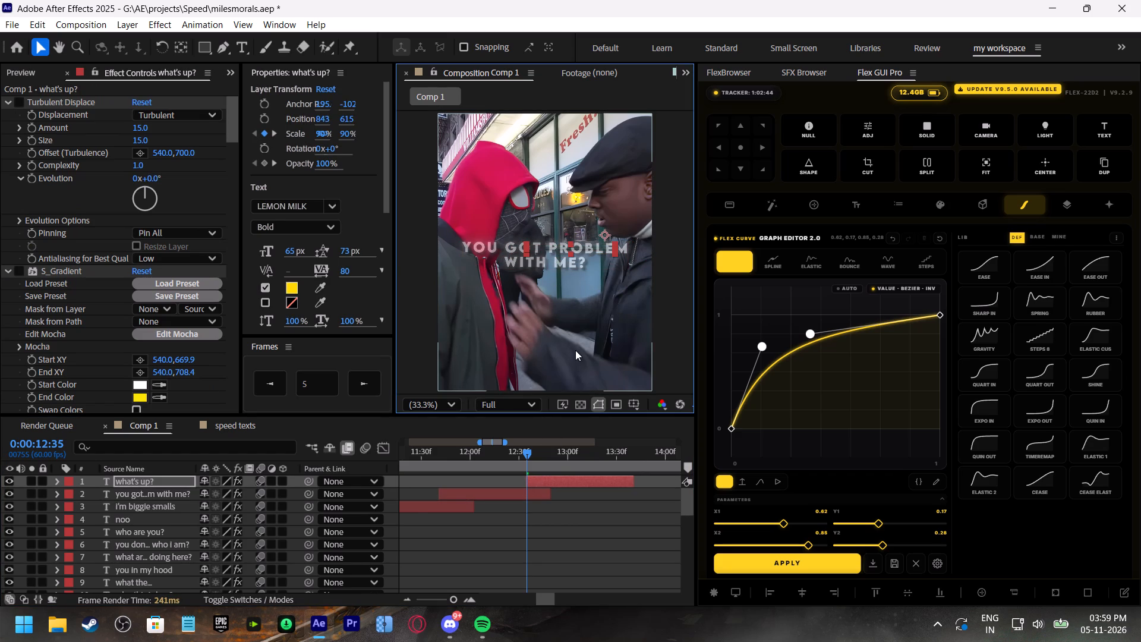
pyautogui.hotkey('ctrl', 's')
# Show the "what's up?" layer's Position property and preview the caption from 0:00:12:35.
pyautogui.press('p')
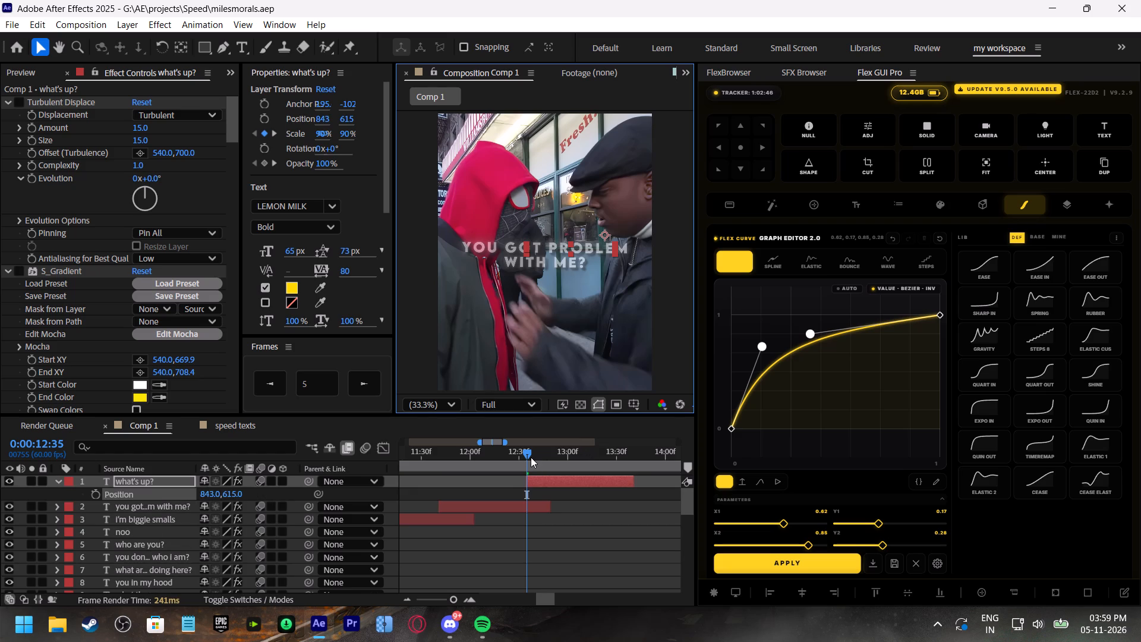
pyautogui.click(531, 457)
pyautogui.press('space')
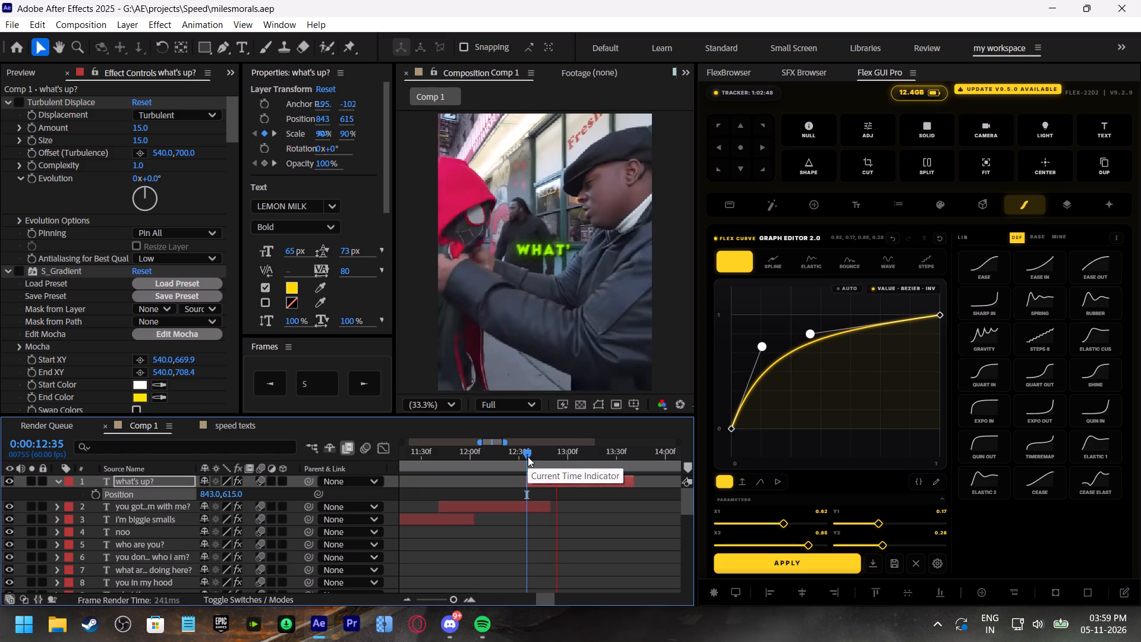
pyautogui.click(528, 457)
pyautogui.press('space')
pyautogui.moveTo(528, 457); pyautogui.dragTo(565, 473)
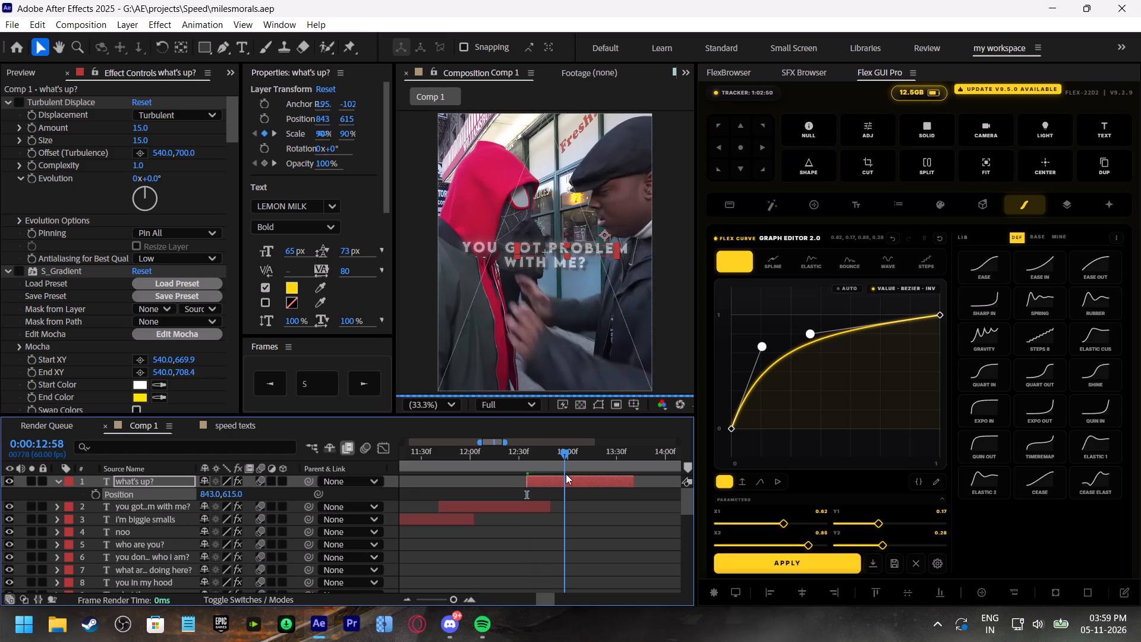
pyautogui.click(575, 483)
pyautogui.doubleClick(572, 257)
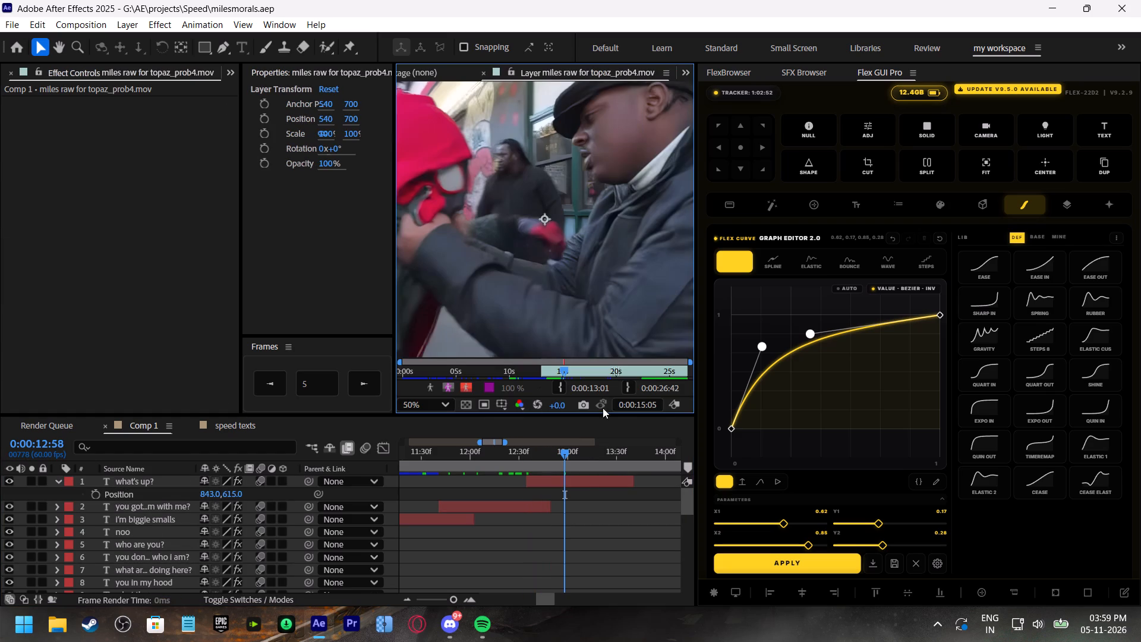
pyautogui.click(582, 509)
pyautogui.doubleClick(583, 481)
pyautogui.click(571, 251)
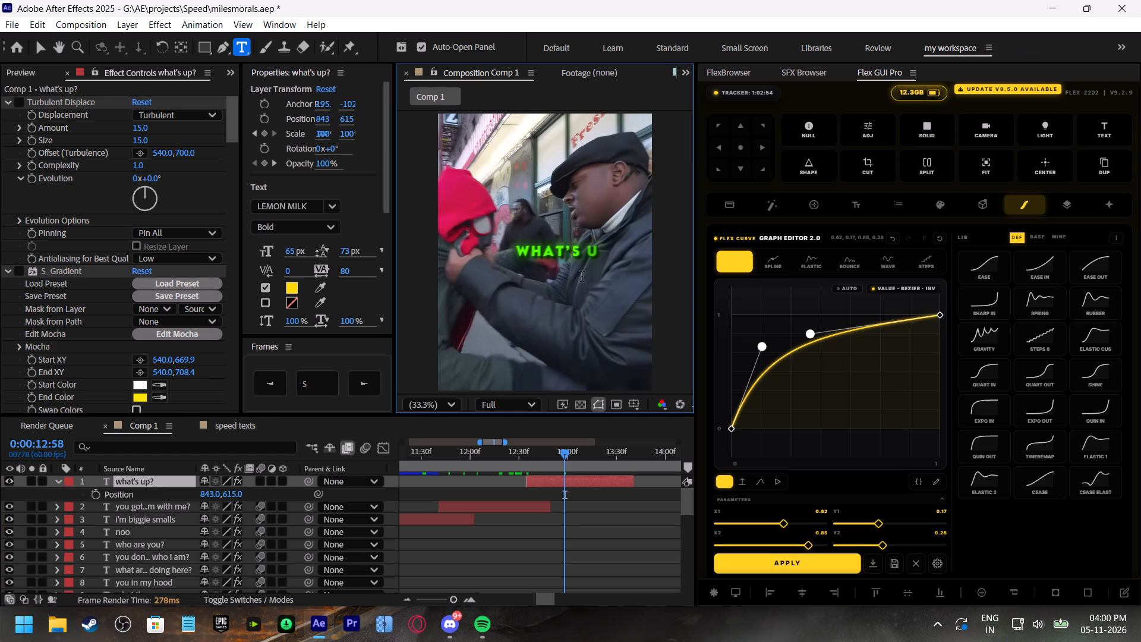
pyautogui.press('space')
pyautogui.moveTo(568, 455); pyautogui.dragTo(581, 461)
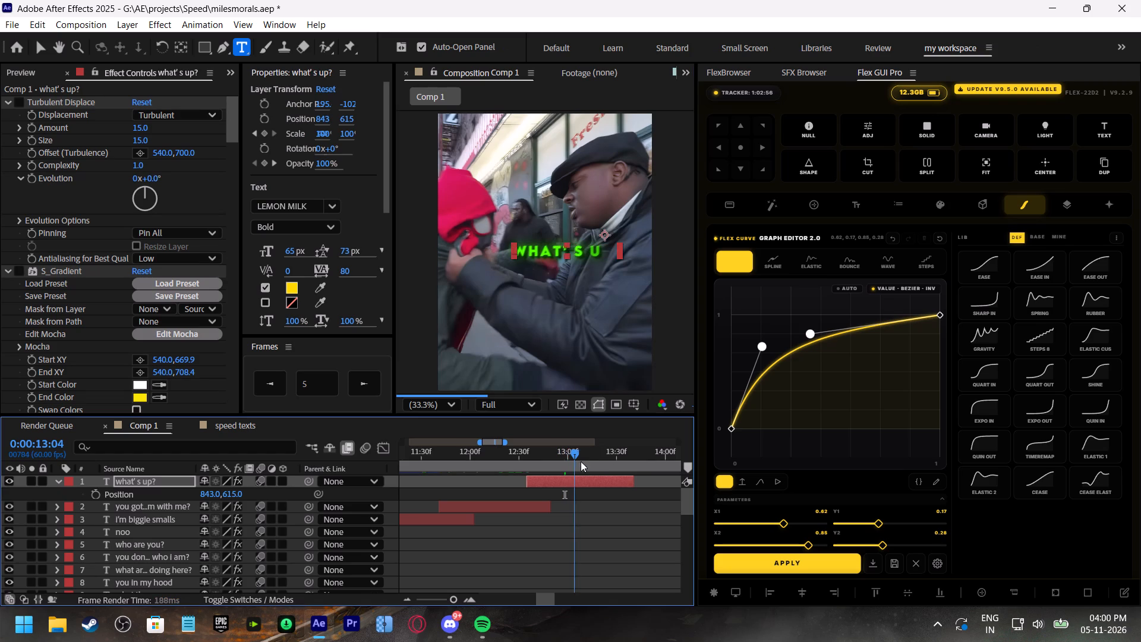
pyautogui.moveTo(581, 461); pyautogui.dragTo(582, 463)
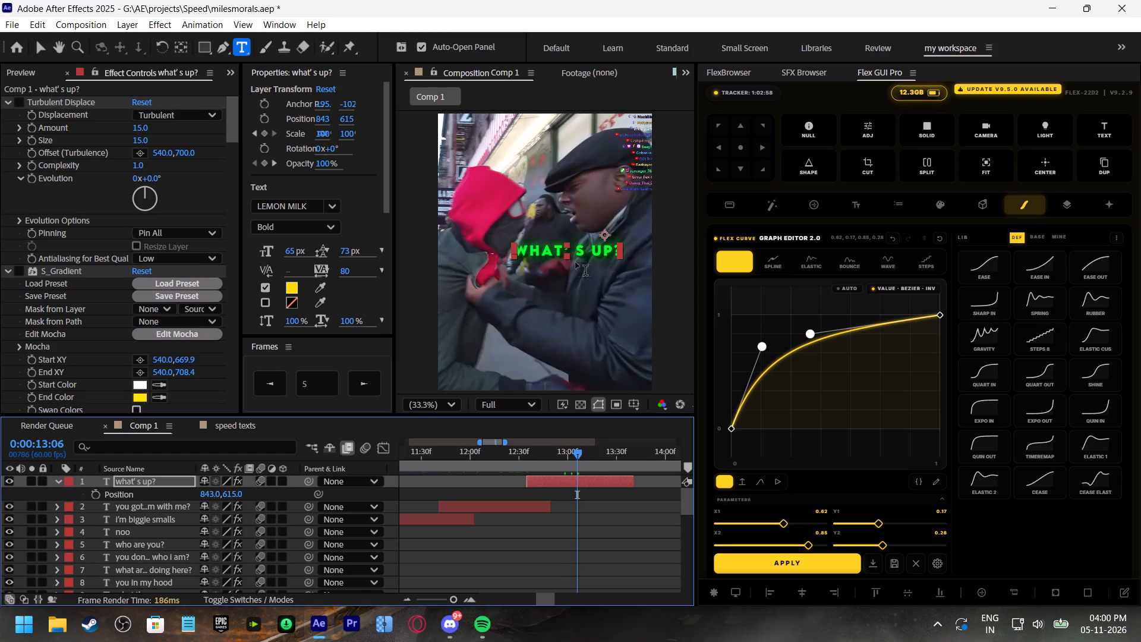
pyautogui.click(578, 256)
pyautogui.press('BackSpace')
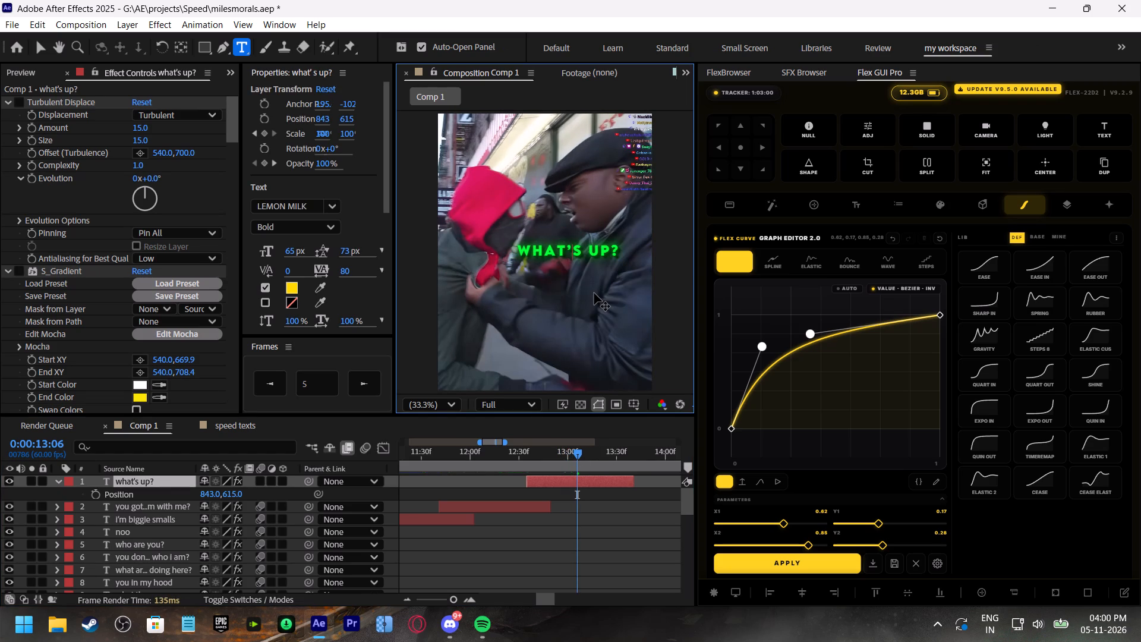
# Replay the "what's up?" caption from 0:00:12:32 to check its placement and when it should fade.
pyautogui.click(522, 454)
pyautogui.press('space')
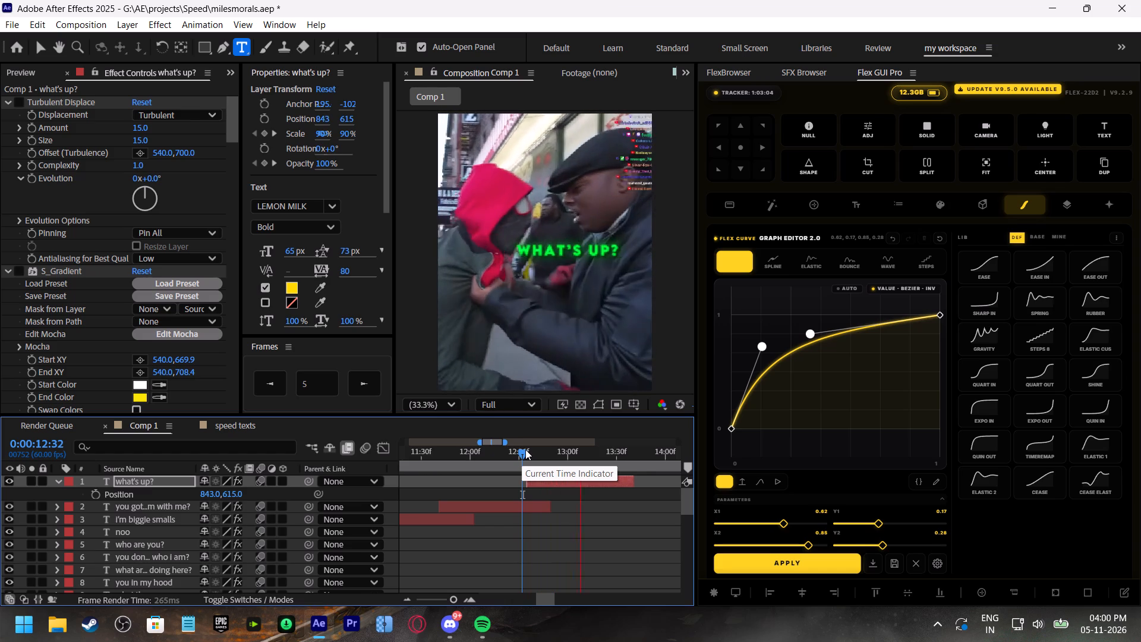
pyautogui.click(525, 449)
pyautogui.press('space')
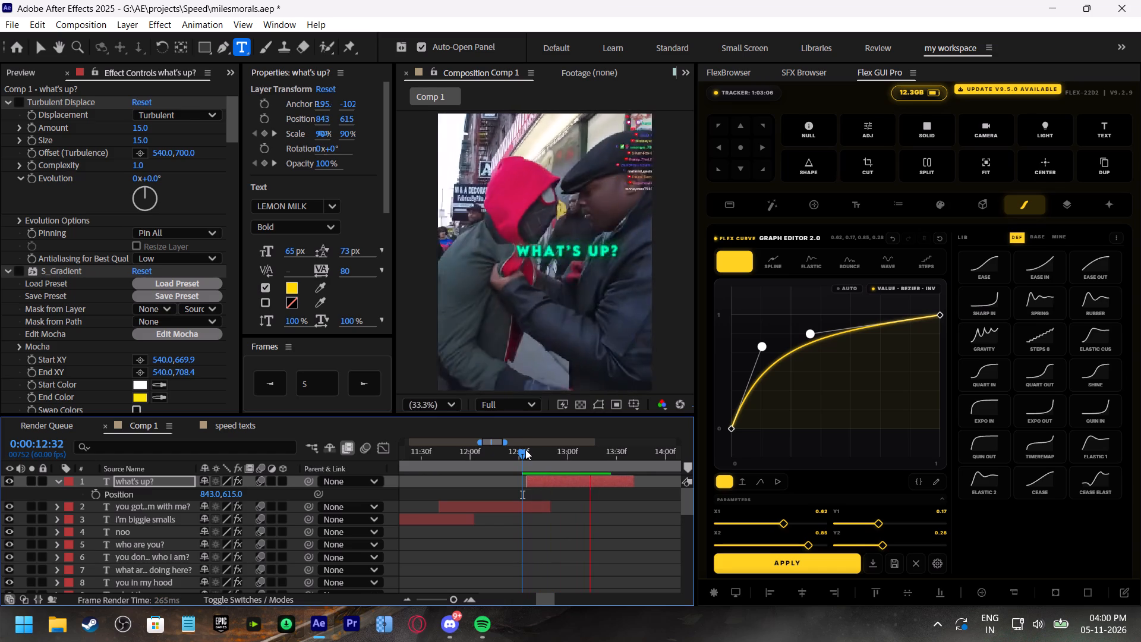
pyautogui.click(525, 449)
pyautogui.press('space')
# Shift both Opacity keyframes of "what's up?" earlier so the fade-out starts shortly after 0:00:13:15, checking playback, and save the project.
pyautogui.moveTo(580, 454); pyautogui.dragTo(591, 458)
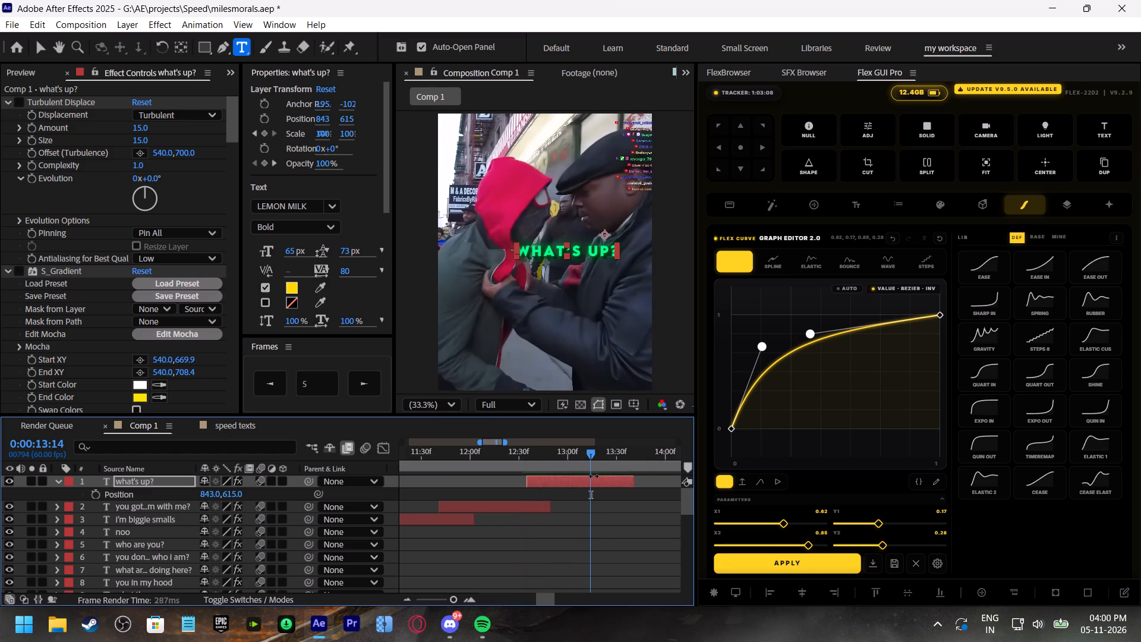
pyautogui.click(592, 481)
pyautogui.write('yt')
pyautogui.moveTo(647, 496); pyautogui.dragTo(580, 497)
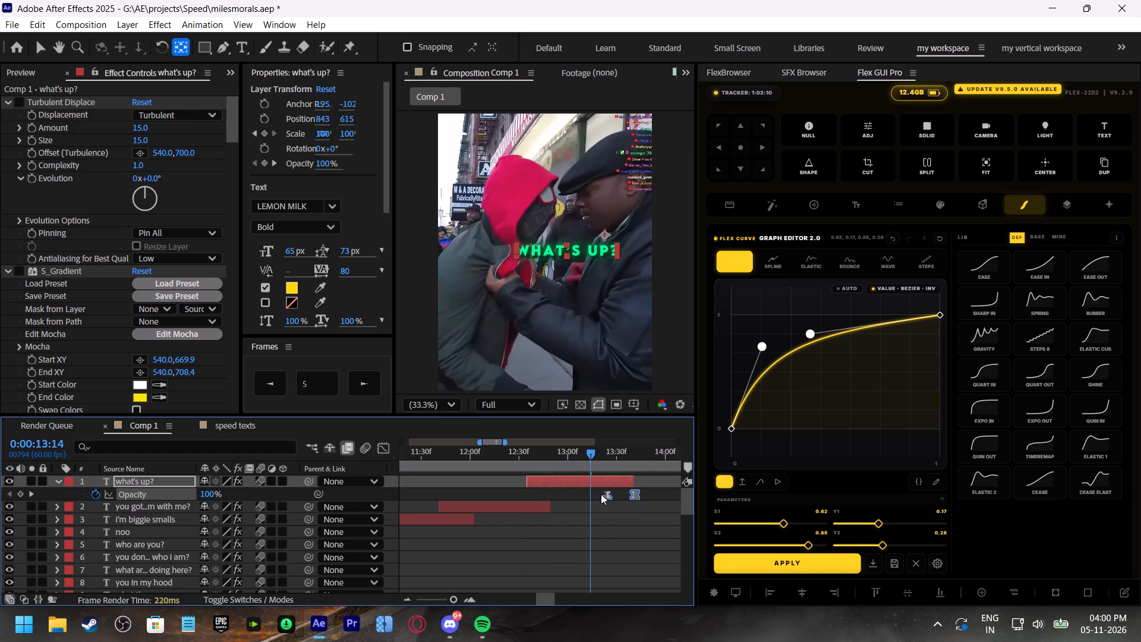
pyautogui.moveTo(604, 495); pyautogui.dragTo(588, 492)
pyautogui.moveTo(584, 456); pyautogui.dragTo(593, 461)
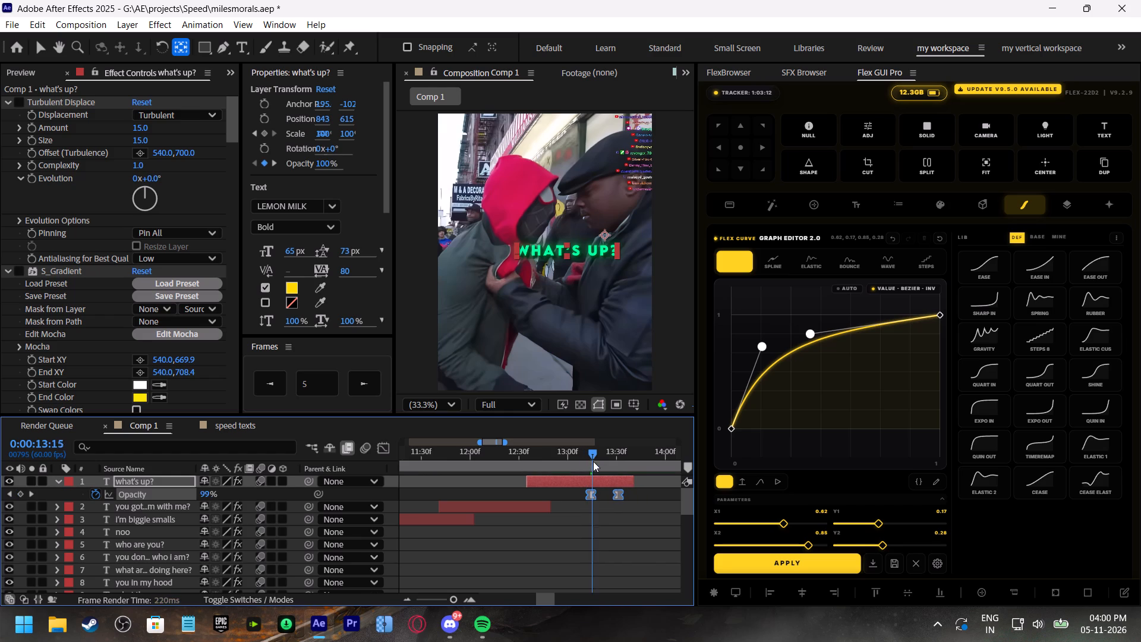
pyautogui.moveTo(593, 461); pyautogui.dragTo(608, 476)
pyautogui.press('space')
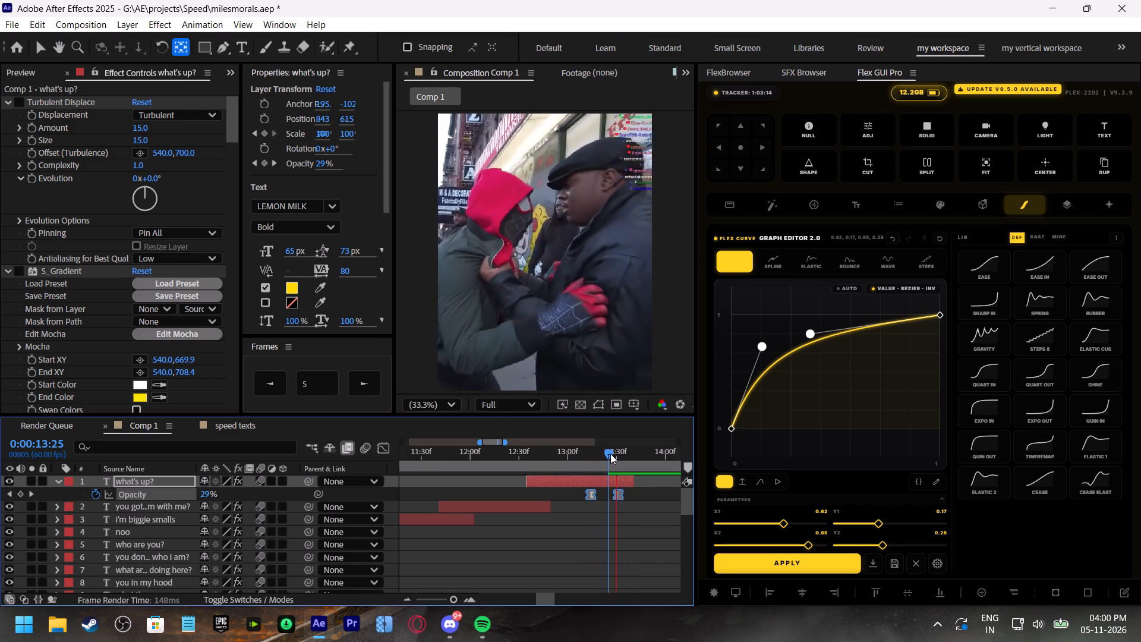
pyautogui.click(610, 454)
pyautogui.moveTo(629, 489); pyautogui.dragTo(584, 498)
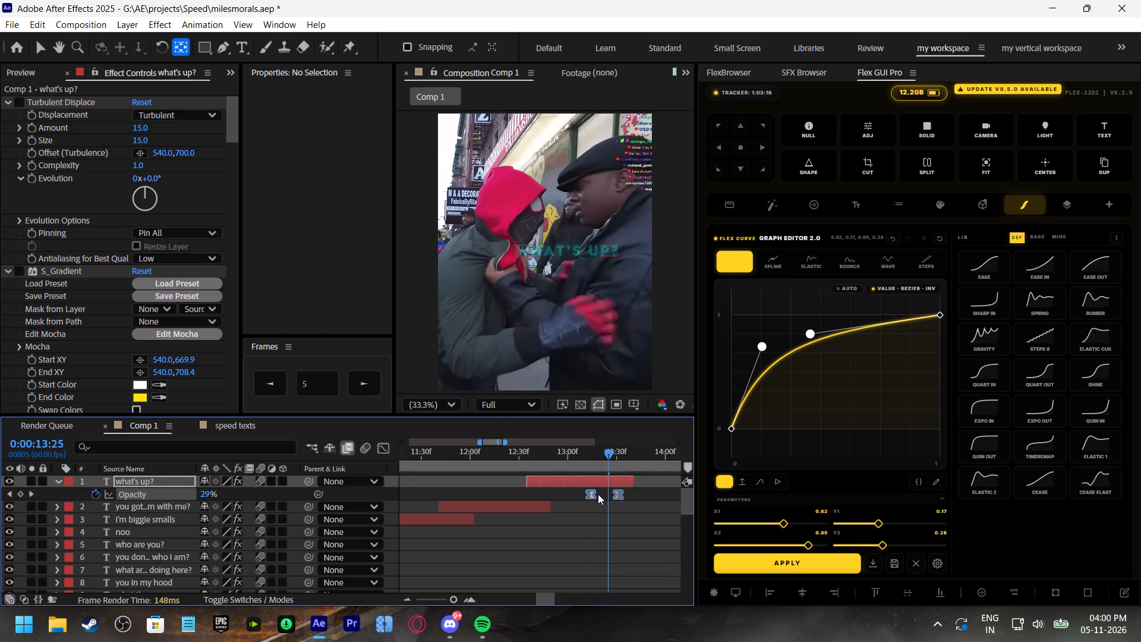
pyautogui.click(592, 493)
pyautogui.click(518, 454)
pyautogui.hotkey('ctrl', 's')
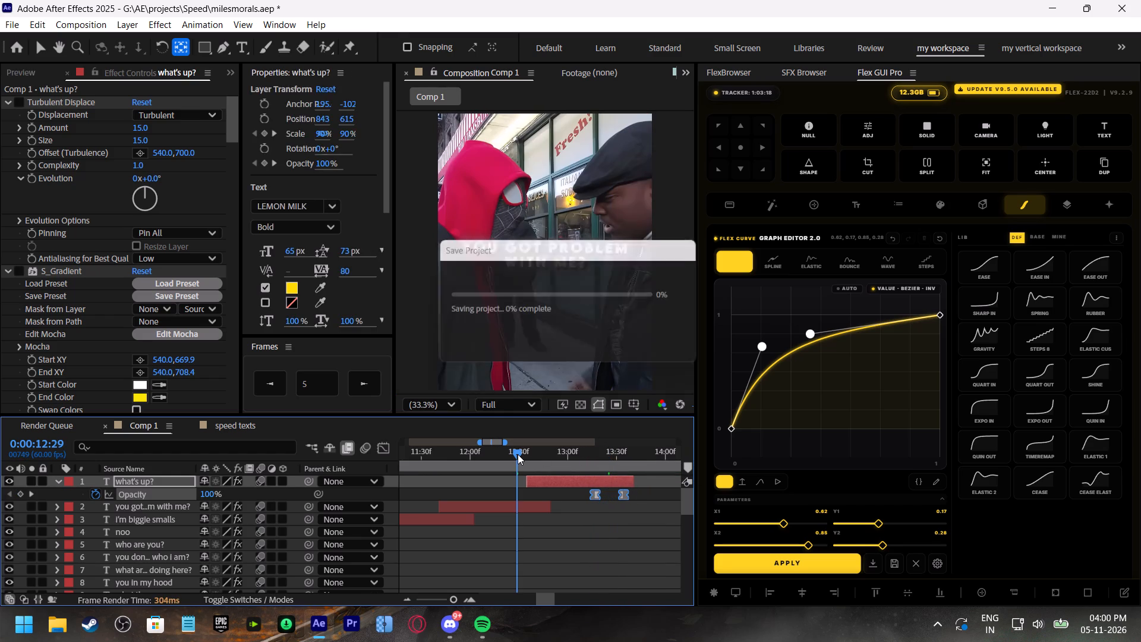
# Start Position keyframing on the "what's up?" layer at 0:00:12:35, with the caption placed at about 863, 611.
pyautogui.moveTo(516, 454); pyautogui.dragTo(522, 466)
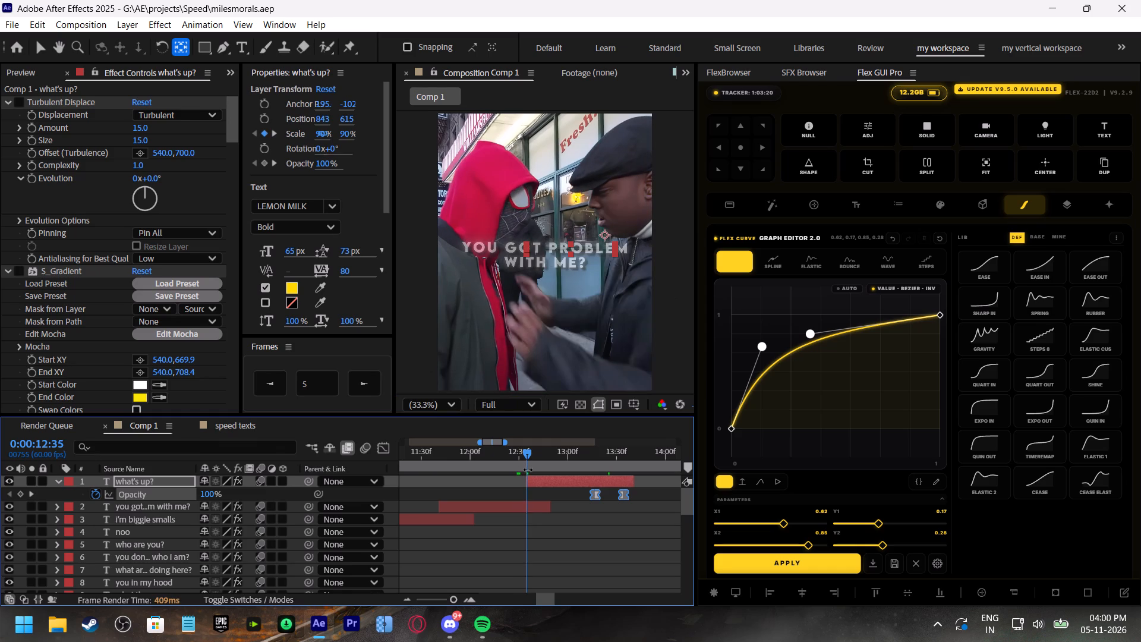
pyautogui.click(541, 481)
pyautogui.press('v')
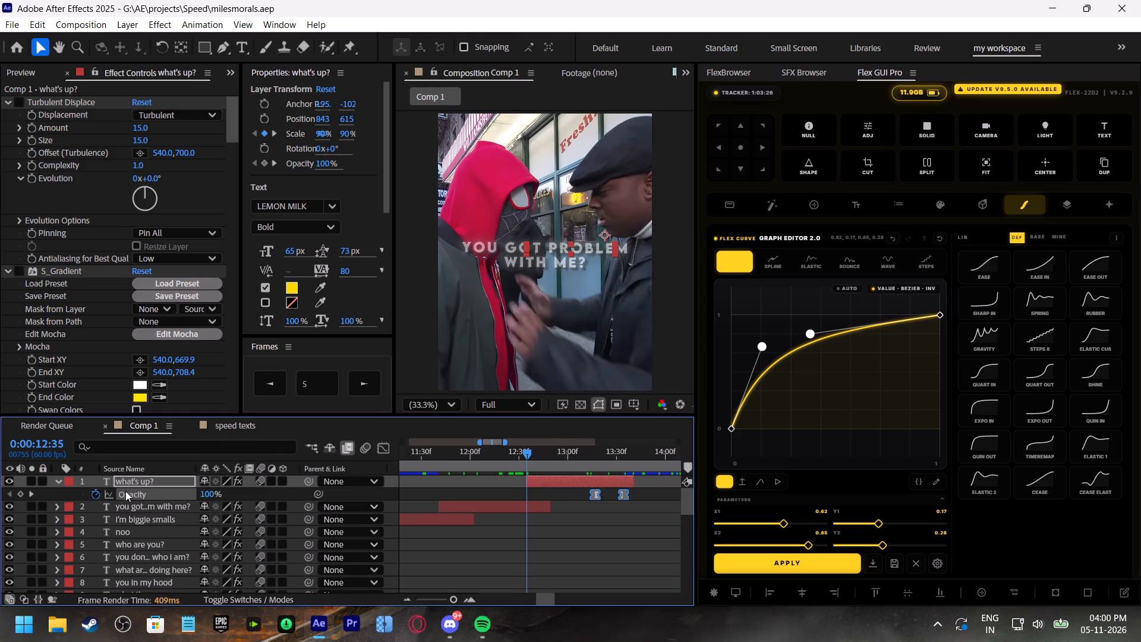
pyautogui.press('p')
pyautogui.click(101, 493)
pyautogui.scroll(1, 625, 219)
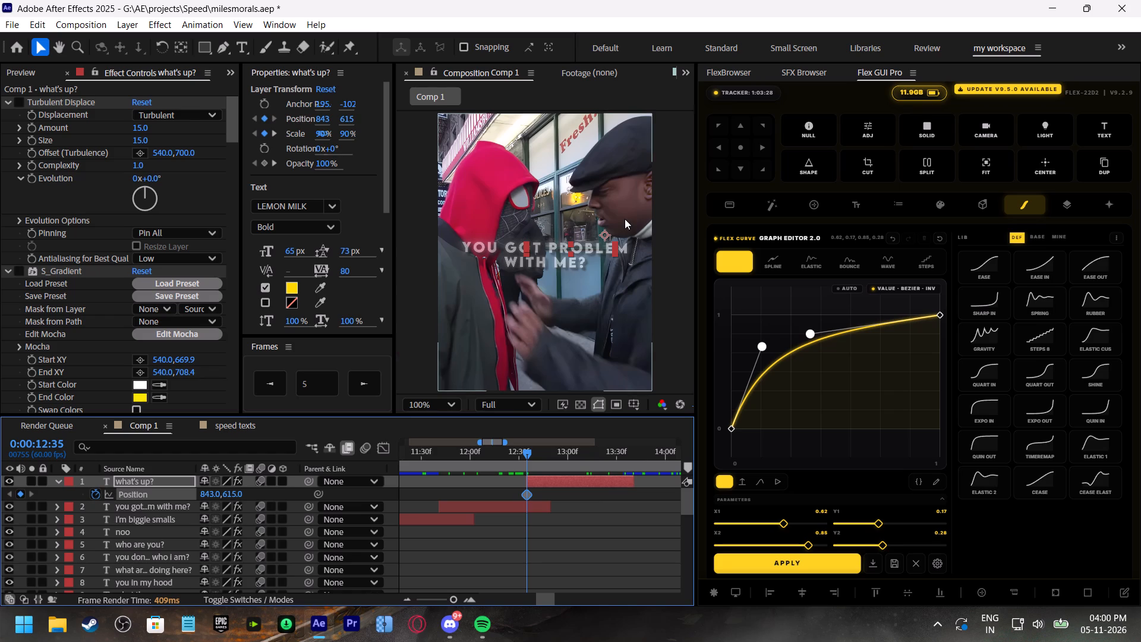
pyautogui.press('space')
pyautogui.press('space')
pyautogui.press('space')
pyautogui.press('space')
pyautogui.press('space')
pyautogui.press('space')
pyautogui.press('space')
pyautogui.press('space')
pyautogui.press('space')
pyautogui.press('space')
pyautogui.press('space')
pyautogui.press('space')
pyautogui.press('space')
pyautogui.press('space')
pyautogui.press('space')
pyautogui.press('space')
pyautogui.press('space')
pyautogui.press('space')
pyautogui.press('space')
pyautogui.press('space')
pyautogui.moveTo(665, 206); pyautogui.dragTo(506, 266)
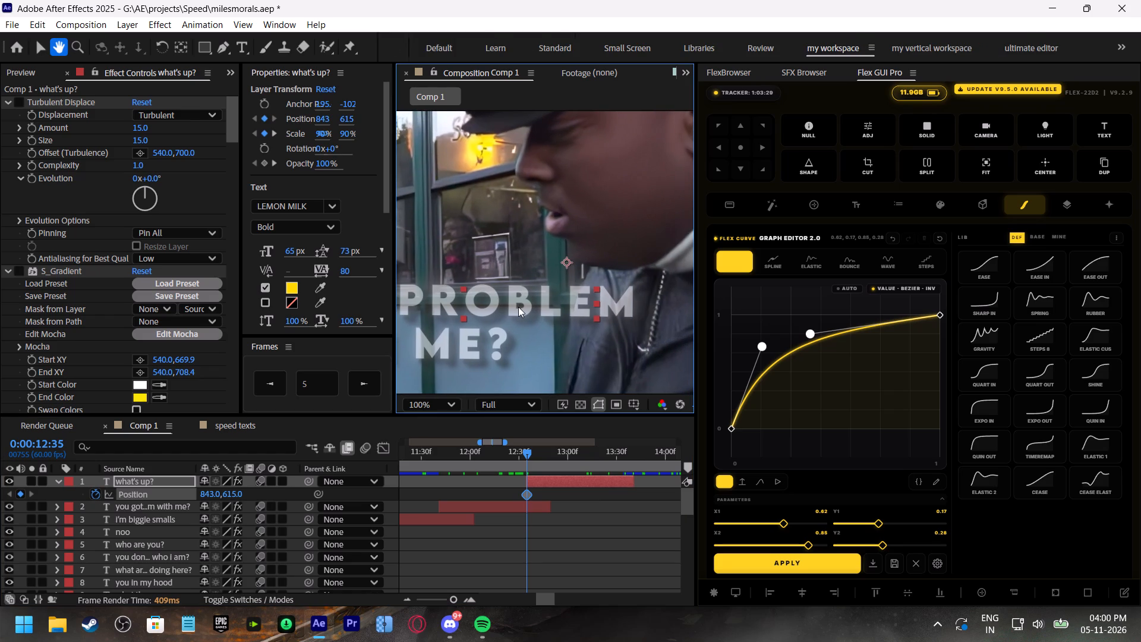
pyautogui.moveTo(515, 304); pyautogui.dragTo(527, 301)
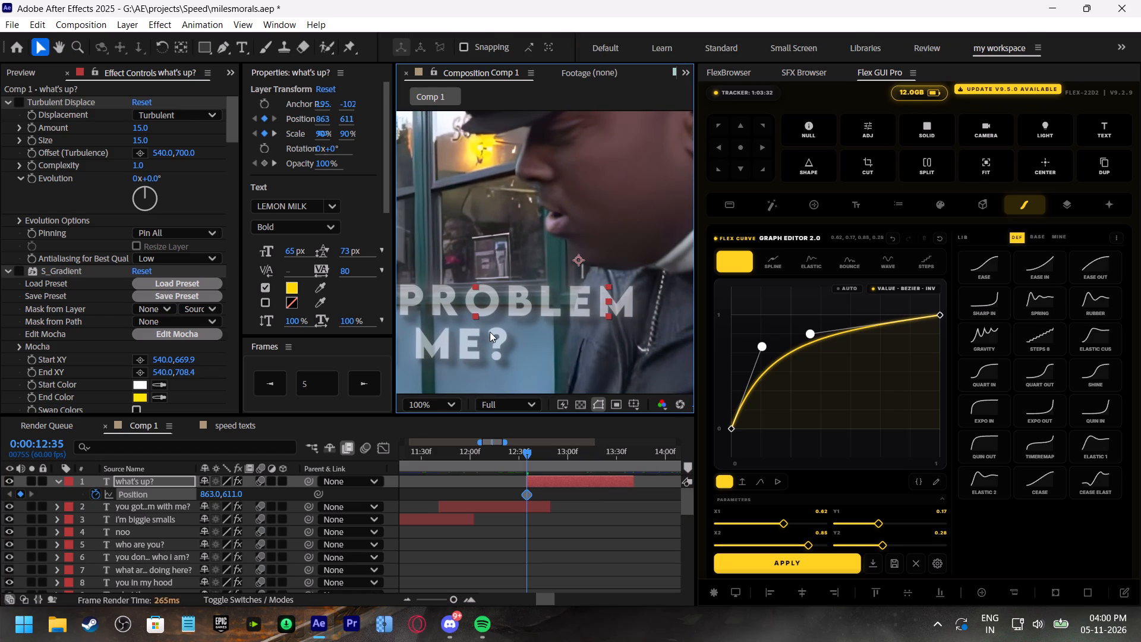
# Advance five frames to 0:00:12:40 and keyframe the "what's up?" caption's Position at about 918, 601.
pyautogui.click(369, 383)
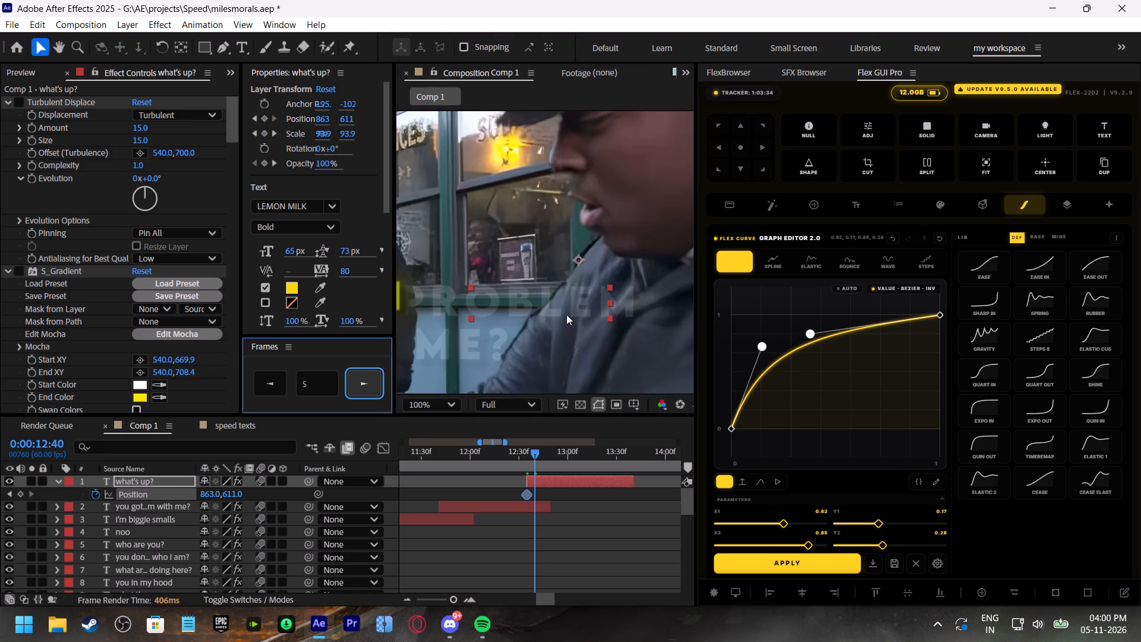
pyautogui.moveTo(574, 306); pyautogui.dragTo(607, 300)
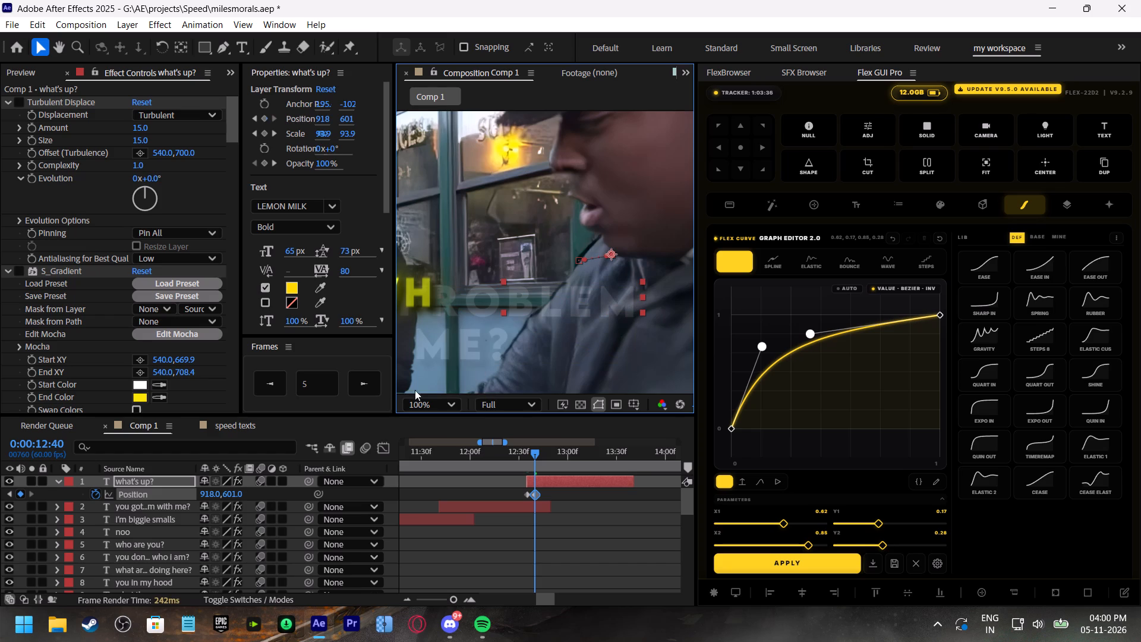
# Keyframe the "what's up?" caption's Position at about 908, 560 at 0:00:12:45 and about 831, 570 at 0:00:12:50.
pyautogui.click(376, 385)
pyautogui.moveTo(547, 299); pyautogui.dragTo(573, 289)
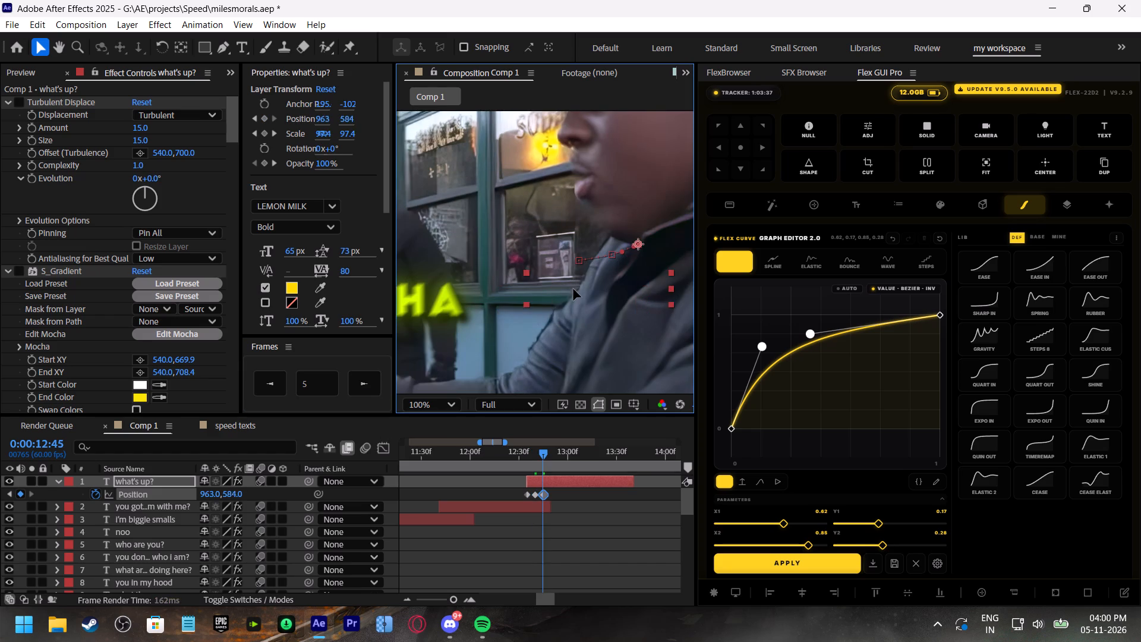
pyautogui.moveTo(573, 289); pyautogui.dragTo(541, 275)
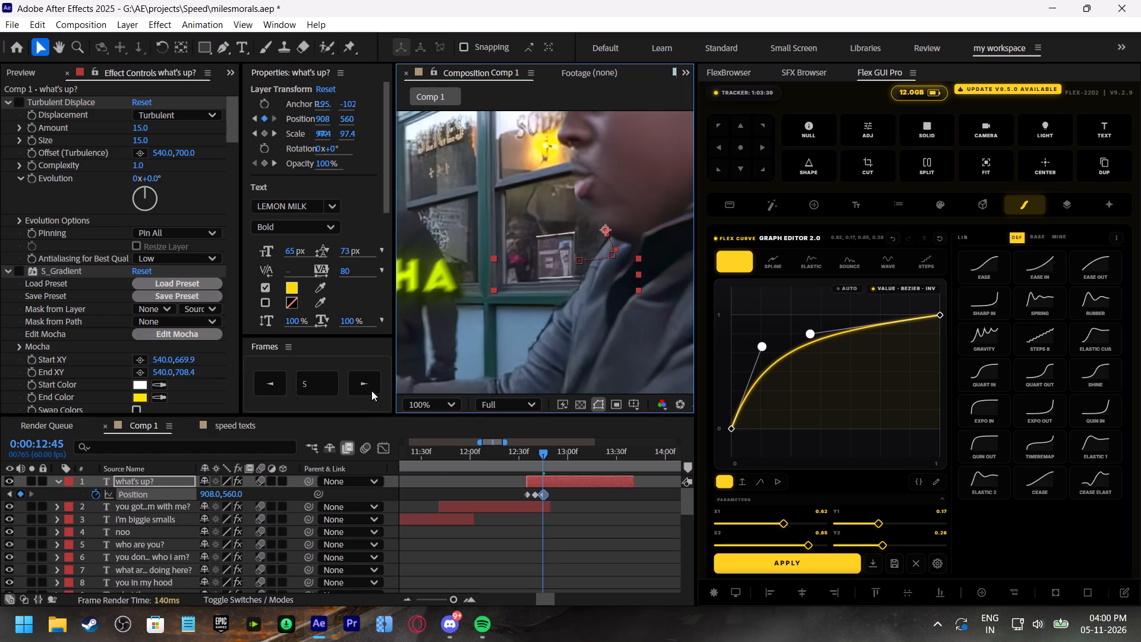
pyautogui.click(371, 383)
pyautogui.moveTo(550, 267); pyautogui.dragTo(522, 274)
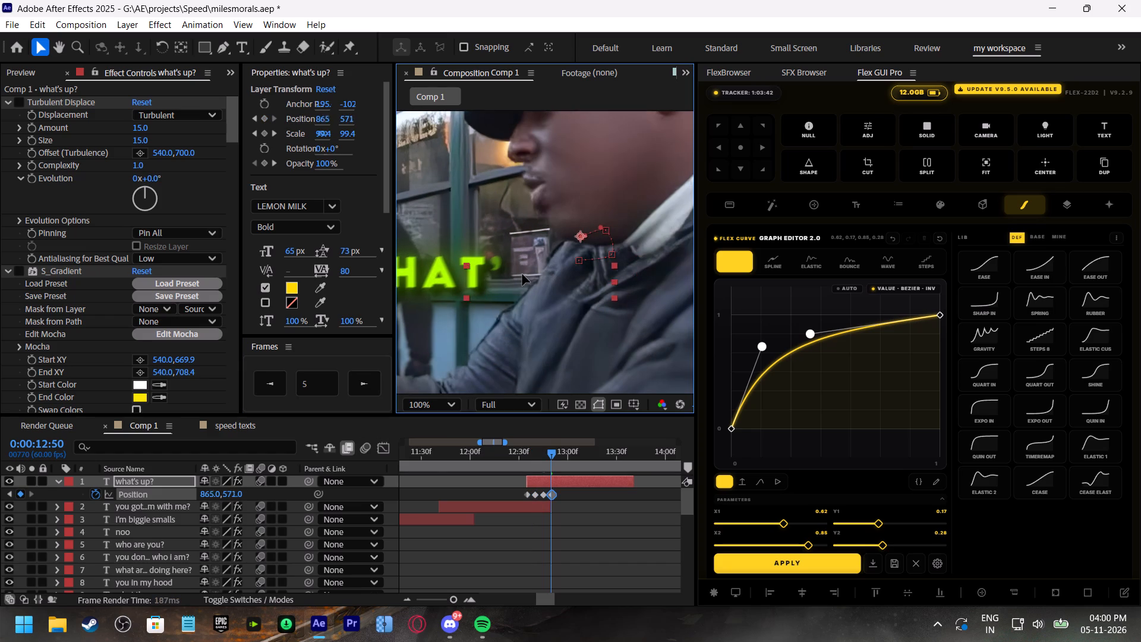
pyautogui.moveTo(522, 274); pyautogui.dragTo(505, 273)
# Keyframe the "what's up?" caption's Position at about 751, 575 at 0:00:12:55 and about 722, 574 at 0:00:13:00.
pyautogui.click(374, 381)
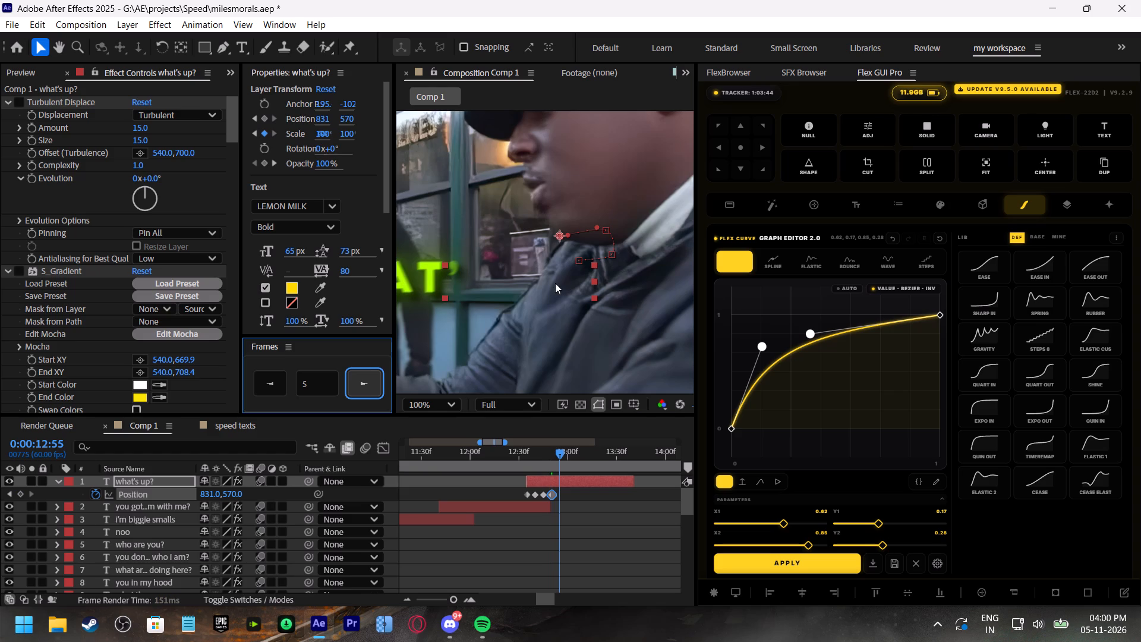
pyautogui.moveTo(547, 280); pyautogui.dragTo(500, 283)
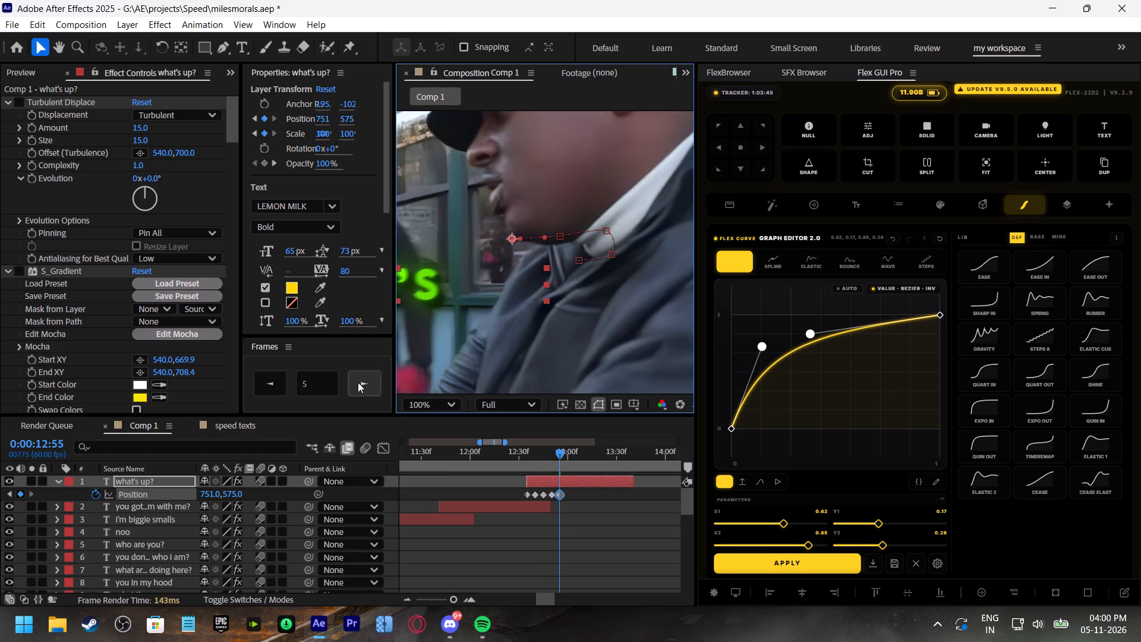
pyautogui.click(358, 382)
pyautogui.moveTo(514, 279); pyautogui.dragTo(496, 277)
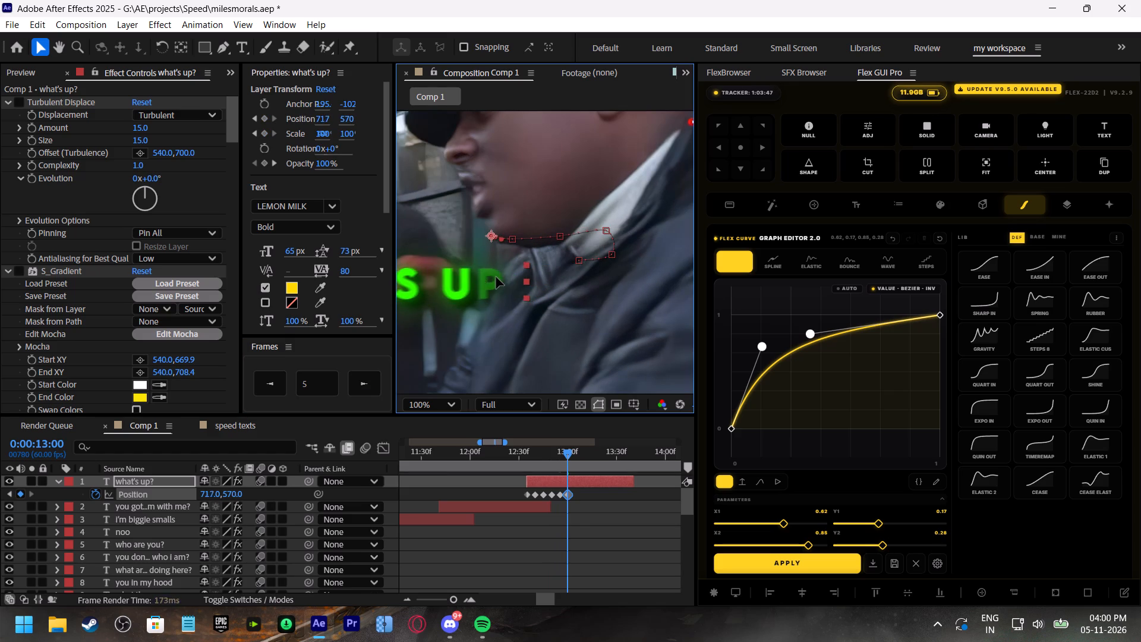
pyautogui.moveTo(496, 277); pyautogui.dragTo(496, 279)
# Keyframe the "what's up?" caption's Position at about 713, 582 at 0:00:13:05 and about 759, 592 at 0:00:13:10.
pyautogui.click(371, 377)
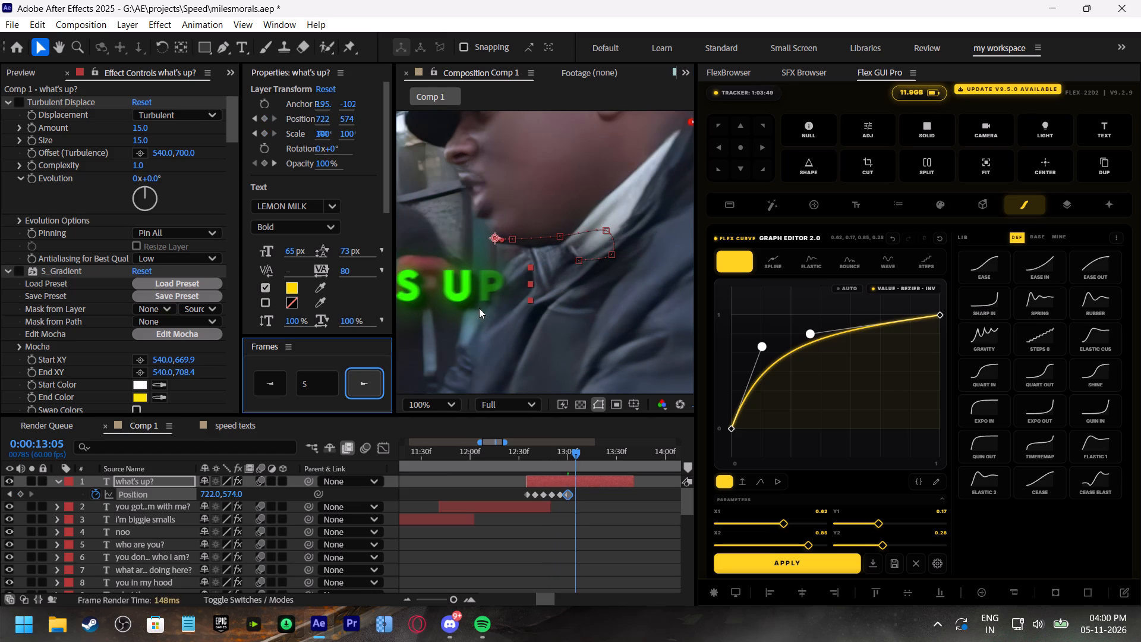
pyautogui.click(509, 282)
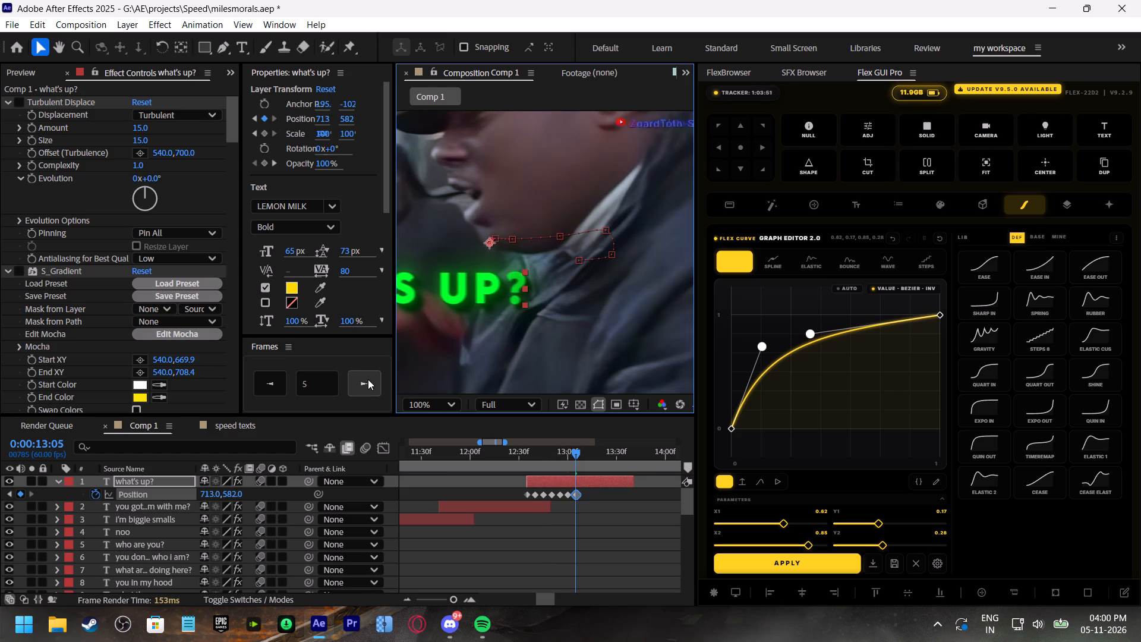
pyautogui.click(366, 383)
pyautogui.moveTo(496, 287); pyautogui.dragTo(526, 295)
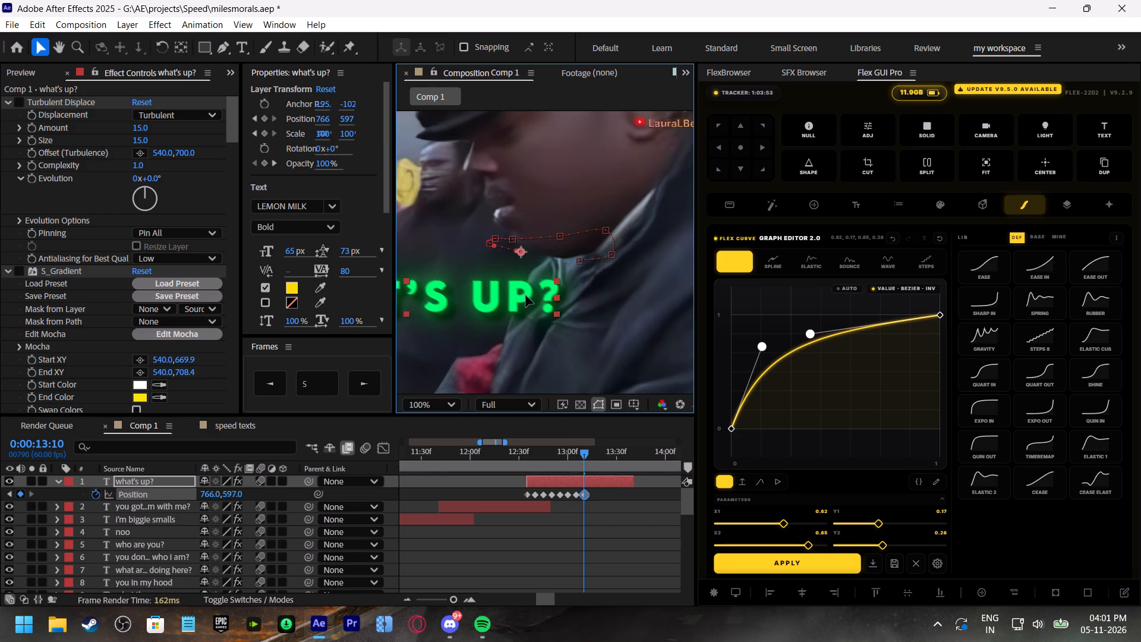
pyautogui.moveTo(526, 295); pyautogui.dragTo(523, 293)
# Keyframe the "what's up?" caption's Position at about 770, 593 at 0:00:13:15 and about 782, 583 at 0:00:13:20.
pyautogui.click(369, 378)
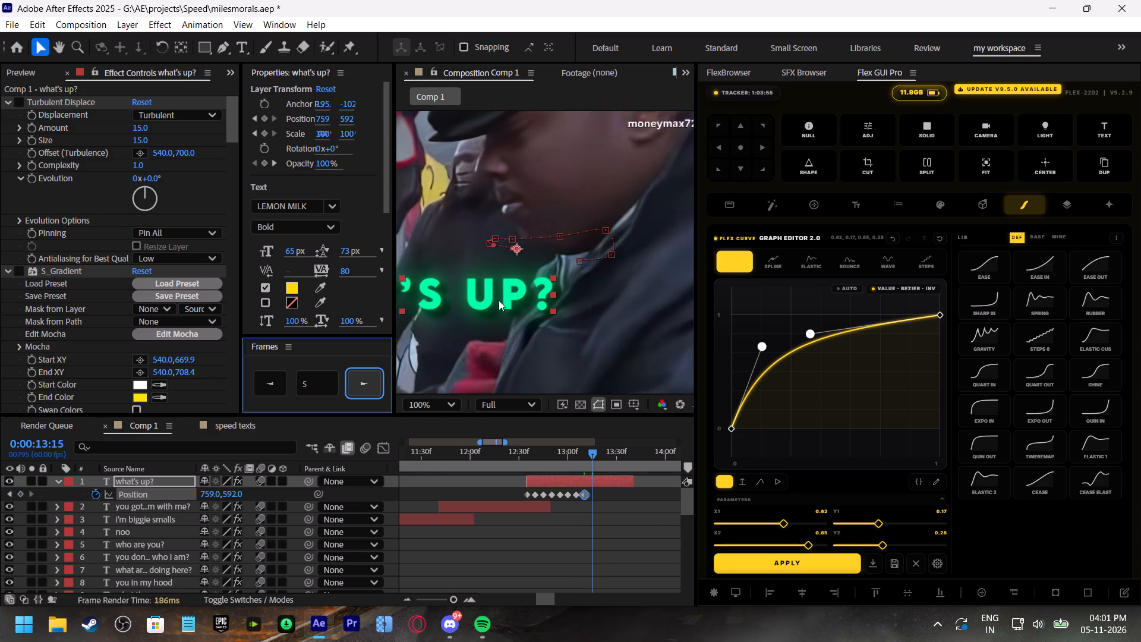
pyautogui.moveTo(500, 297); pyautogui.dragTo(507, 297)
pyautogui.click(365, 376)
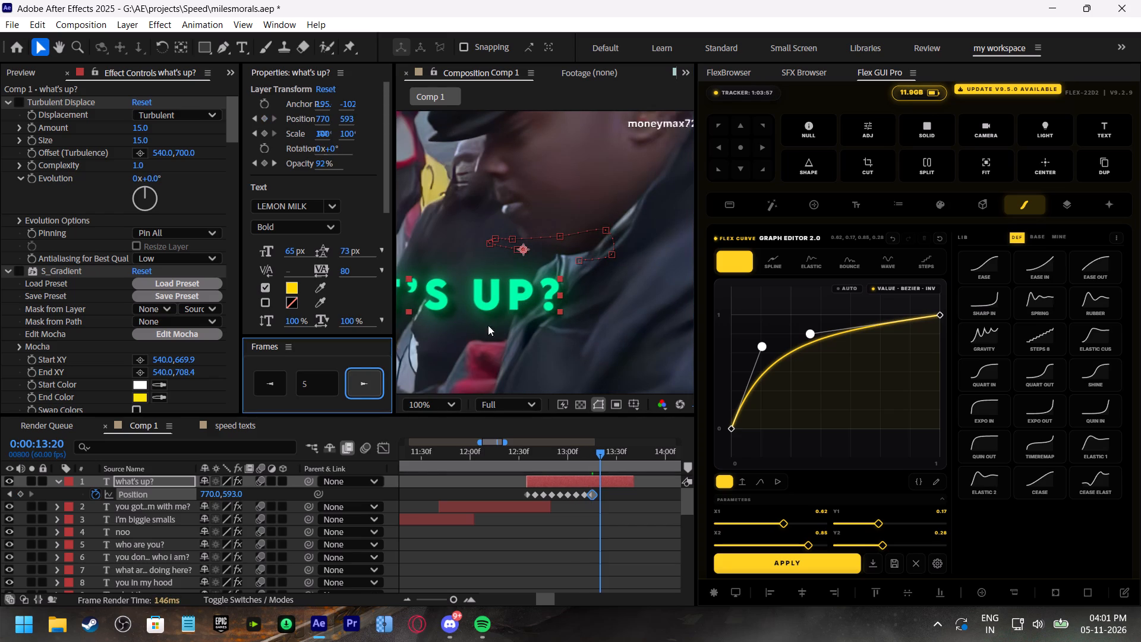
pyautogui.moveTo(505, 297); pyautogui.dragTo(512, 291)
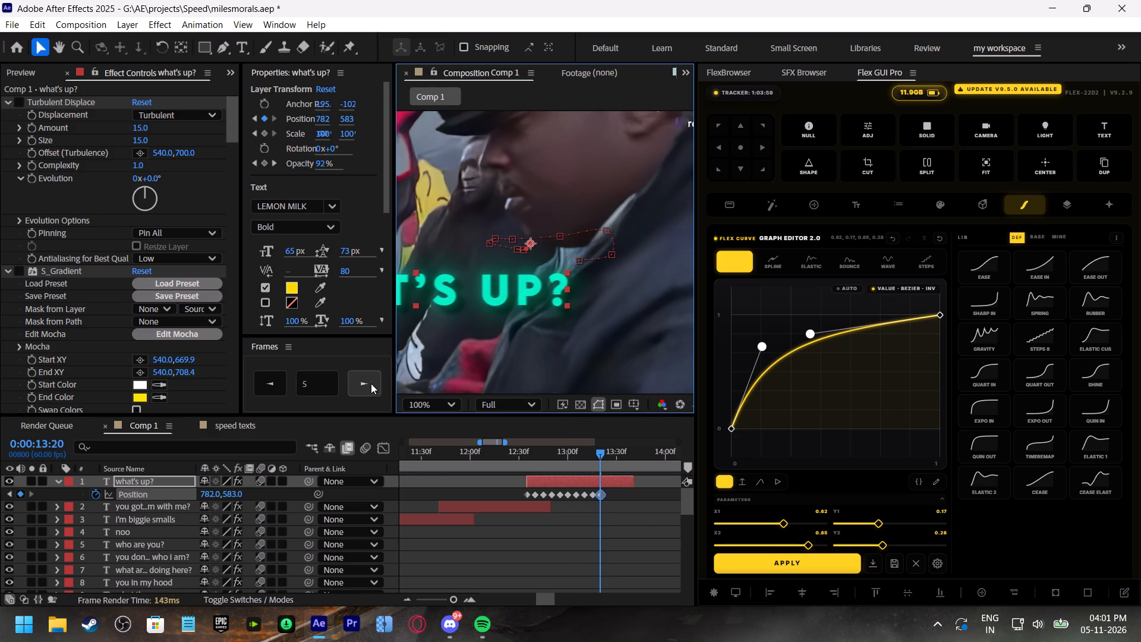
# Keyframe "what's up?" Position at about 735, 563 at 0:00:13:25, 676, 547 at 0:00:13:30 and 630, 537 at 0:00:13:35, and save the project.
pyautogui.click(367, 385)
pyautogui.moveTo(524, 287); pyautogui.dragTo(497, 278)
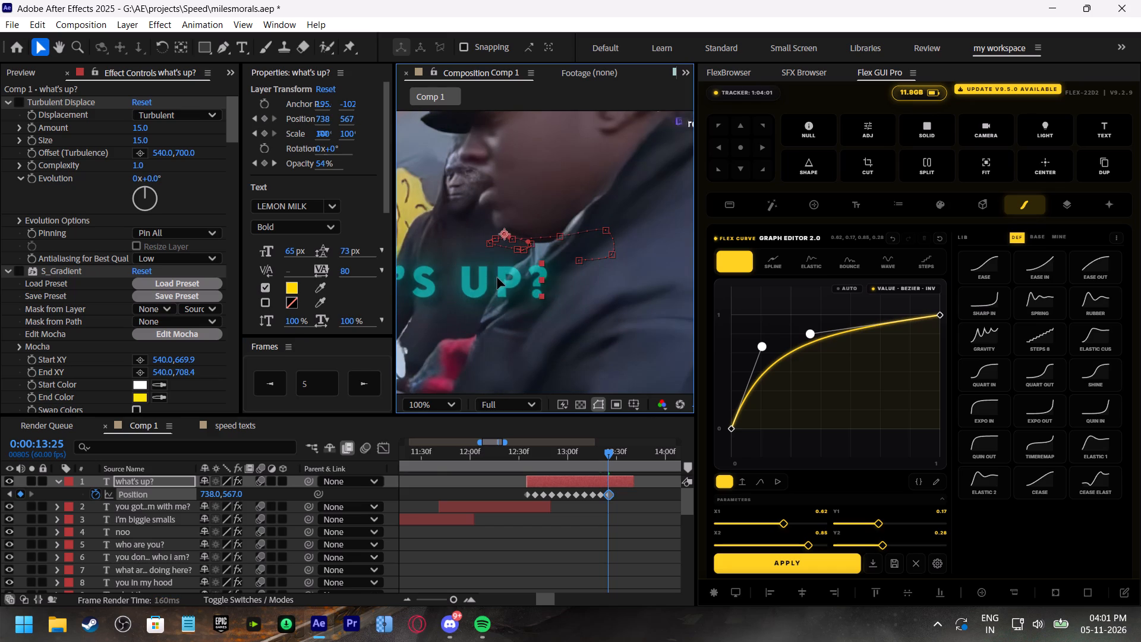
pyautogui.moveTo(497, 278); pyautogui.dragTo(496, 275)
pyautogui.click(370, 385)
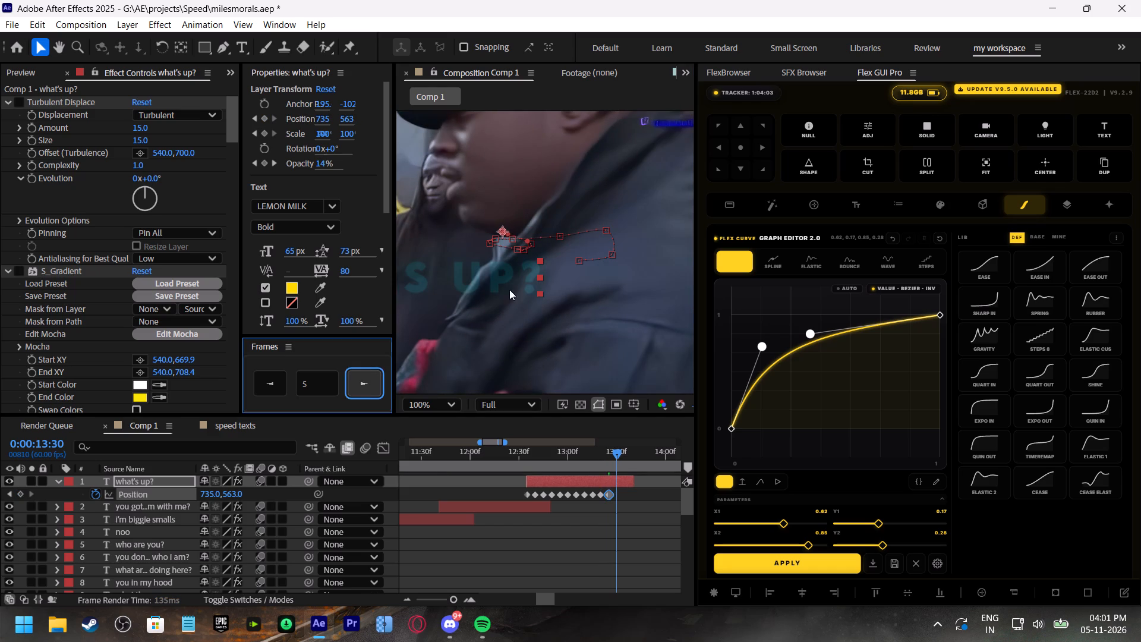
pyautogui.moveTo(514, 274); pyautogui.dragTo(479, 265)
pyautogui.click(370, 384)
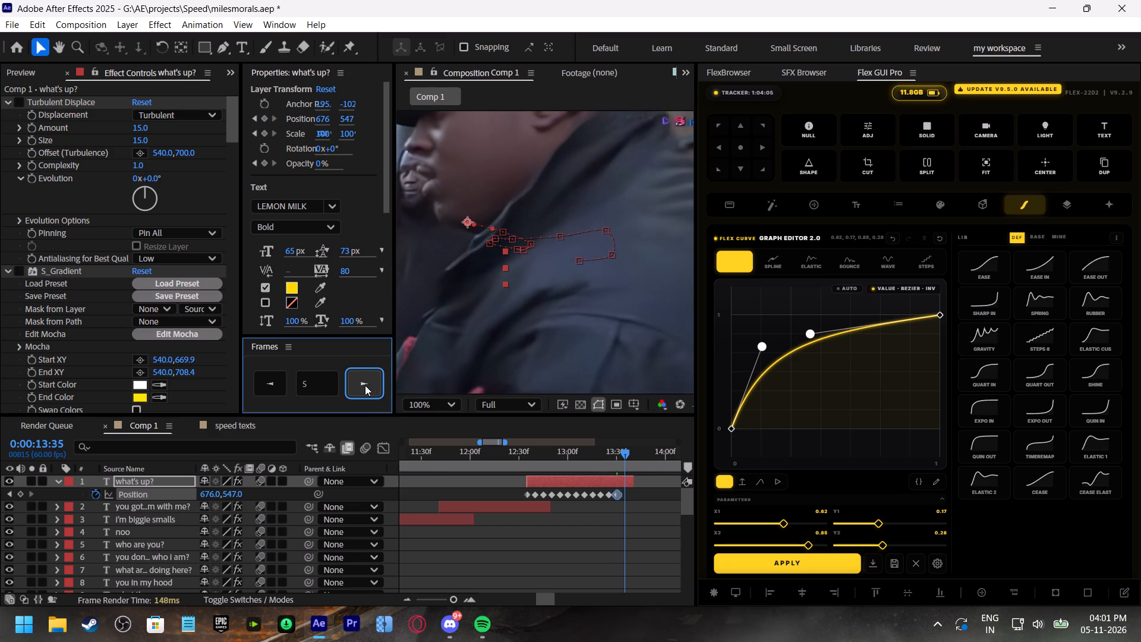
pyautogui.moveTo(471, 269); pyautogui.dragTo(444, 263)
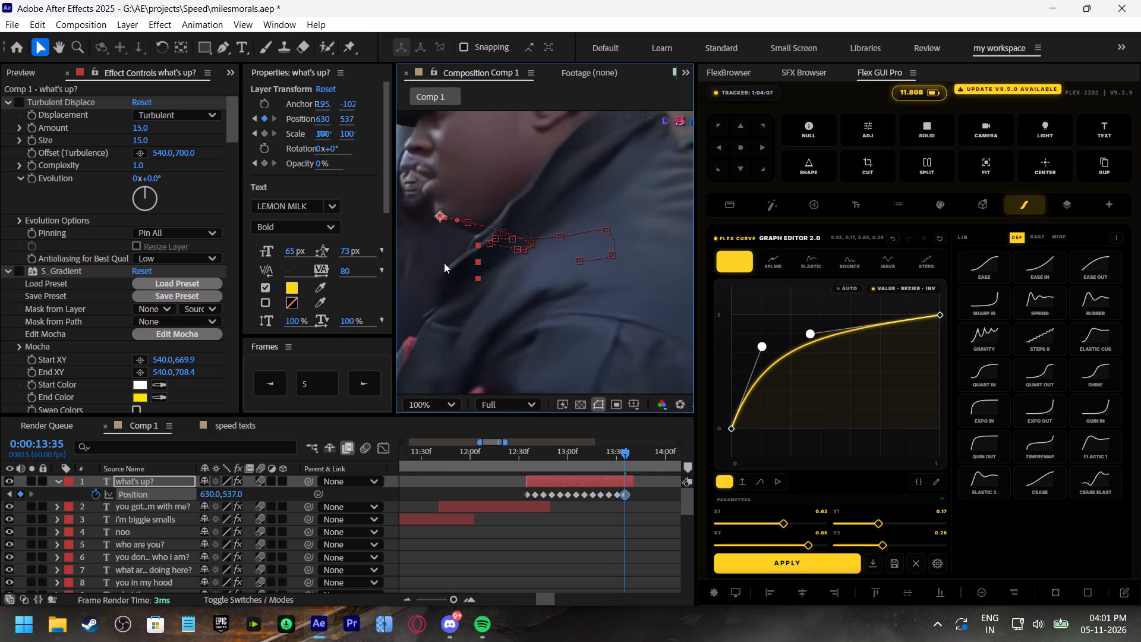
pyautogui.hotkey('ctrl', 's')
# Fit the whole composition in view and replay from 0:00:12:13 to check the "what's up?" caption's motion.
pyautogui.click(434, 407)
pyautogui.click(459, 111)
pyautogui.click(489, 442)
pyautogui.click(488, 462)
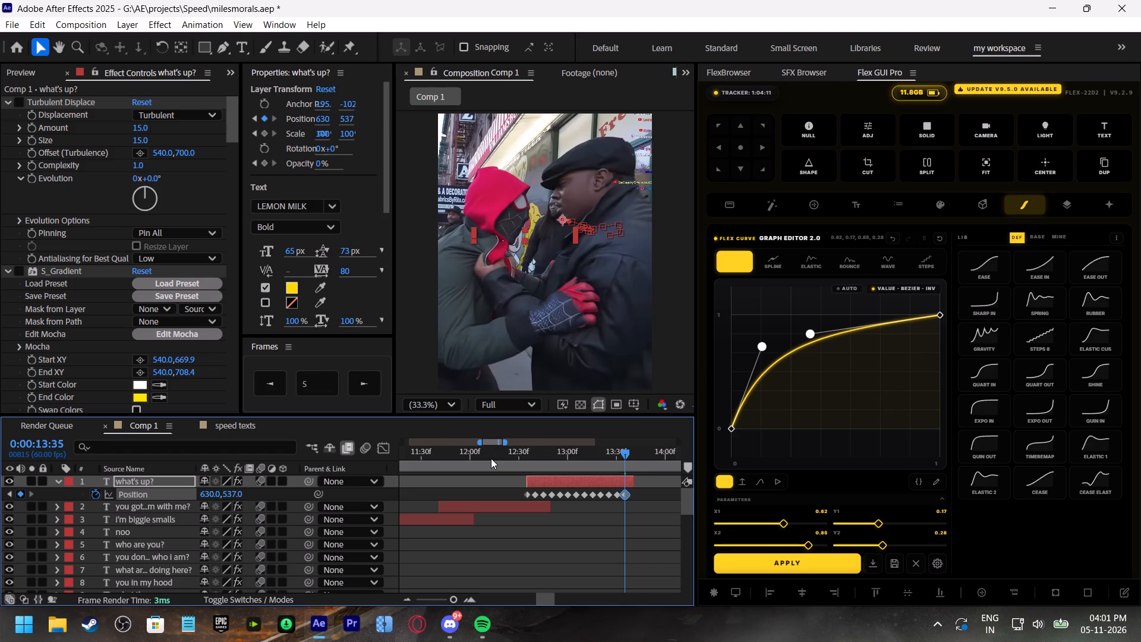
pyautogui.click(491, 458)
pyautogui.press('space')
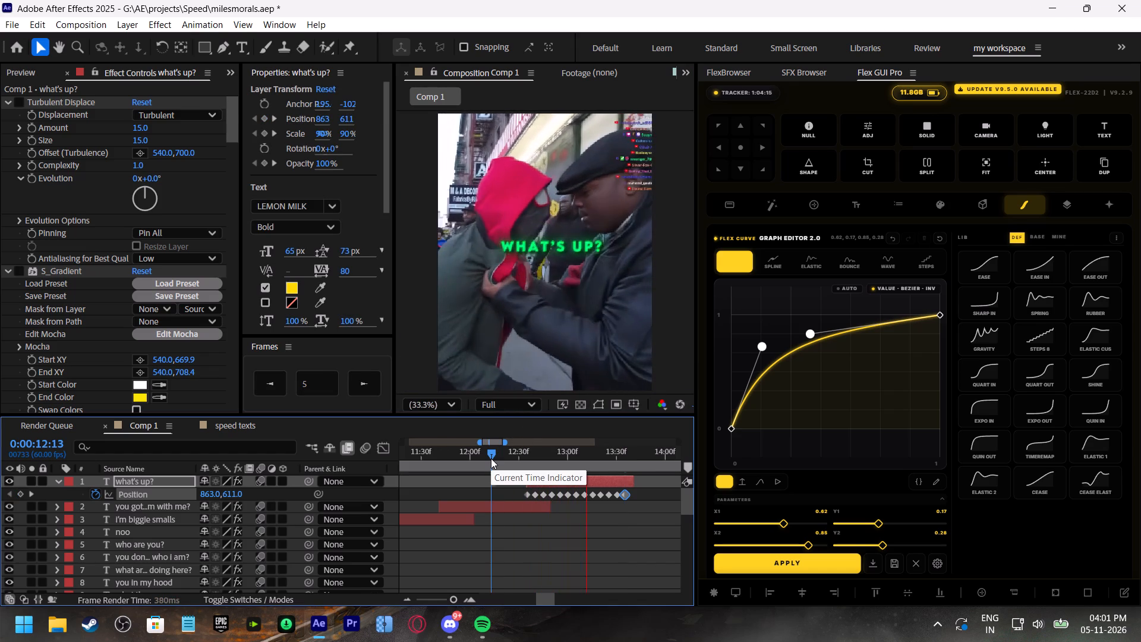
pyautogui.click(491, 458)
pyautogui.press('space')
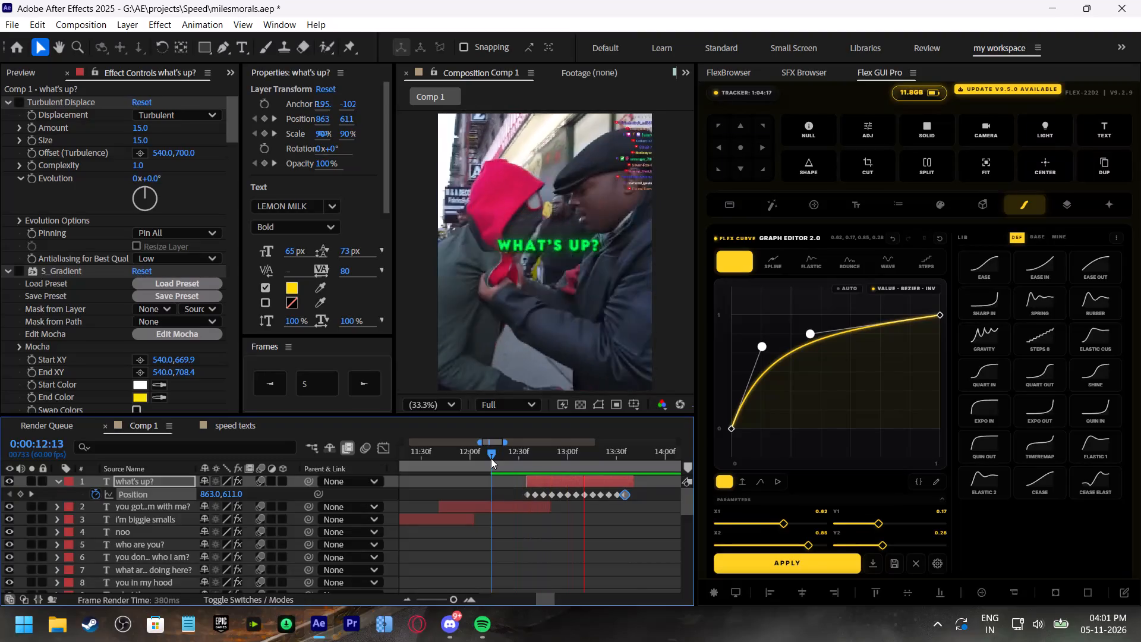
pyautogui.click(491, 458)
pyautogui.press('space')
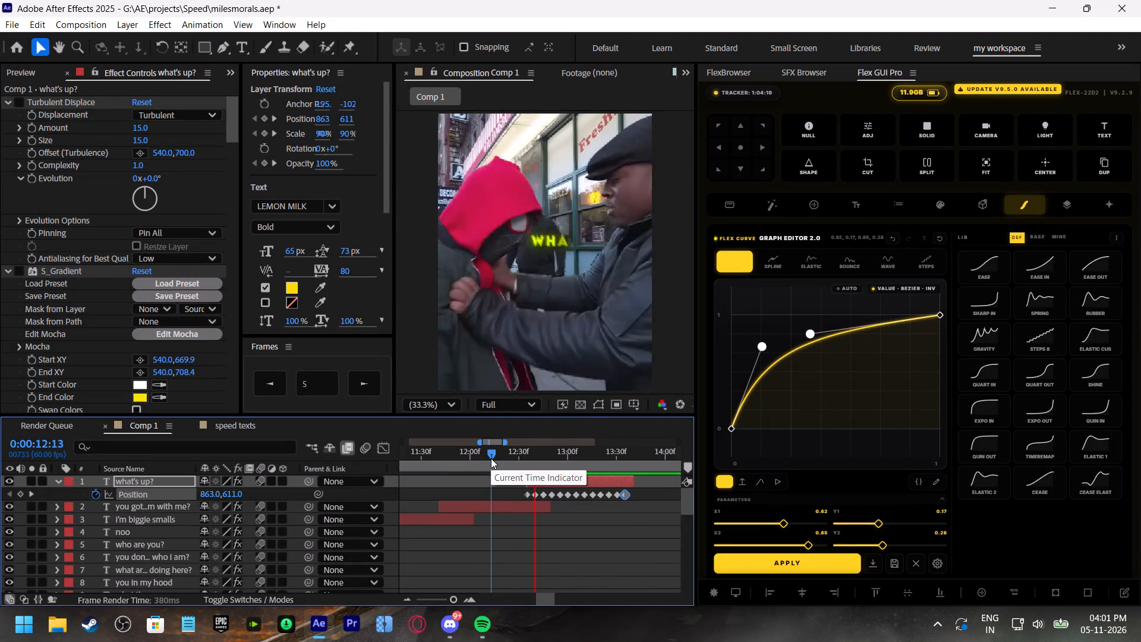
# Duplicate the "you got problem with me?" caption layer and move the copy to start at about 0:00:13:51, where the next line is spoken.
pyautogui.click(608, 455)
pyautogui.keyDown('shift'); pyautogui.scroll(-4, 613, 520); pyautogui.keyUp('shift')
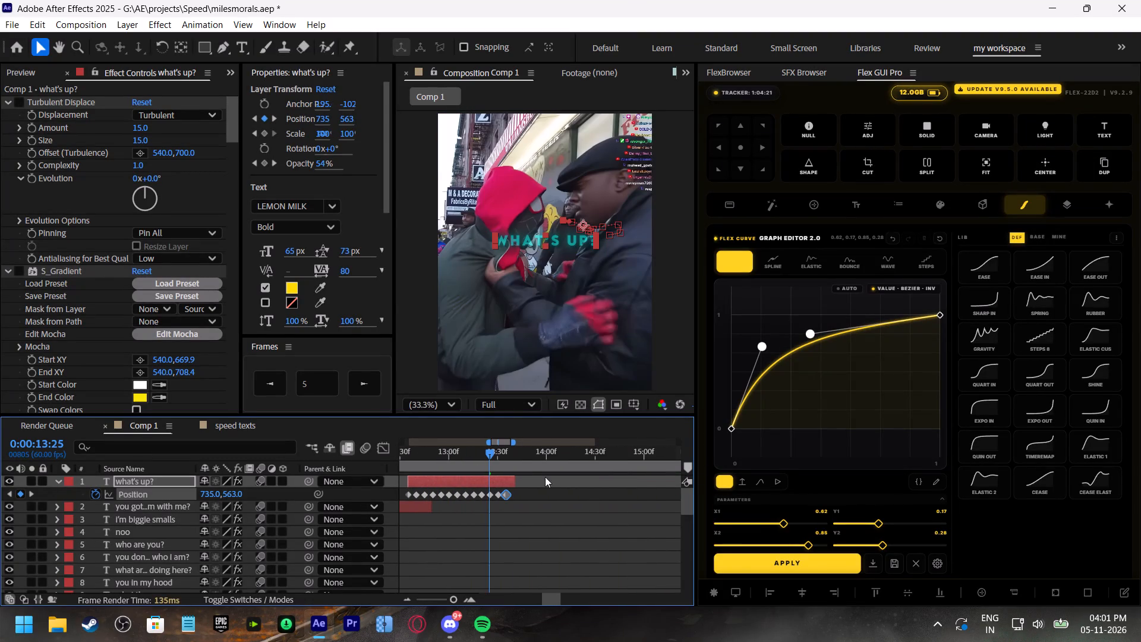
pyautogui.press('space')
pyautogui.moveTo(511, 454); pyautogui.dragTo(520, 456)
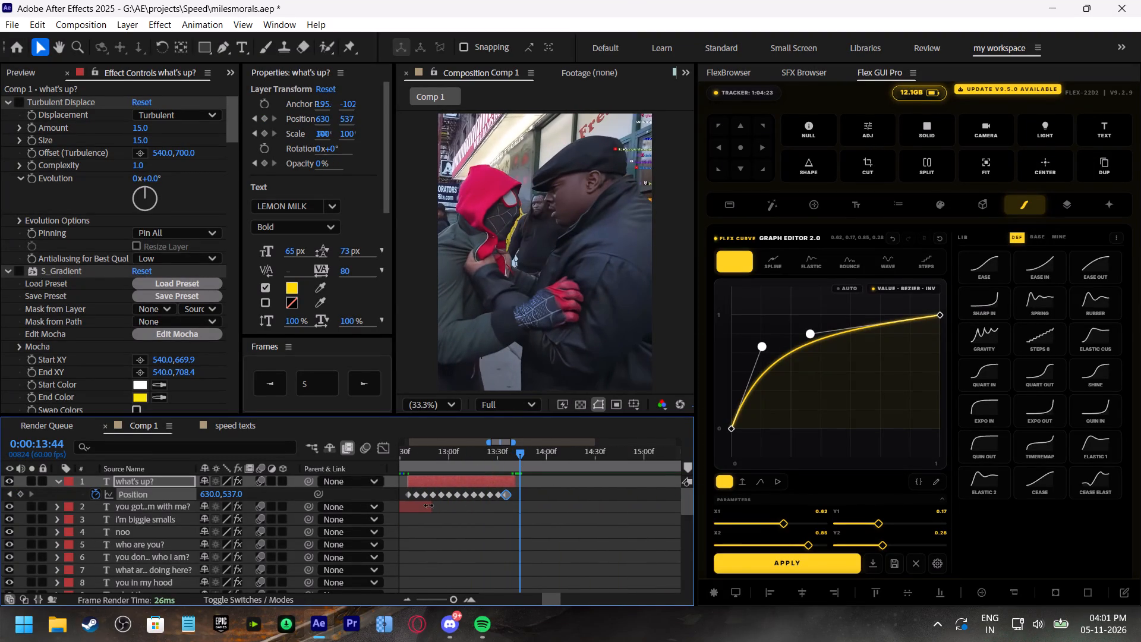
pyautogui.click(417, 508)
pyautogui.hotkey('ctrl', 'd')
pyautogui.moveTo(416, 508); pyautogui.dragTo(568, 517)
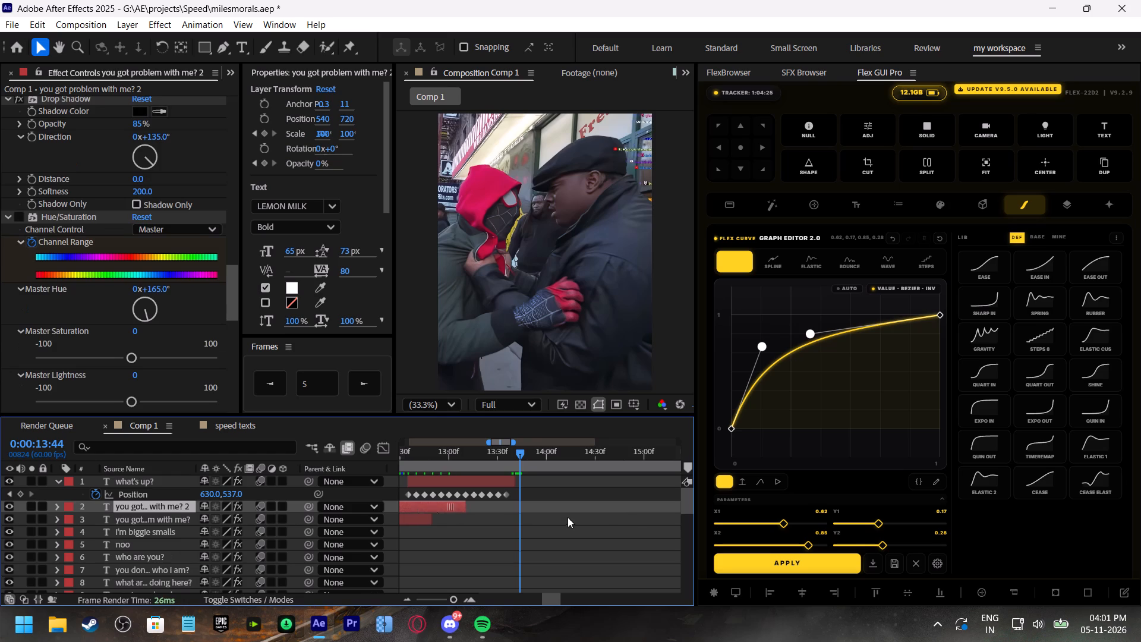
pyautogui.moveTo(568, 517); pyautogui.dragTo(611, 513)
pyautogui.keyDown('shift'); pyautogui.scroll(-2, 609, 524); pyautogui.keyUp('shift')
pyautogui.press('space')
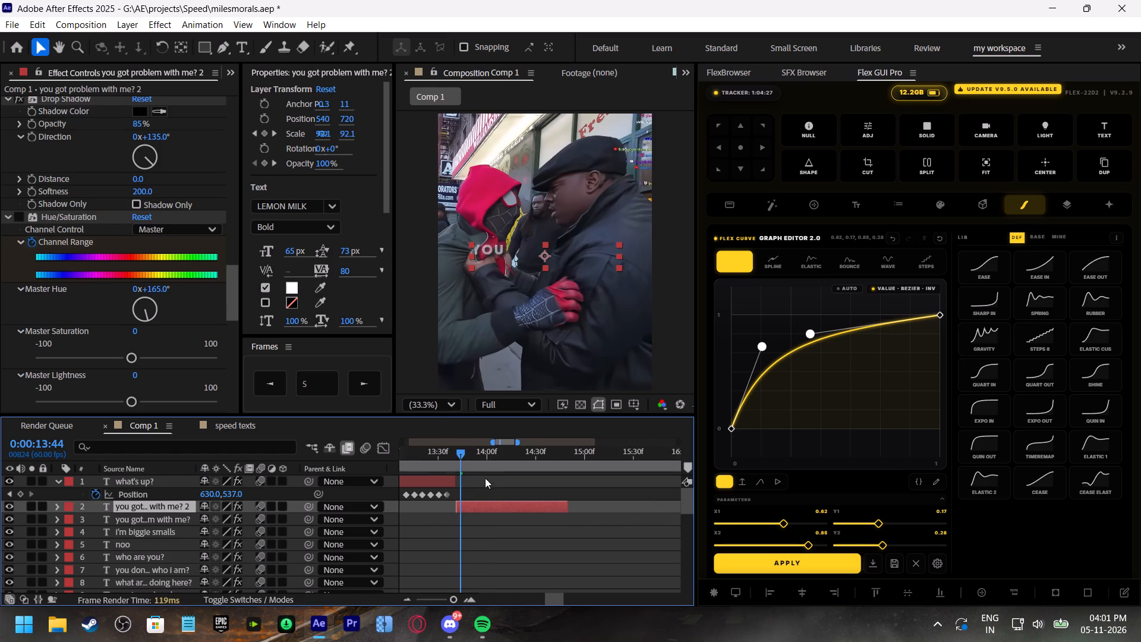
pyautogui.moveTo(459, 454); pyautogui.dragTo(472, 458)
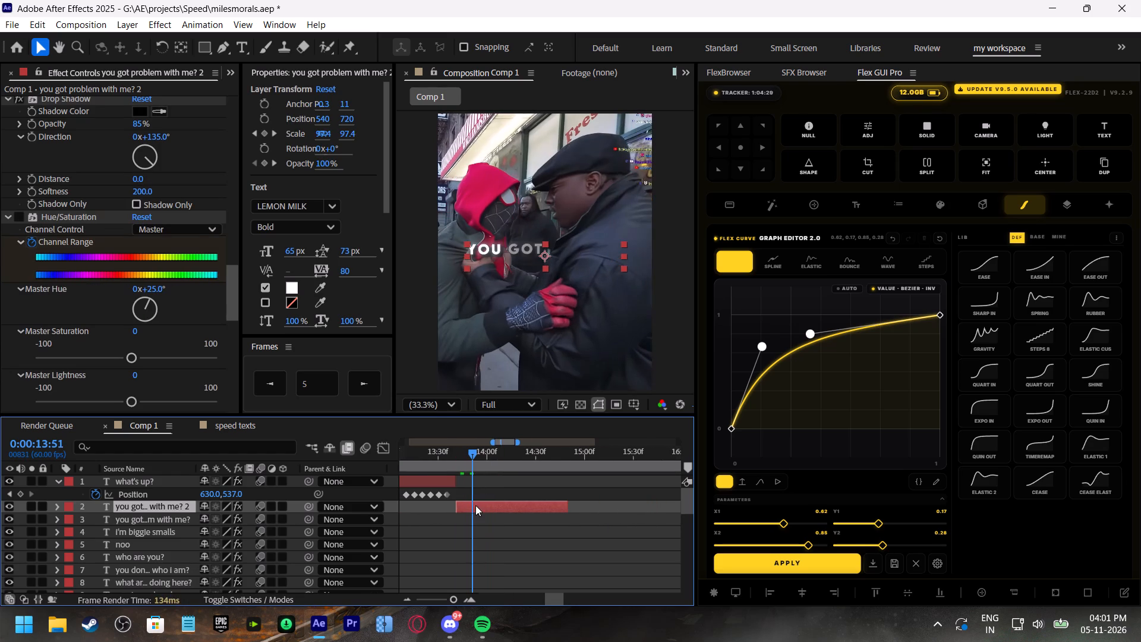
pyautogui.moveTo(475, 505); pyautogui.dragTo(493, 509)
pyautogui.press('space')
pyautogui.click(472, 455)
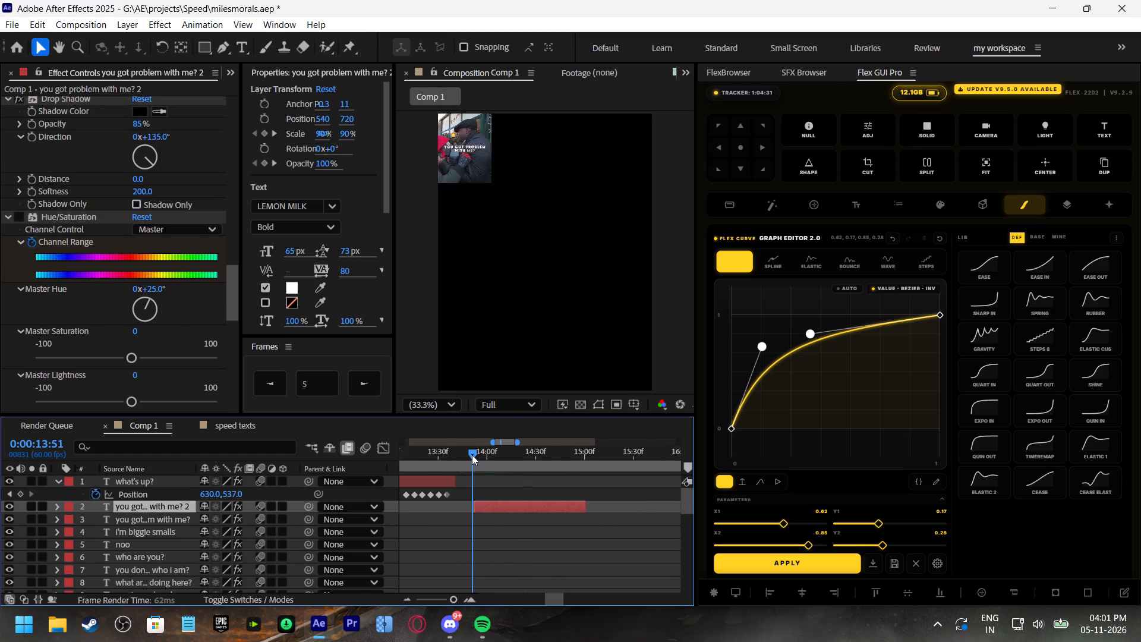
# Replace the duplicated caption's text with "hey man backup".
pyautogui.doubleClick(505, 506)
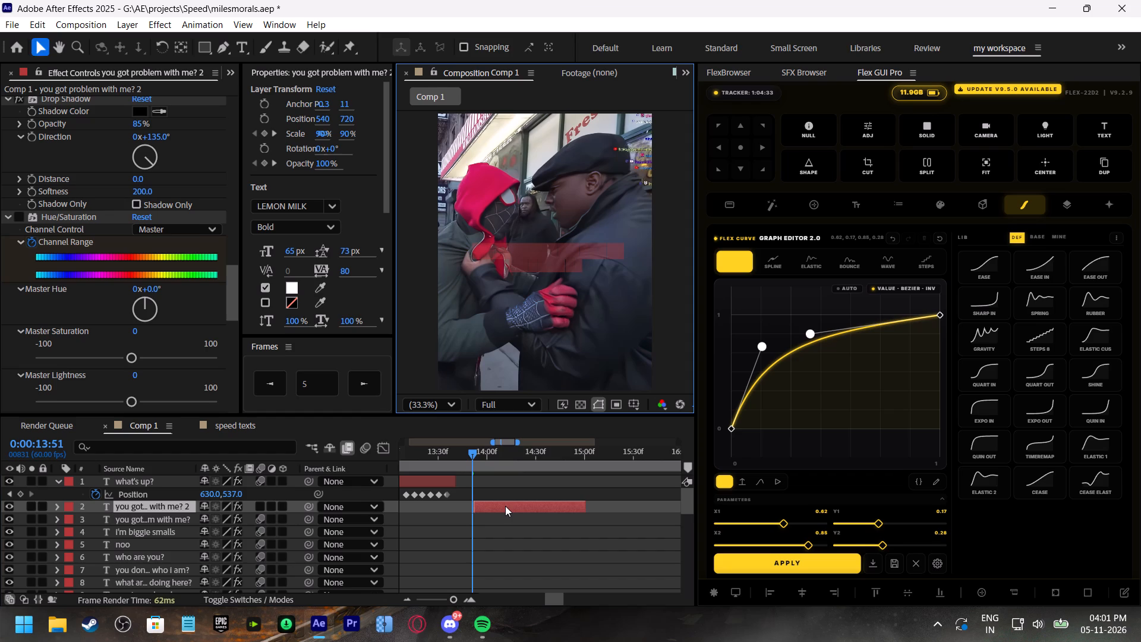
pyautogui.write('hey man backup')
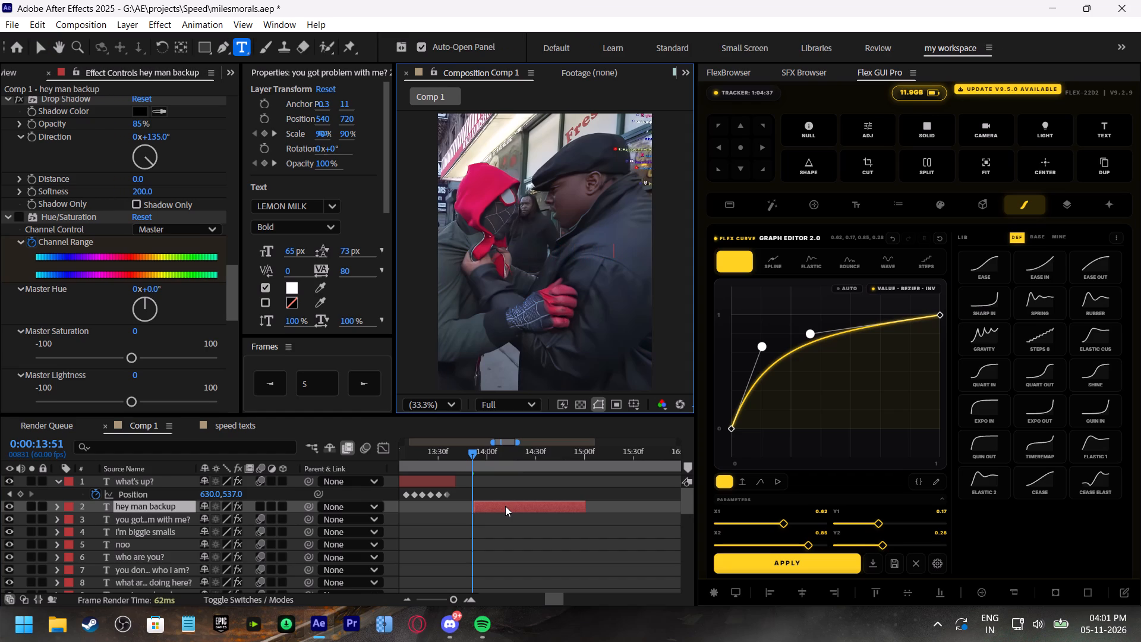
# Play the reference YouTube short in FlexBrowser to check the wording and splitting of the captions after "What's up?".
pyautogui.click(741, 72)
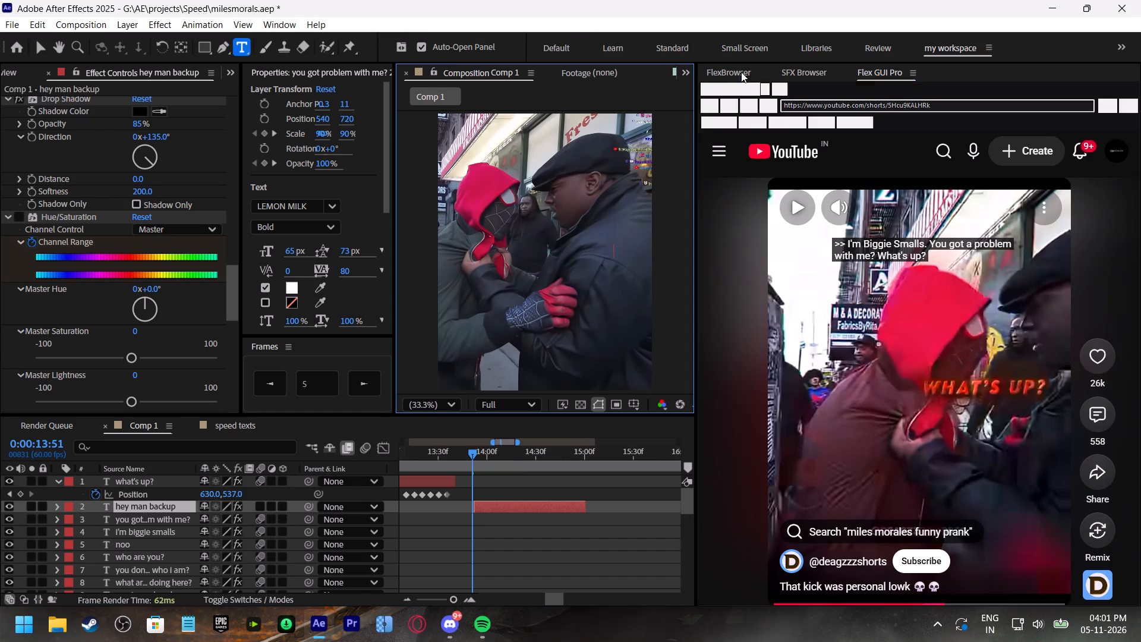
pyautogui.click(919, 399)
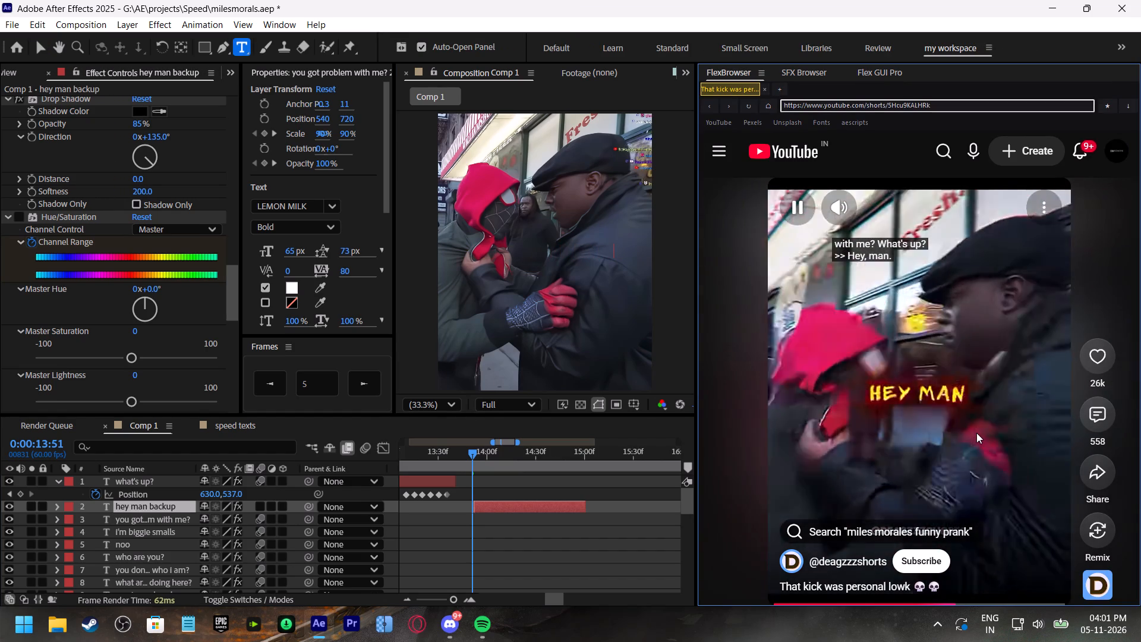
pyautogui.click(976, 433)
pyautogui.click(976, 433)
pyautogui.click(973, 442)
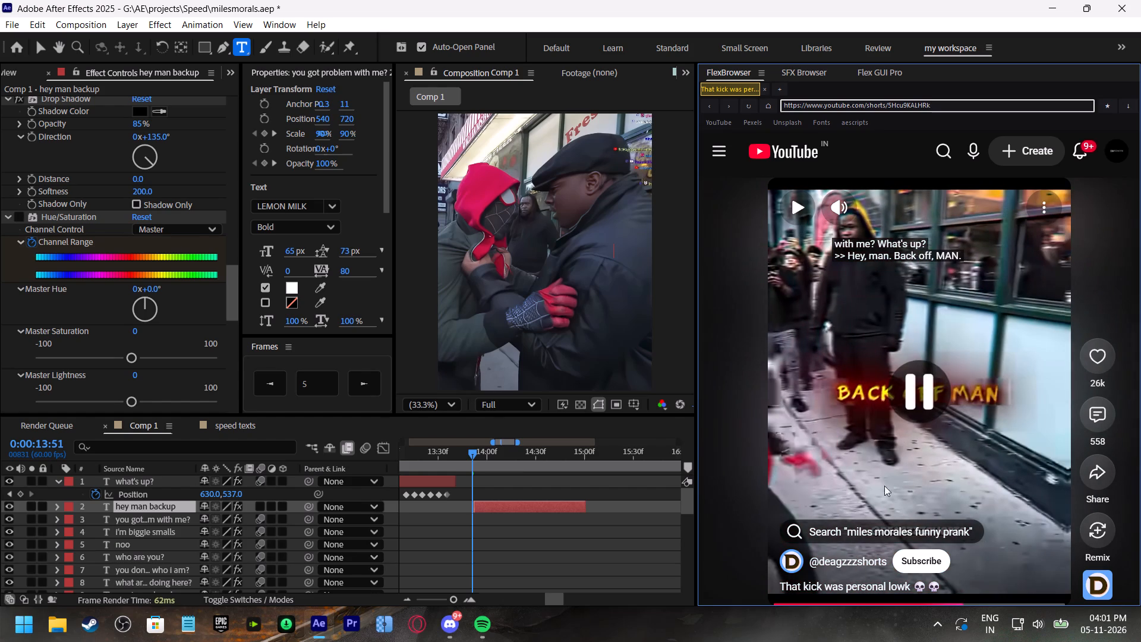
pyautogui.click(947, 423)
pyautogui.click(947, 423)
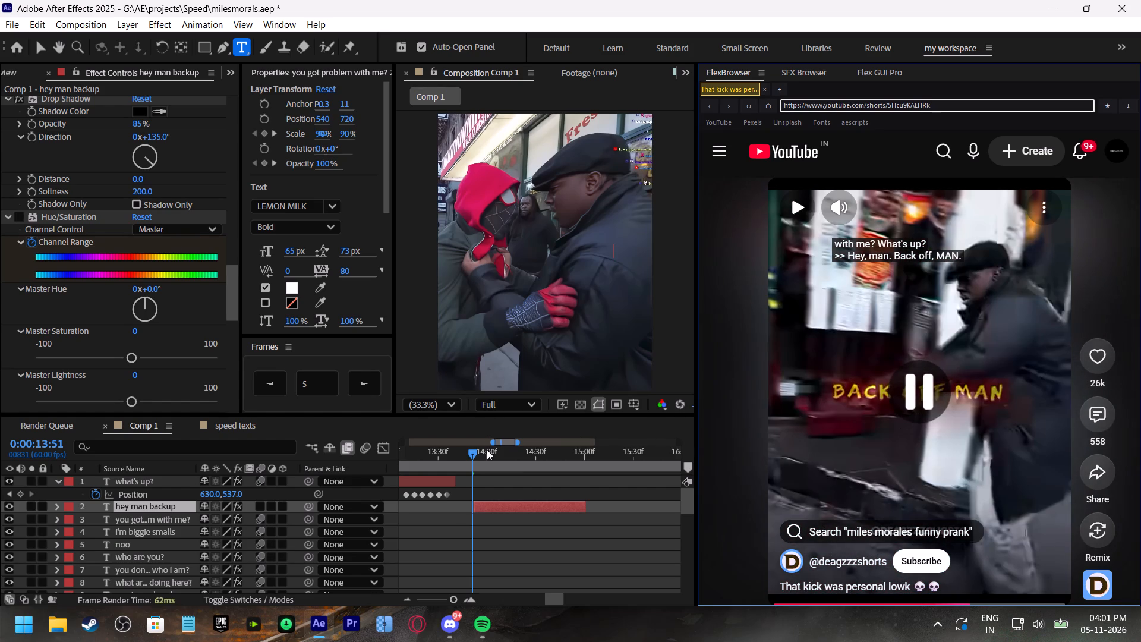
# Check the "hey man backup" caption against the dialogue and remove "backup" so it reads "hey man".
pyautogui.click(477, 457)
pyautogui.press('space')
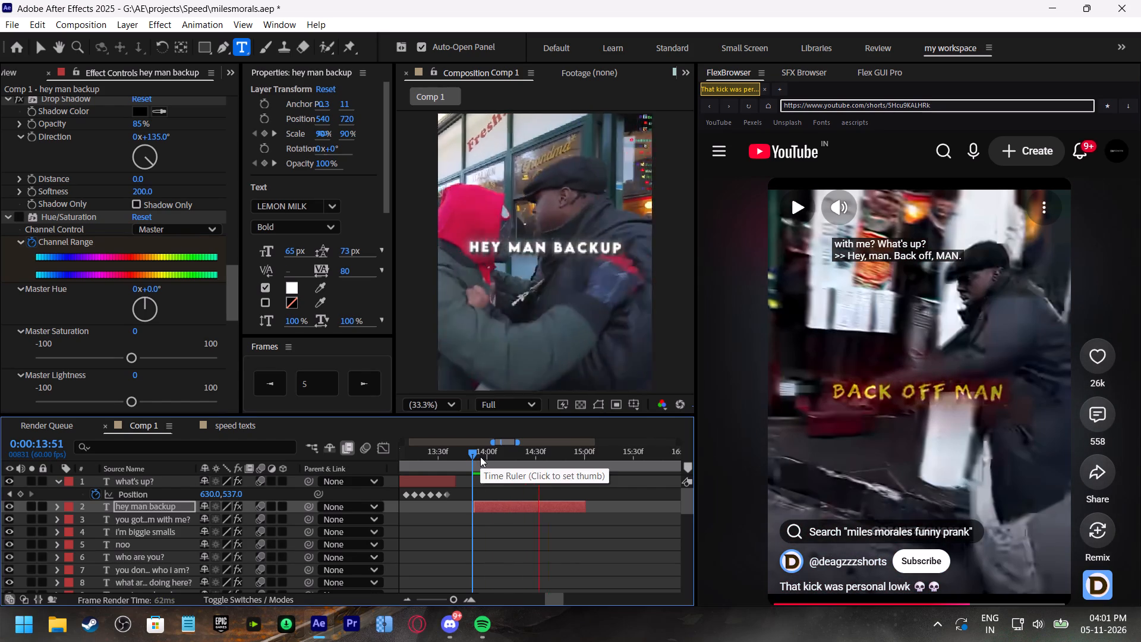
pyautogui.click(480, 457)
pyautogui.press('space')
pyautogui.moveTo(503, 458); pyautogui.dragTo(511, 459)
pyautogui.doubleClick(519, 506)
pyautogui.moveTo(547, 250); pyautogui.dragTo(664, 249)
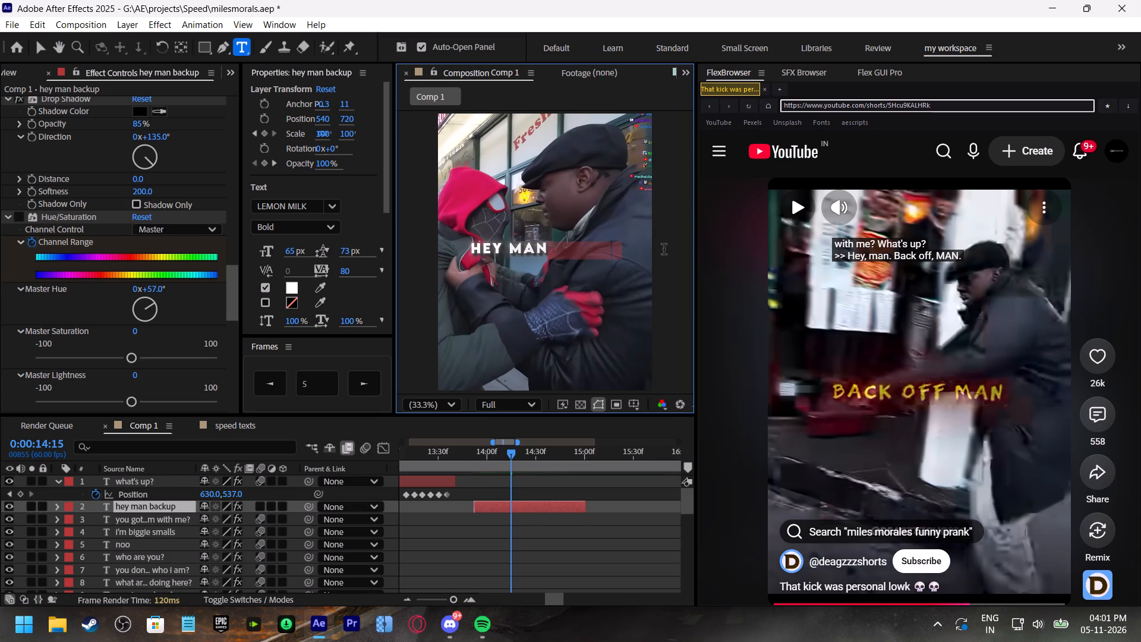
pyautogui.moveTo(664, 249); pyautogui.dragTo(669, 249)
pyautogui.press('BackSpace')
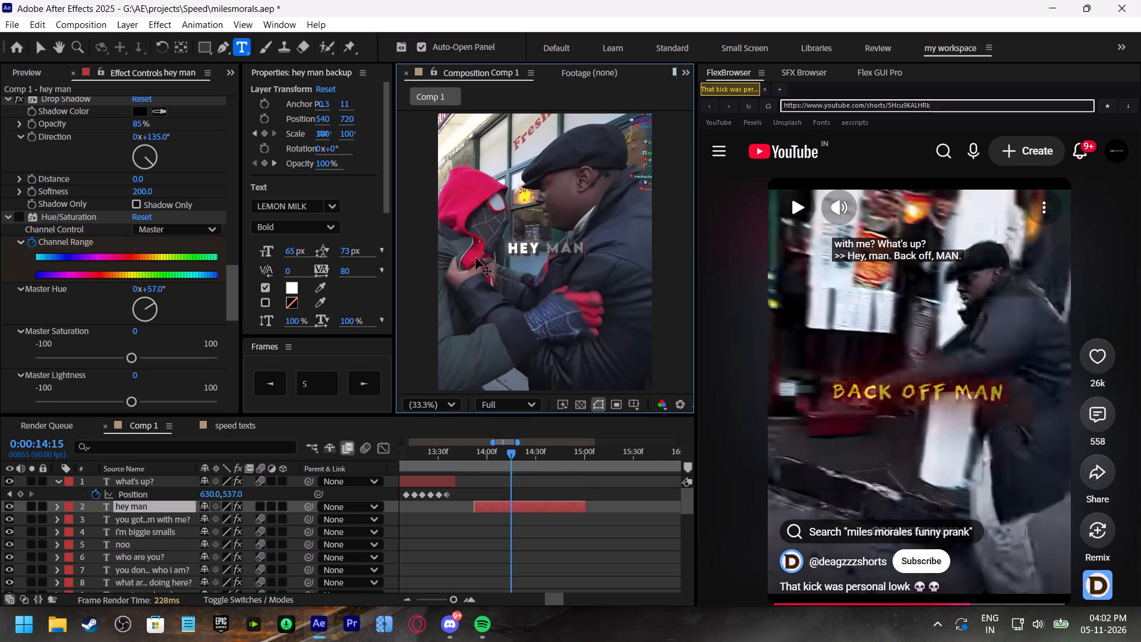
# Move the "hey man" caption's opacity fade-out earlier, to run from about 0:00:14:14 to about 0:00:14:21, and save the project.
pyautogui.click(521, 521)
pyautogui.click(528, 509)
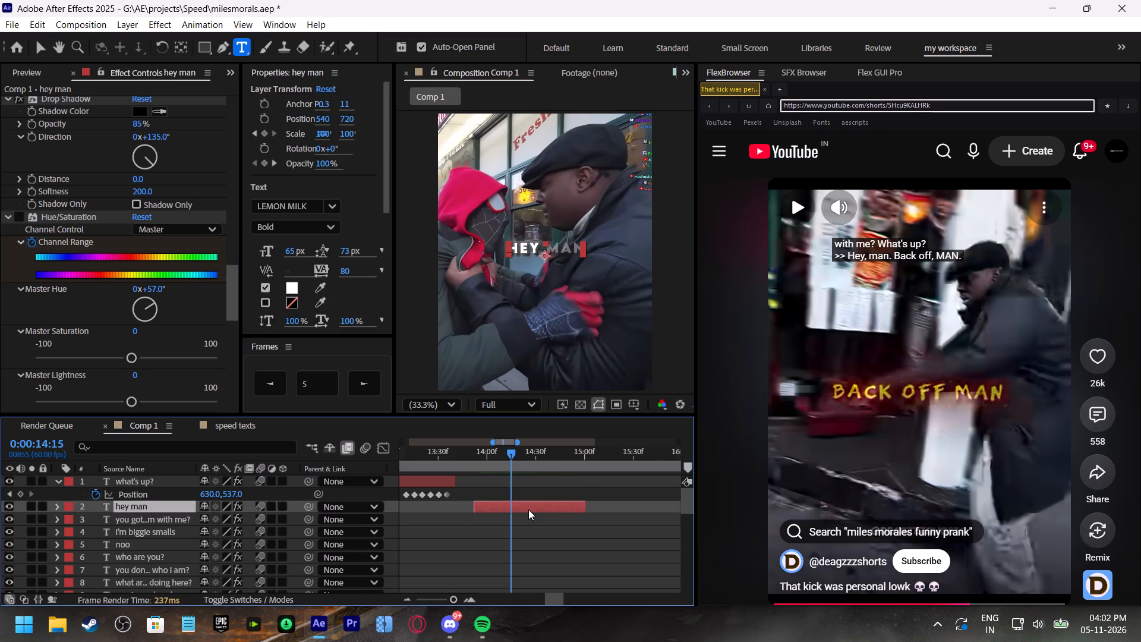
pyautogui.click(467, 453)
pyautogui.press('space')
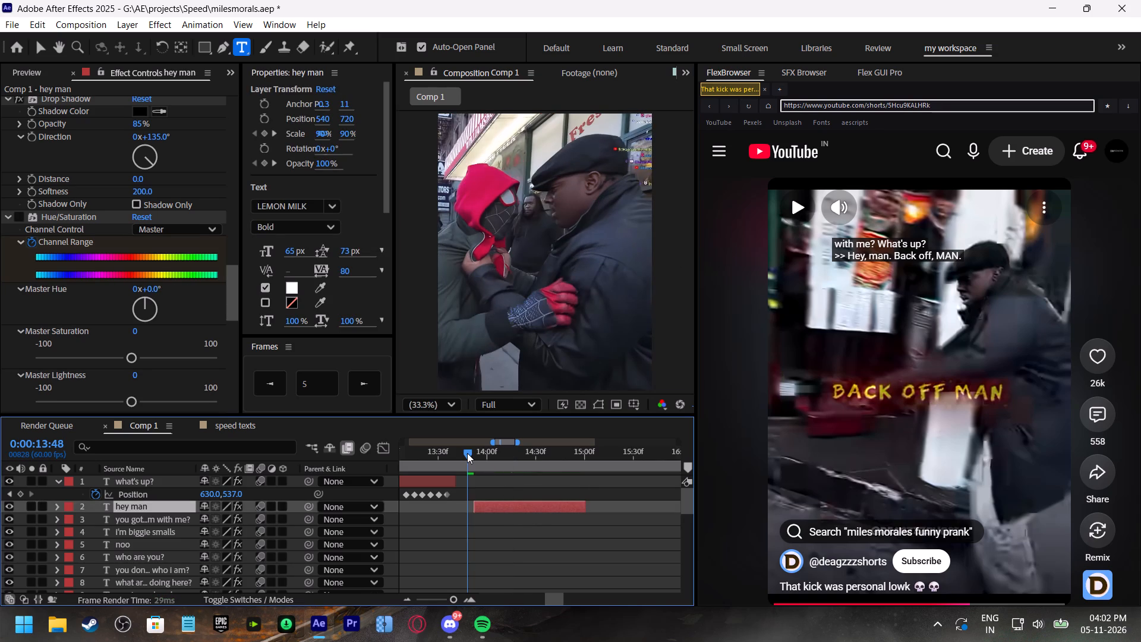
pyautogui.moveTo(498, 453); pyautogui.dragTo(516, 462)
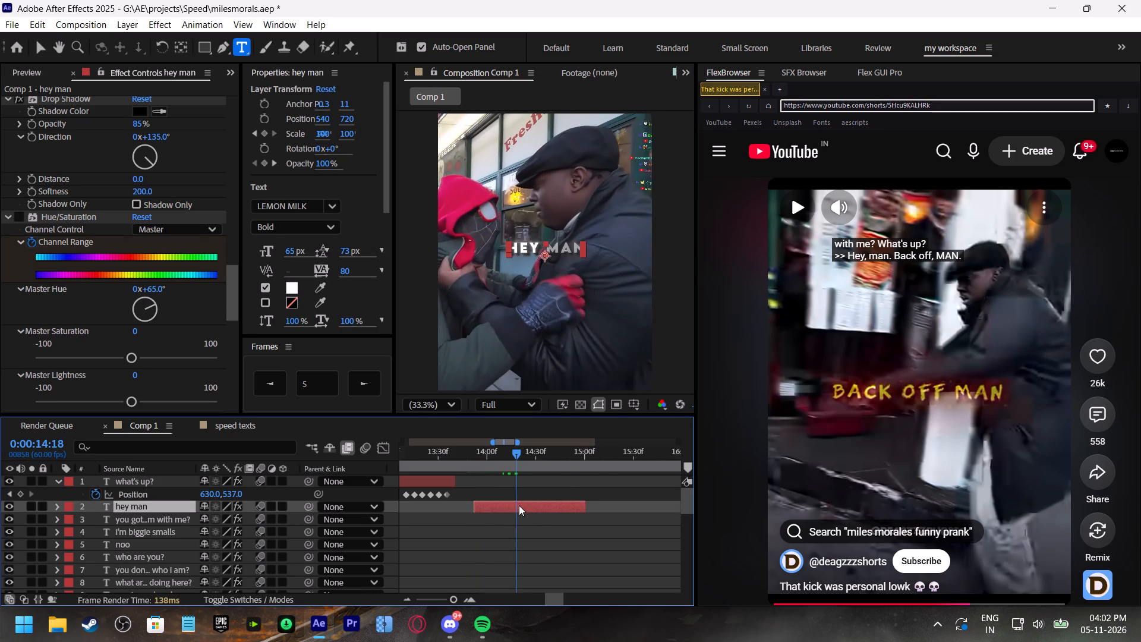
pyautogui.click(518, 505)
pyautogui.press('t')
pyautogui.moveTo(597, 527); pyautogui.dragTo(523, 521)
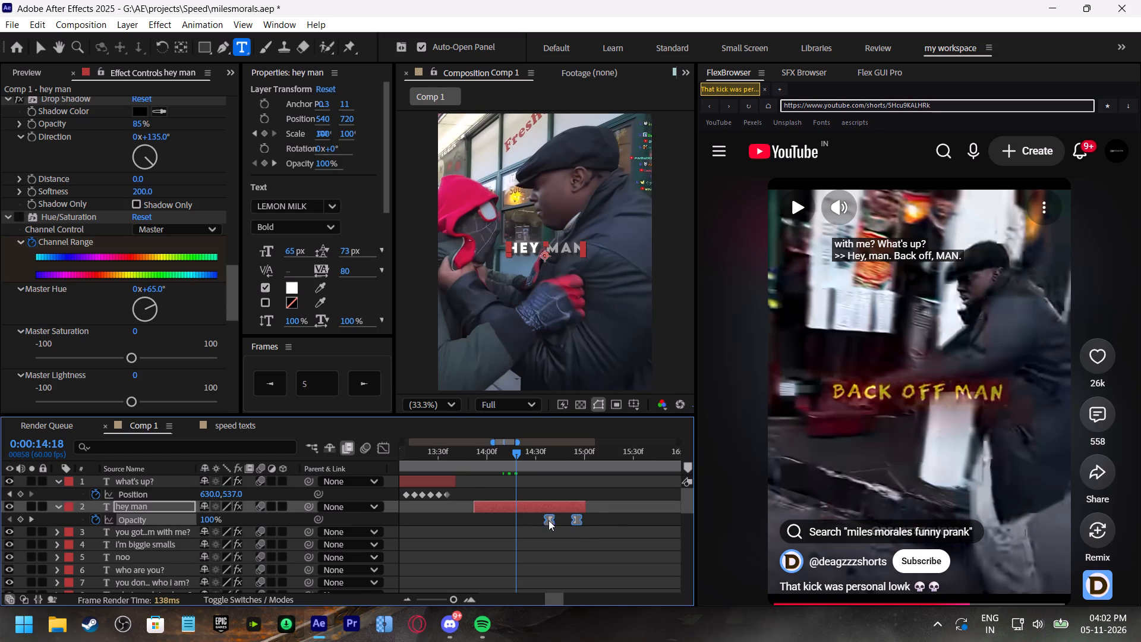
pyautogui.moveTo(549, 520); pyautogui.dragTo(510, 520)
pyautogui.click(521, 535)
pyautogui.moveTo(540, 519); pyautogui.dragTo(529, 518)
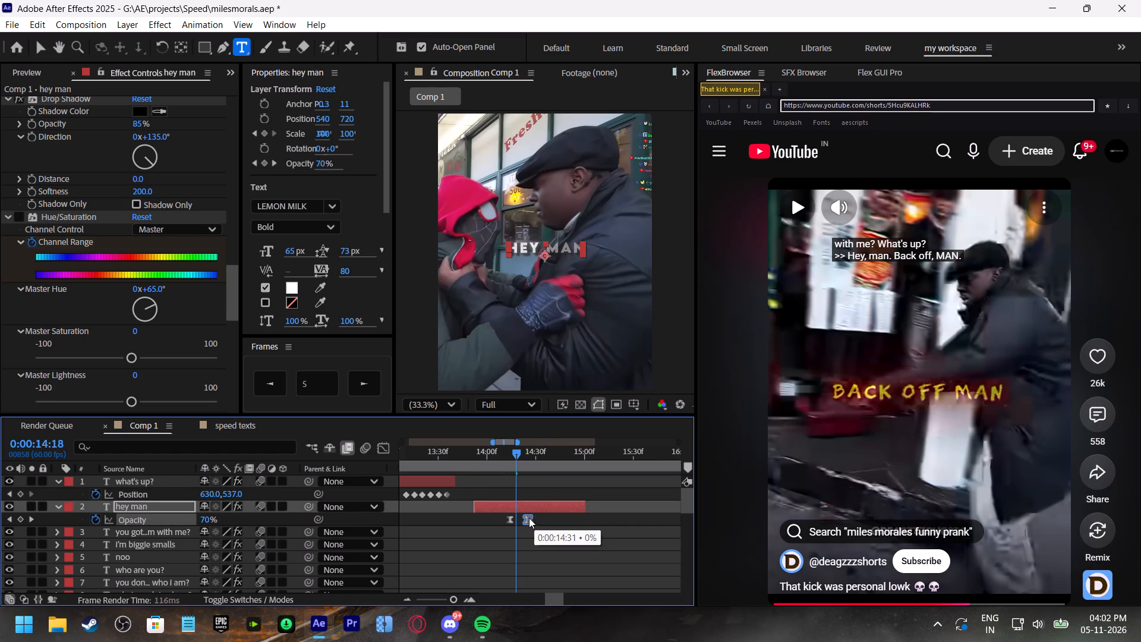
pyautogui.moveTo(529, 518); pyautogui.dragTo(524, 517)
pyautogui.click(502, 446)
pyautogui.press('space')
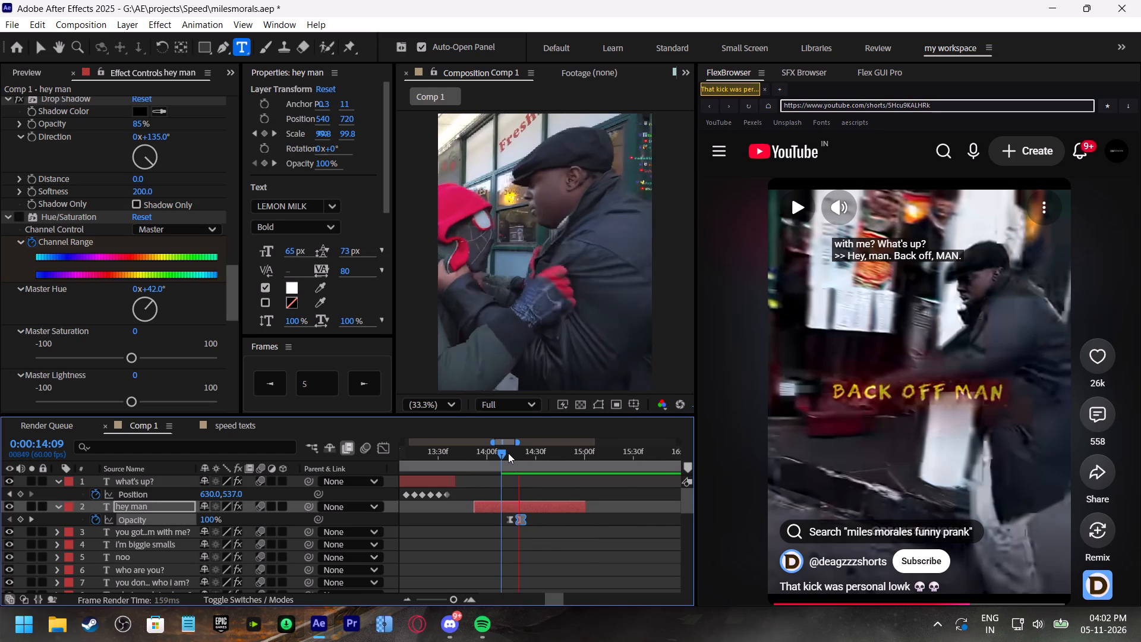
pyautogui.click(508, 453)
pyautogui.hotkey('ctrl', 's')
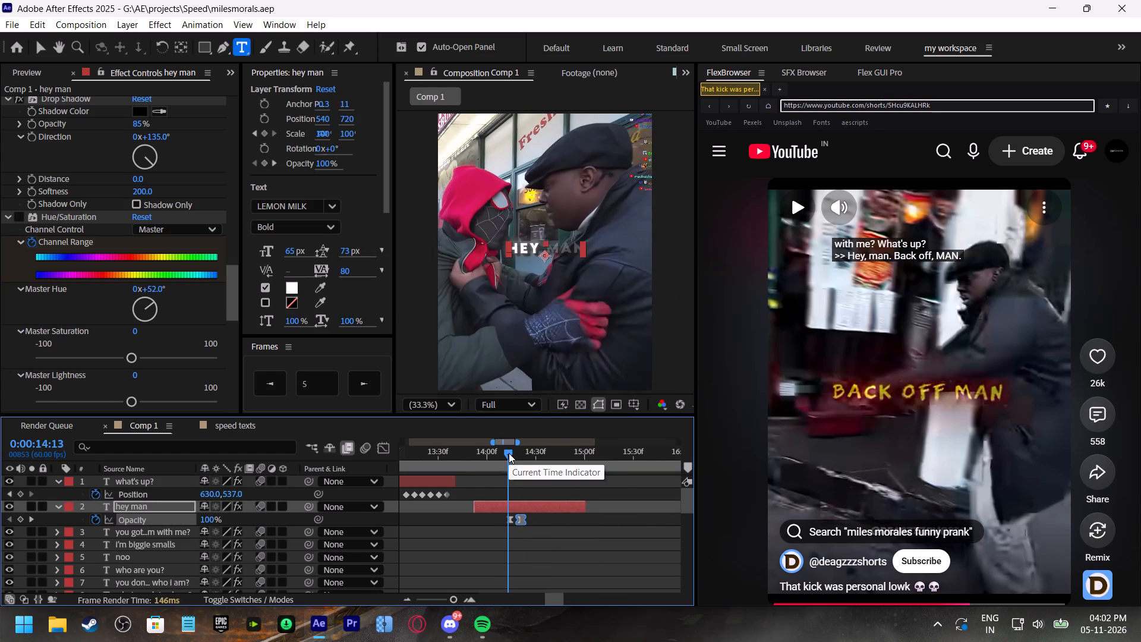
# Speed up the "hey man" text reveal by moving Range Selector 1's last Start keyframe earlier, to about 0:00:14:07.
pyautogui.moveTo(509, 453); pyautogui.dragTo(457, 471)
pyautogui.press('space')
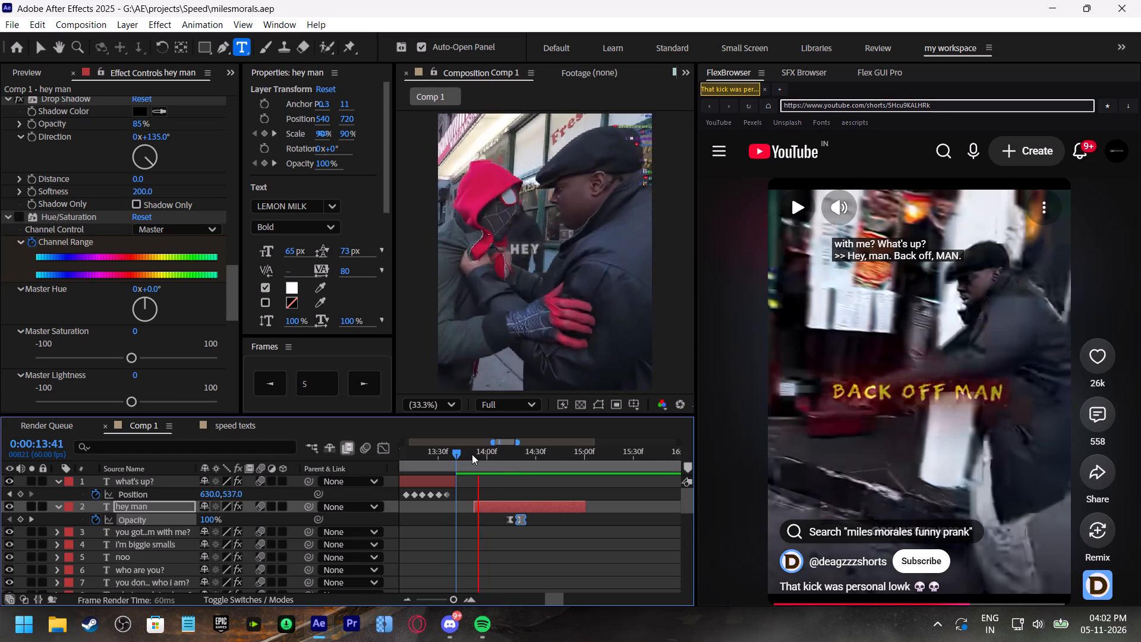
pyautogui.click(472, 454)
pyautogui.click(488, 503)
pyautogui.press('u')
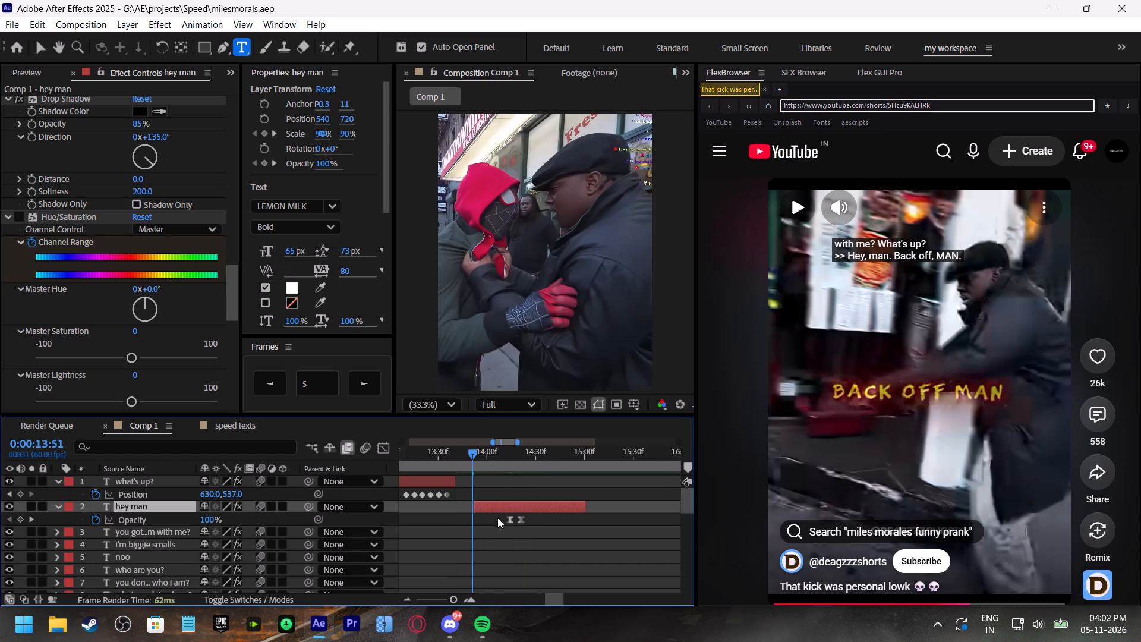
pyautogui.moveTo(531, 533); pyautogui.dragTo(496, 531)
pyautogui.press('space')
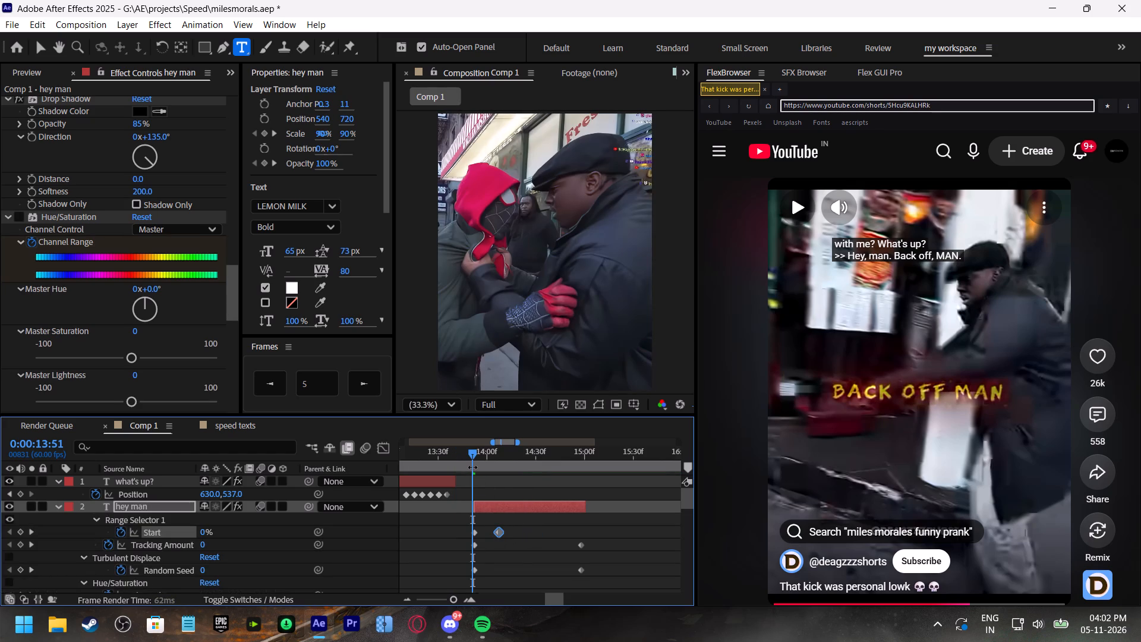
pyautogui.click(469, 458)
pyautogui.press('u')
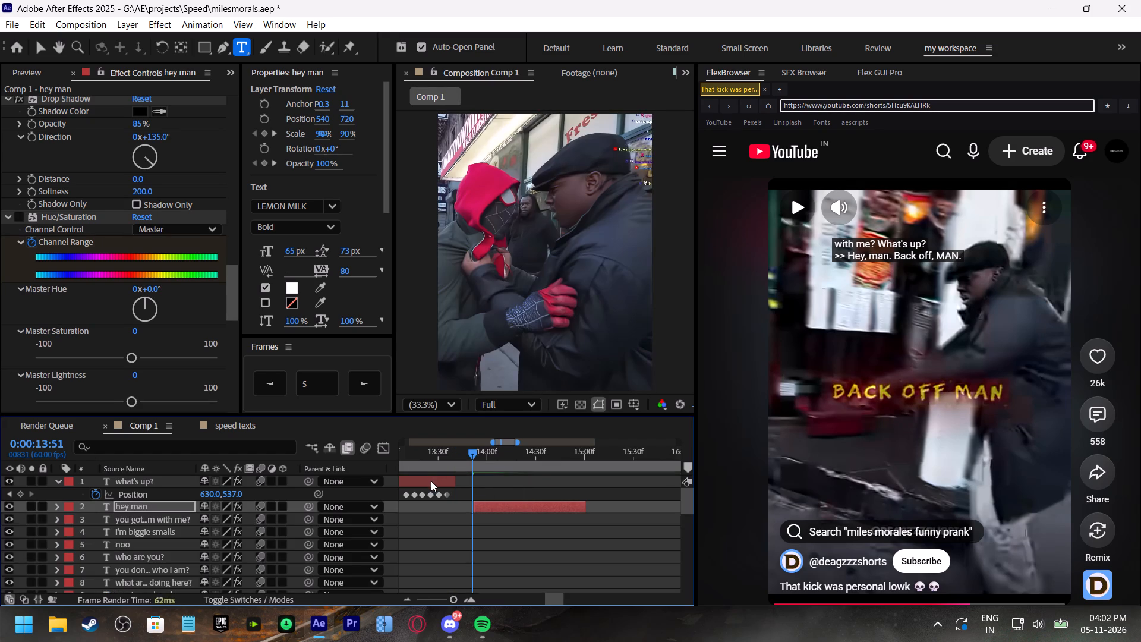
# At 0:00:14:02, move the "hey man" caption over the masked man's chest, to position 438, 771.
pyautogui.moveTo(469, 461); pyautogui.dragTo(480, 467)
pyautogui.press('y')
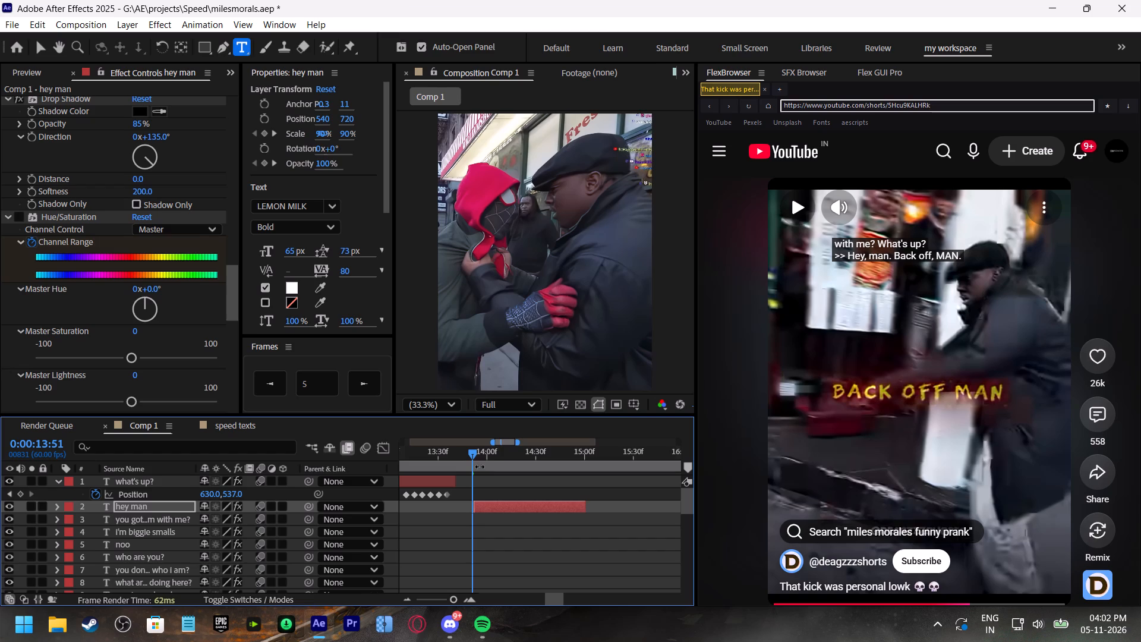
pyautogui.click(490, 460)
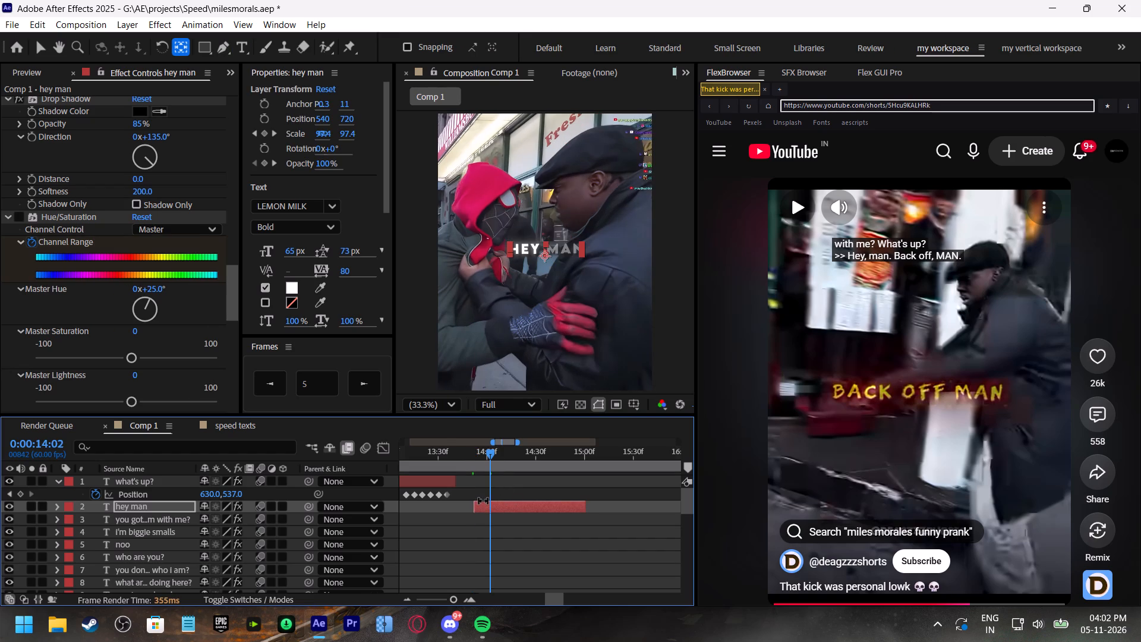
pyautogui.click(483, 501)
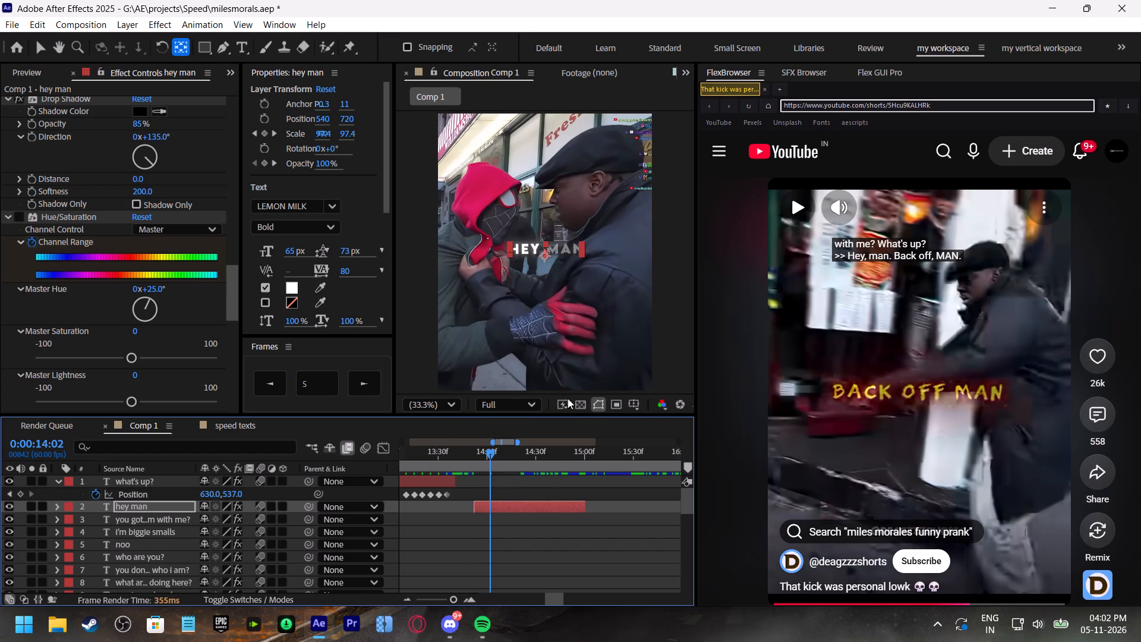
pyautogui.press('v')
pyautogui.moveTo(554, 250); pyautogui.dragTo(550, 253)
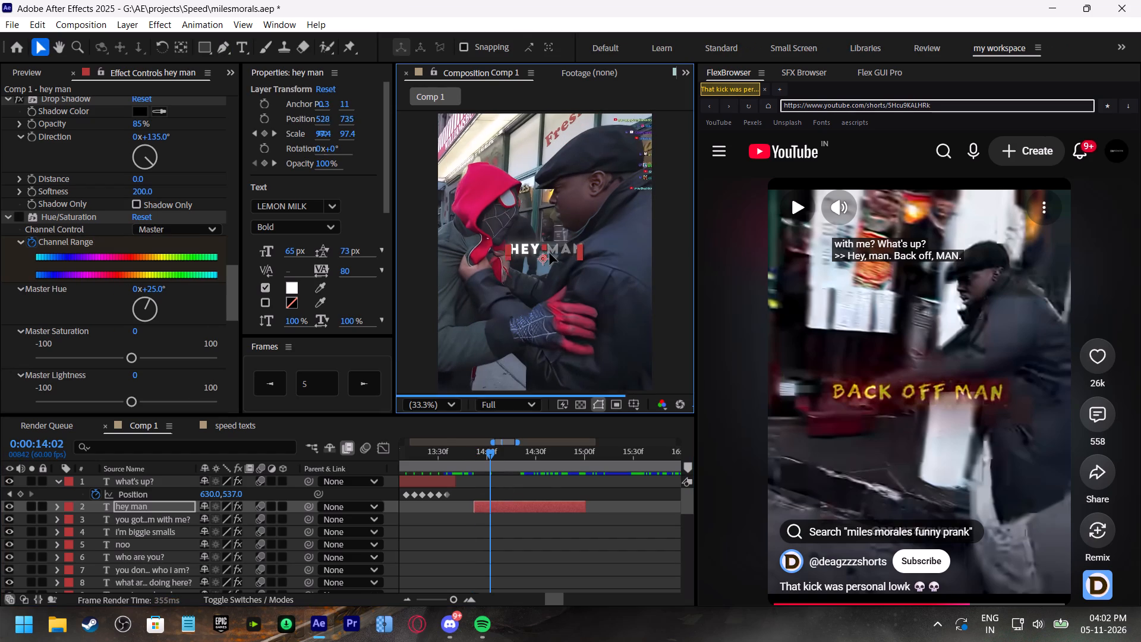
pyautogui.moveTo(550, 253); pyautogui.dragTo(540, 260)
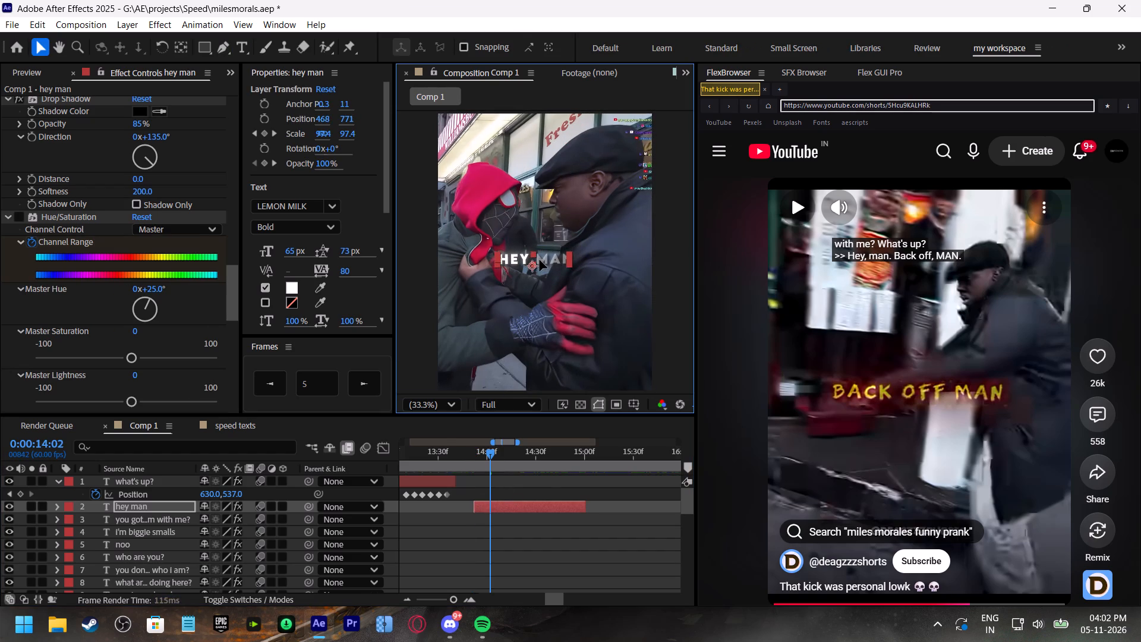
pyautogui.moveTo(540, 260); pyautogui.dragTo(534, 260)
# Move the "hey man" caption's anchor point up beside the masked man's mask, at about 303, 669 in the frame.
pyautogui.press('y')
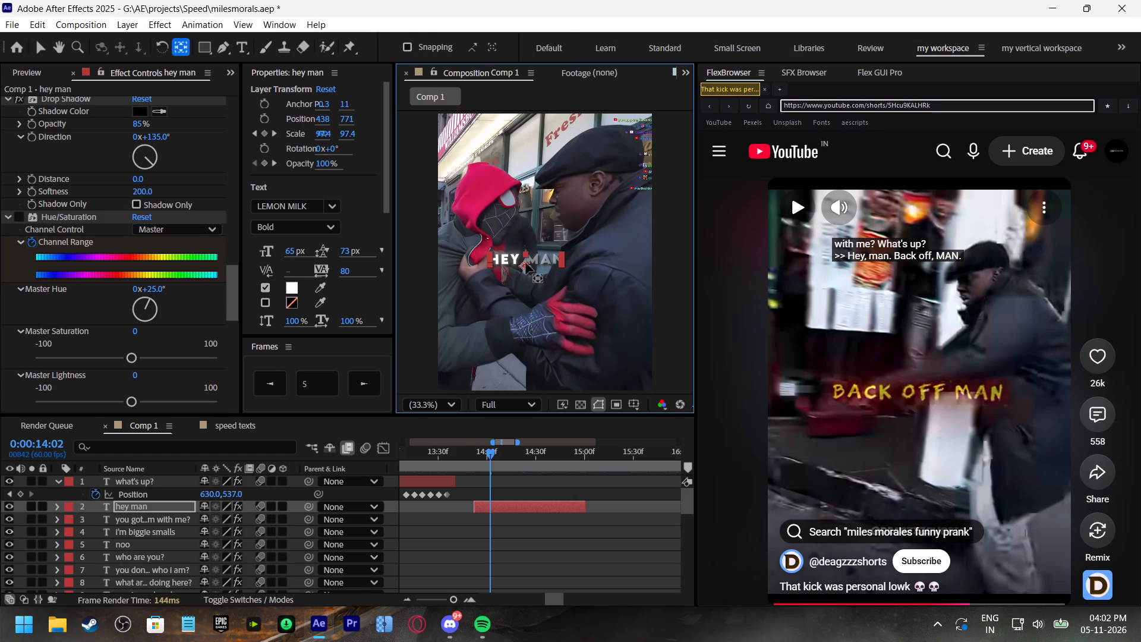
pyautogui.moveTo(521, 264); pyautogui.dragTo(494, 244)
# Keyframe the "hey man" caption's Position at 0:00:14:02, then follow the masked man backward in 5-frame intervals, with 305, 645 at 0:00:13:57 and 308, 634 at 0:00:13:52.
pyautogui.press('p')
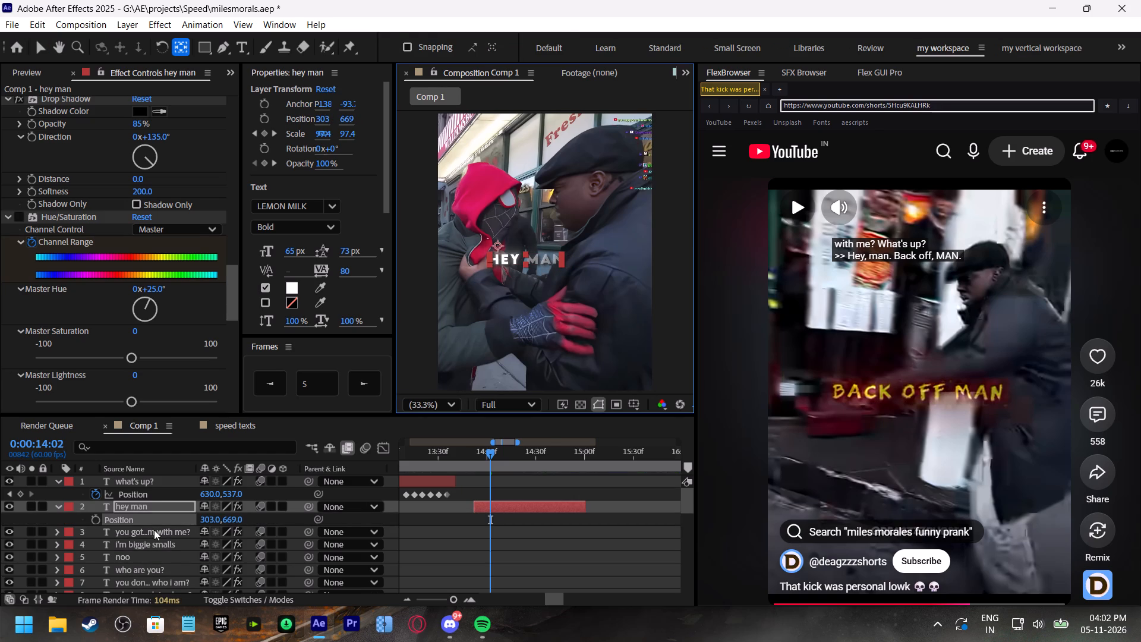
pyautogui.click(94, 520)
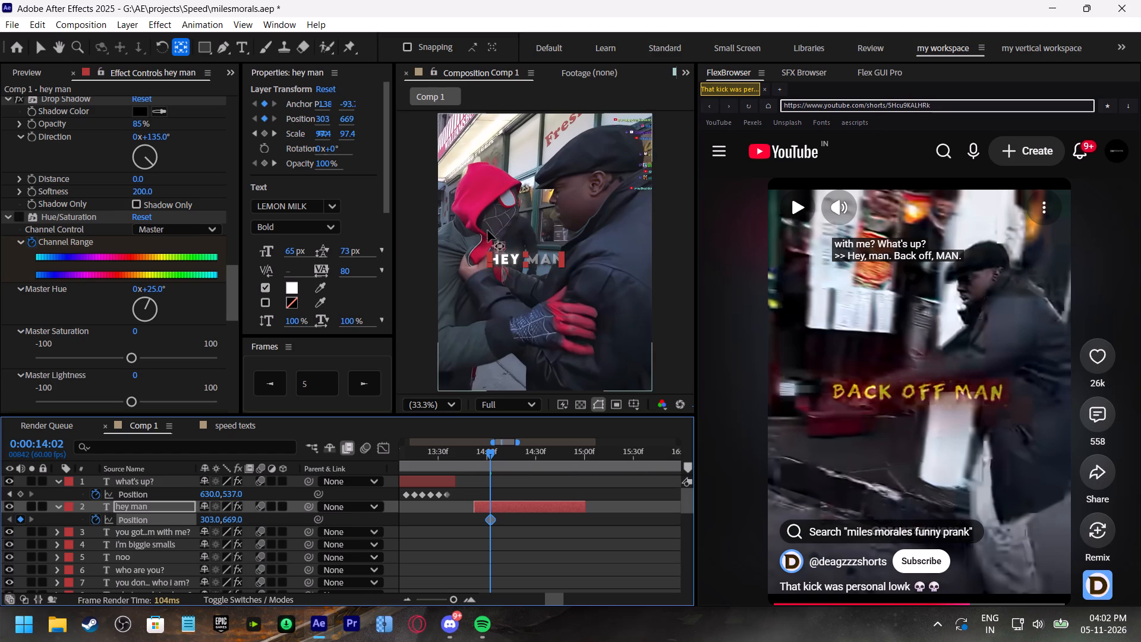
pyautogui.scroll(1, 490, 235)
pyautogui.press('v')
pyautogui.press('space')
pyautogui.press('space')
pyautogui.press('space')
pyautogui.press('space')
pyautogui.press('space')
pyautogui.press('space')
pyautogui.press('space')
pyautogui.press('space')
pyautogui.press('space')
pyautogui.press('space')
pyautogui.press('space')
pyautogui.press('space')
pyautogui.press('space')
pyautogui.press('space')
pyautogui.press('space')
pyautogui.press('space')
pyautogui.press('space')
pyautogui.press('space')
pyautogui.press('space')
pyautogui.press('space')
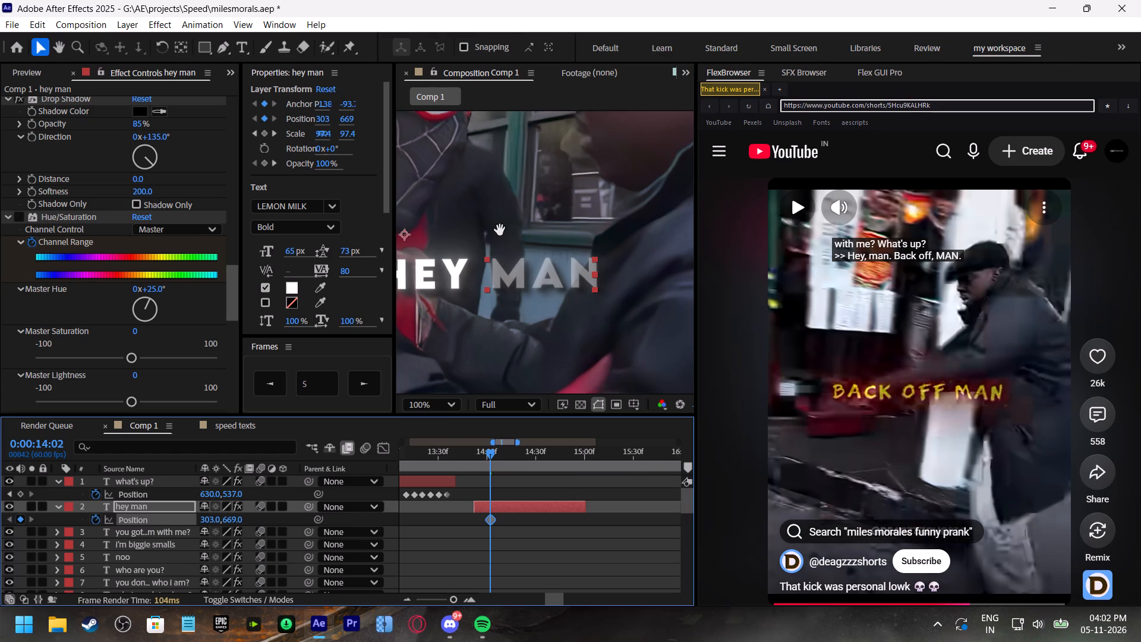
pyautogui.moveTo(458, 229); pyautogui.dragTo(612, 249)
pyautogui.click(266, 385)
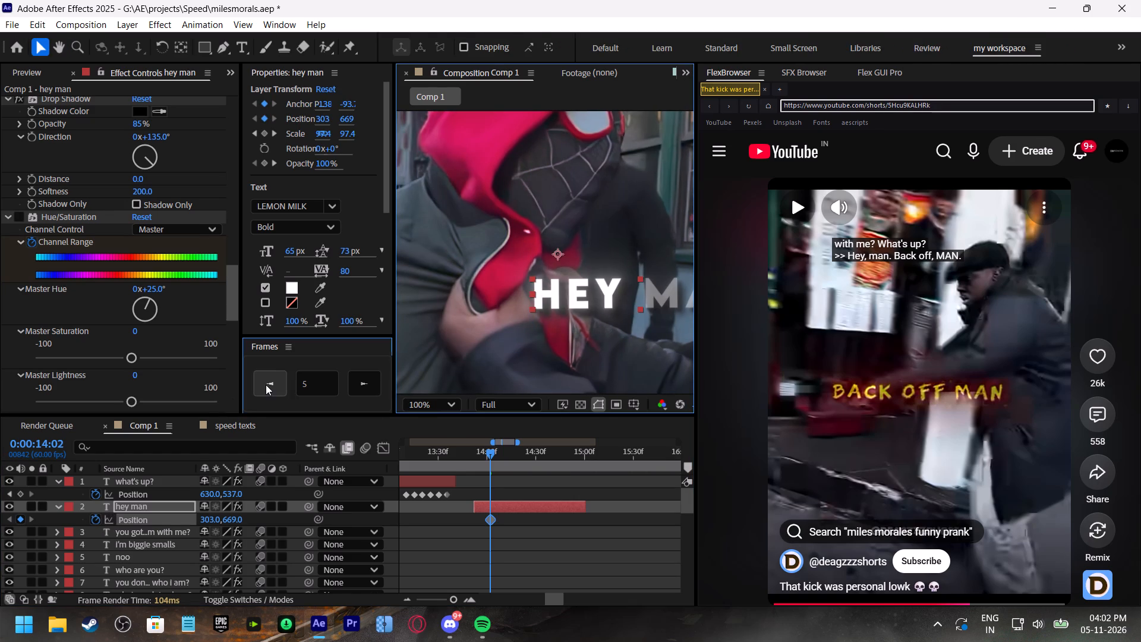
pyautogui.moveTo(575, 294); pyautogui.dragTo(576, 279)
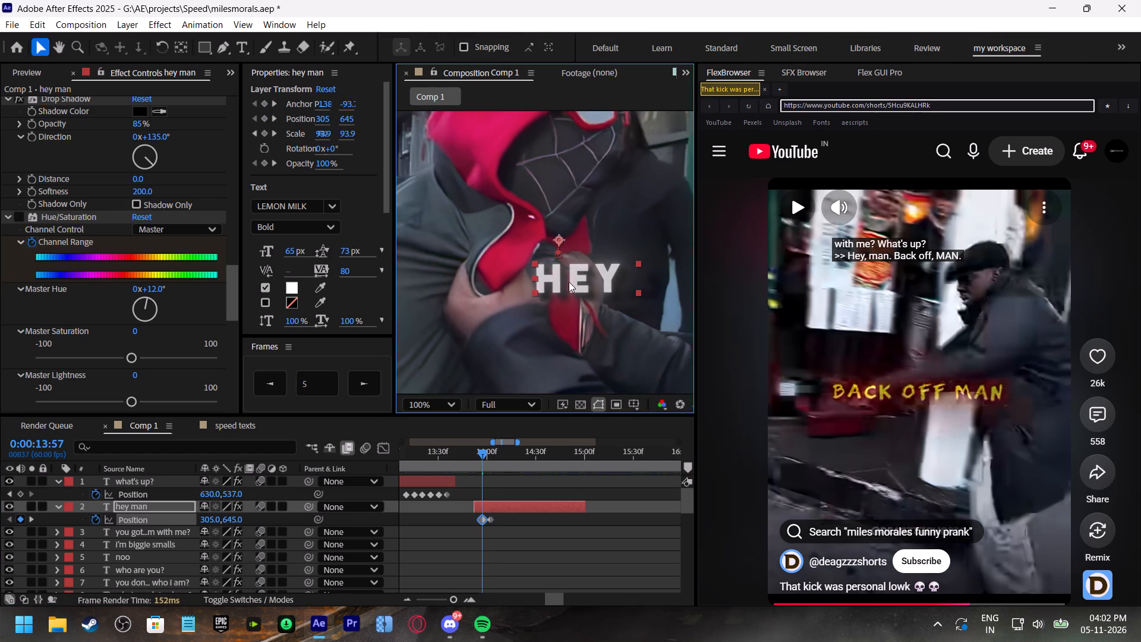
pyautogui.click(276, 386)
pyautogui.moveTo(575, 273); pyautogui.dragTo(576, 267)
# Keyframe the "hey man" caption's Position to follow the masked man: 286, 684 at 0:00:14:07, 291, 684 at 0:00:14:12 and 245, 721 at 0:00:14:17.
pyautogui.click(359, 382)
pyautogui.click(359, 382)
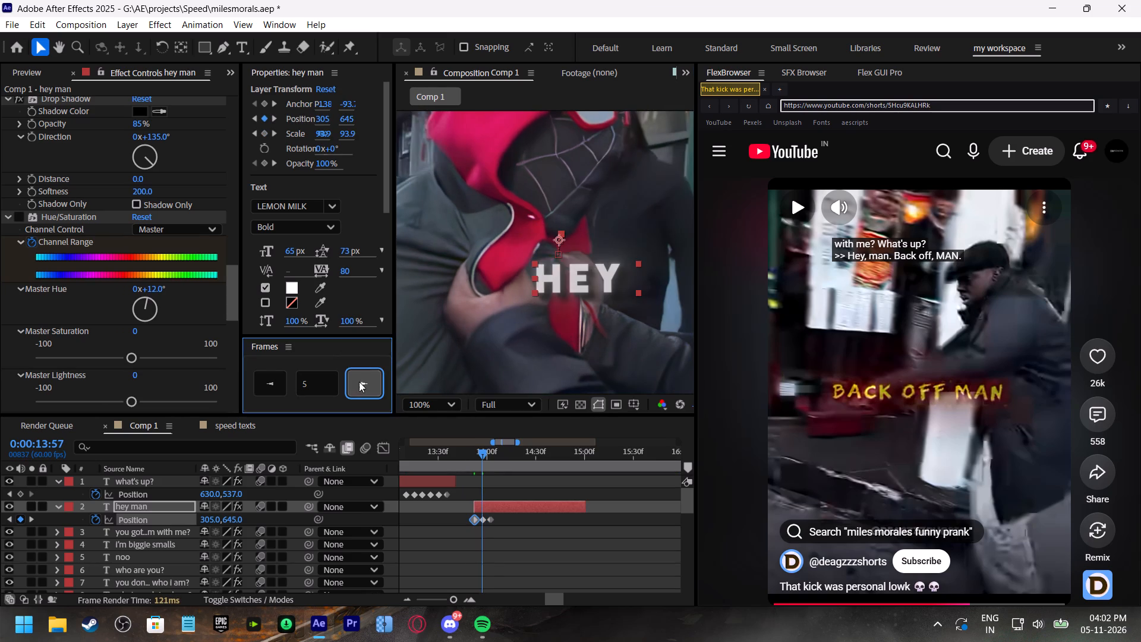
pyautogui.click(359, 382)
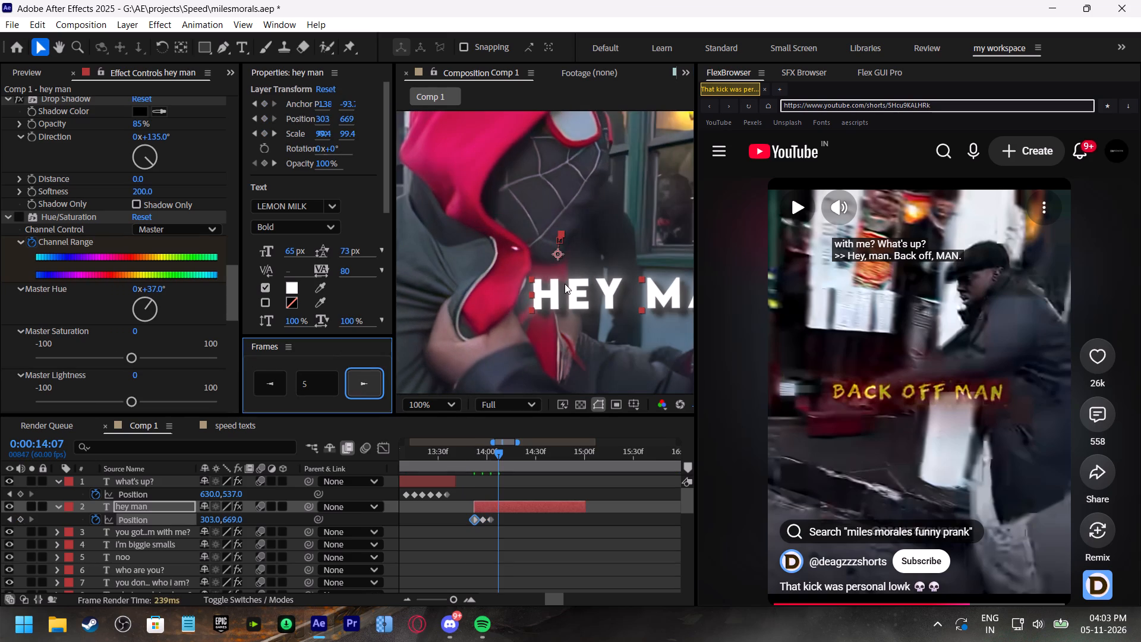
pyautogui.moveTo(572, 292); pyautogui.dragTo(562, 301)
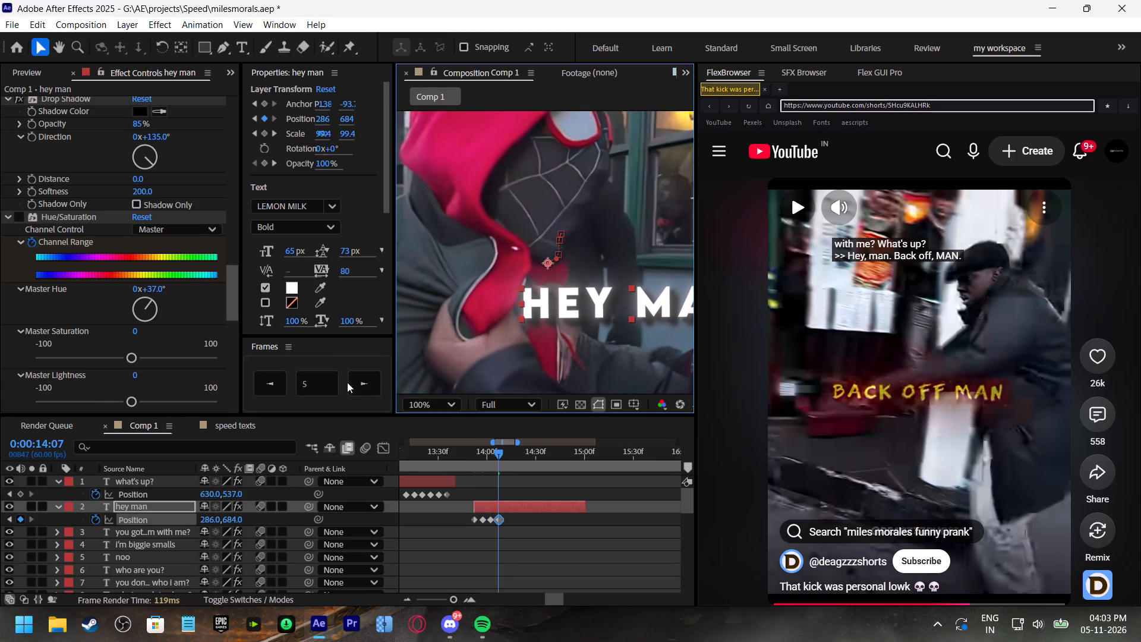
pyautogui.click(347, 382)
pyautogui.click(364, 382)
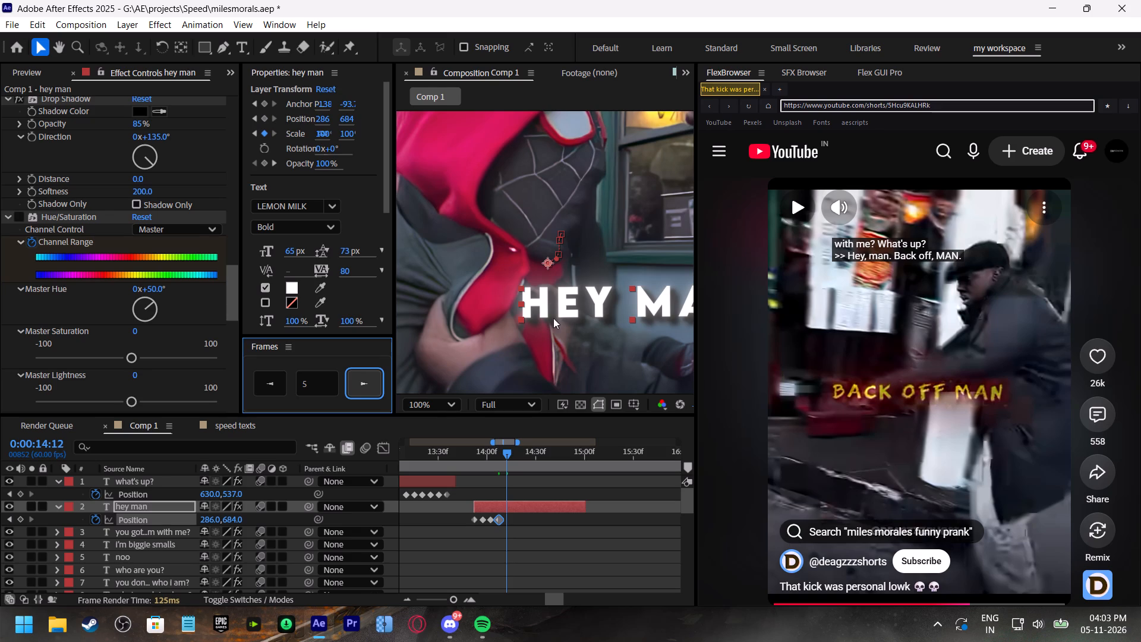
pyautogui.click(567, 303)
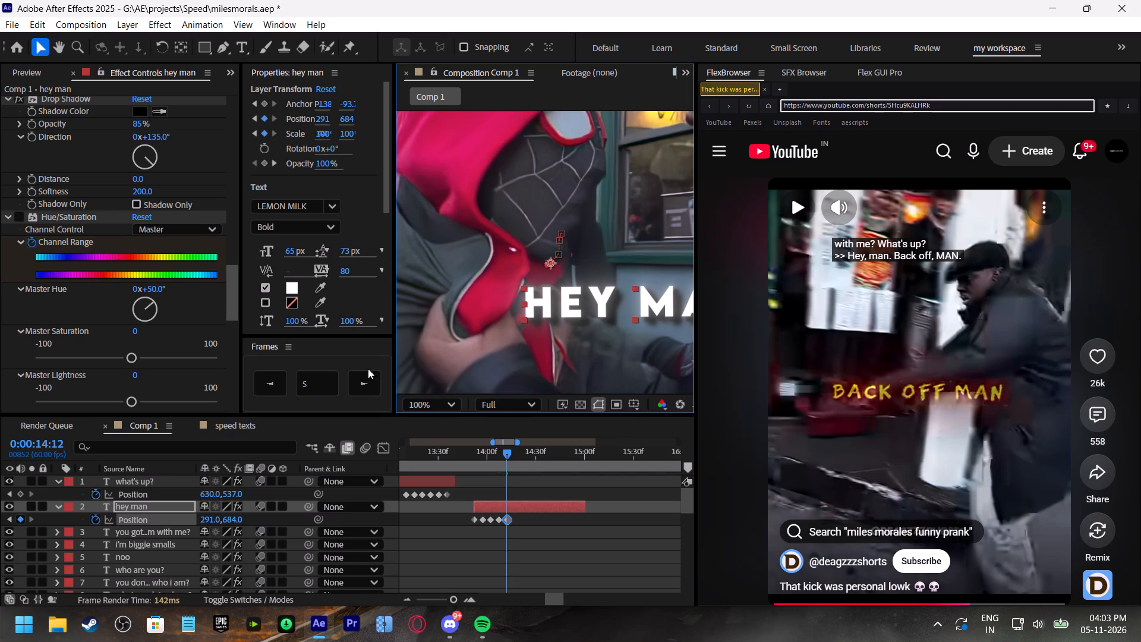
pyautogui.click(361, 380)
pyautogui.moveTo(564, 304); pyautogui.dragTo(537, 326)
# Extend the caption's Position tracking with keyframes at 177, 820 on 0:00:14:22 and 226, 875 on 0:00:14:27, and save the project.
pyautogui.click(369, 382)
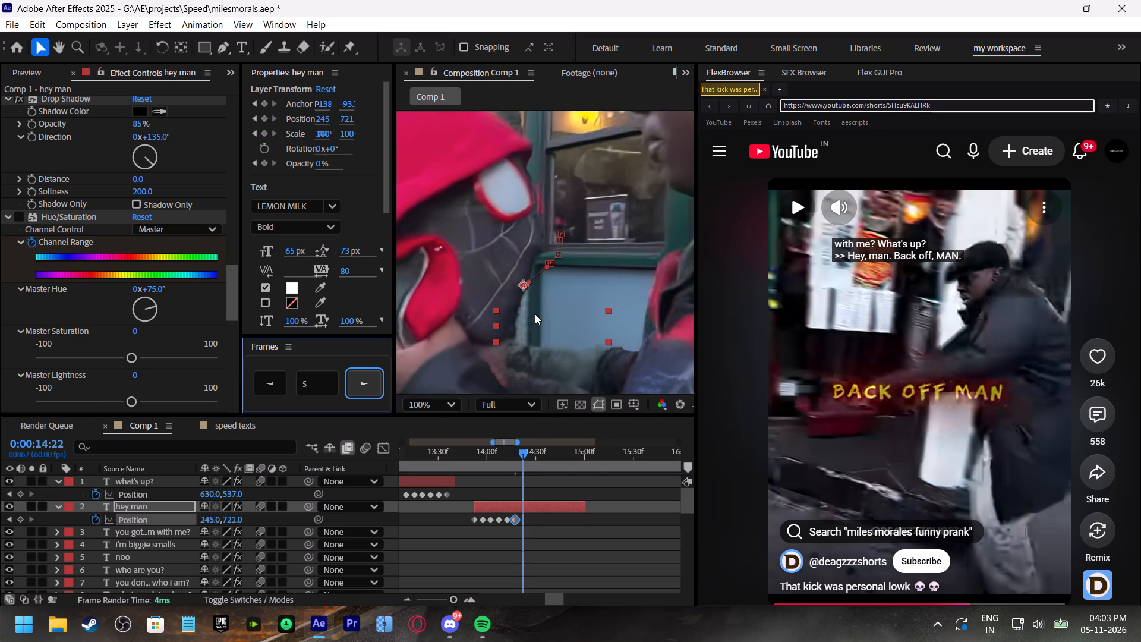
pyautogui.moveTo(532, 322); pyautogui.dragTo(491, 380)
pyautogui.click(368, 384)
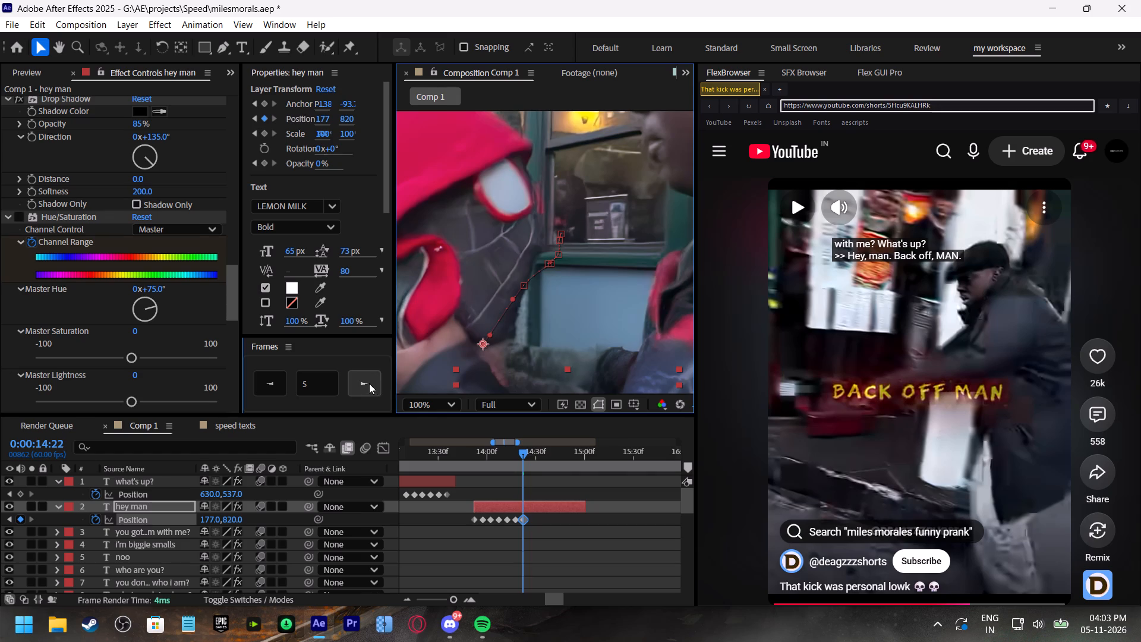
pyautogui.press('space')
pyautogui.press('space')
pyautogui.press('space')
pyautogui.press('space')
pyautogui.press('space')
pyautogui.press('space')
pyautogui.press('space')
pyautogui.press('space')
pyautogui.press('space')
pyautogui.press('space')
pyautogui.press('space')
pyautogui.press('space')
pyautogui.press('space')
pyautogui.press('space')
pyautogui.press('space')
pyautogui.press('space')
pyautogui.press('space')
pyautogui.press('space')
pyautogui.press('space')
pyautogui.press('space')
pyautogui.moveTo(507, 365); pyautogui.dragTo(560, 251)
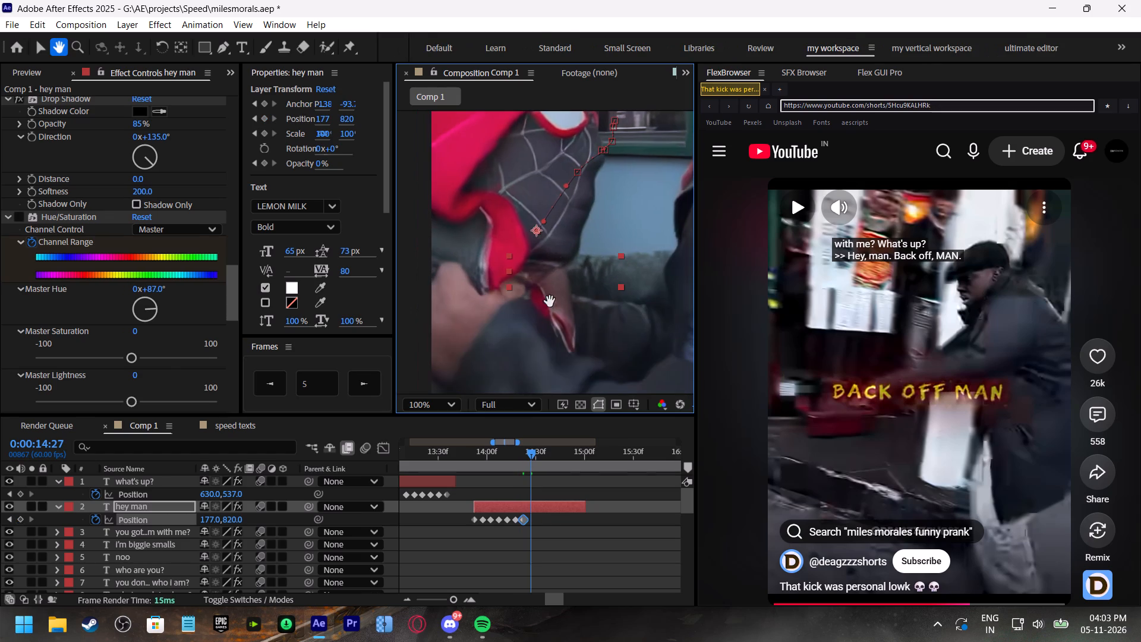
pyautogui.moveTo(560, 272); pyautogui.dragTo(589, 304)
pyautogui.hotkey('ctrl', 's')
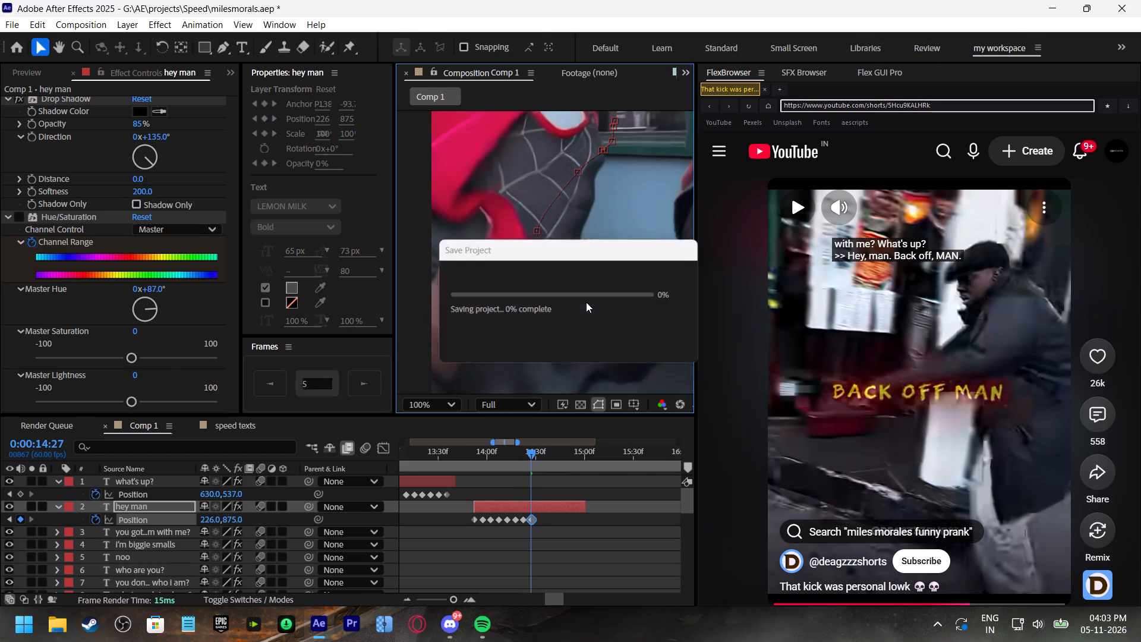
# Fit the whole frame in the composition view and play back the "hey man" caption's motion tracking from about 0:00:13:43.
pyautogui.click(460, 452)
pyautogui.click(450, 404)
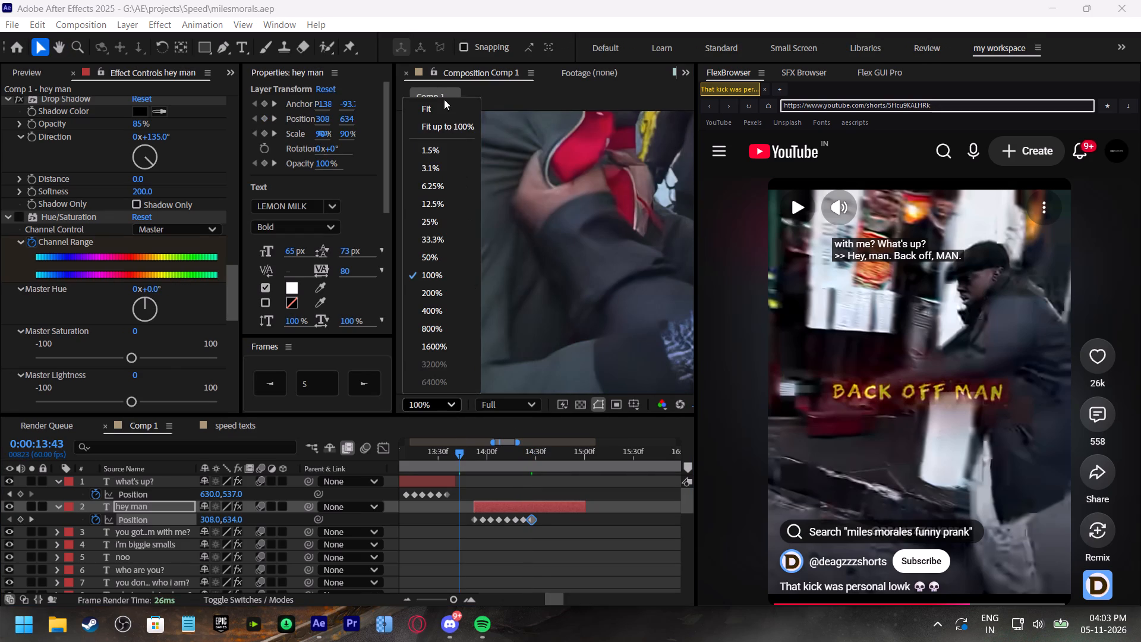
pyautogui.click(444, 99)
pyautogui.click(444, 103)
pyautogui.press('space')
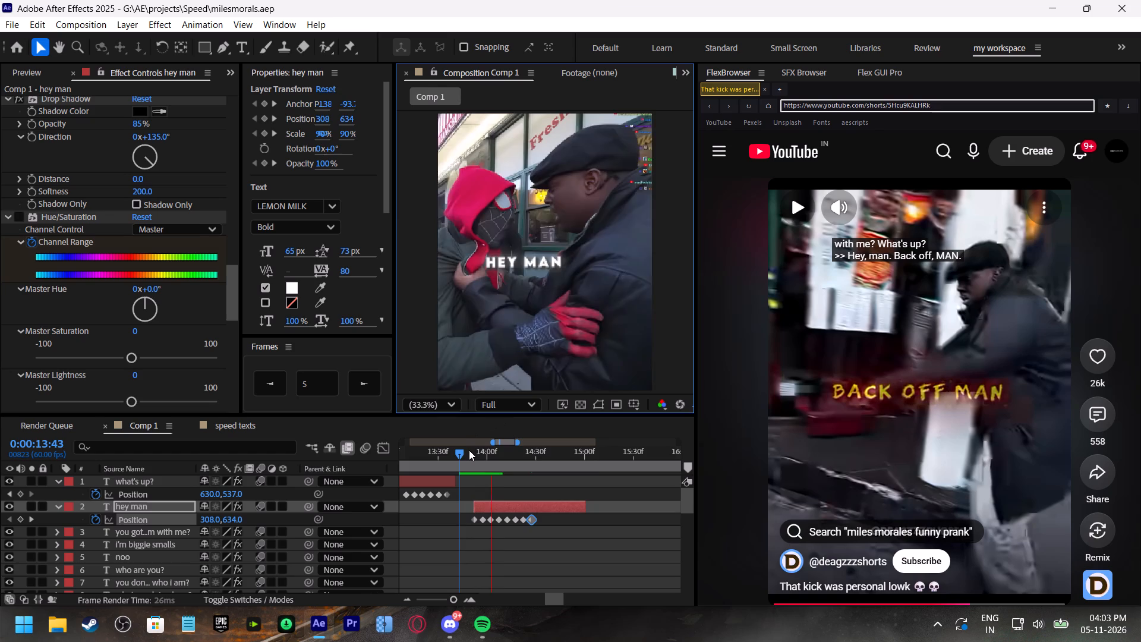
pyautogui.click(467, 452)
pyautogui.press('space')
pyautogui.moveTo(511, 455); pyautogui.dragTo(516, 458)
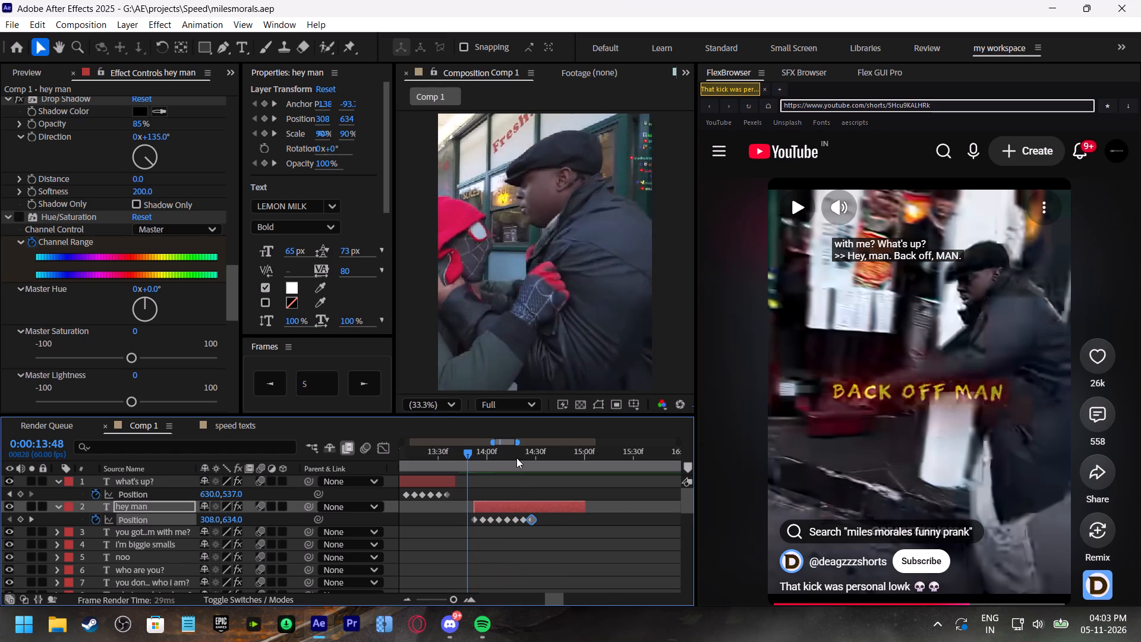
pyautogui.moveTo(516, 458); pyautogui.dragTo(518, 459)
pyautogui.press('space')
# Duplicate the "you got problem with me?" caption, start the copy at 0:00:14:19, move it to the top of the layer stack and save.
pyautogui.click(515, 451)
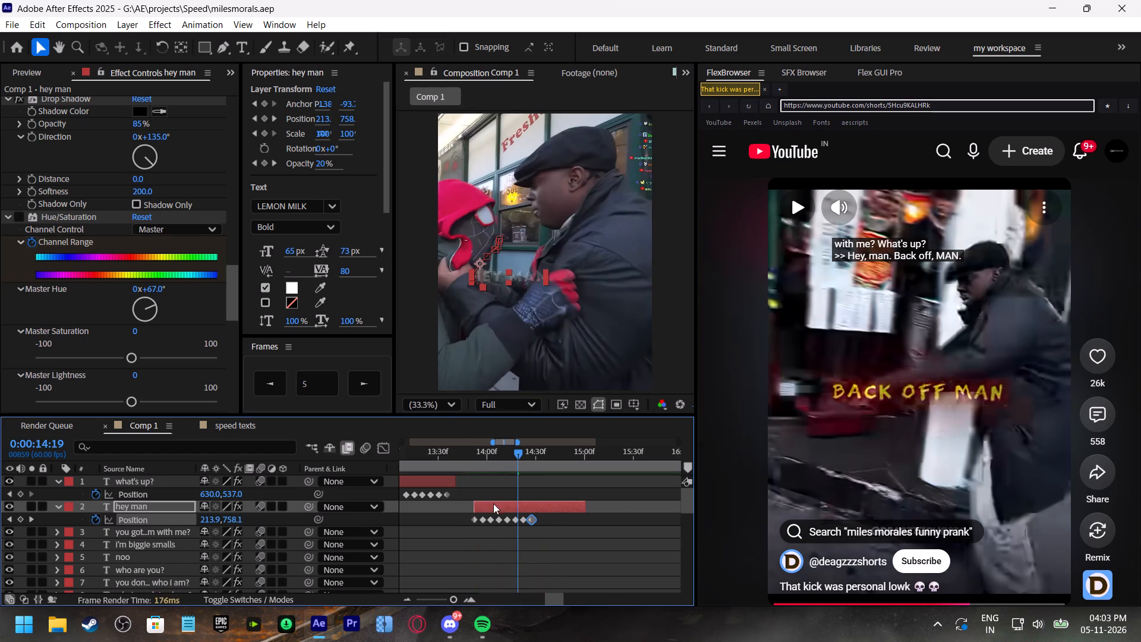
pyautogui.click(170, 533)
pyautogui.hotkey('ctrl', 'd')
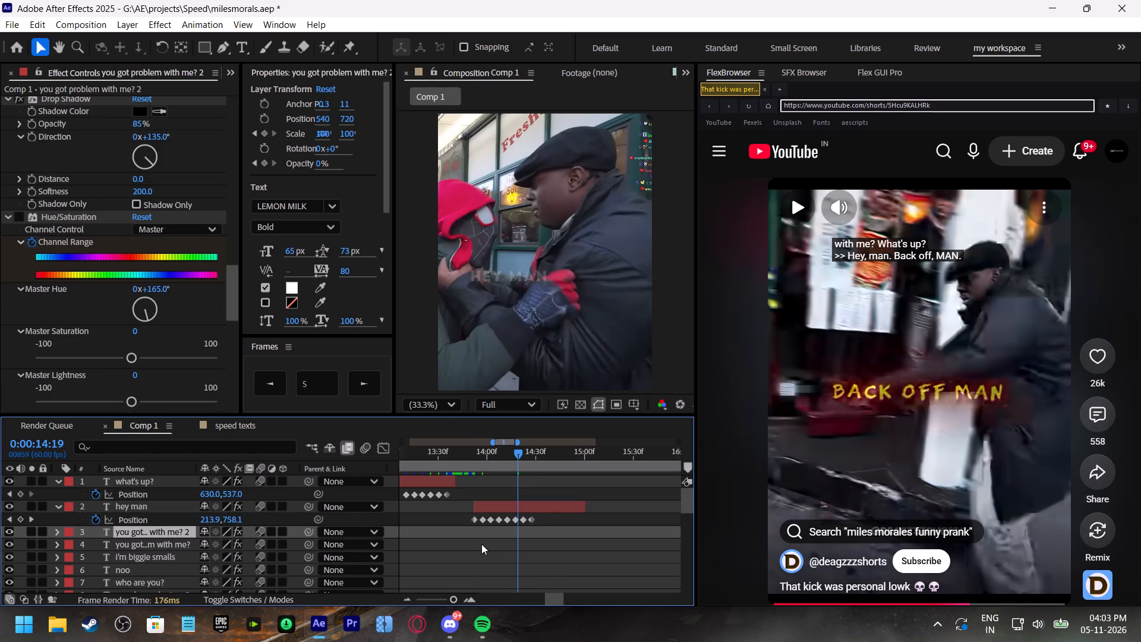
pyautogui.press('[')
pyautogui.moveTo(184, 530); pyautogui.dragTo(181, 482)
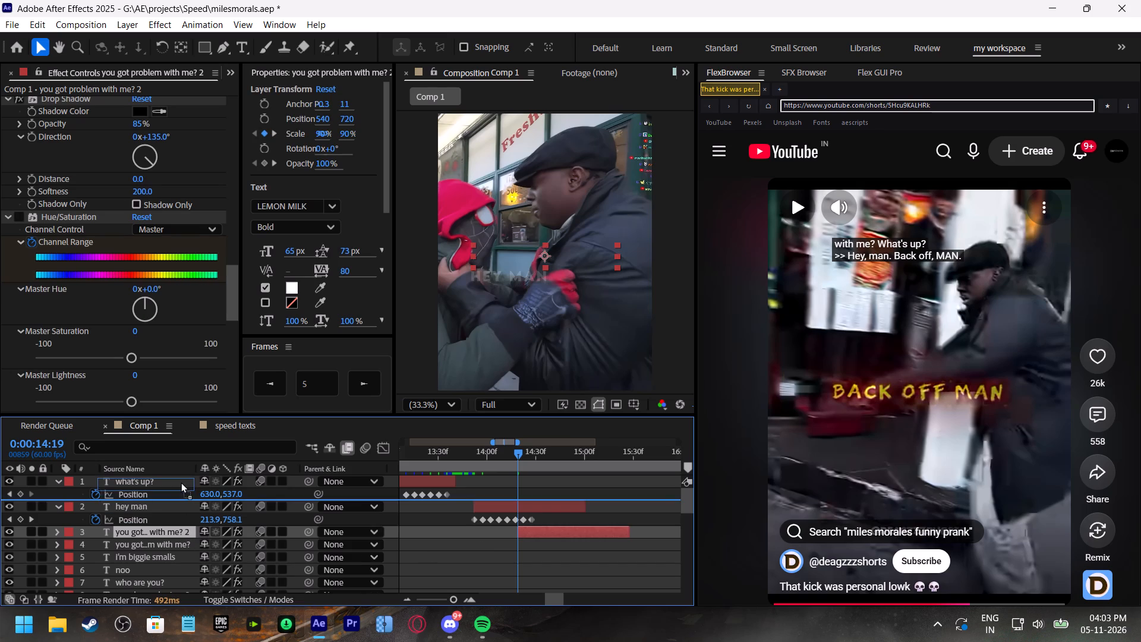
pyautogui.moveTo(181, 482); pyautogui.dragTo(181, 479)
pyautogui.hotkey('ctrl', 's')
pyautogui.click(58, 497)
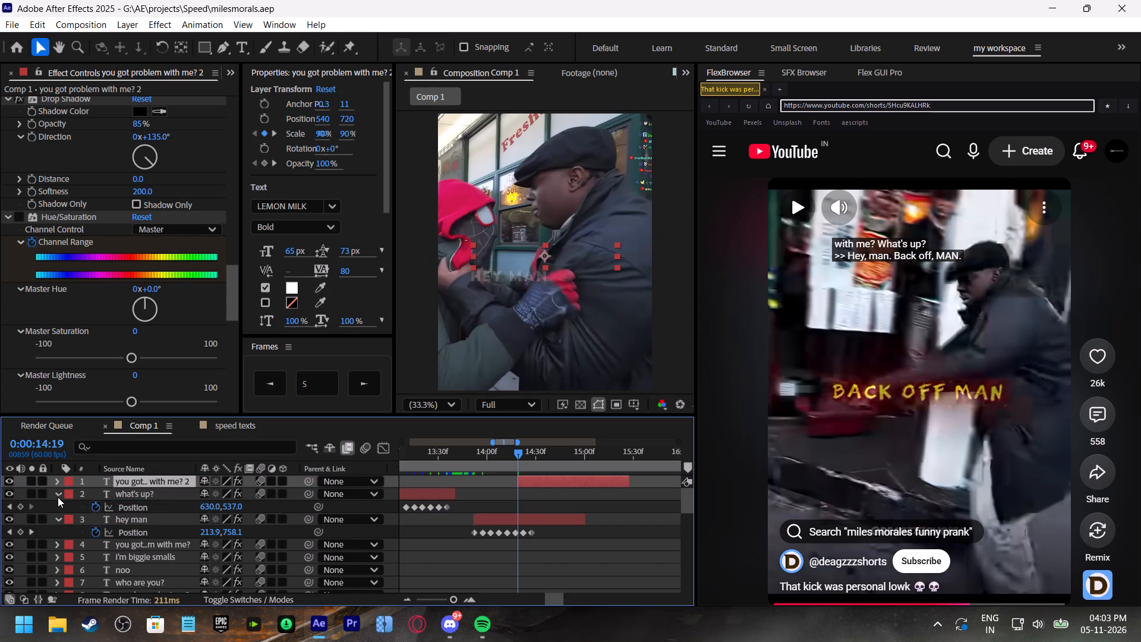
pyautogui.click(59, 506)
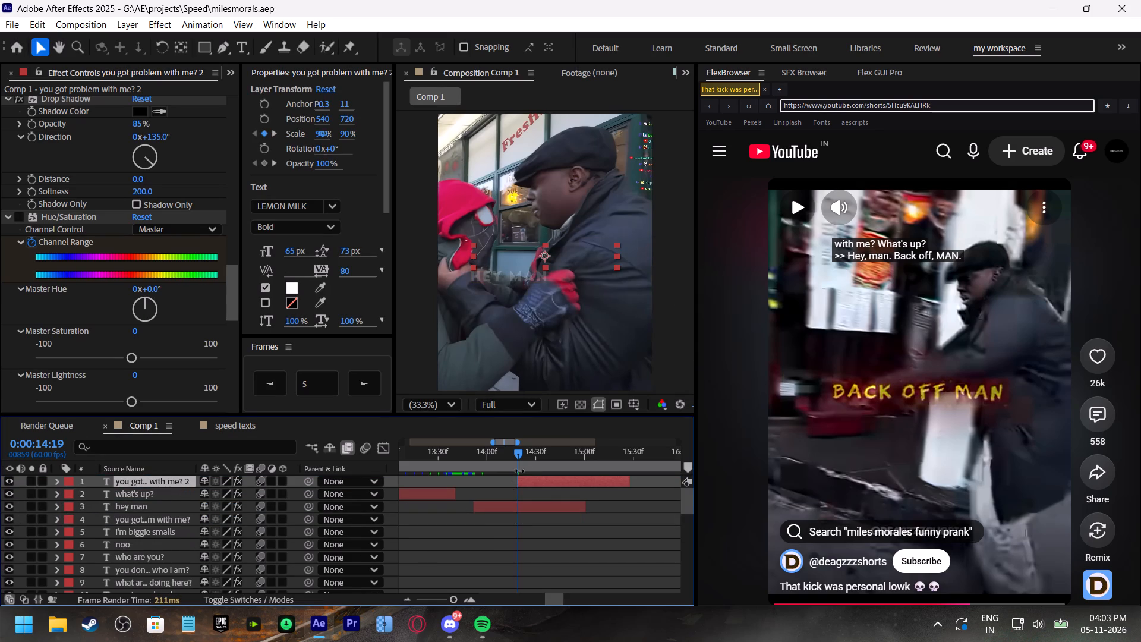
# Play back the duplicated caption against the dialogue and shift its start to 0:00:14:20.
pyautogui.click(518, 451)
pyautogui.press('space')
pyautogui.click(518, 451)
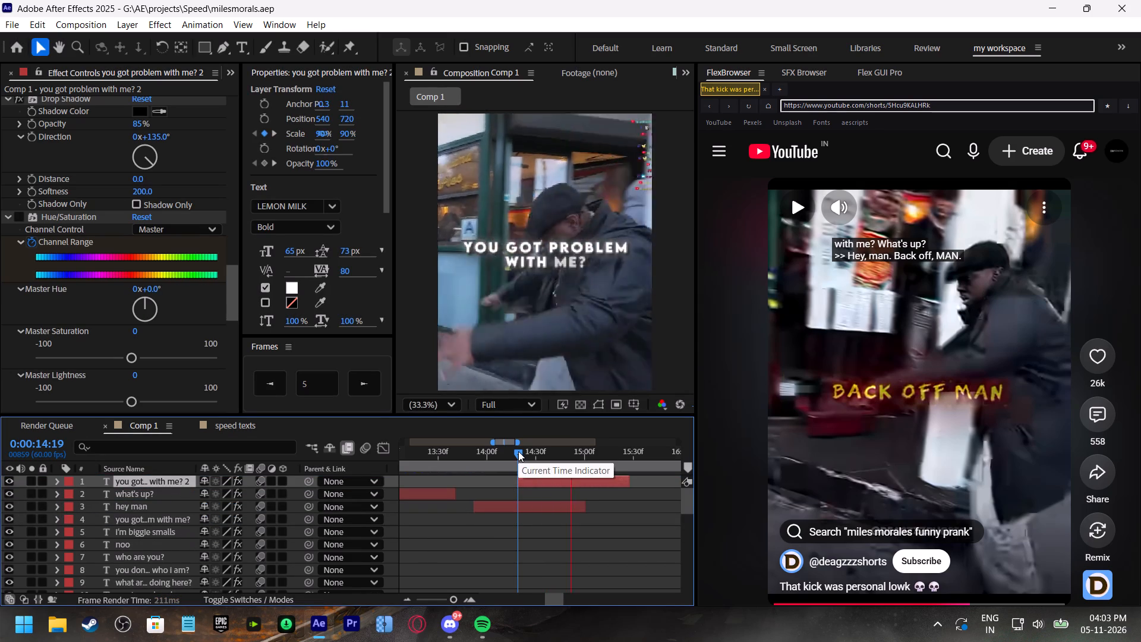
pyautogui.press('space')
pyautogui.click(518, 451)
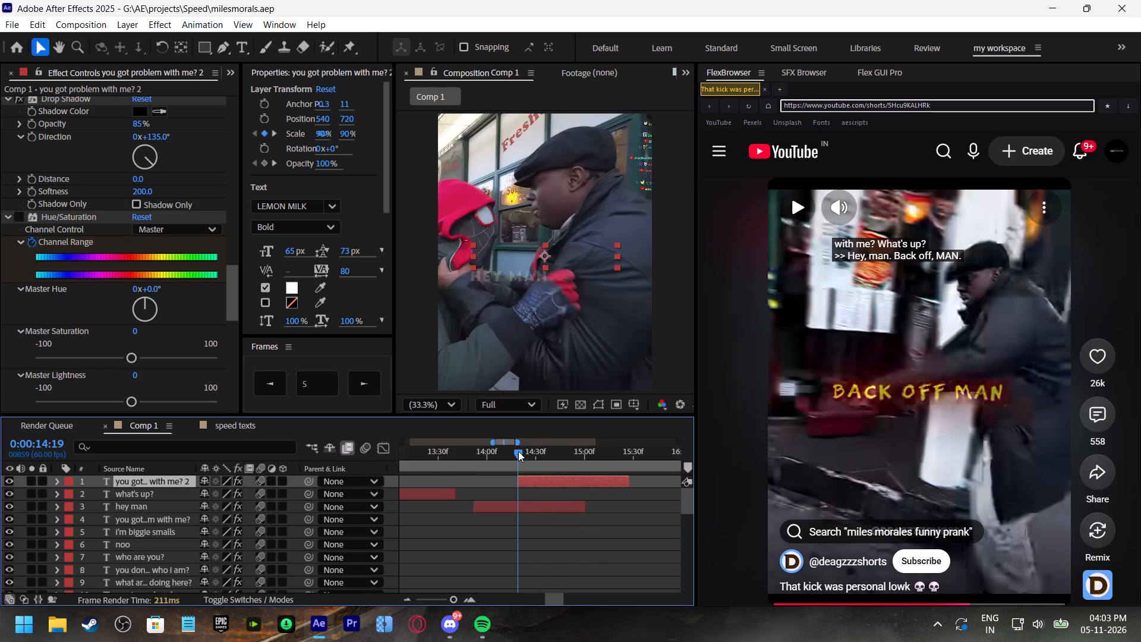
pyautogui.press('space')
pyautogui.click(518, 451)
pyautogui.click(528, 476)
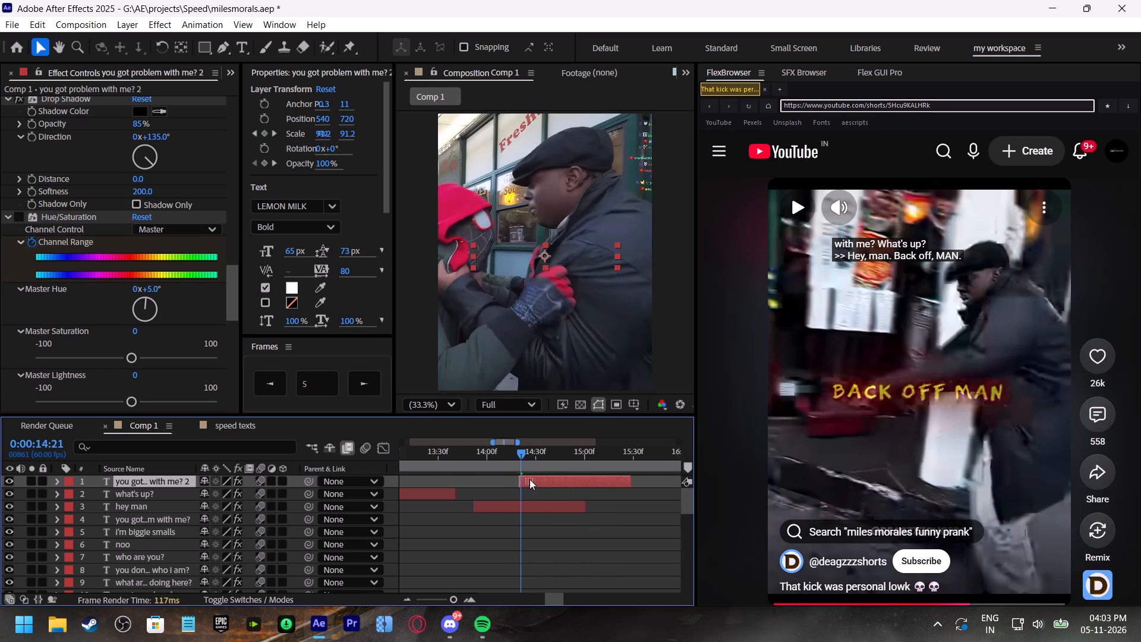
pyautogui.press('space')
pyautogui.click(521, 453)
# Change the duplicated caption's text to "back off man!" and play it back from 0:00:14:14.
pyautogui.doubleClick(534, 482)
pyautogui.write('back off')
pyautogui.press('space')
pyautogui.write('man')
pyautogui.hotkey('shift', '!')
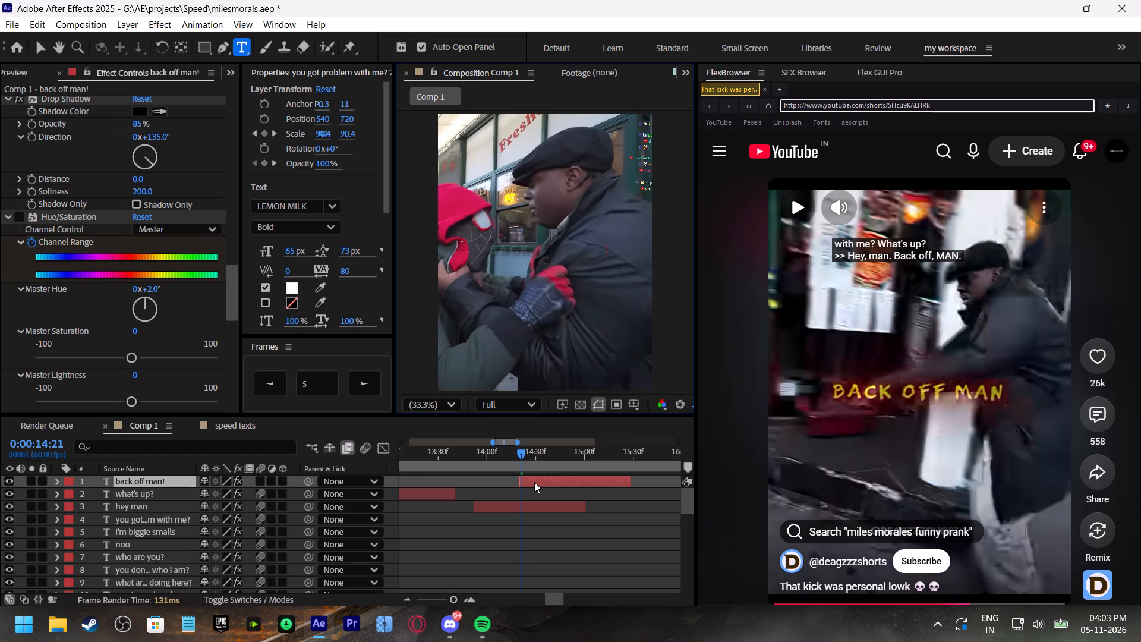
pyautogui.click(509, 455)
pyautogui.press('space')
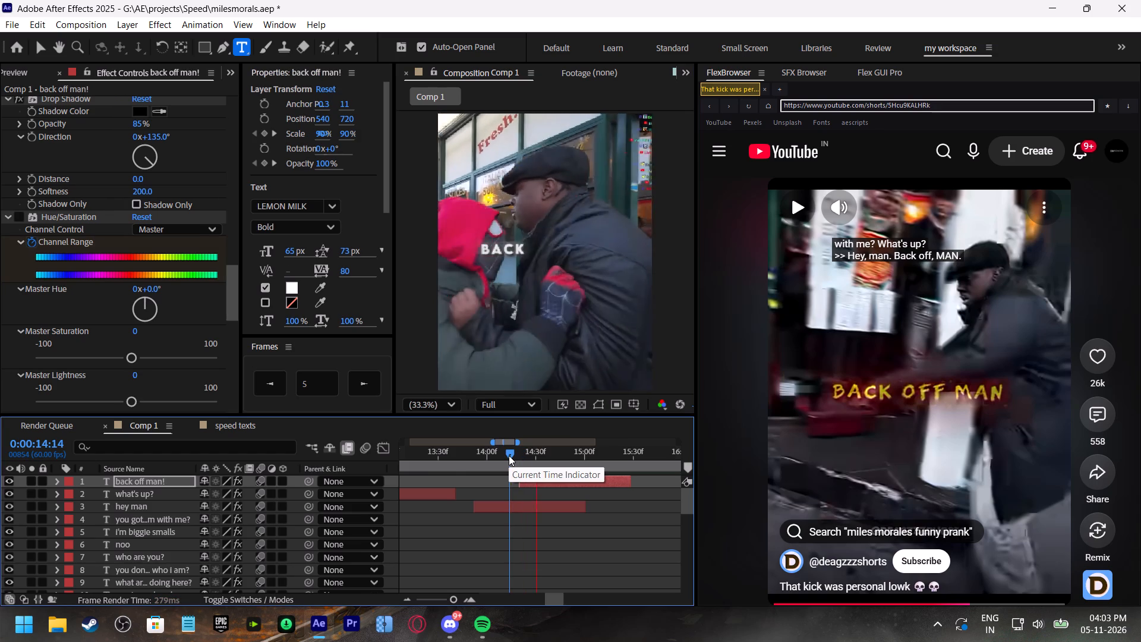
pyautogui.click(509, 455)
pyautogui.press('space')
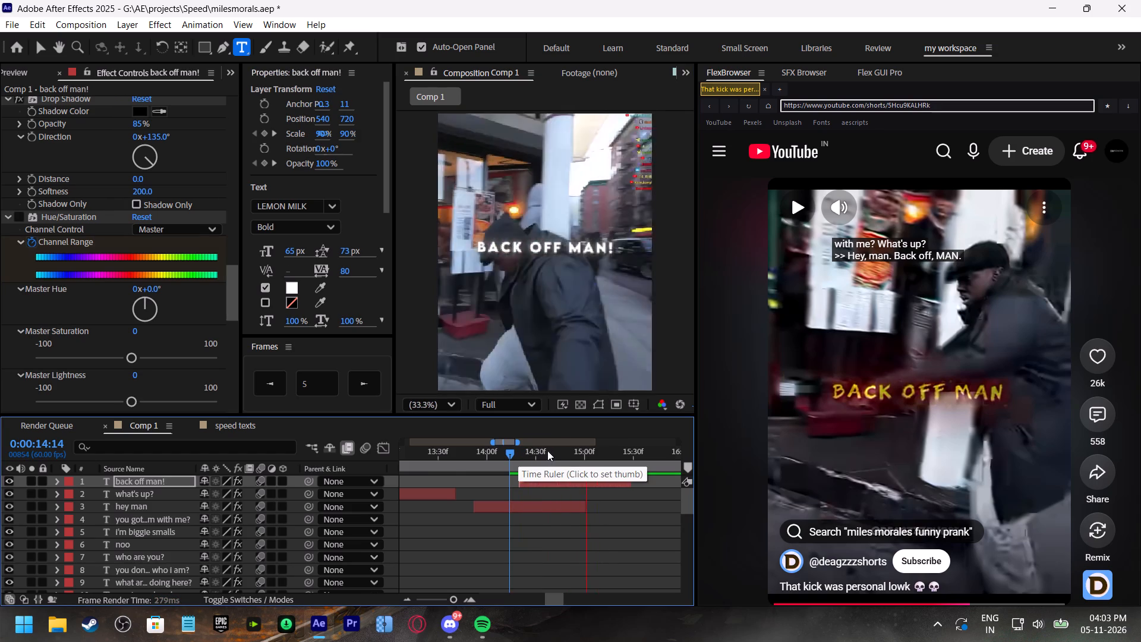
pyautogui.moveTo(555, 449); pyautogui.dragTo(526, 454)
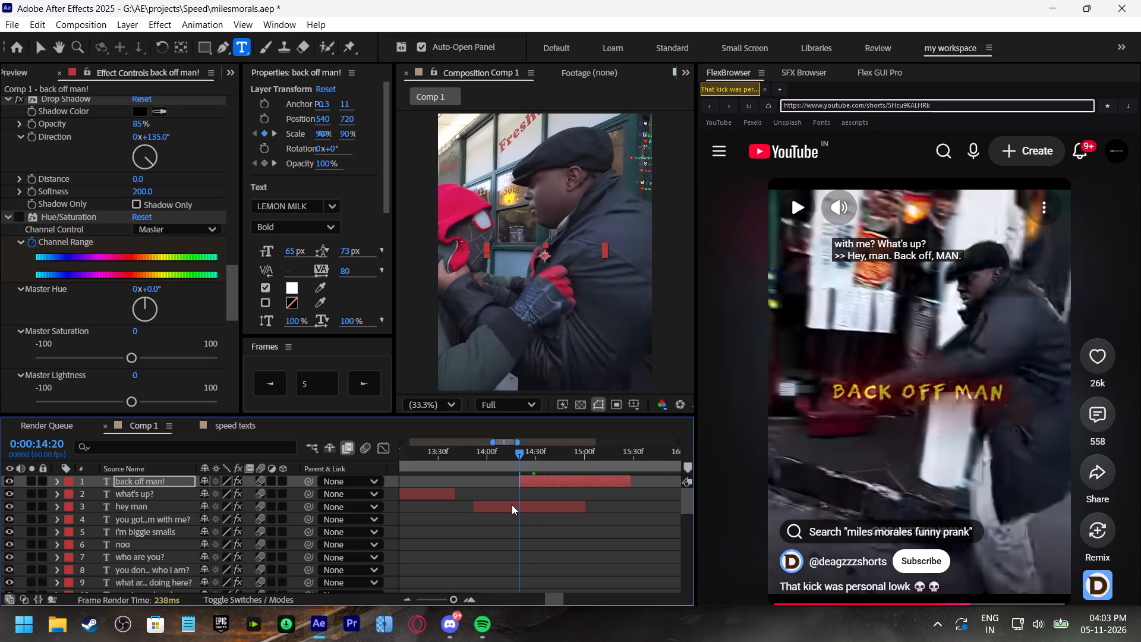
# Reveal the "what's up?" caption's animated properties and examine their keyframes along the timeline.
pyautogui.click(144, 495)
pyautogui.scroll(-1, 440, 515)
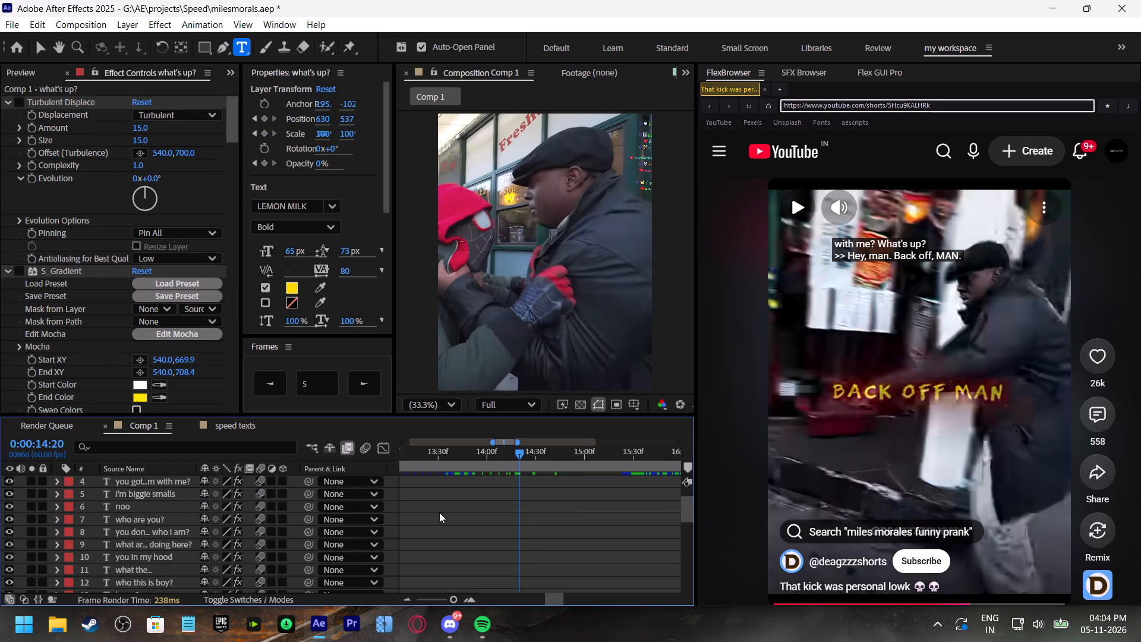
pyautogui.scroll(2, 439, 512)
pyautogui.press('u')
pyautogui.scroll(-1, 462, 521)
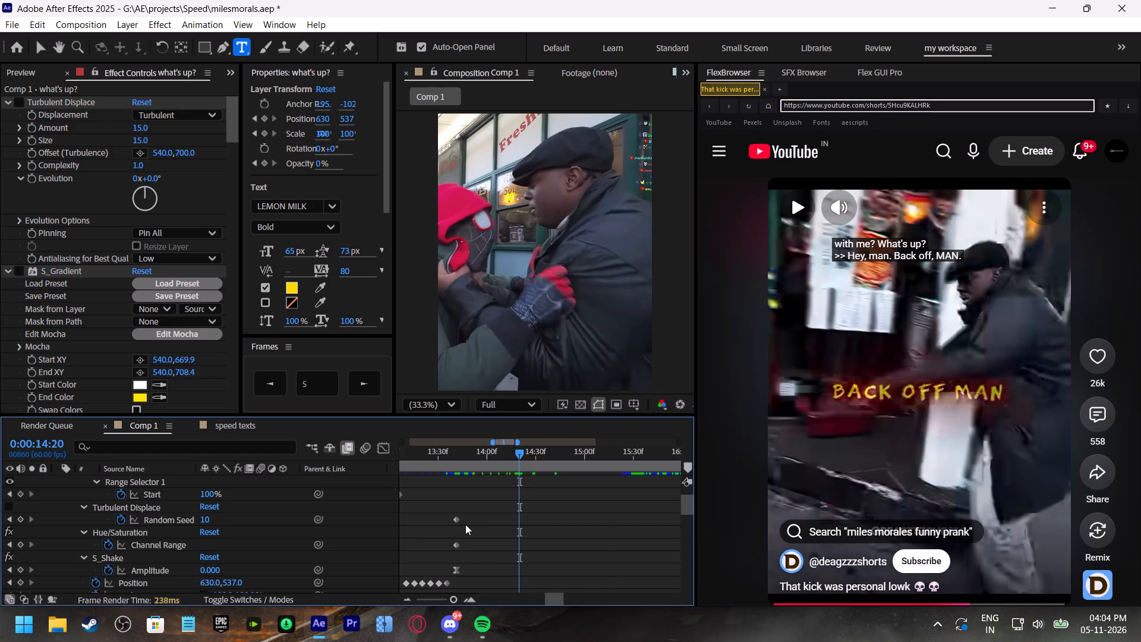
pyautogui.keyDown('shift'); pyautogui.scroll(3, 465, 524); pyautogui.keyUp('shift')
pyautogui.keyDown('shift'); pyautogui.scroll(-1, 466, 525); pyautogui.keyUp('shift')
pyautogui.keyDown('shift'); pyautogui.scroll(1, 467, 527); pyautogui.keyUp('shift')
pyautogui.scroll(-1, 467, 528)
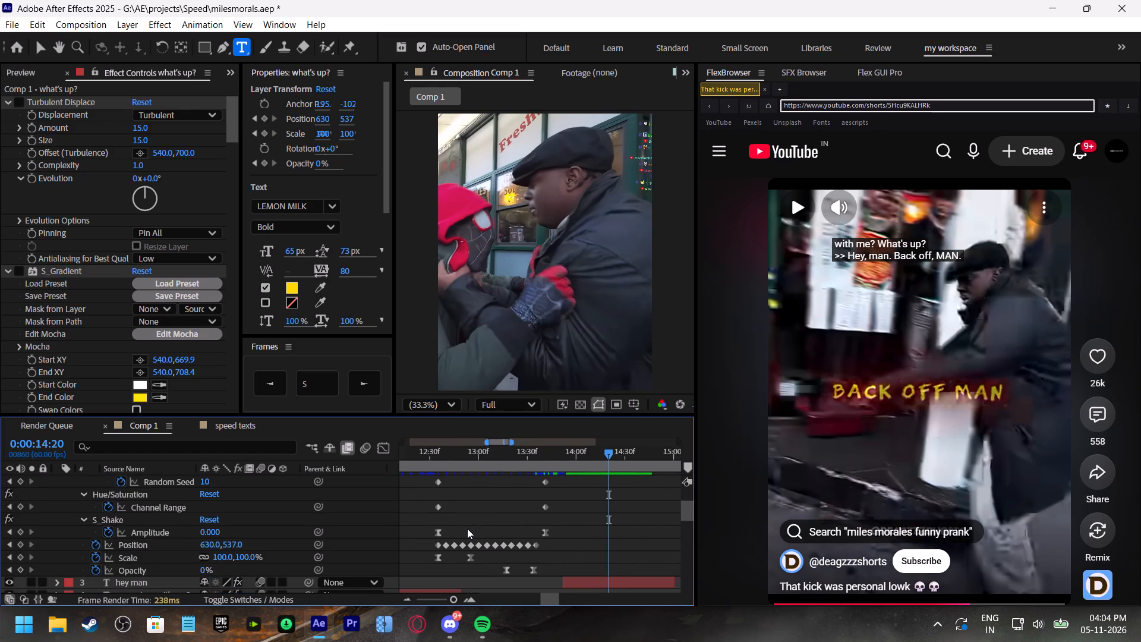
pyautogui.keyDown('shift'); pyautogui.scroll(2, 467, 528); pyautogui.keyUp('shift')
pyautogui.keyDown('shift'); pyautogui.scroll(-1, 468, 528); pyautogui.keyUp('shift')
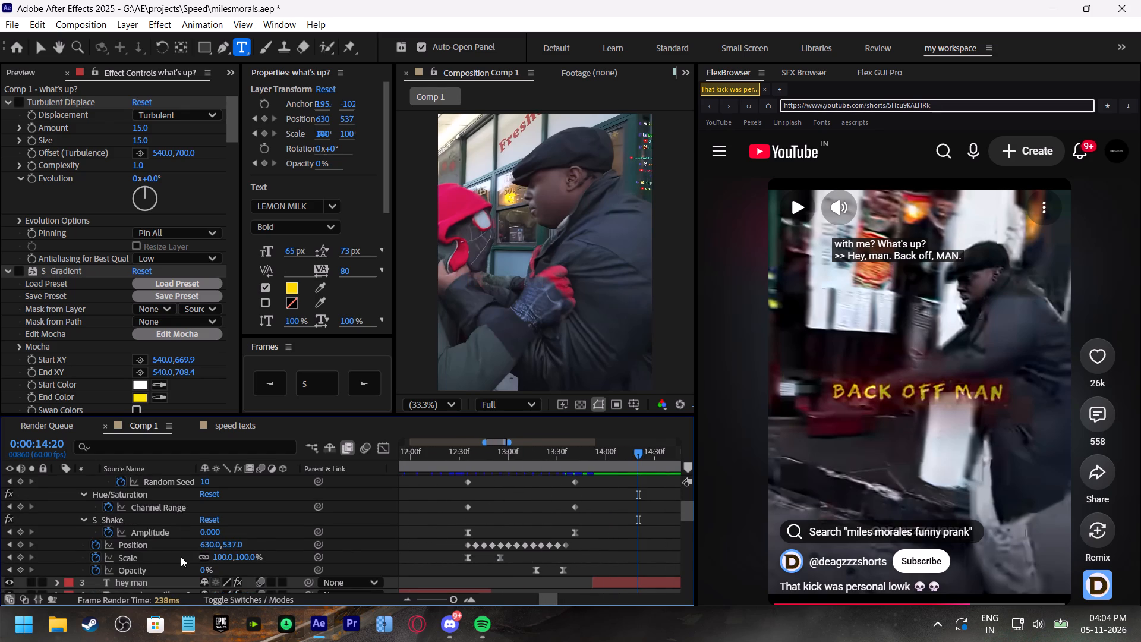
pyautogui.scroll(3, 566, 528)
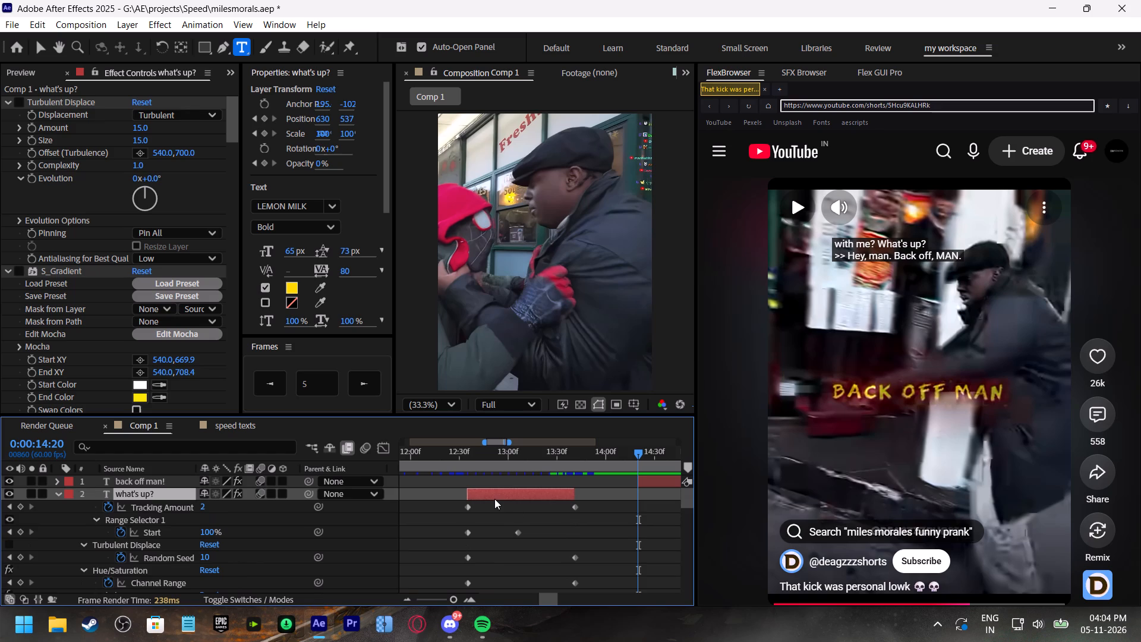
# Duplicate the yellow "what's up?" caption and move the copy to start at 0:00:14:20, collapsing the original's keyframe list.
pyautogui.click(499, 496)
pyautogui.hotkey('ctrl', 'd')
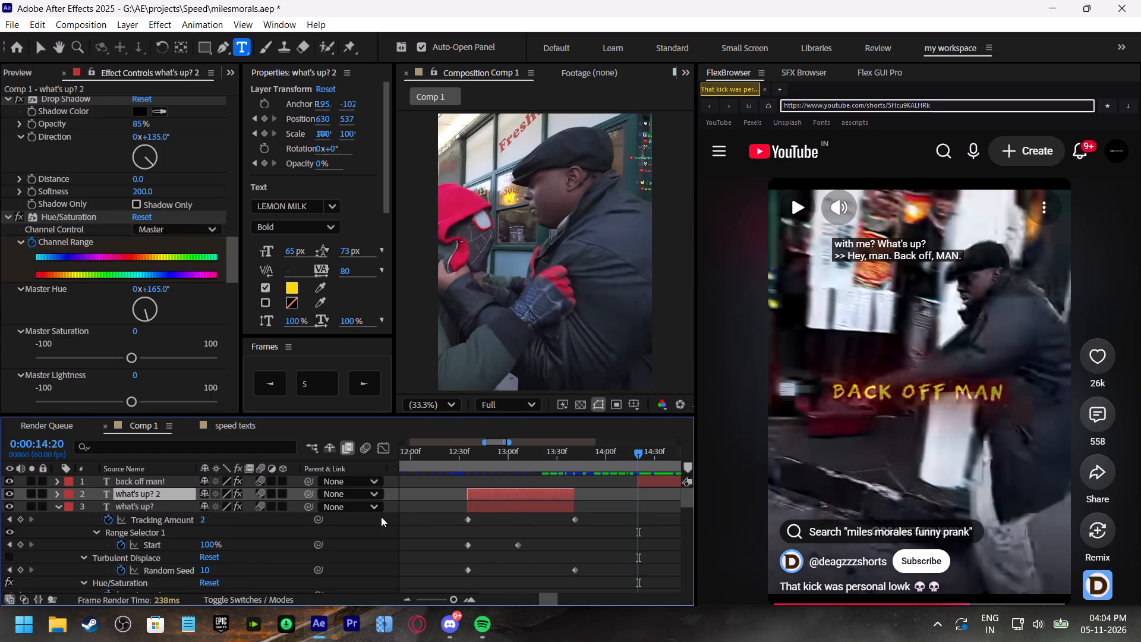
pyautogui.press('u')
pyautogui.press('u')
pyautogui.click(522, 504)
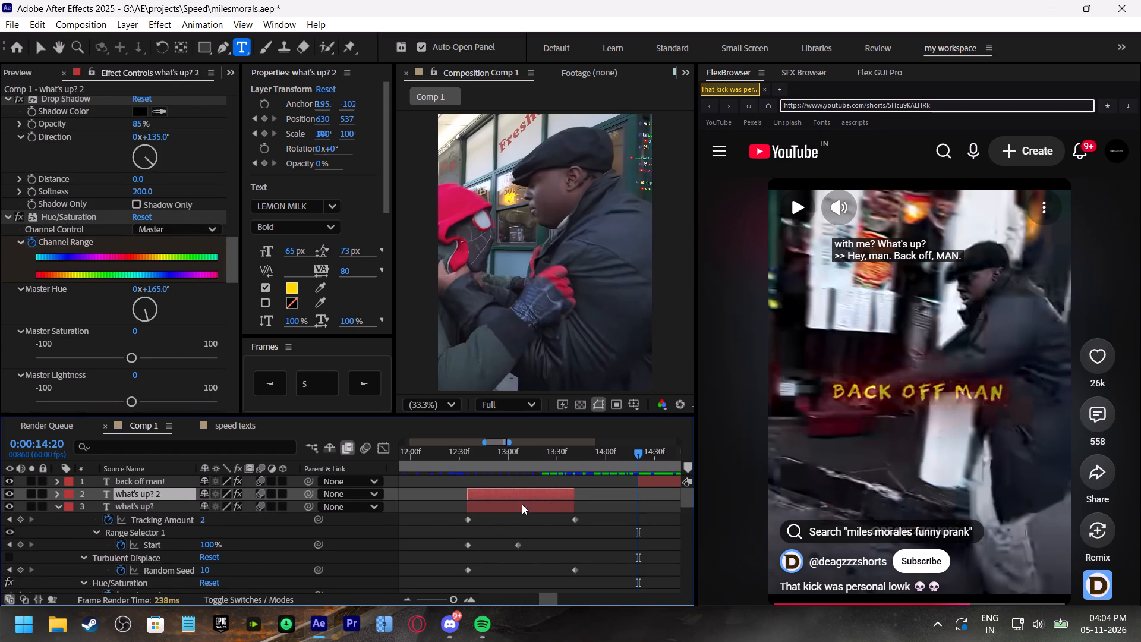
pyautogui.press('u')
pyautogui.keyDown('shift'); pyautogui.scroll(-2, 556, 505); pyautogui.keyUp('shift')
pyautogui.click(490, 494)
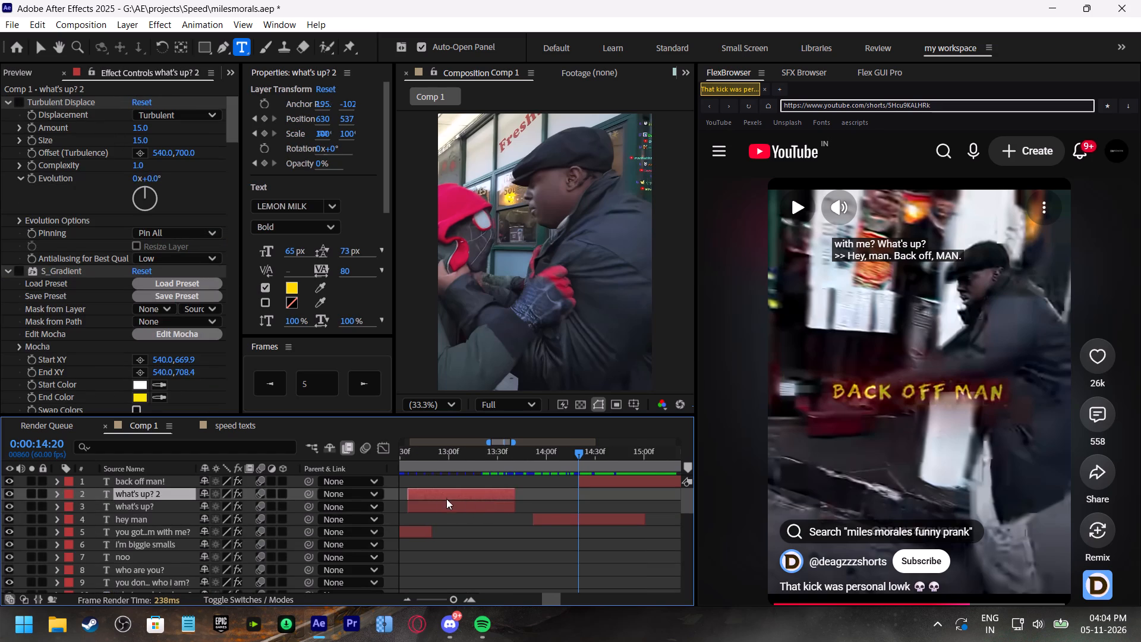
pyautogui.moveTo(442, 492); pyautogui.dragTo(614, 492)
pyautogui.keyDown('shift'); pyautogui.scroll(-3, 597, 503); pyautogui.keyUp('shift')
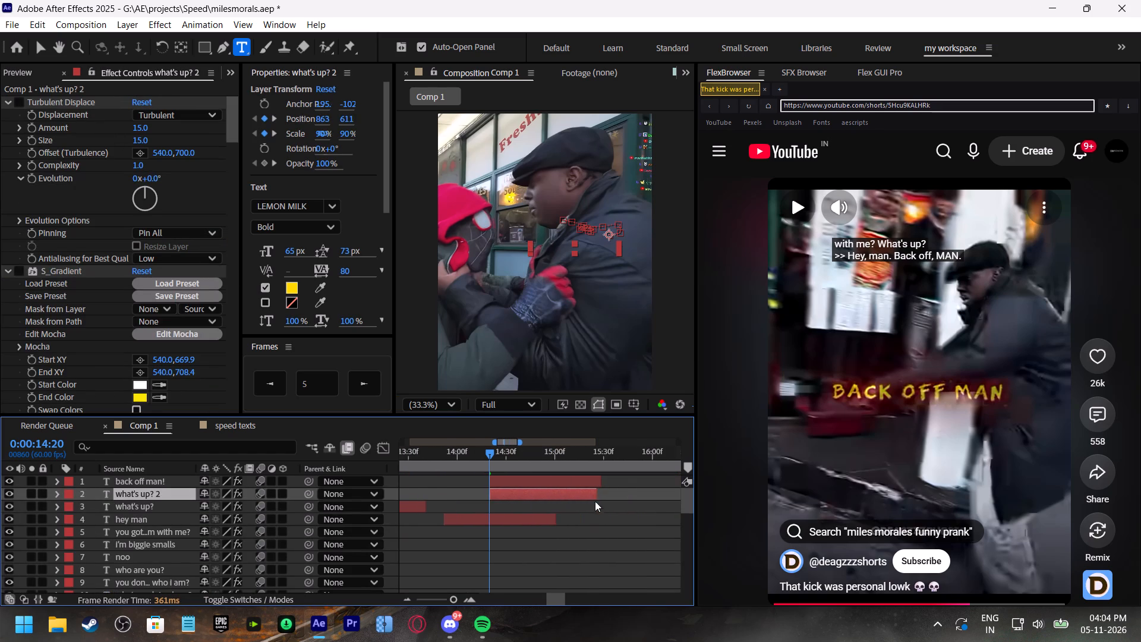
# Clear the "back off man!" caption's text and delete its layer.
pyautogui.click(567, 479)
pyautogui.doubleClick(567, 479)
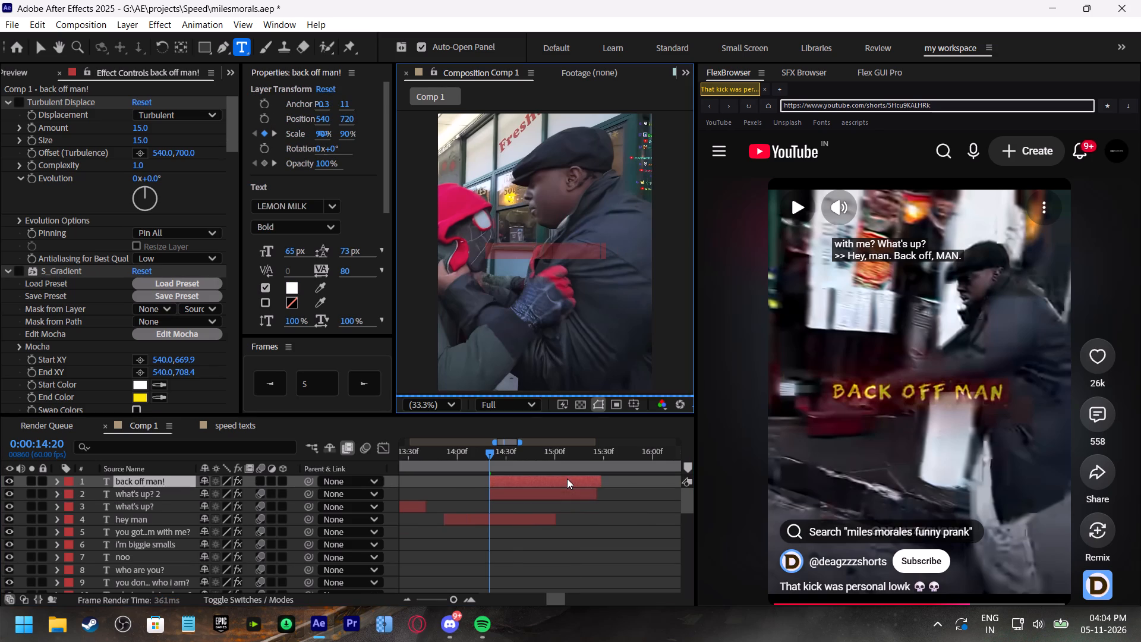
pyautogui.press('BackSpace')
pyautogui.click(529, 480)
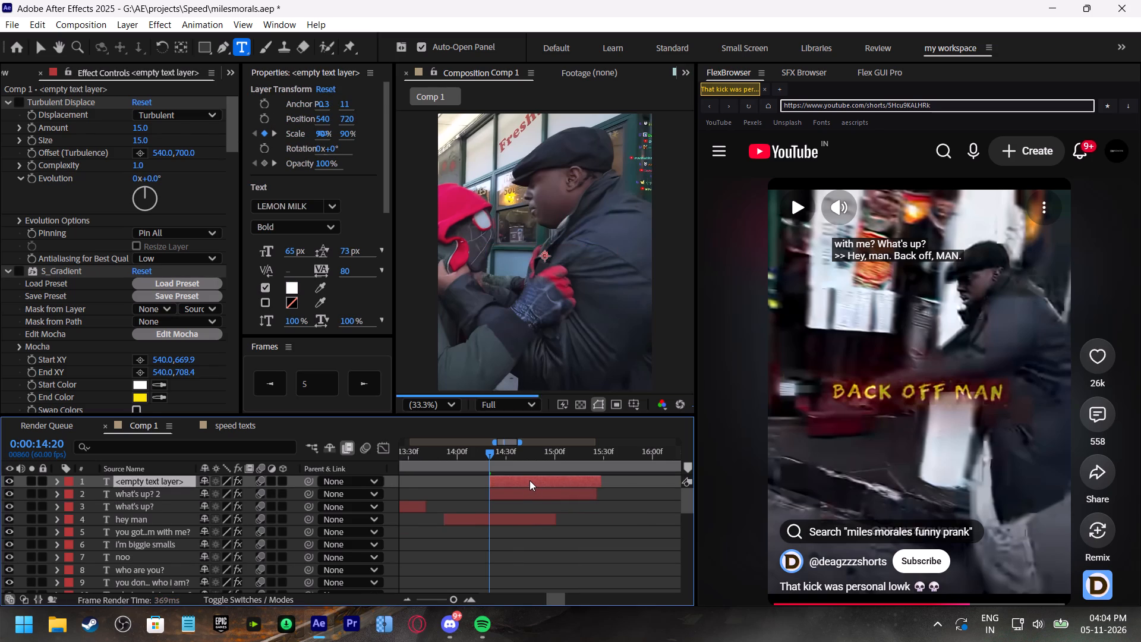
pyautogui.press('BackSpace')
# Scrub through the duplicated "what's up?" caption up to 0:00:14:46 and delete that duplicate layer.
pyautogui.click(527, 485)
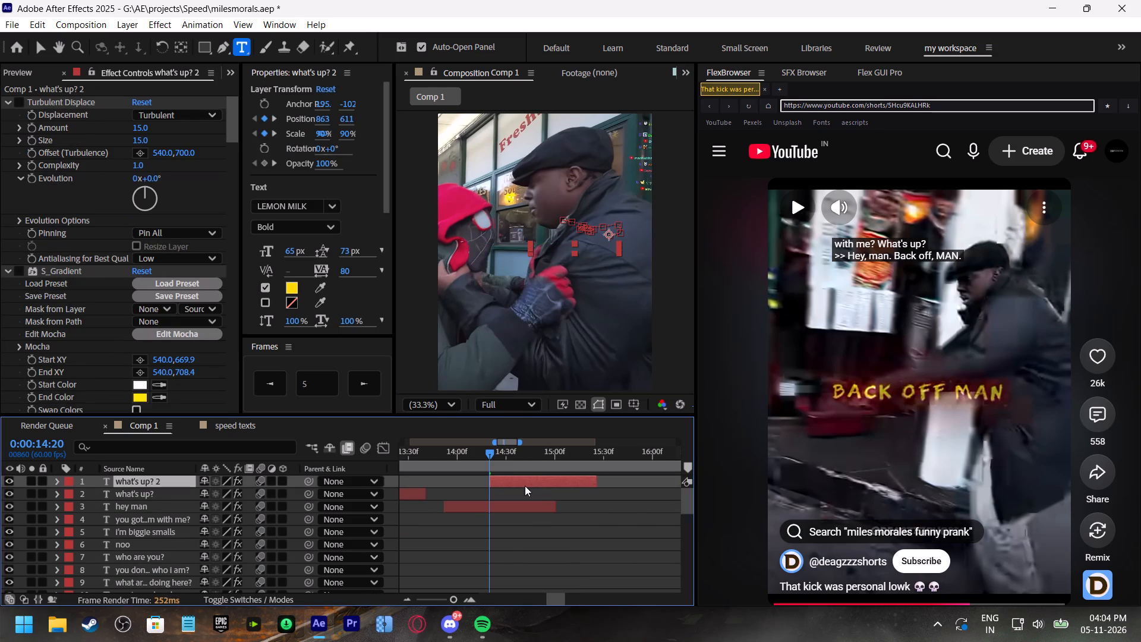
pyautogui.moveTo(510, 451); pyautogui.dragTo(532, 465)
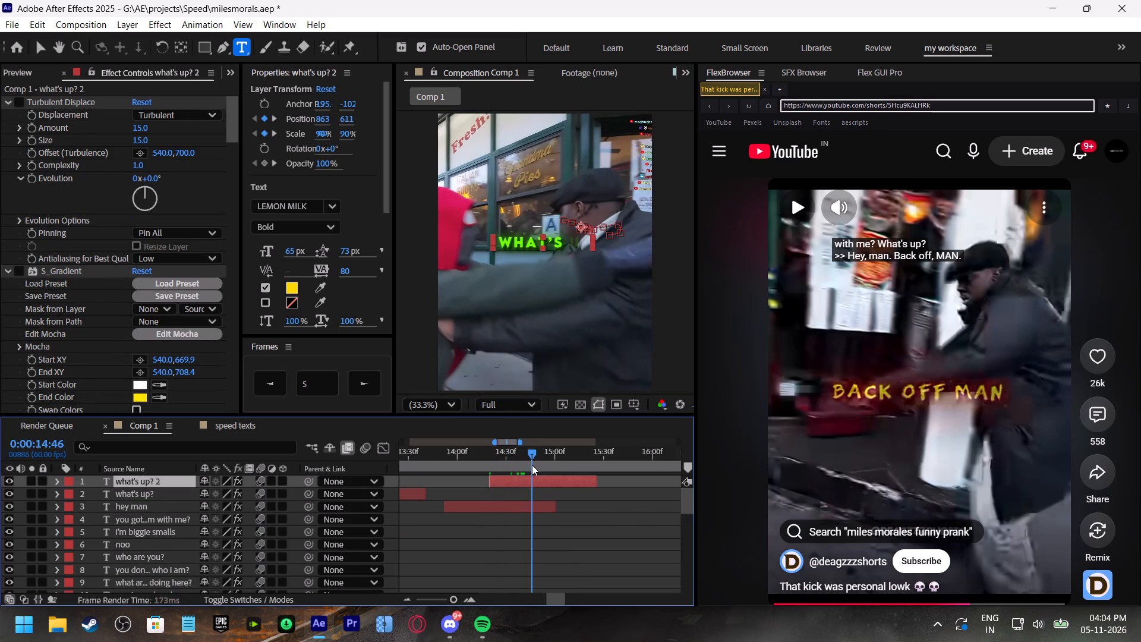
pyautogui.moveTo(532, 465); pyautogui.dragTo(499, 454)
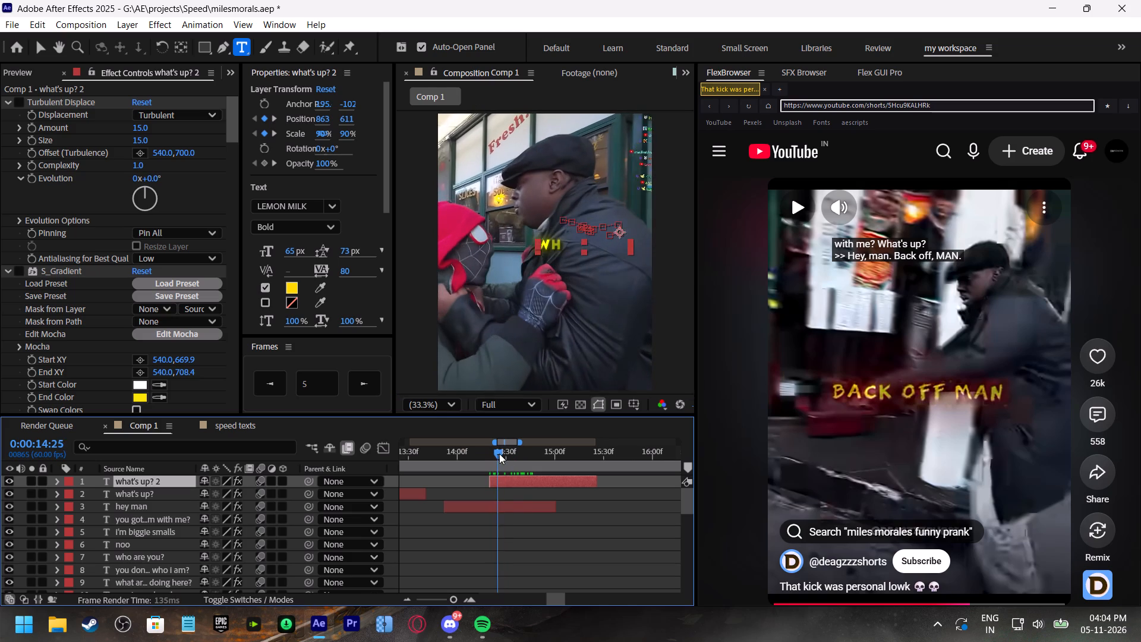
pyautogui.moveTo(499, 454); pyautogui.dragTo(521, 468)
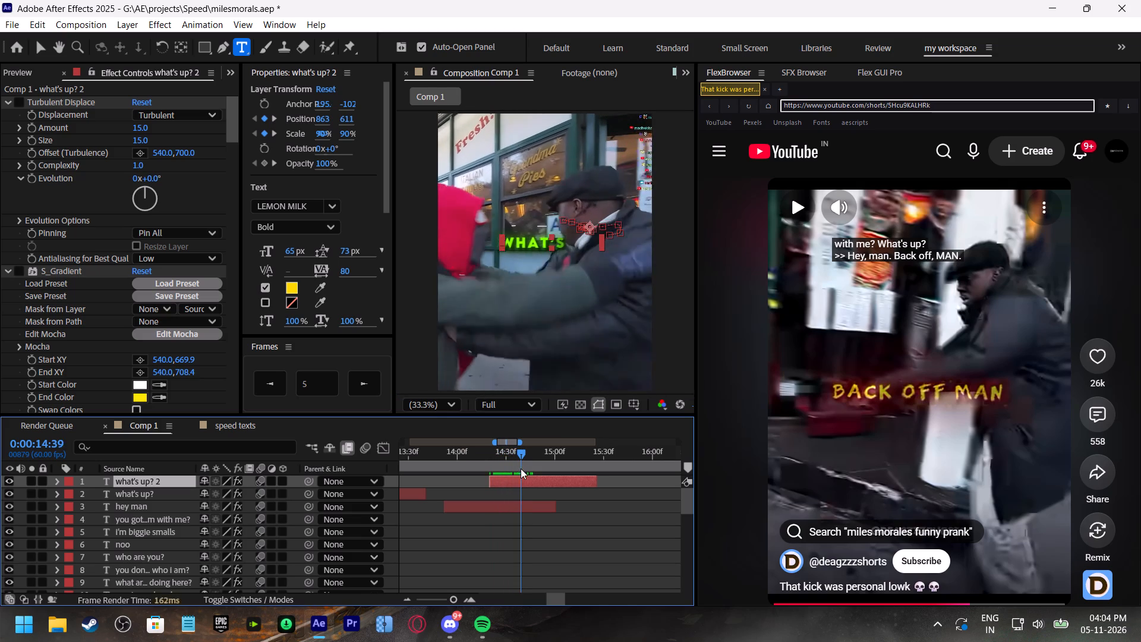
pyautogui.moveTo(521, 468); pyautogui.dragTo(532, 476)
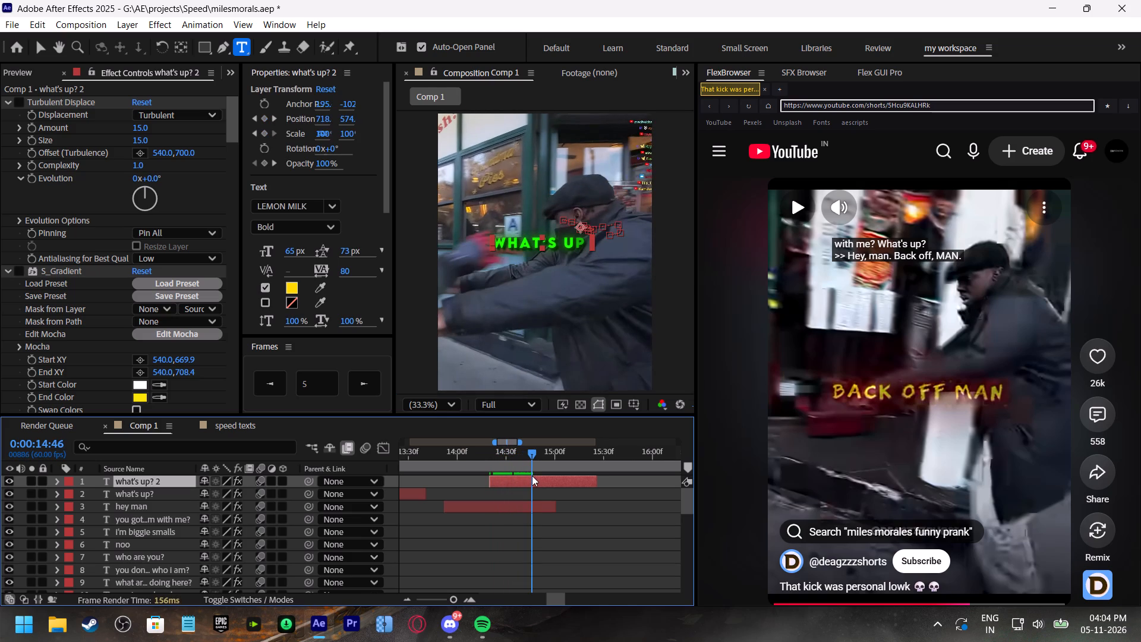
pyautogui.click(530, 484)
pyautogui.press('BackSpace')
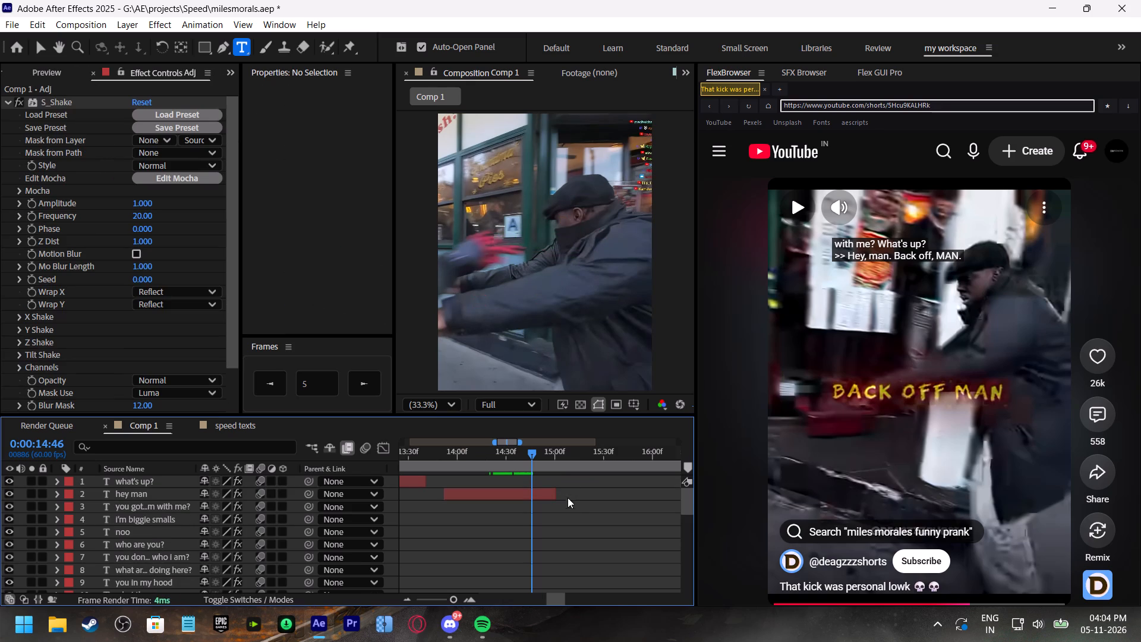
# Paste the "ohhhhh!" caption, start it at 0:00:14:46 and change its text to "back off man!".
pyautogui.hotkey('ctrl', 'v')
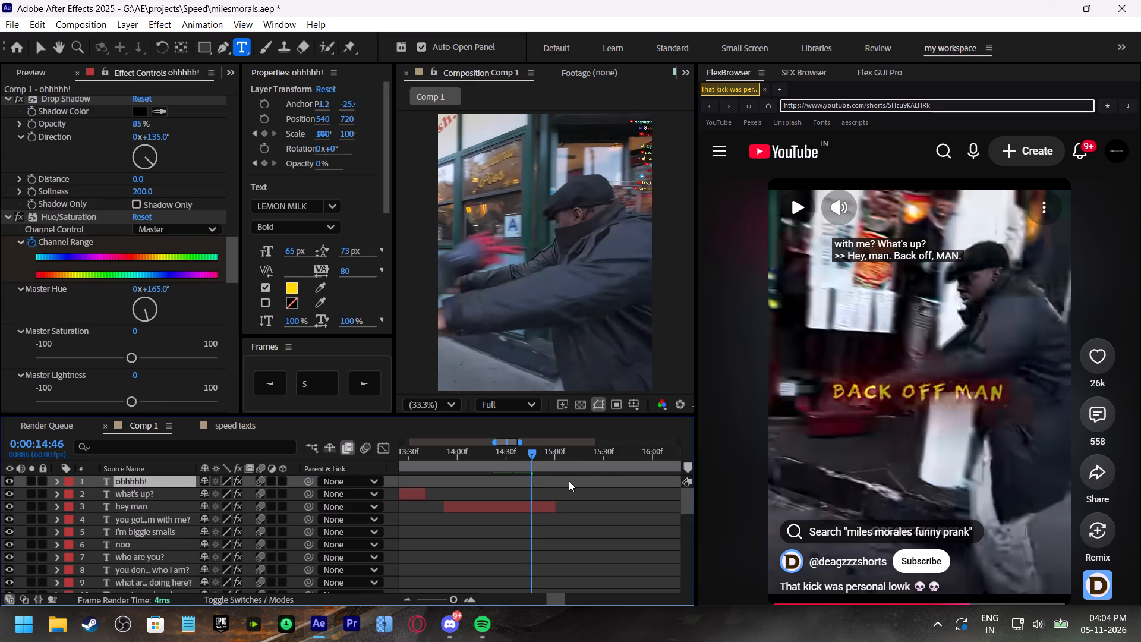
pyautogui.press('[')
pyautogui.doubleClick(575, 480)
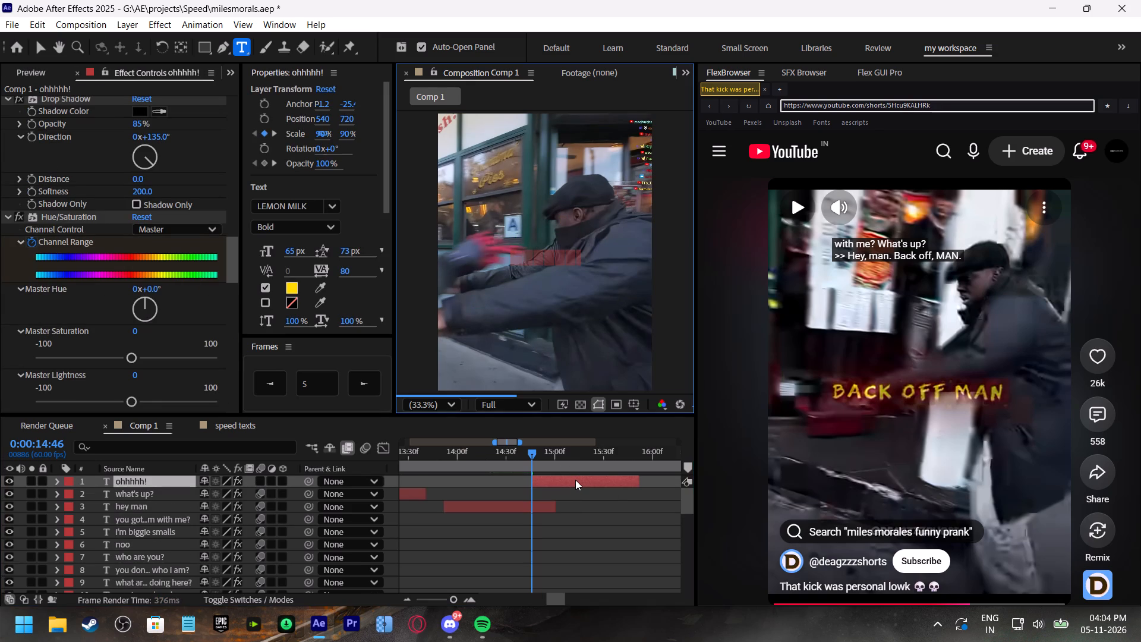
pyautogui.write('he')
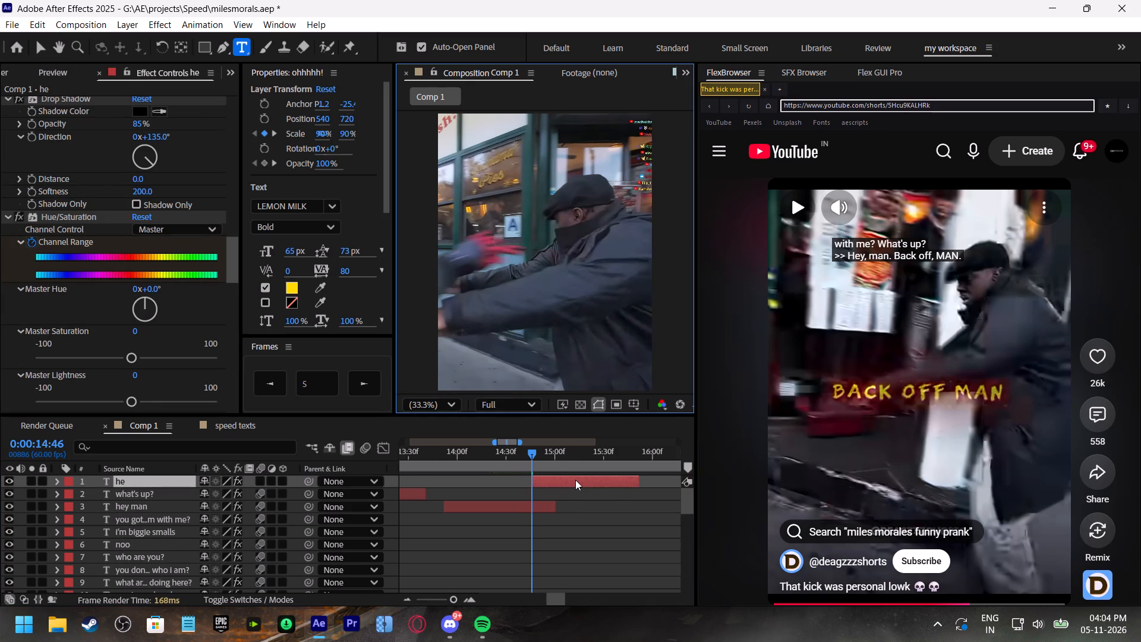
pyautogui.press('BackSpace')
pyautogui.press('BackSpace')
pyautogui.press('BackSpace')
pyautogui.write('back off man!')
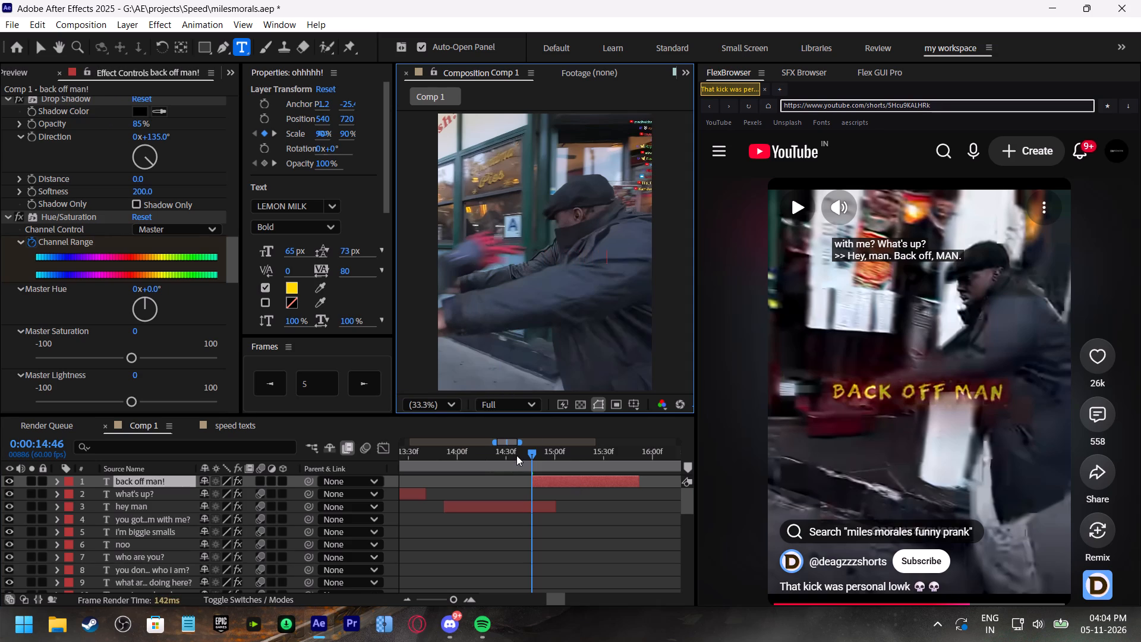
# Apply the current Flex Curve easing to both S_Shake Amplitude keyframes of the "back off man!" caption.
pyautogui.click(516, 455)
pyautogui.press('u')
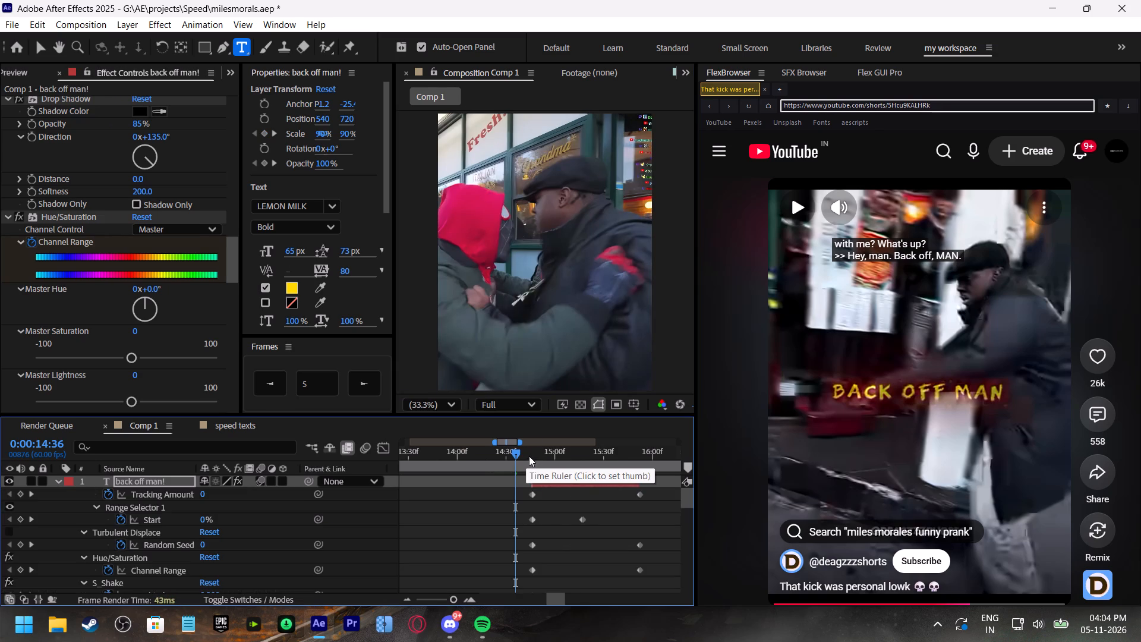
pyautogui.scroll(-2, 601, 524)
pyautogui.moveTo(661, 516); pyautogui.dragTo(531, 521)
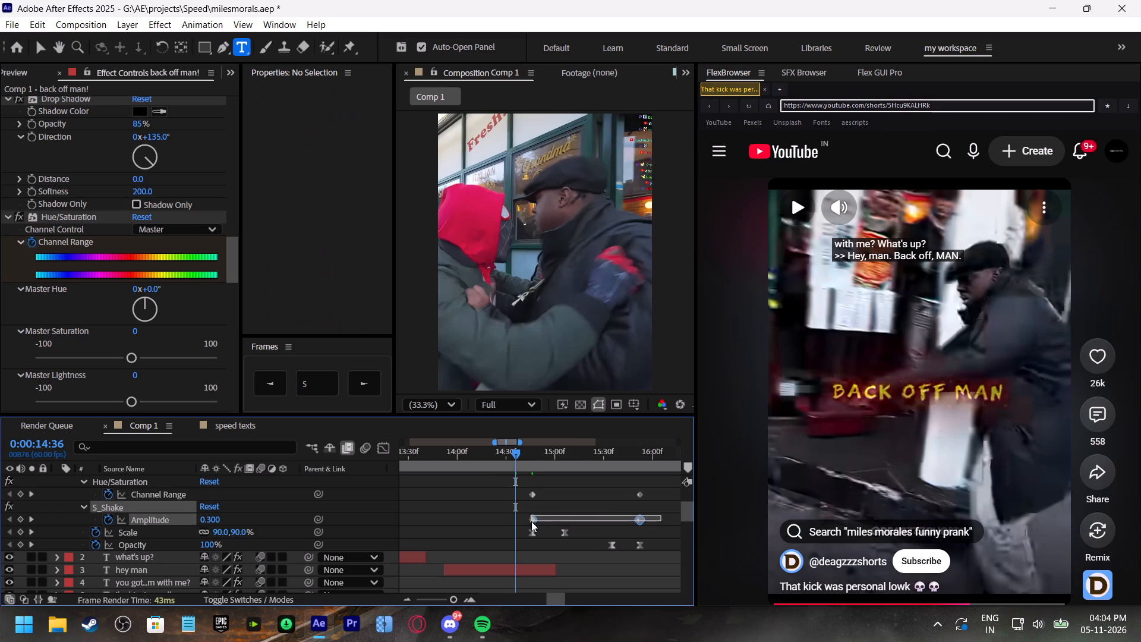
pyautogui.moveTo(531, 521); pyautogui.dragTo(523, 523)
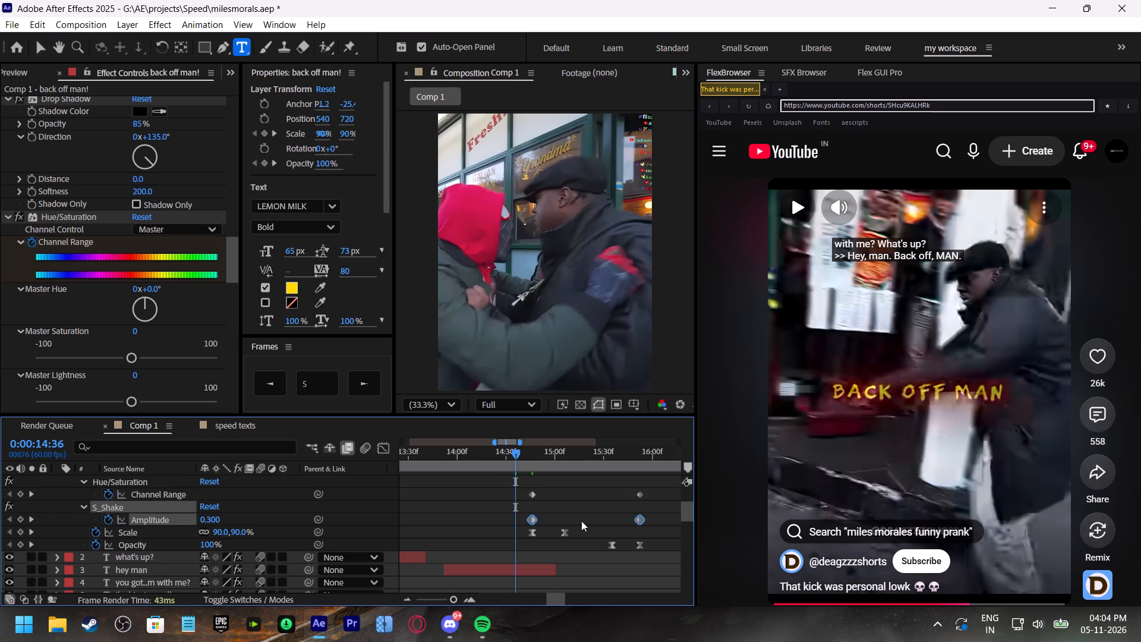
pyautogui.click(888, 74)
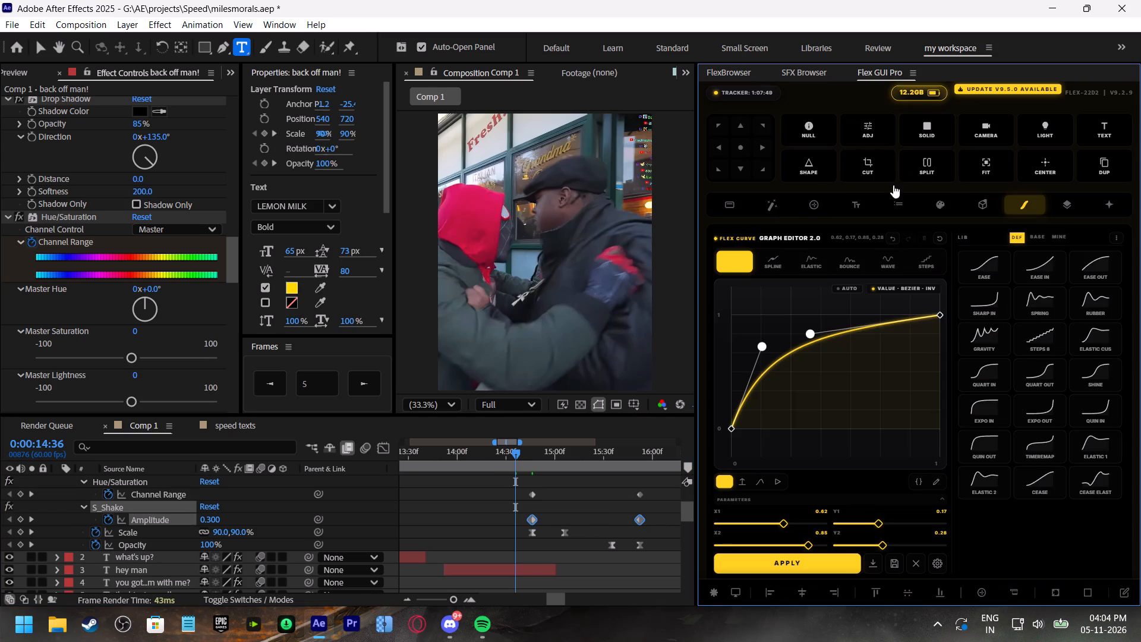
pyautogui.click(797, 556)
# Preview the "back off man!" caption, collapse its properties and move it earlier to start at 0:00:14:25.
pyautogui.click(505, 458)
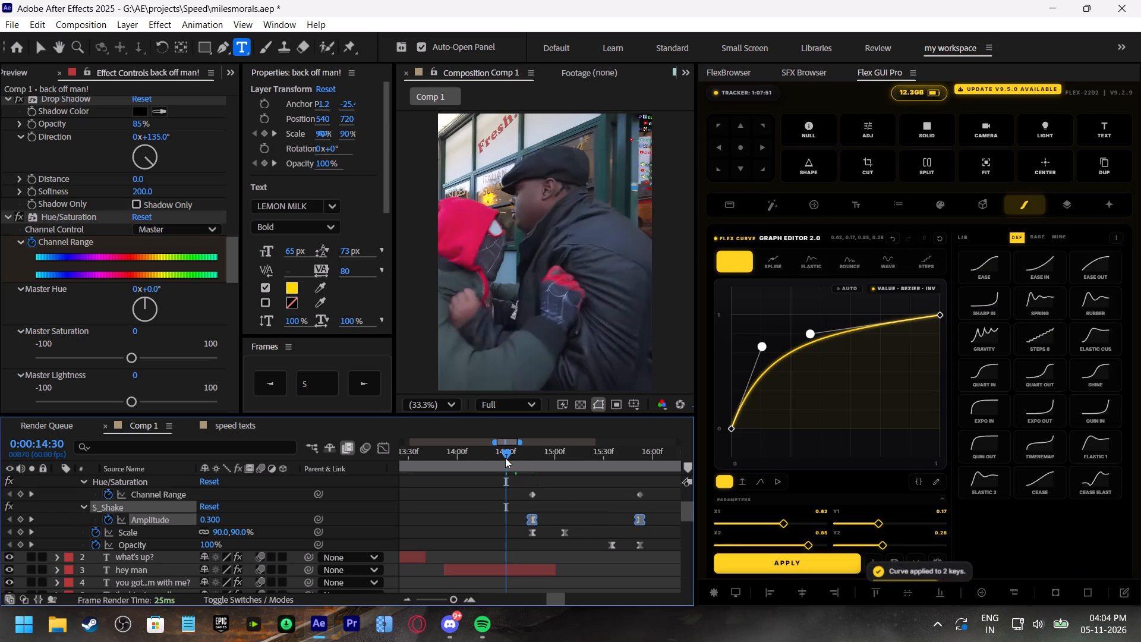
pyautogui.press('space')
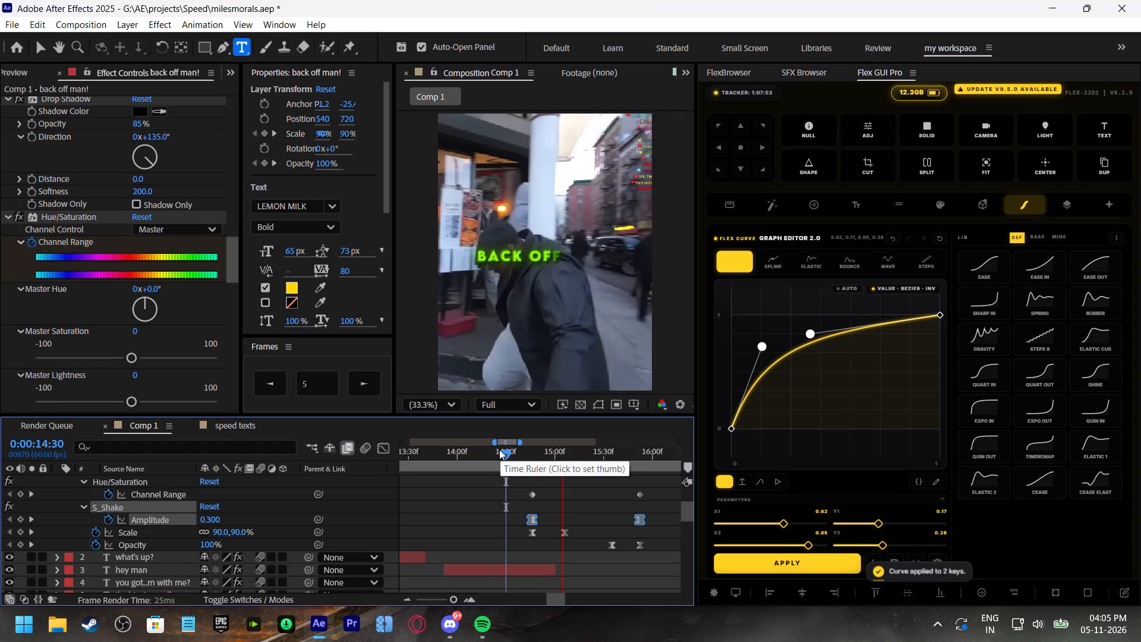
pyautogui.click(499, 449)
pyautogui.press('space')
pyautogui.click(499, 449)
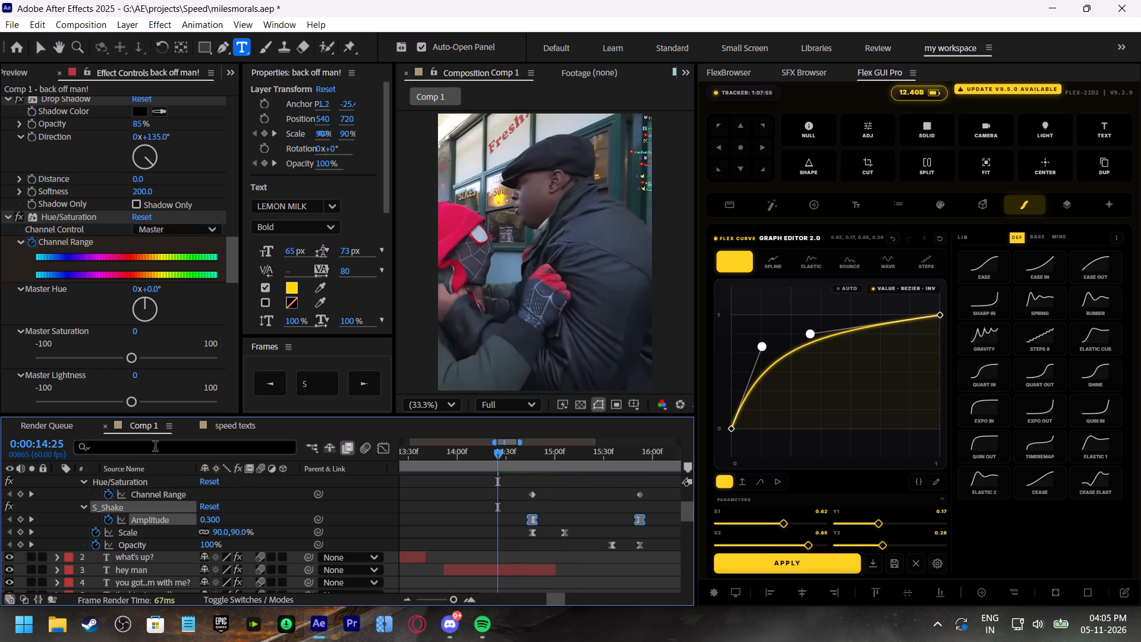
pyautogui.scroll(2, 98, 507)
pyautogui.click(55, 483)
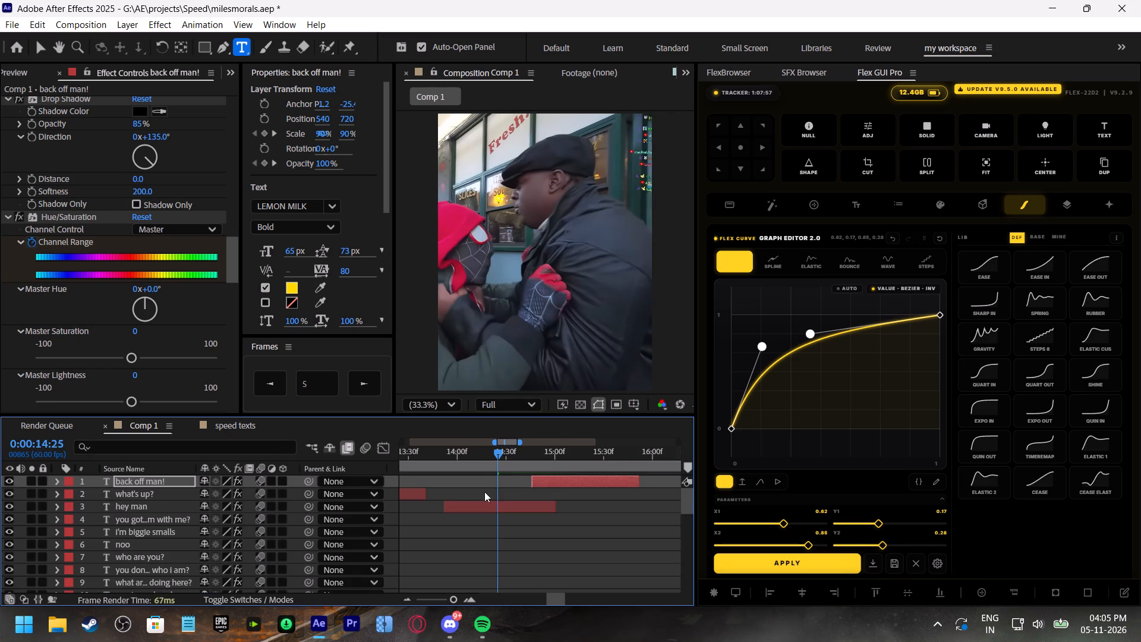
pyautogui.moveTo(555, 481); pyautogui.dragTo(521, 480)
# Play back the "back off man!" caption repeatedly from 0:00:14:15 to check its timing against the dialogue.
pyautogui.click(481, 450)
pyautogui.press('space')
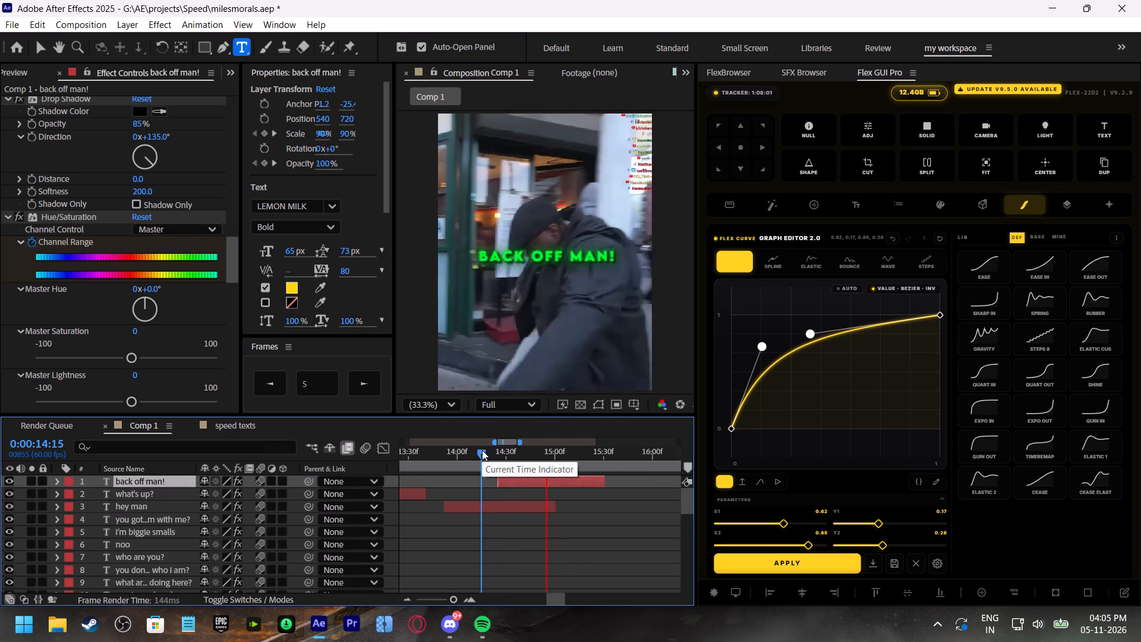
pyautogui.click(482, 450)
pyautogui.press('space')
pyautogui.click(482, 450)
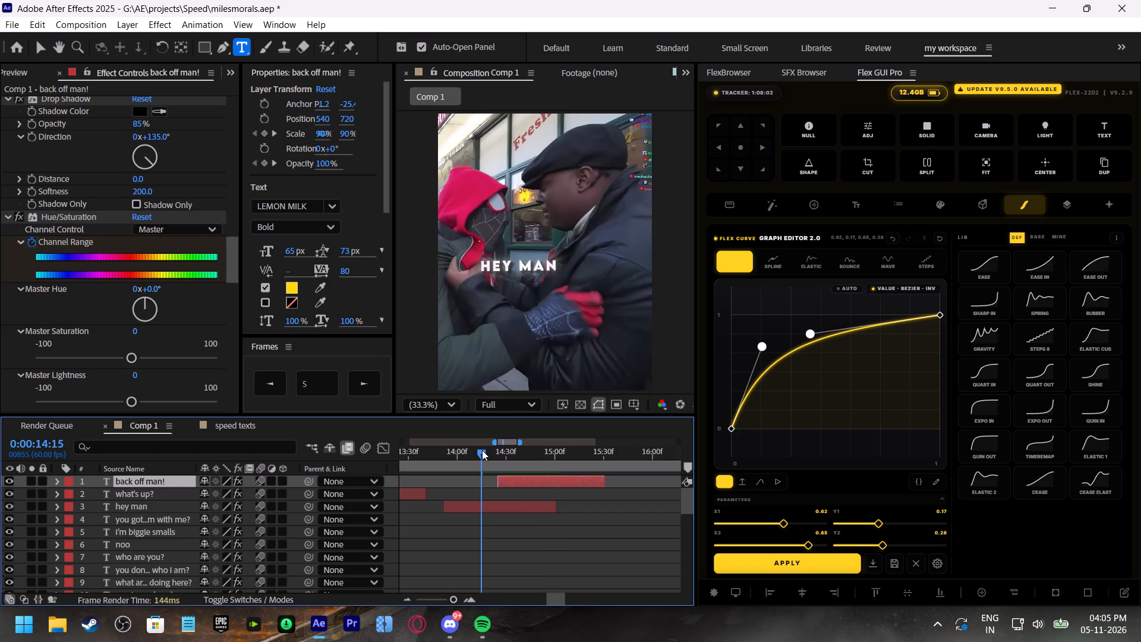
pyautogui.press('space')
pyautogui.click(482, 450)
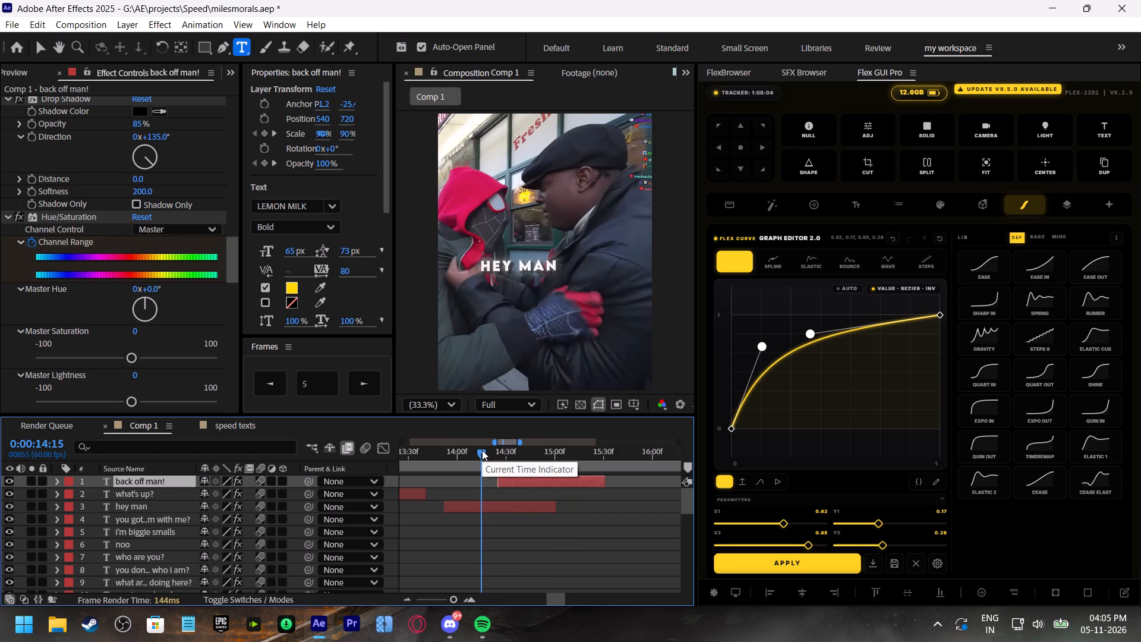
pyautogui.press('space')
# Go to 0:00:14:37 and delete the Hue/Saturation effect from the "back off man!" caption.
pyautogui.moveTo(505, 450); pyautogui.dragTo(506, 450)
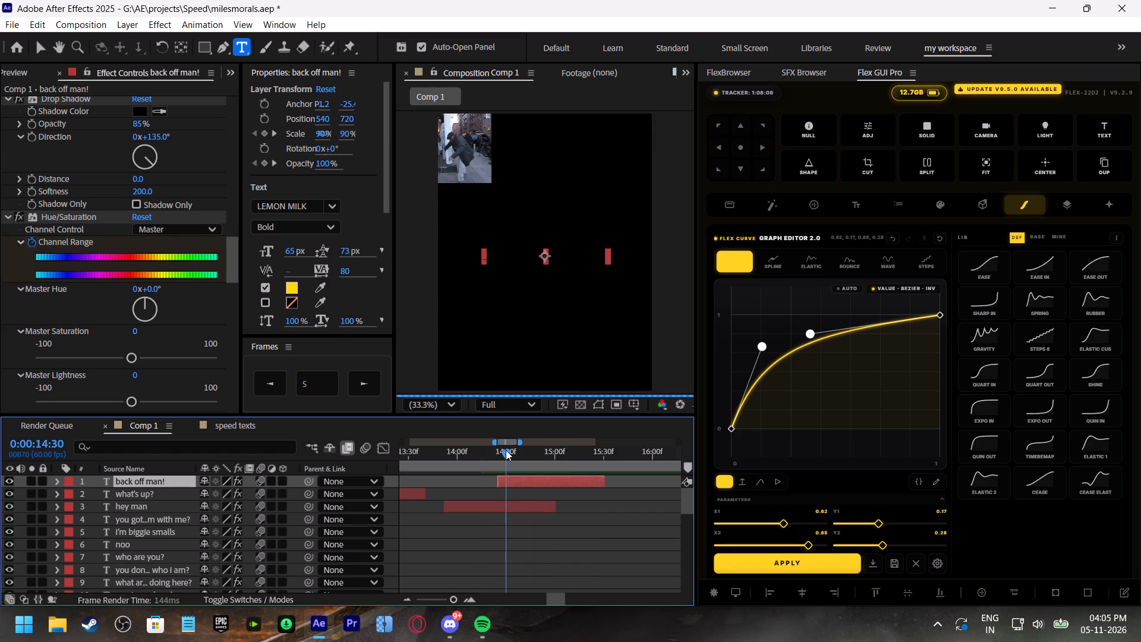
pyautogui.moveTo(506, 450); pyautogui.dragTo(517, 453)
pyautogui.click(529, 479)
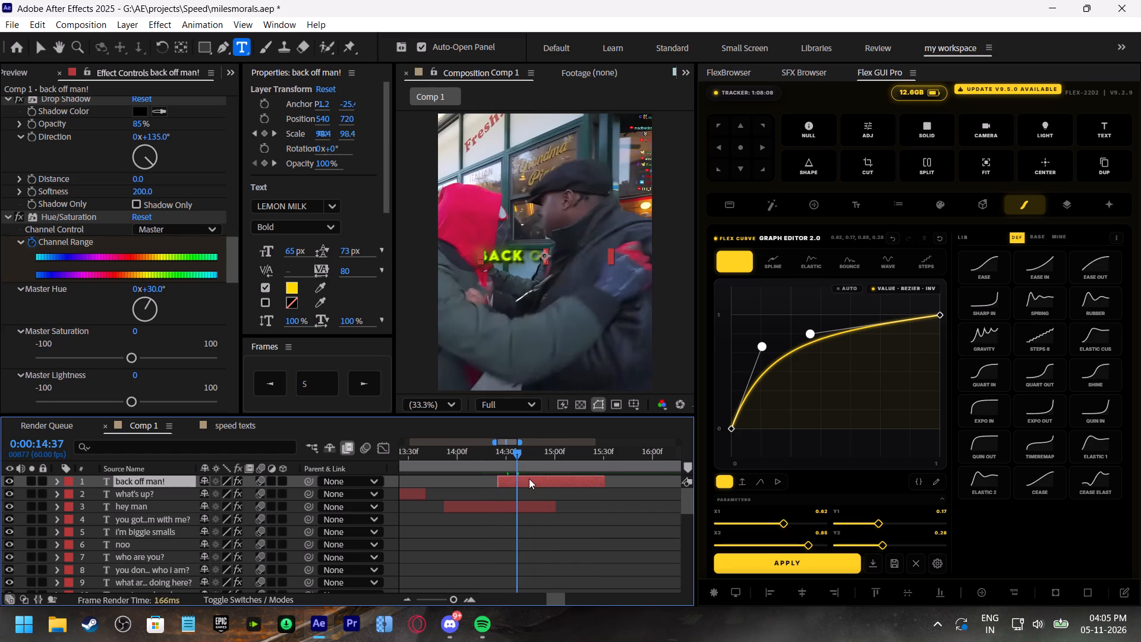
pyautogui.click(61, 212)
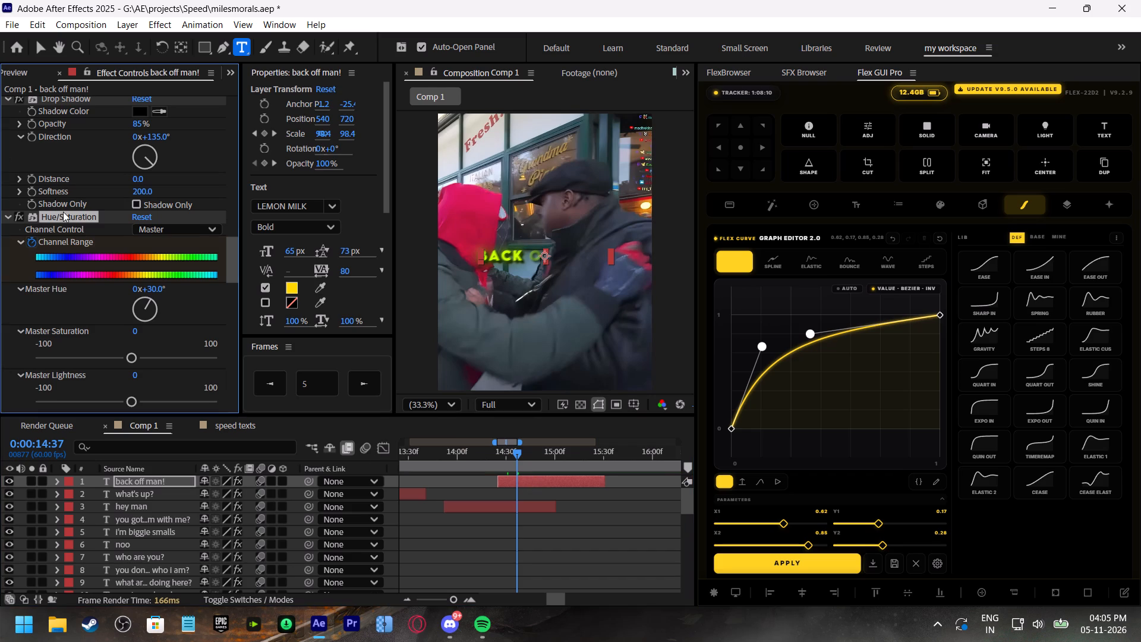
pyautogui.press('BackSpace')
# Set the "back off man!" caption's text fill colour to red.
pyautogui.click(297, 289)
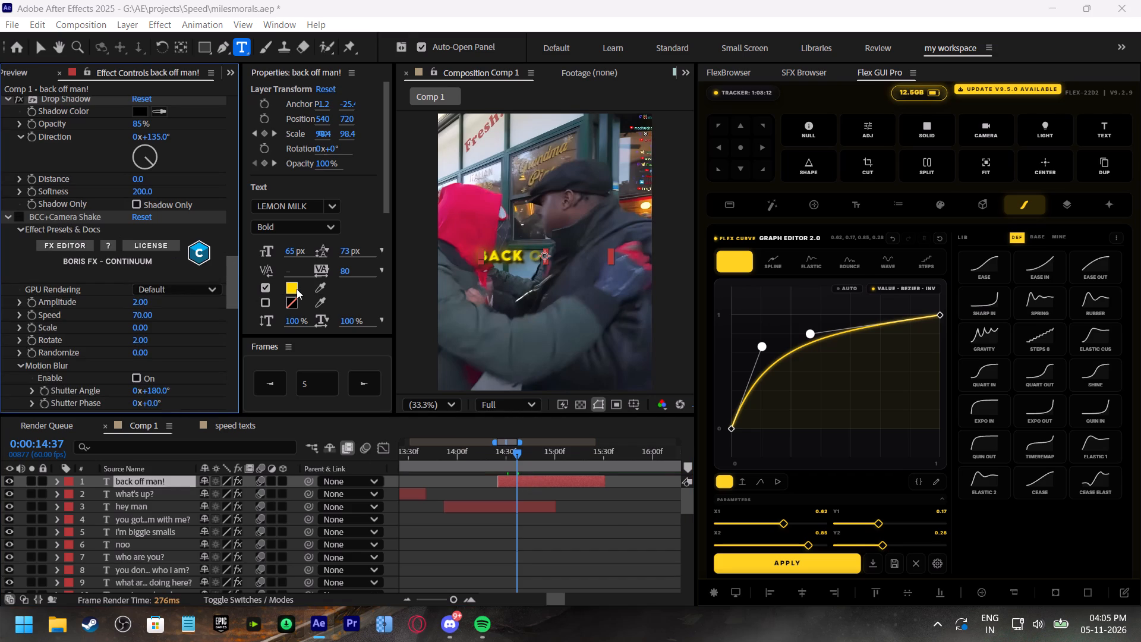
pyautogui.moveTo(491, 194); pyautogui.dragTo(768, 215)
pyautogui.moveTo(821, 281); pyautogui.dragTo(908, 190)
pyautogui.moveTo(877, 266); pyautogui.dragTo(882, 226)
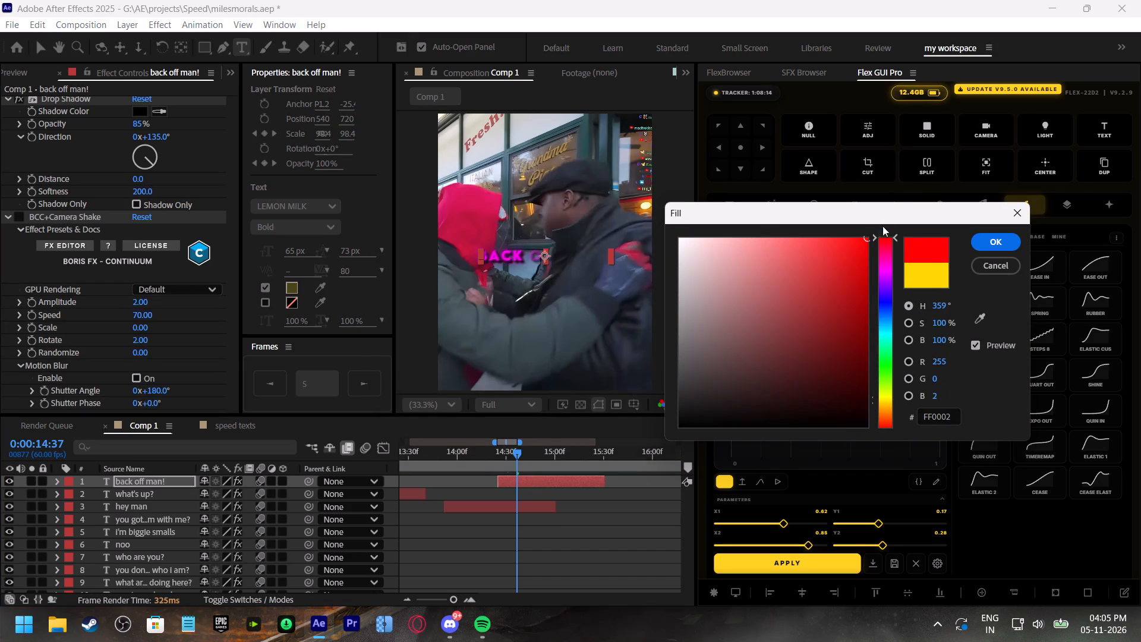
pyautogui.moveTo(882, 226); pyautogui.dragTo(889, 207)
pyautogui.click(1000, 240)
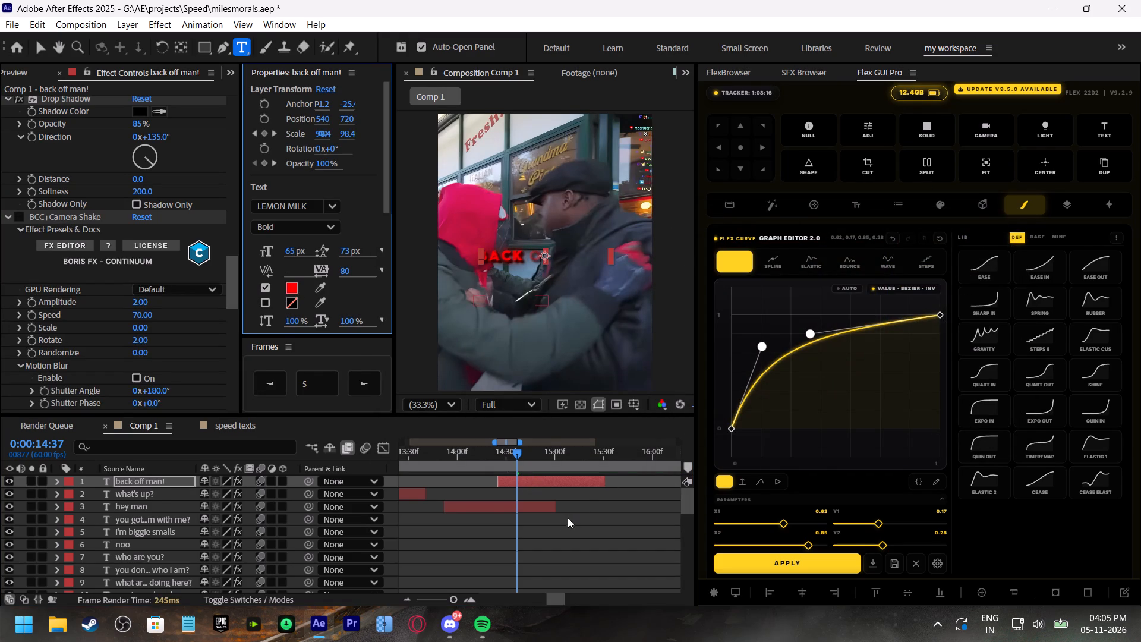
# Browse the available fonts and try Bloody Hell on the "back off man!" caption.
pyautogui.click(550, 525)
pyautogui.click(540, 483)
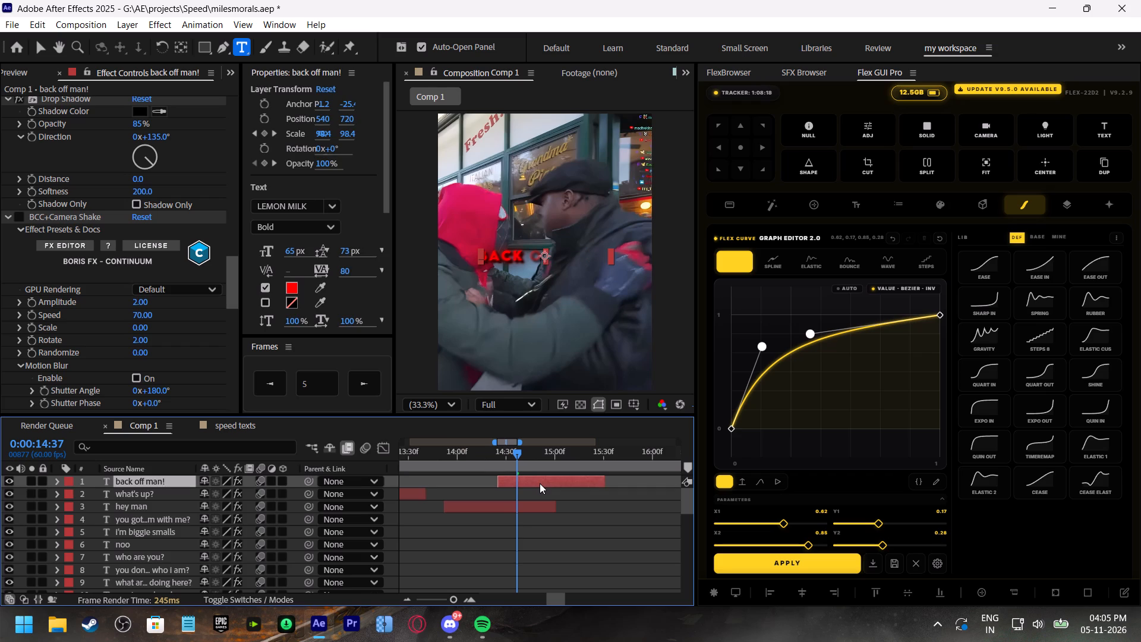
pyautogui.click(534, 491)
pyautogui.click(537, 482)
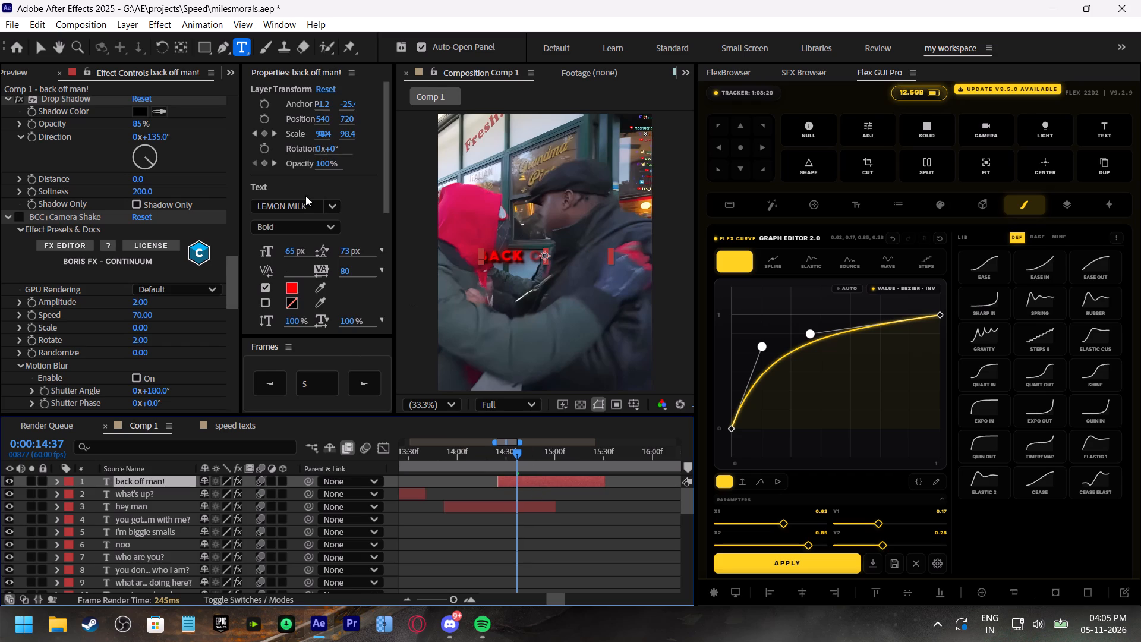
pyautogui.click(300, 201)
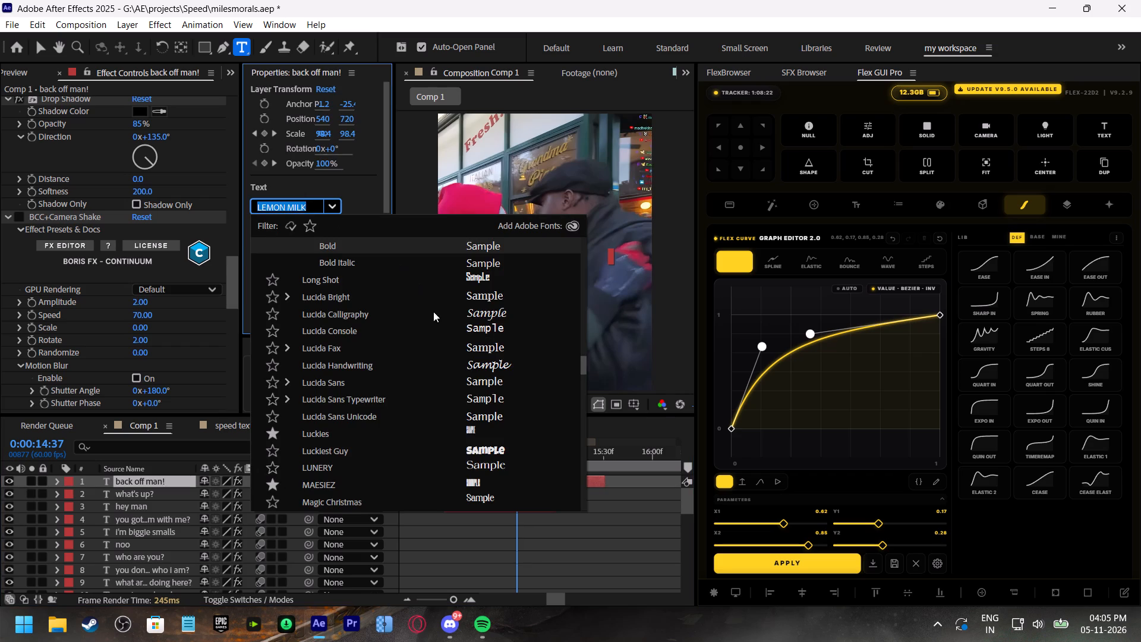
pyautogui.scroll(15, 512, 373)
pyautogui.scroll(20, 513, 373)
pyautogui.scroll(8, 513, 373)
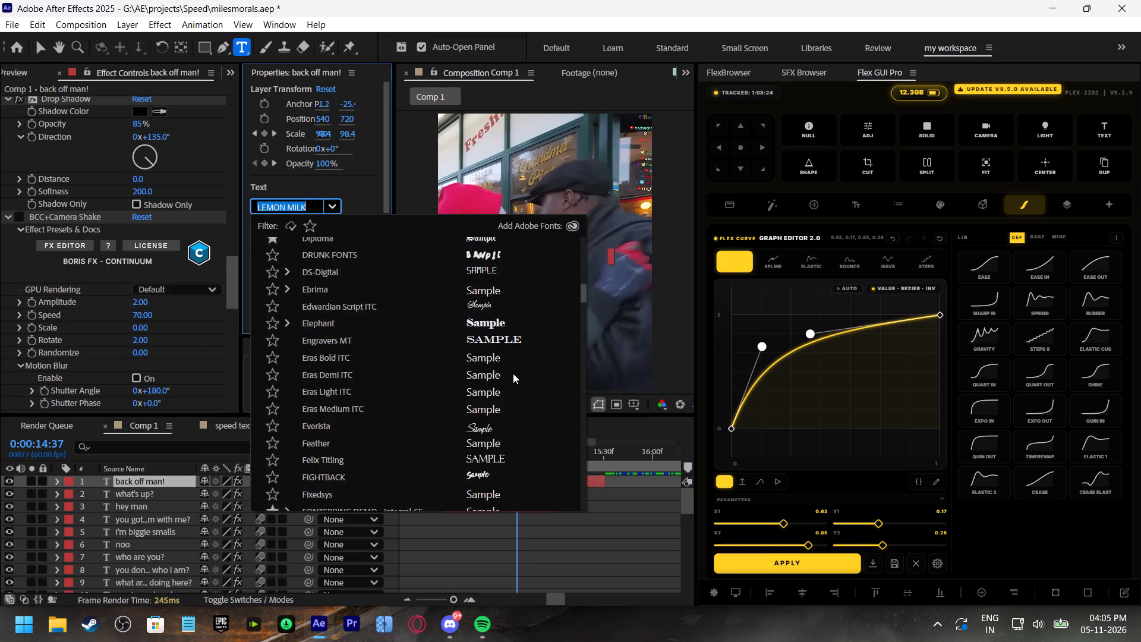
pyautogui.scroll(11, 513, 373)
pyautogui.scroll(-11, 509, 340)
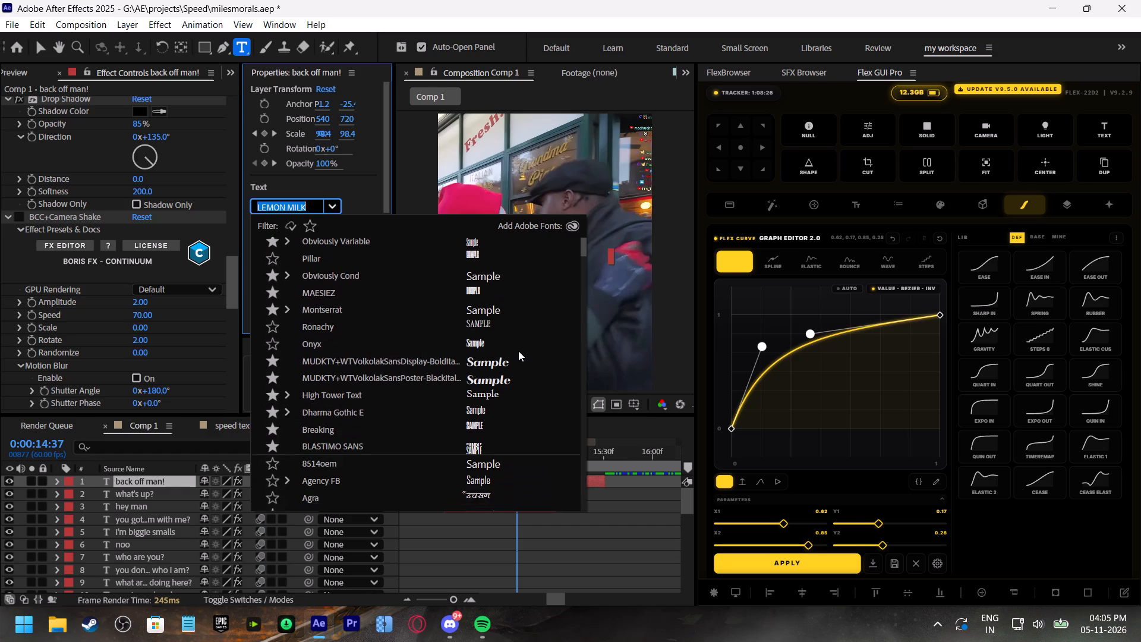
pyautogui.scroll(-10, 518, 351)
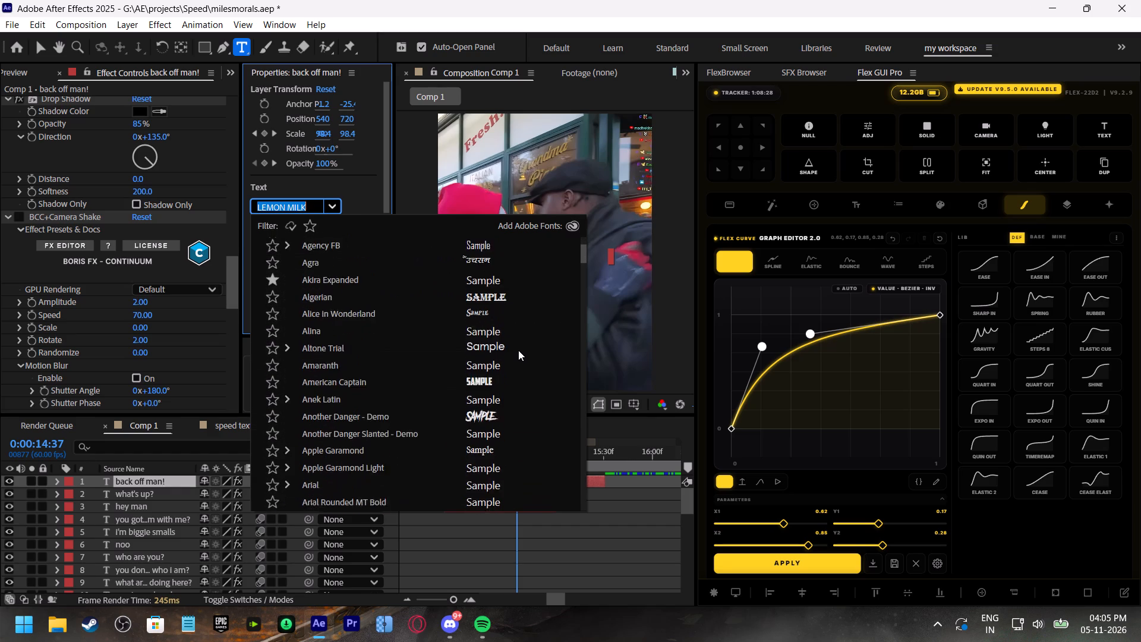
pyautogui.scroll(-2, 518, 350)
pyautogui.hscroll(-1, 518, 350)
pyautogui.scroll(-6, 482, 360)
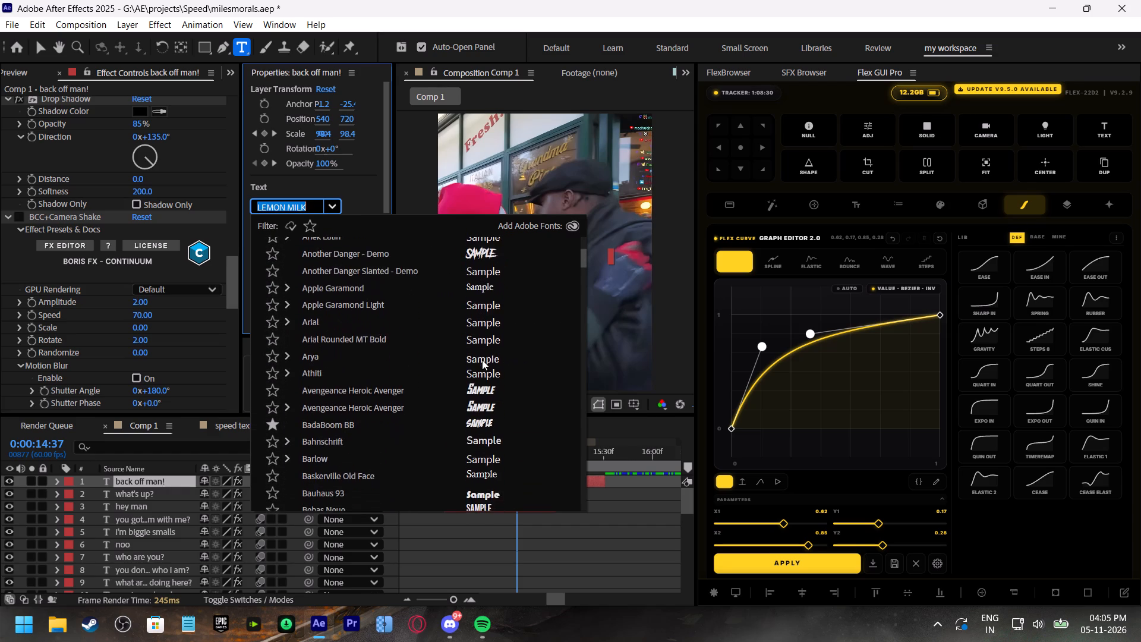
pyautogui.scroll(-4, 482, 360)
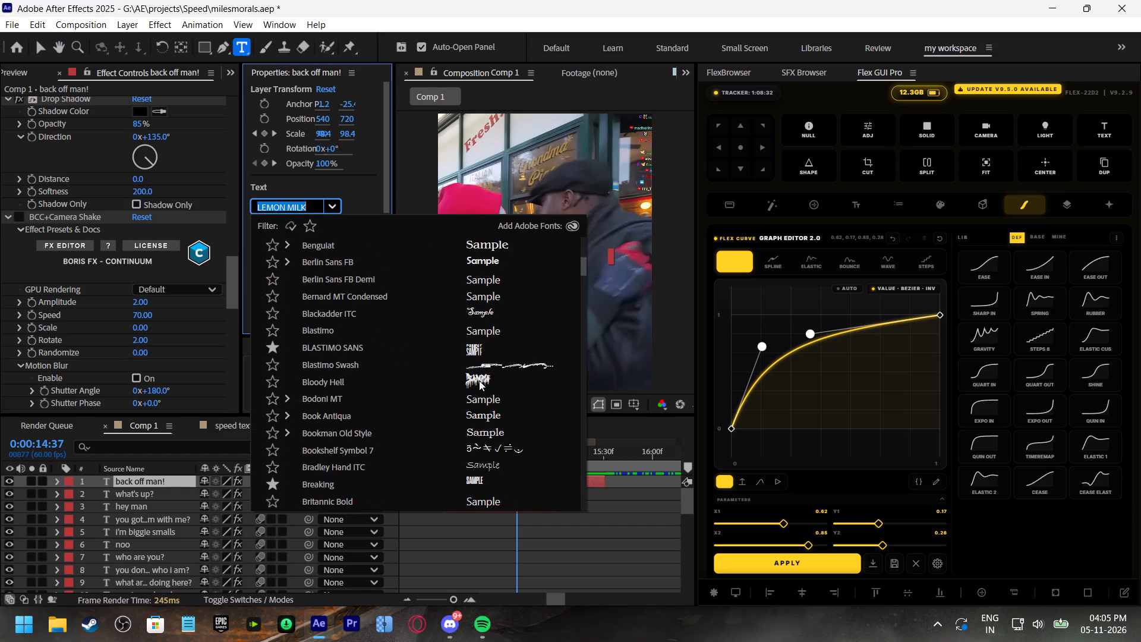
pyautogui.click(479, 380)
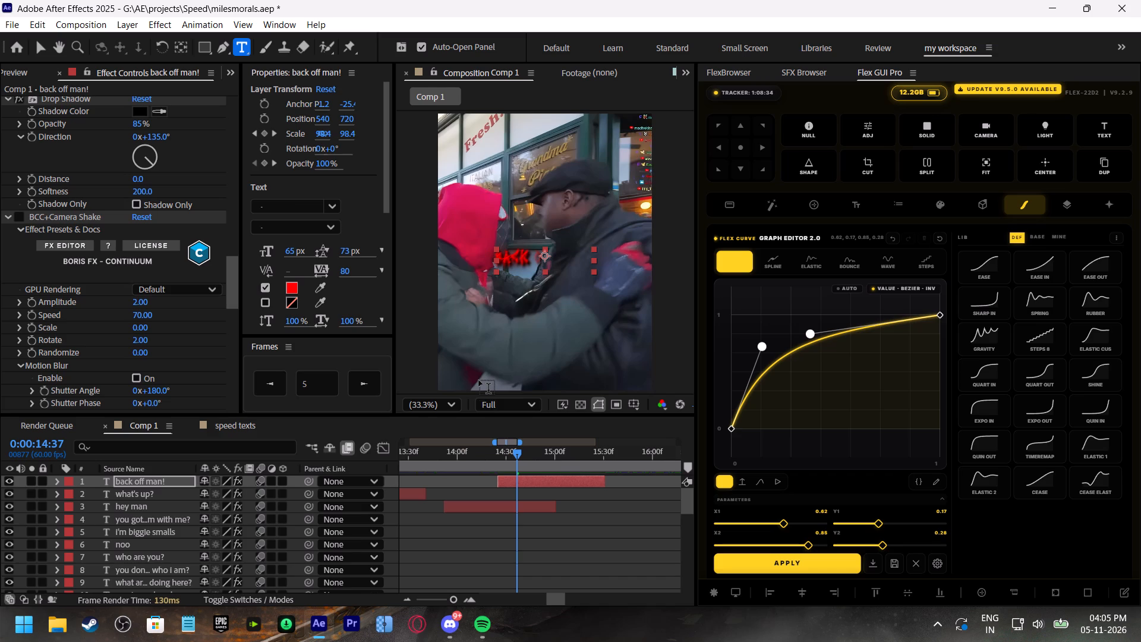
# Check the caption's lettering at 0:00:14:53 and change its font to Curlz MT.
pyautogui.moveTo(527, 446); pyautogui.dragTo(542, 449)
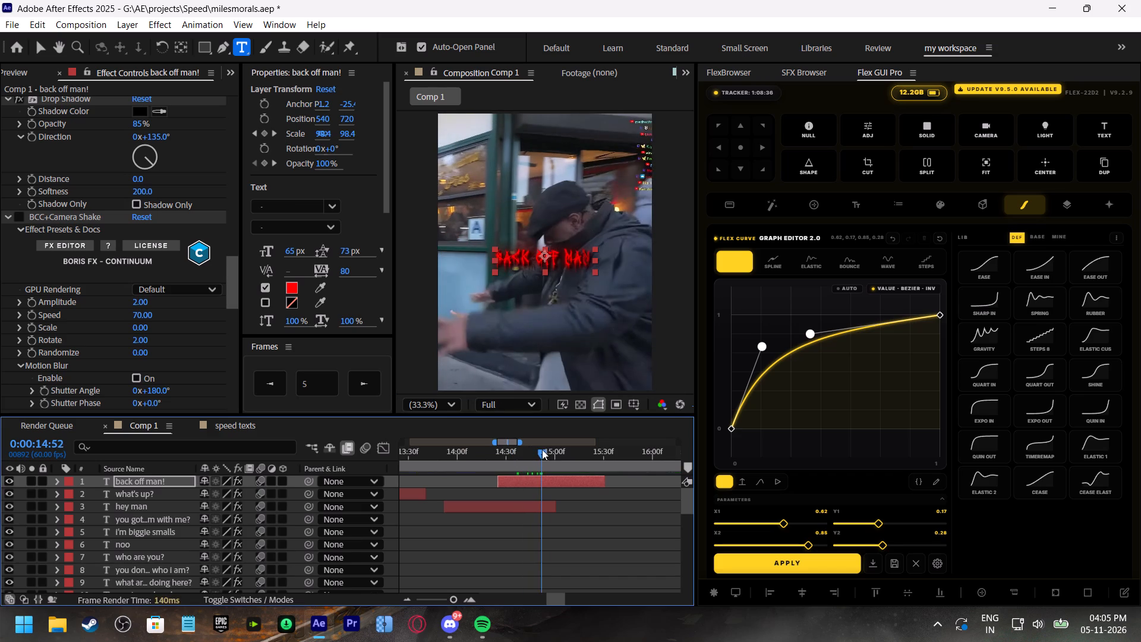
pyautogui.moveTo(542, 449); pyautogui.dragTo(543, 450)
pyautogui.click(314, 211)
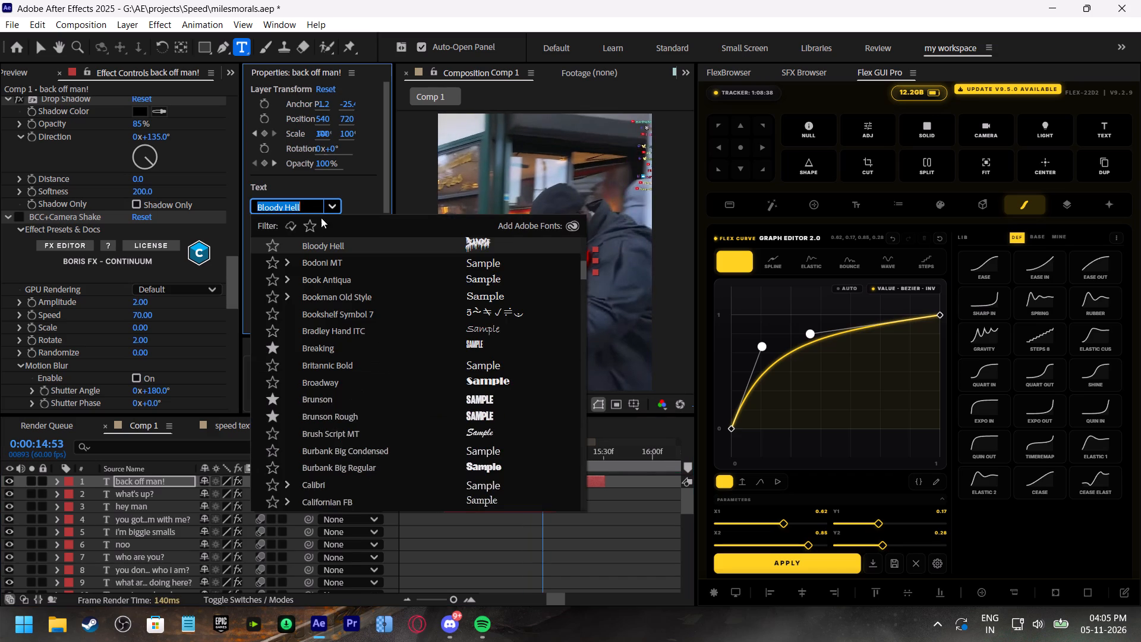
pyautogui.scroll(-16, 464, 357)
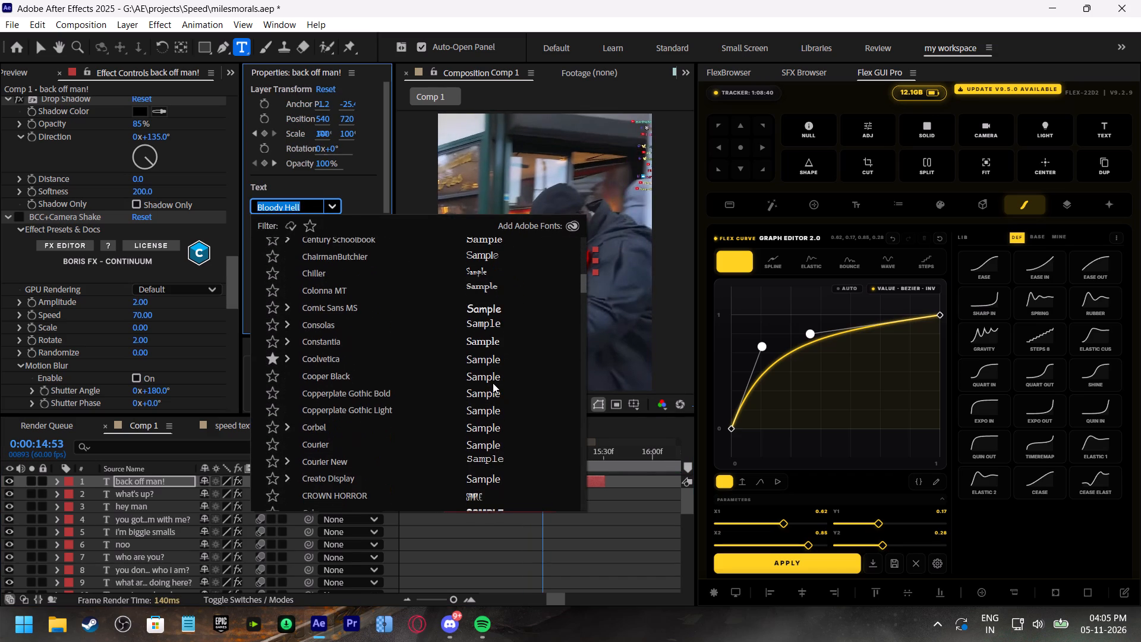
pyautogui.scroll(-5, 493, 383)
pyautogui.click(474, 438)
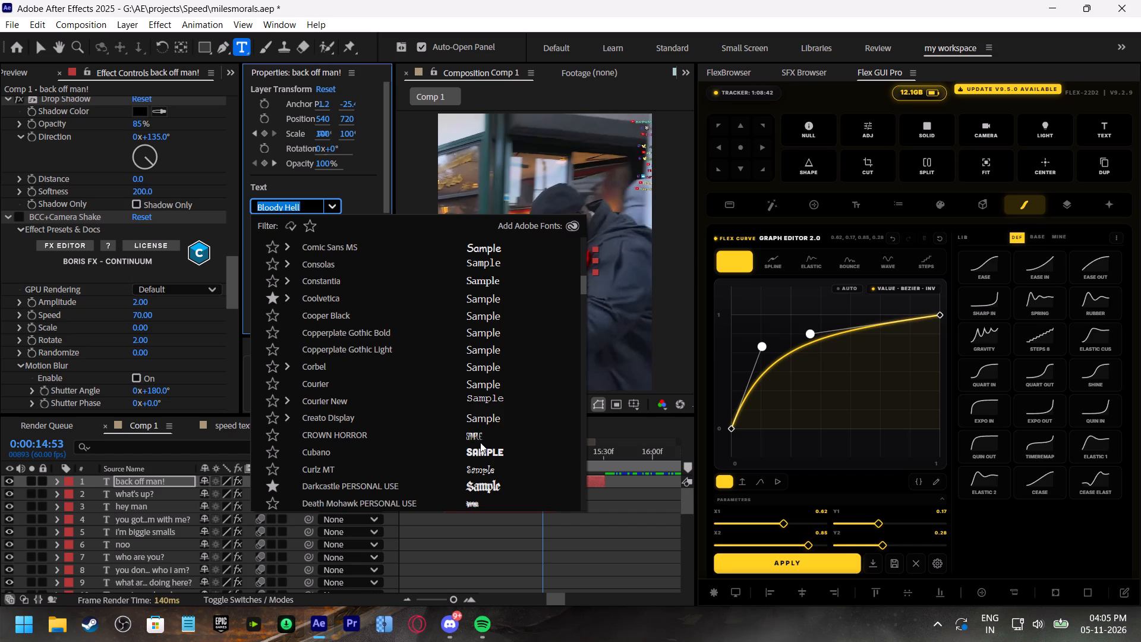
pyautogui.click(472, 465)
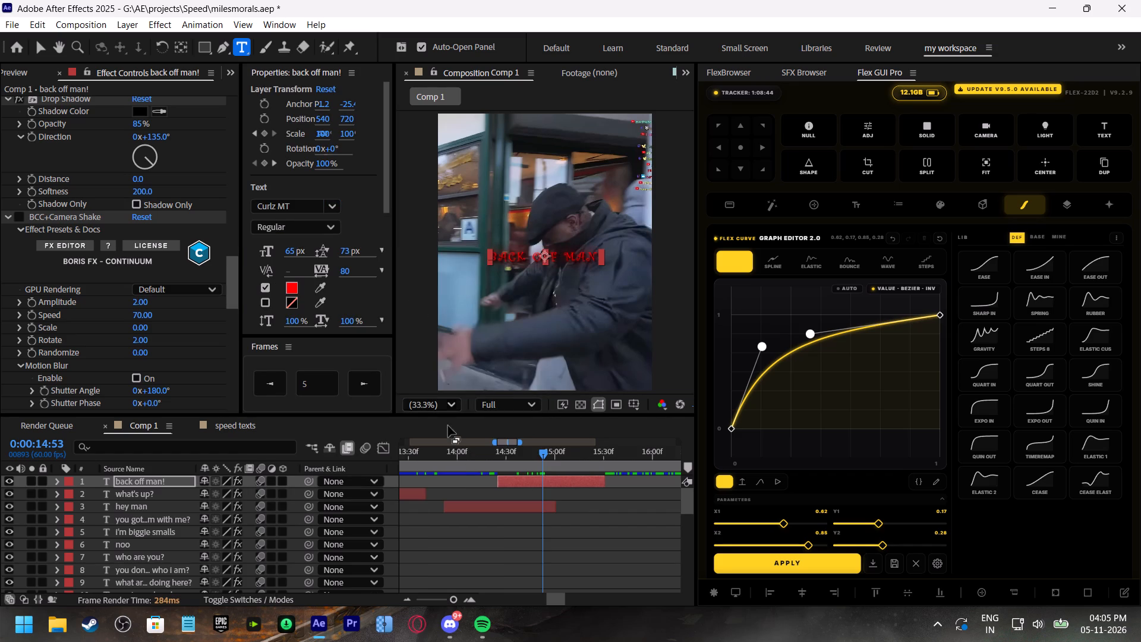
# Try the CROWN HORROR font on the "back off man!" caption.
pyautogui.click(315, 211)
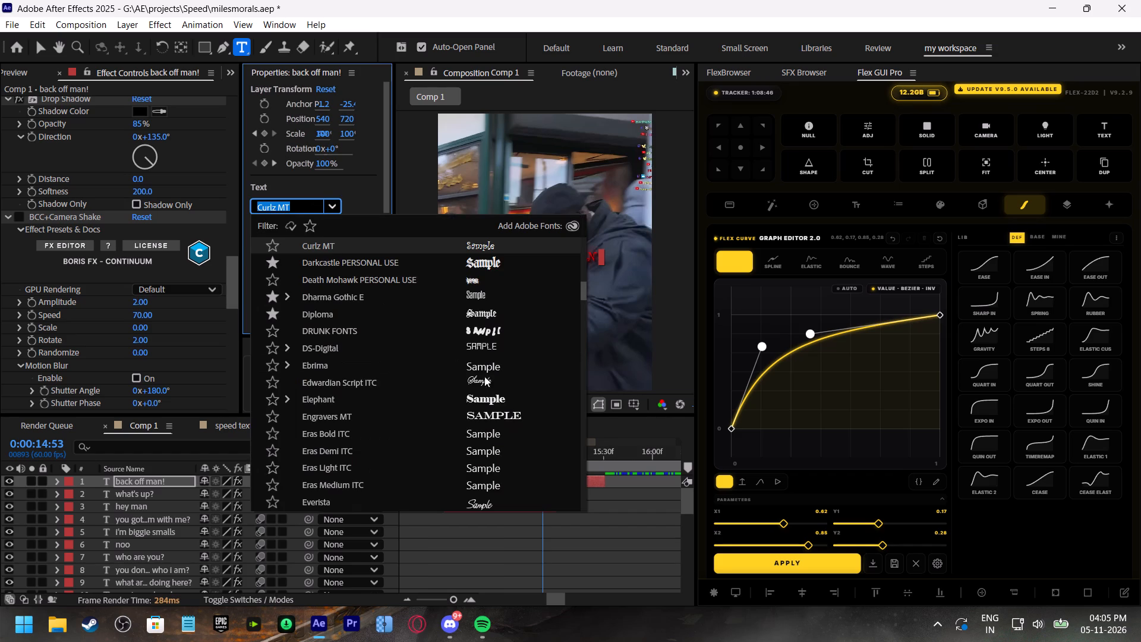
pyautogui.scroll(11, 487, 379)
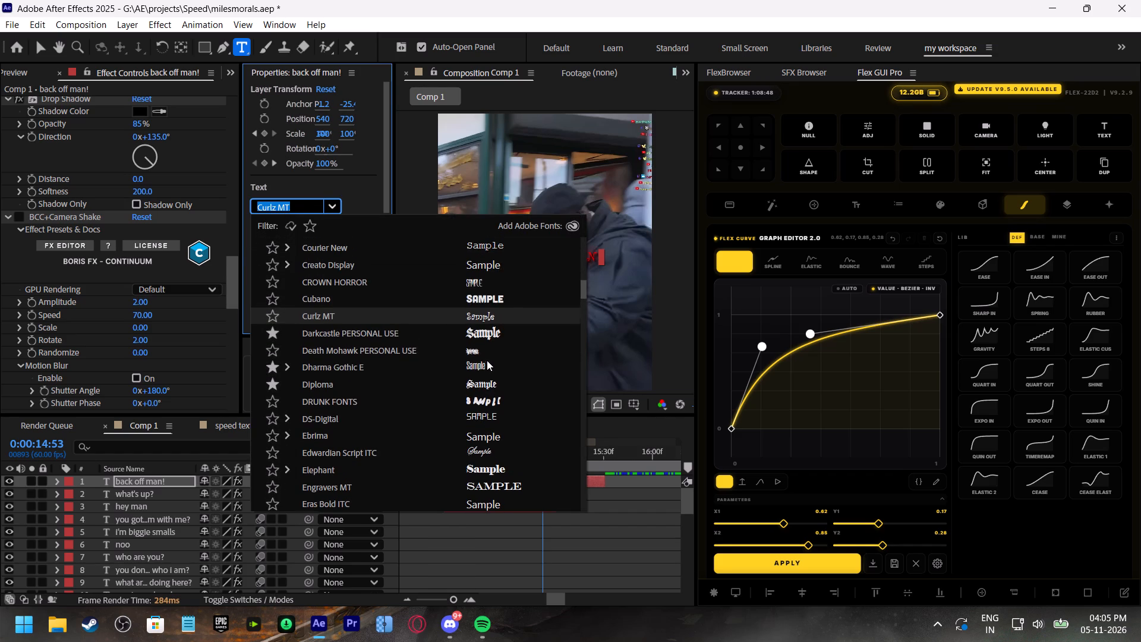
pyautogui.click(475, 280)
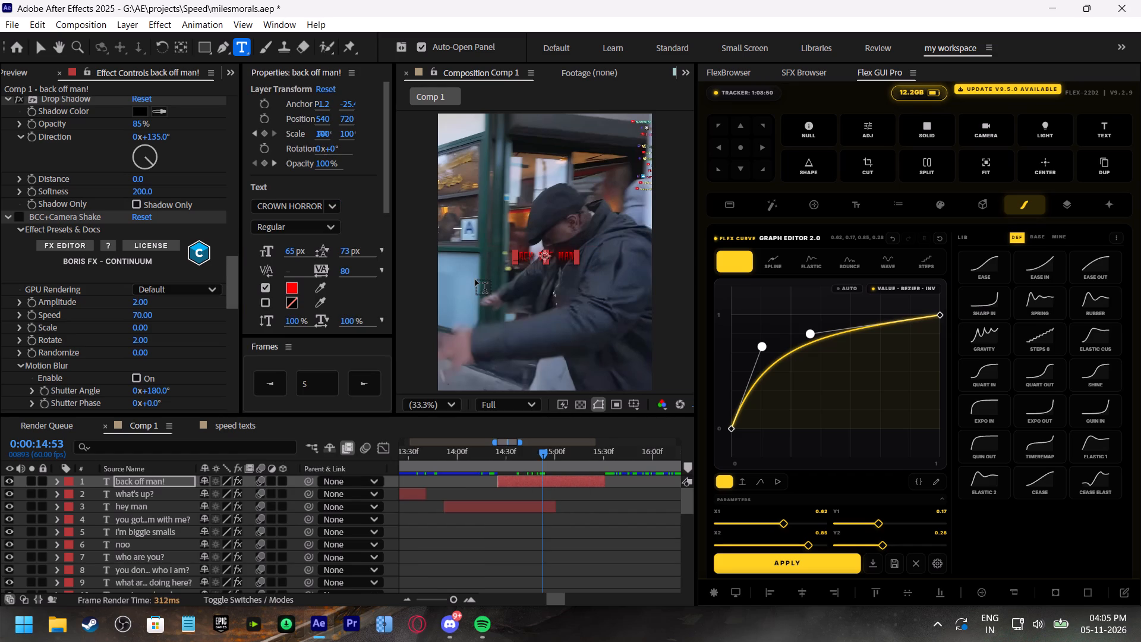
# Browse further through the fonts and change the "back off man!" caption's font to FreakyManor.
pyautogui.click(313, 207)
pyautogui.scroll(-3, 482, 394)
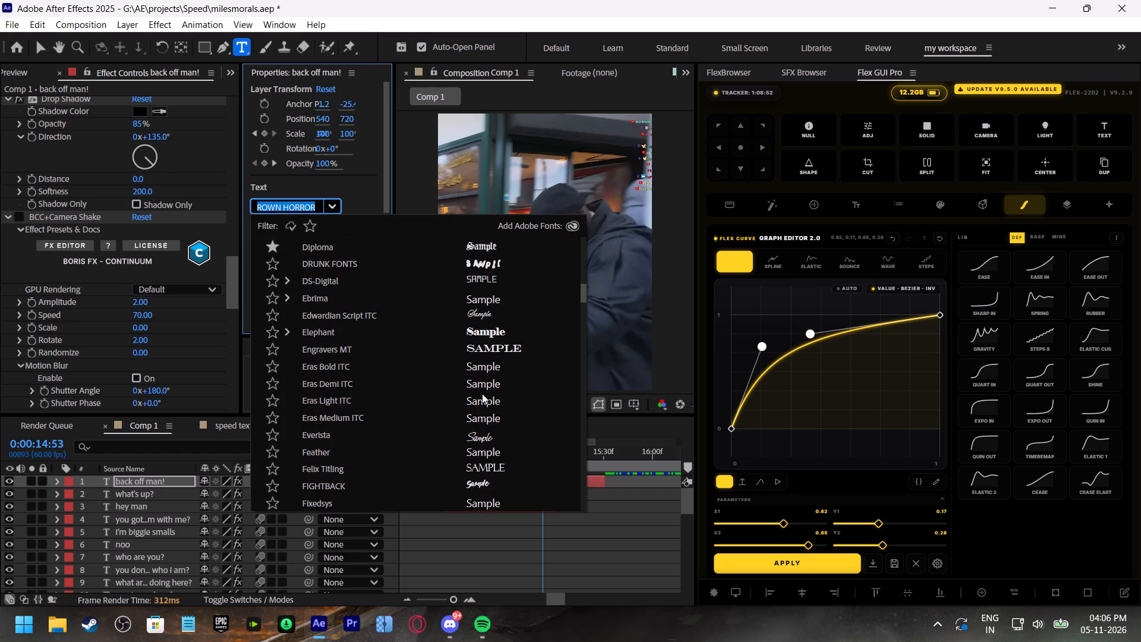
pyautogui.scroll(-15, 482, 394)
pyautogui.click(479, 355)
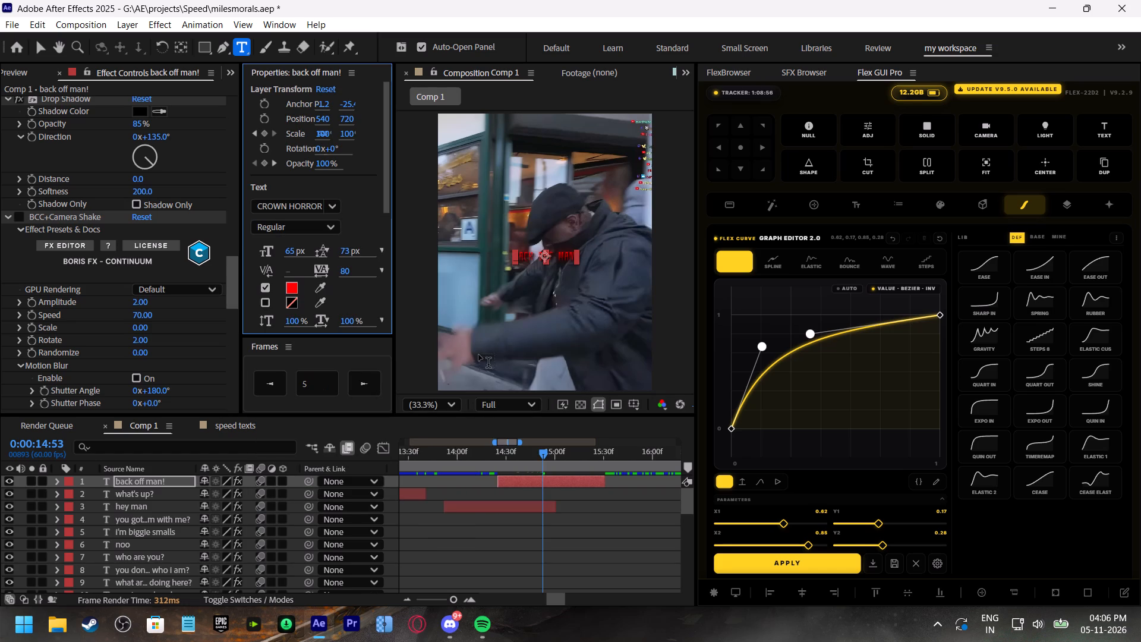
pyautogui.click(333, 203)
pyautogui.scroll(-6, 500, 398)
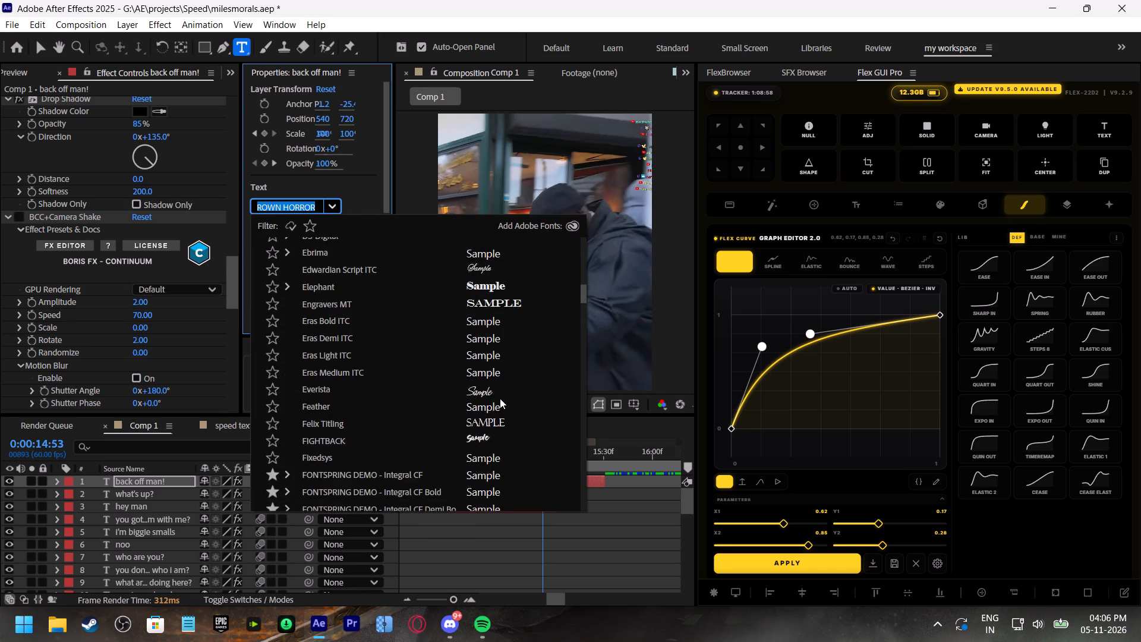
pyautogui.scroll(-7, 500, 398)
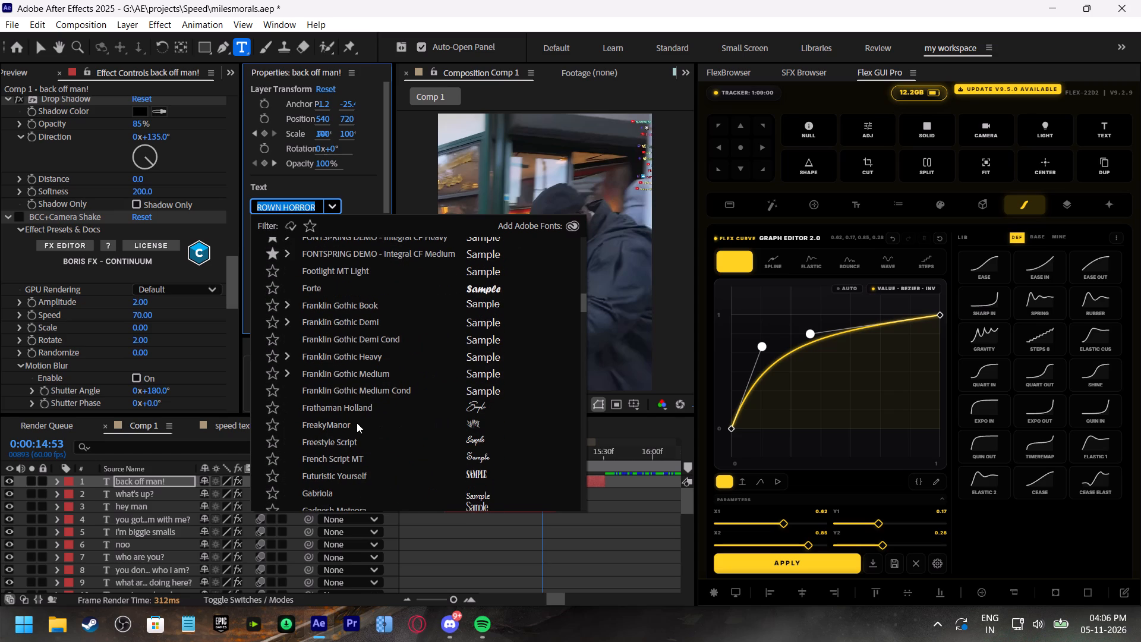
pyautogui.click(354, 423)
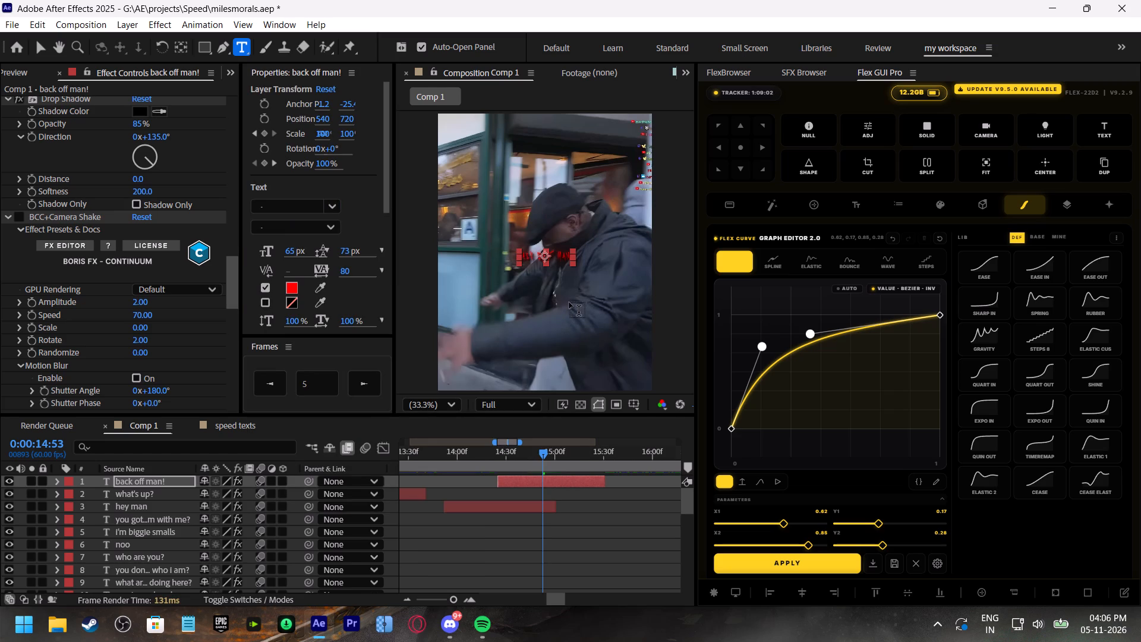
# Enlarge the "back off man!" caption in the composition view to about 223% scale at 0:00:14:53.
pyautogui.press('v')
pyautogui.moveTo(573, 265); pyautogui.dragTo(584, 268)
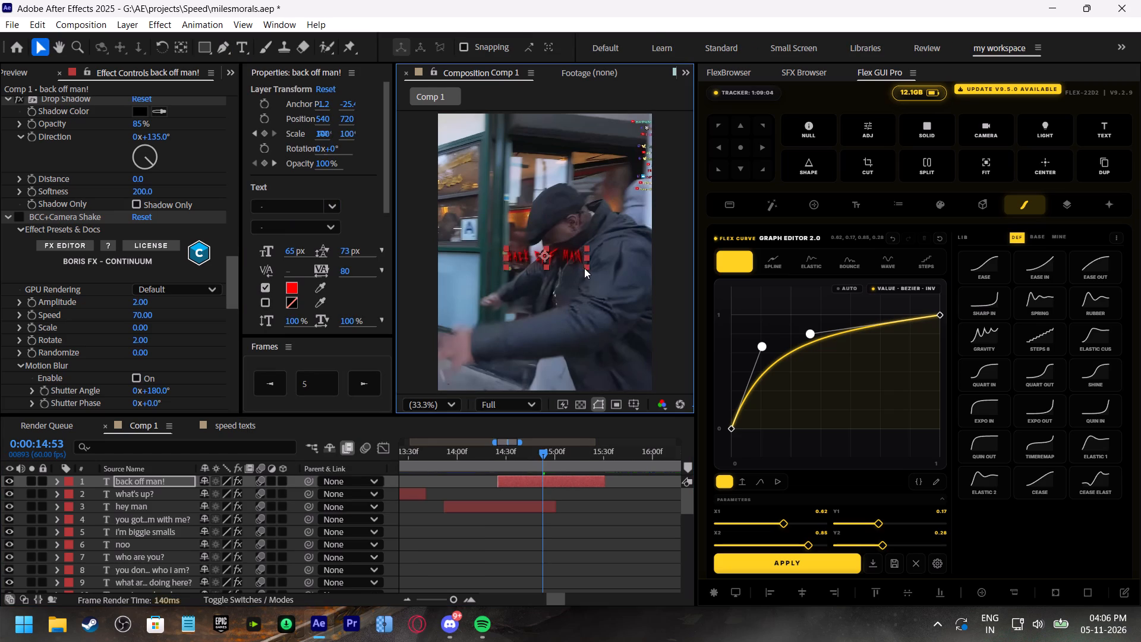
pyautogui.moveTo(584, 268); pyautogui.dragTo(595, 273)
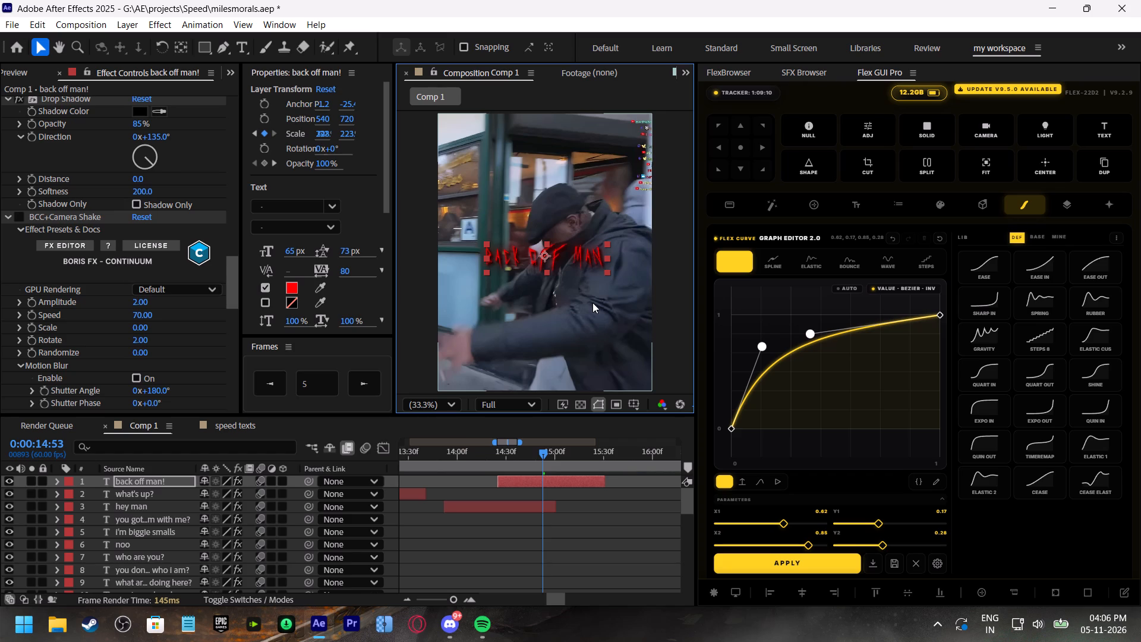
# Save the project.
pyautogui.hotkey('ctrl', 's')
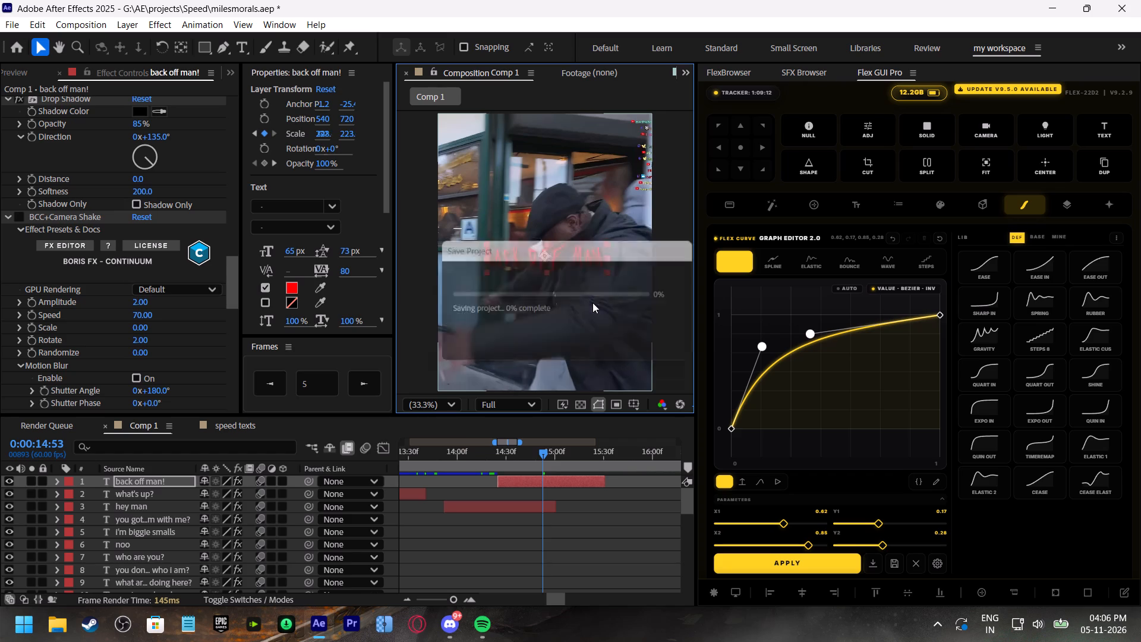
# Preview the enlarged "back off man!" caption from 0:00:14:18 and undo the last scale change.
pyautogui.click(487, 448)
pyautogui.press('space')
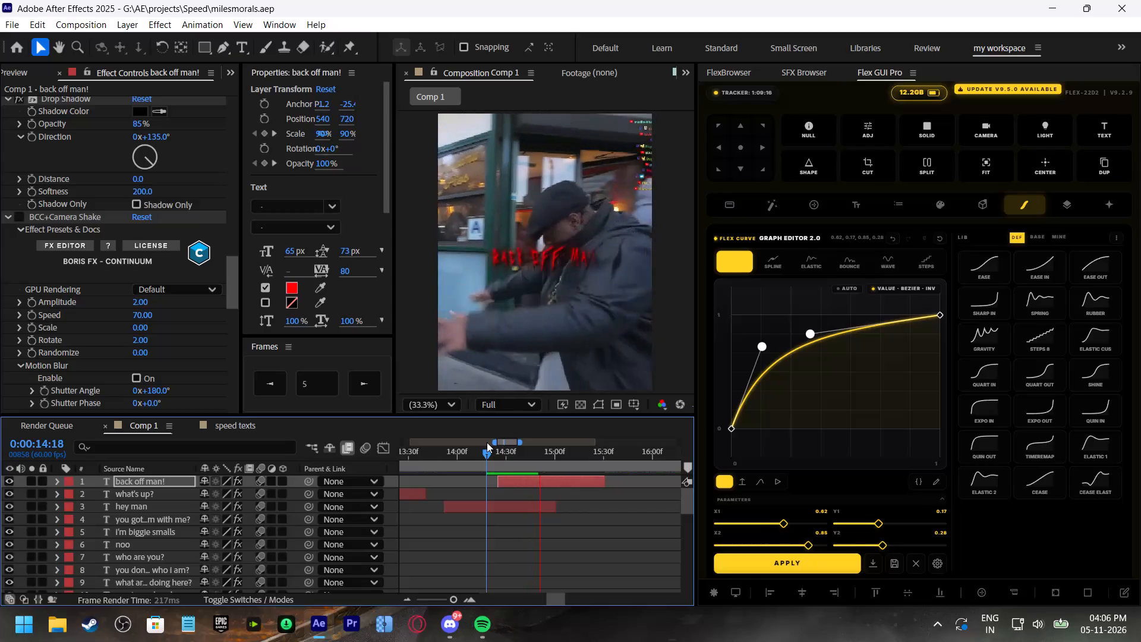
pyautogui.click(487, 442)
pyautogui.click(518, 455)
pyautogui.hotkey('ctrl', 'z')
# Reveal the "back off man!" caption's scale keyframes, go to 0:00:14:45, and set its font size to 165 px.
pyautogui.moveTo(531, 453); pyautogui.dragTo(533, 453)
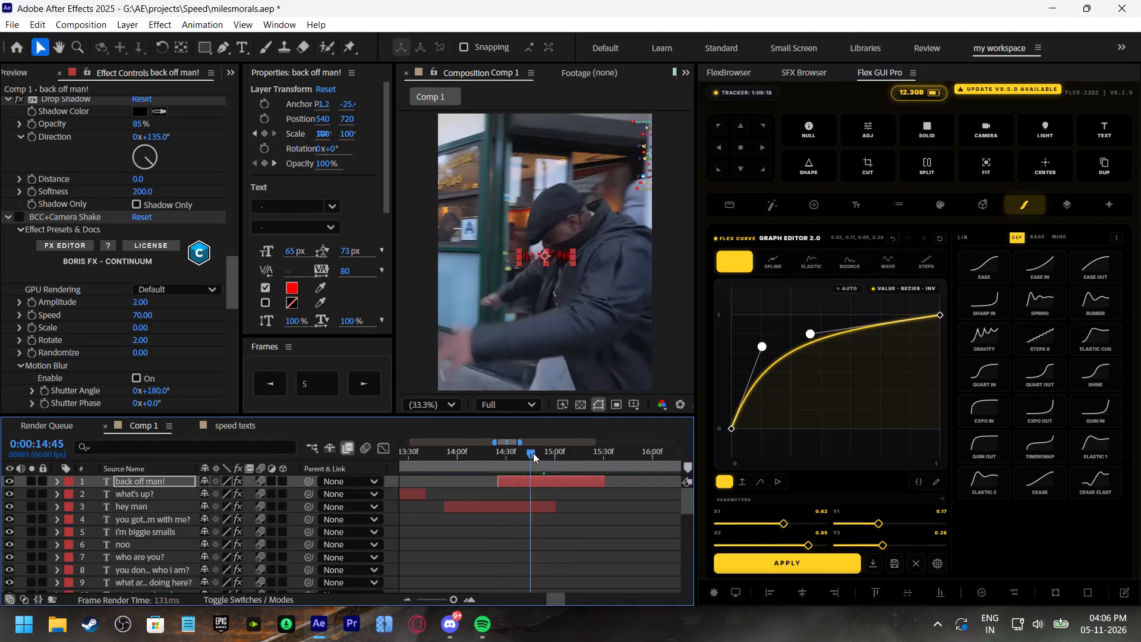
pyautogui.moveTo(533, 453); pyautogui.dragTo(552, 464)
pyautogui.click(550, 483)
pyautogui.press('s')
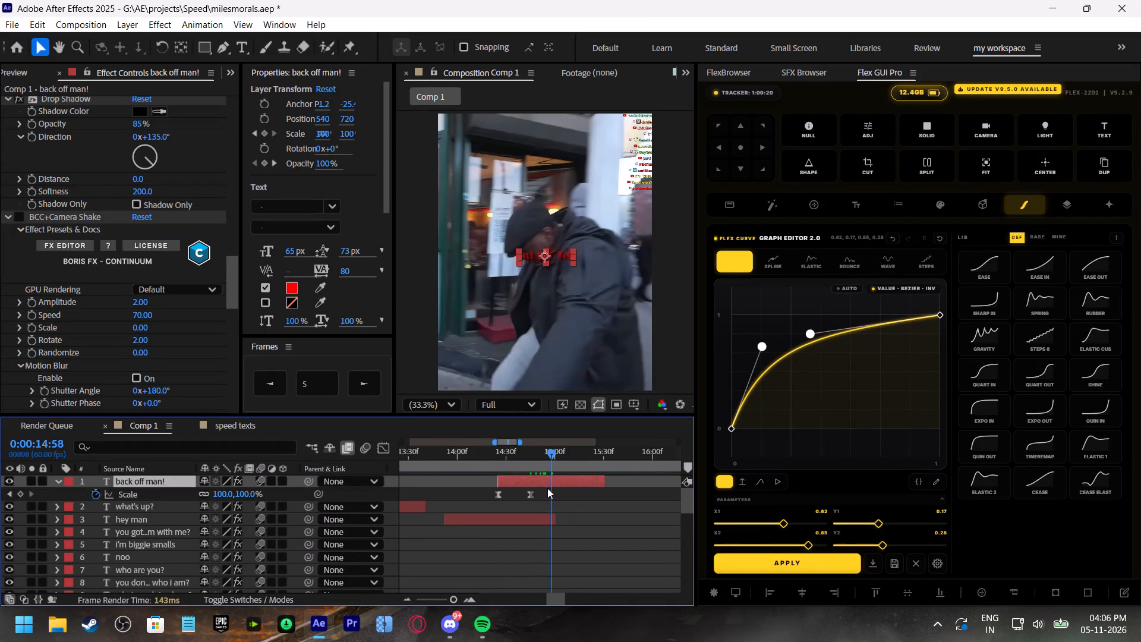
pyautogui.moveTo(546, 449); pyautogui.dragTo(534, 449)
pyautogui.moveTo(548, 492); pyautogui.dragTo(468, 503)
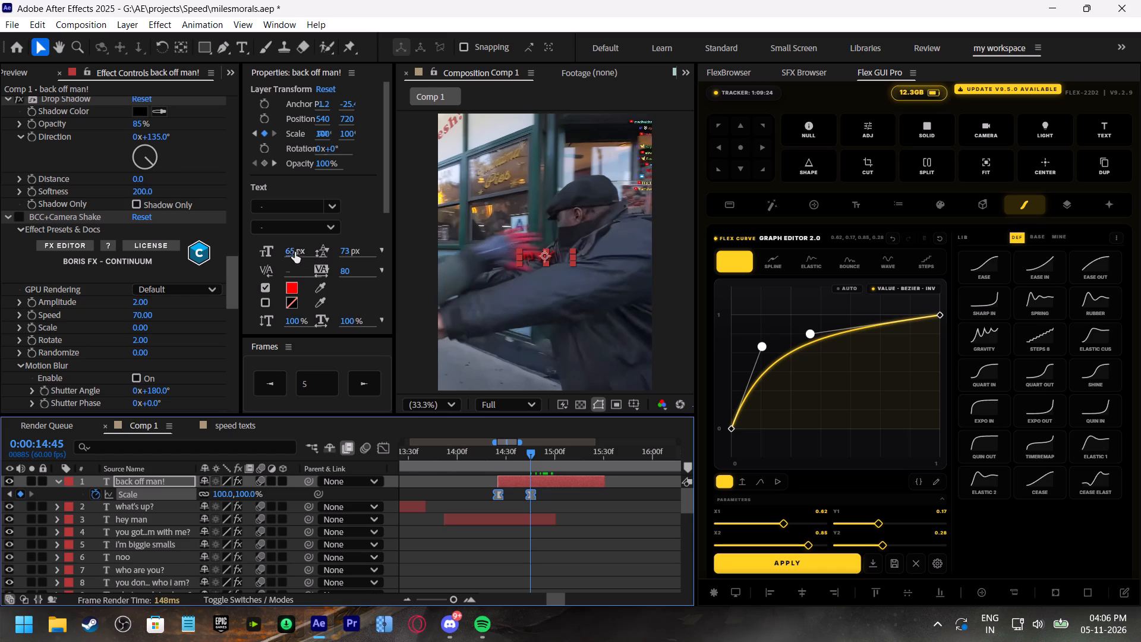
pyautogui.moveTo(292, 252); pyautogui.dragTo(349, 244)
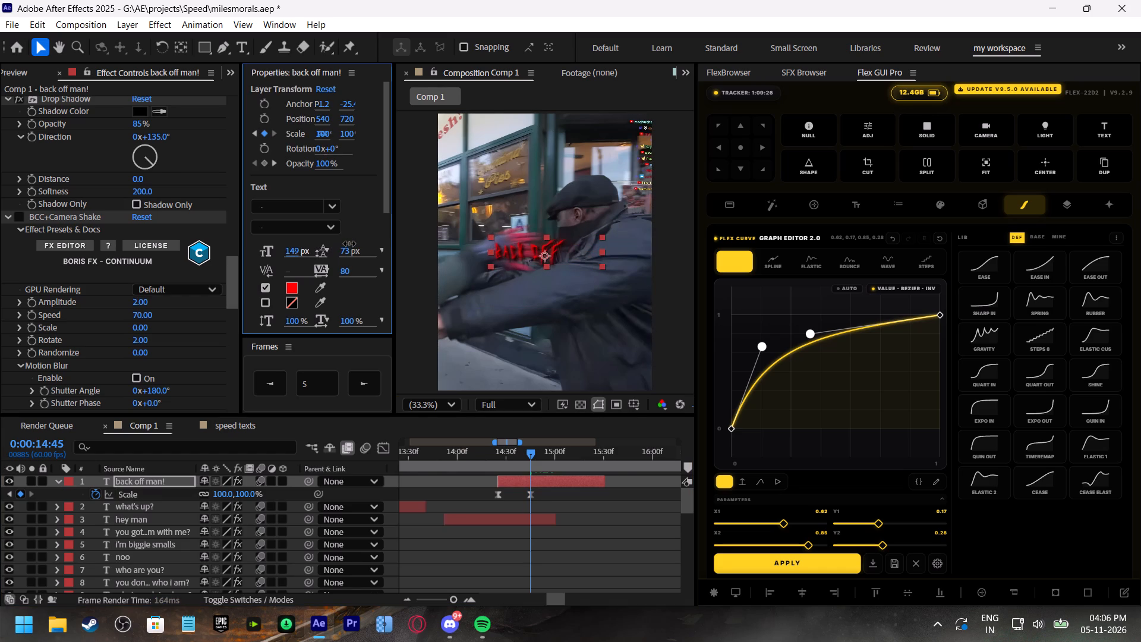
pyautogui.moveTo(349, 244); pyautogui.dragTo(355, 243)
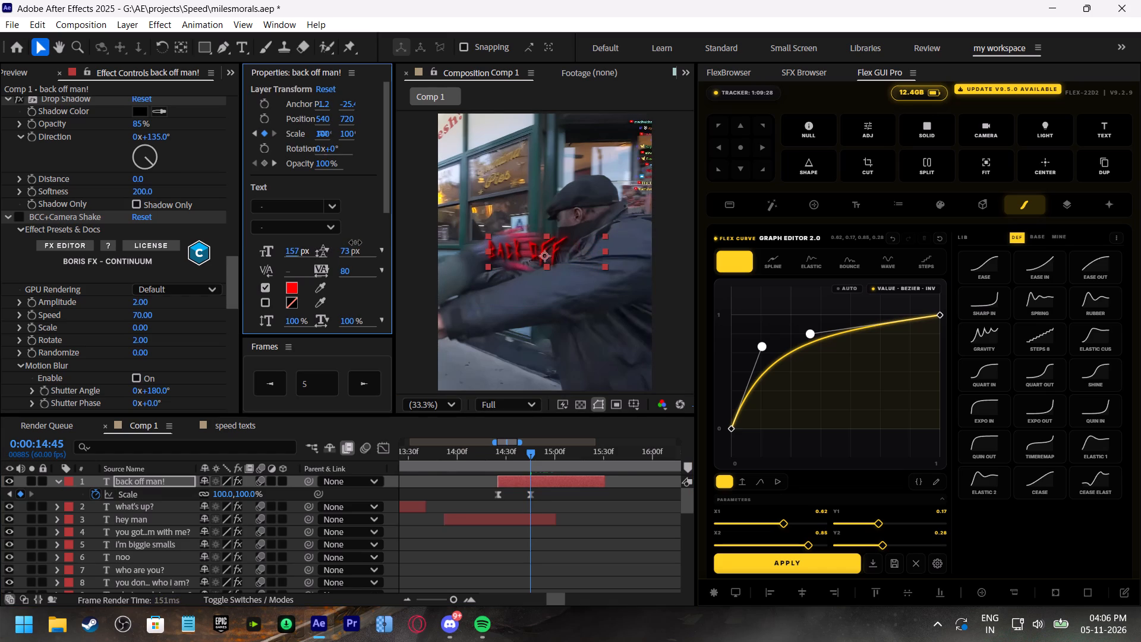
pyautogui.moveTo(355, 243); pyautogui.dragTo(360, 243)
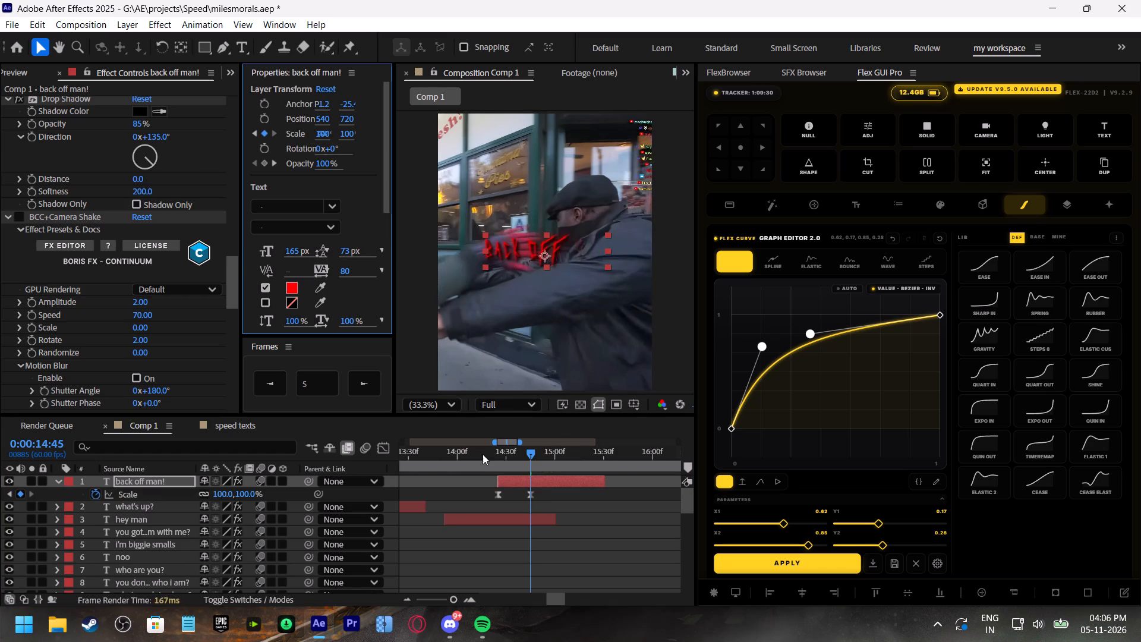
# Play back the "back off man!" caption repeatedly from 0:00:14:14 to check its size, lettering and animation.
pyautogui.click(480, 452)
pyautogui.press('space')
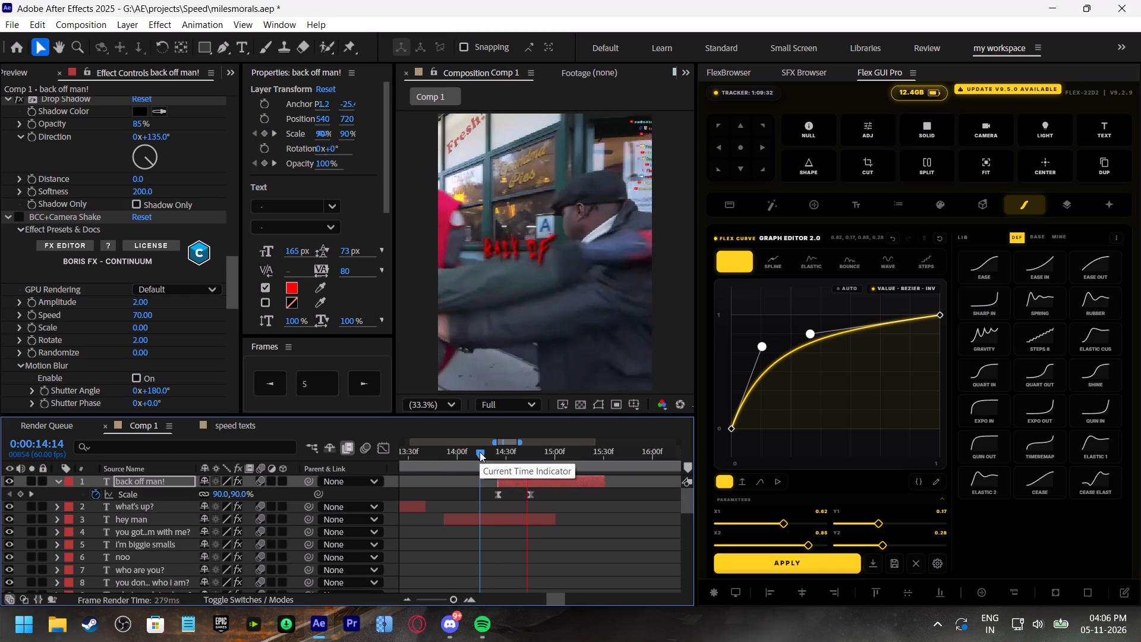
pyautogui.click(480, 452)
pyautogui.press('space')
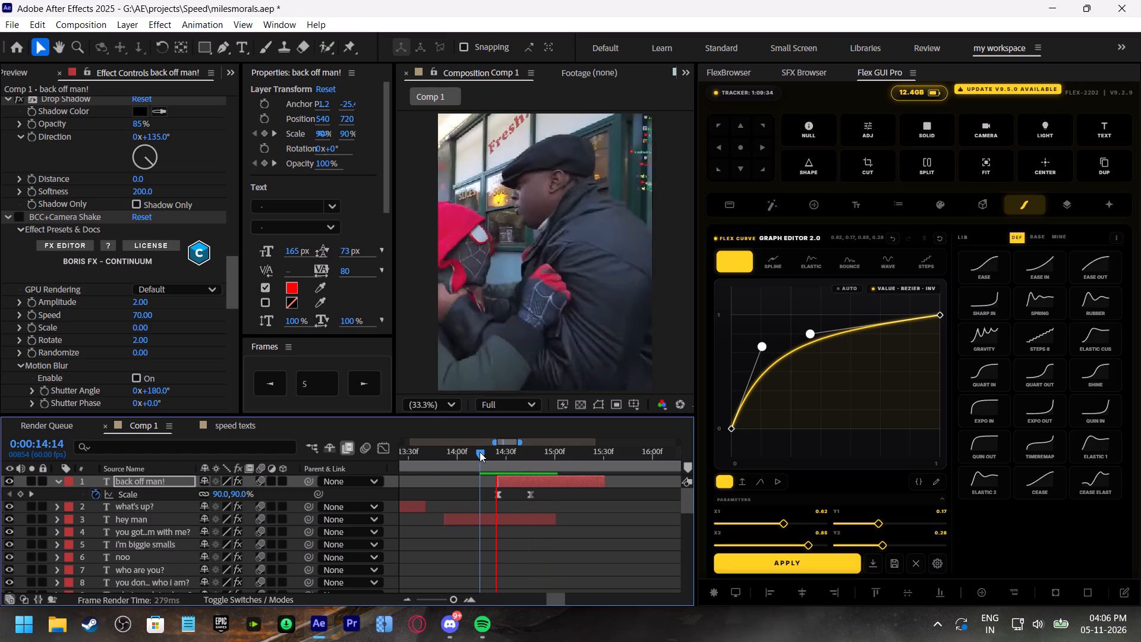
pyautogui.click(480, 452)
pyautogui.press('space')
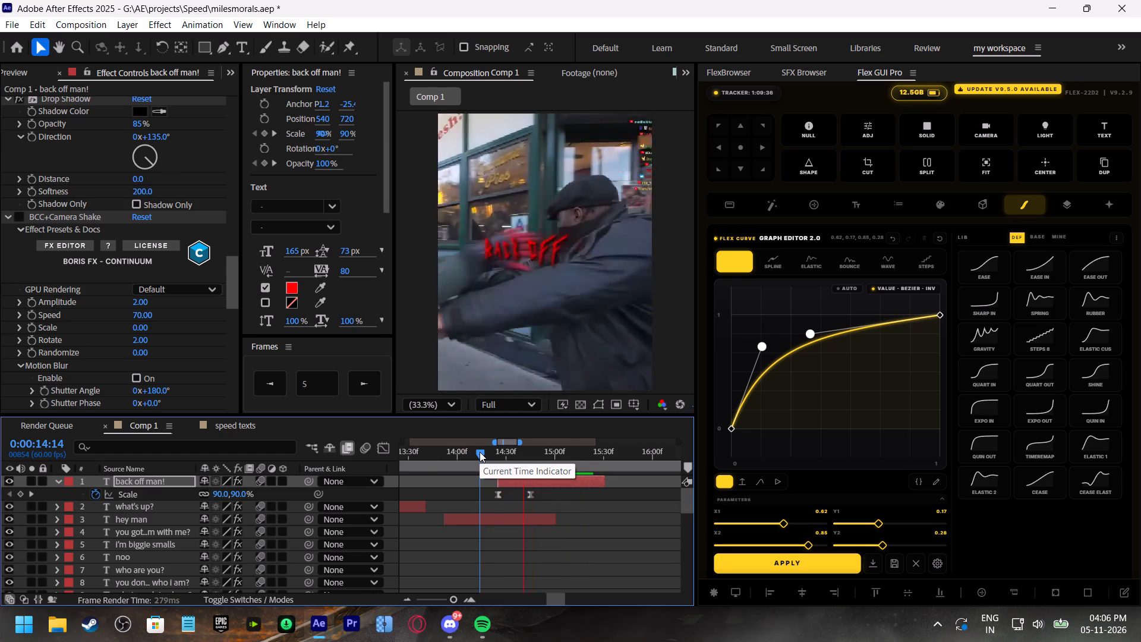
pyautogui.click(480, 452)
pyautogui.press('space')
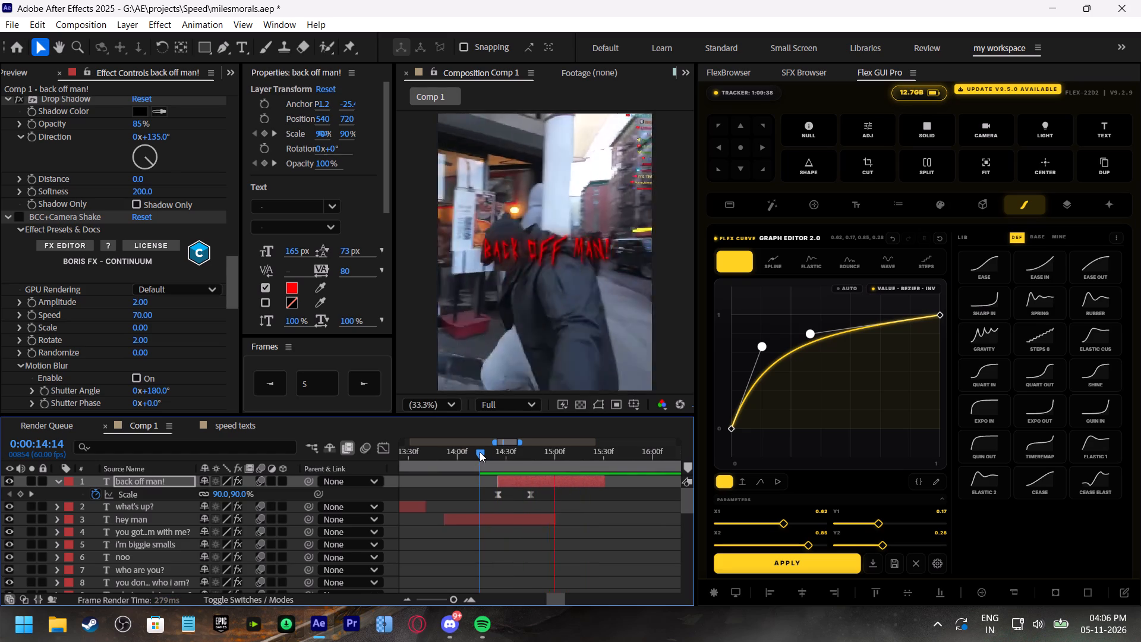
pyautogui.moveTo(480, 452); pyautogui.dragTo(487, 452)
pyautogui.press('space')
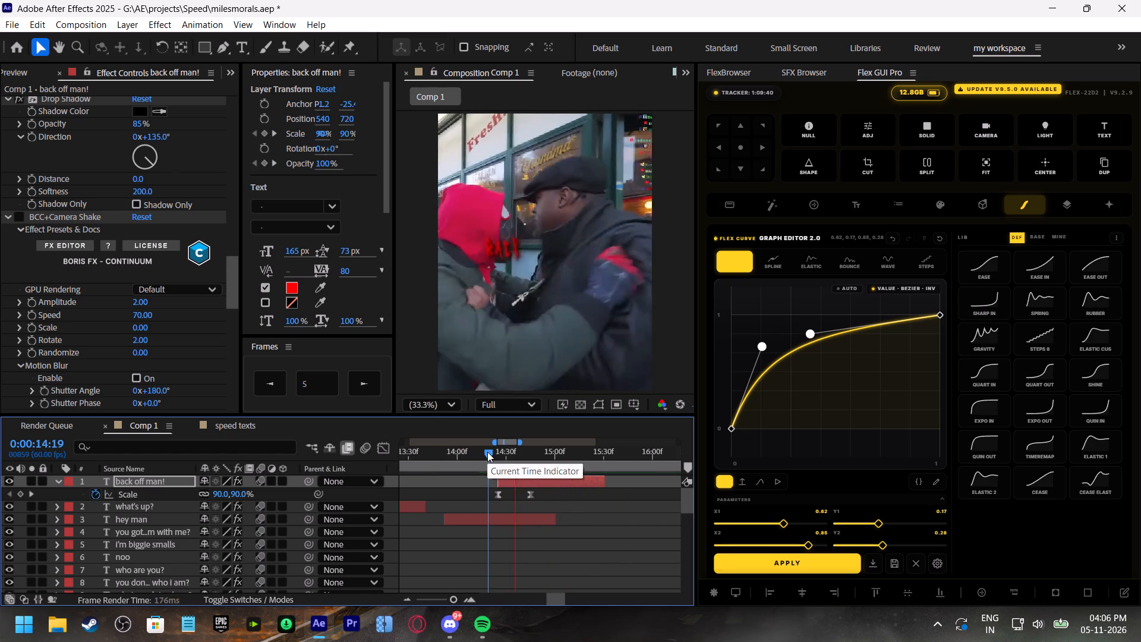
pyautogui.click(502, 454)
pyautogui.press('space')
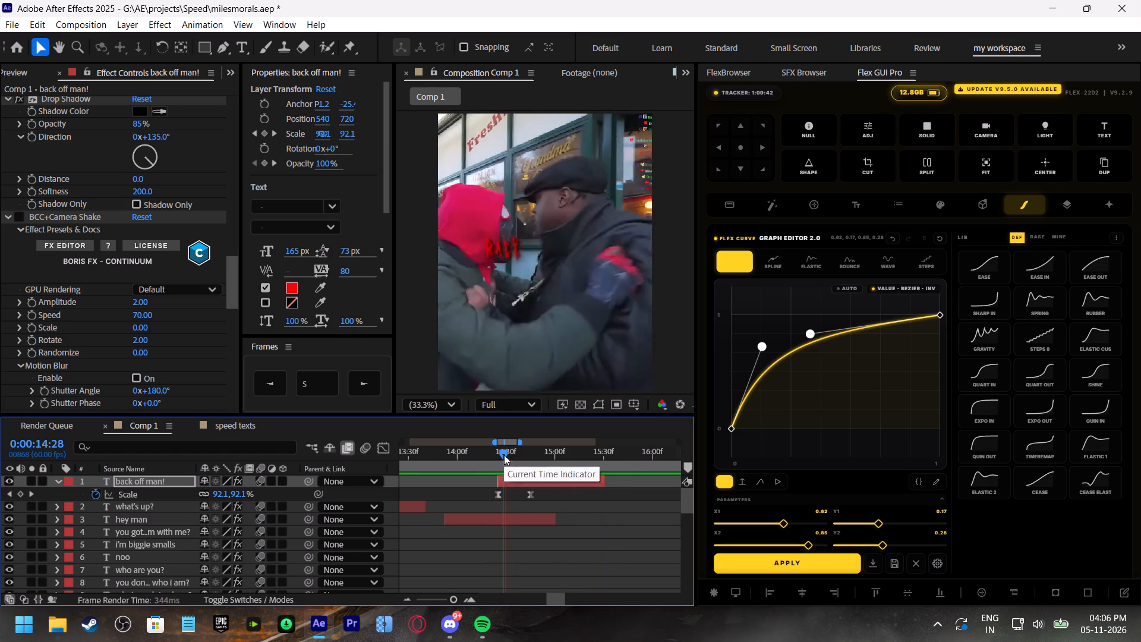
# Play the footage from 0:00:15:12 to 0:00:17:03 to listen for the dialogue following the "back off man!" caption.
pyautogui.click(570, 452)
pyautogui.keyDown('shift'); pyautogui.scroll(-2, 591, 513); pyautogui.keyUp('shift')
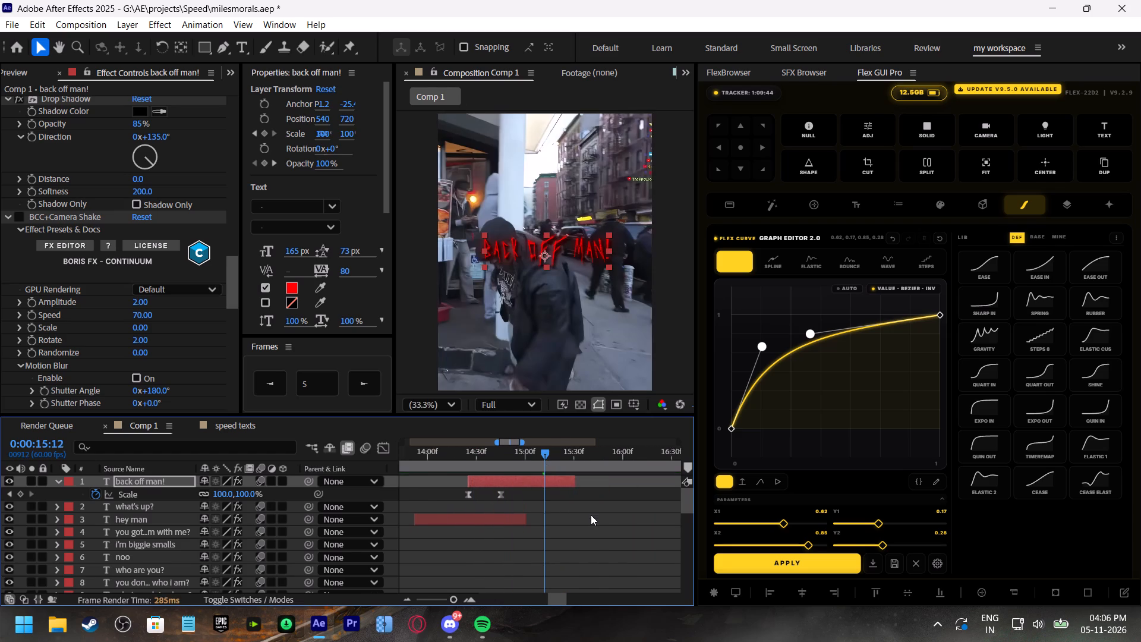
pyautogui.keyDown('shift'); pyautogui.scroll(-1, 591, 515); pyautogui.keyUp('shift')
pyautogui.press('space')
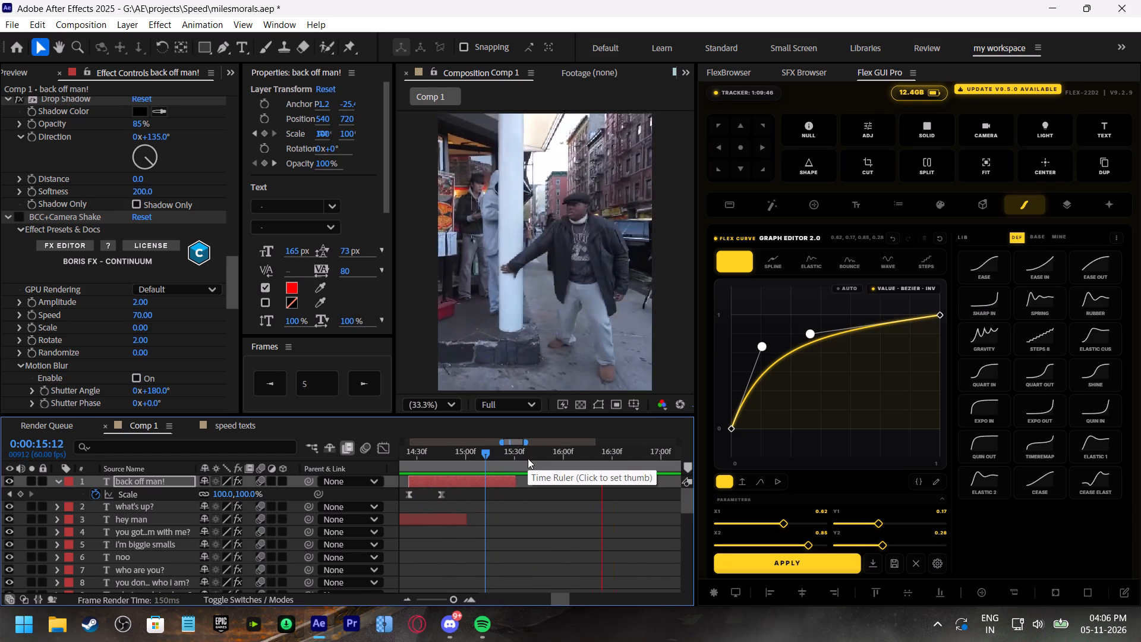
pyautogui.click(528, 458)
pyautogui.keyDown('shift'); pyautogui.scroll(-3, 562, 508); pyautogui.keyUp('shift')
pyautogui.press('space')
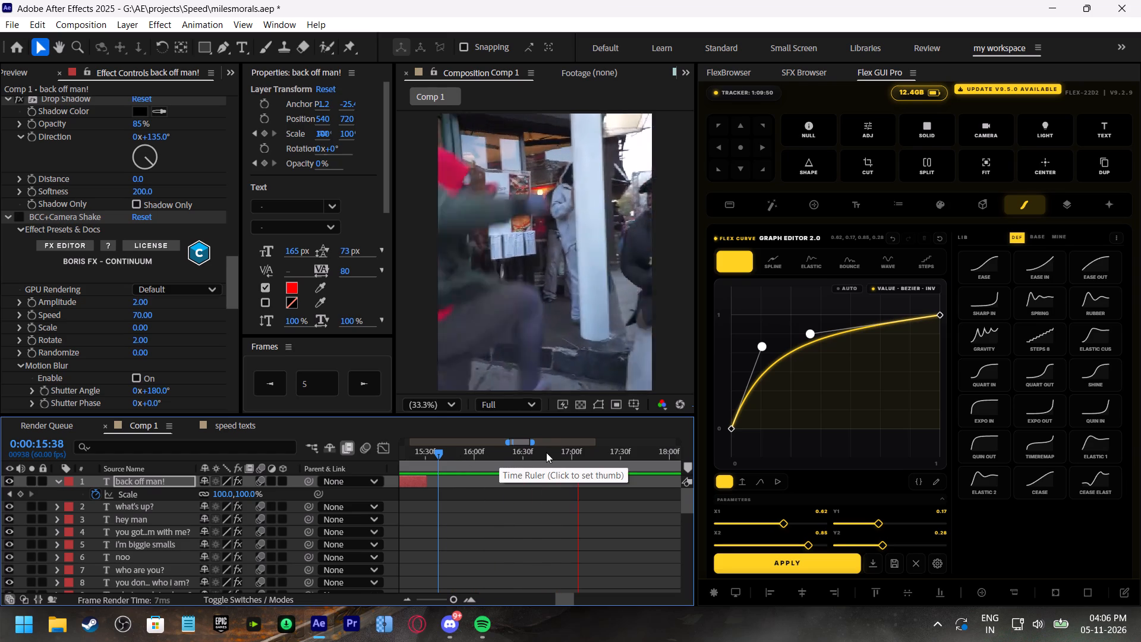
pyautogui.click(576, 455)
# Switch to FlexBrowser and play the reference short past its "Back off man" caption to check the following dialogue.
pyautogui.click(734, 73)
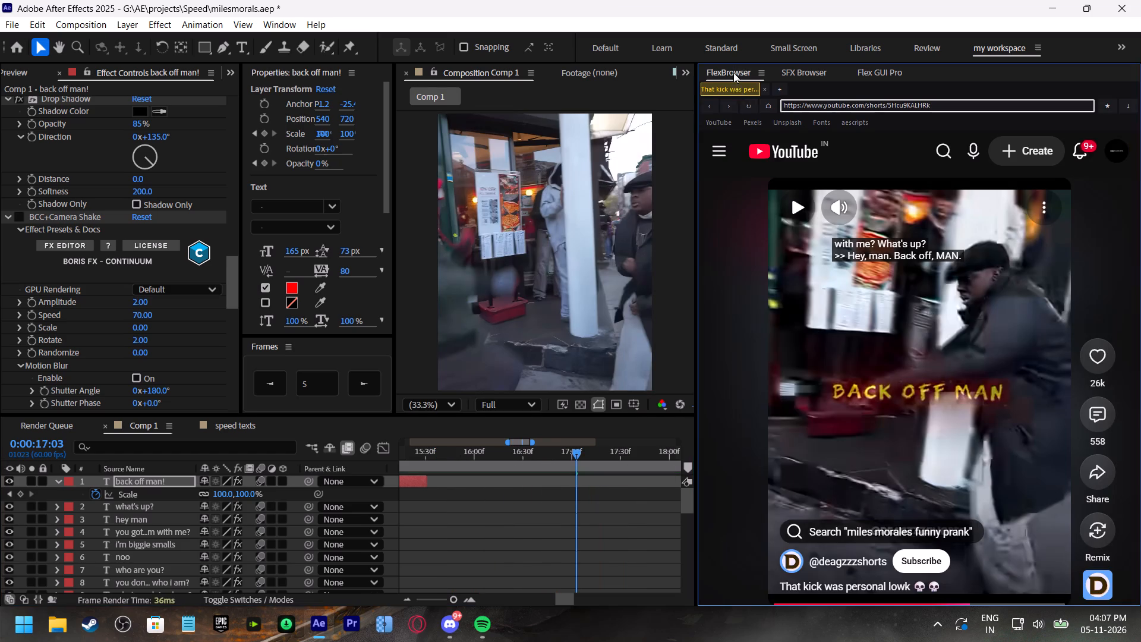
pyautogui.click(872, 310)
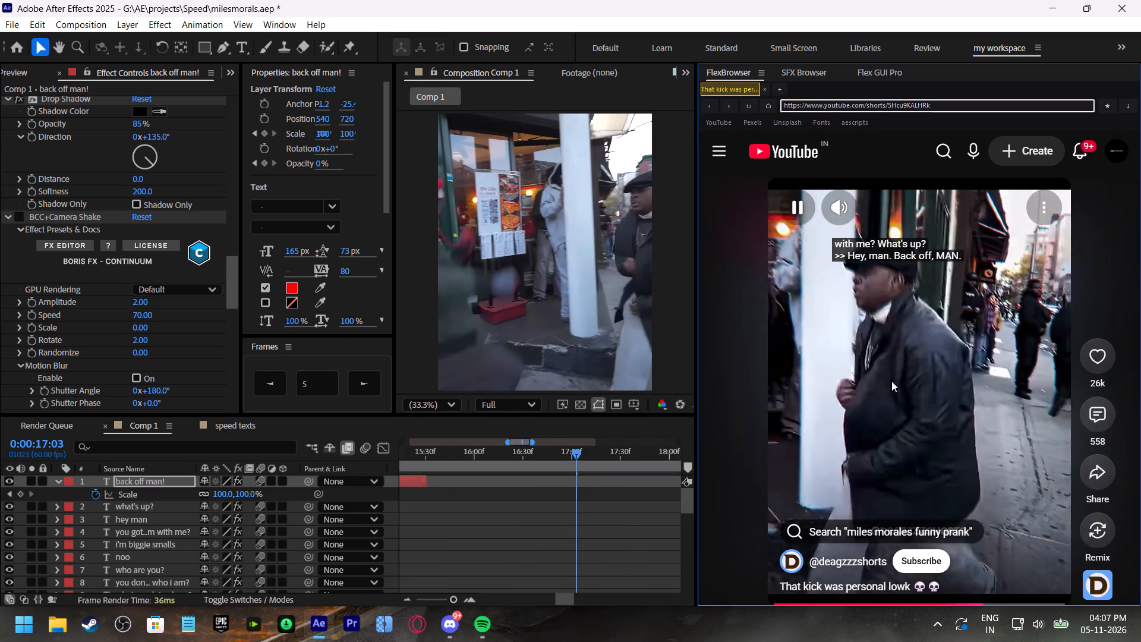
pyautogui.click(912, 409)
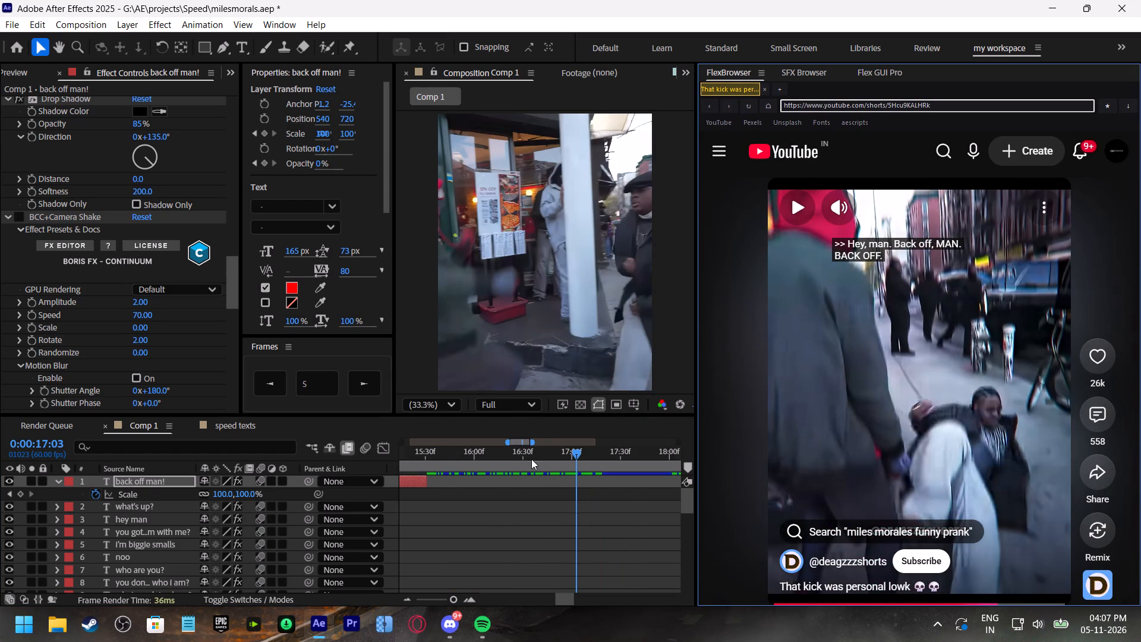
# Play the footage from several points between 0:00:15:22 and 0:00:16:53 to locate where the line after "back off man!" starts.
pyautogui.click(529, 458)
pyautogui.press('space')
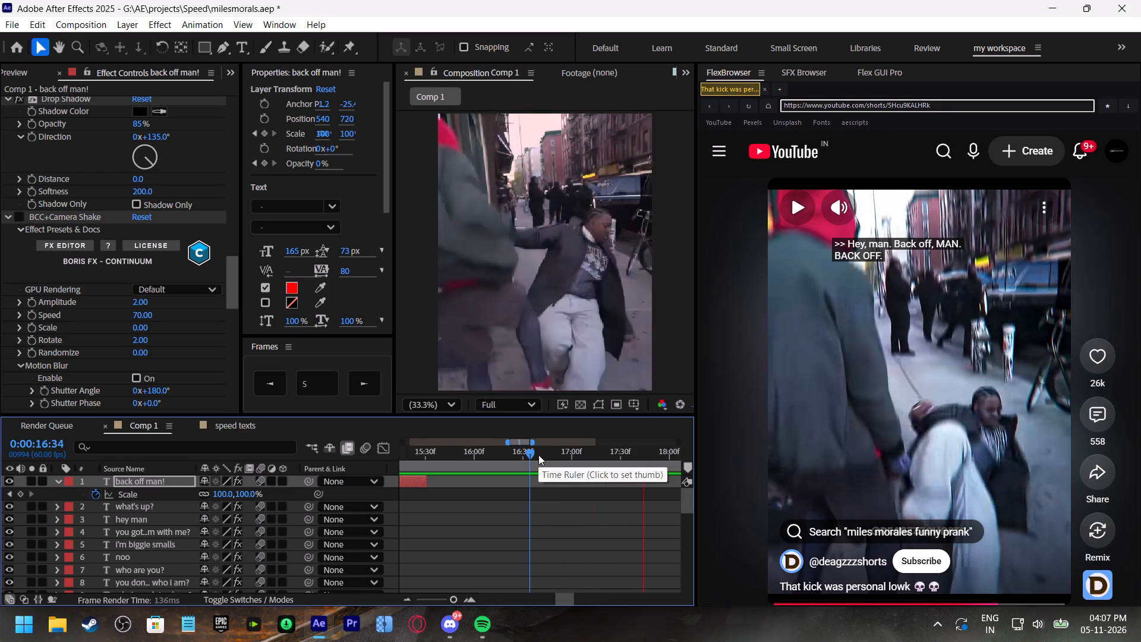
pyautogui.click(480, 454)
pyautogui.press('space')
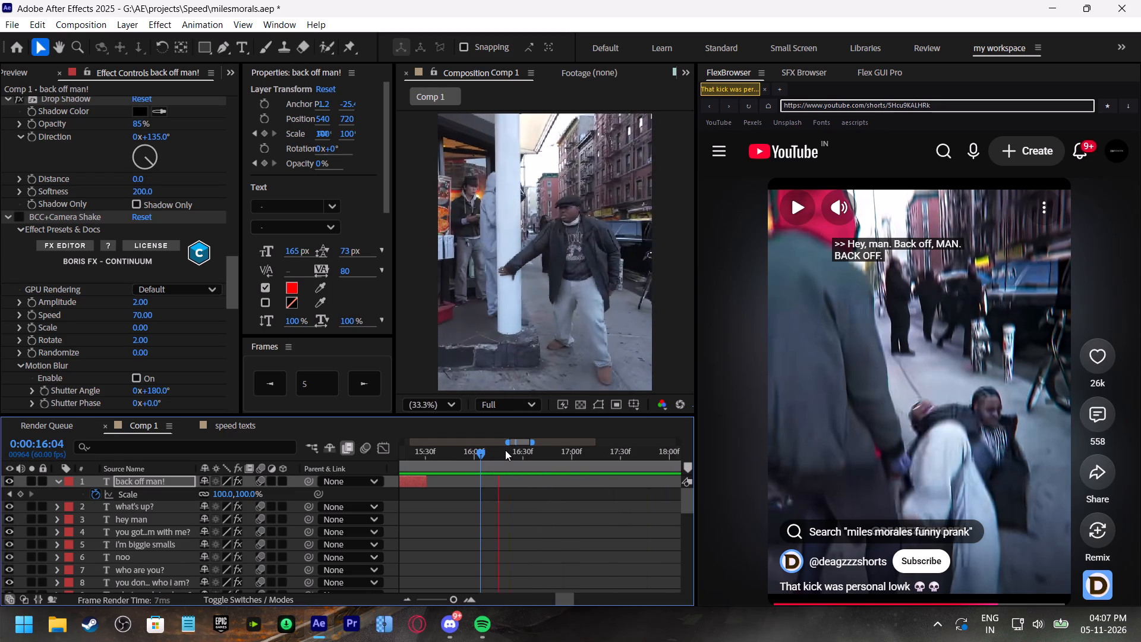
pyautogui.click(505, 450)
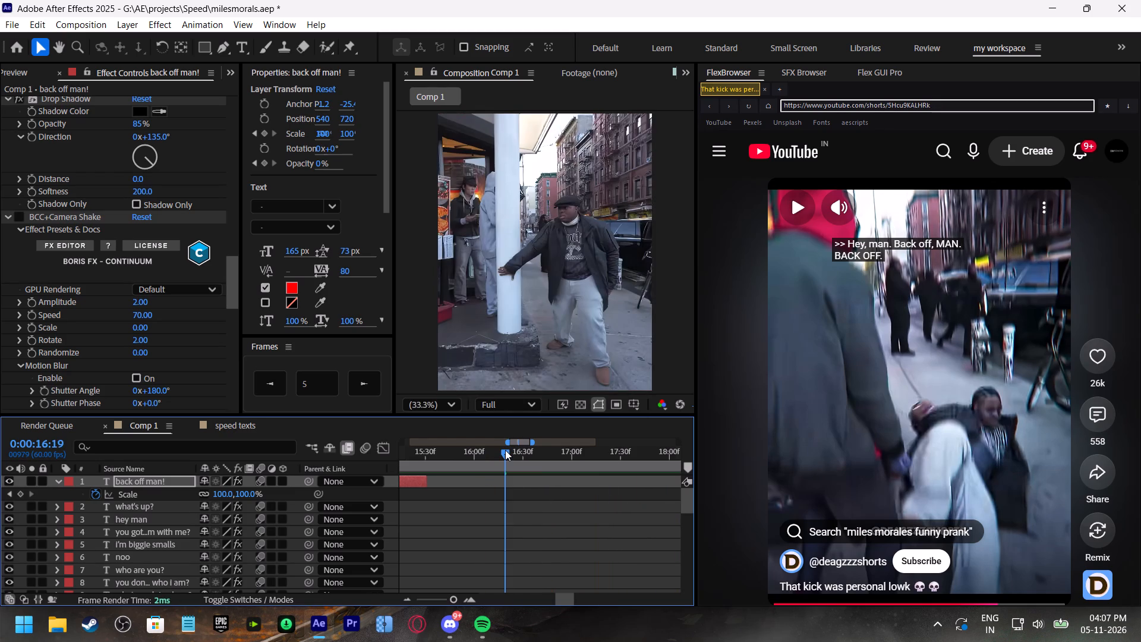
pyautogui.press('space')
pyautogui.moveTo(505, 450); pyautogui.dragTo(453, 464)
pyautogui.press('space')
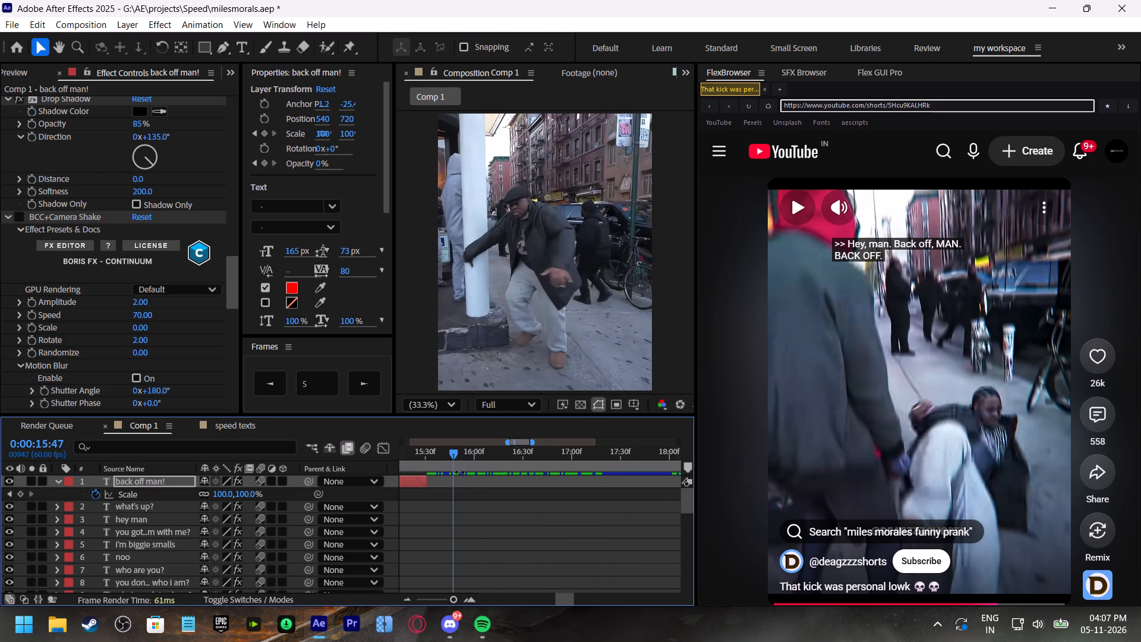
pyautogui.keyDown('shift'); pyautogui.scroll(2, 490, 487); pyautogui.keyUp('shift')
pyautogui.click(472, 459)
pyautogui.press('space')
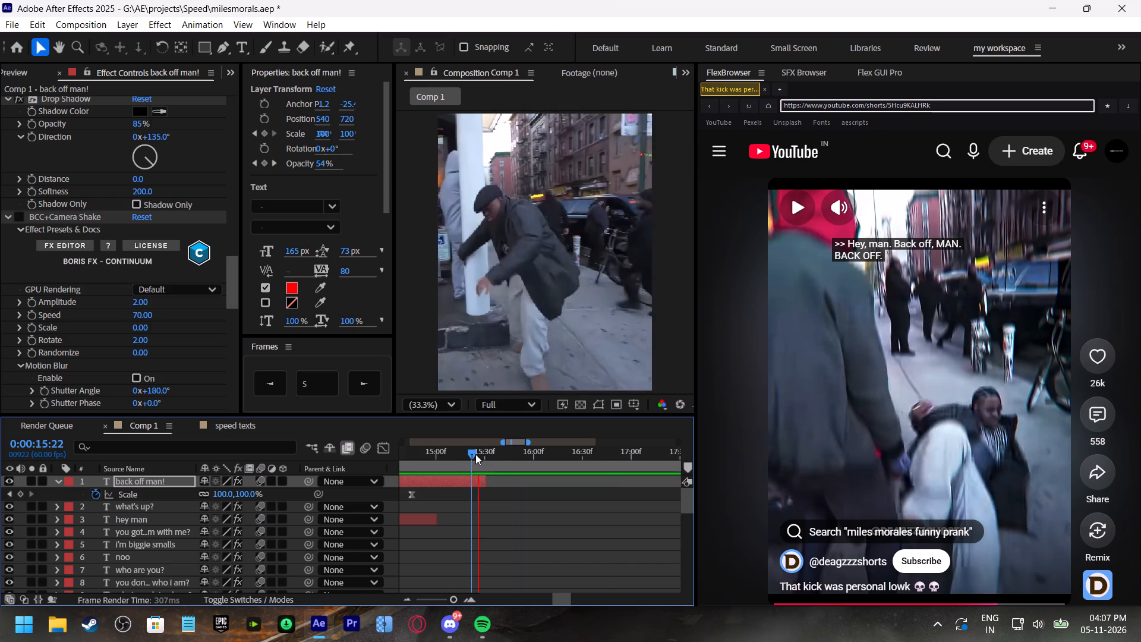
pyautogui.moveTo(572, 452); pyautogui.dragTo(601, 462)
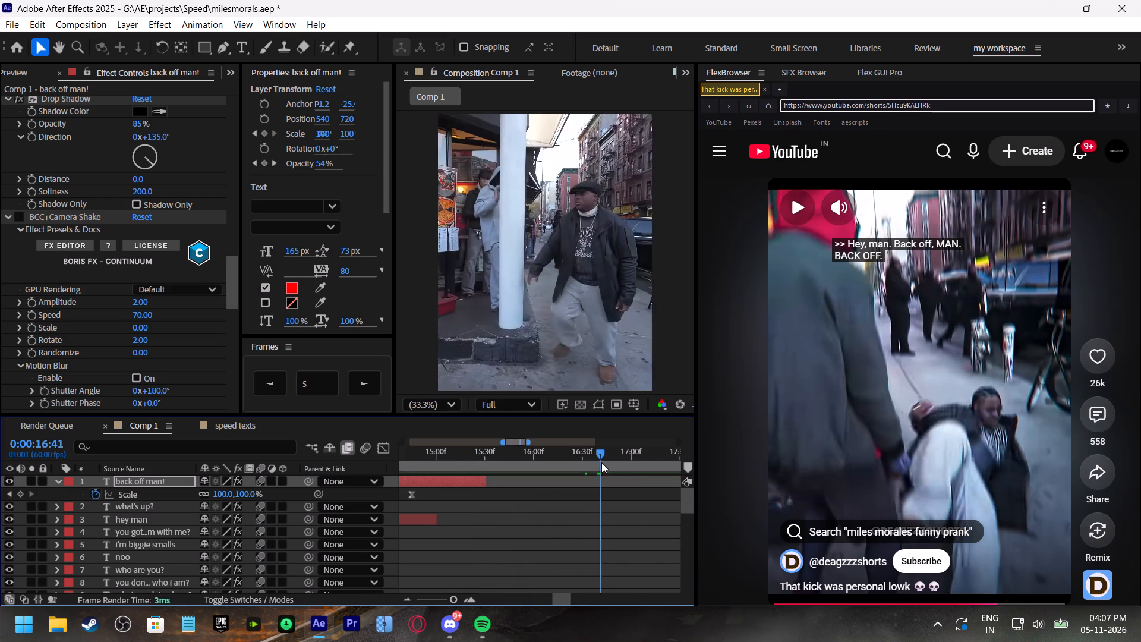
pyautogui.moveTo(601, 462); pyautogui.dragTo(619, 484)
pyautogui.keyDown('shift'); pyautogui.scroll(-3, 621, 496); pyautogui.keyUp('shift')
pyautogui.press('space')
pyautogui.click(530, 454)
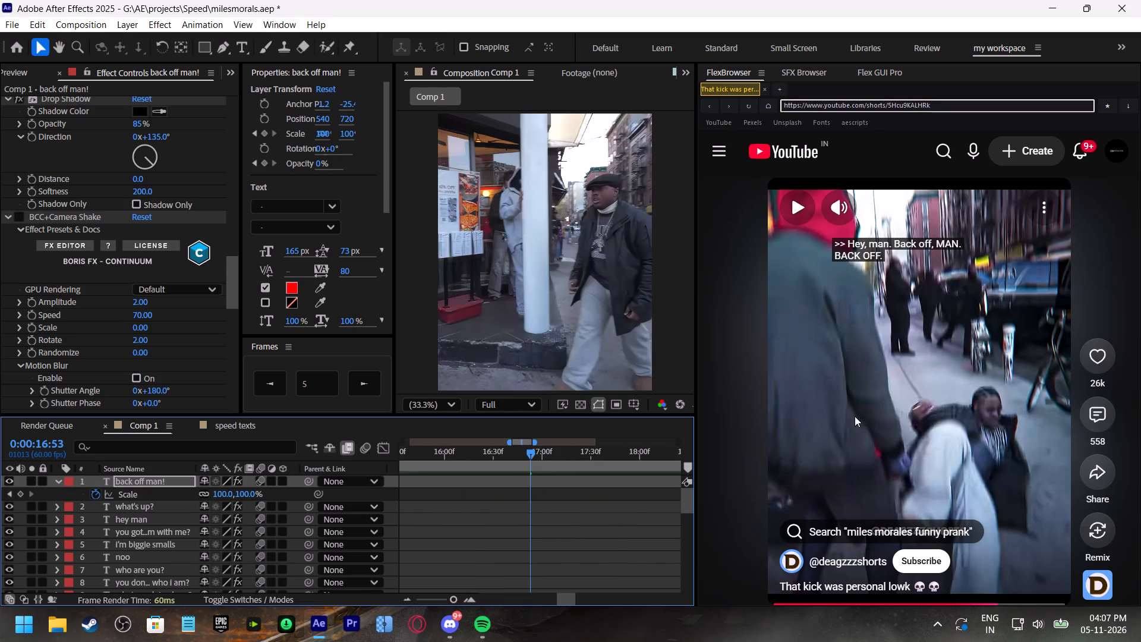
# Replay the end of the reference short in FlexBrowser to check the wording of the next caption, and pause it.
pyautogui.click(869, 411)
pyautogui.click(971, 599)
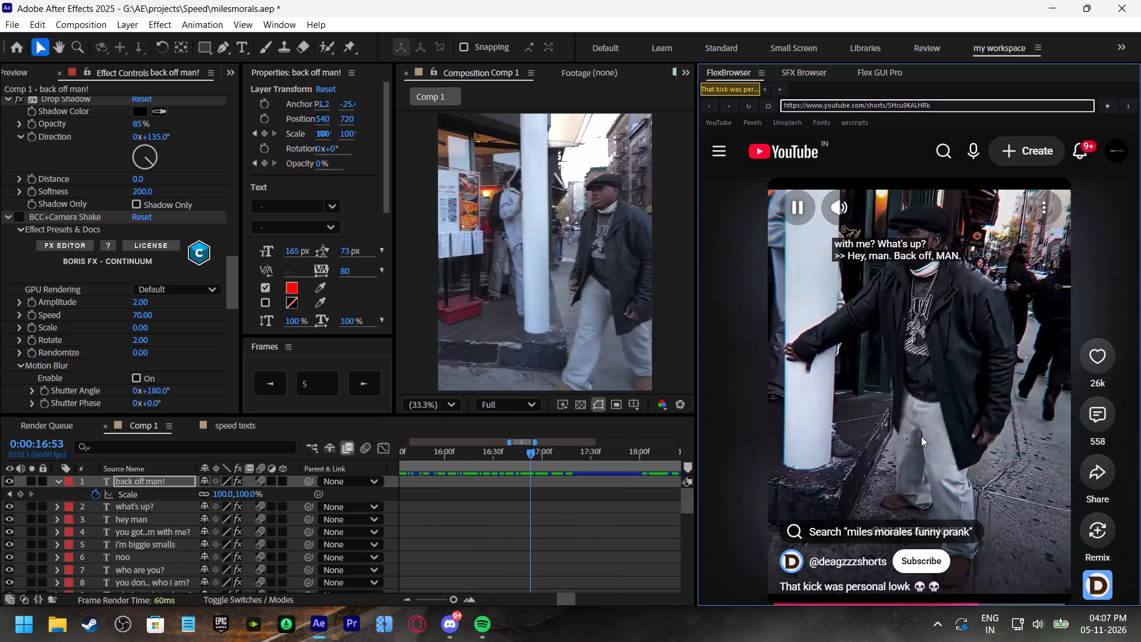
pyautogui.click(921, 436)
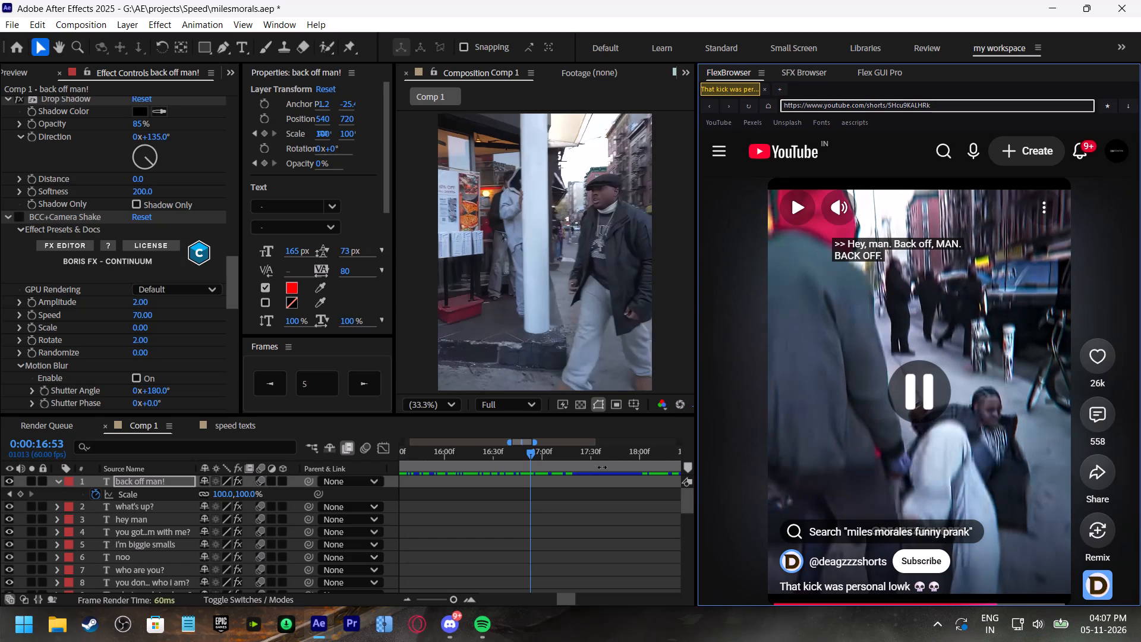
# Duplicate the "back off man!" caption layer and move the copy to start at 0:00:16:53.
pyautogui.scroll(4, 532, 498)
pyautogui.click(57, 480)
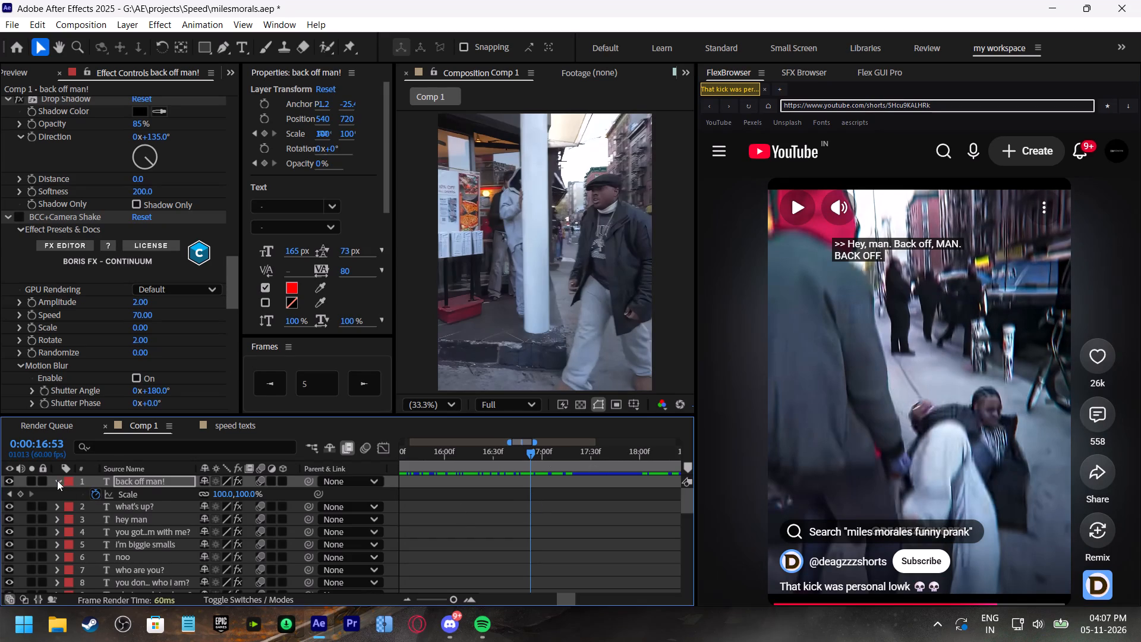
pyautogui.click(132, 481)
pyautogui.hotkey('ctrl', 'd')
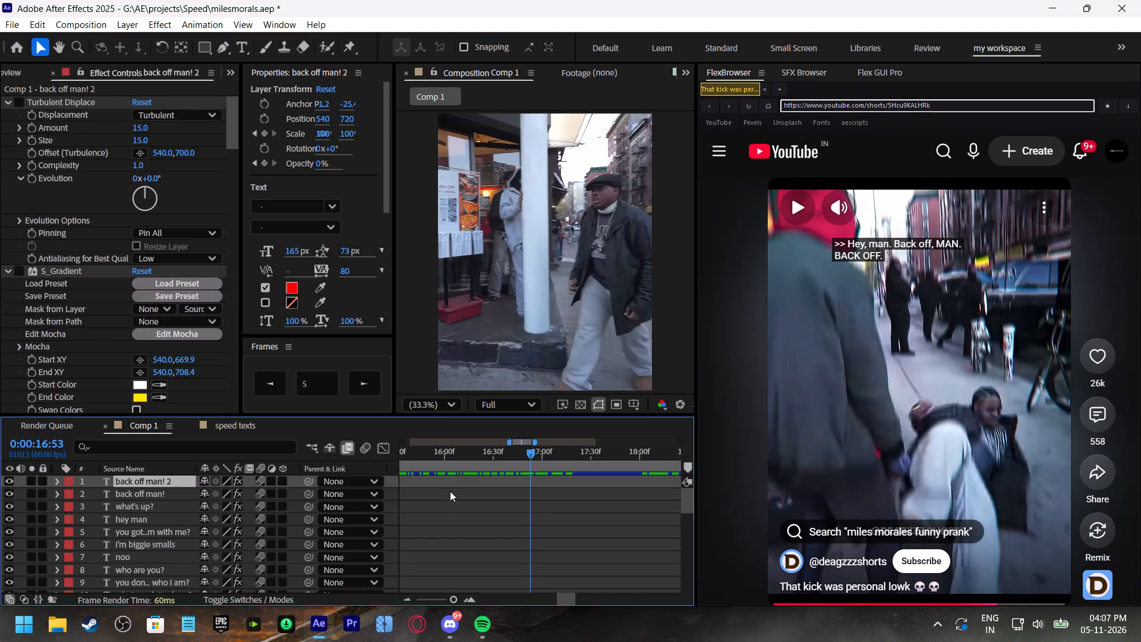
pyautogui.press('[')
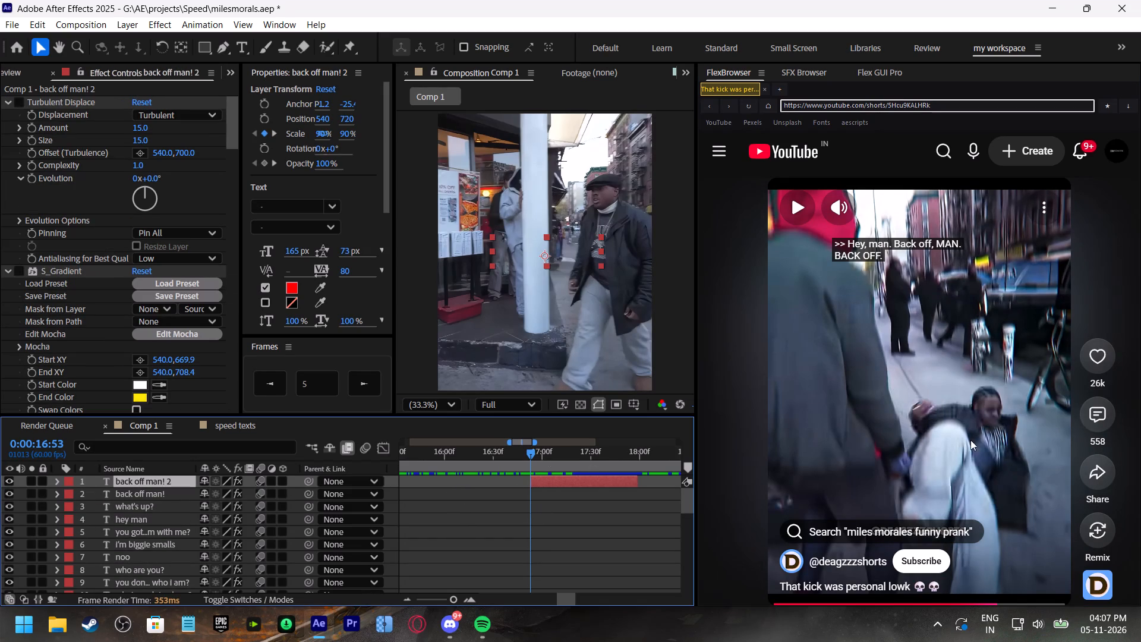
# Replace the duplicated caption's text with "back off!!".
pyautogui.doubleClick(585, 481)
pyautogui.write('back off')
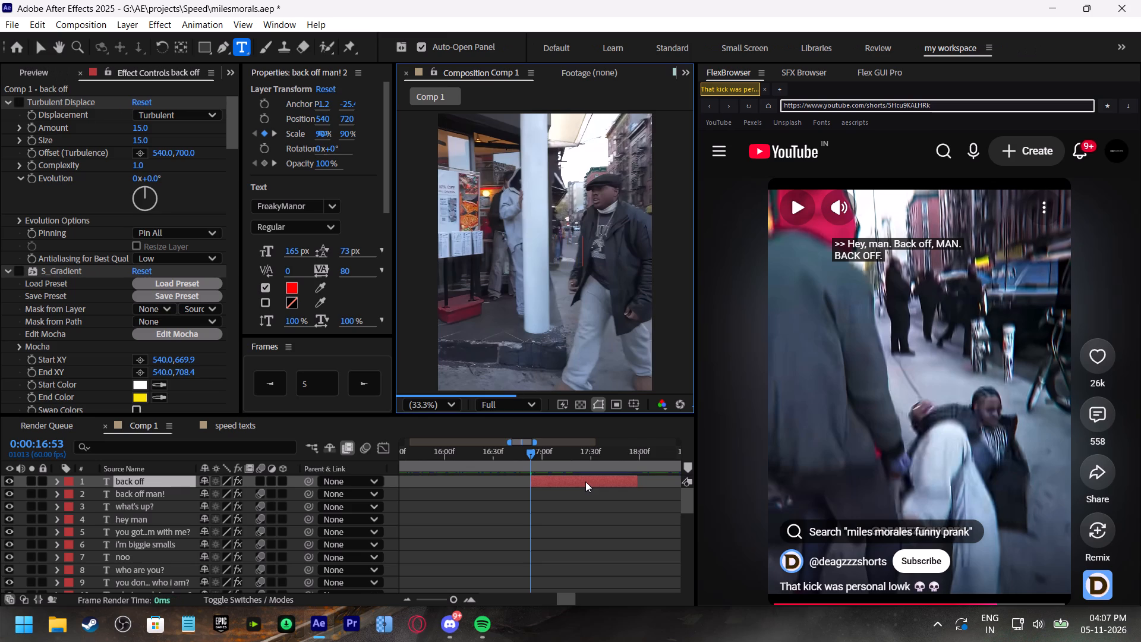
pyautogui.write('!!')
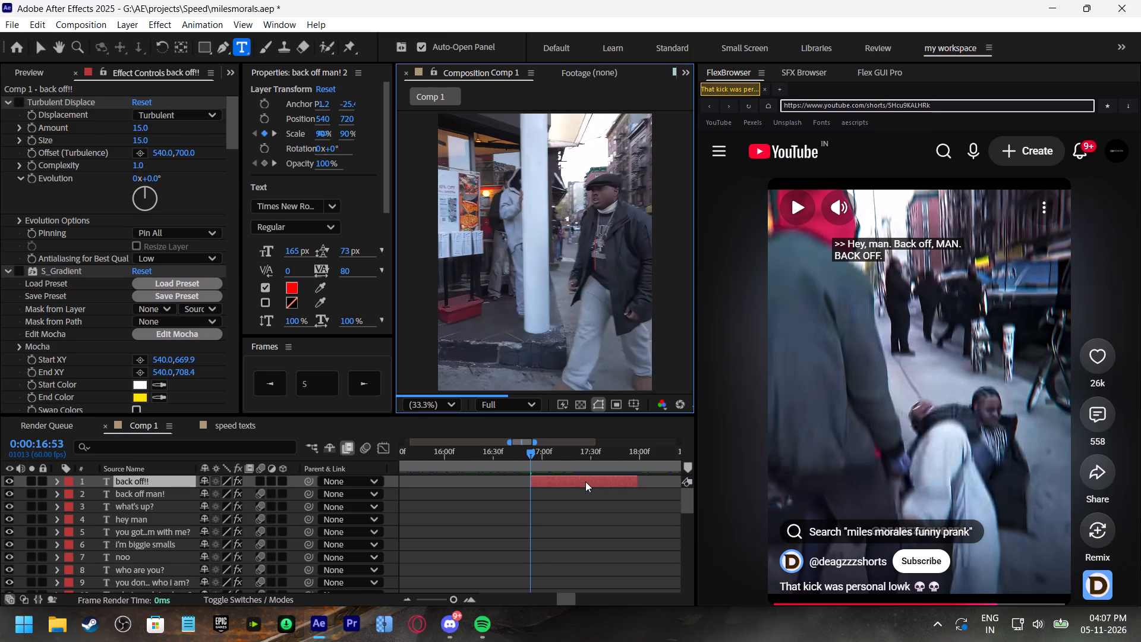
# Play back the "back off!!" caption twice from 0:00:16:49 to check its timing and lettering.
pyautogui.click(525, 453)
pyautogui.press('space')
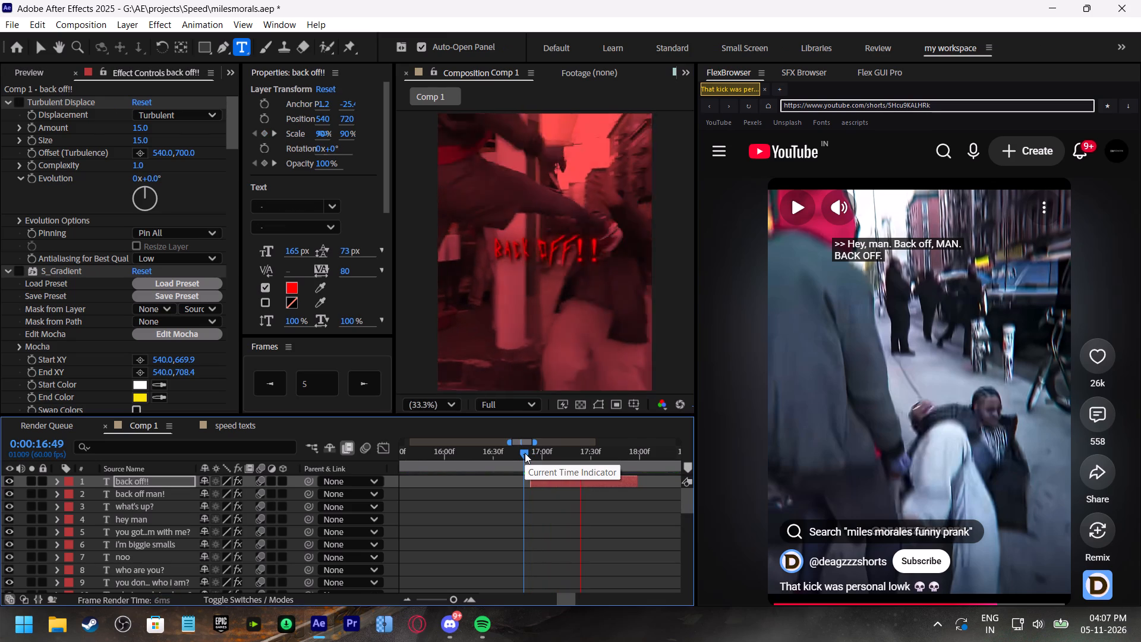
pyautogui.click(525, 453)
pyautogui.press('space')
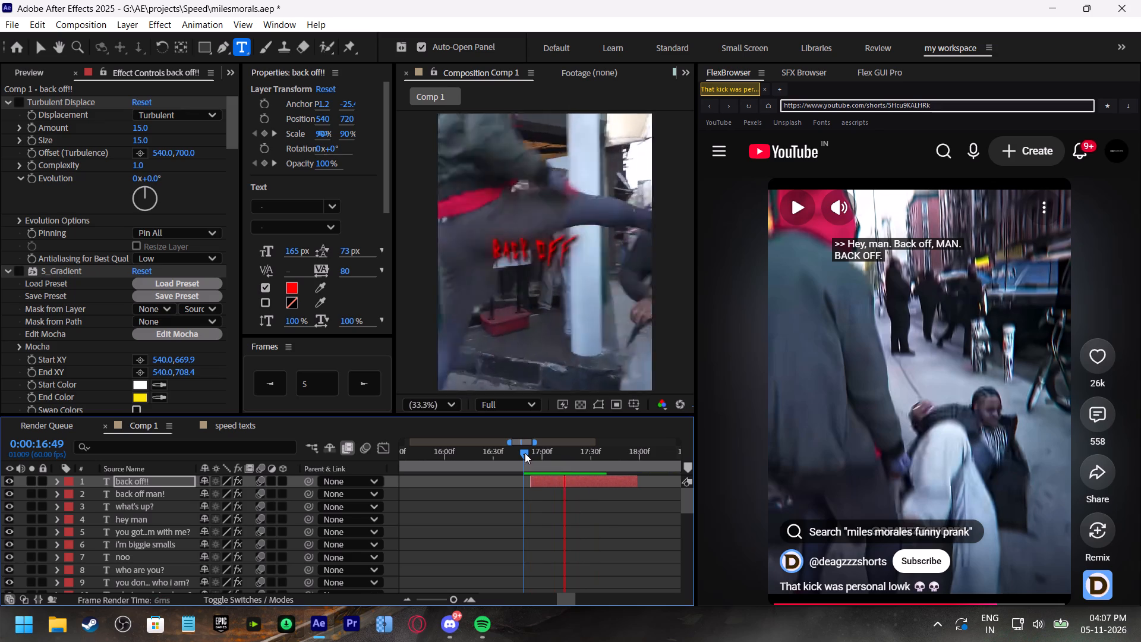
# Go to 0:00:17:18 and delete the exclamation marks from the caption so it reads "back off".
pyautogui.moveTo(529, 453); pyautogui.dragTo(571, 476)
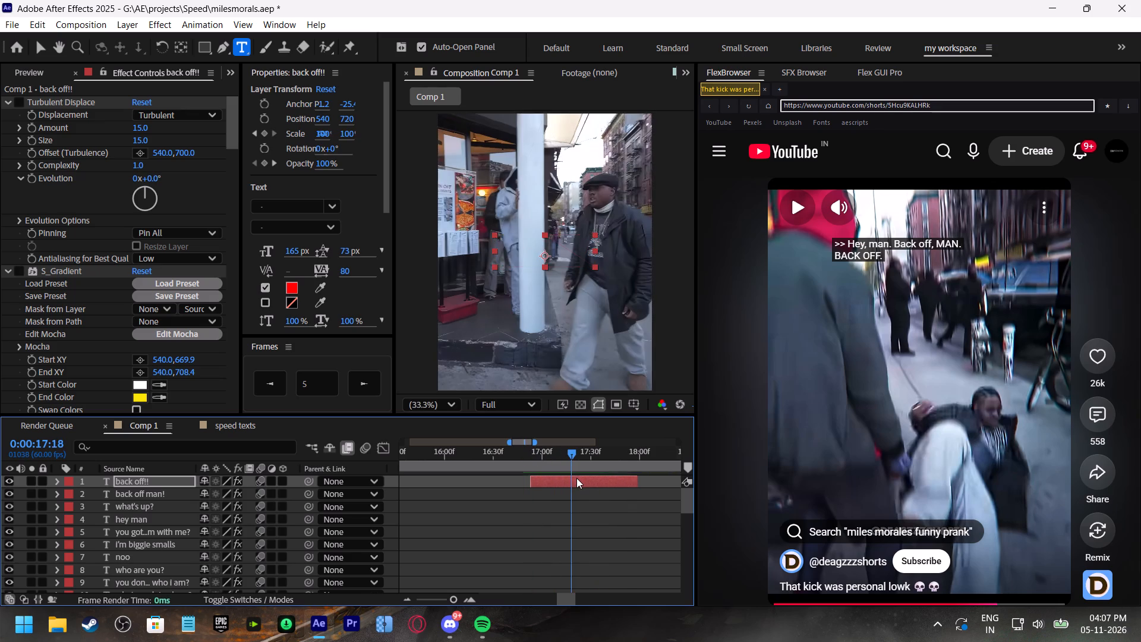
pyautogui.doubleClick(576, 479)
pyautogui.moveTo(576, 251); pyautogui.dragTo(649, 250)
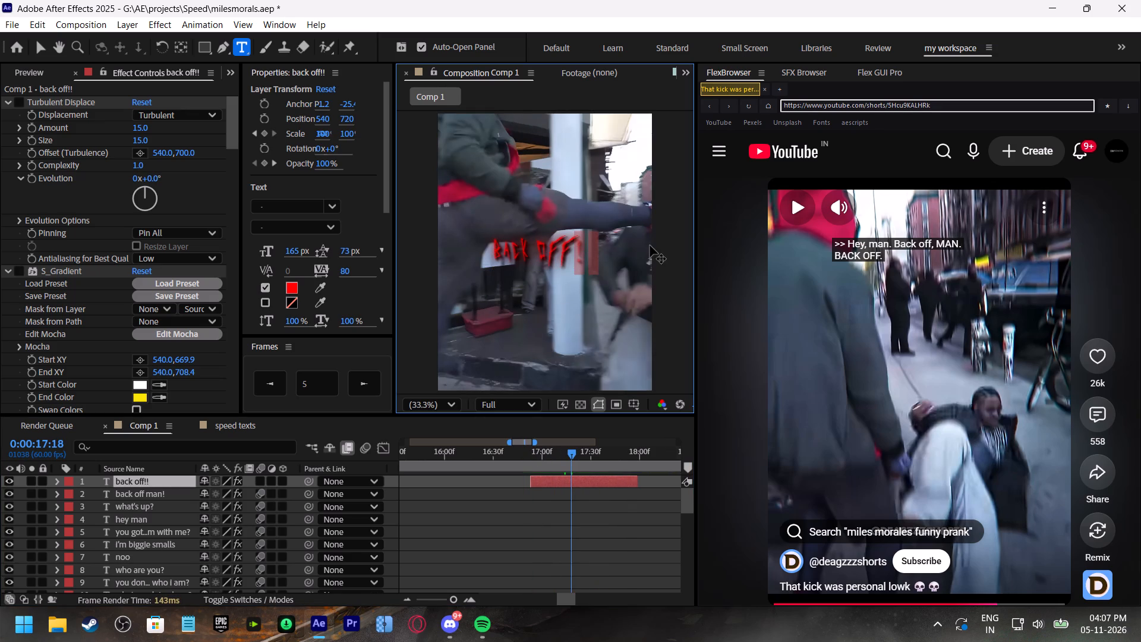
pyautogui.press('BackSpace')
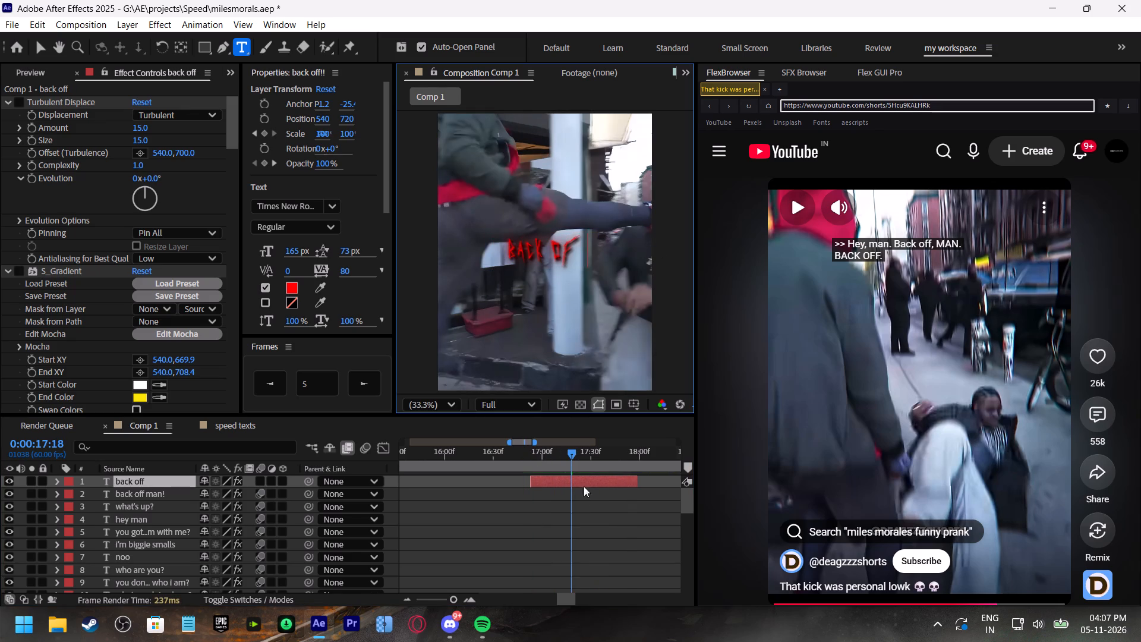
pyautogui.click(577, 514)
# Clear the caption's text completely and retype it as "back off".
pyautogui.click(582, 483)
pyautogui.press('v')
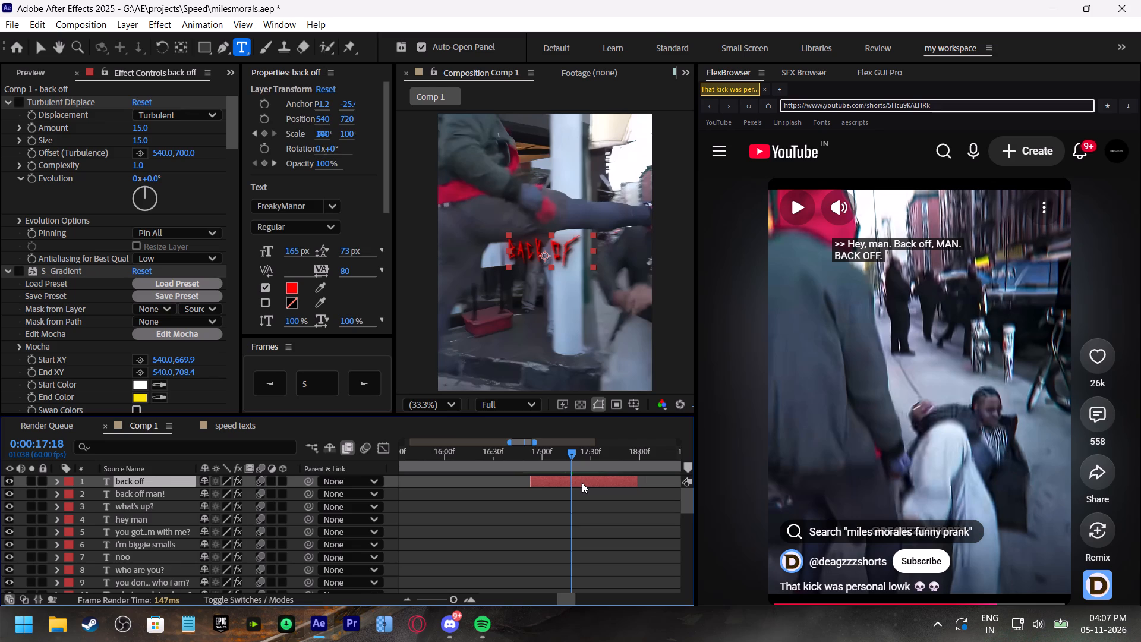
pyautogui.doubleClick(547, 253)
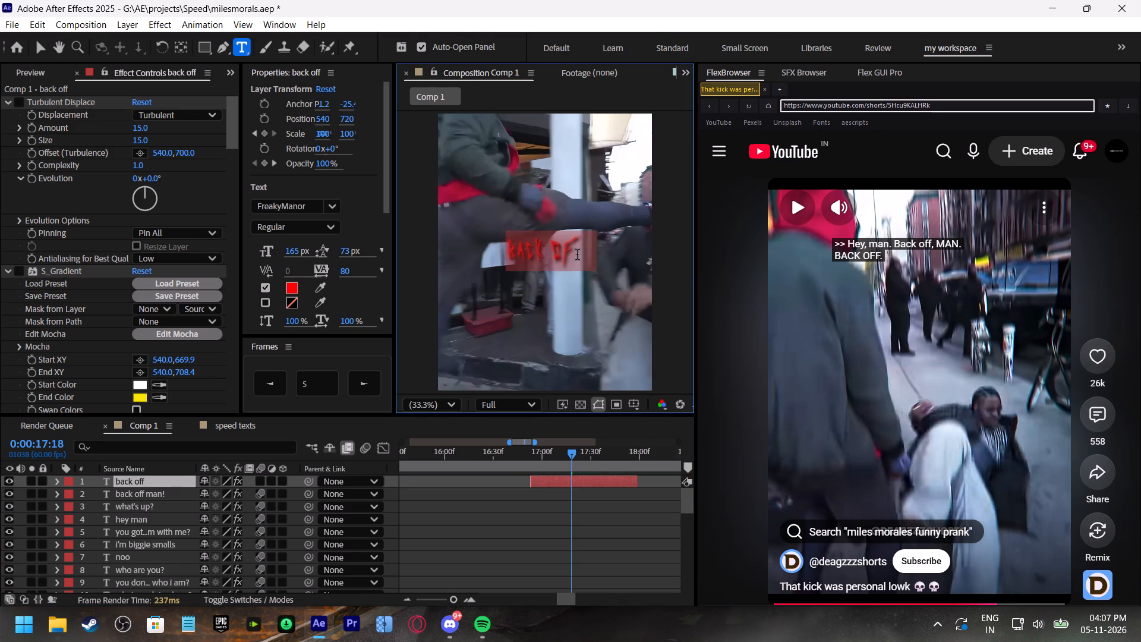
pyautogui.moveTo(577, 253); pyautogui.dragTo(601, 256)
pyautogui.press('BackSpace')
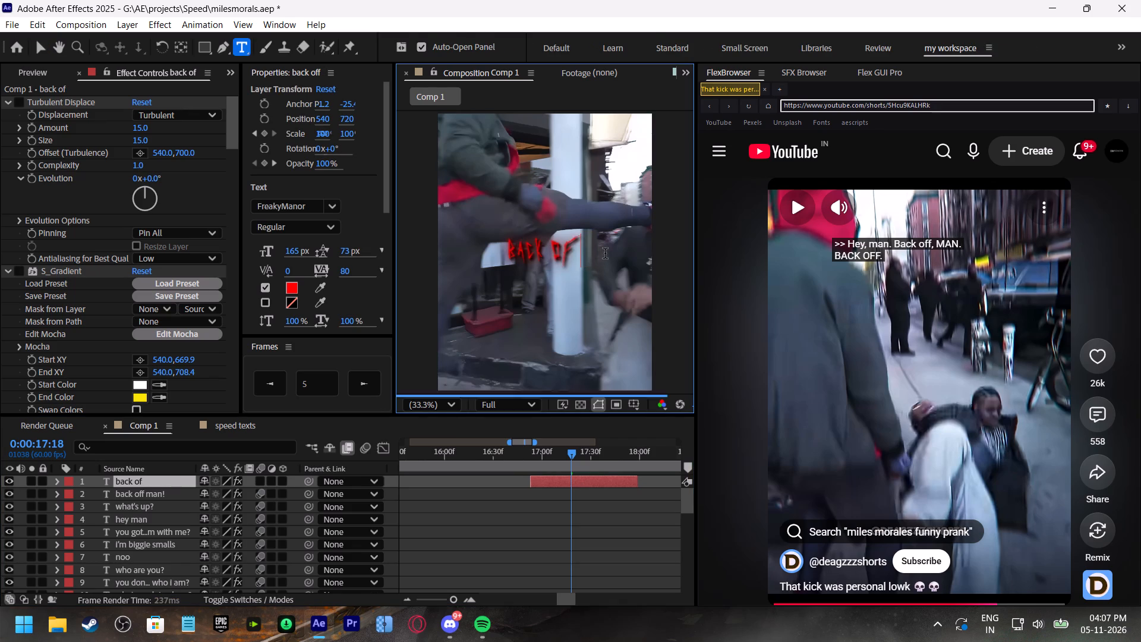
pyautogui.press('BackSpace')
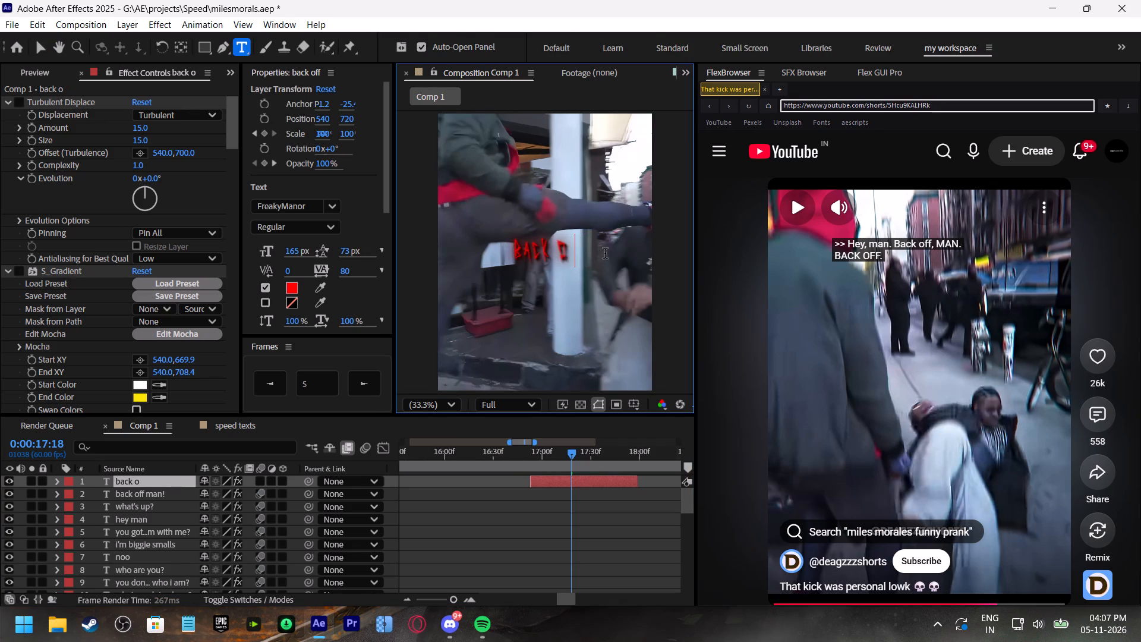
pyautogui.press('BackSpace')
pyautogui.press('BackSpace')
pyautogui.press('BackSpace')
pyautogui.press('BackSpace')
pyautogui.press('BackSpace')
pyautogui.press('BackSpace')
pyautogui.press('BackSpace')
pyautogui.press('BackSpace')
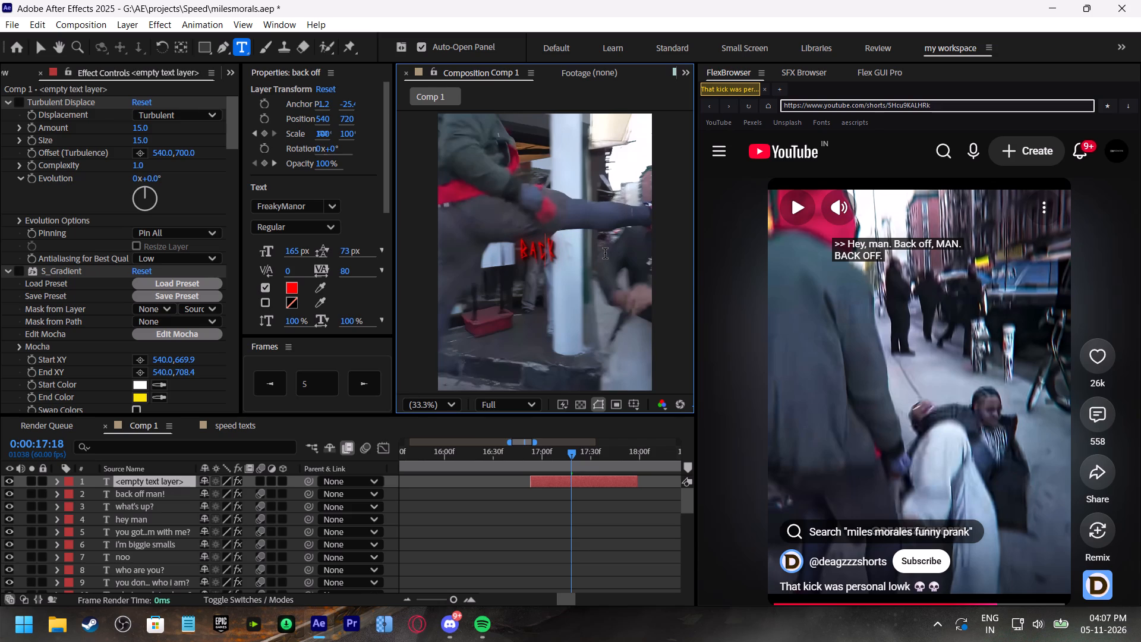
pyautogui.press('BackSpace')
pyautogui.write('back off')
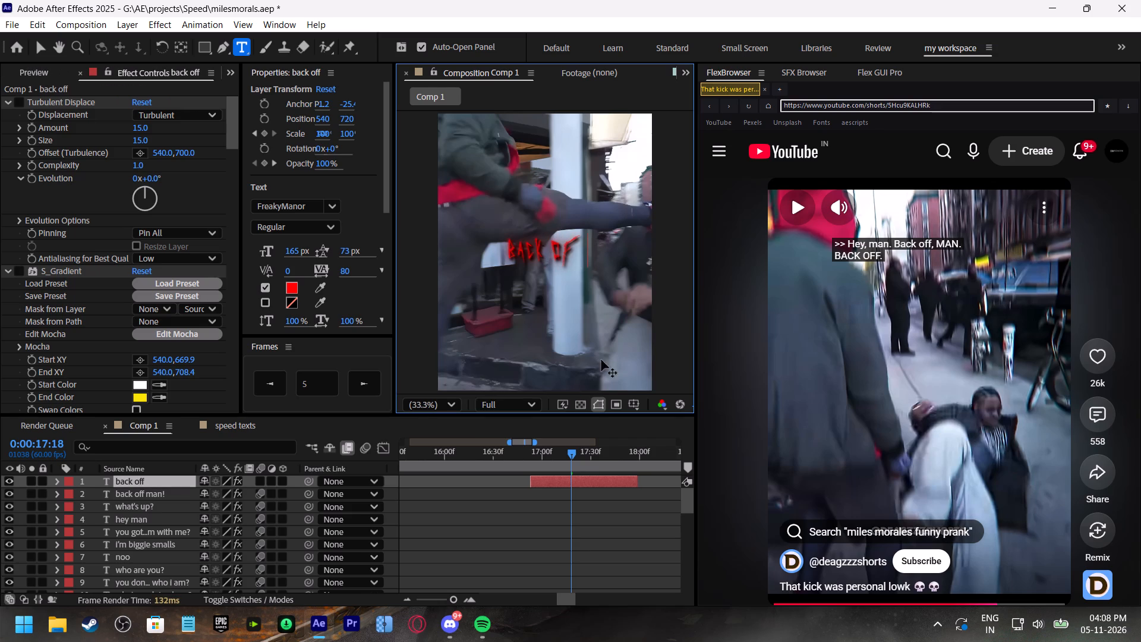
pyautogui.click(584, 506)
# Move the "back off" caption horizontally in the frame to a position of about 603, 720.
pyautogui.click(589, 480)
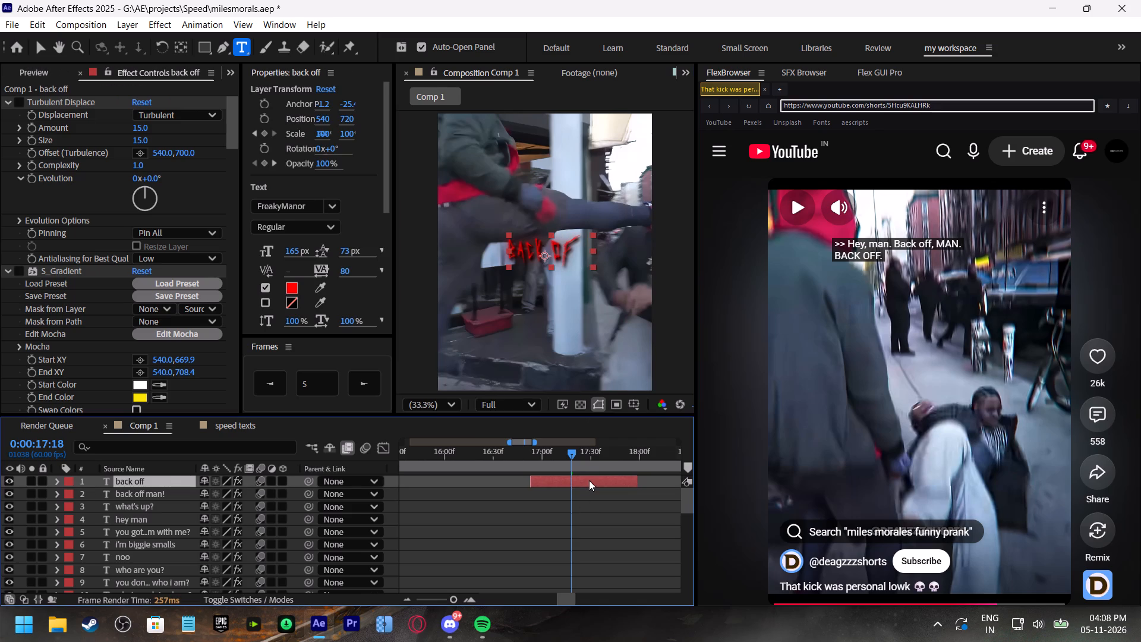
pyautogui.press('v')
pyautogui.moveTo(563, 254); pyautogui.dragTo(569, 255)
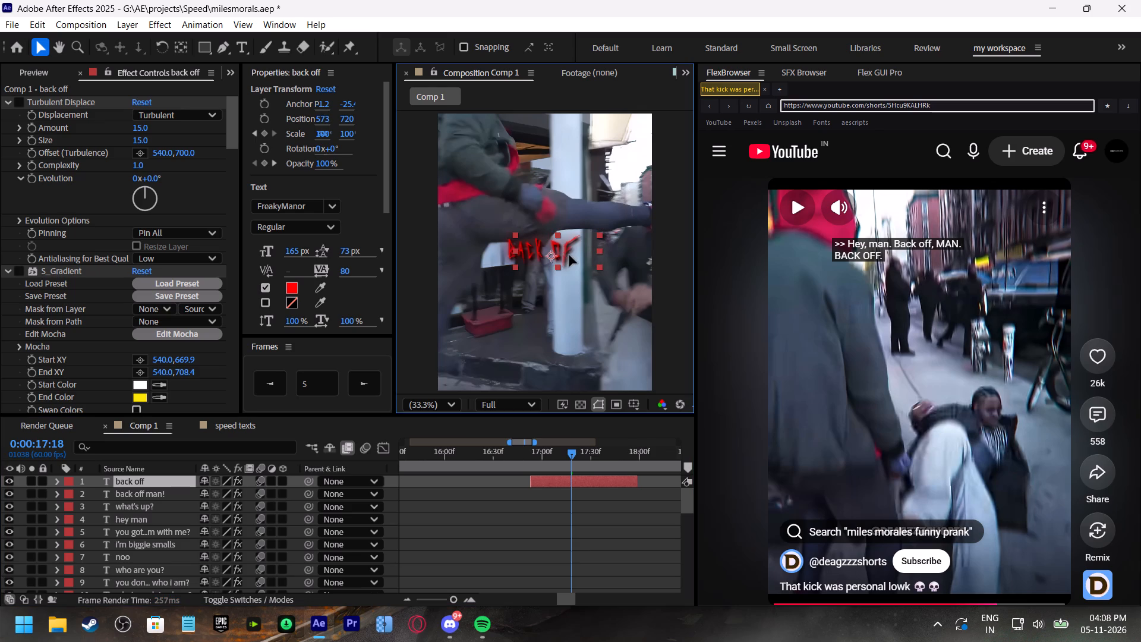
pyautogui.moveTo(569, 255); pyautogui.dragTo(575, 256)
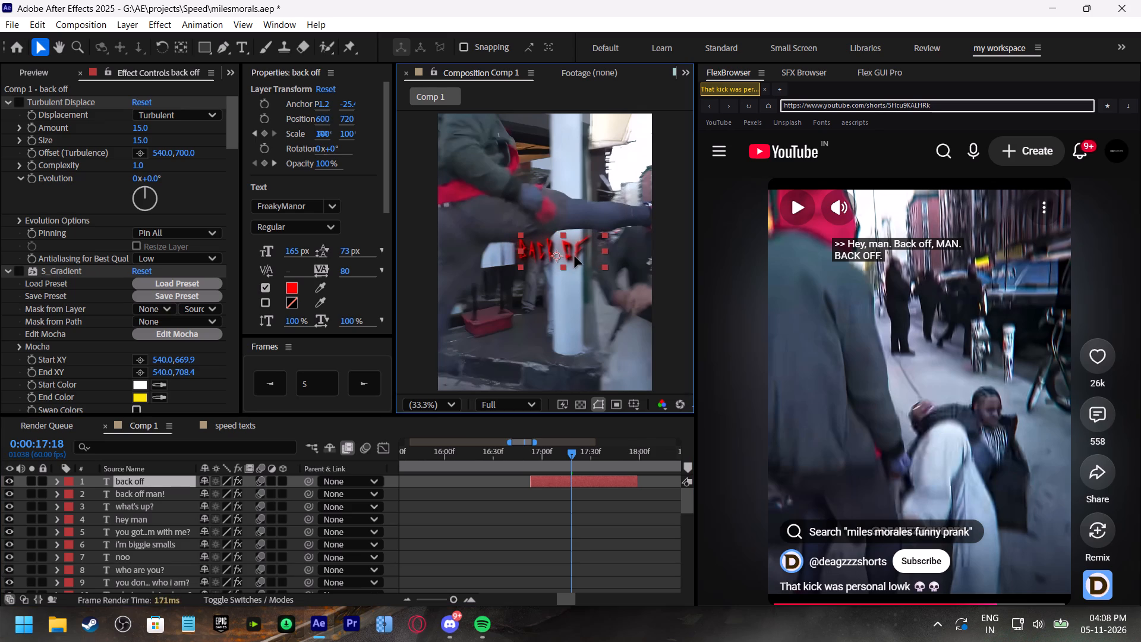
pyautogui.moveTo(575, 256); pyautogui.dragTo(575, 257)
# Shift the "back off" caption's anchor point up and slightly left, giving a position of about 582, 693.
pyautogui.press('y')
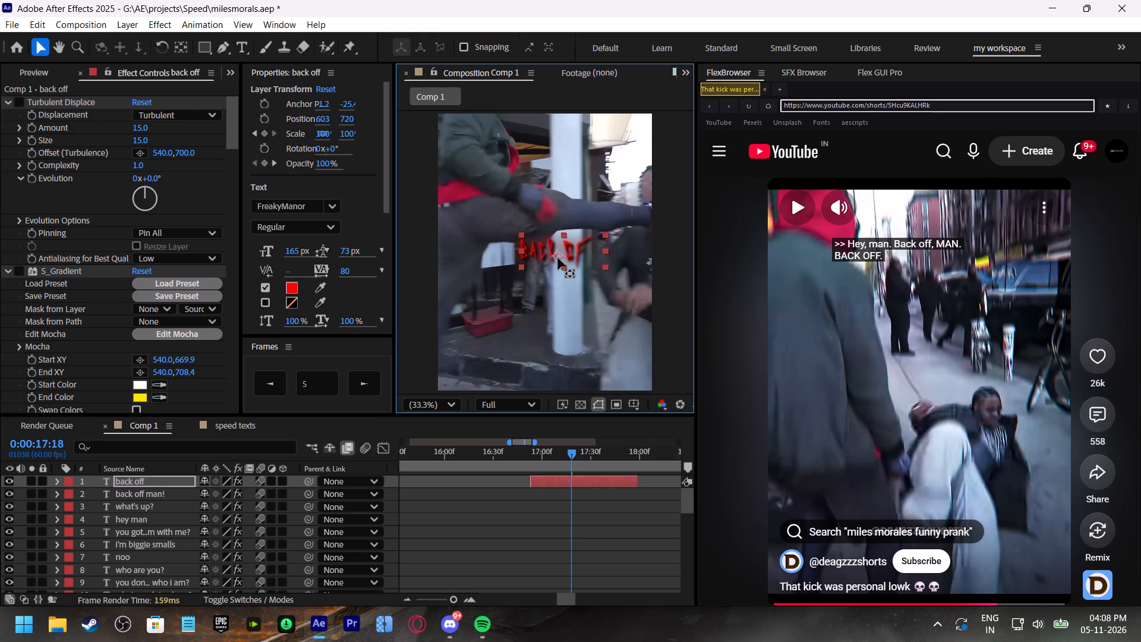
pyautogui.moveTo(556, 256); pyautogui.dragTo(551, 250)
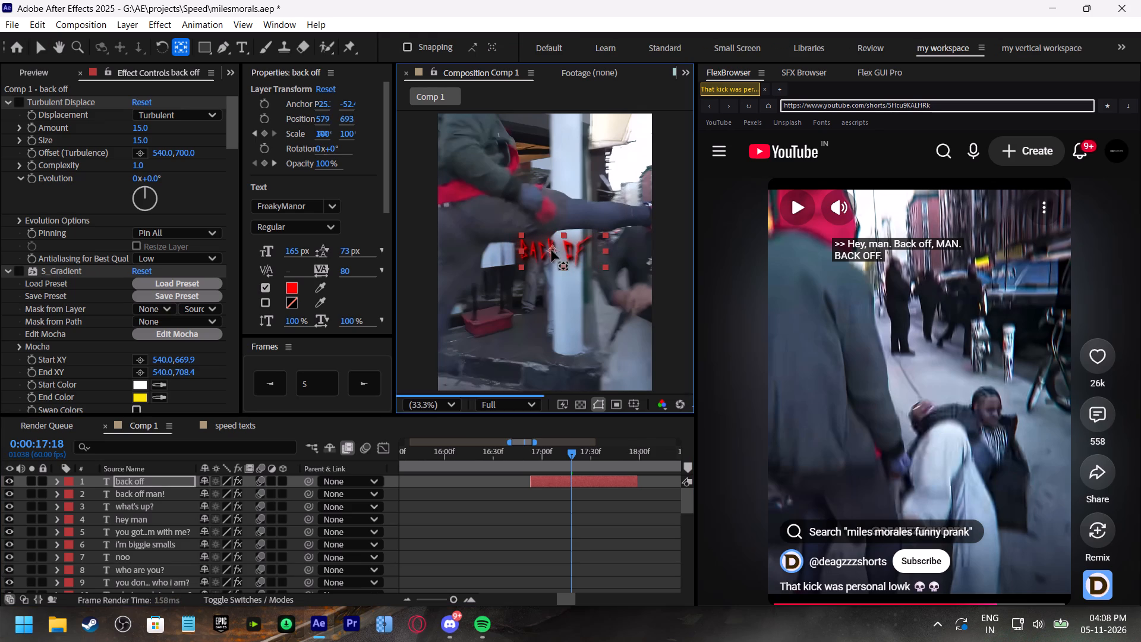
pyautogui.moveTo(551, 250); pyautogui.dragTo(552, 250)
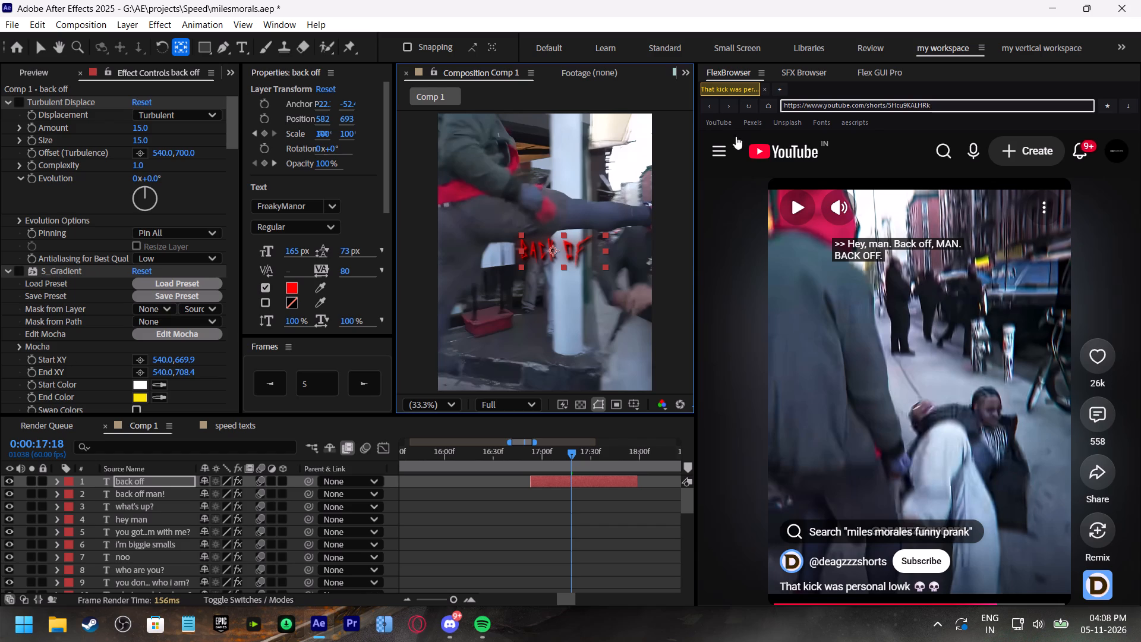
# Align the "back off" caption to the horizontal centre with Flex GUI Pro, and save the project.
pyautogui.click(886, 75)
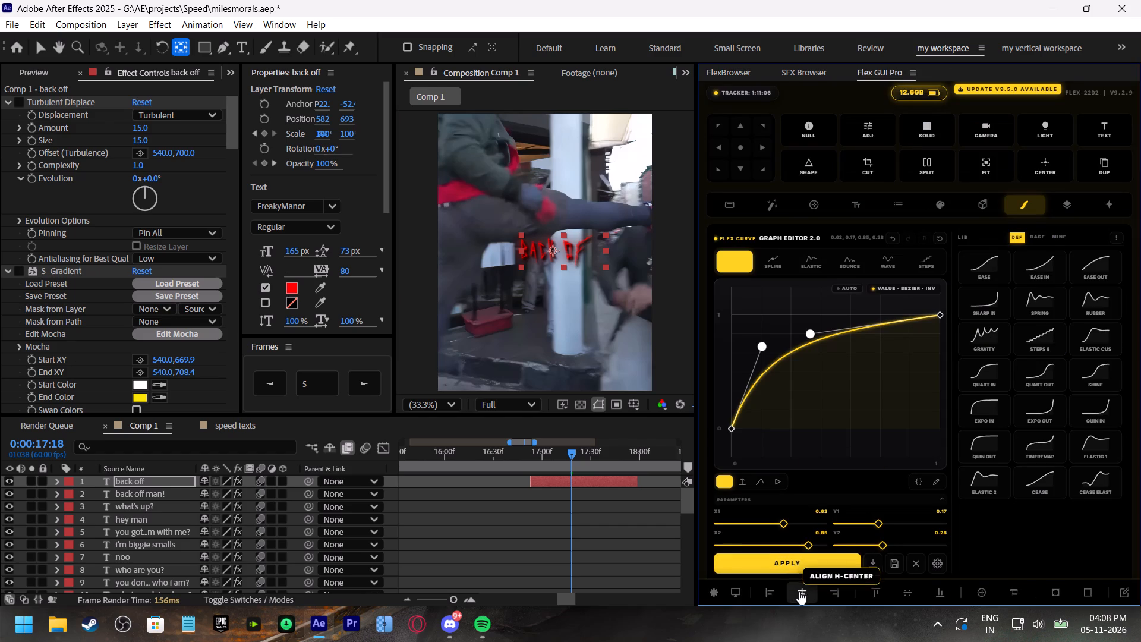
pyautogui.click(799, 591)
pyautogui.hotkey('ctrl', 's')
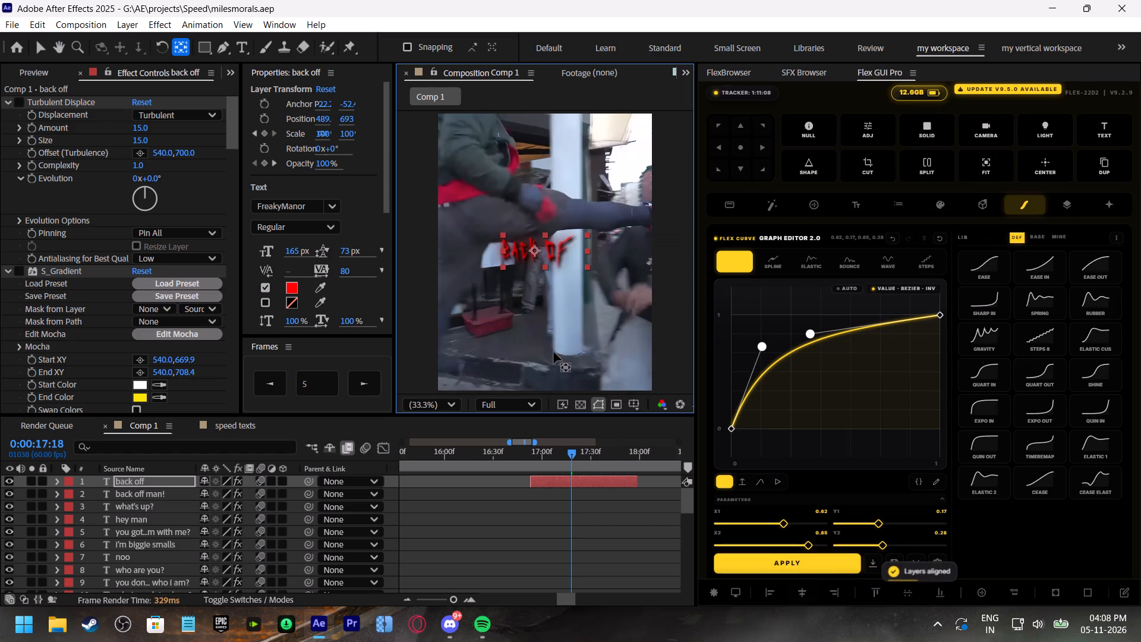
# Move the "back off" caption horizontally towards the frame's right side to a position of about 573, 693.
pyautogui.press('v')
pyautogui.moveTo(546, 251); pyautogui.dragTo(555, 251)
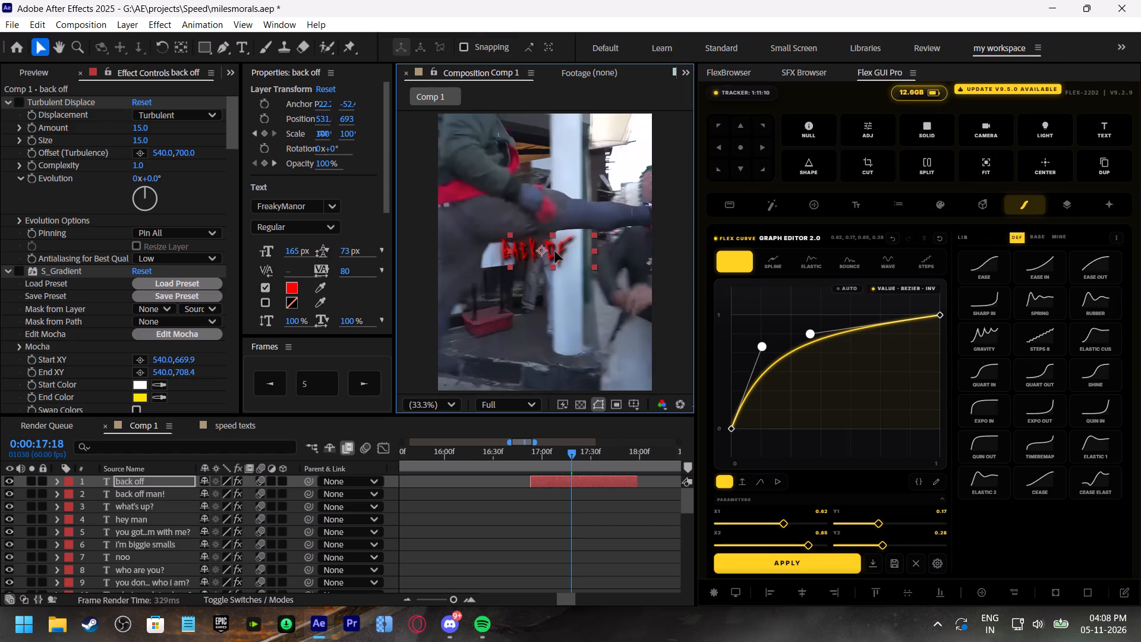
pyautogui.moveTo(555, 251); pyautogui.dragTo(563, 251)
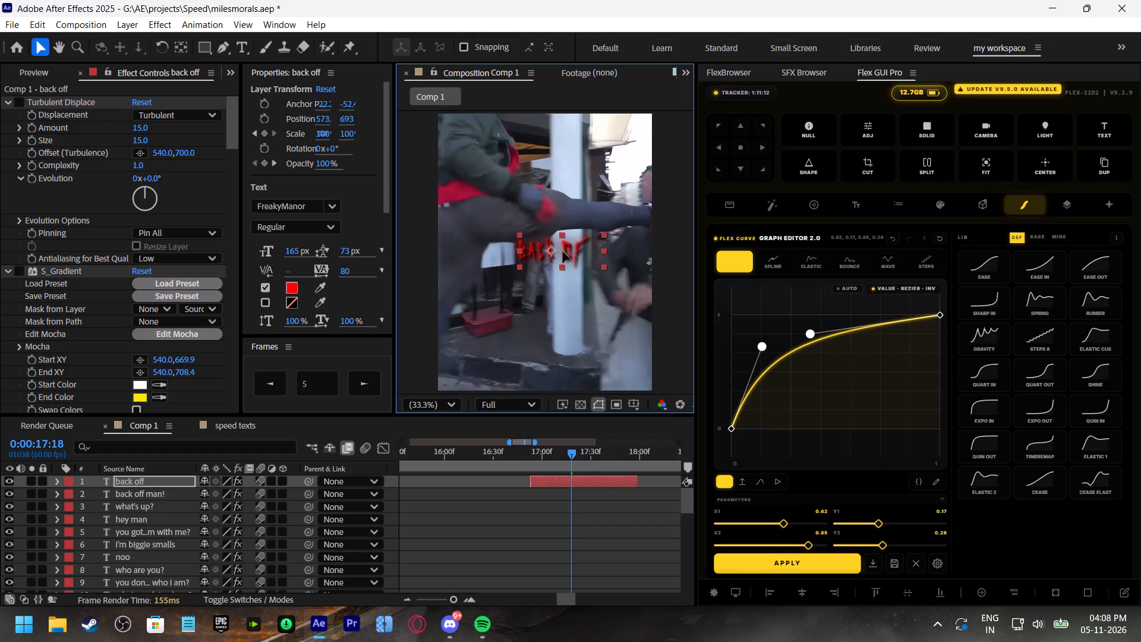
# Nudge the "back off" caption horizontally to a position of about 570, 693 and deselect it.
pyautogui.moveTo(563, 251); pyautogui.dragTo(562, 250)
pyautogui.click(581, 574)
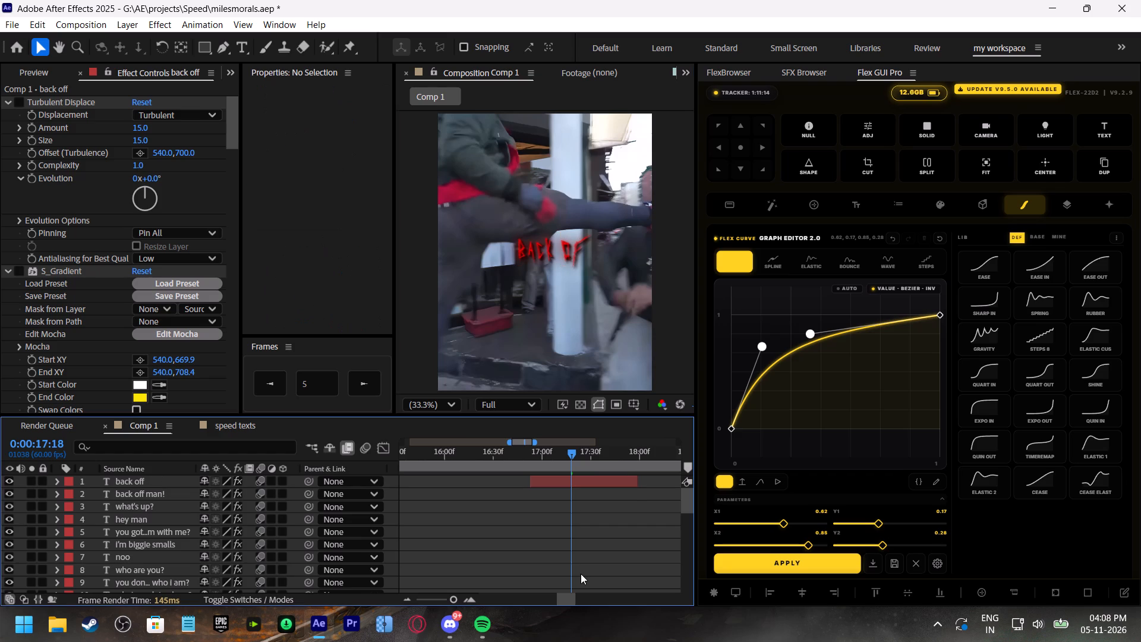
# Play back the kick scene and shift the "back off" caption in time to start at 0:00:17:13.
pyautogui.click(517, 452)
pyautogui.press('space')
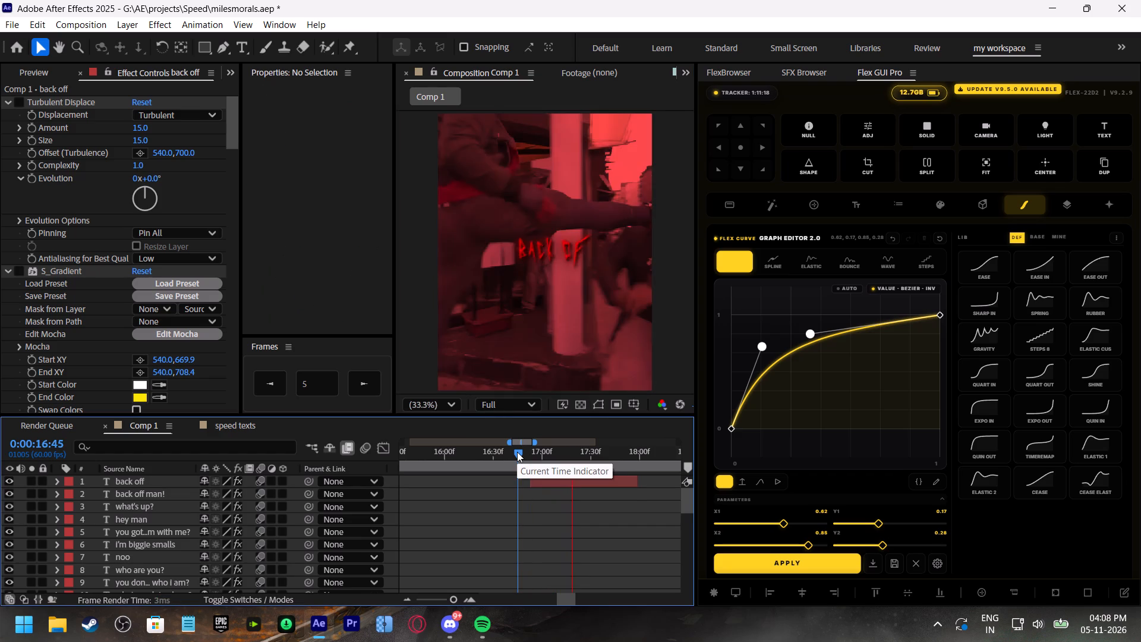
pyautogui.click(517, 452)
pyautogui.press('space')
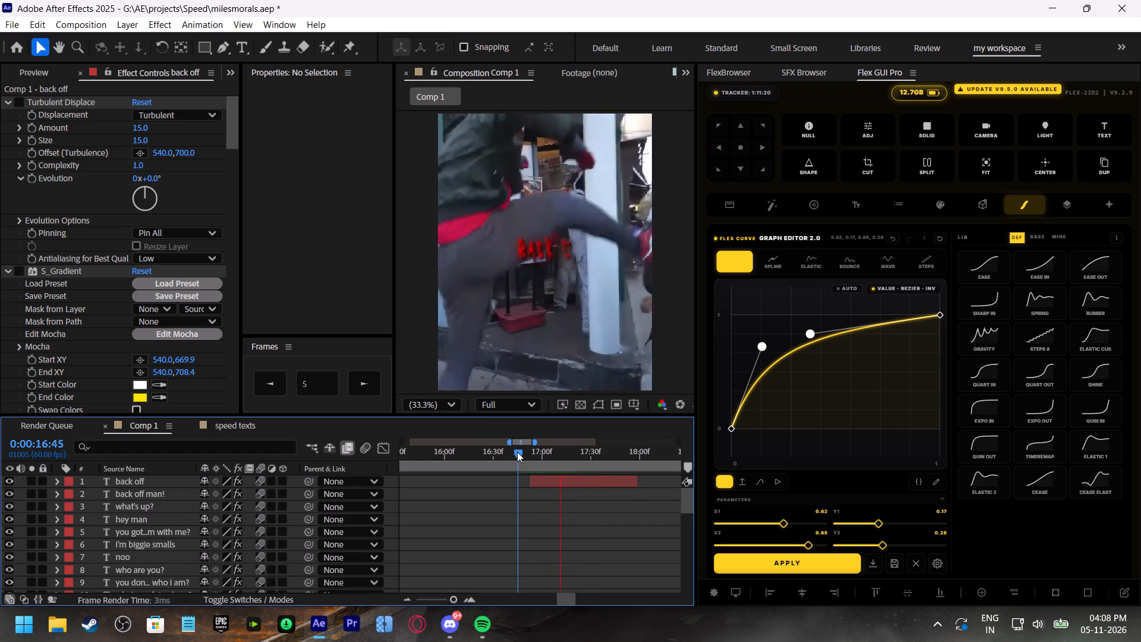
pyautogui.click(517, 452)
pyautogui.press('space')
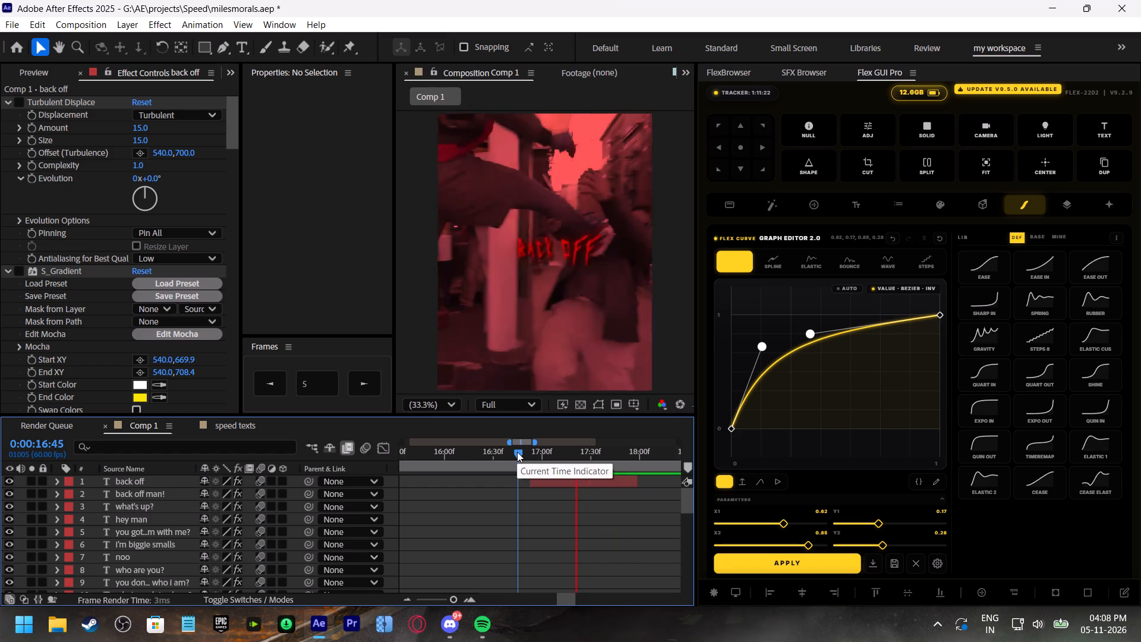
pyautogui.moveTo(531, 455); pyautogui.dragTo(563, 468)
pyautogui.press('space')
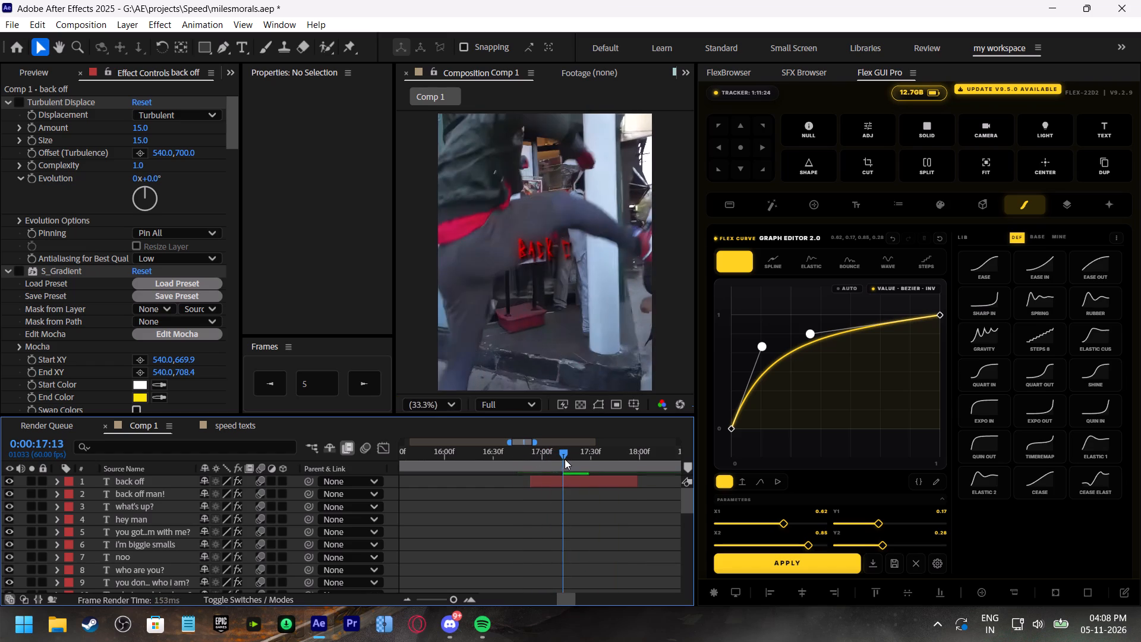
pyautogui.click(566, 455)
pyautogui.moveTo(570, 481); pyautogui.dragTo(603, 487)
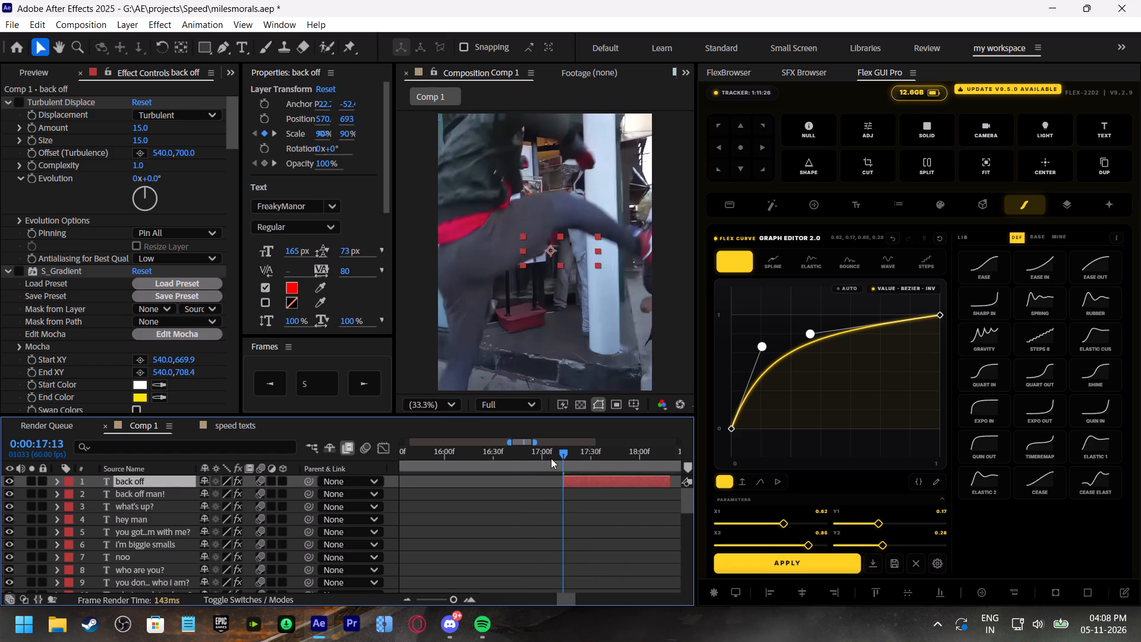
# Play back the retimed "back off" caption from about 0:00:16:57 and the footage that follows it.
pyautogui.click(536, 454)
pyautogui.press('space')
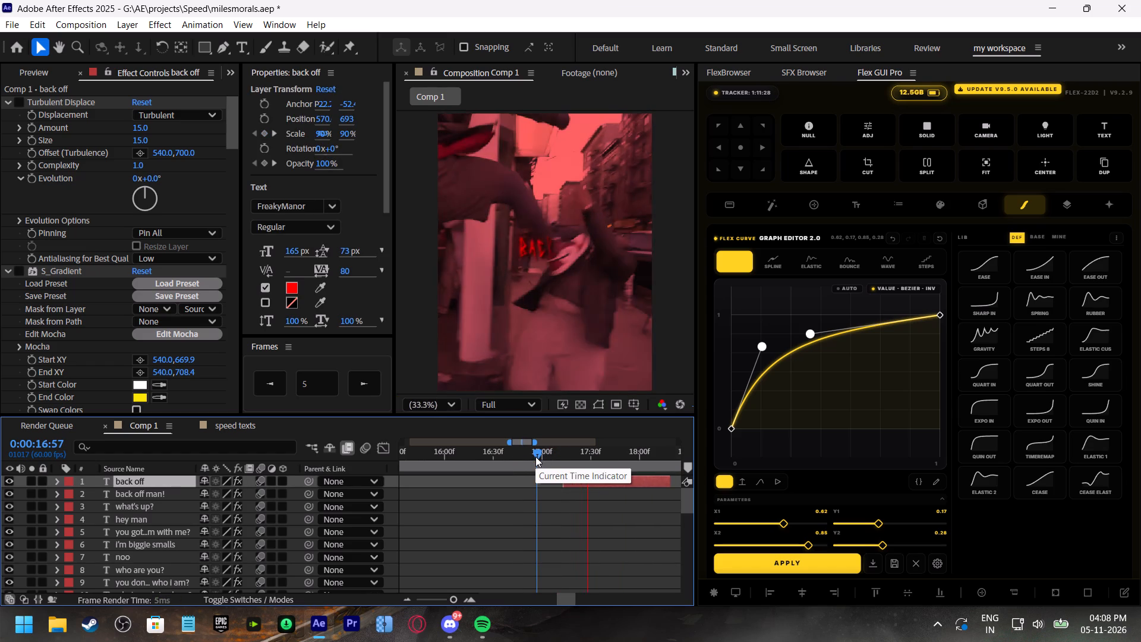
pyautogui.click(535, 457)
pyautogui.press('space')
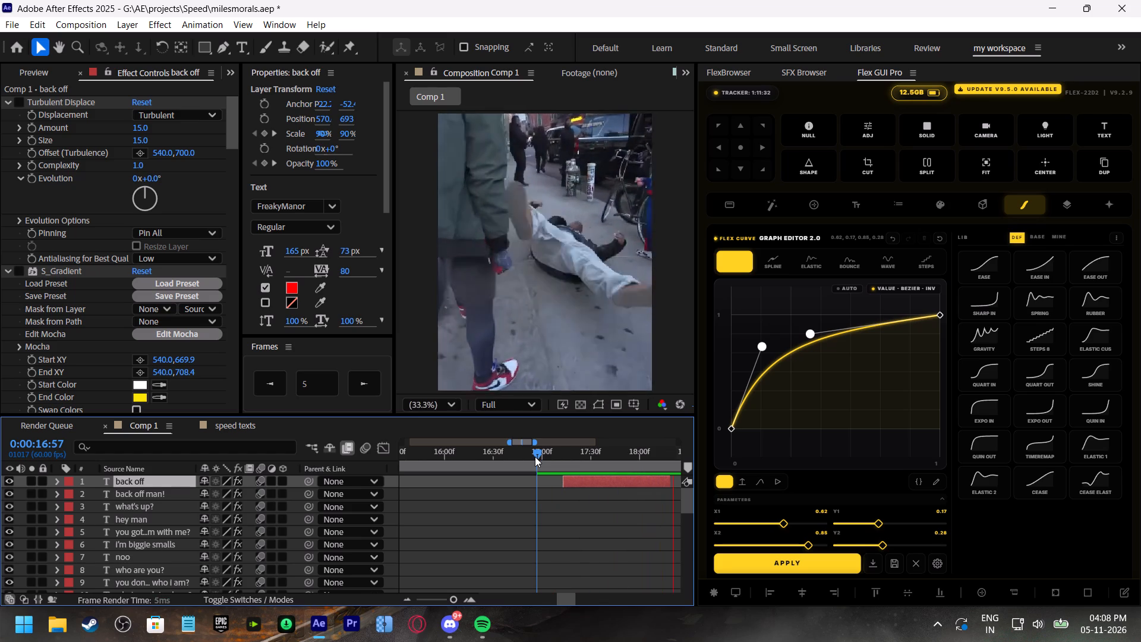
pyautogui.click(535, 457)
pyautogui.press('space')
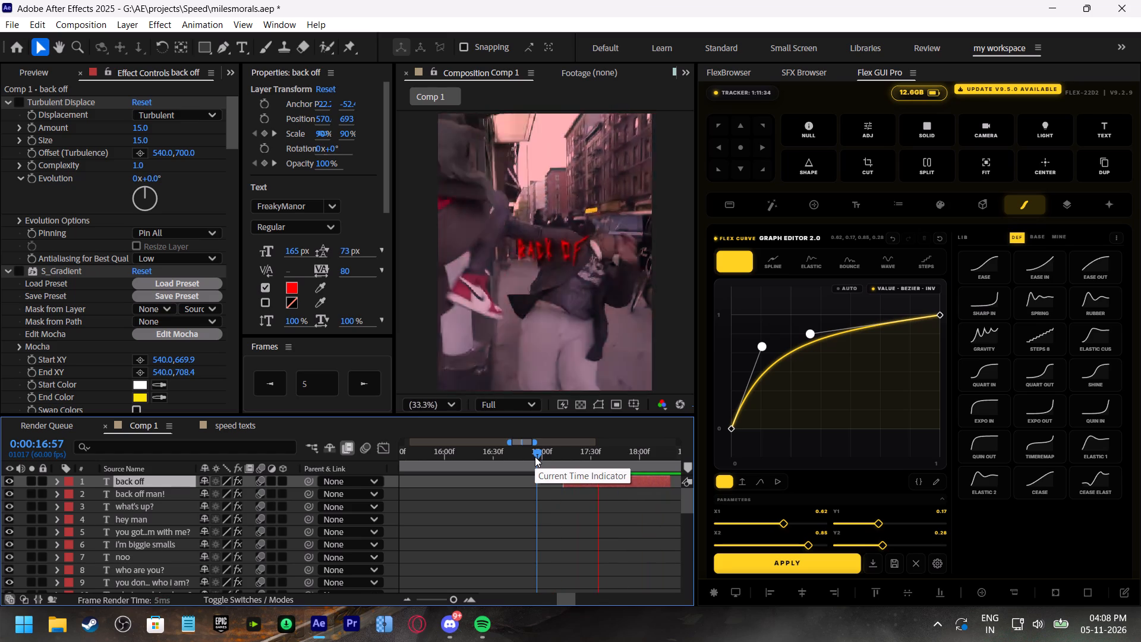
pyautogui.click(535, 457)
pyautogui.keyDown('shift'); pyautogui.scroll(-3, 524, 528); pyautogui.keyUp('shift')
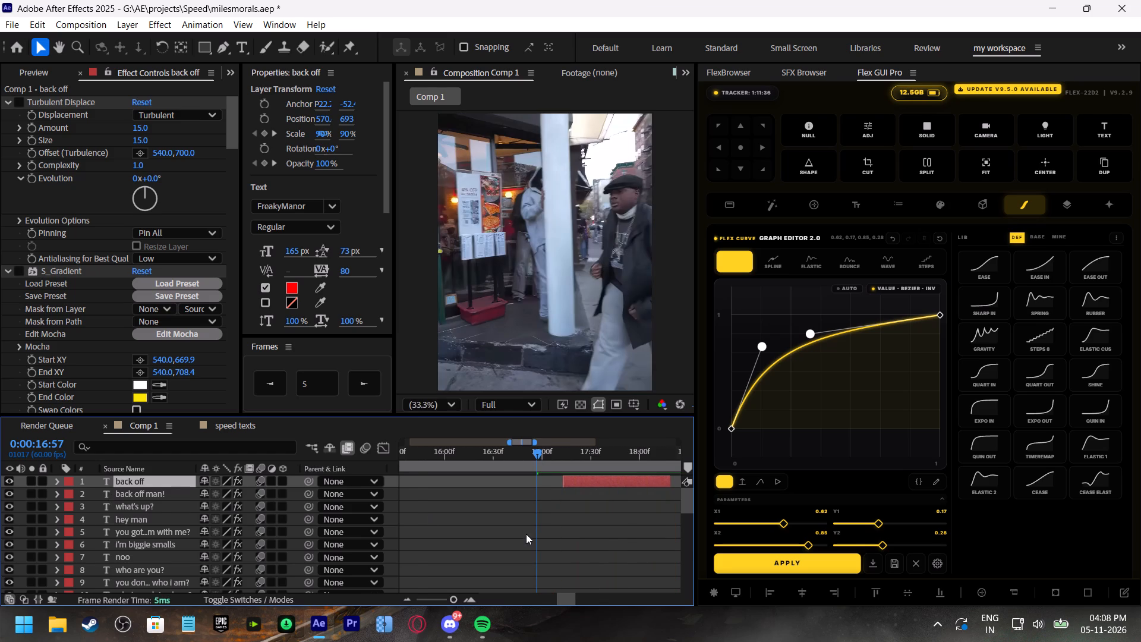
pyautogui.keyDown('shift'); pyautogui.scroll(-1, 526, 534); pyautogui.keyUp('shift')
pyautogui.press('space')
pyautogui.keyDown('shift'); pyautogui.scroll(-1, 506, 490); pyautogui.keyUp('shift')
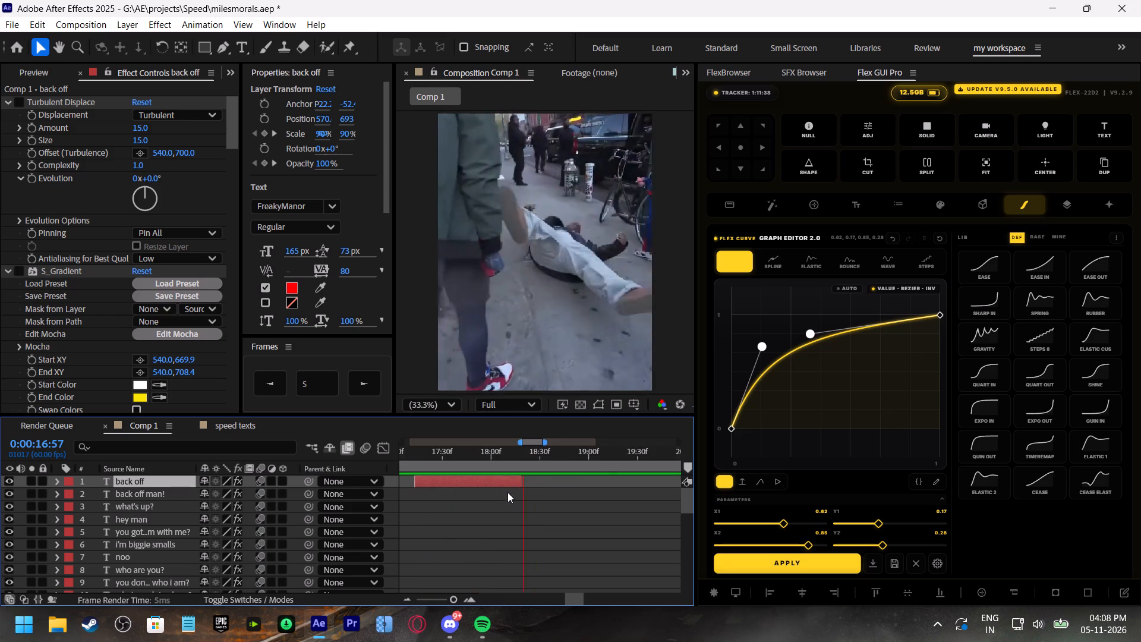
pyautogui.keyDown('shift'); pyautogui.scroll(-2, 601, 473); pyautogui.keyUp('shift')
# Duplicate the "I'm biggie smalls" caption, start the copy at 0:00:19:40 where the next line begins, and place it on top of the layer stack.
pyautogui.click(551, 454)
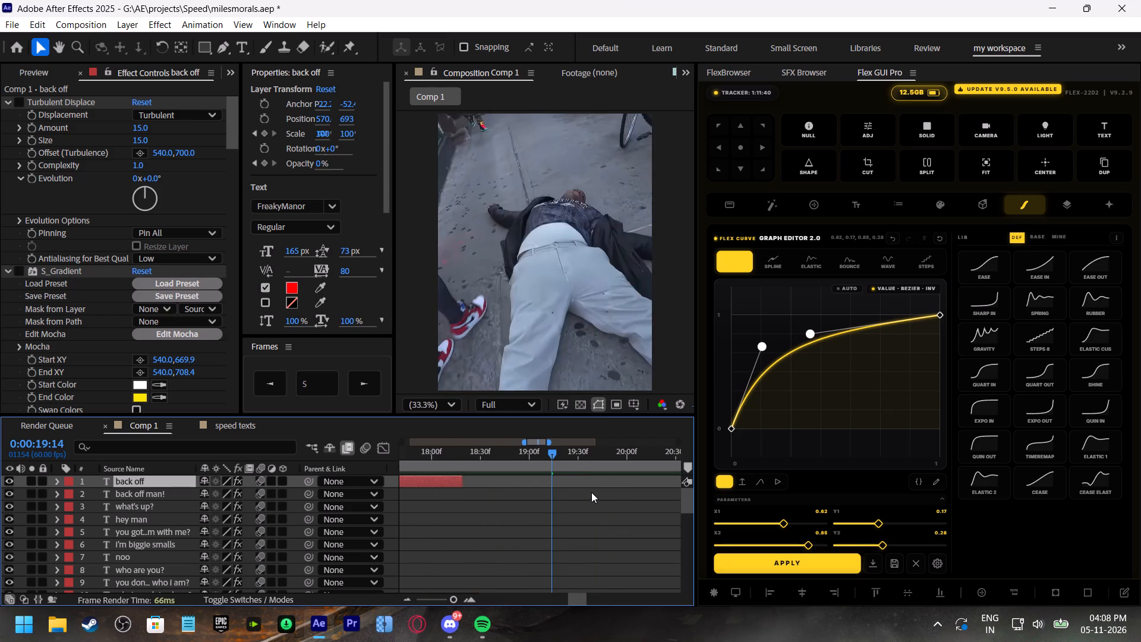
pyautogui.press('space')
pyautogui.keyDown('shift'); pyautogui.scroll(-2, 591, 493); pyautogui.keyUp('shift')
pyautogui.moveTo(533, 452); pyautogui.dragTo(527, 452)
pyautogui.press('space')
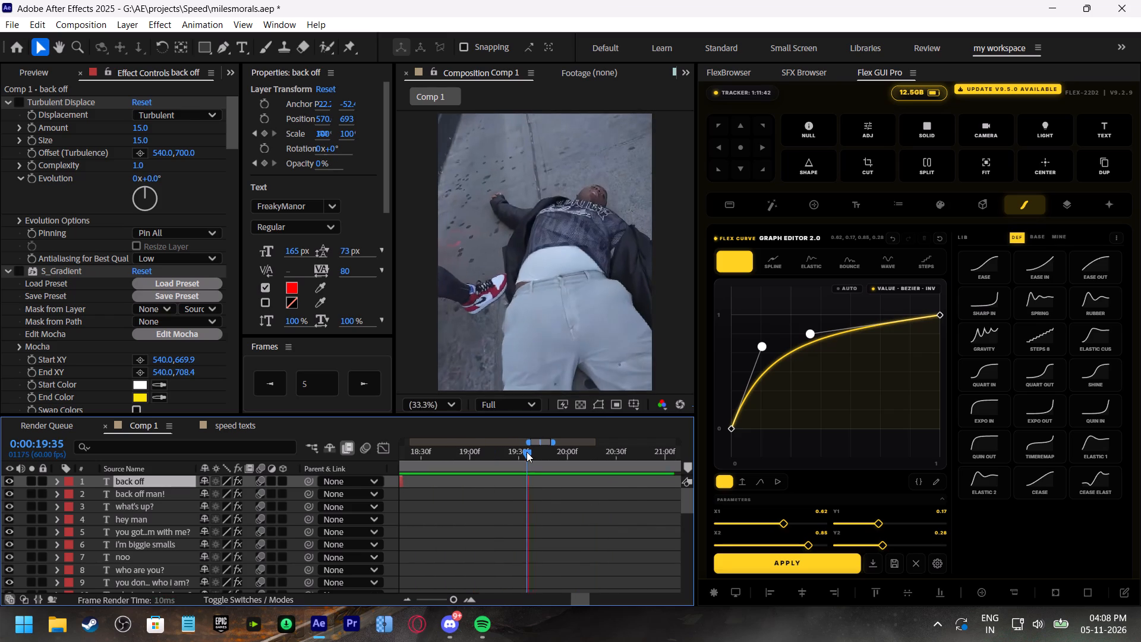
pyautogui.moveTo(527, 452); pyautogui.dragTo(534, 454)
pyautogui.press('space')
pyautogui.click(534, 454)
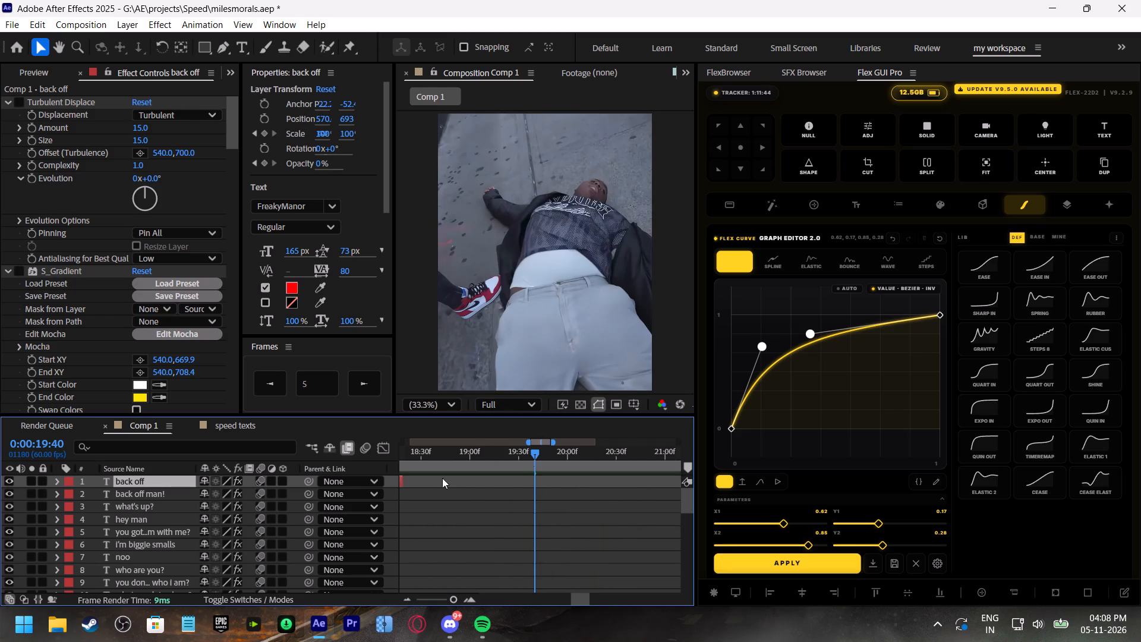
pyautogui.click(152, 546)
pyautogui.hotkey('ctrl', 'd')
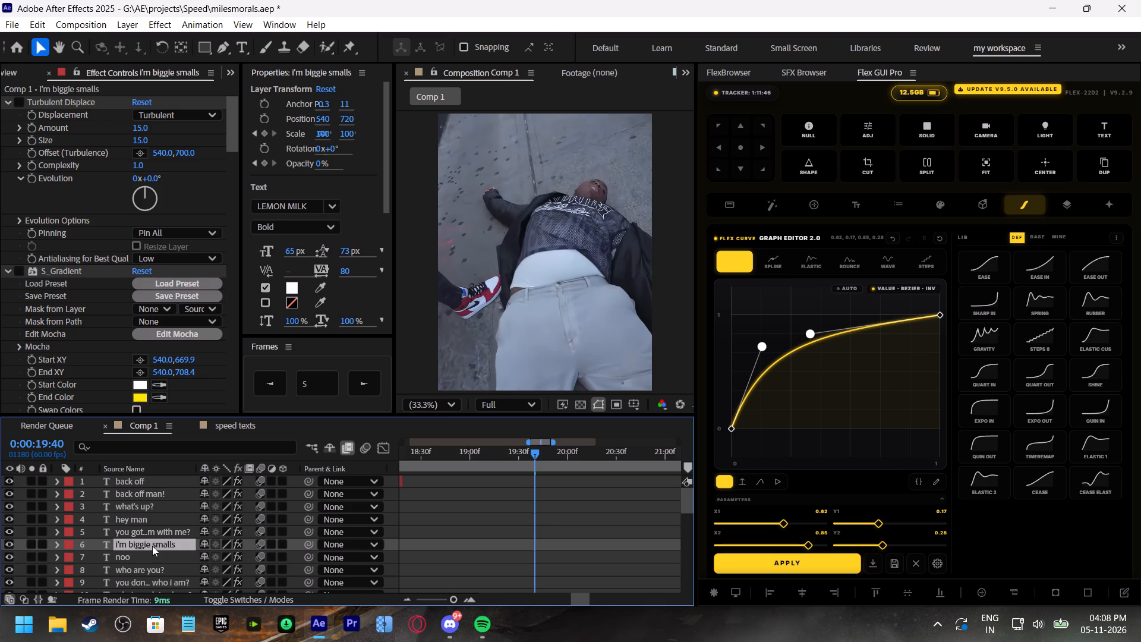
pyautogui.press('[')
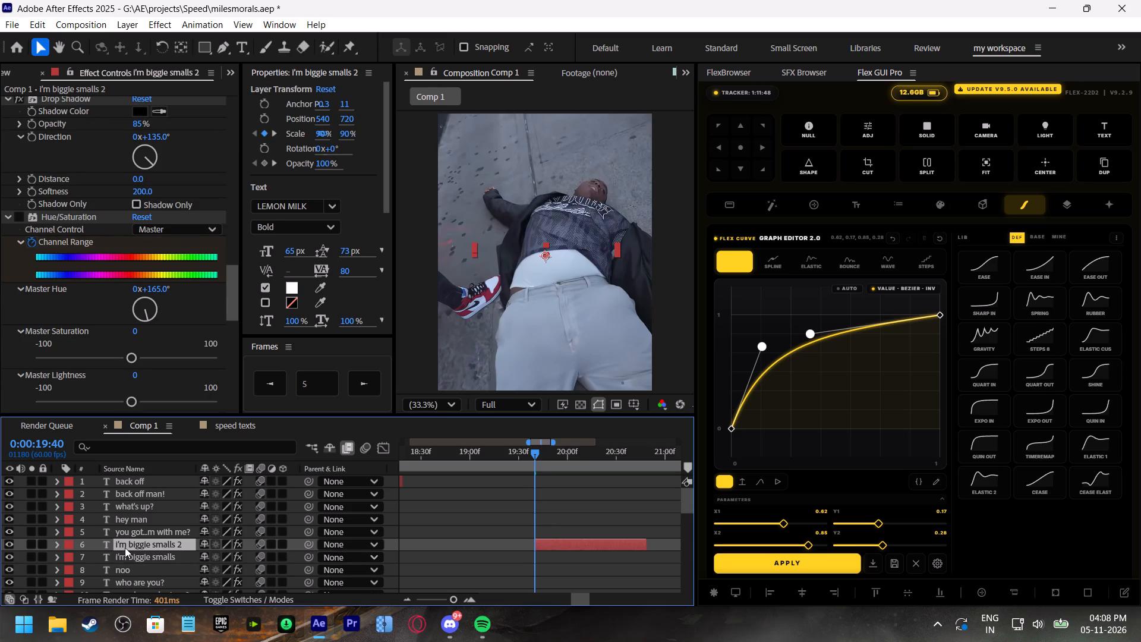
pyautogui.moveTo(125, 547); pyautogui.dragTo(124, 476)
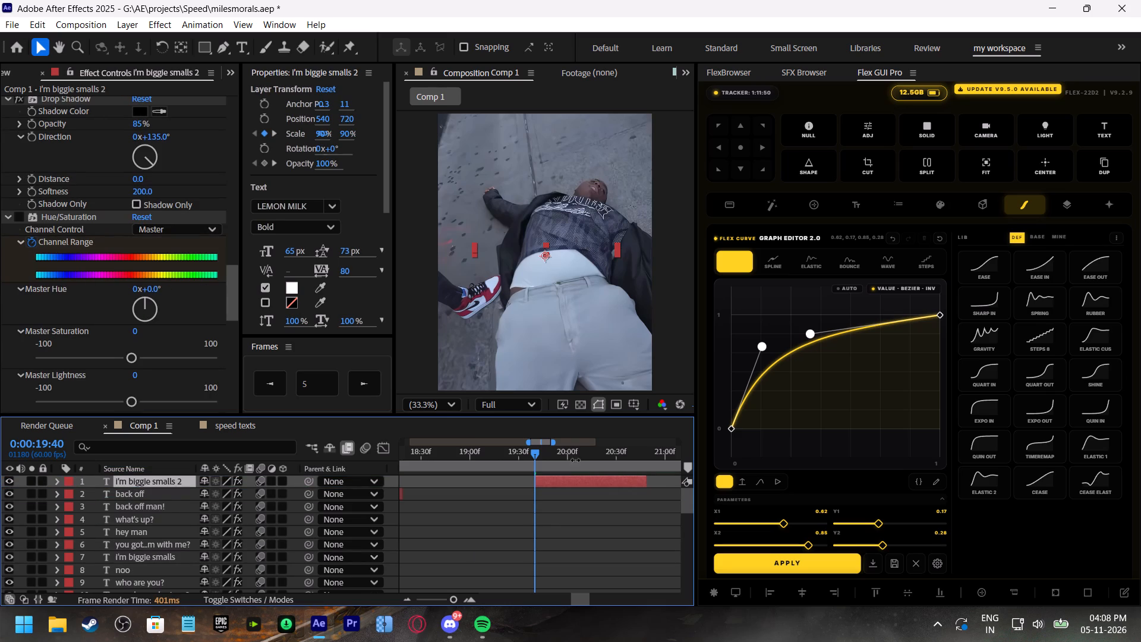
# Replace the duplicated caption's text with "what is wrong" and "with you?" on two lines.
pyautogui.press('space')
pyautogui.click(534, 455)
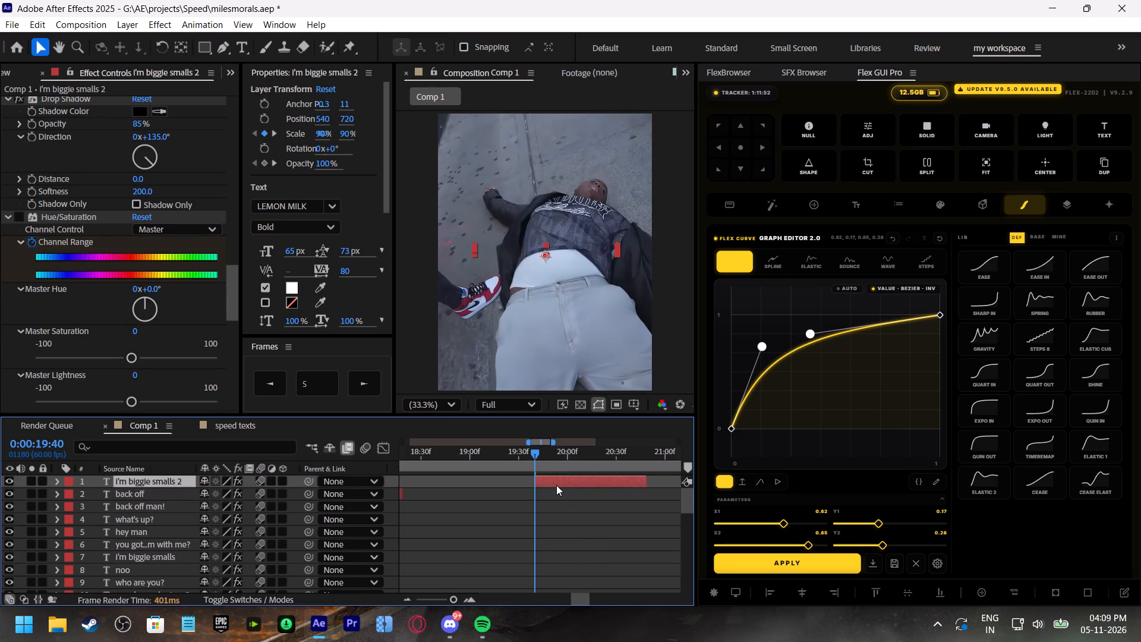
pyautogui.doubleClick(556, 485)
pyautogui.write('what is wrong')
pyautogui.press('Return')
pyautogui.write('with you?')
pyautogui.click(518, 455)
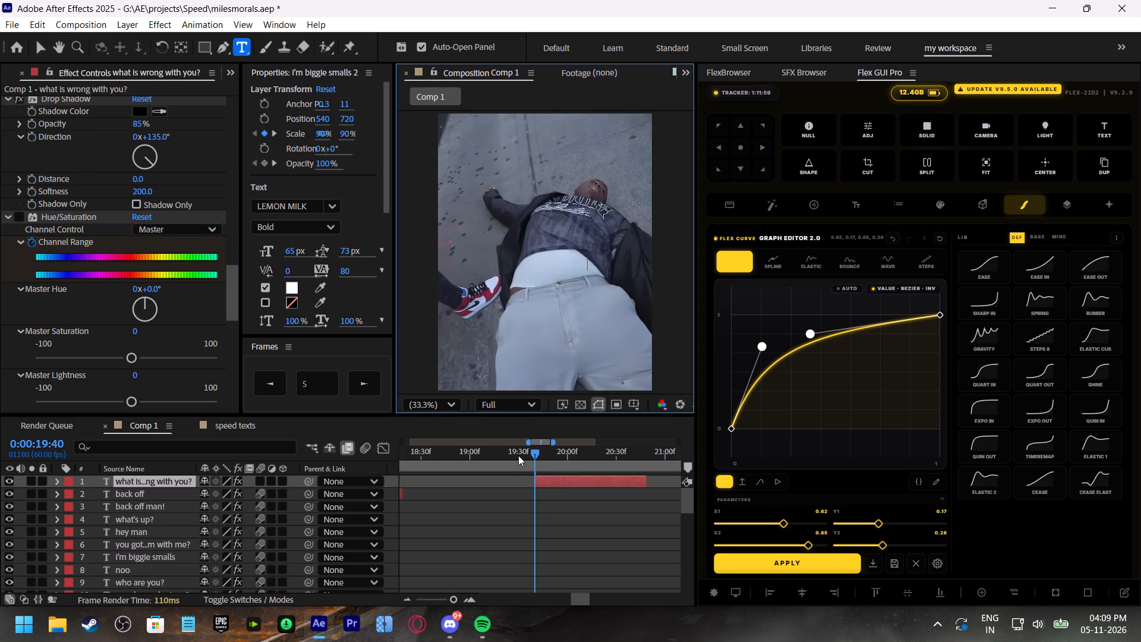
# Check the "what is wrong with you?" caption against the dialogue and shift both its fade-out opacity keyframes slightly later.
pyautogui.press('space')
pyautogui.click(518, 455)
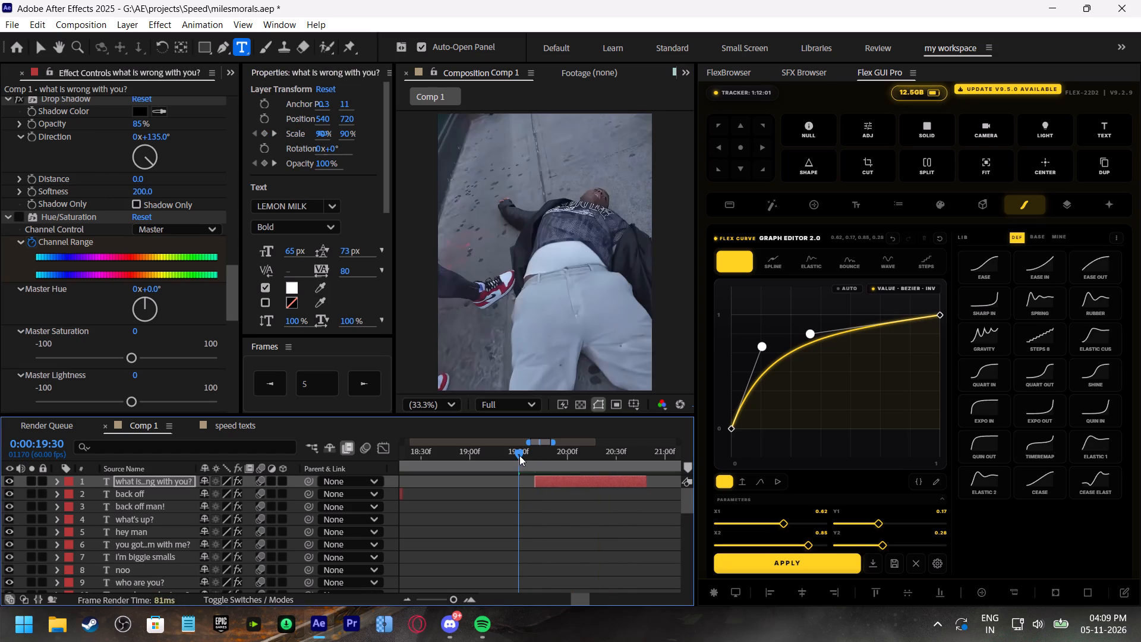
pyautogui.press('space')
pyautogui.keyDown('shift'); pyautogui.scroll(-2, 562, 500); pyautogui.keyUp('shift')
pyautogui.click(555, 458)
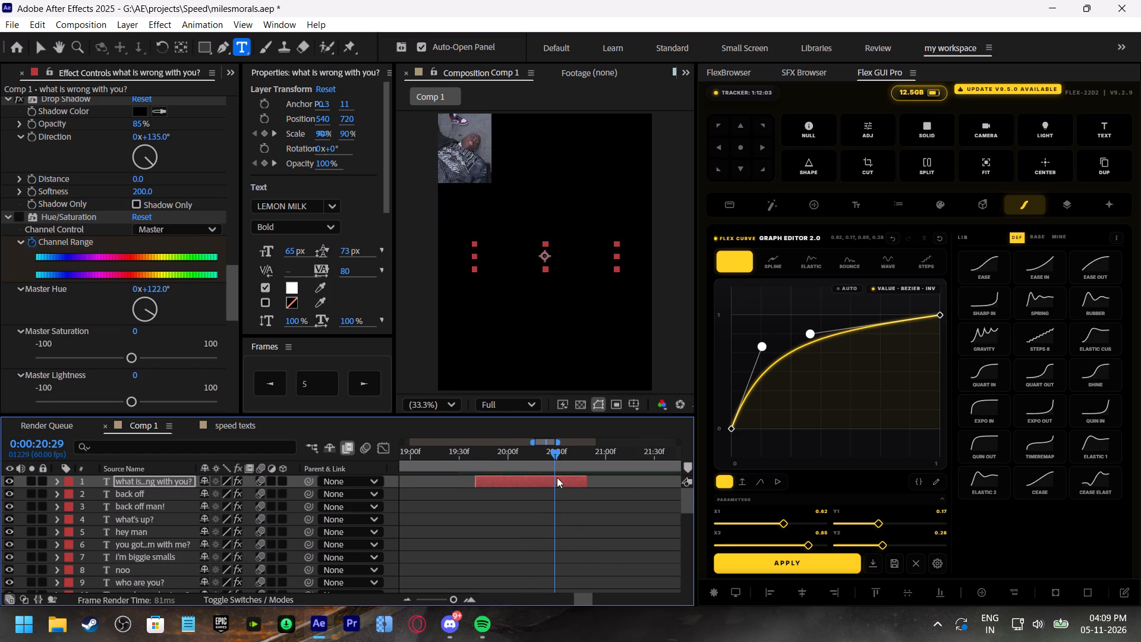
pyautogui.click(558, 481)
pyautogui.press('t')
pyautogui.moveTo(584, 502); pyautogui.dragTo(513, 492)
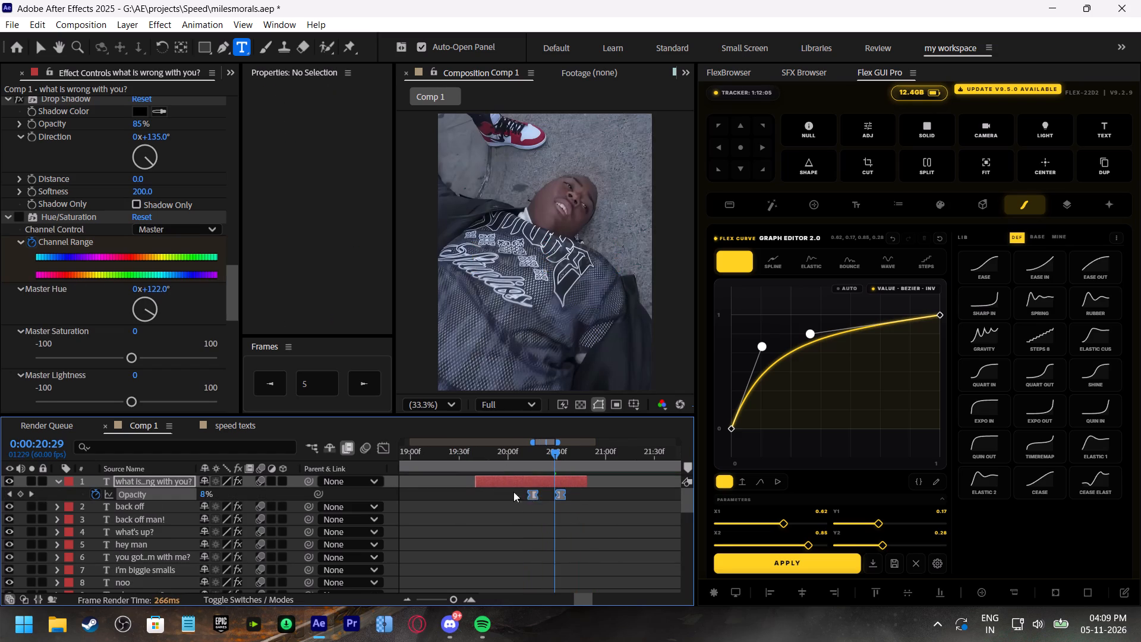
pyautogui.moveTo(531, 495); pyautogui.dragTo(541, 509)
pyautogui.click(463, 454)
pyautogui.press('space')
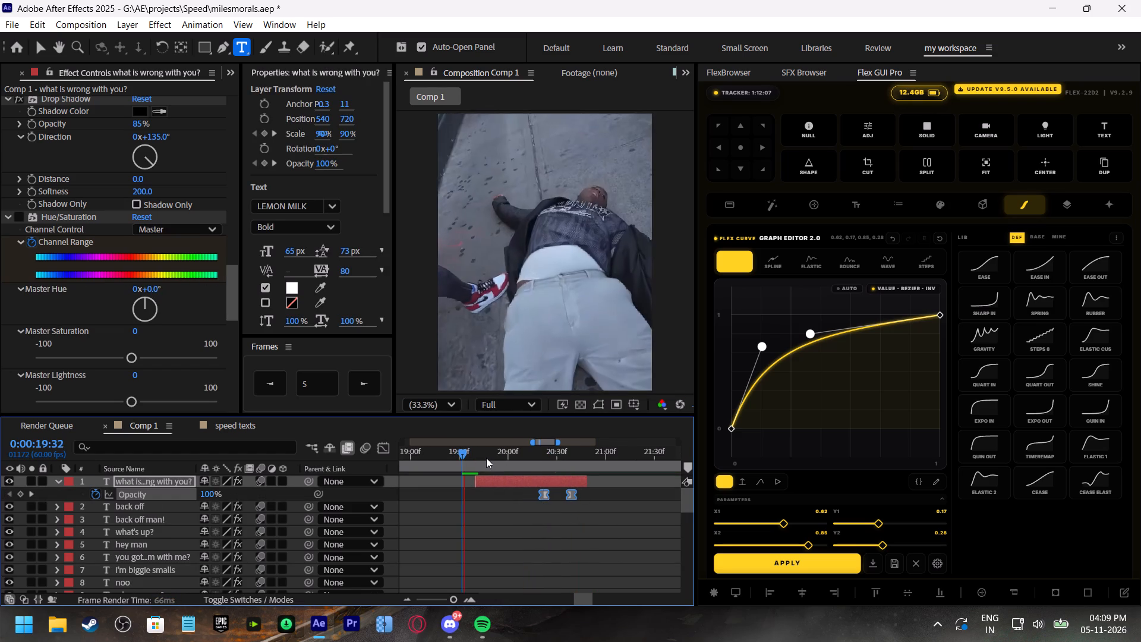
# Shift the "what is wrong with you?" opacity keyframes further so the fade-out begins at about 0:00:20:32, and preview the caption.
pyautogui.click(510, 456)
pyautogui.press('space')
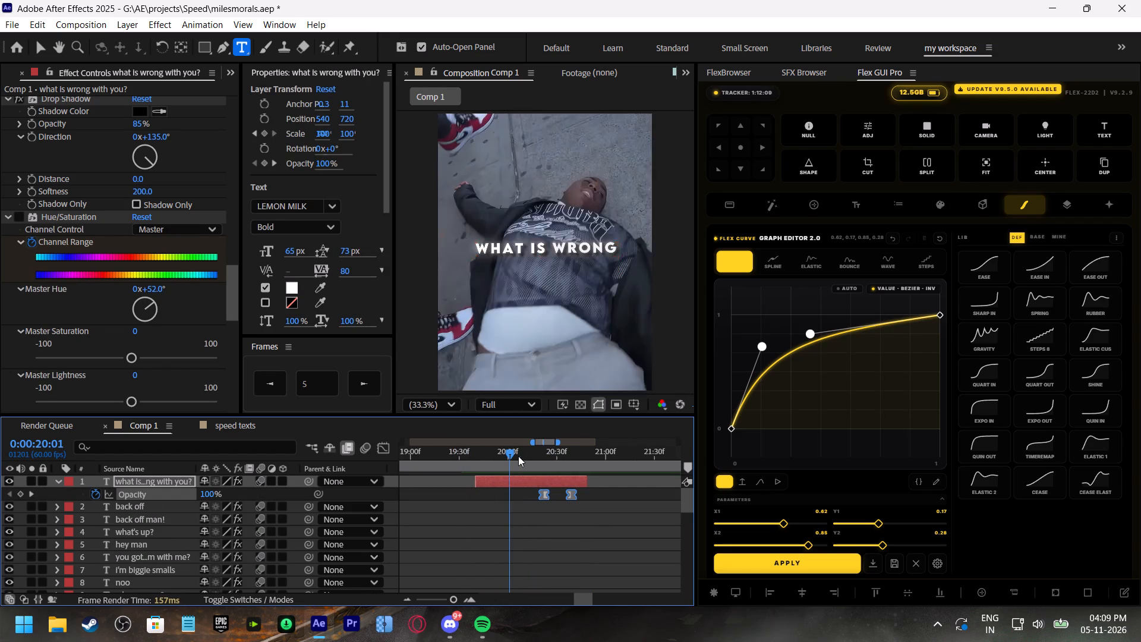
pyautogui.click(556, 457)
pyautogui.moveTo(586, 489); pyautogui.dragTo(532, 499)
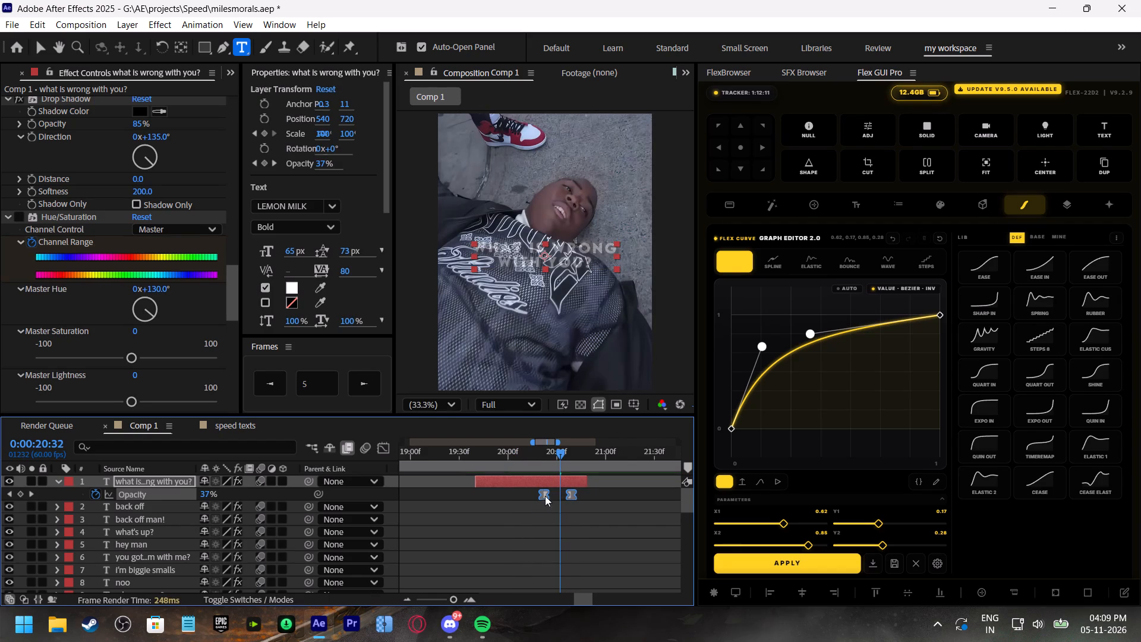
pyautogui.moveTo(544, 495); pyautogui.dragTo(559, 505)
pyautogui.click(468, 451)
pyautogui.press('space')
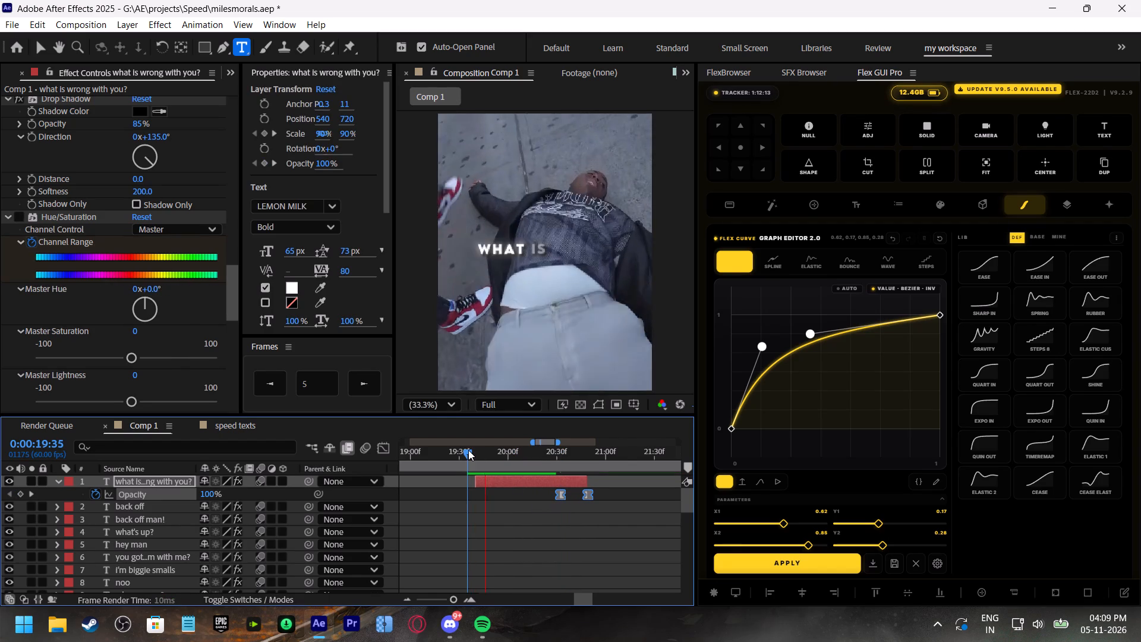
# Duplicate the "what is wrong with you?" caption and move the copy to start at 0:00:20:43.
pyautogui.moveTo(547, 452); pyautogui.dragTo(579, 470)
pyautogui.press('space')
pyautogui.click(580, 452)
pyautogui.click(563, 477)
pyautogui.hotkey('ctrl', 'd')
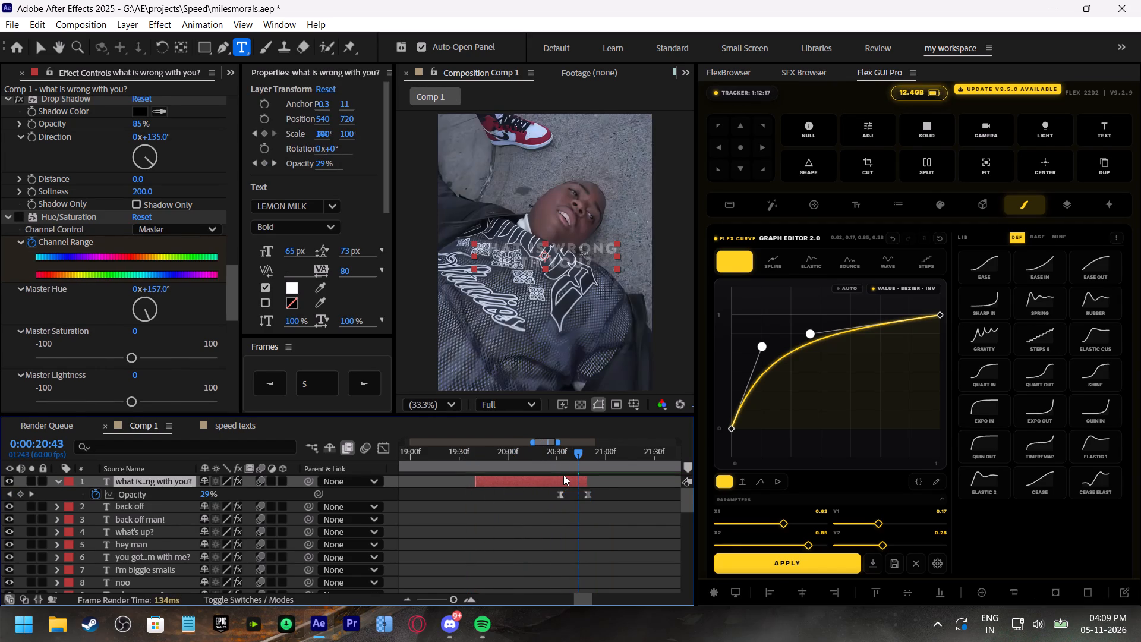
pyautogui.moveTo(501, 479); pyautogui.dragTo(597, 486)
pyautogui.keyDown('shift'); pyautogui.scroll(-3, 566, 512); pyautogui.keyUp('shift')
# Listen to the next line of dialogue and change the new caption copy's text to "you don't touch".
pyautogui.press('space')
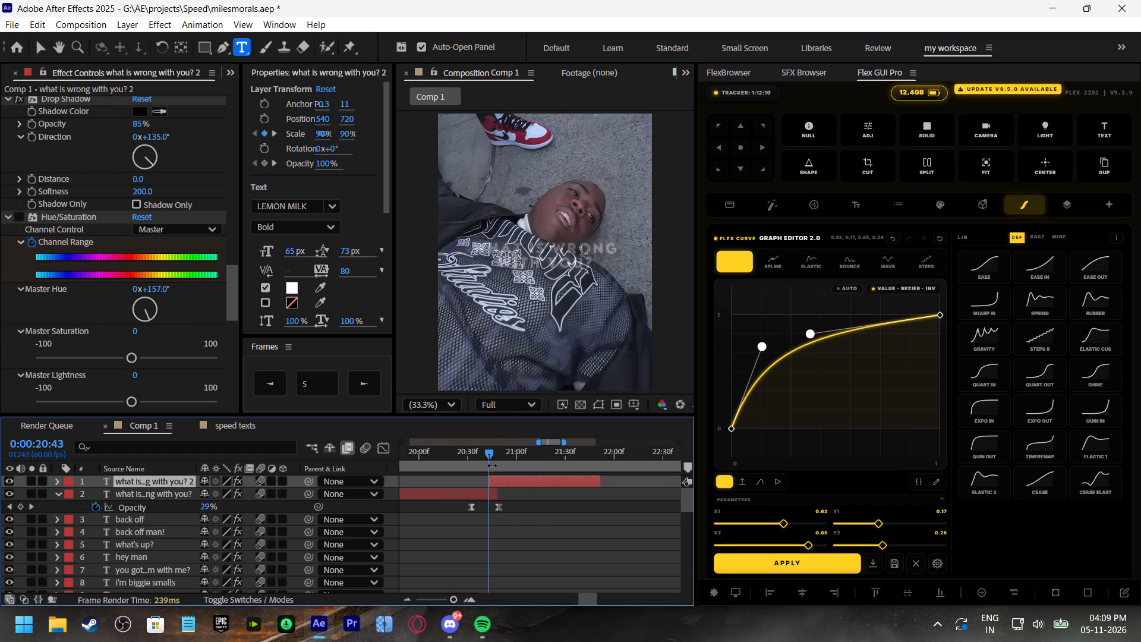
pyautogui.click(490, 460)
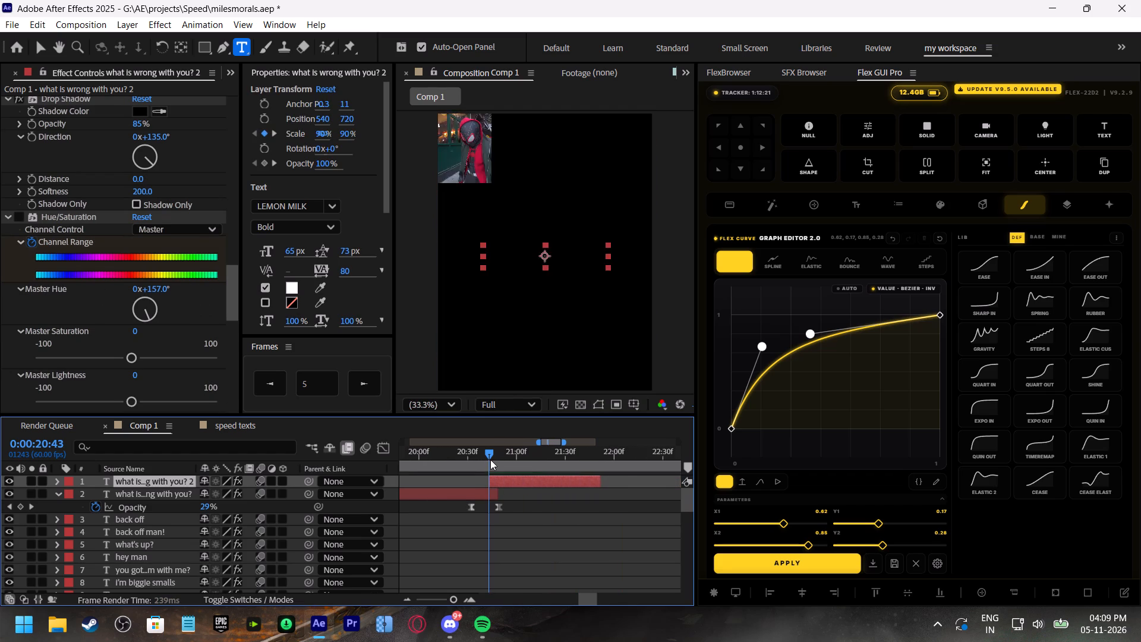
pyautogui.press('space')
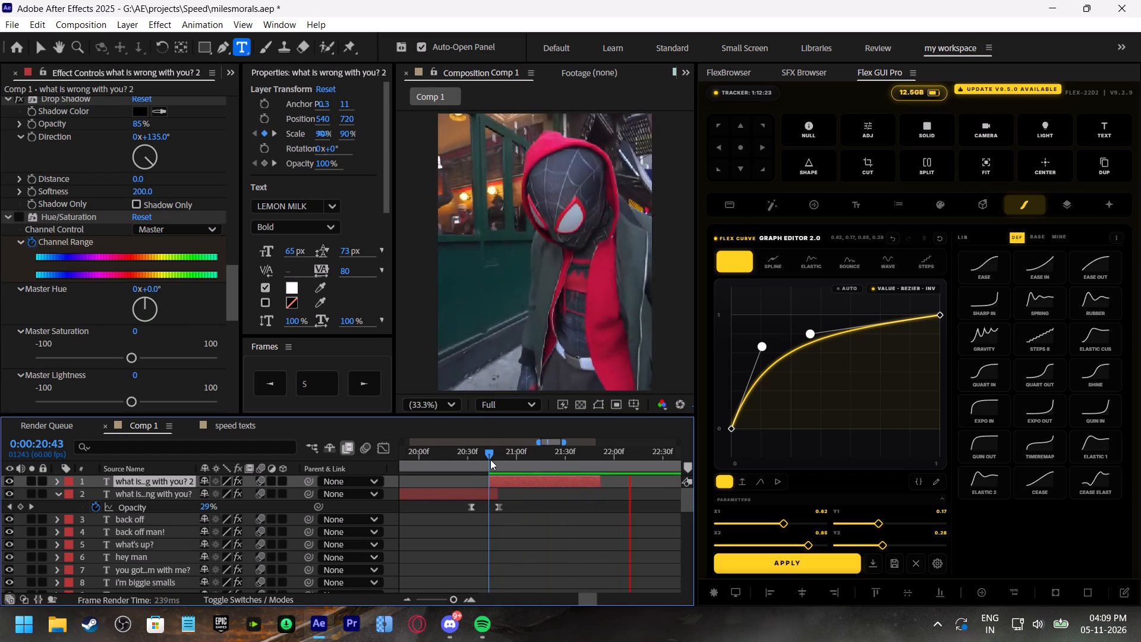
pyautogui.click(490, 460)
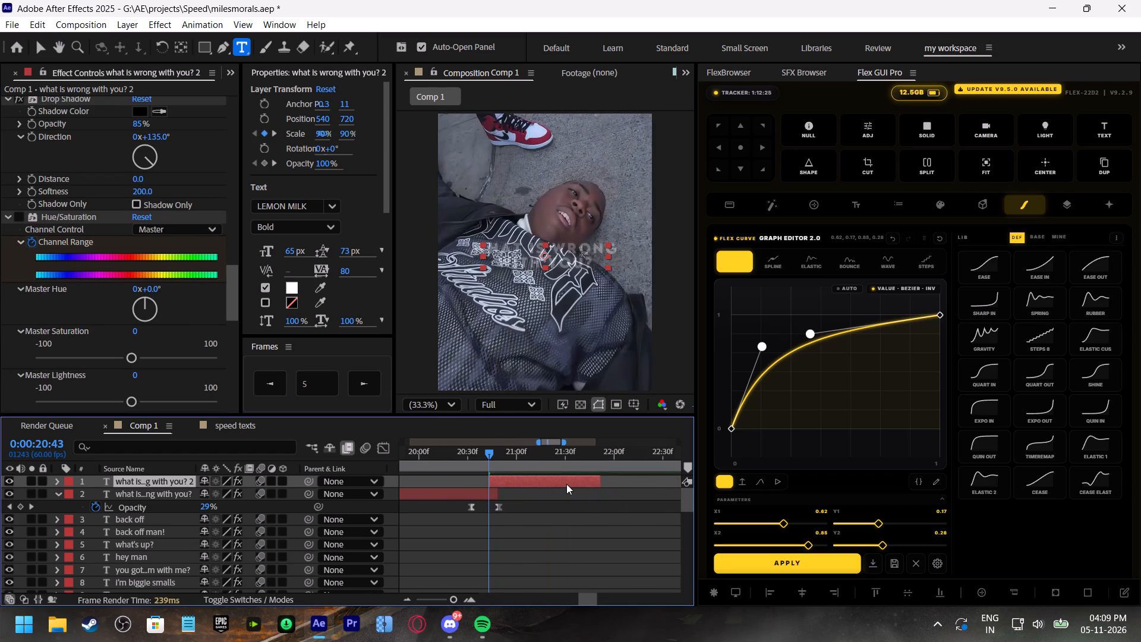
pyautogui.doubleClick(566, 484)
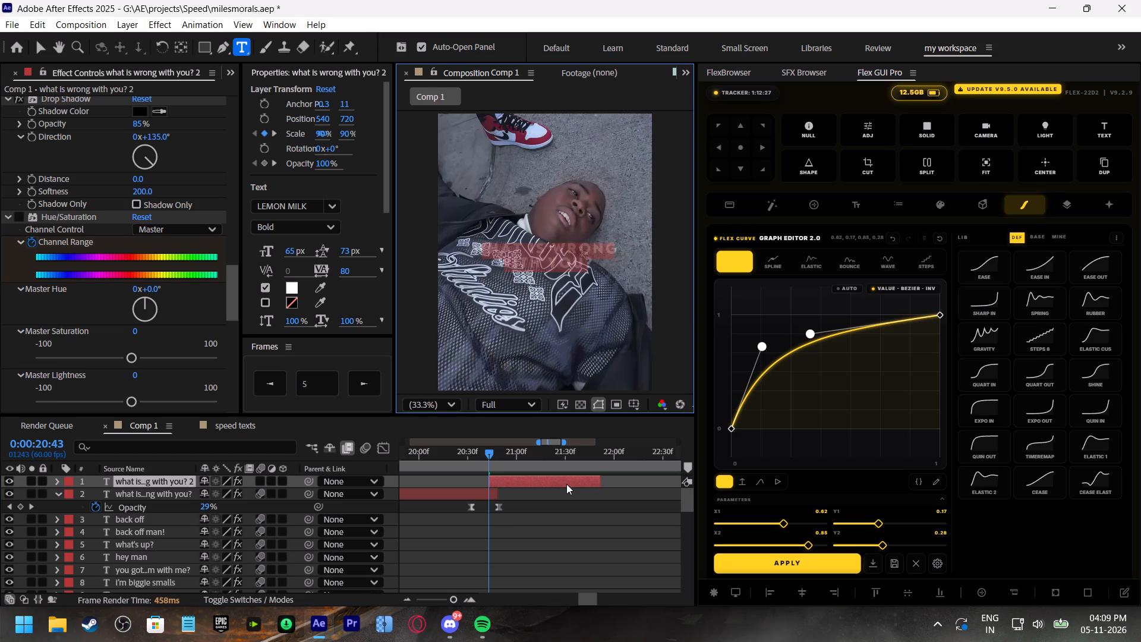
pyautogui.write('you do')
pyautogui.write("n't touch")
pyautogui.click(478, 458)
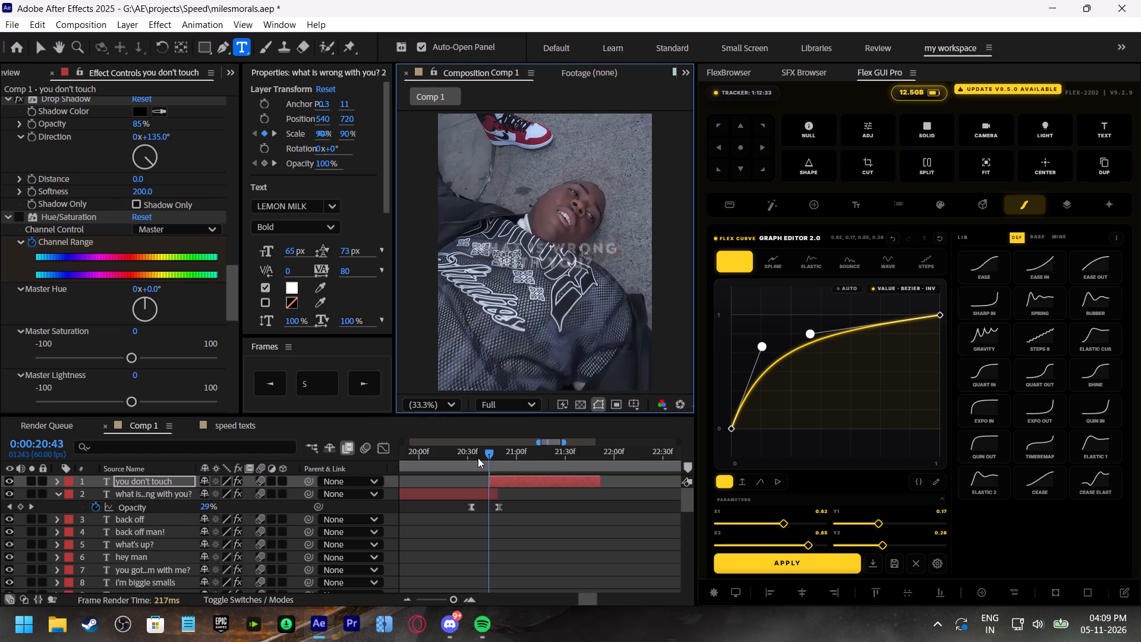
# Play back the "you don't touch" caption from about 0:00:20:36 to check its timing against the dialogue.
pyautogui.press('space')
pyautogui.click(478, 458)
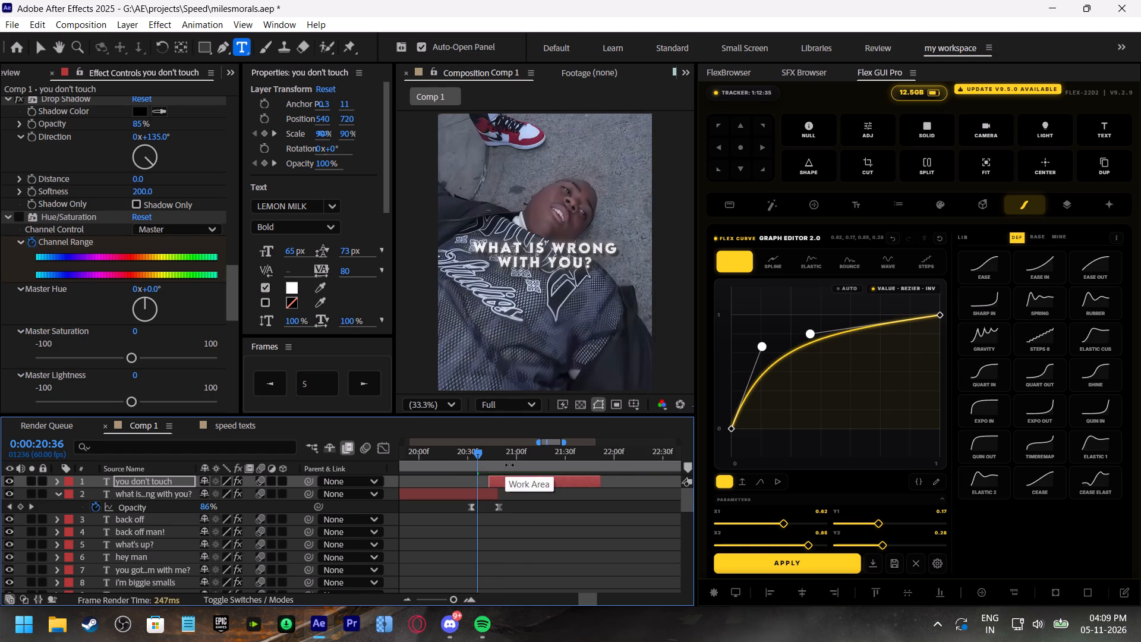
pyautogui.press('space')
pyautogui.click(510, 450)
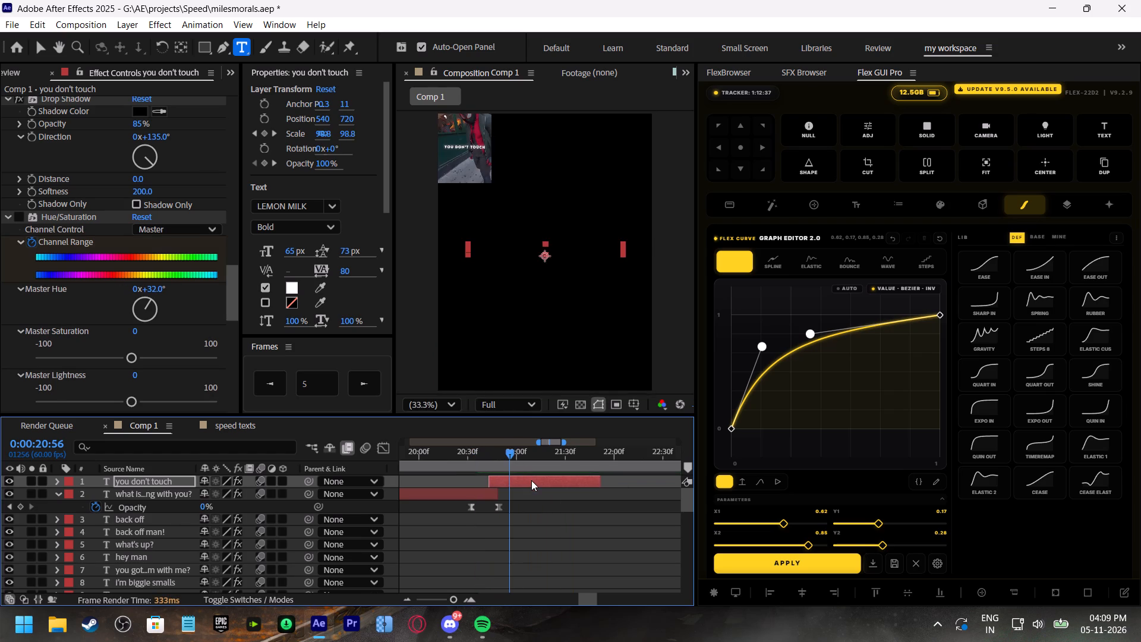
# Move the "you don't touch" caption's last range selector Start keyframe to about 0:00:21:10 and preview the word reveal.
pyautogui.click(531, 480)
pyautogui.press('u')
pyautogui.moveTo(546, 506); pyautogui.dragTo(532, 500)
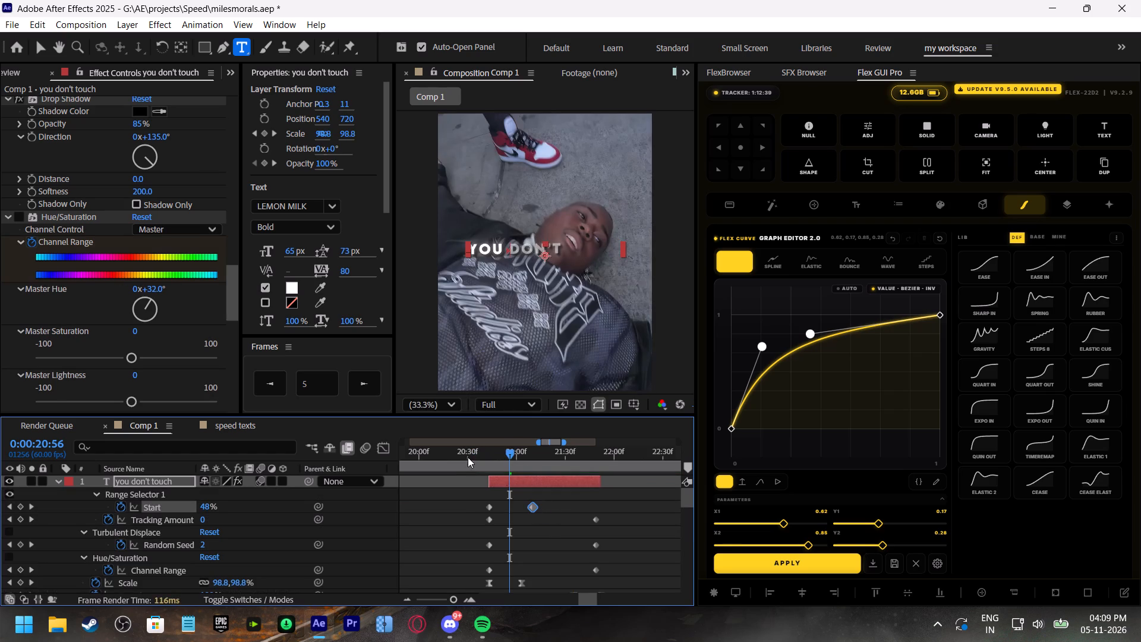
pyautogui.click(468, 457)
pyautogui.press('space')
pyautogui.moveTo(535, 459); pyautogui.dragTo(545, 461)
pyautogui.press('space')
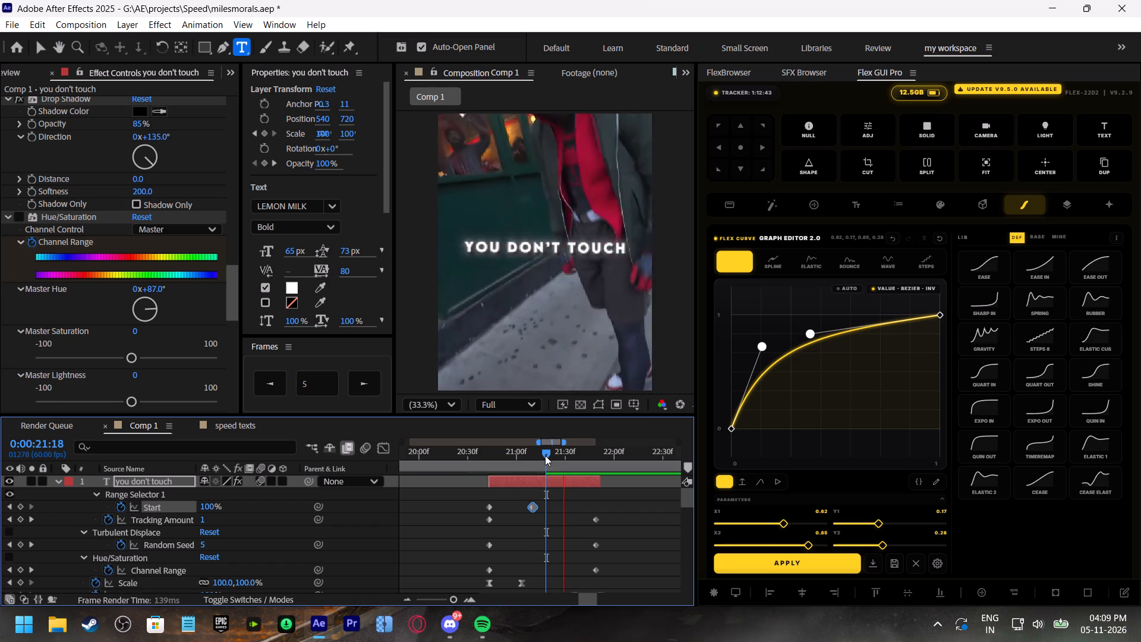
pyautogui.moveTo(545, 455); pyautogui.dragTo(553, 456)
pyautogui.press('space')
pyautogui.moveTo(553, 456); pyautogui.dragTo(559, 458)
pyautogui.press('space')
# Shift both "you don't touch" opacity keyframes earlier so the fade-out begins at about 0:00:21:16.
pyautogui.click(559, 455)
pyautogui.scroll(-2, 578, 495)
pyautogui.moveTo(624, 517); pyautogui.dragTo(550, 521)
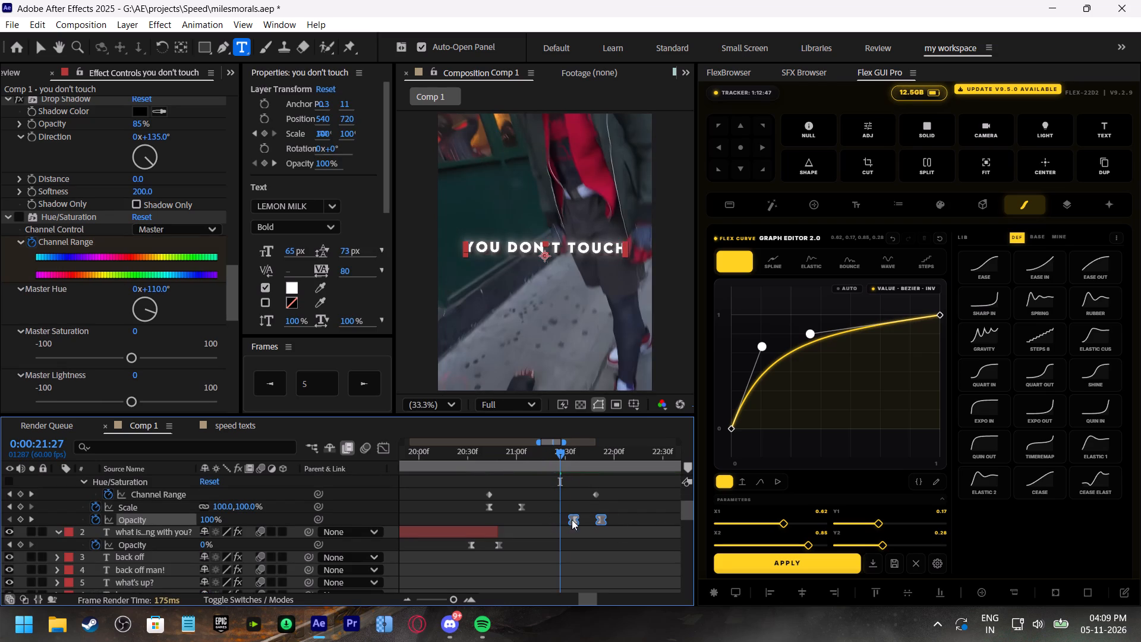
pyautogui.moveTo(572, 520); pyautogui.dragTo(539, 515)
# Duplicate the "you don't touch" caption and move the copy to start at 0:00:21:27.
pyautogui.scroll(5, 601, 536)
pyautogui.click(568, 483)
pyautogui.hotkey('ctrl', 'd')
pyautogui.moveTo(521, 480); pyautogui.dragTo(591, 487)
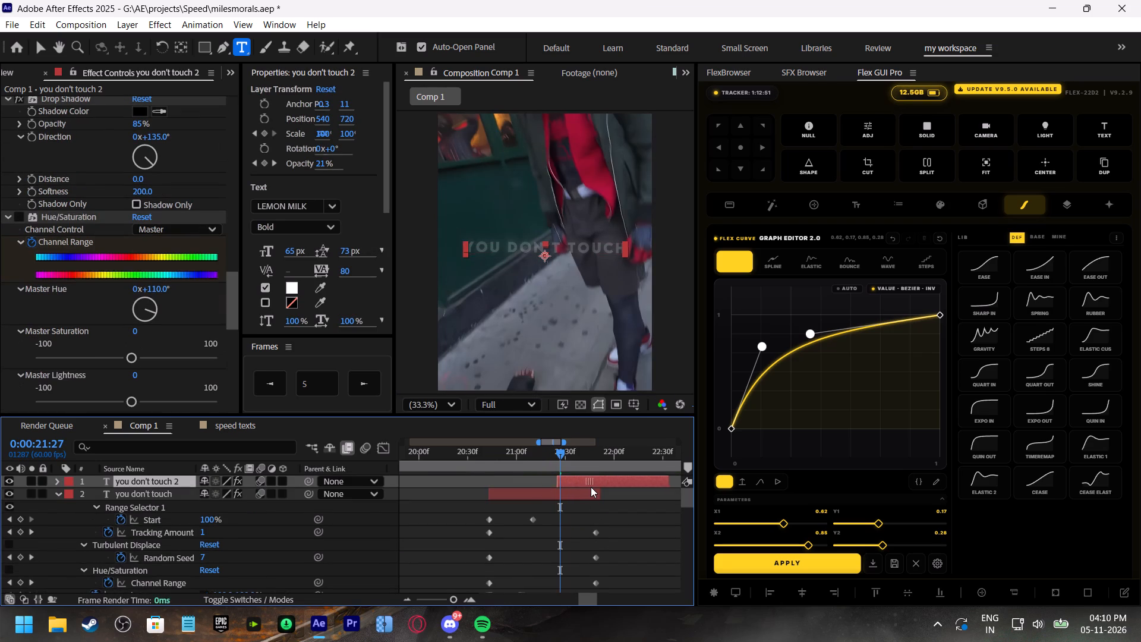
pyautogui.moveTo(591, 487); pyautogui.dragTo(592, 487)
# Change the new caption copy's text to "miles morals" with "like that" on a second line.
pyautogui.doubleClick(594, 481)
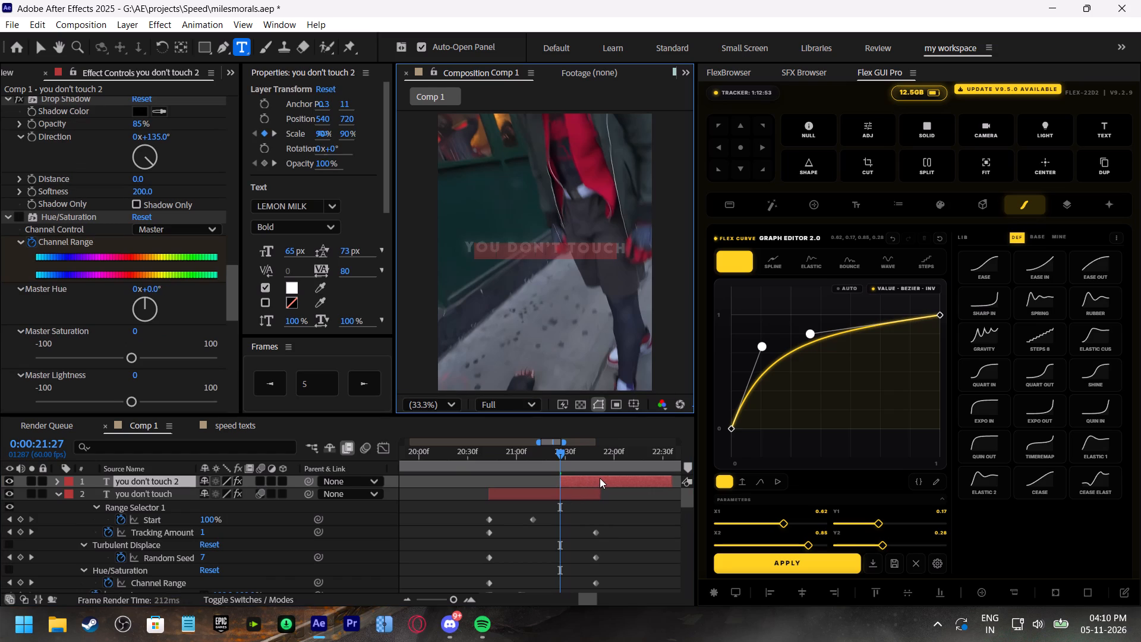
pyautogui.write('miles morals')
pyautogui.press('space')
pyautogui.press('Return')
pyautogui.write('like that')
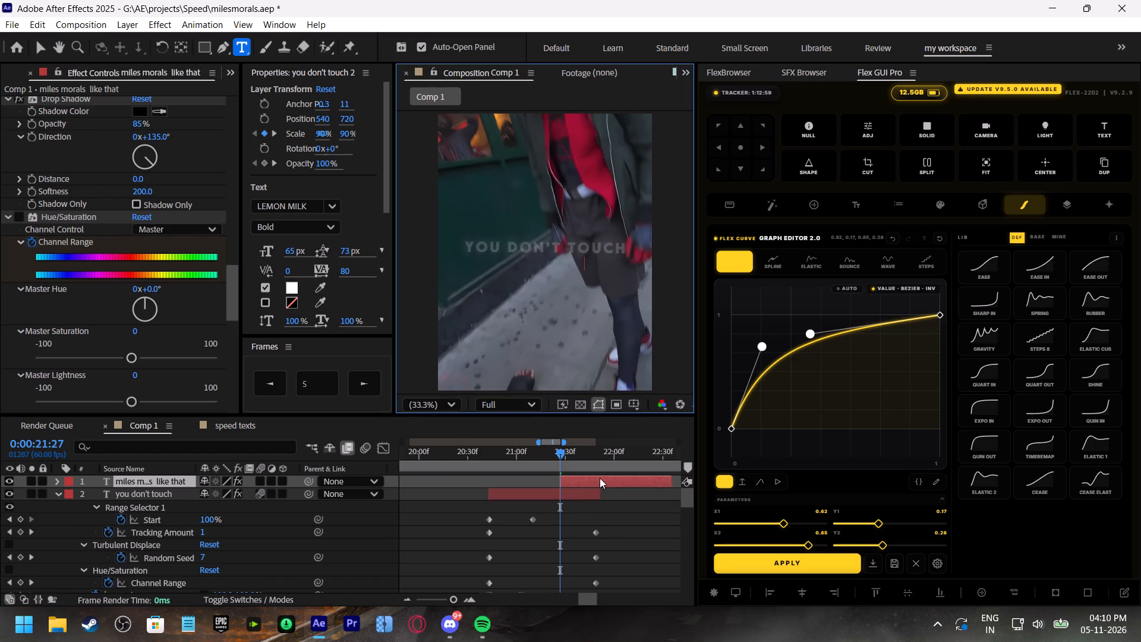
# Preview the caption handover and tighten the "you don't touch" fade-out to run from about 0:00:21:21 to 0:00:21:29.
pyautogui.click(547, 462)
pyautogui.click(550, 451)
pyautogui.press('space')
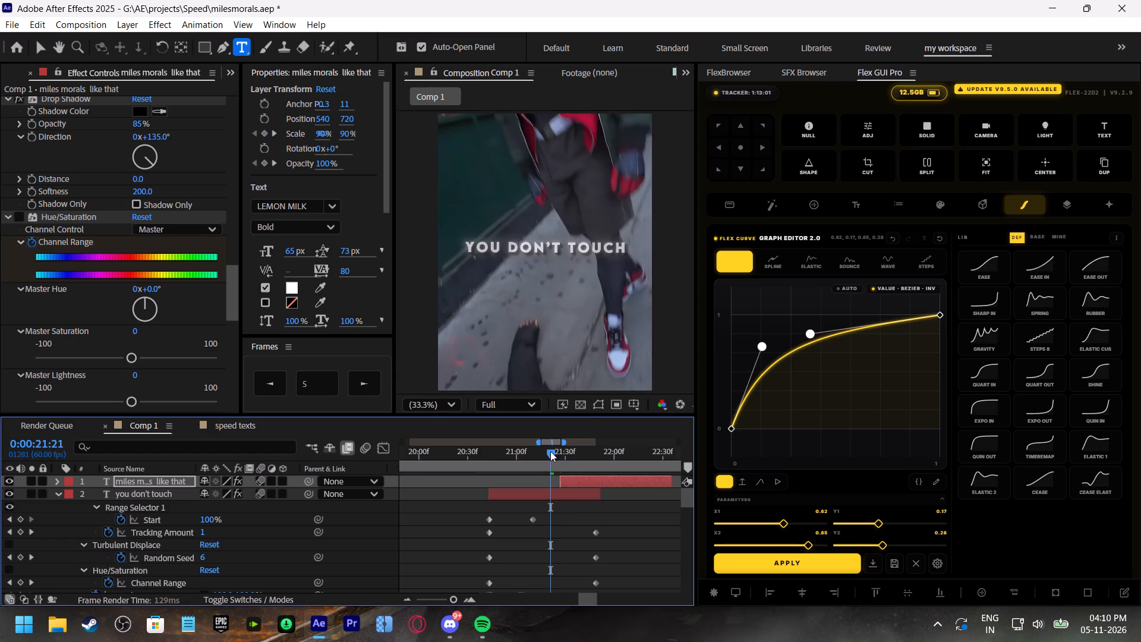
pyautogui.moveTo(550, 451); pyautogui.dragTo(516, 451)
pyautogui.press('space')
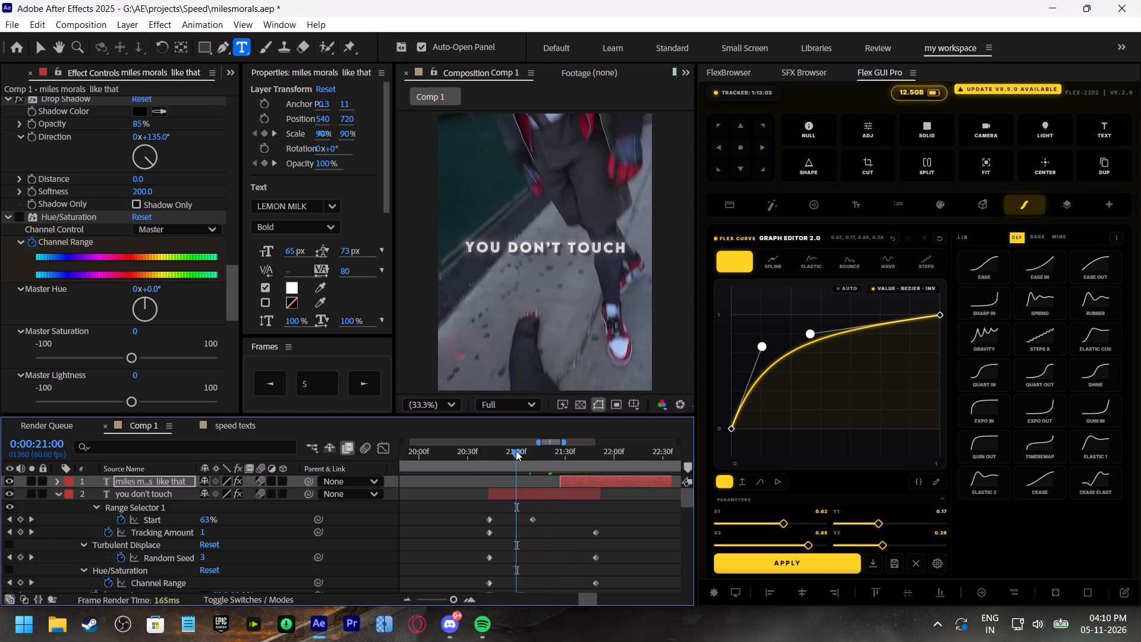
pyautogui.click(522, 448)
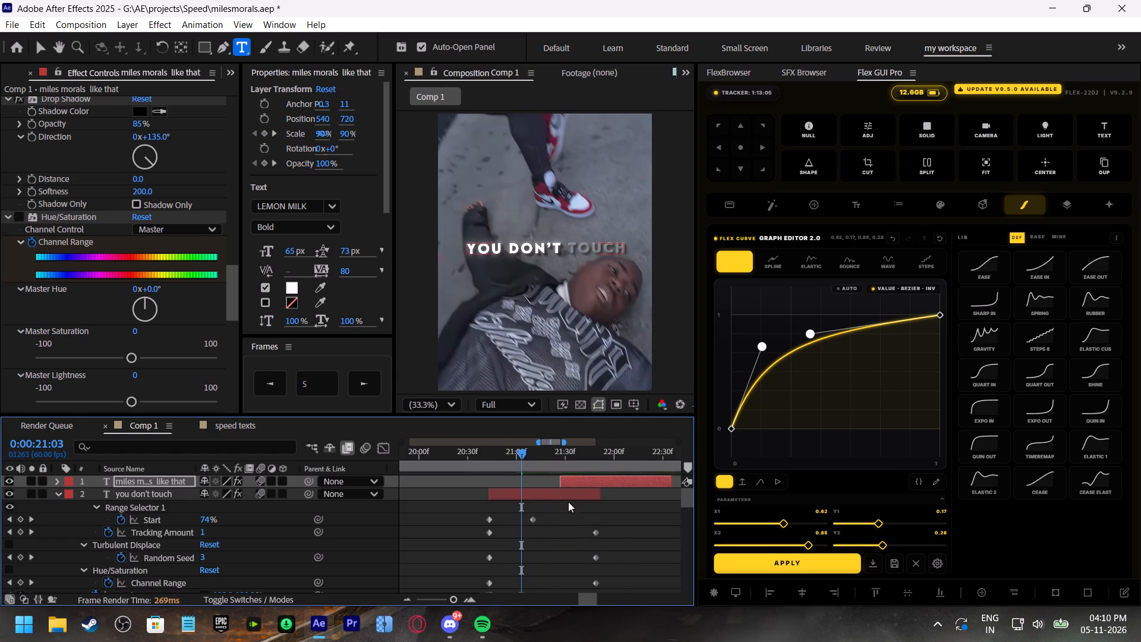
pyautogui.click(567, 492)
pyautogui.scroll(-1, 575, 518)
pyautogui.moveTo(543, 569); pyautogui.dragTo(551, 574)
pyautogui.moveTo(570, 571); pyautogui.dragTo(565, 571)
pyautogui.click(524, 451)
pyautogui.press('space')
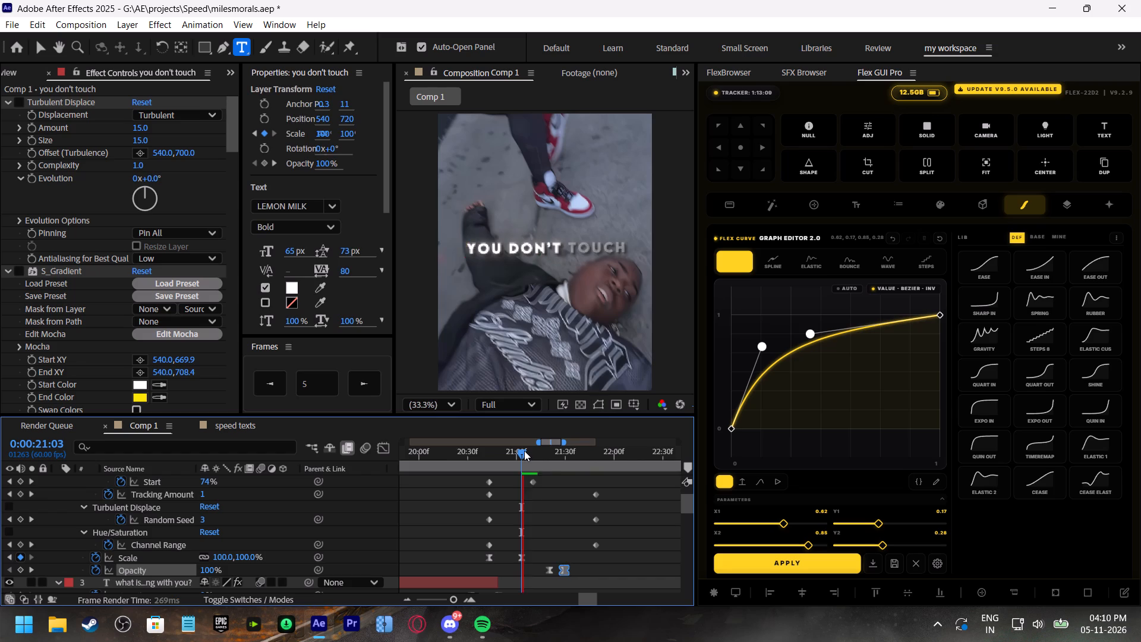
pyautogui.click(524, 451)
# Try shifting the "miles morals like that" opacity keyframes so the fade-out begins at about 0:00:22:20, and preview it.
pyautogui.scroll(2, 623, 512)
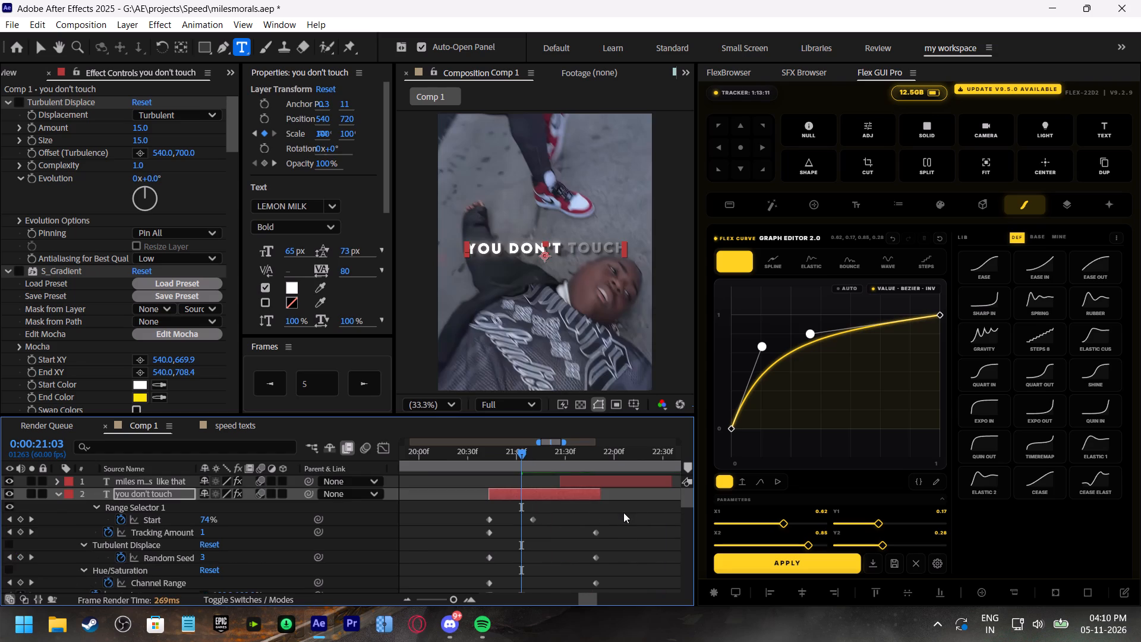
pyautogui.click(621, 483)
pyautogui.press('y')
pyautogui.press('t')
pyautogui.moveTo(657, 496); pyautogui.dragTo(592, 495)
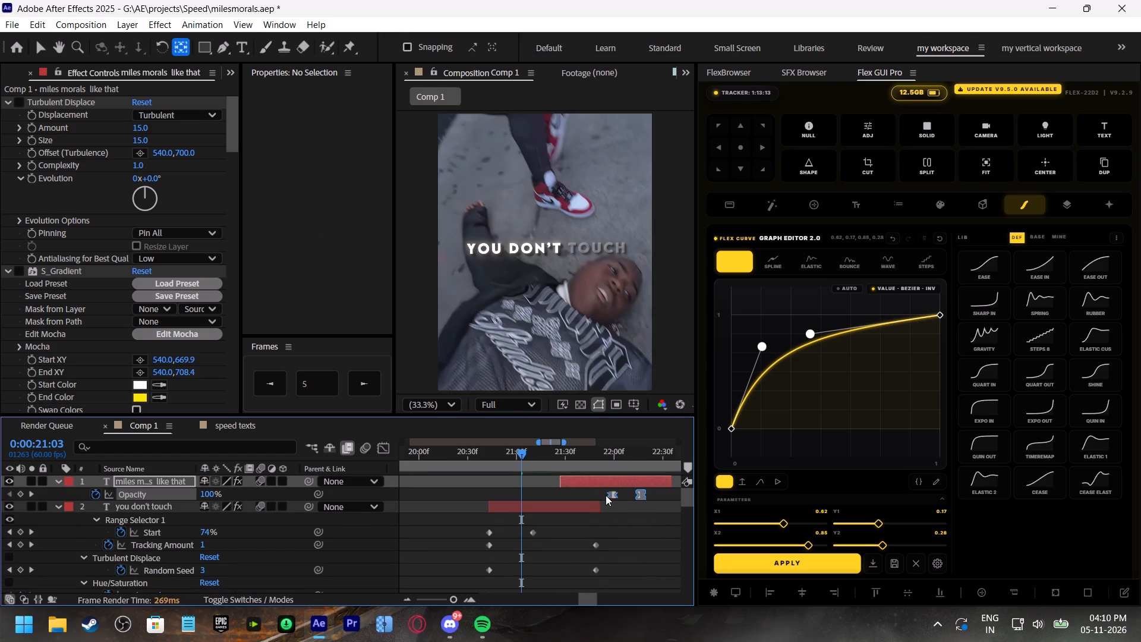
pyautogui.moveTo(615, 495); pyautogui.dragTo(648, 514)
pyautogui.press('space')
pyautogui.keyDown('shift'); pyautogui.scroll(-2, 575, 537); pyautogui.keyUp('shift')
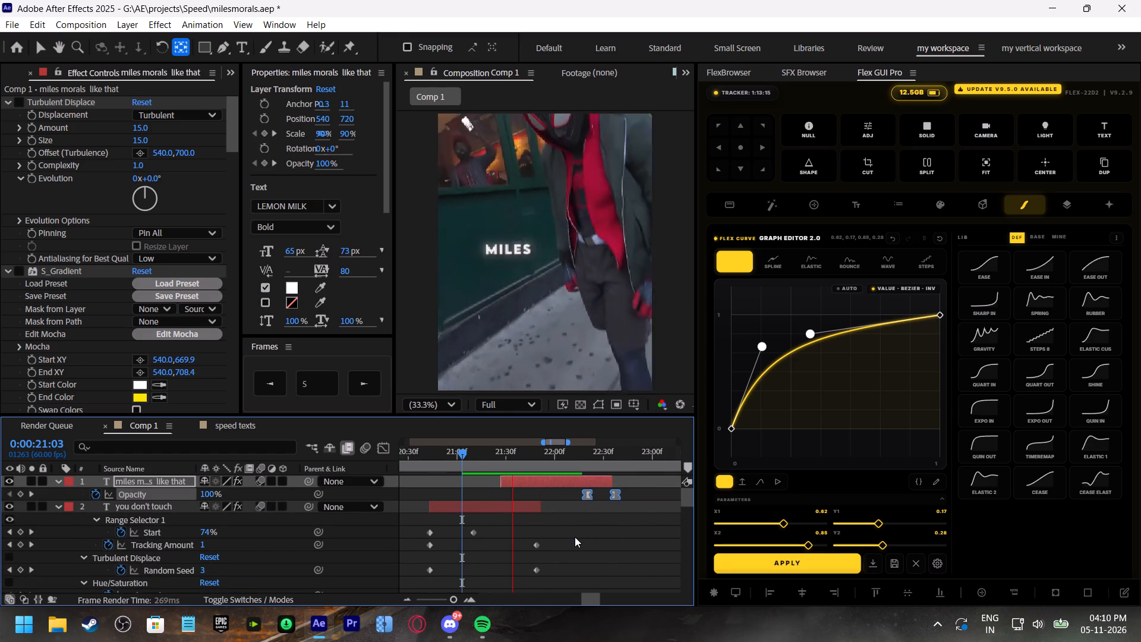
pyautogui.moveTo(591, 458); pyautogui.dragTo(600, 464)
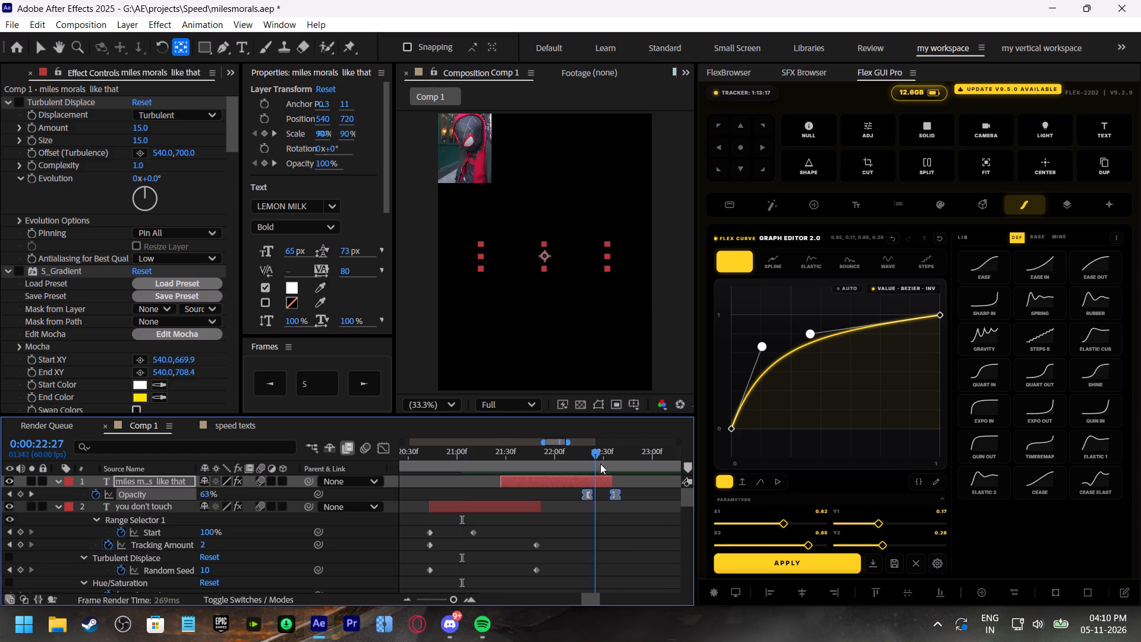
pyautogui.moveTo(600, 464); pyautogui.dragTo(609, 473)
# Delete both opacity keyframes of the "miles morals like that" caption, preview its ending and save the project.
pyautogui.moveTo(636, 496); pyautogui.dragTo(563, 496)
pyautogui.moveTo(587, 491); pyautogui.dragTo(614, 512)
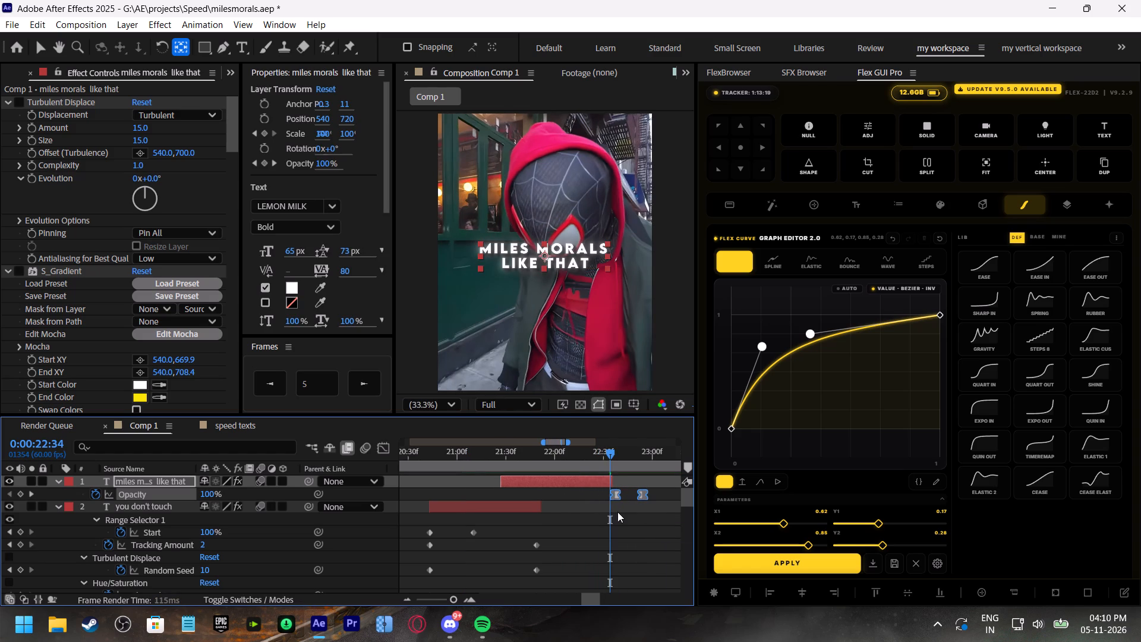
pyautogui.press('BackSpace')
pyautogui.click(579, 449)
pyautogui.press('space')
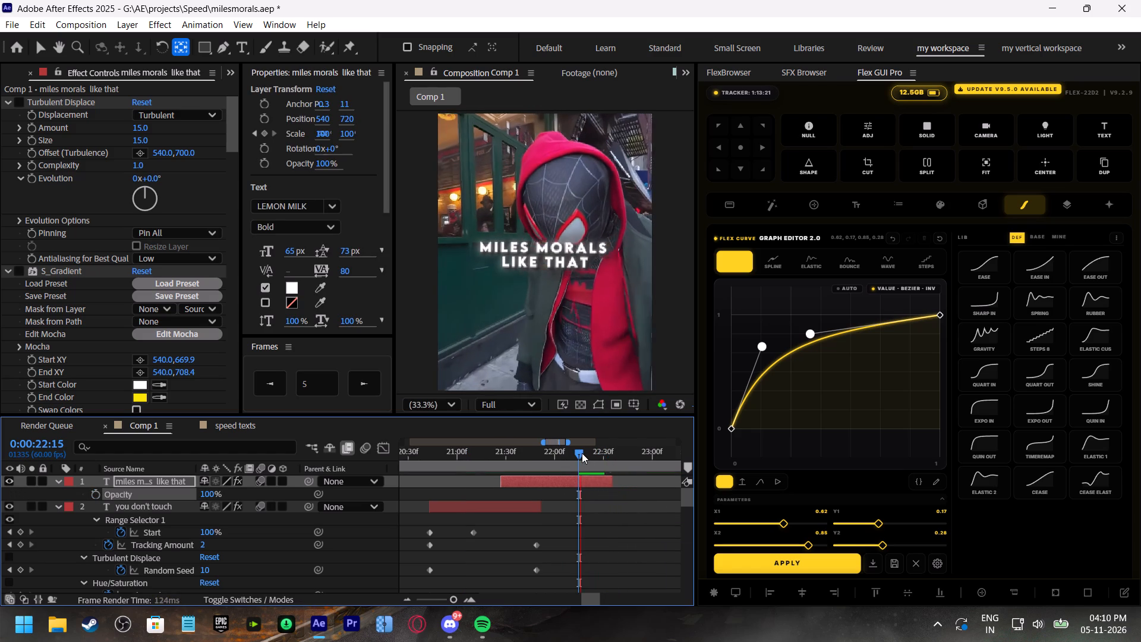
pyautogui.click(582, 453)
pyautogui.hotkey('ctrl', 's')
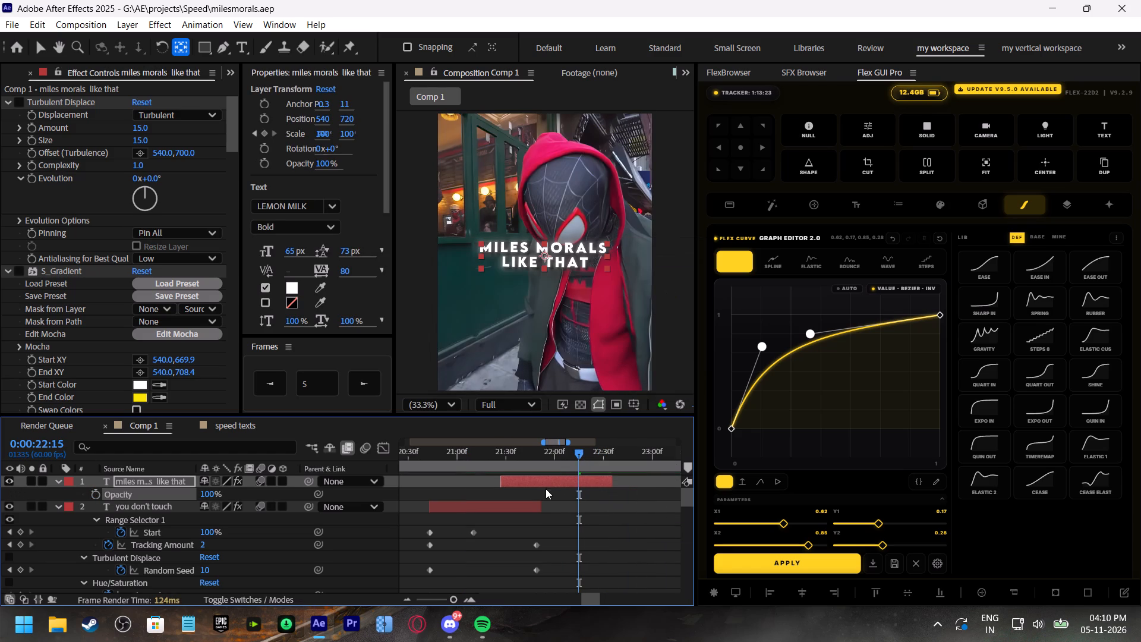
# Collapse the expanded properties of the most recent caption layers and look through the layer list.
pyautogui.click(54, 506)
pyautogui.click(56, 483)
pyautogui.click(59, 506)
pyautogui.scroll(-4, 273, 569)
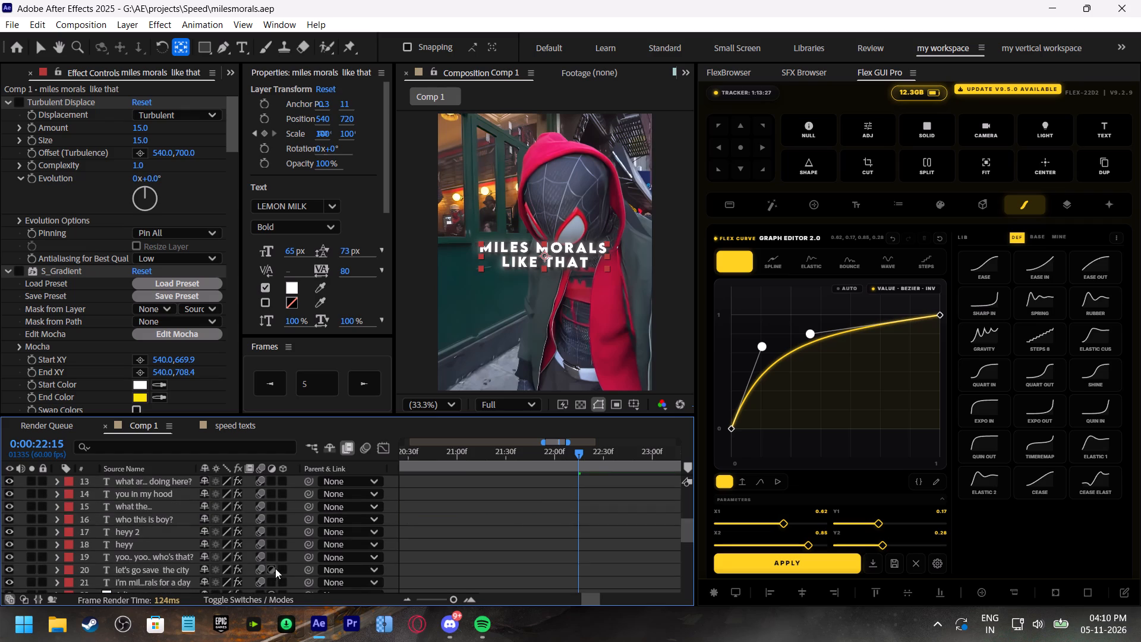
pyautogui.scroll(-8, 275, 571)
pyautogui.scroll(11, 267, 572)
pyautogui.scroll(2, 446, 572)
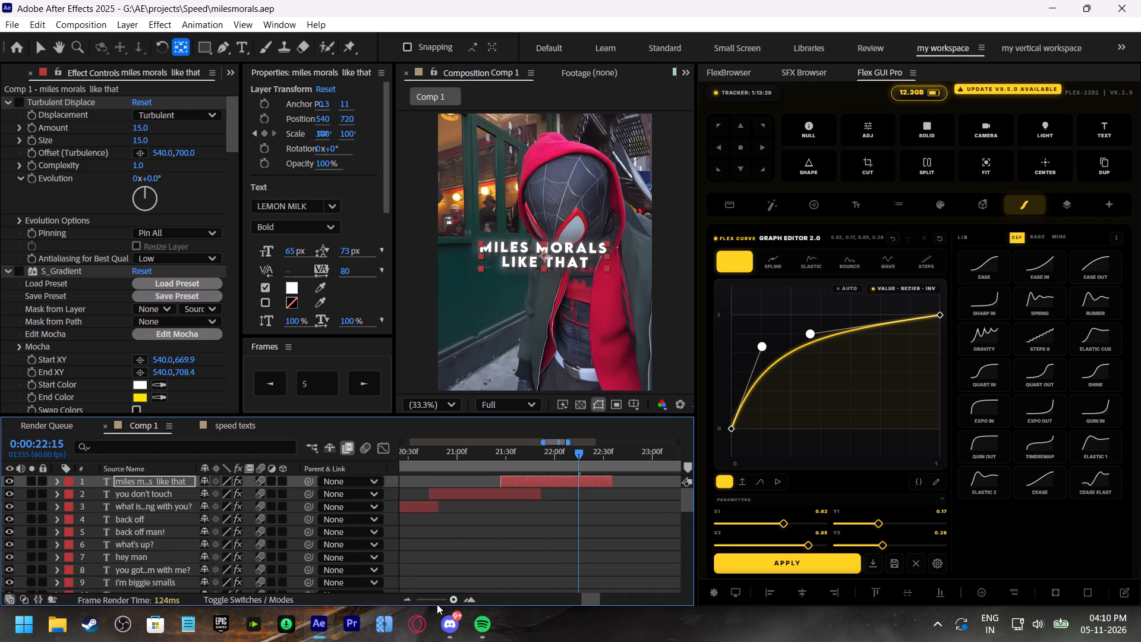
# Play the whole composition from 0:00:00:00 to review all captions against the dialogue, saving the project along the way.
pyautogui.moveTo(441, 602); pyautogui.dragTo(401, 608)
pyautogui.moveTo(444, 452); pyautogui.dragTo(346, 474)
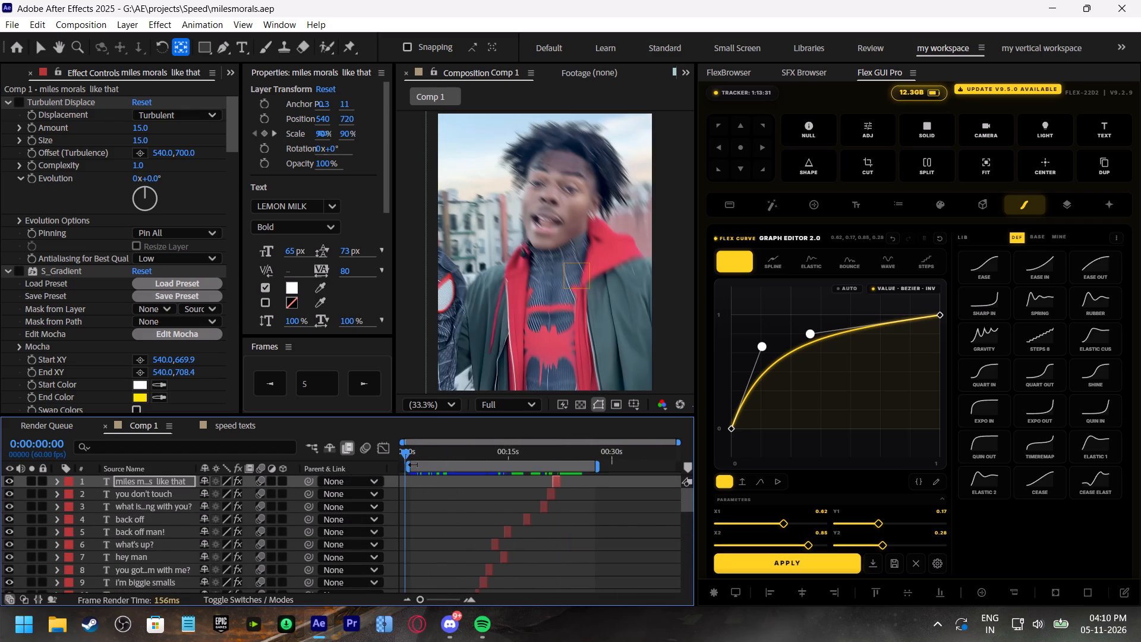
pyautogui.moveTo(408, 465); pyautogui.dragTo(362, 474)
pyautogui.press('space')
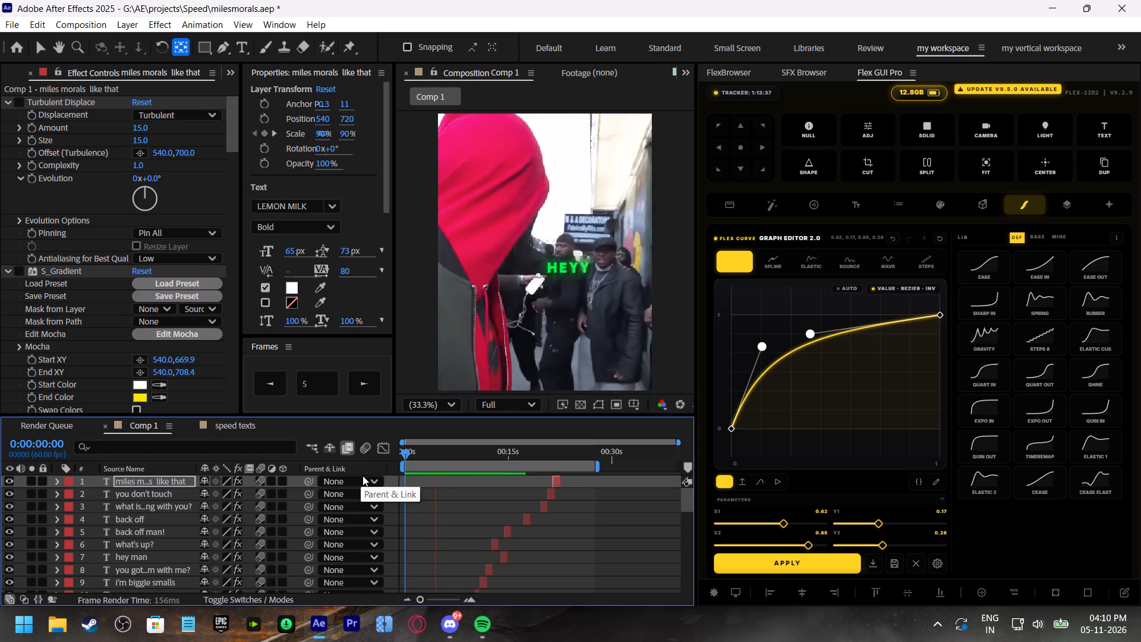
pyautogui.moveTo(427, 452); pyautogui.dragTo(365, 462)
pyautogui.press('space')
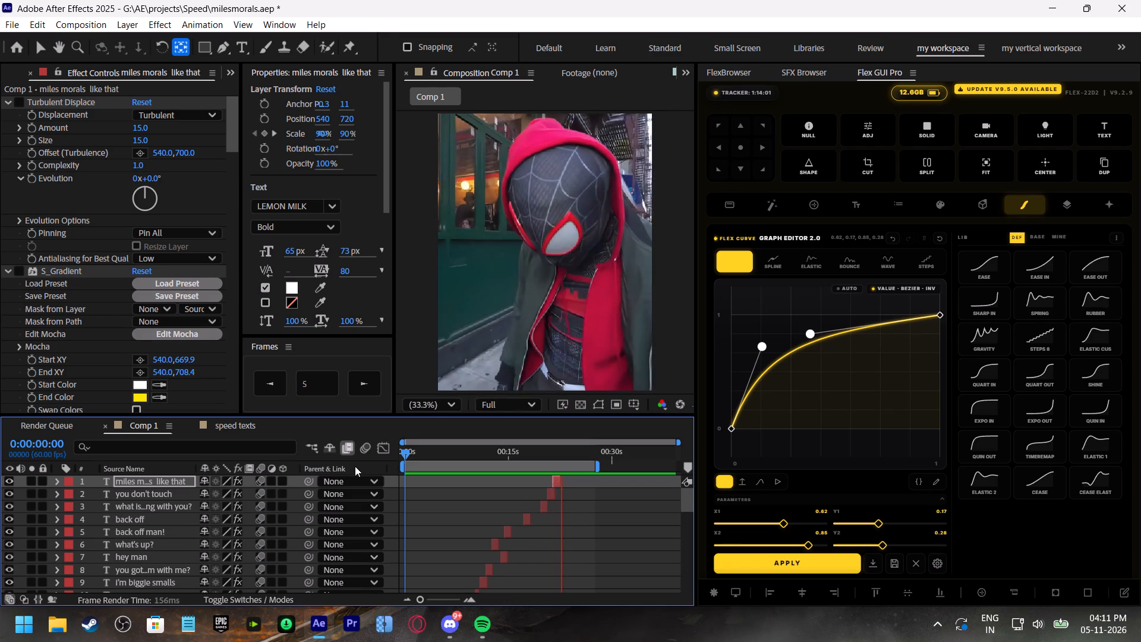
pyautogui.moveTo(425, 454); pyautogui.dragTo(371, 457)
pyautogui.hotkey('ctrl', 's')
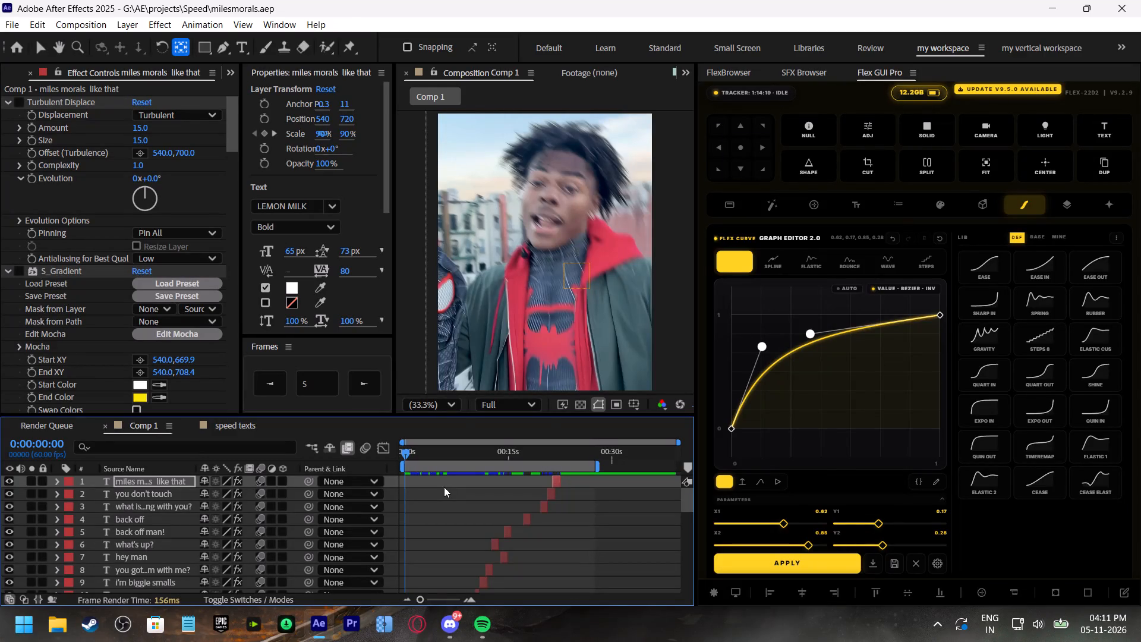
pyautogui.moveTo(453, 458); pyautogui.dragTo(363, 481)
pyautogui.press('space')
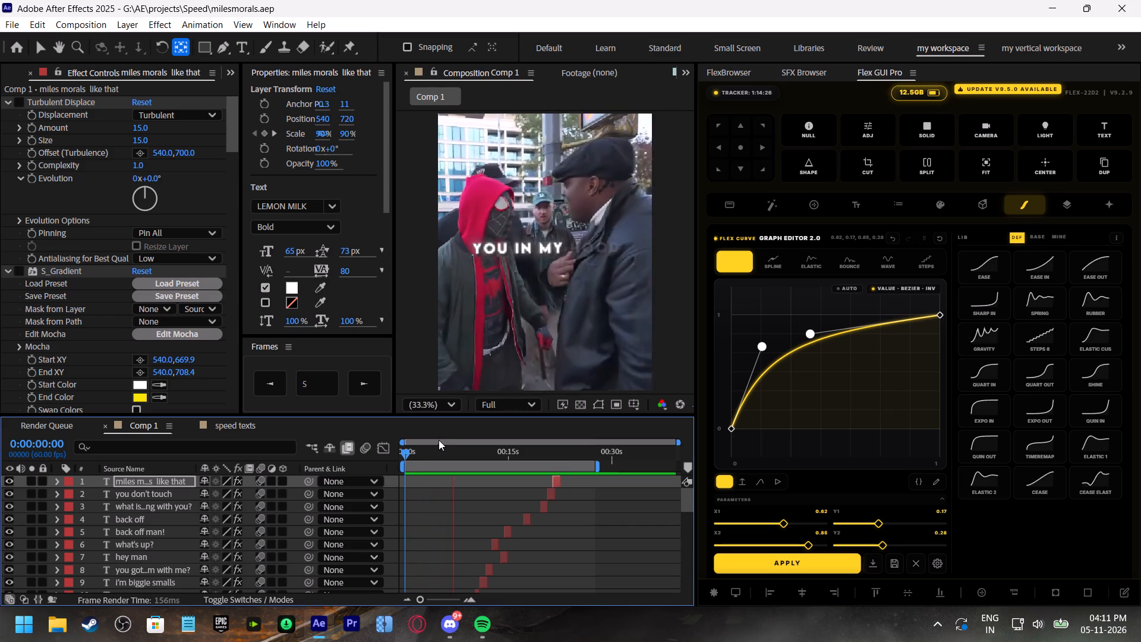
pyautogui.moveTo(433, 453); pyautogui.dragTo(363, 464)
# Replay the composition's opening to examine the "I'm miles morals for a day" caption.
pyautogui.scroll(-4, 451, 518)
pyautogui.keyDown('shift'); pyautogui.scroll(-4, 451, 522); pyautogui.keyUp('shift')
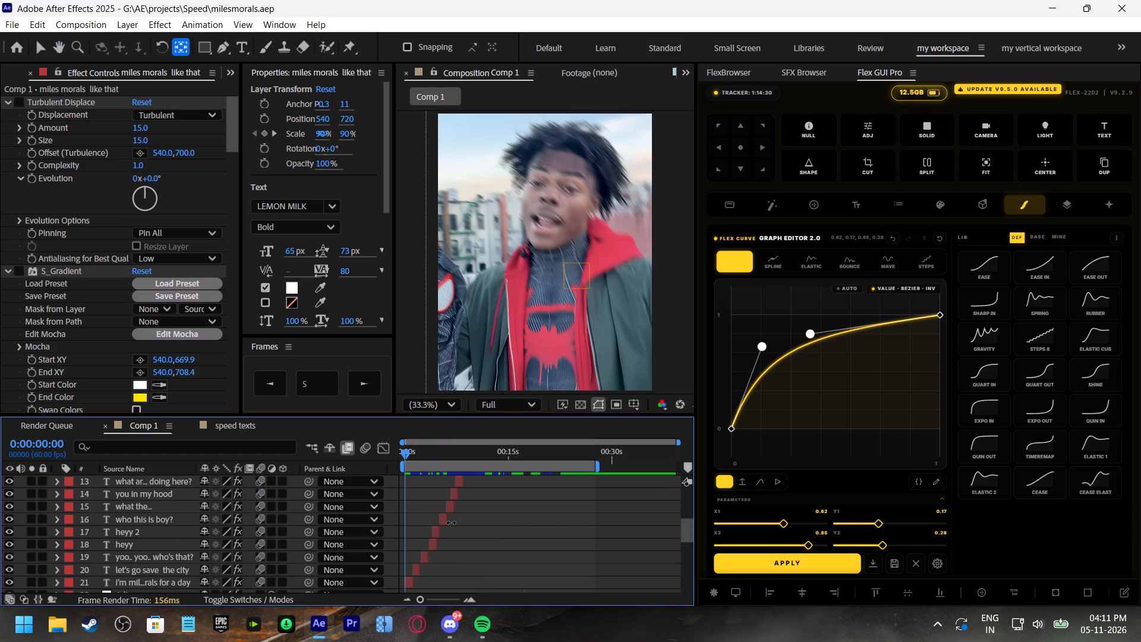
pyautogui.moveTo(420, 600); pyautogui.dragTo(434, 603)
pyautogui.keyDown('shift'); pyautogui.scroll(-5, 502, 538); pyautogui.keyUp('shift')
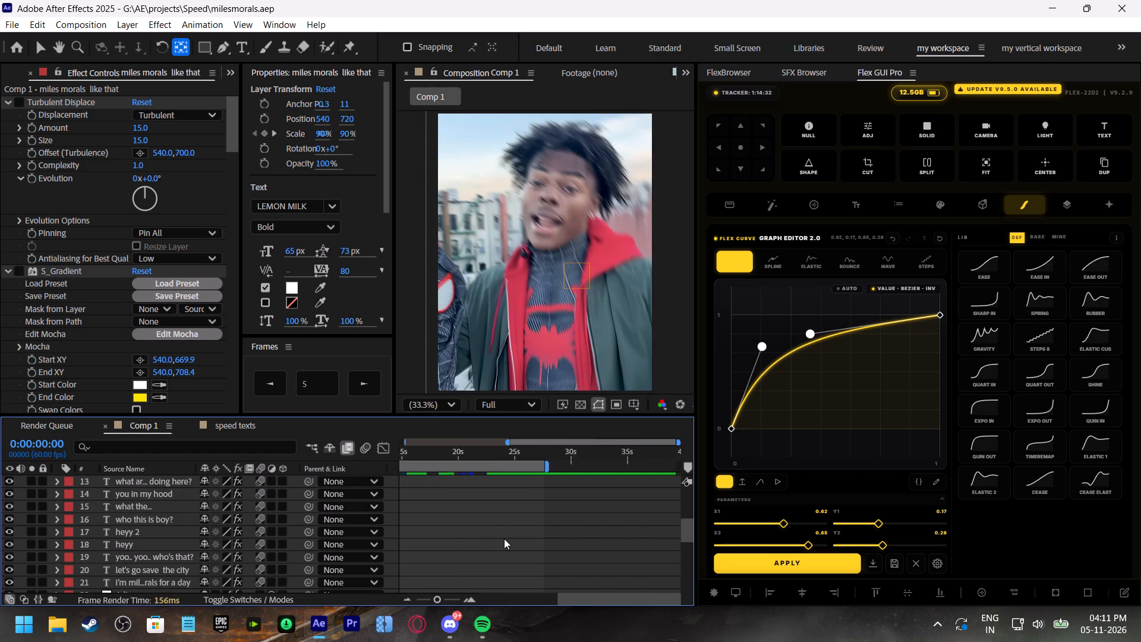
pyautogui.keyDown('shift'); pyautogui.scroll(18, 504, 539); pyautogui.keyUp('shift')
pyautogui.scroll(-3, 483, 550)
pyautogui.scroll(3, 481, 551)
pyautogui.press('space')
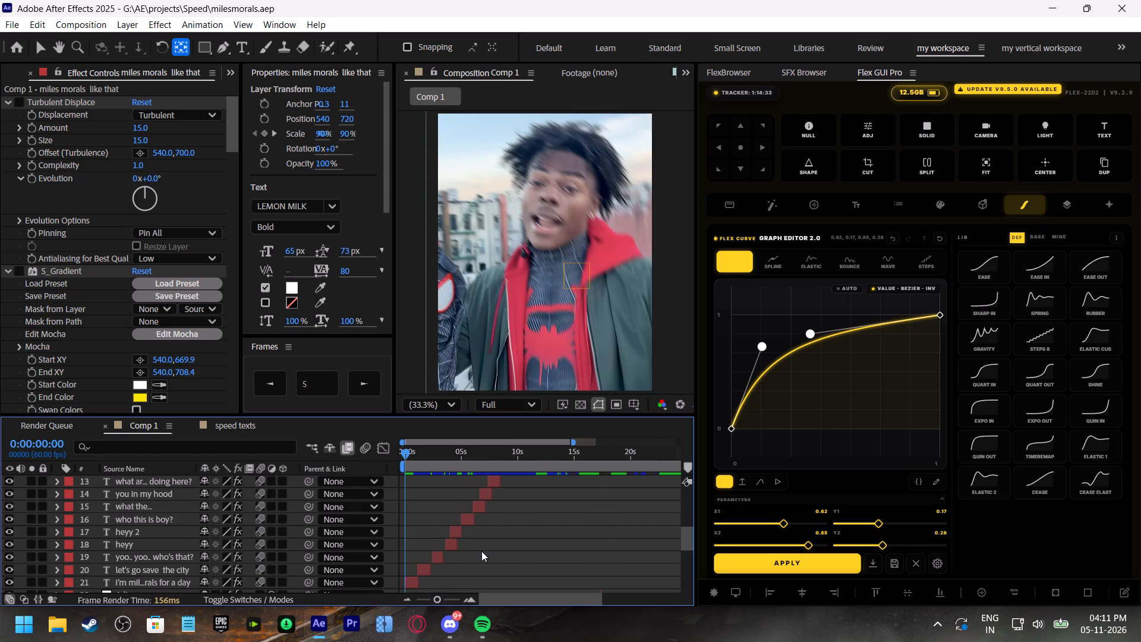
pyautogui.moveTo(410, 452); pyautogui.dragTo(393, 455)
pyautogui.moveTo(442, 596); pyautogui.dragTo(445, 597)
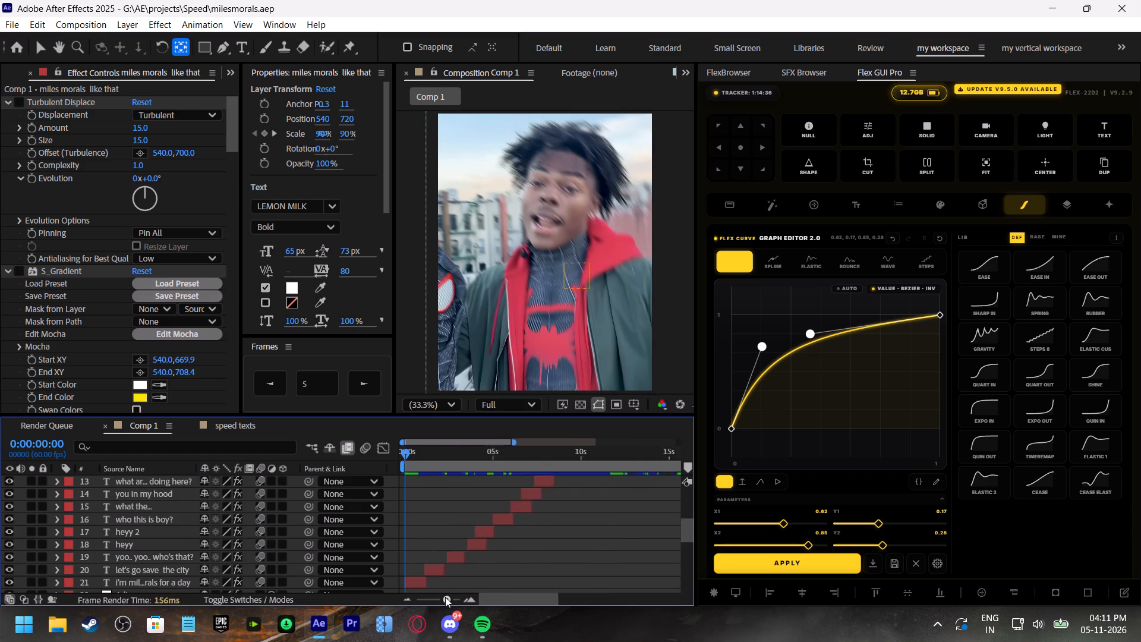
pyautogui.moveTo(445, 597); pyautogui.dragTo(455, 599)
pyautogui.press('space')
pyautogui.moveTo(418, 455); pyautogui.dragTo(376, 458)
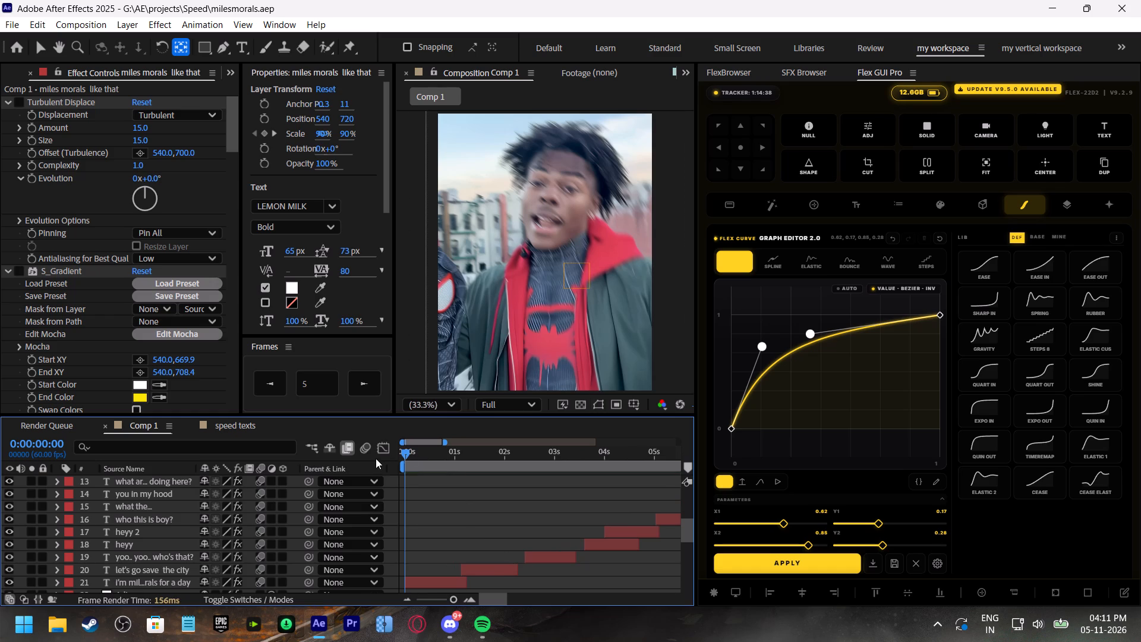
pyautogui.moveTo(376, 458); pyautogui.dragTo(373, 459)
pyautogui.press('space')
pyautogui.moveTo(424, 454); pyautogui.dragTo(373, 458)
pyautogui.press('space')
# At about 0:00:00:56, colour the words "miles morals" red in the "I'm miles morals for a day" caption.
pyautogui.moveTo(430, 454); pyautogui.dragTo(436, 465)
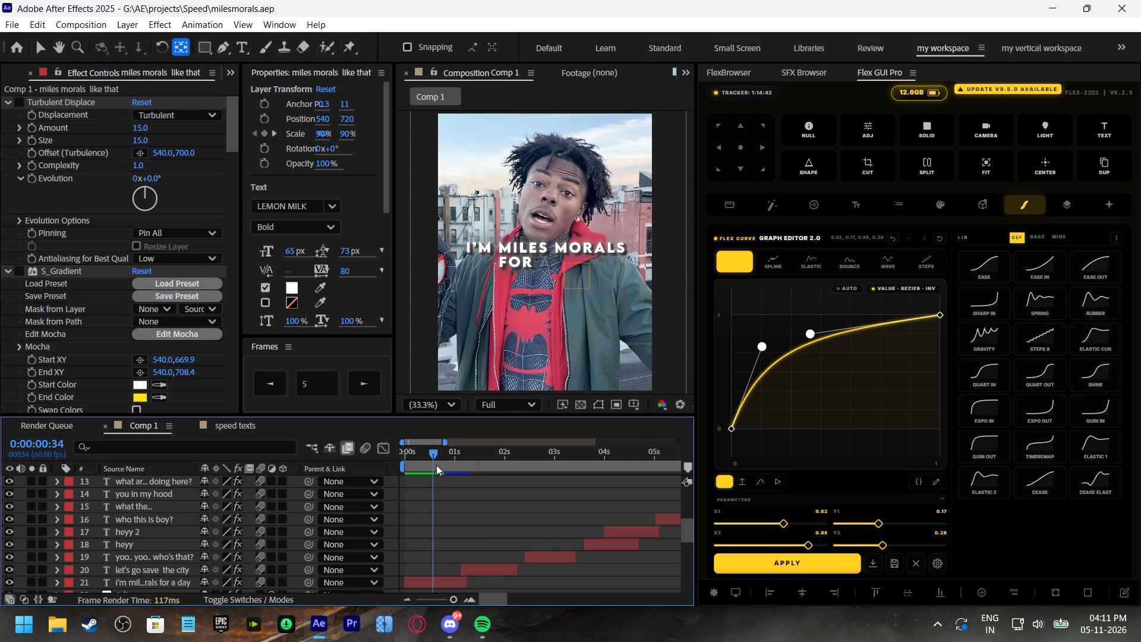
pyautogui.moveTo(436, 465); pyautogui.dragTo(452, 475)
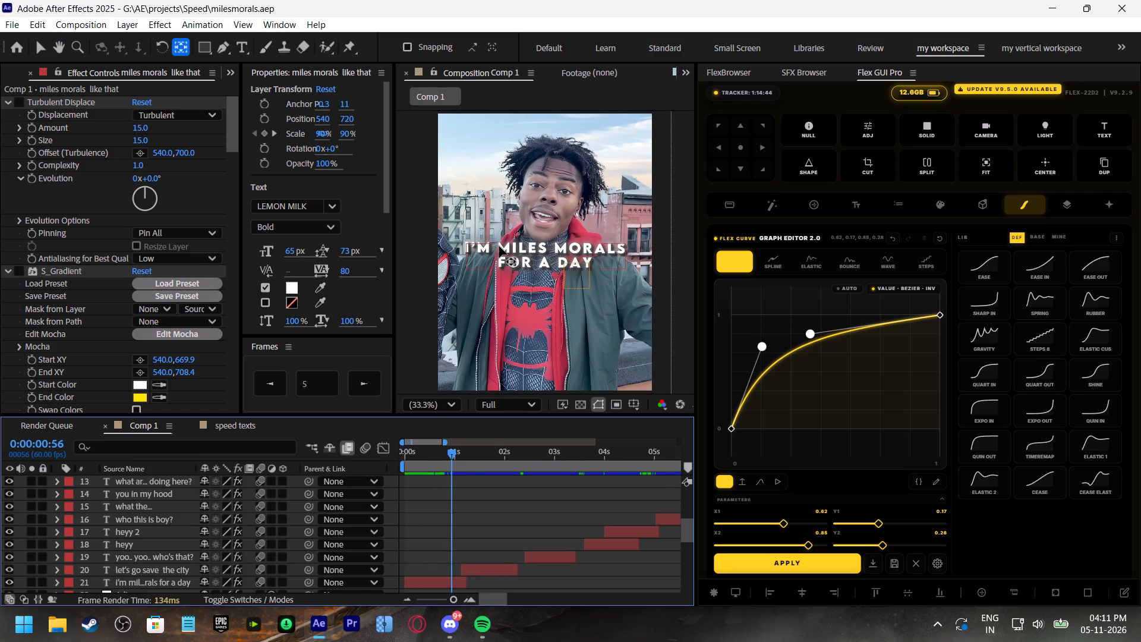
pyautogui.press('v')
pyautogui.doubleClick(499, 246)
pyautogui.click(505, 251)
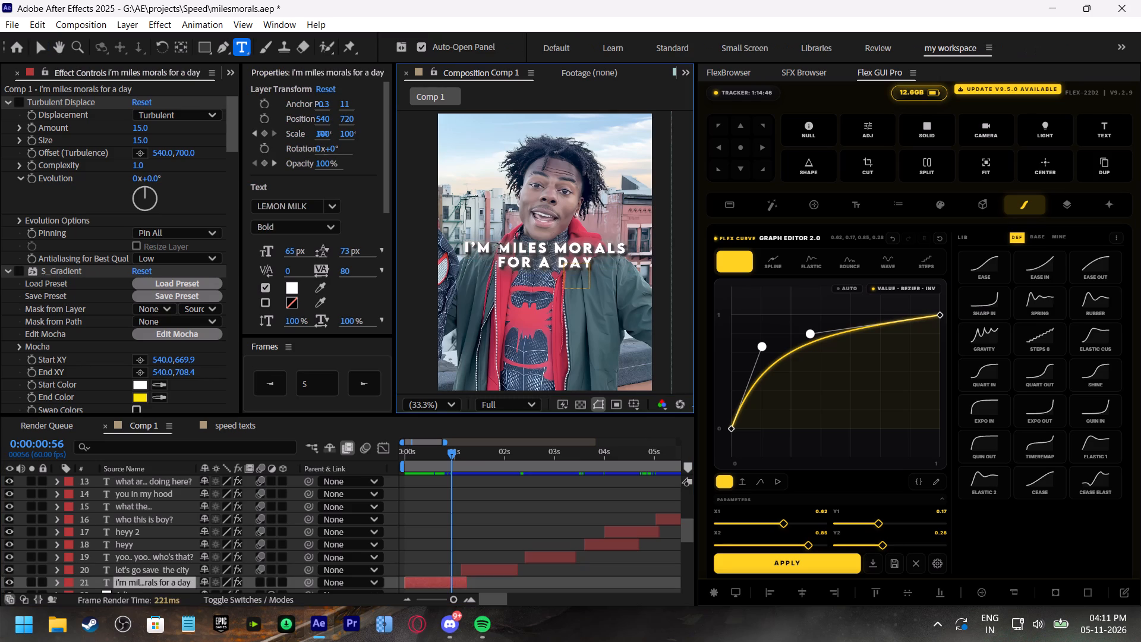
pyautogui.moveTo(499, 248); pyautogui.dragTo(630, 250)
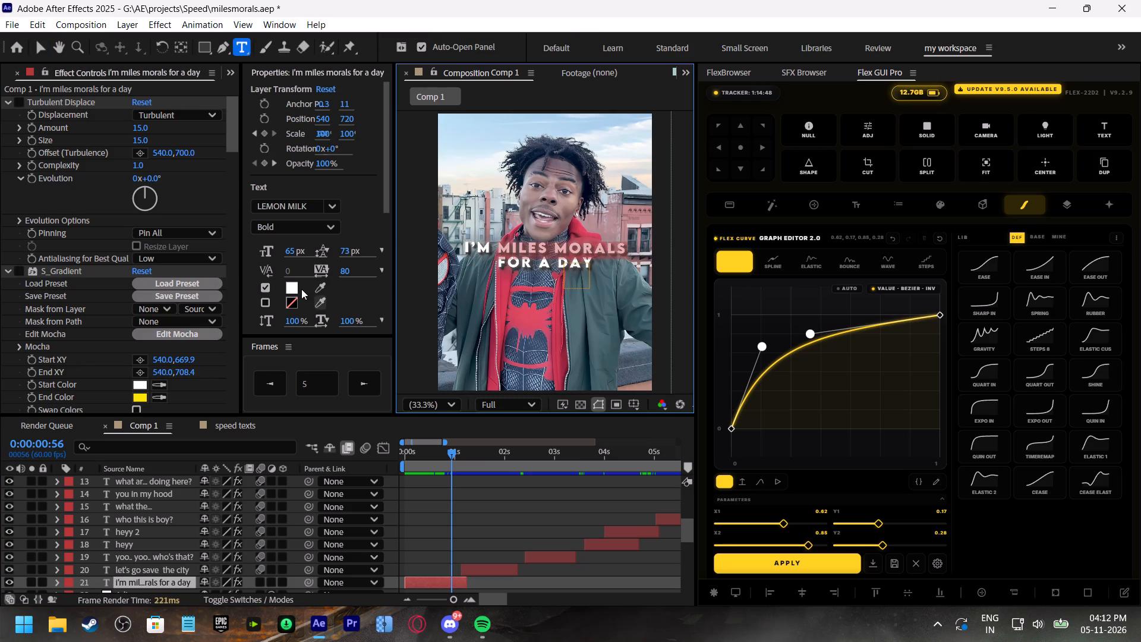
pyautogui.click(291, 285)
pyautogui.moveTo(512, 194); pyautogui.dragTo(799, 203)
pyautogui.moveTo(839, 259); pyautogui.dragTo(913, 172)
pyautogui.click(1001, 232)
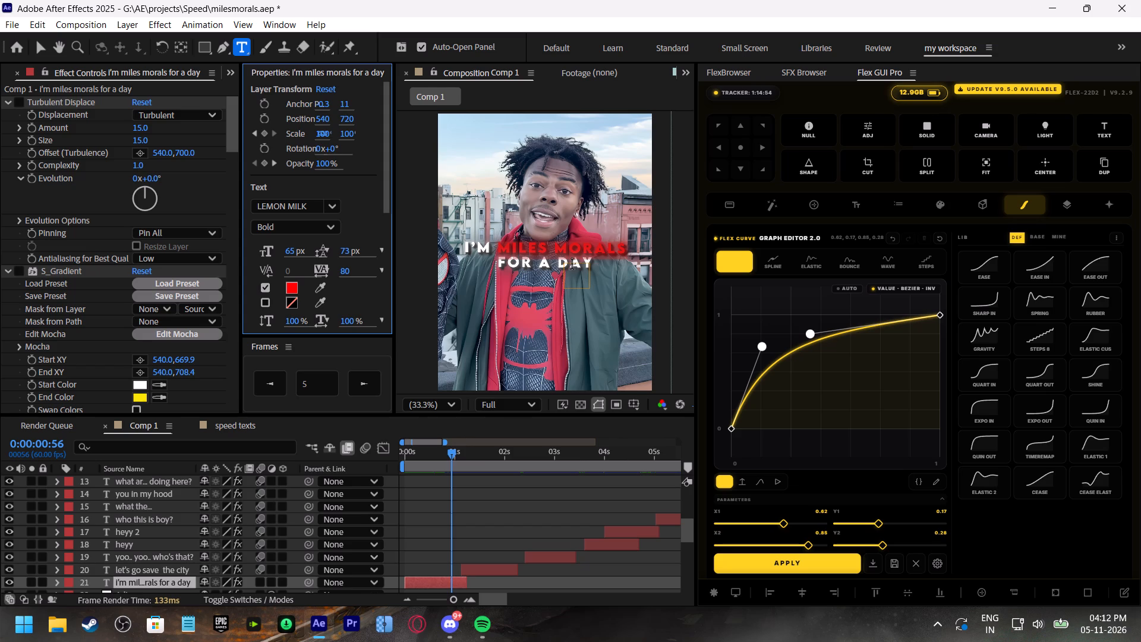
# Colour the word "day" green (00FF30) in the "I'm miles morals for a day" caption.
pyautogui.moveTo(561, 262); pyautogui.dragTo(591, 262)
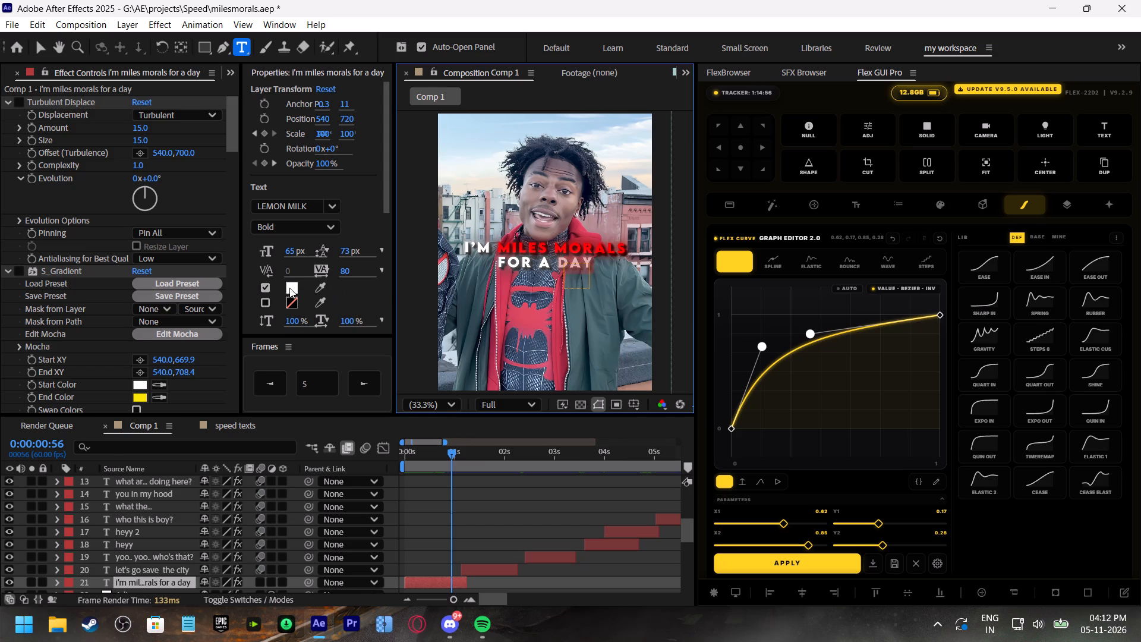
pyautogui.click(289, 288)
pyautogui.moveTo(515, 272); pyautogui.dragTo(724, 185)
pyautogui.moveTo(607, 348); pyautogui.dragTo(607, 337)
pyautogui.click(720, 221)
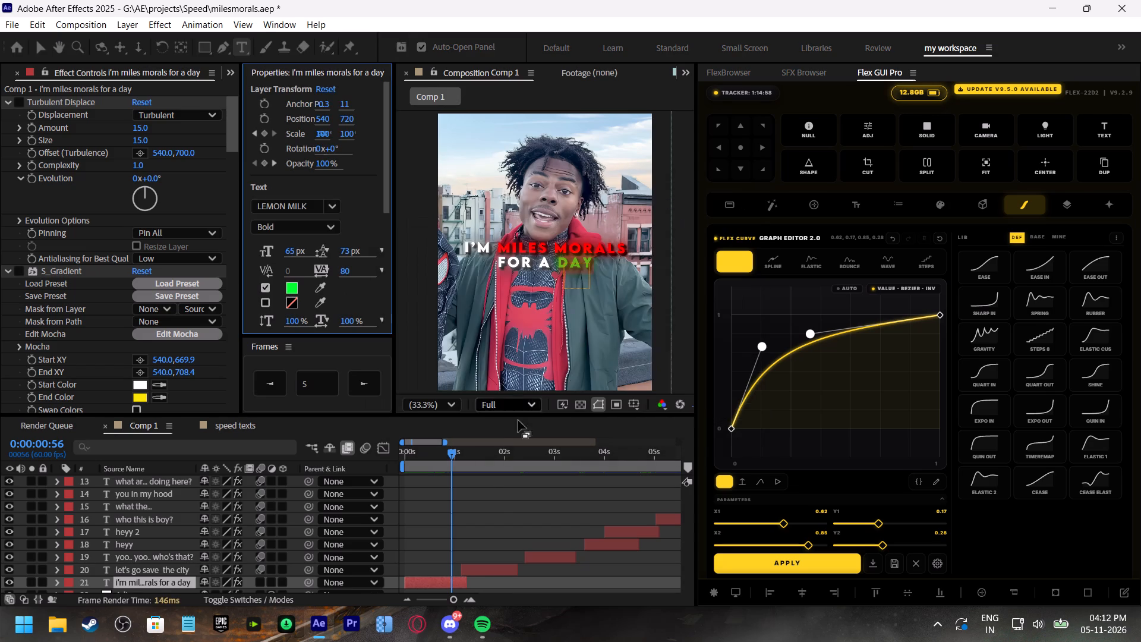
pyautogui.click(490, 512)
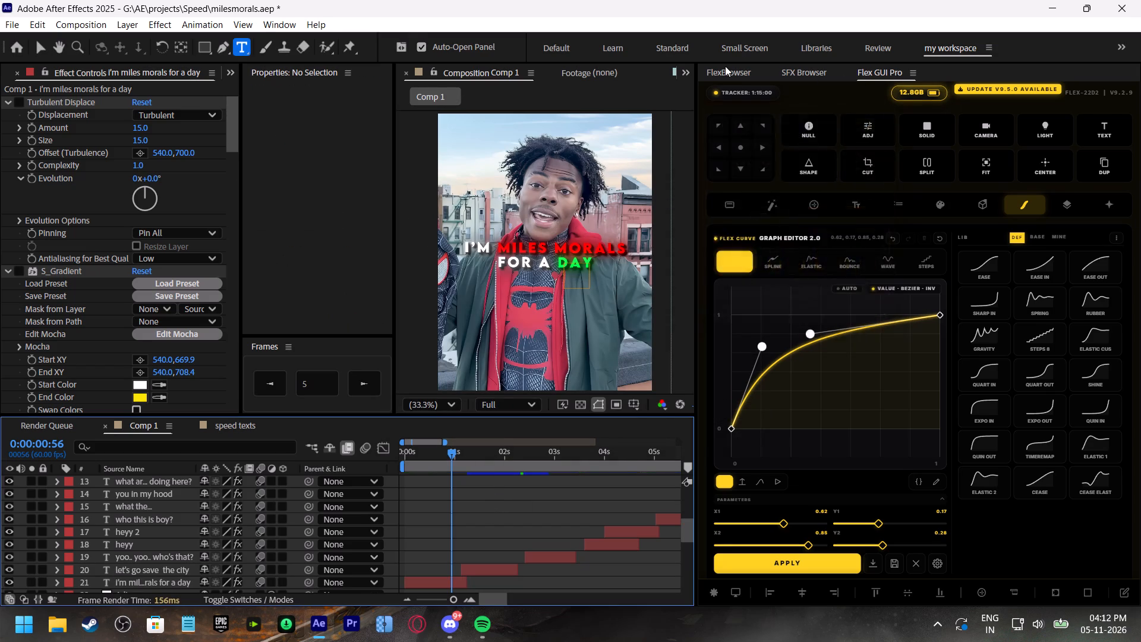
# Check the caption colours in the reference YouTube short and recolour "miles morals" green (0EFF00) in the first caption to match.
pyautogui.click(725, 66)
pyautogui.click(774, 602)
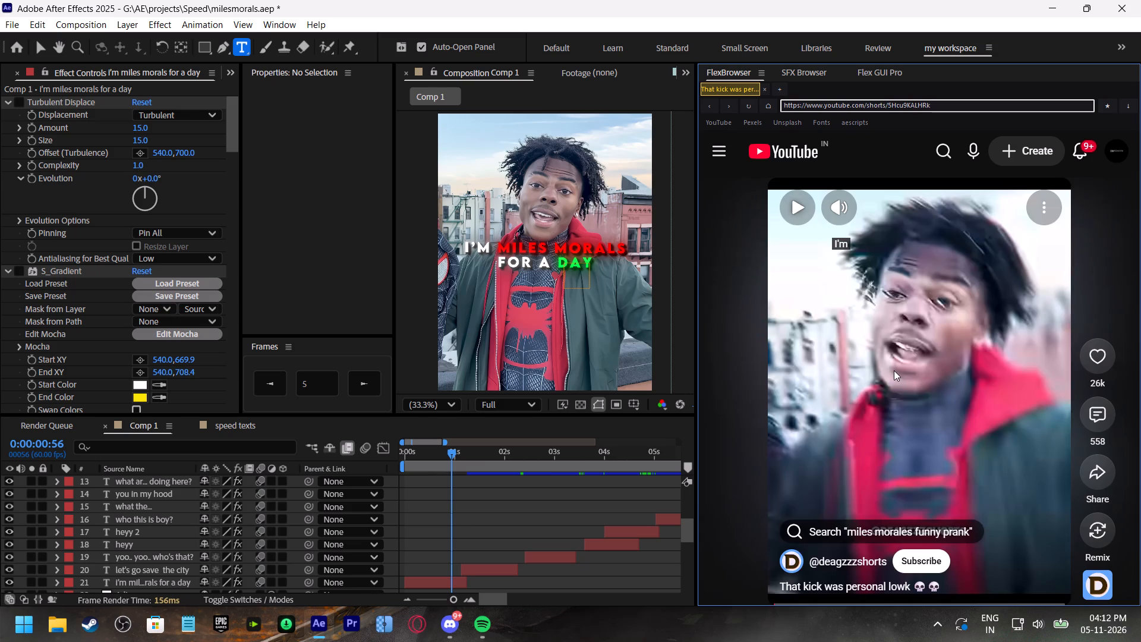
pyautogui.click(894, 370)
pyautogui.click(965, 400)
pyautogui.doubleClick(968, 456)
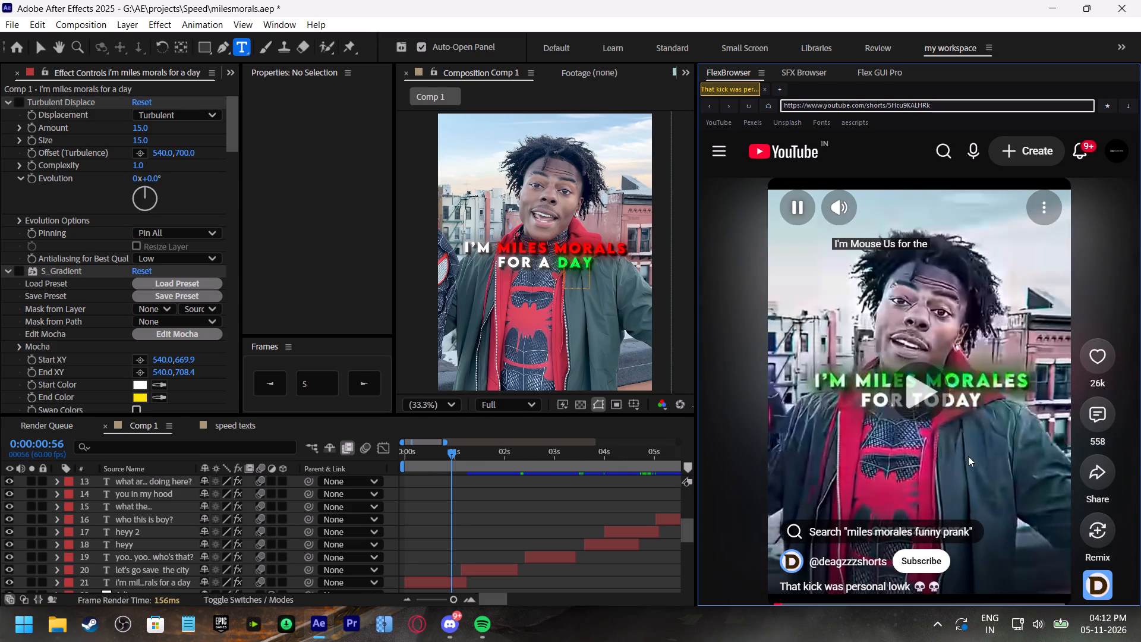
pyautogui.click(499, 250)
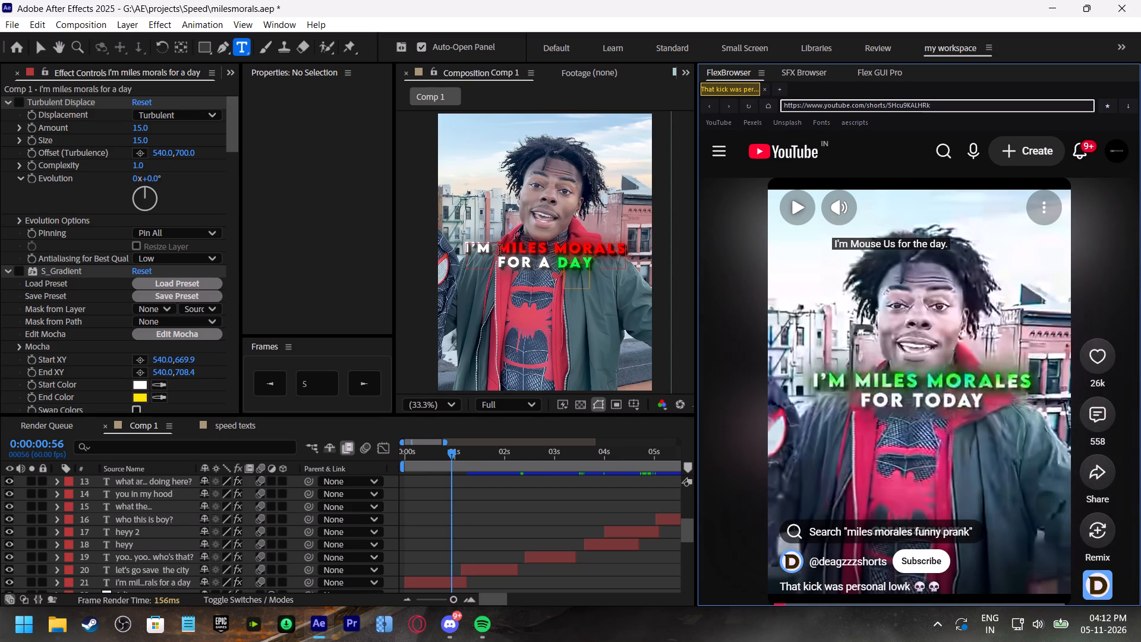
pyautogui.moveTo(498, 246); pyautogui.dragTo(634, 251)
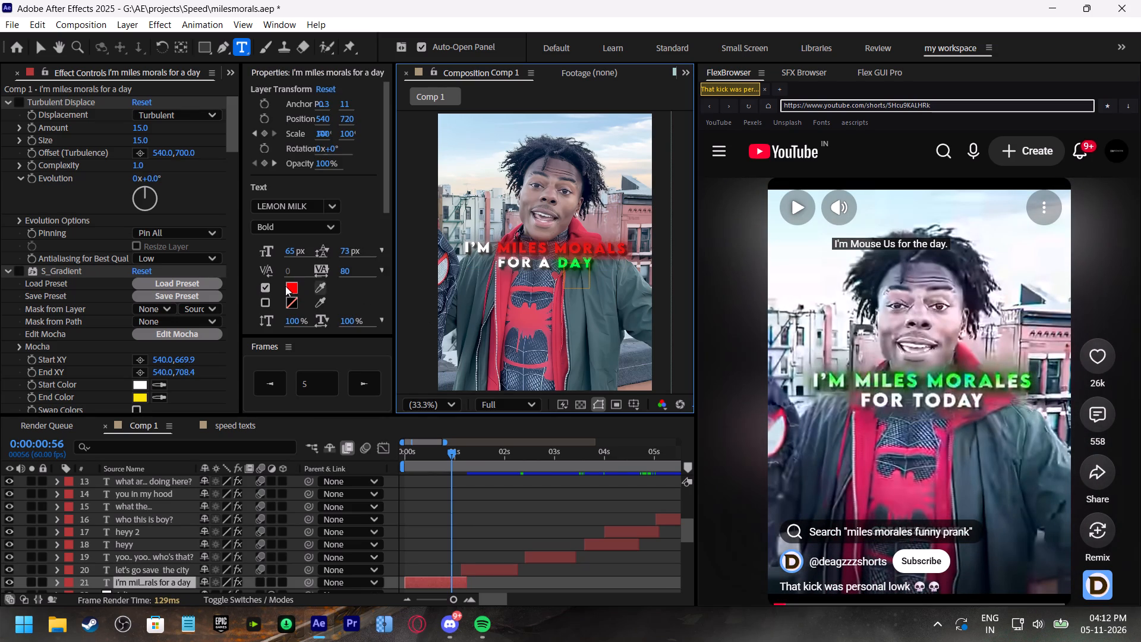
pyautogui.click(296, 287)
pyautogui.moveTo(450, 254); pyautogui.dragTo(702, 169)
pyautogui.moveTo(612, 330); pyautogui.dragTo(613, 345)
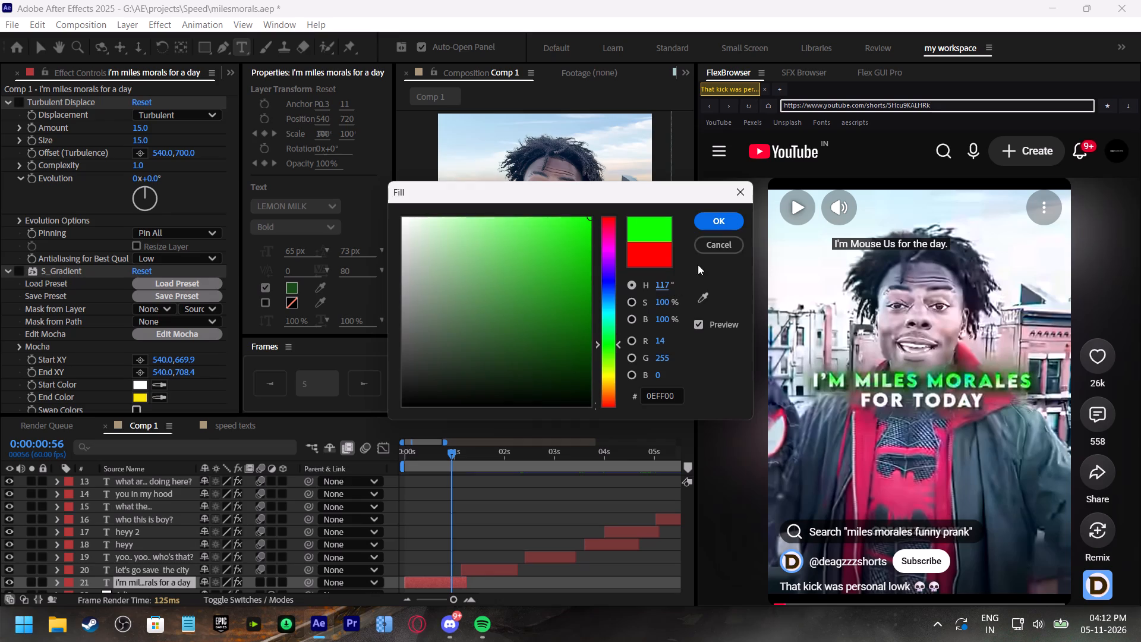
pyautogui.click(723, 228)
# Set the word "day" in the "I'm miles morals for a day" caption to white and replay the opening from 0:00:00:00.
pyautogui.moveTo(557, 263); pyautogui.dragTo(602, 262)
pyautogui.click(294, 287)
pyautogui.moveTo(418, 278); pyautogui.dragTo(365, 177)
pyautogui.click(716, 219)
pyautogui.click(533, 524)
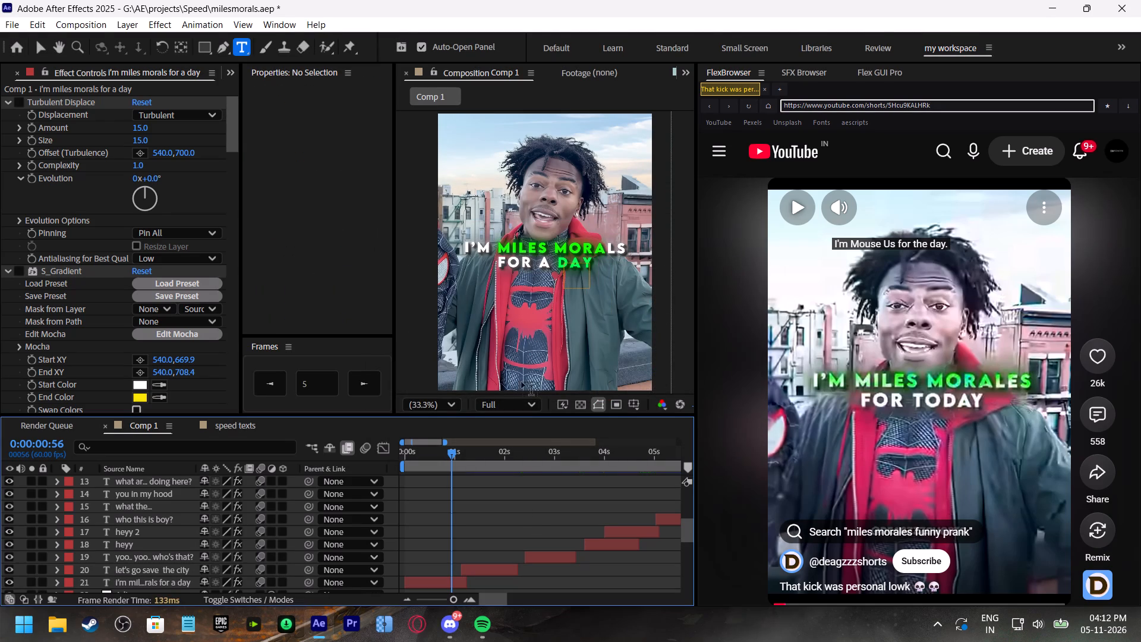
pyautogui.click(432, 578)
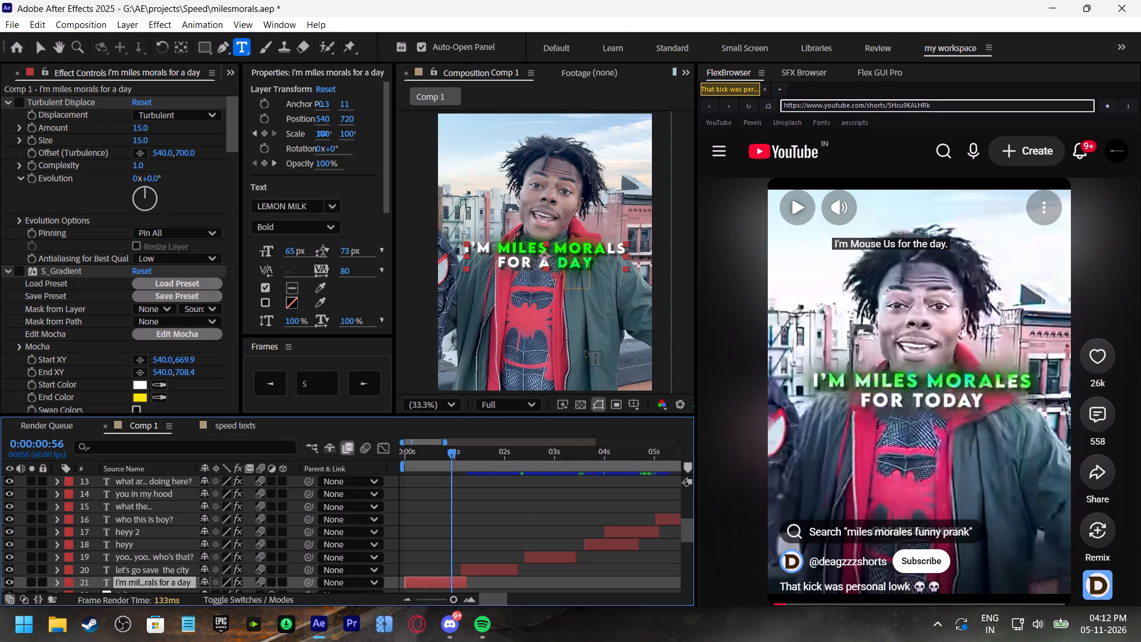
pyautogui.doubleClick(567, 271)
pyautogui.click(288, 288)
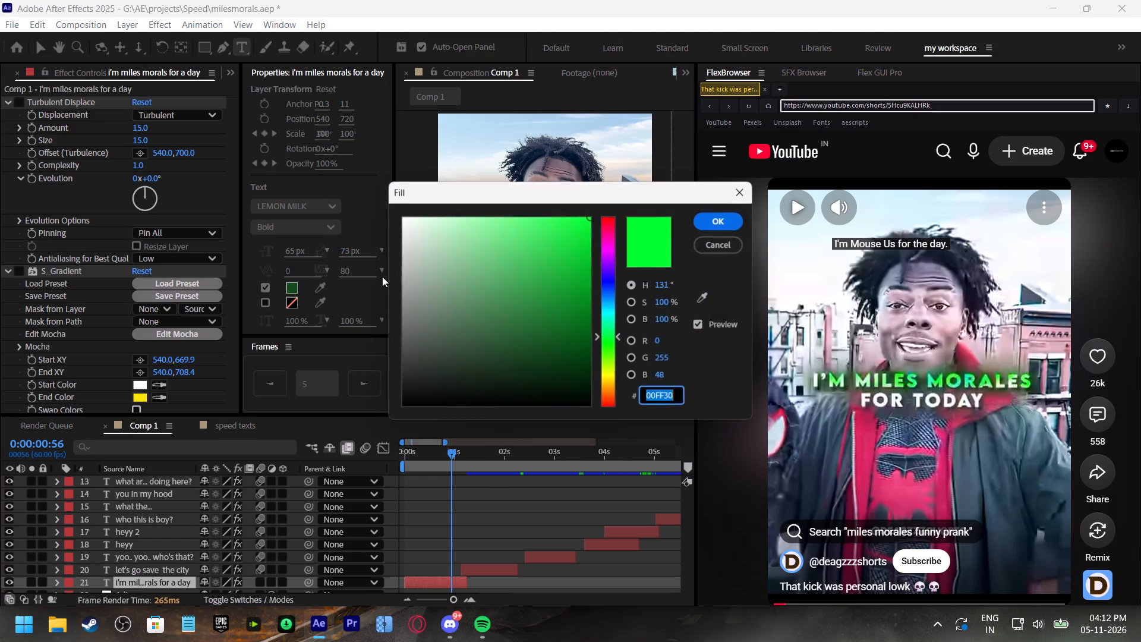
pyautogui.moveTo(402, 265); pyautogui.dragTo(330, 171)
pyautogui.click(713, 216)
pyautogui.moveTo(434, 448); pyautogui.dragTo(401, 457)
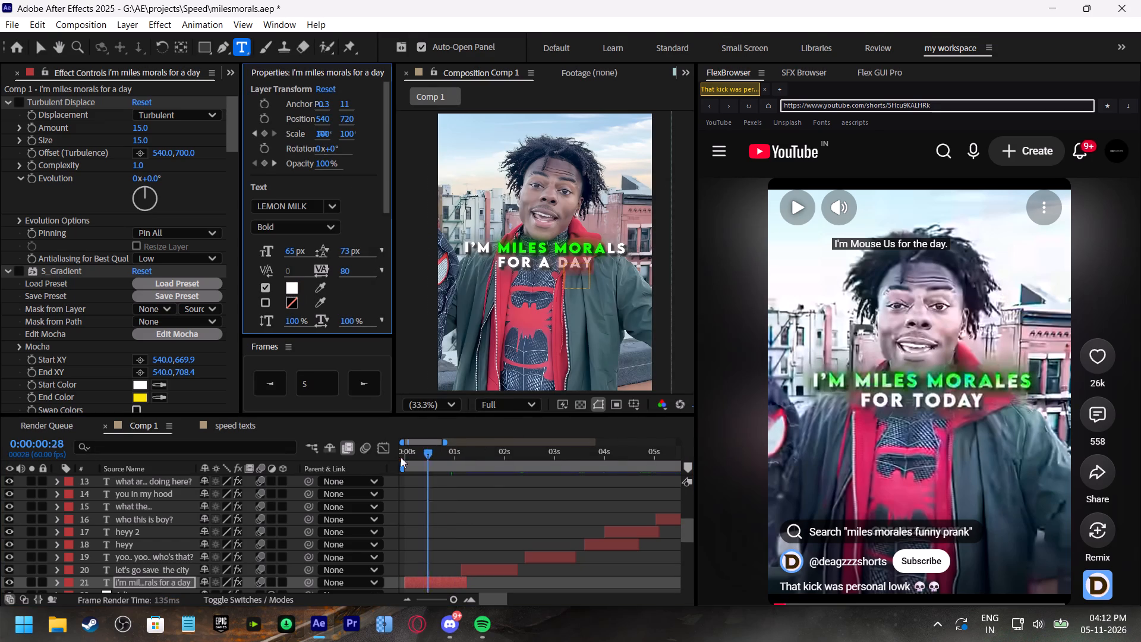
pyautogui.moveTo(401, 457); pyautogui.dragTo(369, 467)
pyautogui.click(447, 534)
pyautogui.press('space')
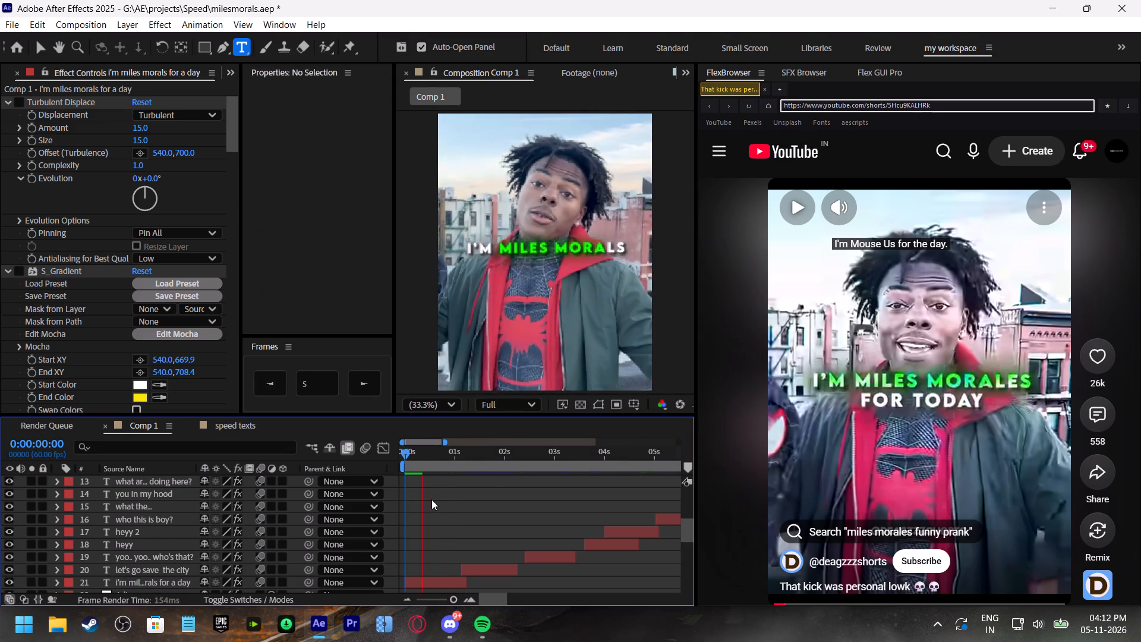
# In the "let's go save the city" caption, remove the fill from "the city", give it a white 4 px stroke, and preview it.
pyautogui.moveTo(488, 451); pyautogui.dragTo(494, 454)
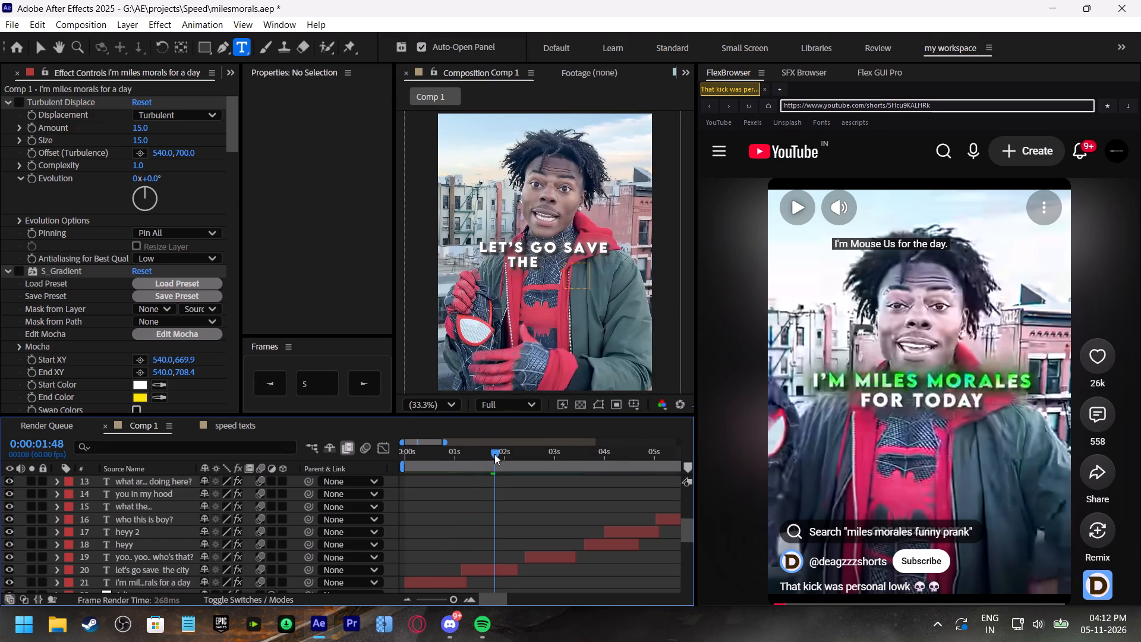
pyautogui.moveTo(494, 454); pyautogui.dragTo(510, 474)
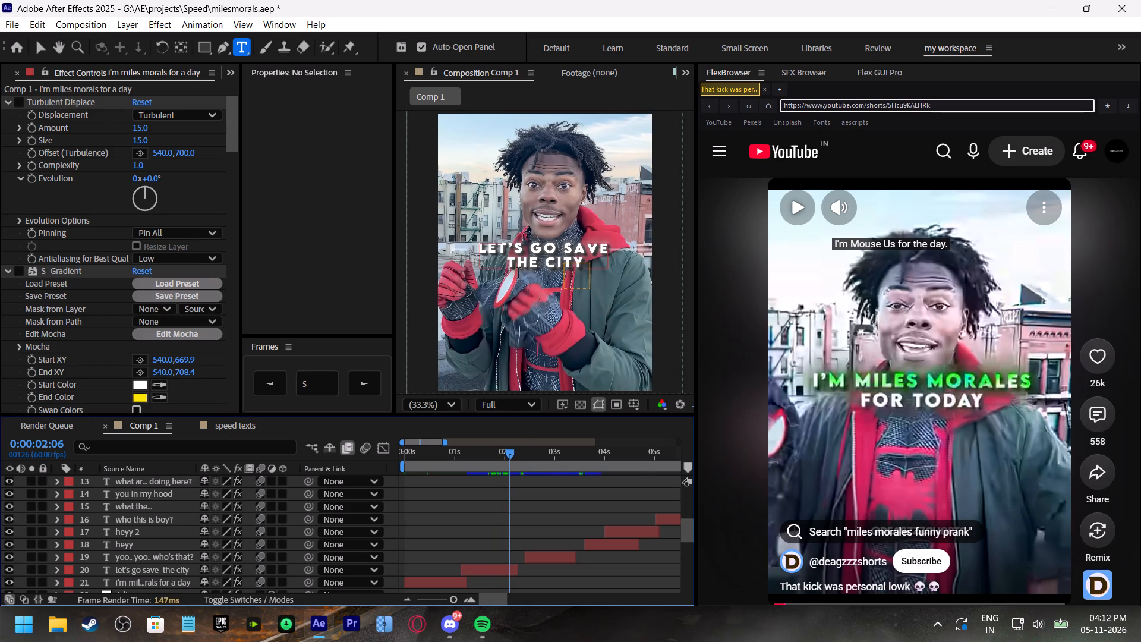
pyautogui.moveTo(510, 265); pyautogui.dragTo(578, 260)
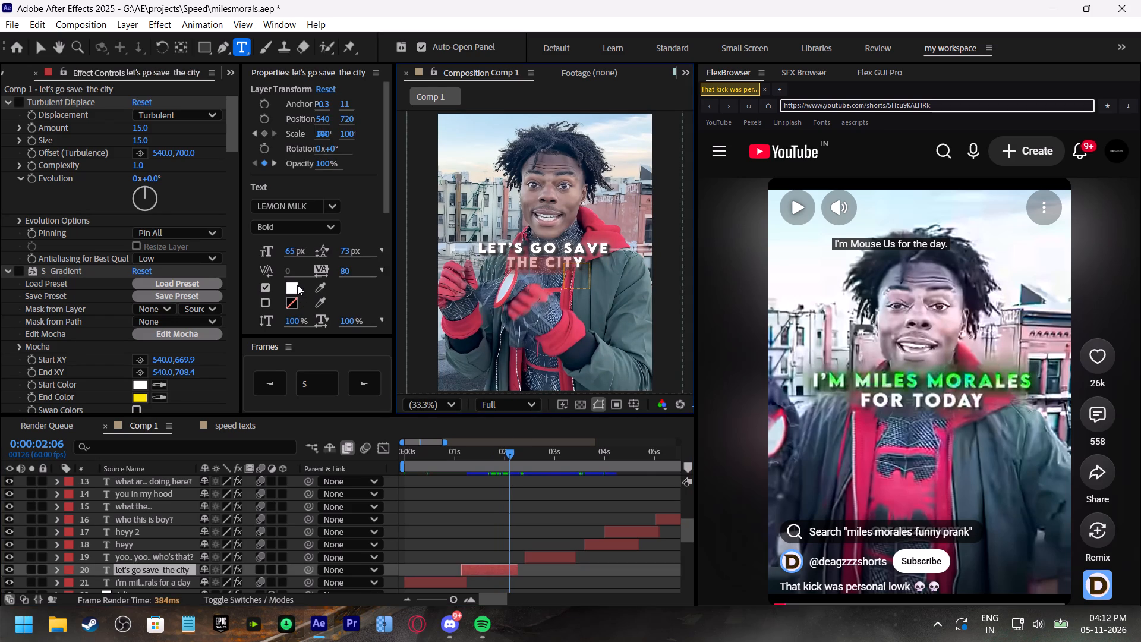
pyautogui.click(268, 299)
pyautogui.click(266, 287)
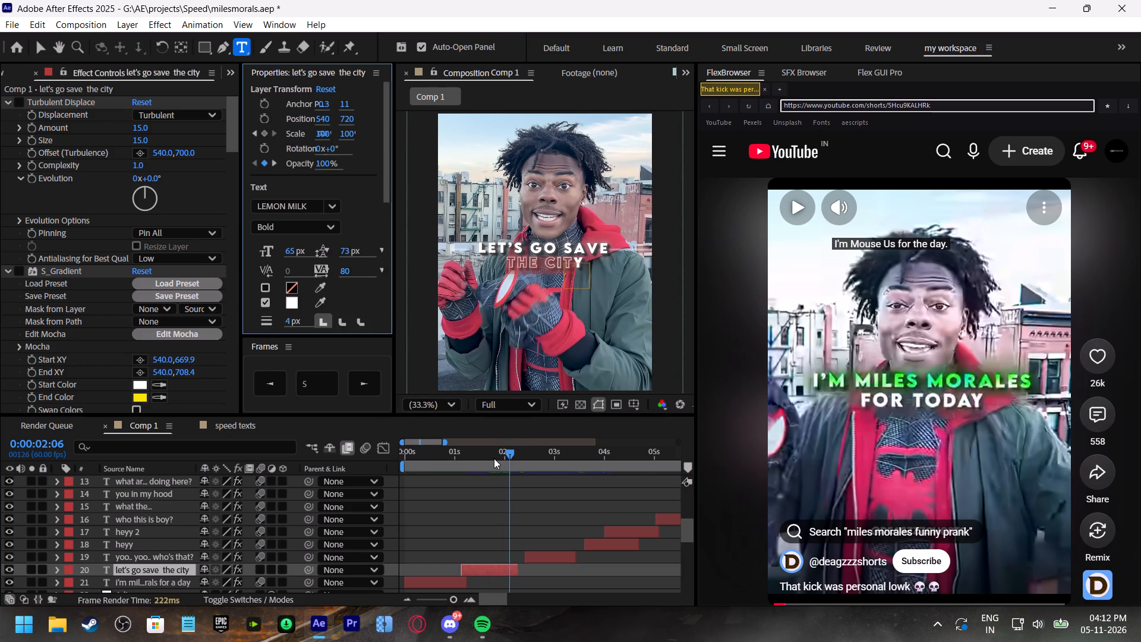
pyautogui.moveTo(495, 456); pyautogui.dragTo(500, 461)
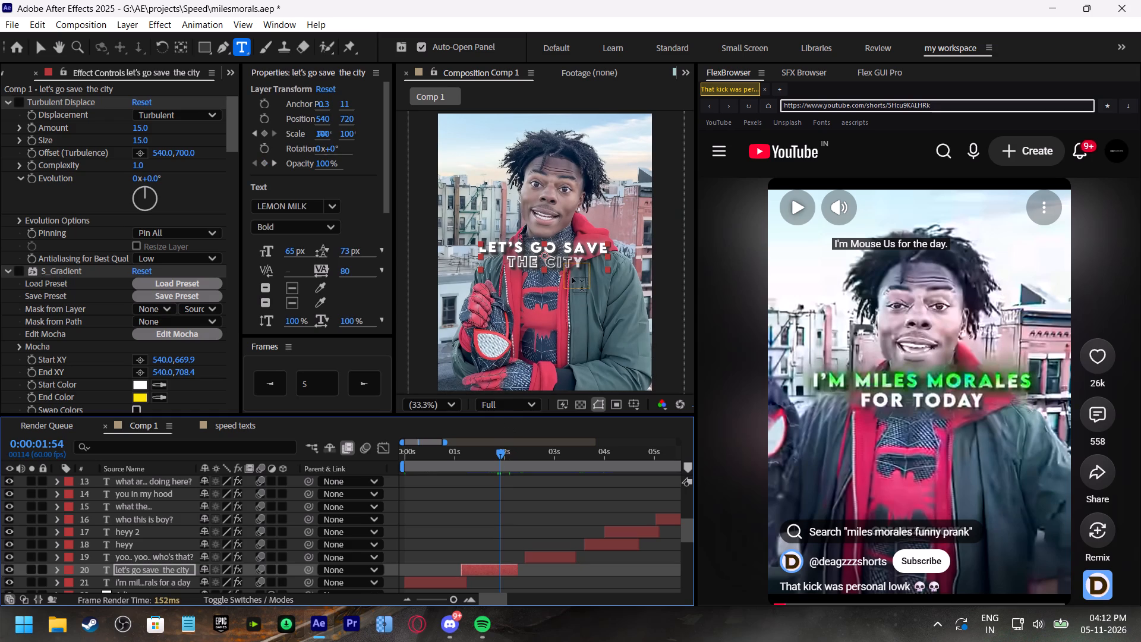
pyautogui.moveTo(574, 261); pyautogui.dragTo(581, 263)
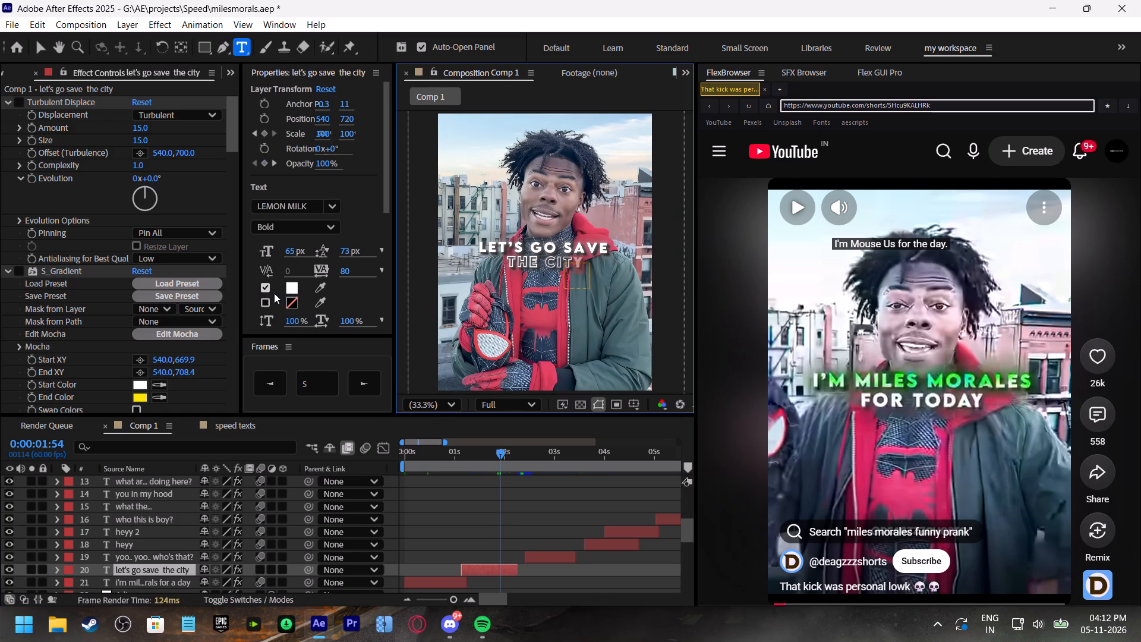
pyautogui.click(268, 288)
pyautogui.click(266, 299)
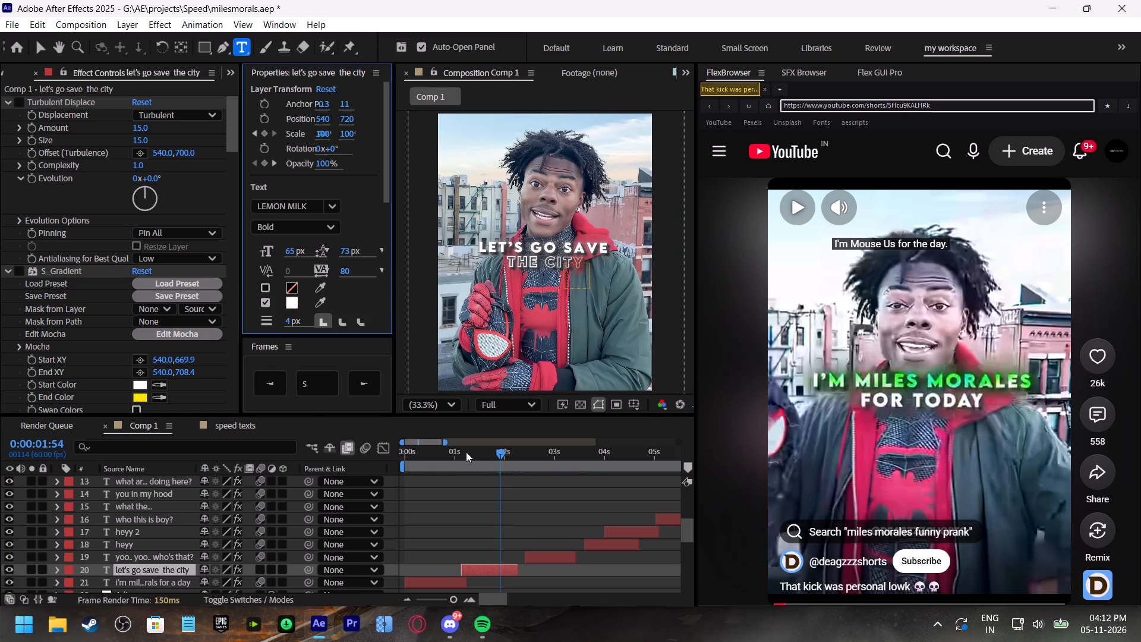
pyautogui.click(453, 458)
pyautogui.press('space')
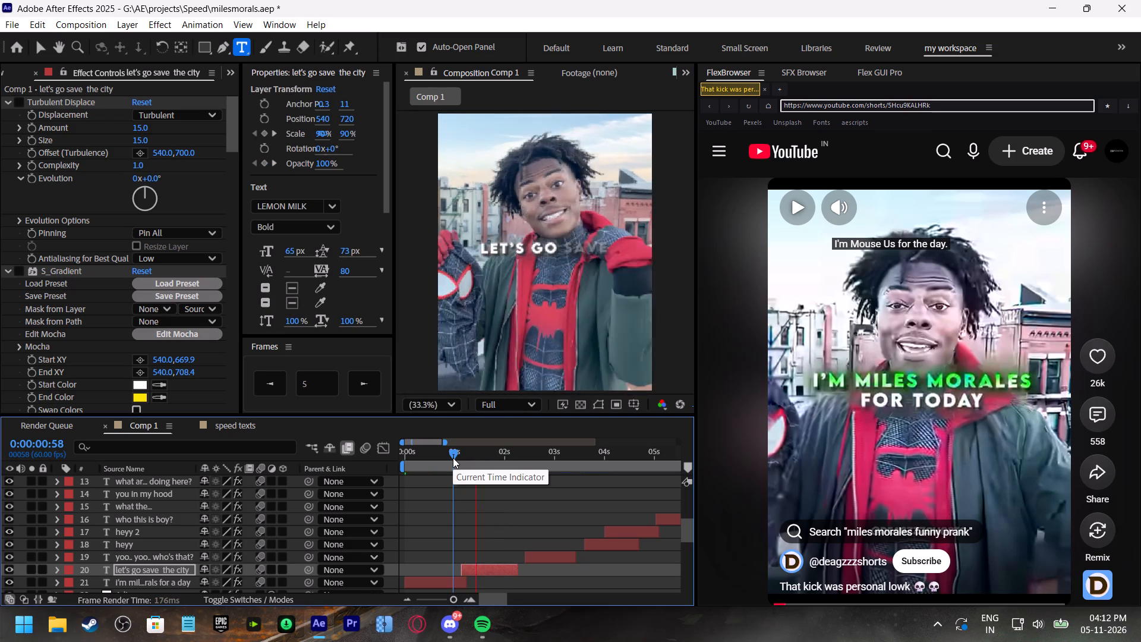
# Colour the line "let's go save" green (1DFF00) in the "let's go save the city" caption and preview it.
pyautogui.moveTo(453, 458); pyautogui.dragTo(481, 470)
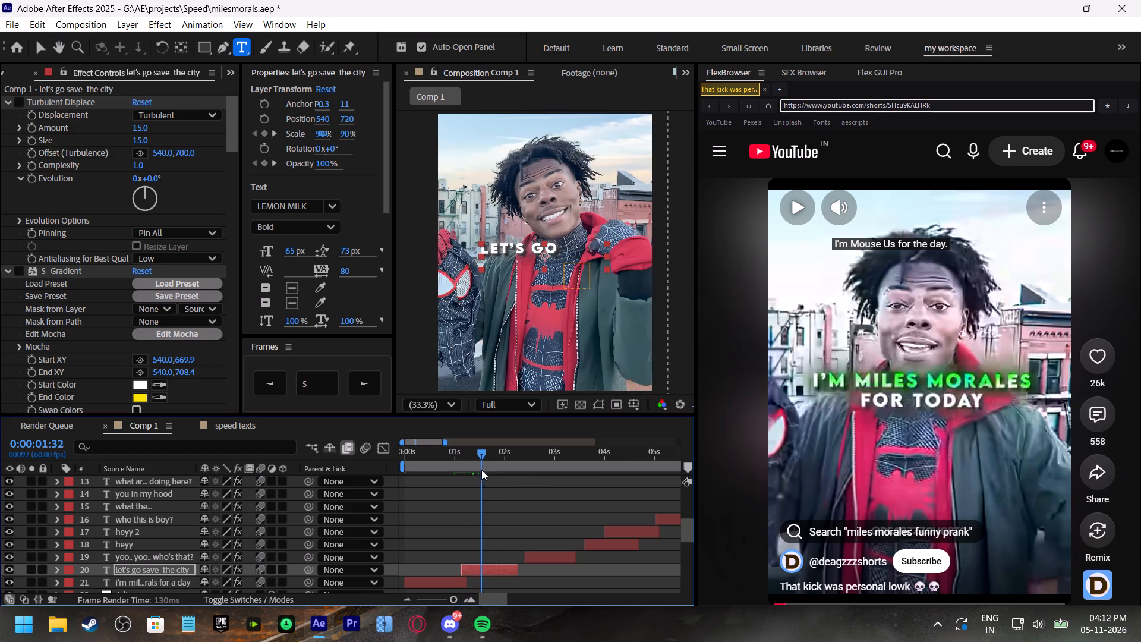
pyautogui.moveTo(481, 470); pyautogui.dragTo(499, 484)
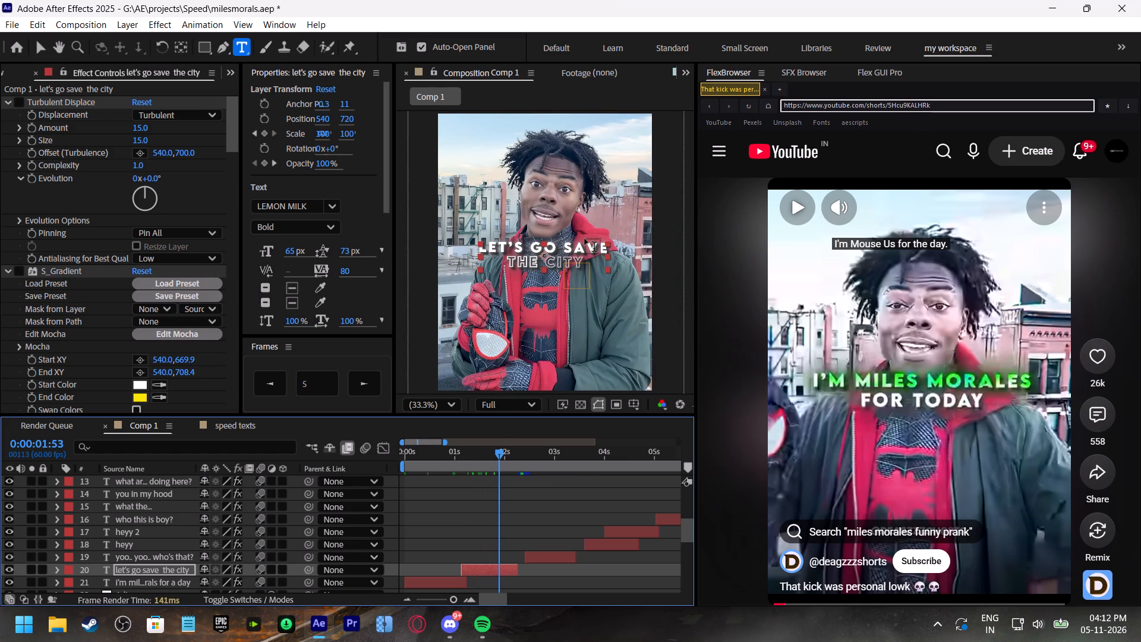
pyautogui.doubleClick(585, 239)
pyautogui.hotkey('ctrl', 'z')
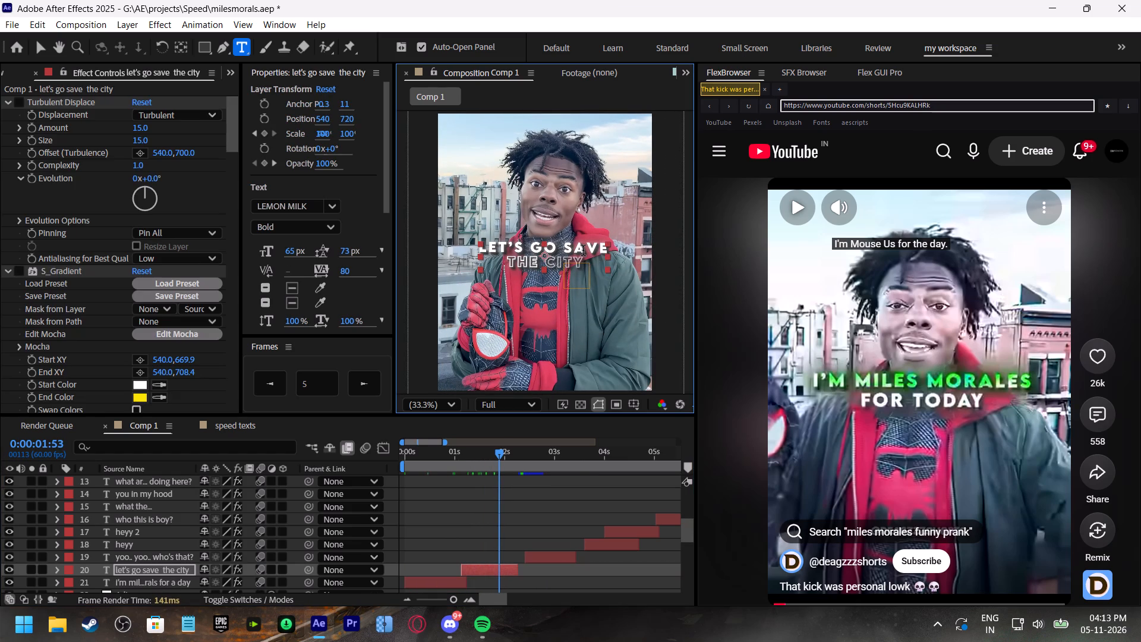
pyautogui.tripleClick(583, 250)
pyautogui.click(291, 290)
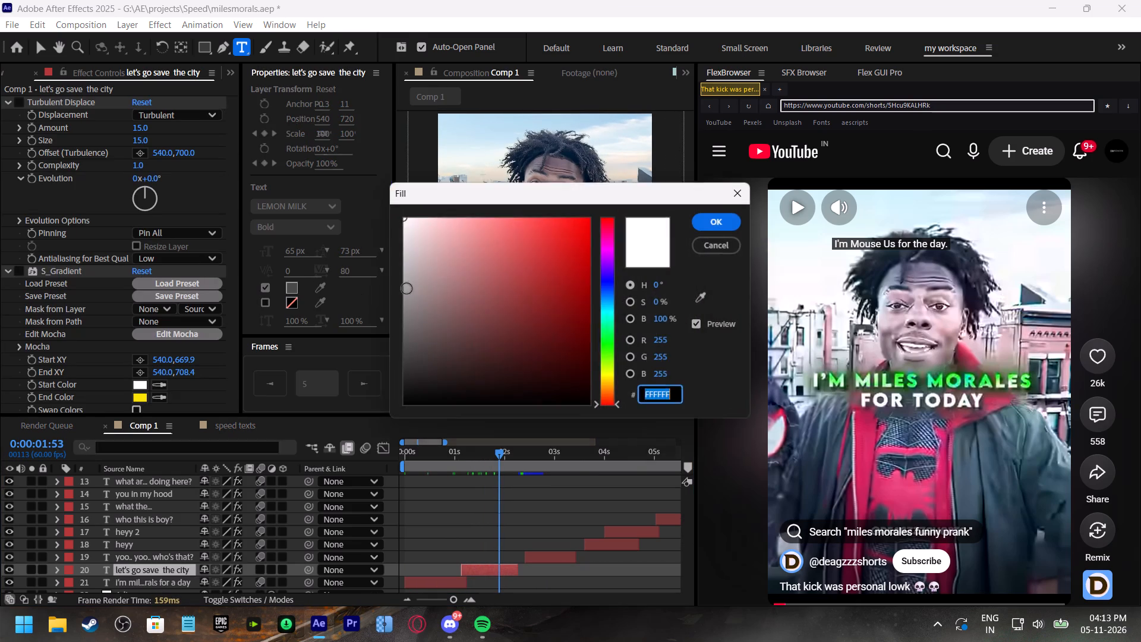
pyautogui.moveTo(487, 271); pyautogui.dragTo(663, 163)
pyautogui.moveTo(616, 193); pyautogui.dragTo(857, 181)
pyautogui.moveTo(812, 240); pyautogui.dragTo(846, 185)
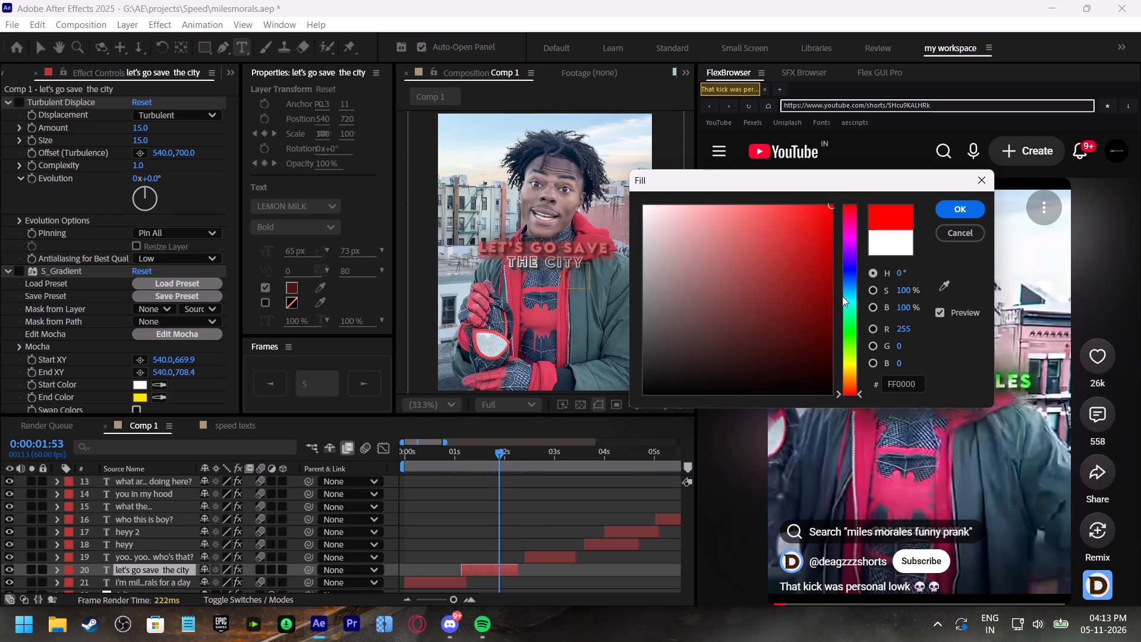
pyautogui.moveTo(855, 315); pyautogui.dragTo(862, 335)
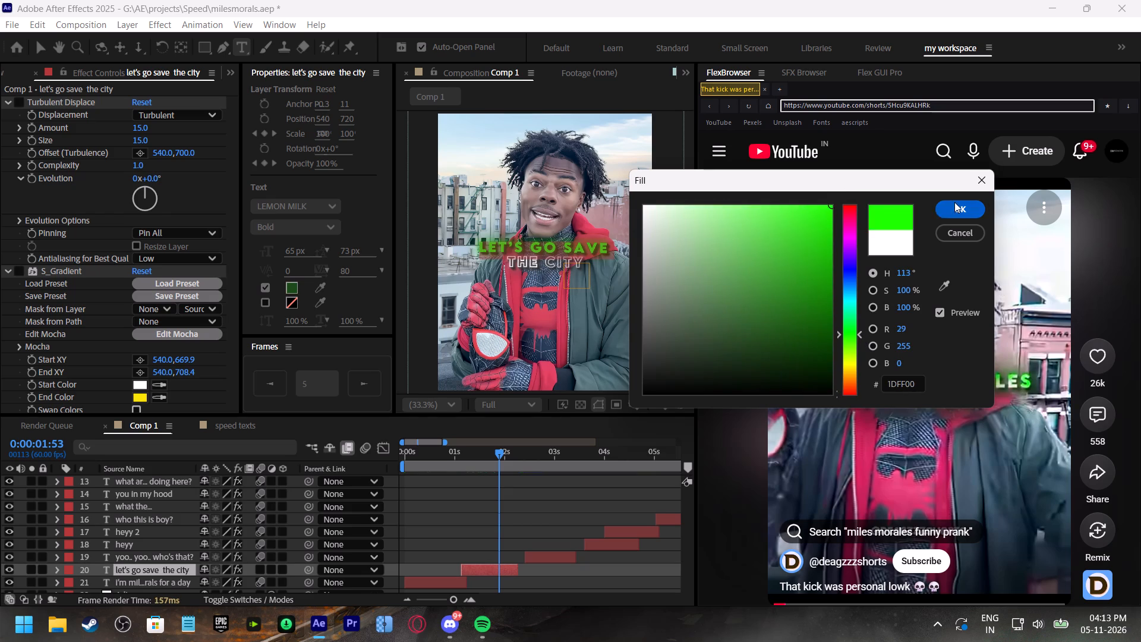
pyautogui.click(954, 202)
pyautogui.click(459, 449)
pyautogui.press('space')
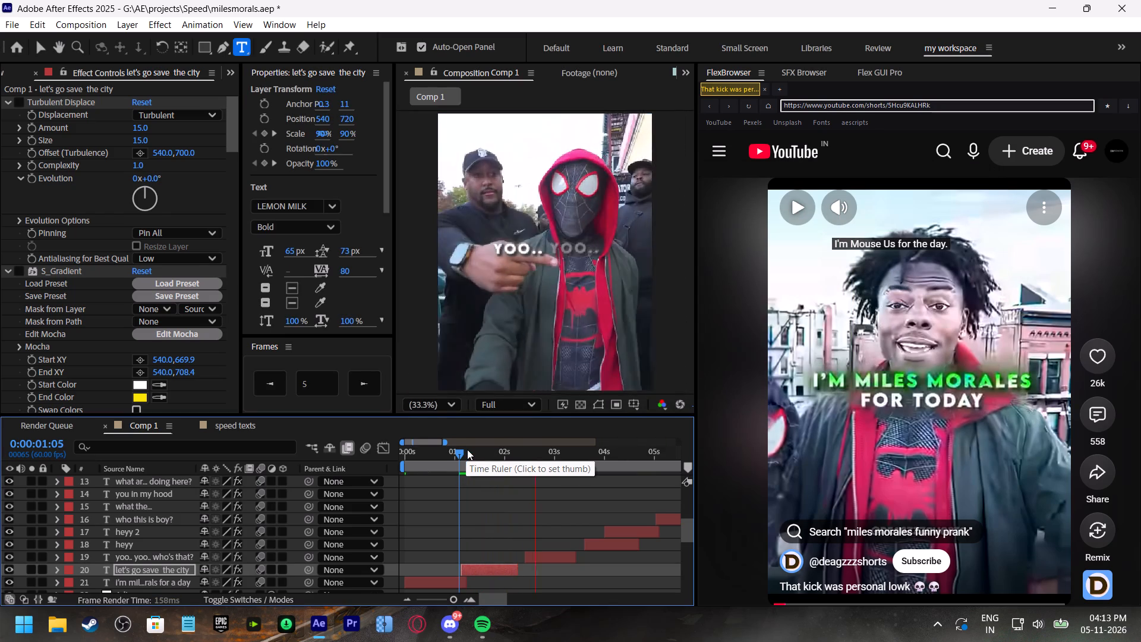
# At about 0:00:02:56, colour the line "yoo.. yoo.." yellow in the "yoo.. yoo.. who's that?" caption and replay it.
pyautogui.moveTo(496, 453); pyautogui.dragTo(551, 487)
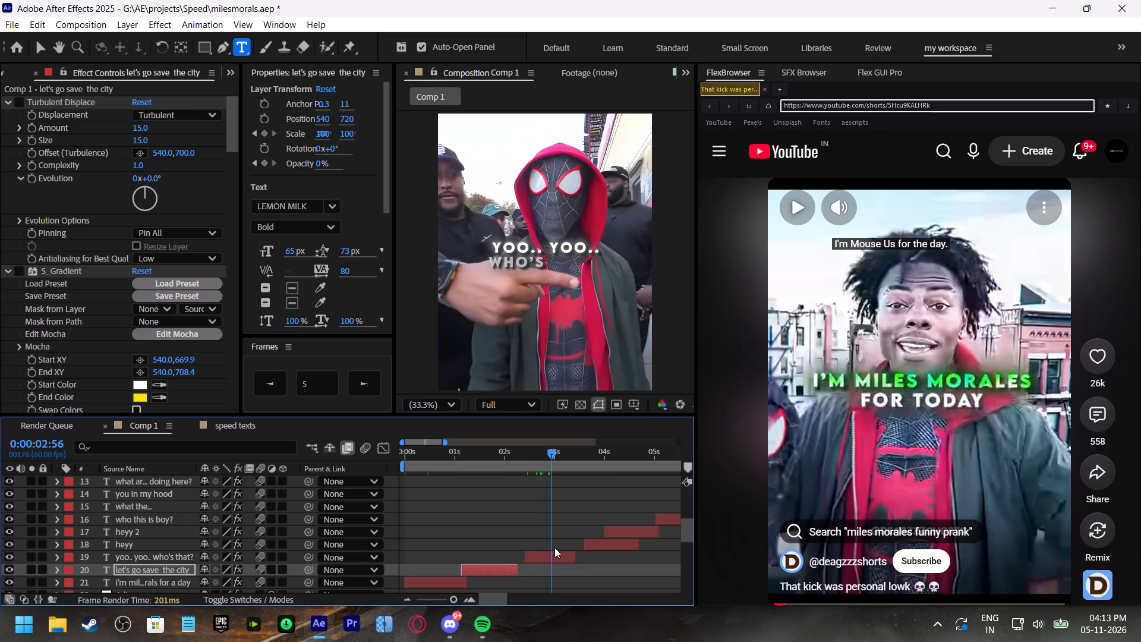
pyautogui.click(553, 553)
pyautogui.tripleClick(512, 249)
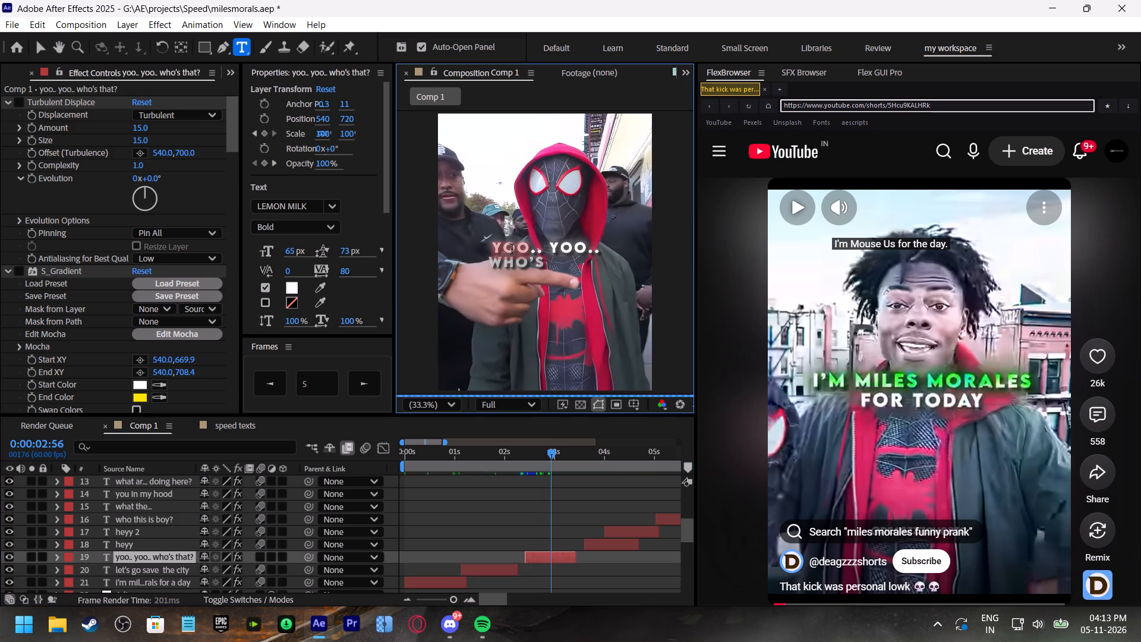
pyautogui.click(294, 292)
pyautogui.moveTo(557, 301); pyautogui.dragTo(765, 174)
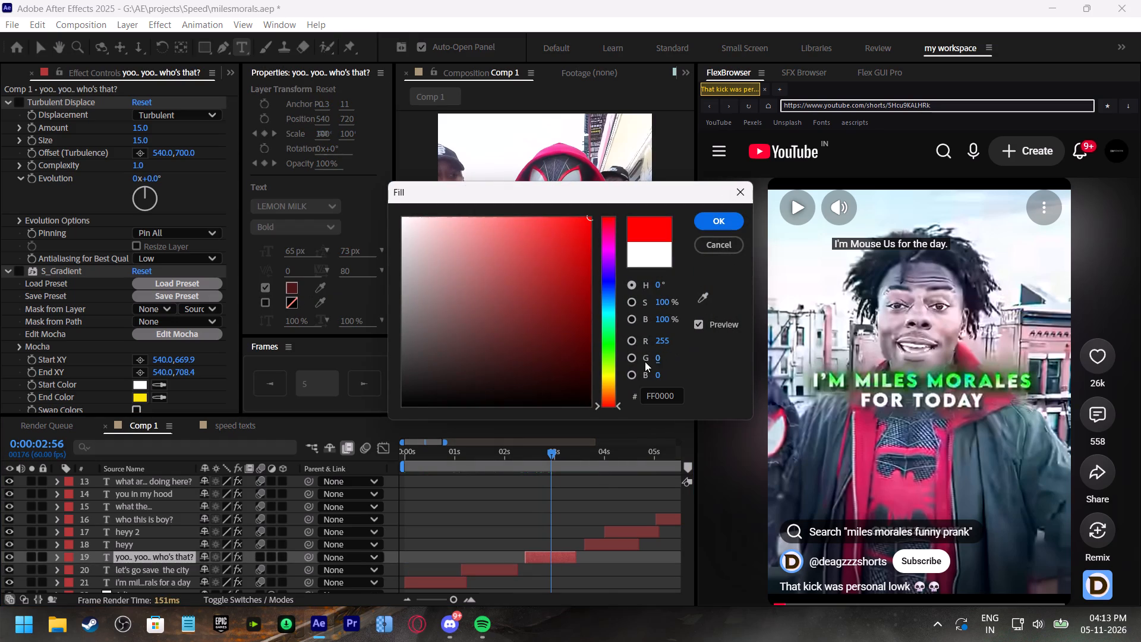
pyautogui.moveTo(609, 372); pyautogui.dragTo(614, 373)
pyautogui.click(736, 221)
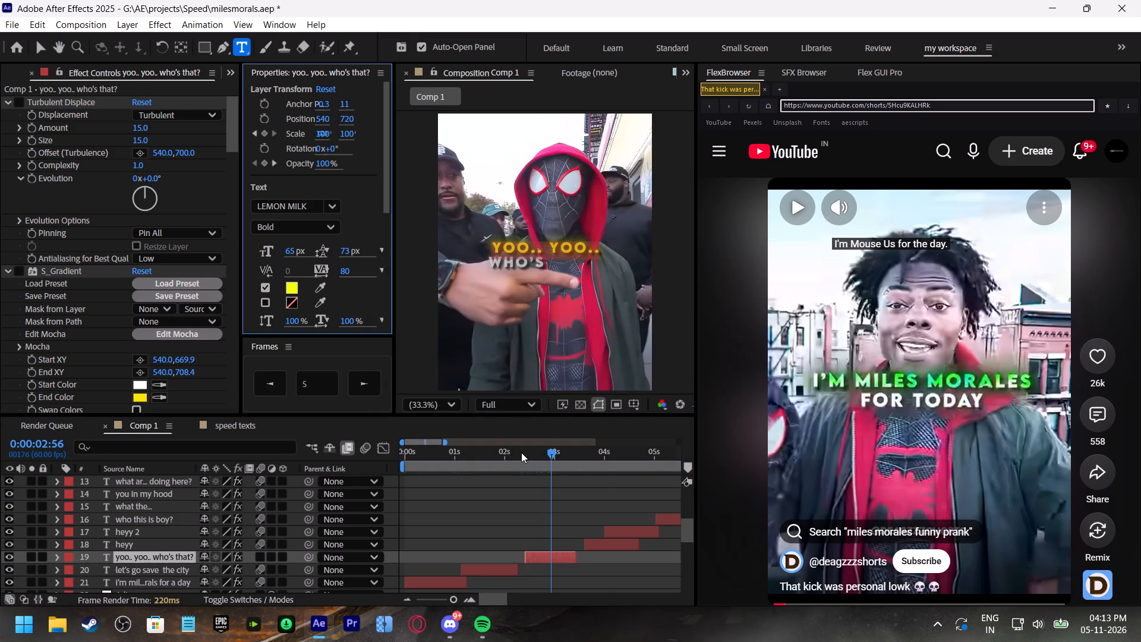
pyautogui.click(520, 452)
pyautogui.press('space')
# At about 0:00:05:43, colour the whole "who this is boy?" caption red (FF0000) and replay it.
pyautogui.keyDown('shift'); pyautogui.scroll(-2, 543, 521); pyautogui.keyUp('shift')
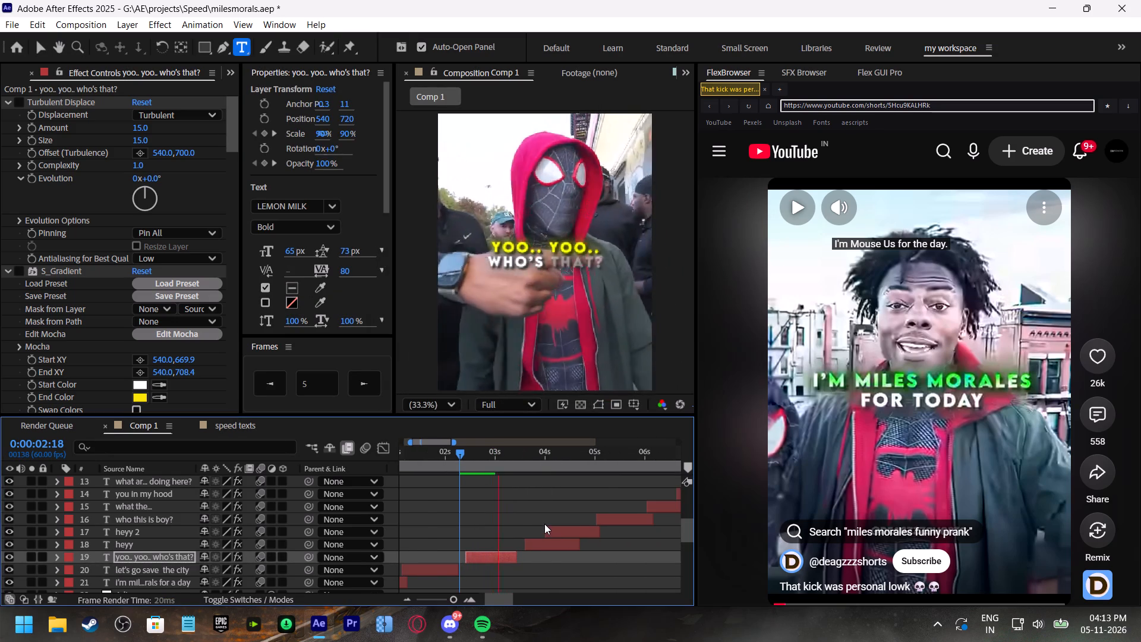
pyautogui.keyDown('shift'); pyautogui.scroll(-3, 544, 524); pyautogui.keyUp('shift')
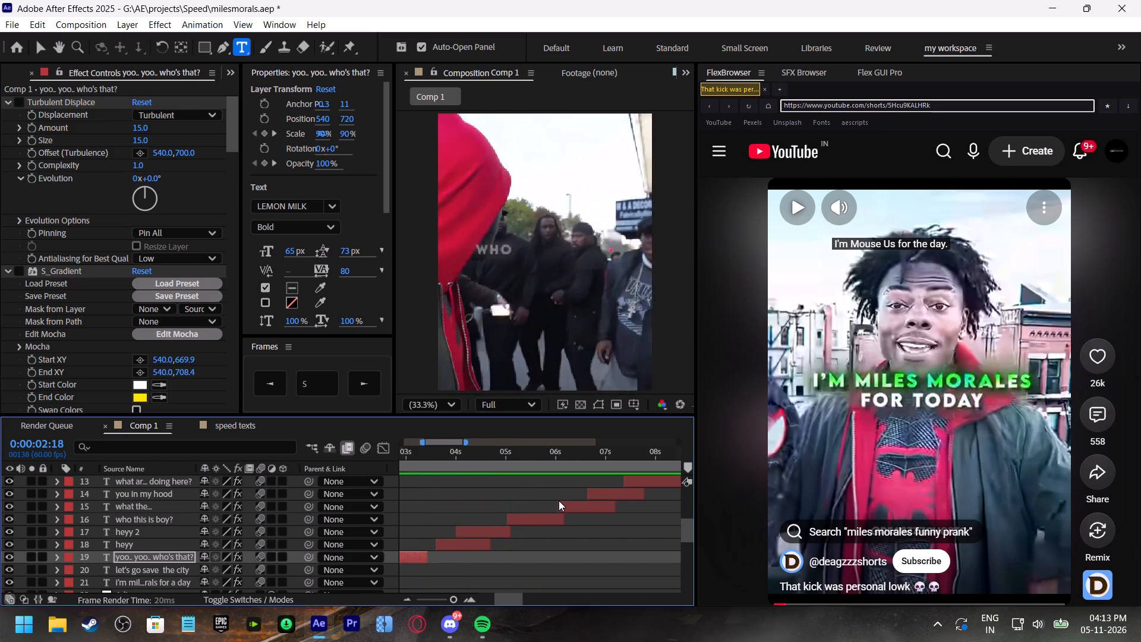
pyautogui.moveTo(517, 458); pyautogui.dragTo(541, 476)
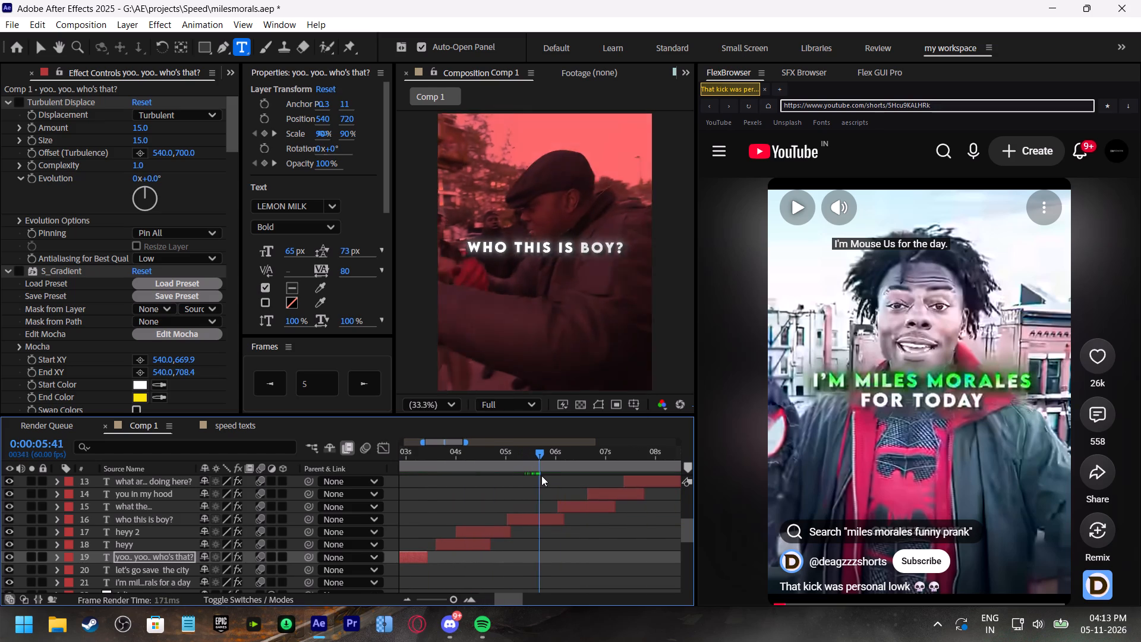
pyautogui.moveTo(541, 476); pyautogui.dragTo(541, 476)
pyautogui.click(545, 514)
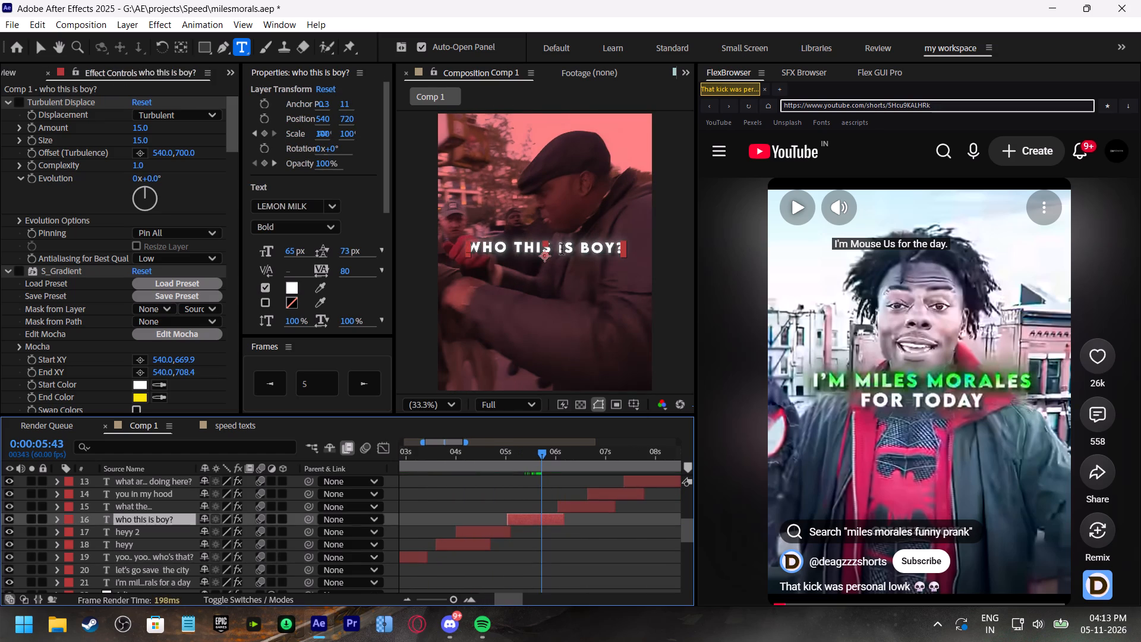
pyautogui.tripleClick(562, 249)
pyautogui.click(292, 287)
pyautogui.moveTo(527, 241); pyautogui.dragTo(797, 155)
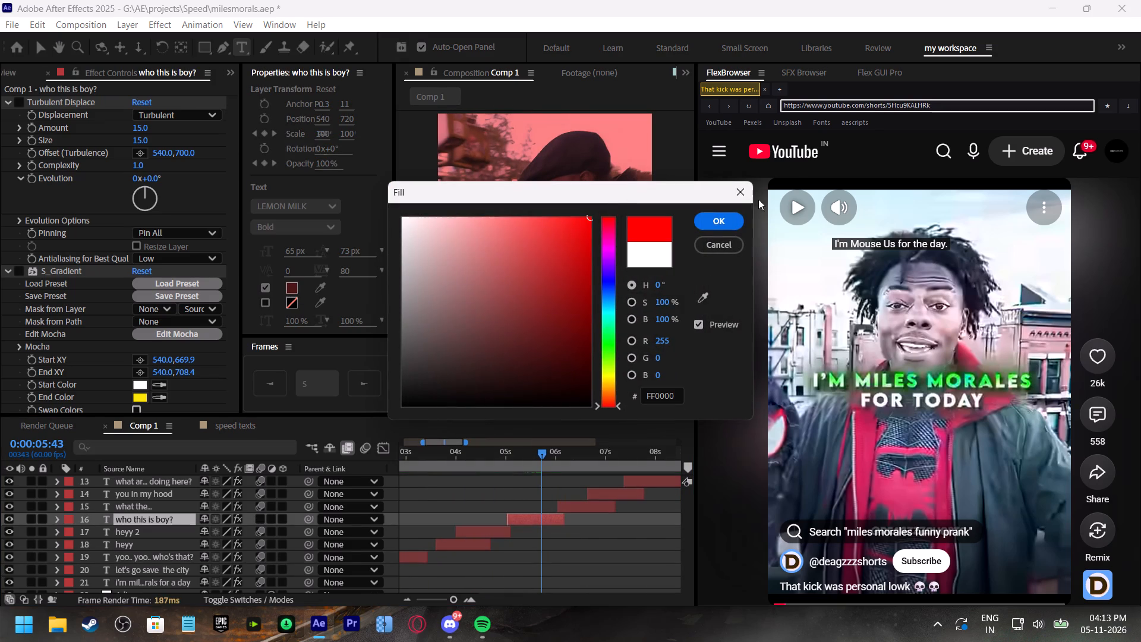
pyautogui.click(717, 222)
pyautogui.click(486, 452)
pyautogui.press('space')
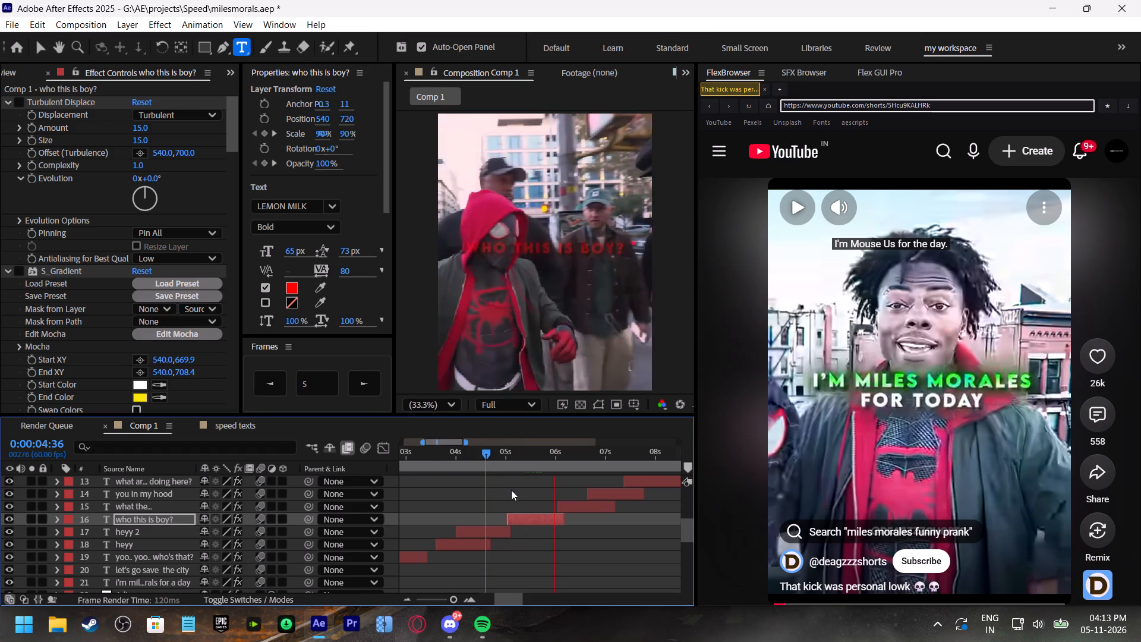
pyautogui.keyDown('shift'); pyautogui.scroll(-1, 538, 523); pyautogui.keyUp('shift')
pyautogui.click(510, 459)
pyautogui.press('space')
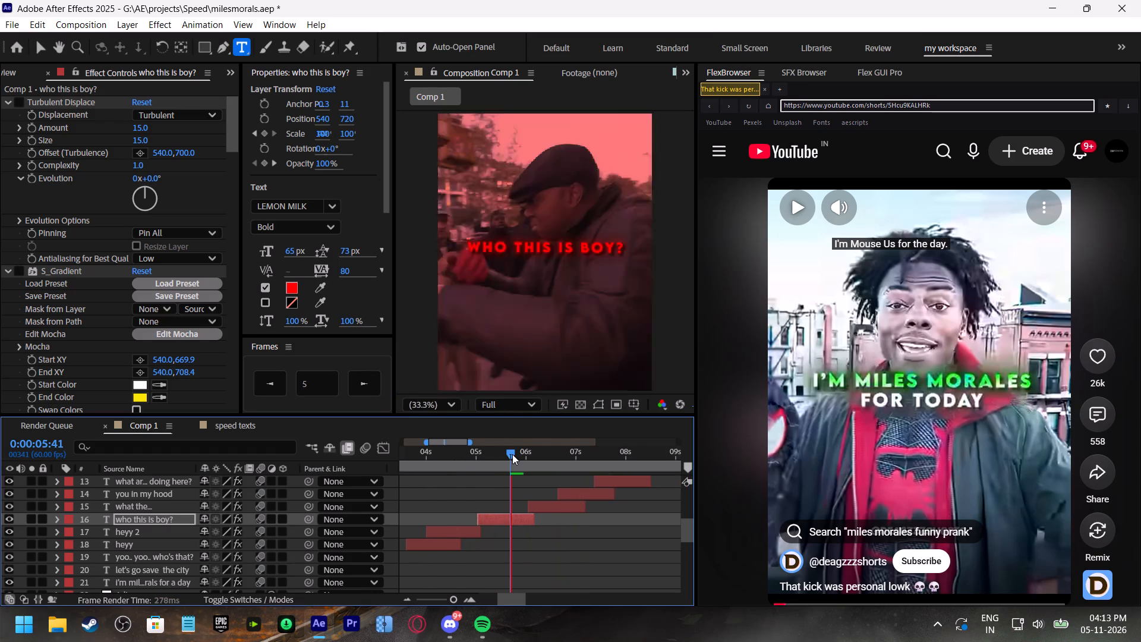
pyautogui.moveTo(506, 452); pyautogui.dragTo(459, 453)
pyautogui.press('space')
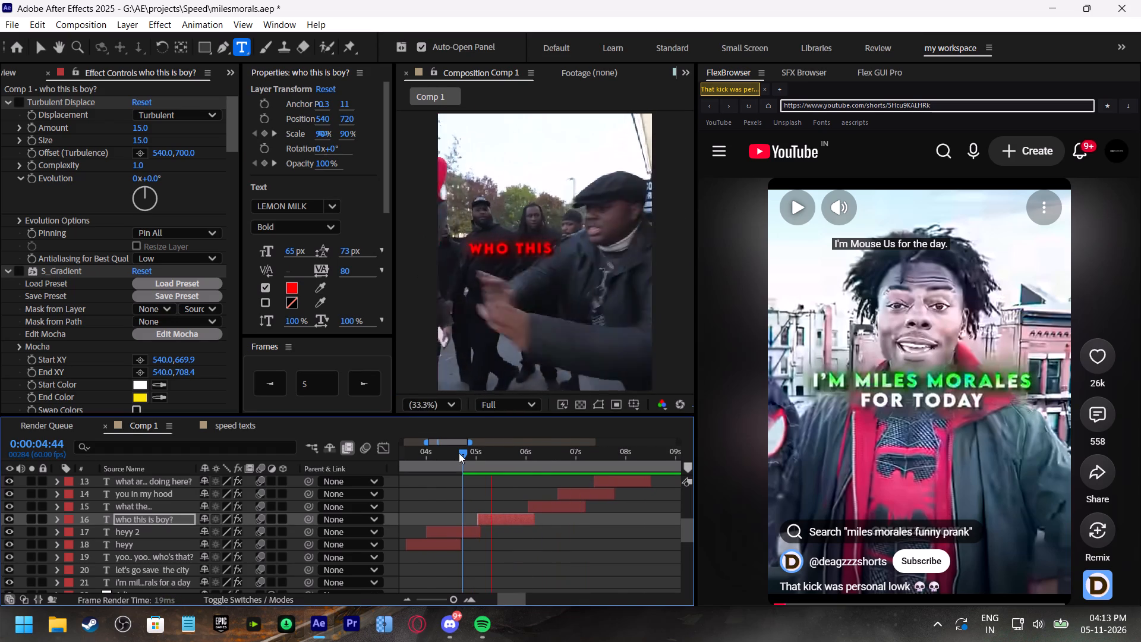
# At about 0:00:06:26, colour the words "what the" cyan (00D9FF) in the "what the..." caption and preview it.
pyautogui.keyDown('shift'); pyautogui.scroll(-2, 543, 497); pyautogui.keyUp('shift')
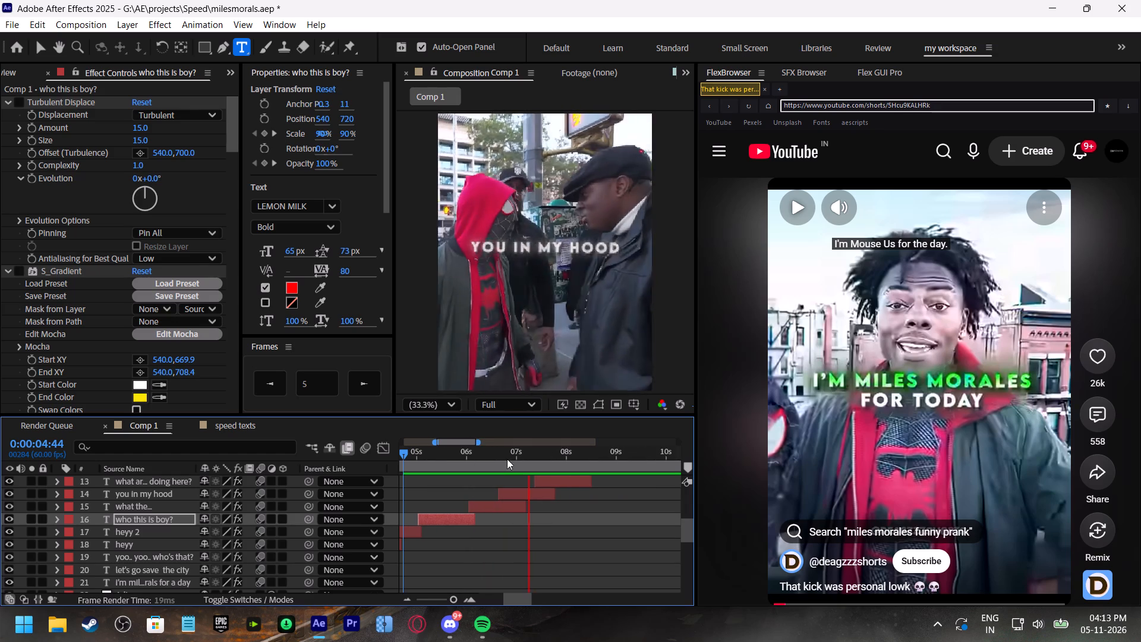
pyautogui.click(488, 451)
pyautogui.click(496, 505)
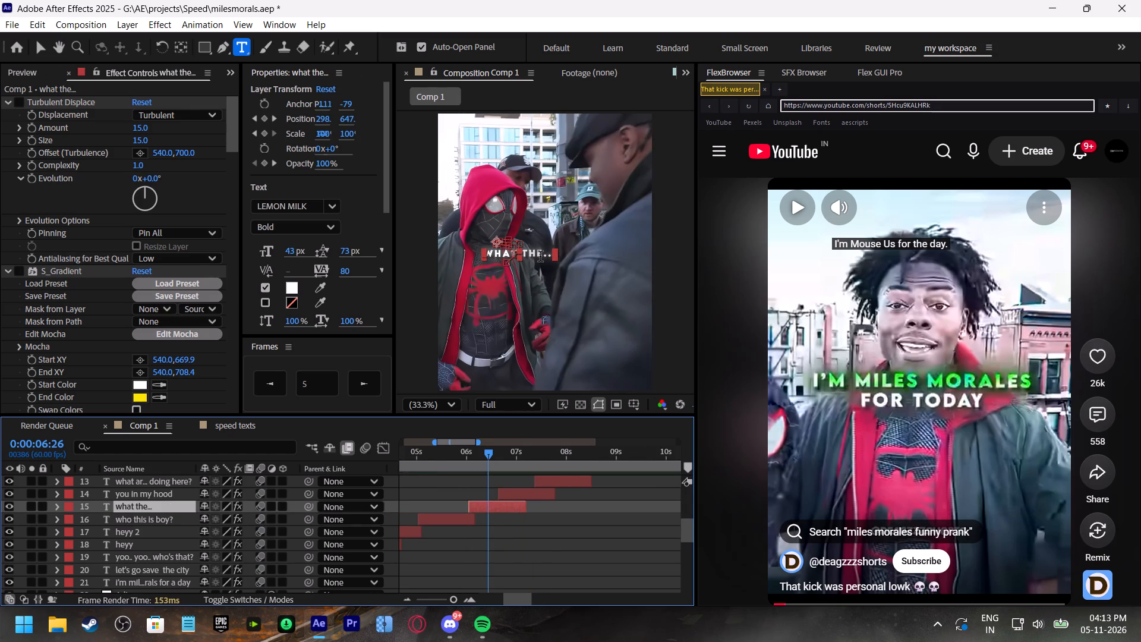
pyautogui.doubleClick(540, 254)
pyautogui.click(541, 254)
pyautogui.click(541, 254)
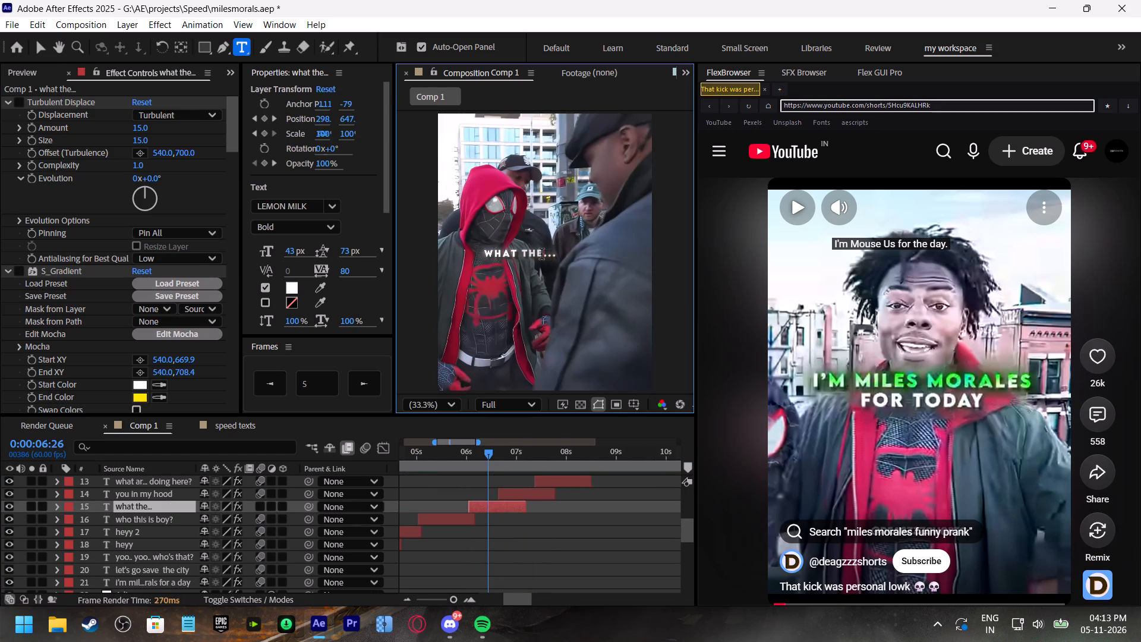
pyautogui.moveTo(544, 253); pyautogui.dragTo(483, 254)
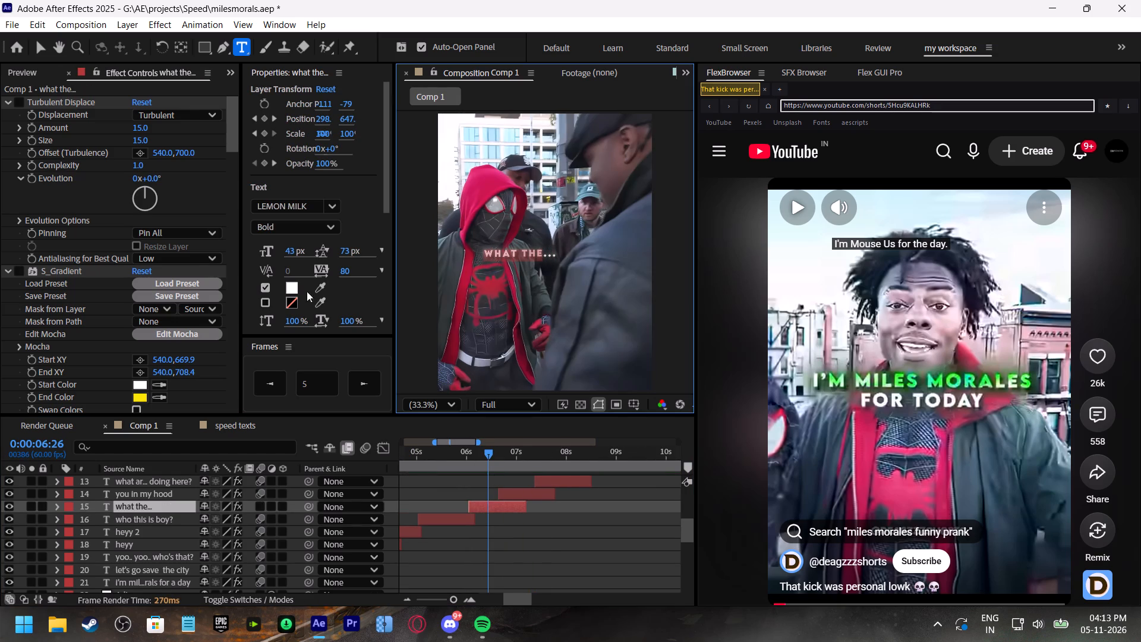
pyautogui.click(295, 288)
pyautogui.moveTo(521, 275); pyautogui.dragTo(712, 131)
pyautogui.moveTo(609, 313); pyautogui.dragTo(611, 307)
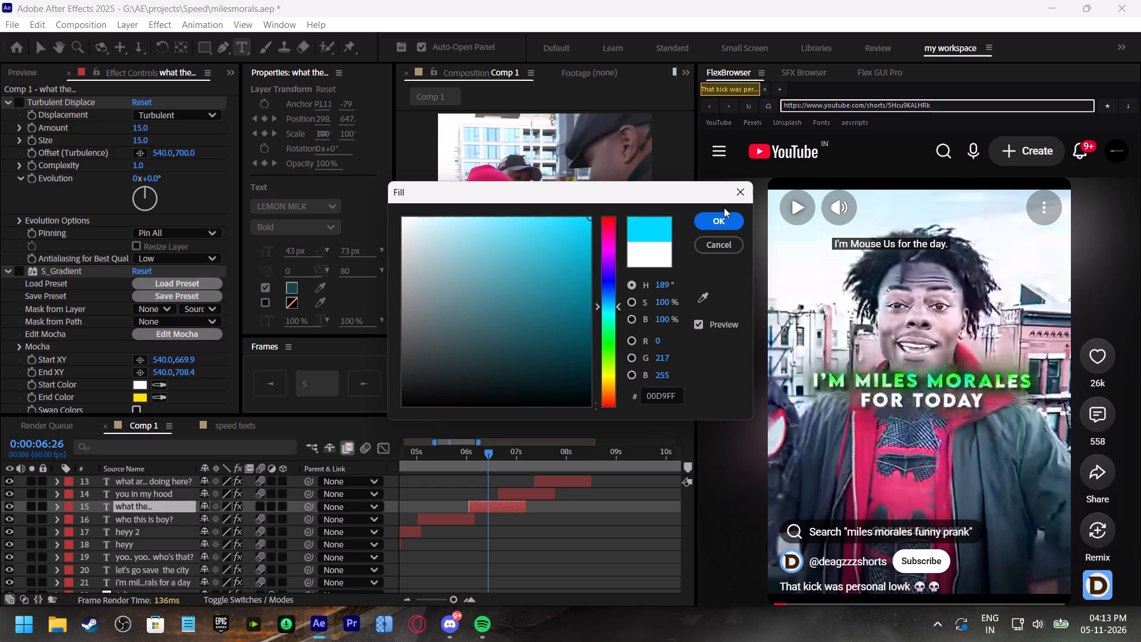
pyautogui.click(726, 217)
pyautogui.click(466, 446)
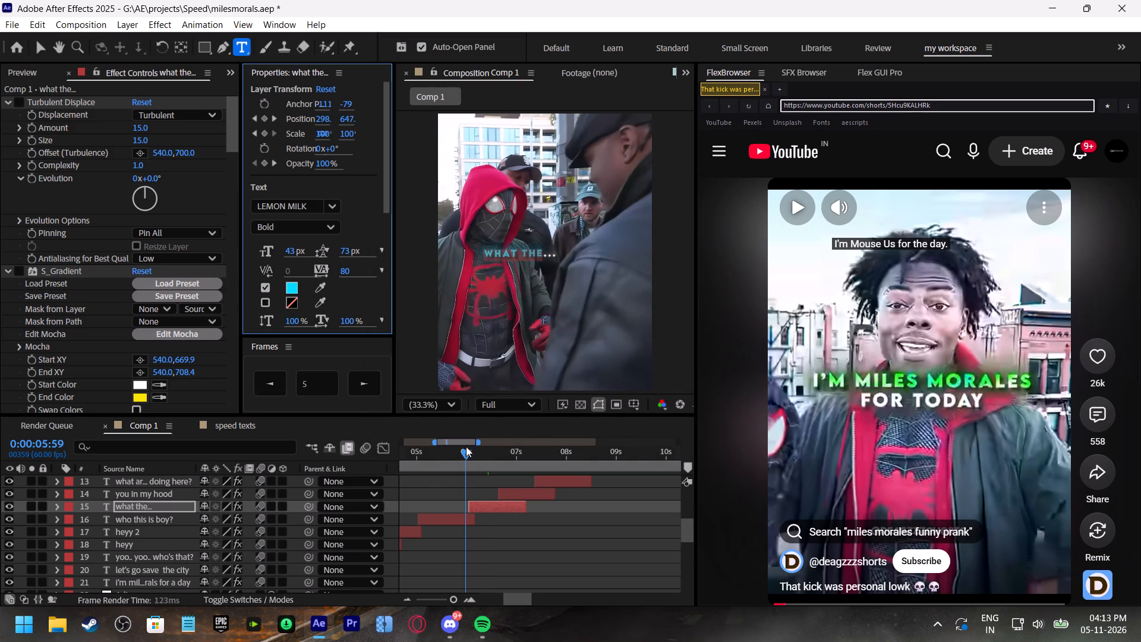
pyautogui.press('space')
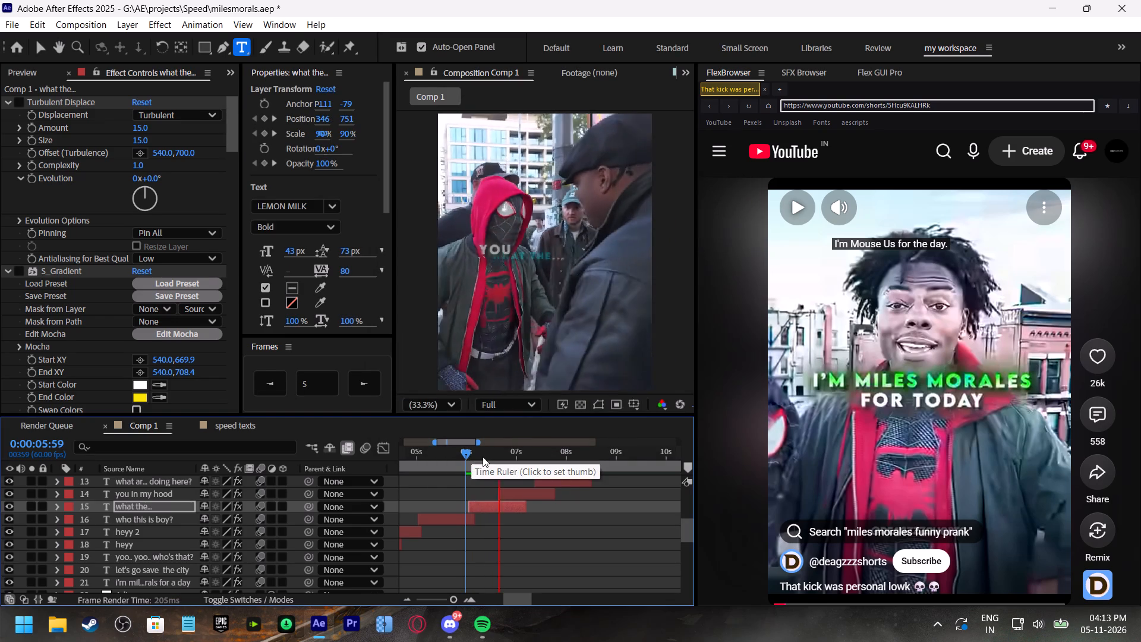
pyautogui.click(483, 457)
pyautogui.press('space')
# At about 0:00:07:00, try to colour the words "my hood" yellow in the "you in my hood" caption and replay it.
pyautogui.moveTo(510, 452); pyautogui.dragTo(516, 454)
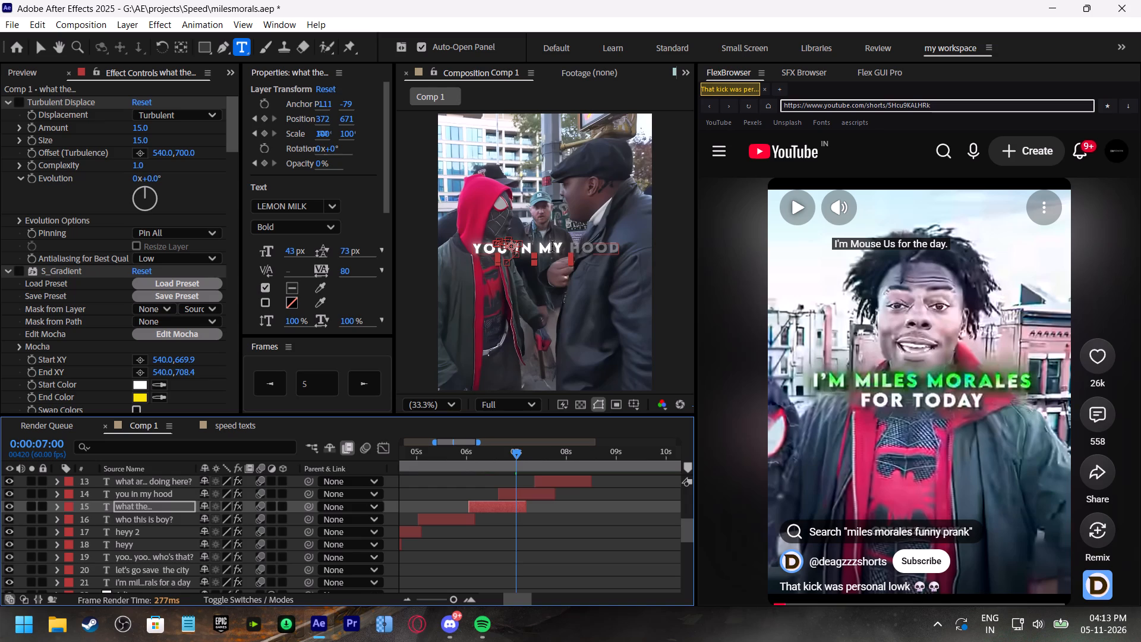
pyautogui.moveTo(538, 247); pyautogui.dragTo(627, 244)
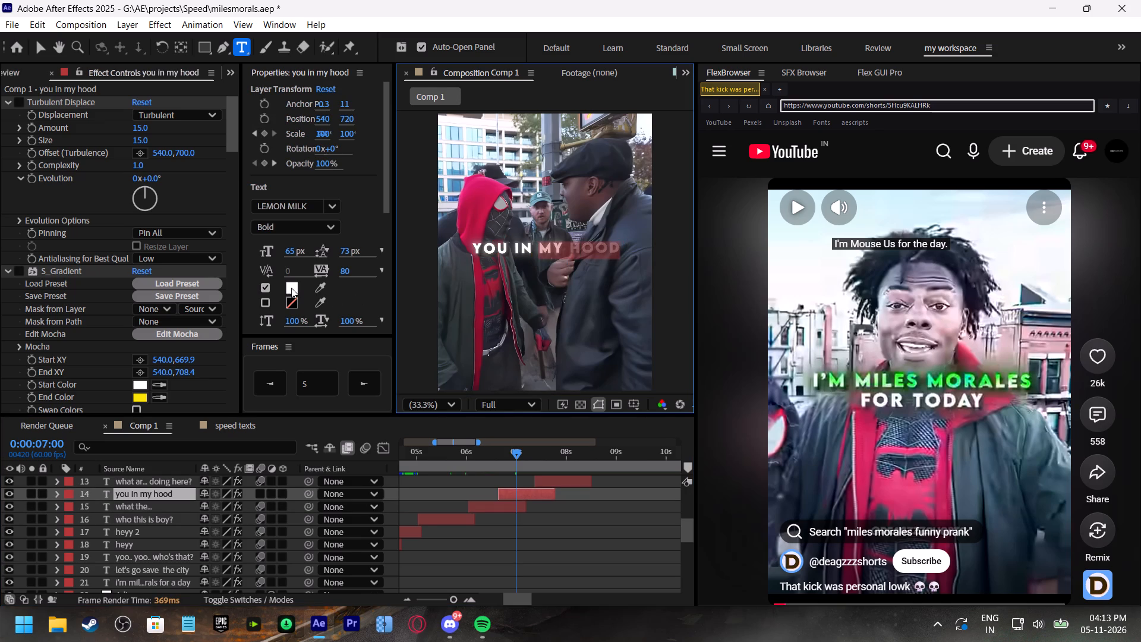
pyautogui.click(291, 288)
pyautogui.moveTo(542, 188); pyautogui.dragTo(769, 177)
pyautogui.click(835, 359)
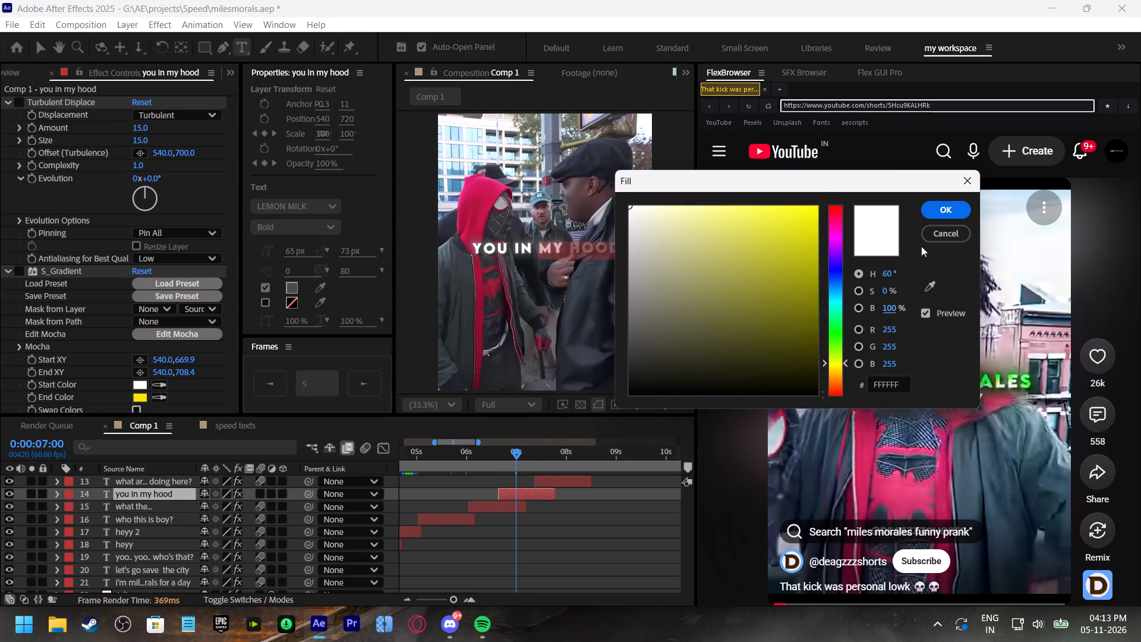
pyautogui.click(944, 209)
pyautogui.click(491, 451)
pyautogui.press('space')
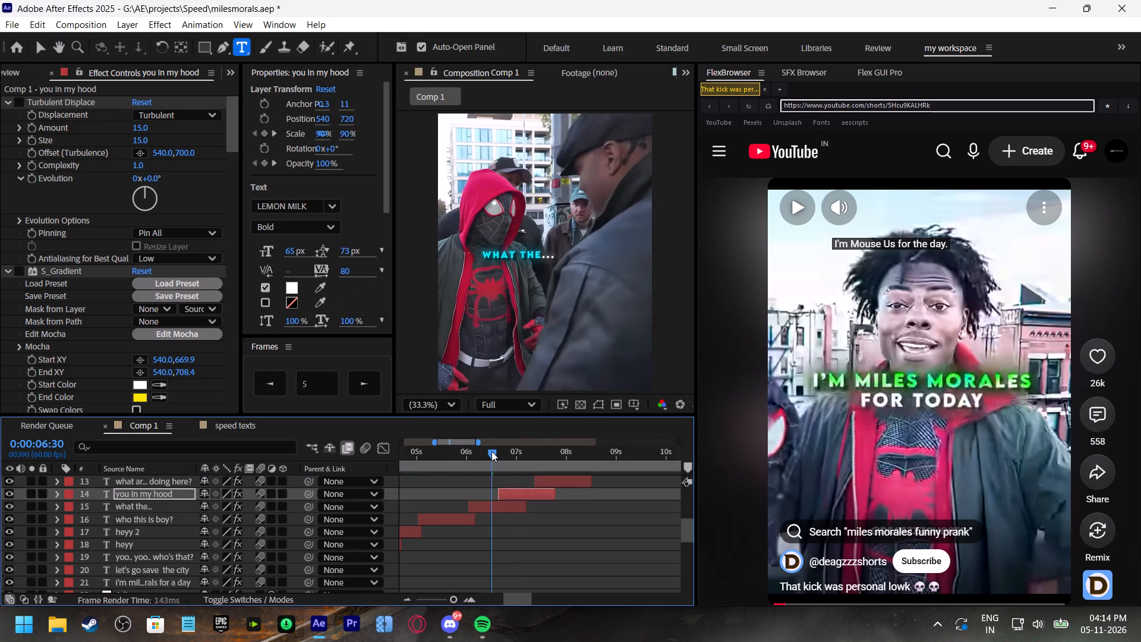
# At about 0:00:07:03, colour the words "my hood" yellow (FAFF00) in the "you in my hood" caption and preview it.
pyautogui.moveTo(507, 454); pyautogui.dragTo(519, 464)
pyautogui.doubleClick(532, 494)
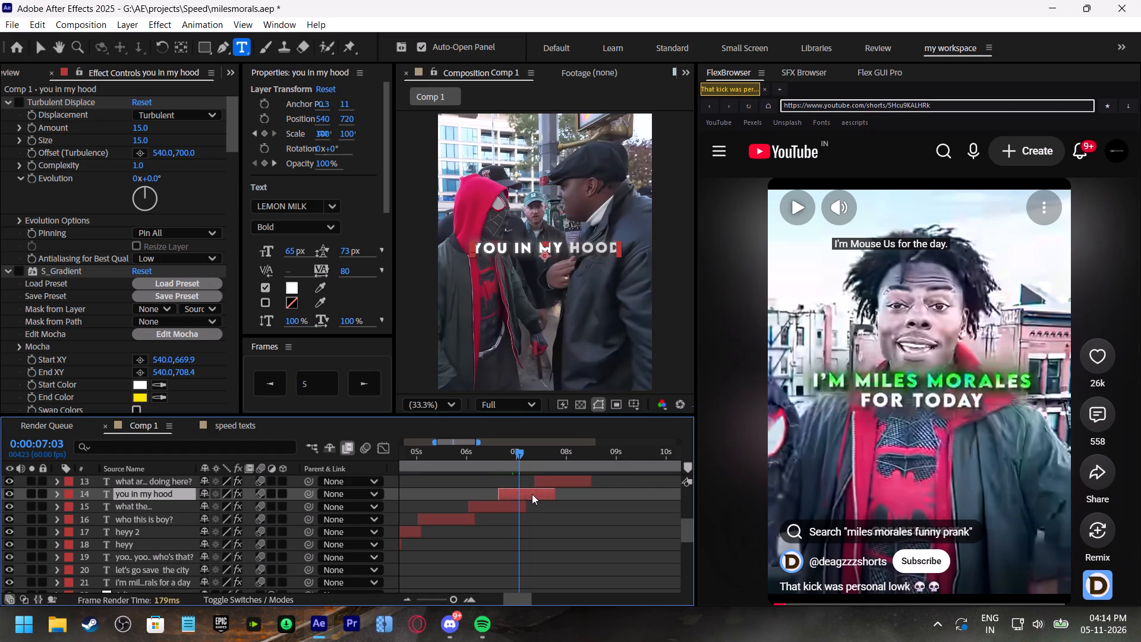
pyautogui.moveTo(541, 249); pyautogui.dragTo(637, 243)
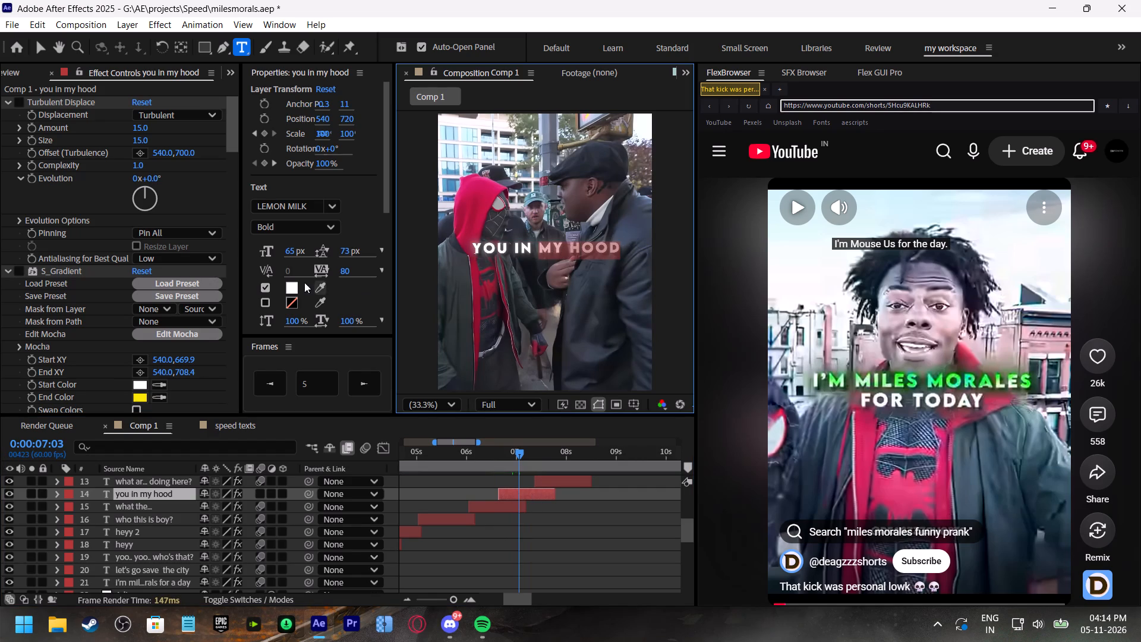
pyautogui.click(289, 288)
pyautogui.moveTo(457, 274); pyautogui.dragTo(718, 191)
pyautogui.moveTo(603, 369); pyautogui.dragTo(608, 374)
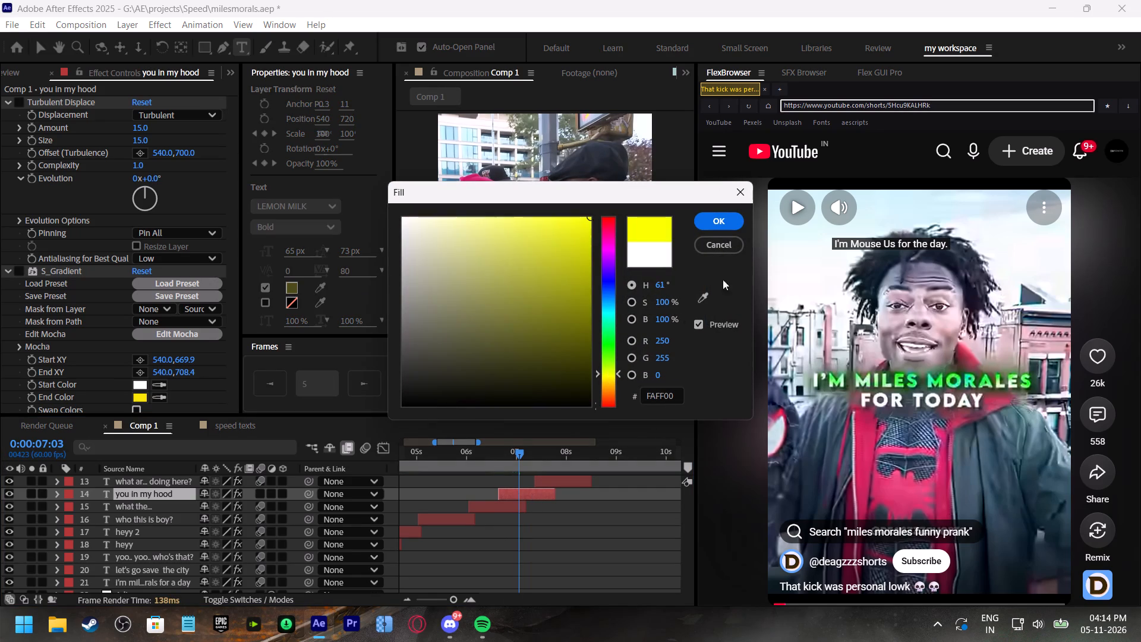
pyautogui.click(726, 218)
pyautogui.click(548, 445)
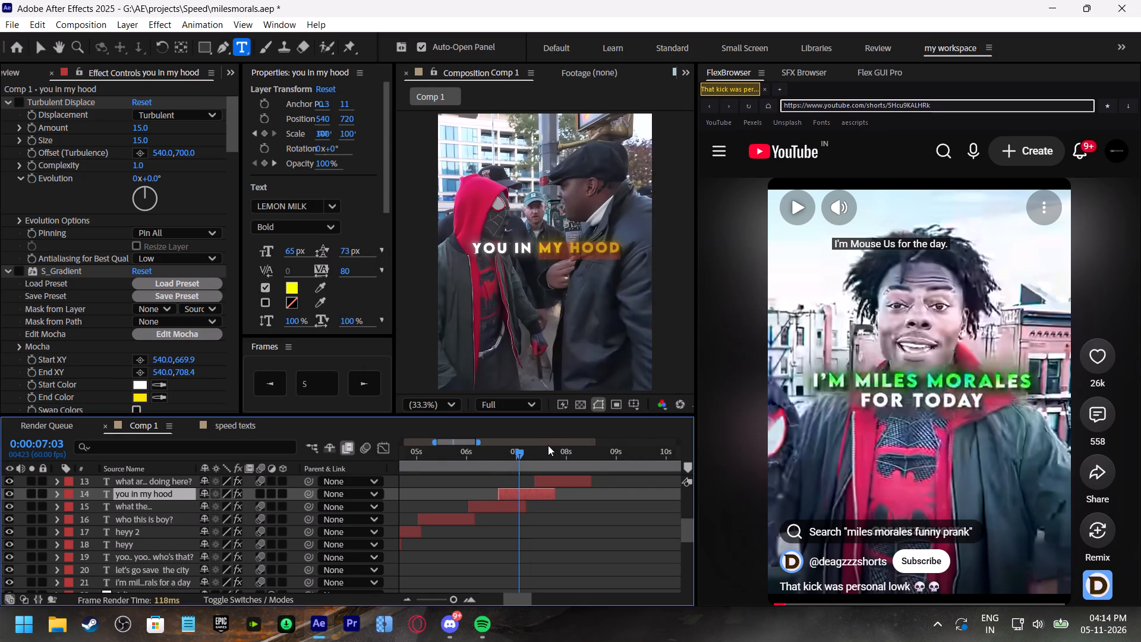
pyautogui.click(530, 452)
pyautogui.press('space')
# At about 0:00:08:05, colour the line "doing here?" red (FF0000) in the "what are you doing here?" caption and preview it.
pyautogui.keyDown('shift'); pyautogui.scroll(-2, 556, 489); pyautogui.keyUp('shift')
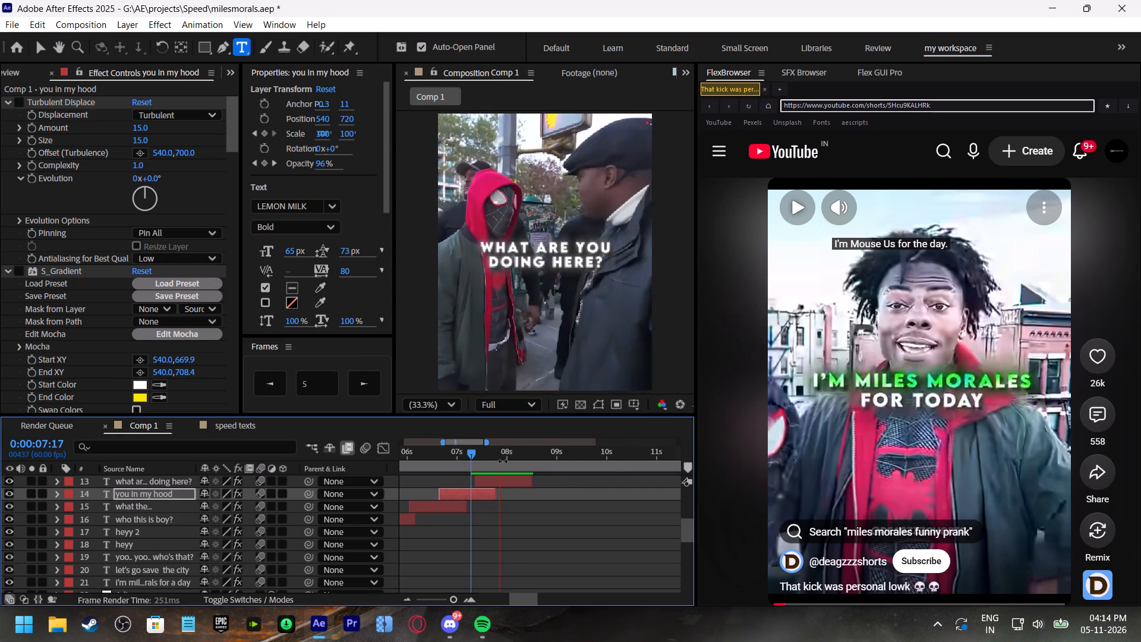
pyautogui.moveTo(503, 457); pyautogui.dragTo(511, 460)
pyautogui.tripleClick(512, 263)
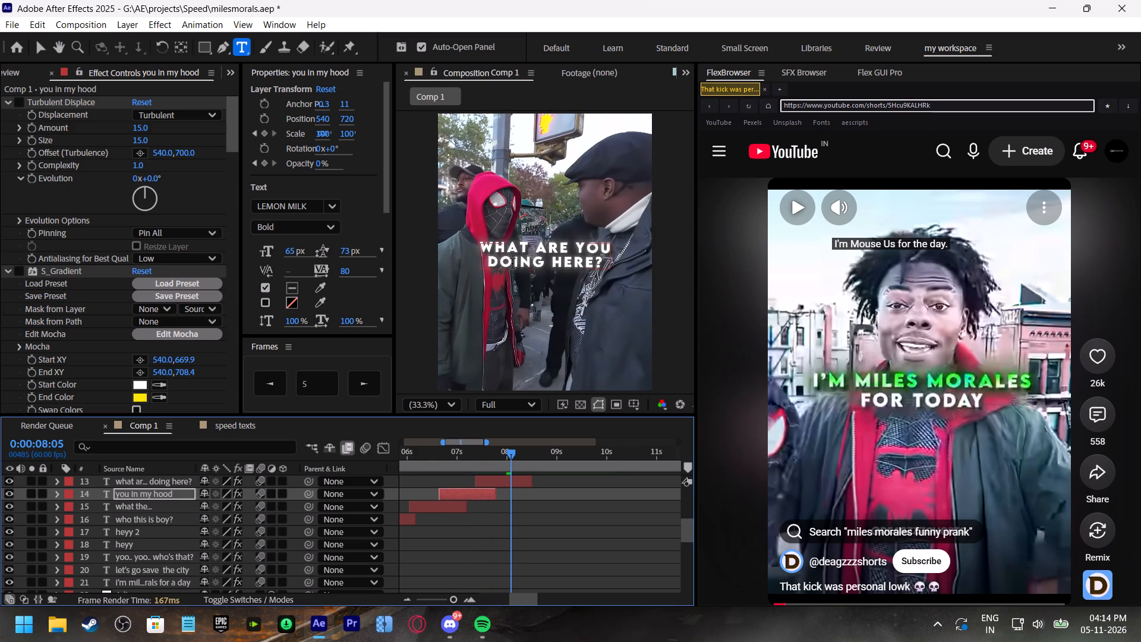
pyautogui.click(288, 289)
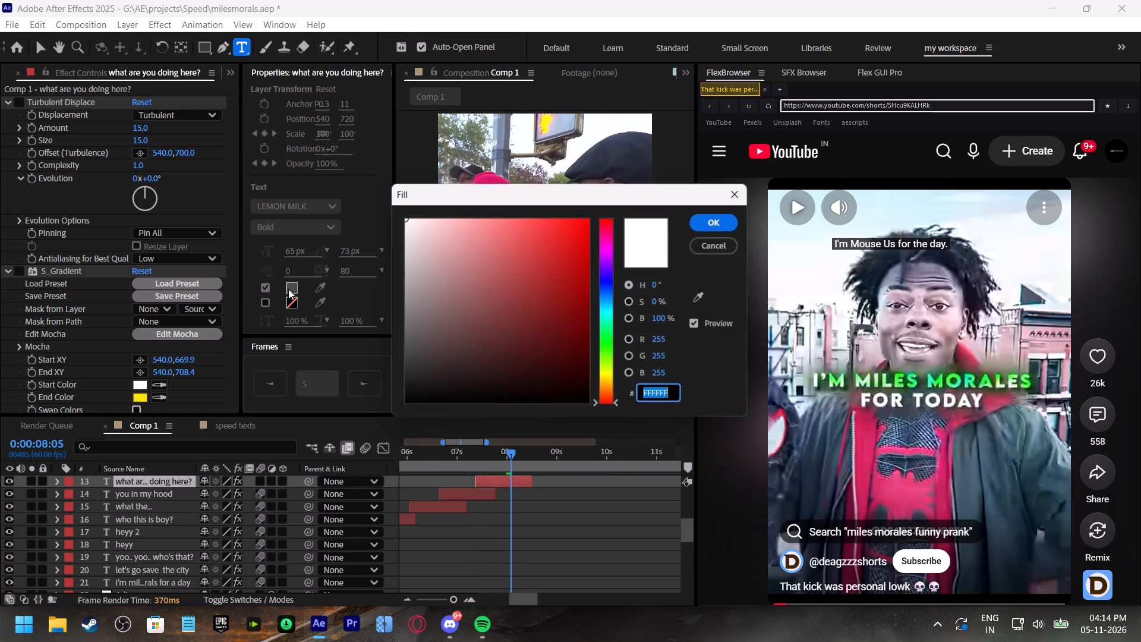
pyautogui.moveTo(575, 234); pyautogui.dragTo(691, 160)
pyautogui.moveTo(648, 195); pyautogui.dragTo(998, 209)
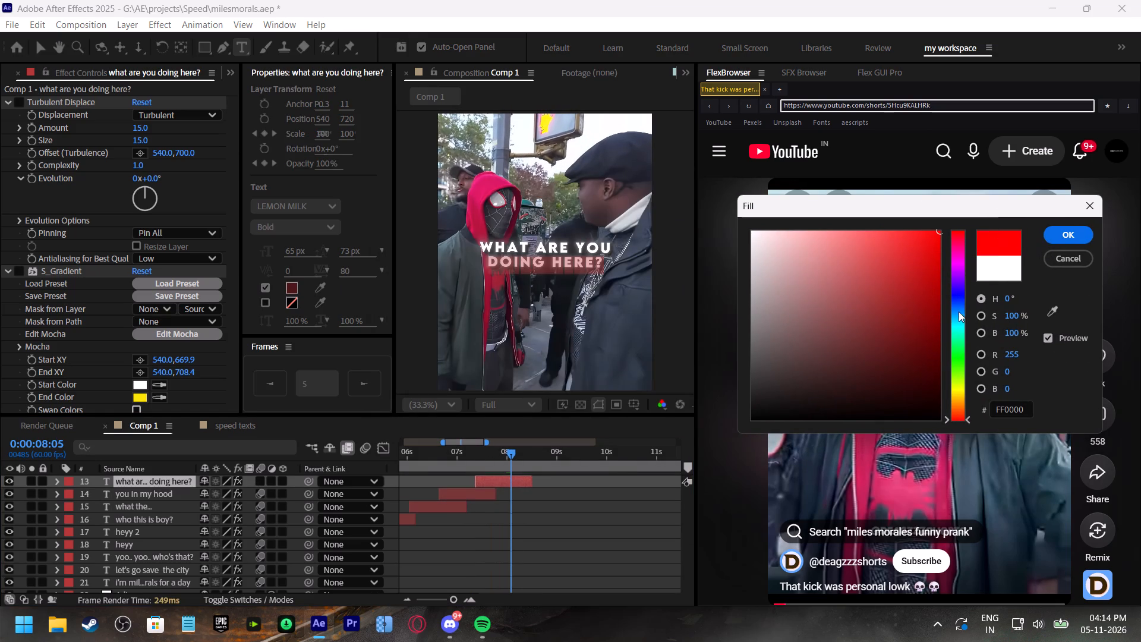
pyautogui.moveTo(963, 390); pyautogui.dragTo(963, 388)
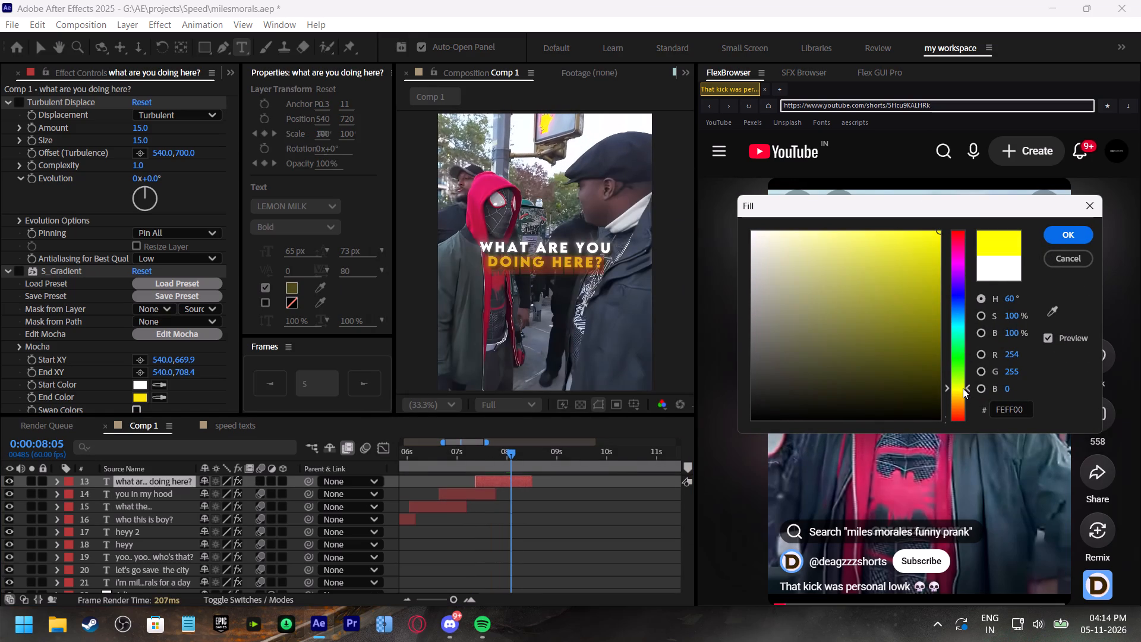
pyautogui.moveTo(963, 388); pyautogui.dragTo(965, 350)
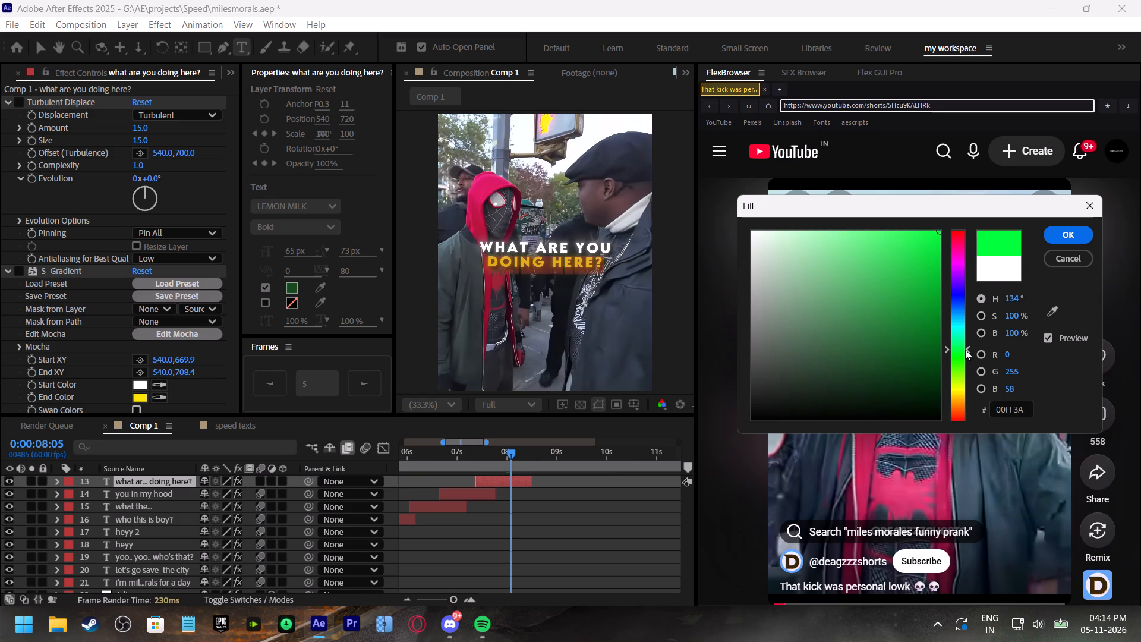
pyautogui.moveTo(965, 350); pyautogui.dragTo(967, 349)
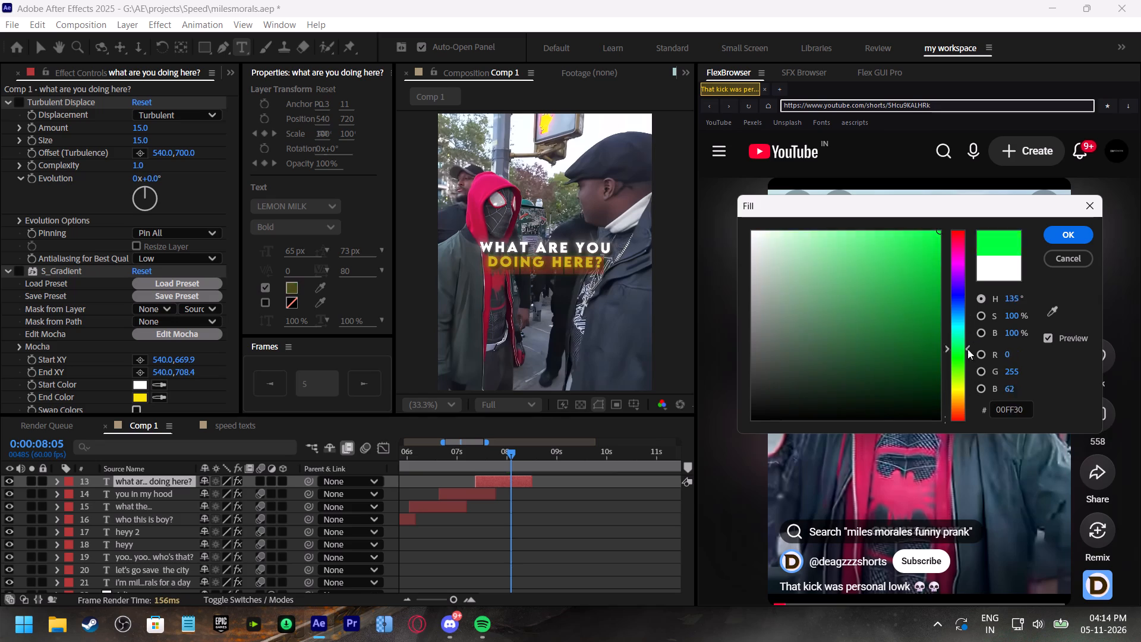
pyautogui.moveTo(967, 349); pyautogui.dragTo(966, 225)
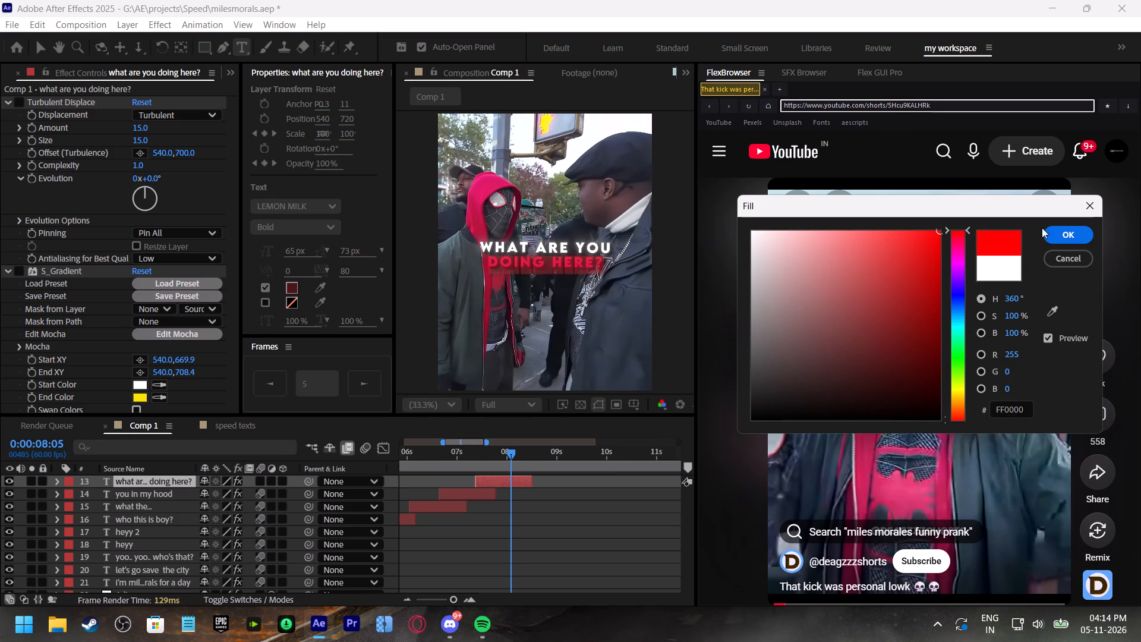
pyautogui.click(1065, 230)
pyautogui.click(461, 453)
pyautogui.press('space')
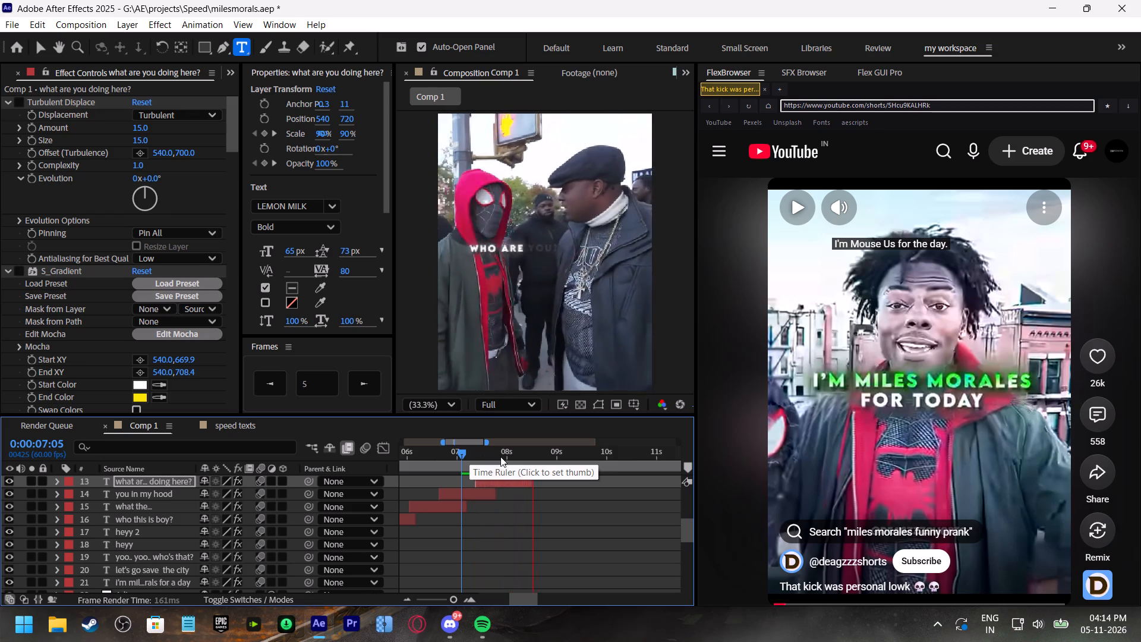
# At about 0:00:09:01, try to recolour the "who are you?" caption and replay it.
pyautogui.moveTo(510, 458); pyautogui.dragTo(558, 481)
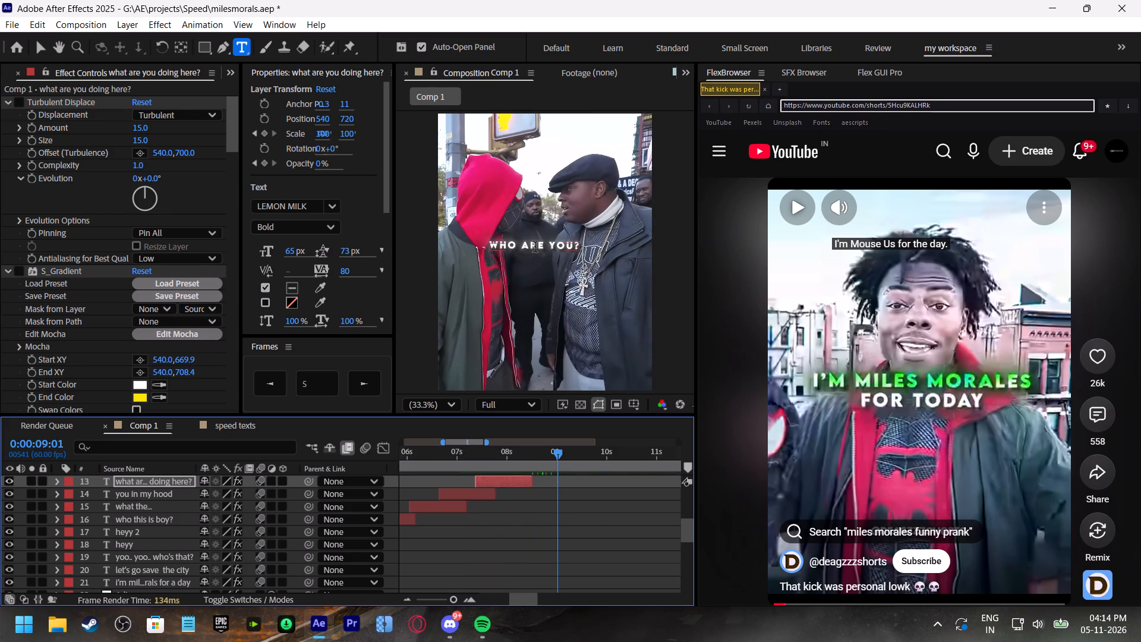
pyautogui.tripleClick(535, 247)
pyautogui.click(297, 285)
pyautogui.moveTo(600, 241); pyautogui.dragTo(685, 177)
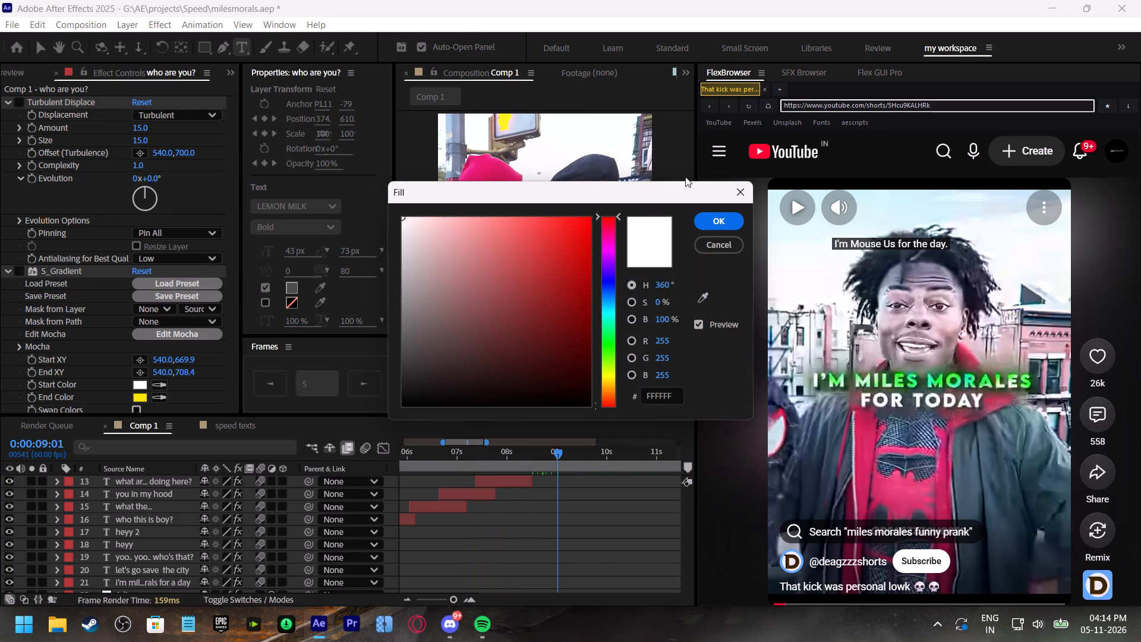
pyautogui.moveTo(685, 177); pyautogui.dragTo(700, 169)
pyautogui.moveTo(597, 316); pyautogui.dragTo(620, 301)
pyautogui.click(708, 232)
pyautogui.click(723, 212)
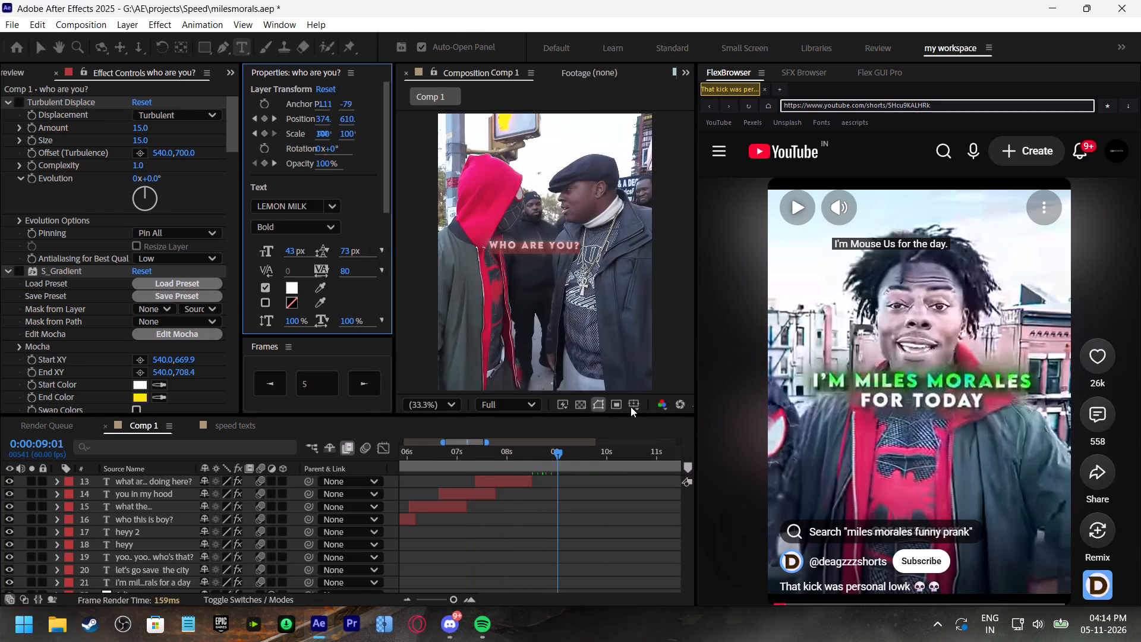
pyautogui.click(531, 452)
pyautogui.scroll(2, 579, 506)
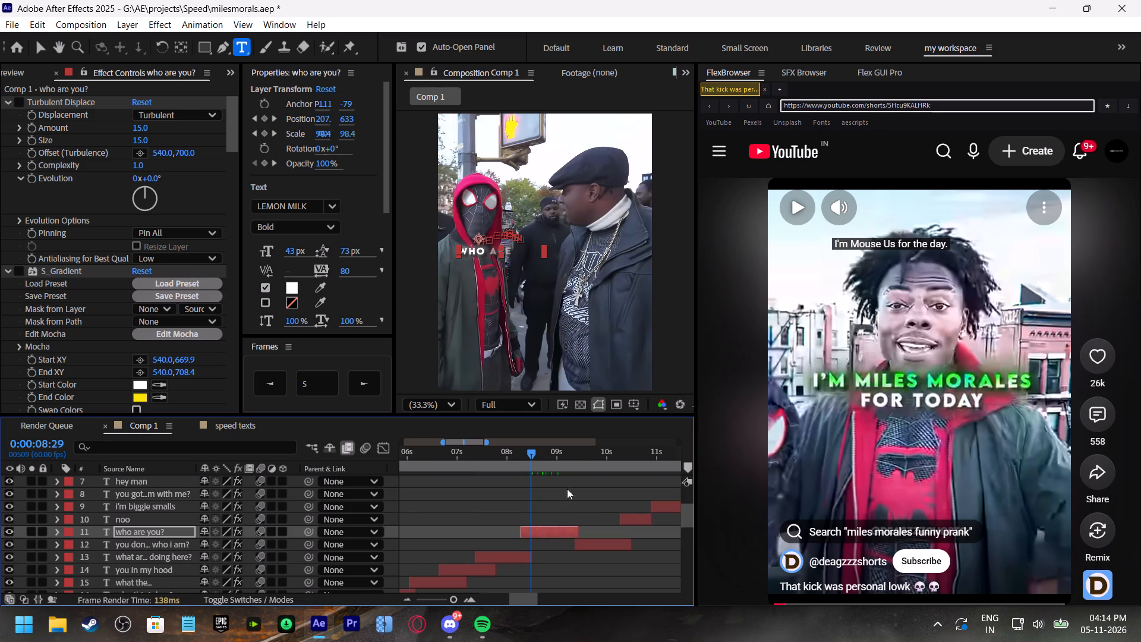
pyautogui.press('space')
# At about 0:00:08:50, colour the whole "who are you?" caption light blue and preview it.
pyautogui.click(547, 455)
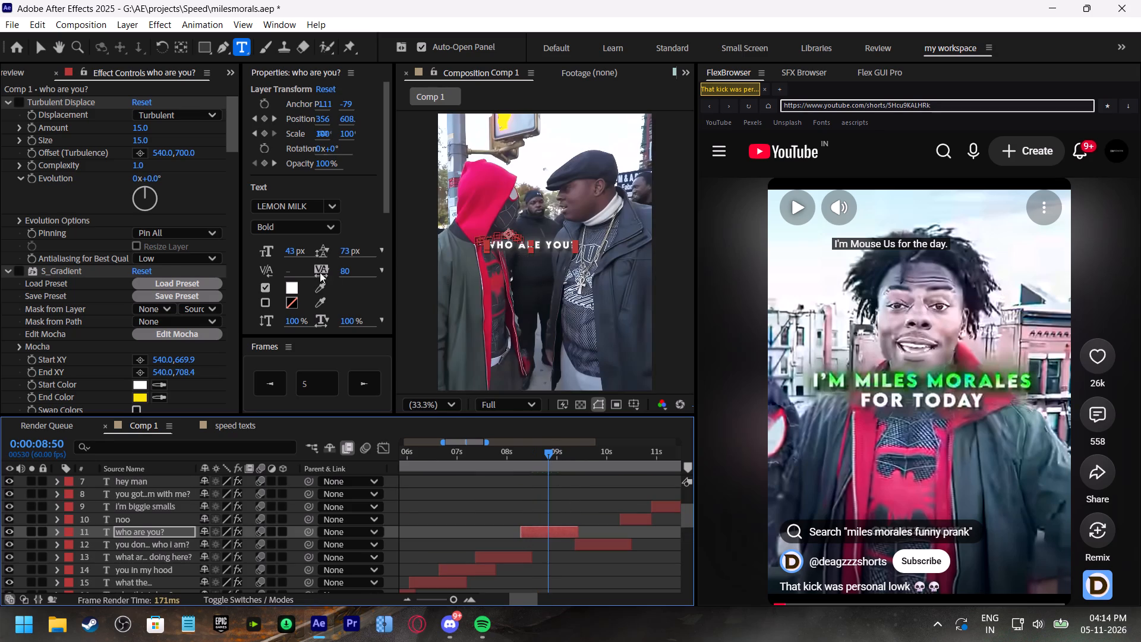
pyautogui.click(290, 289)
pyautogui.moveTo(520, 252); pyautogui.dragTo(730, 168)
pyautogui.moveTo(606, 301); pyautogui.dragTo(622, 295)
pyautogui.moveTo(614, 298); pyautogui.dragTo(621, 302)
pyautogui.click(719, 226)
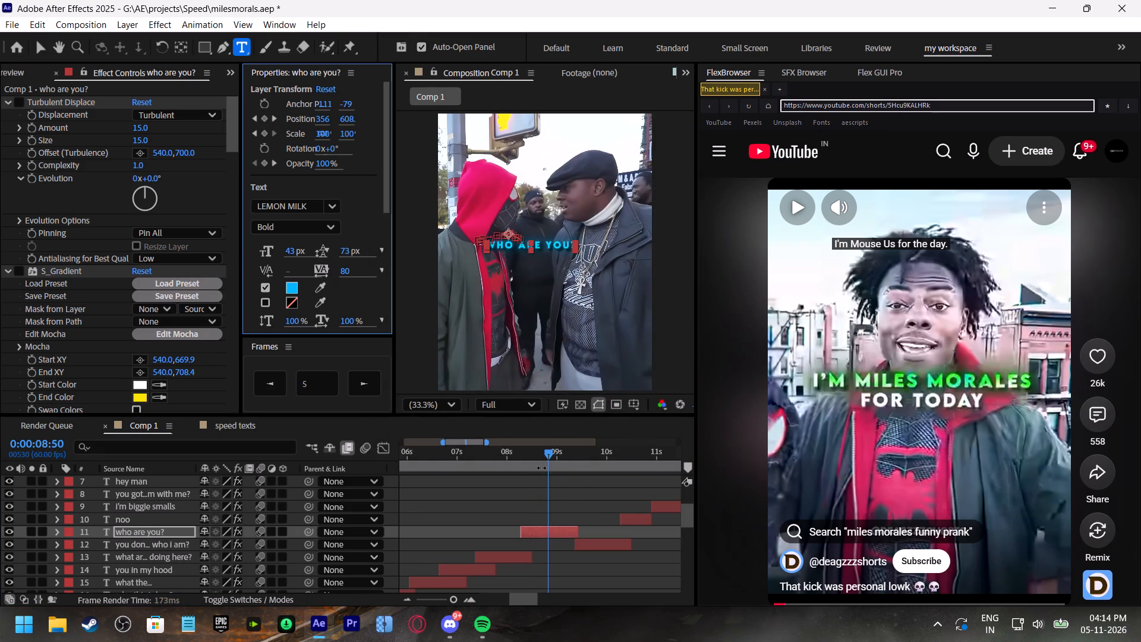
pyautogui.click(502, 457)
pyautogui.press('space')
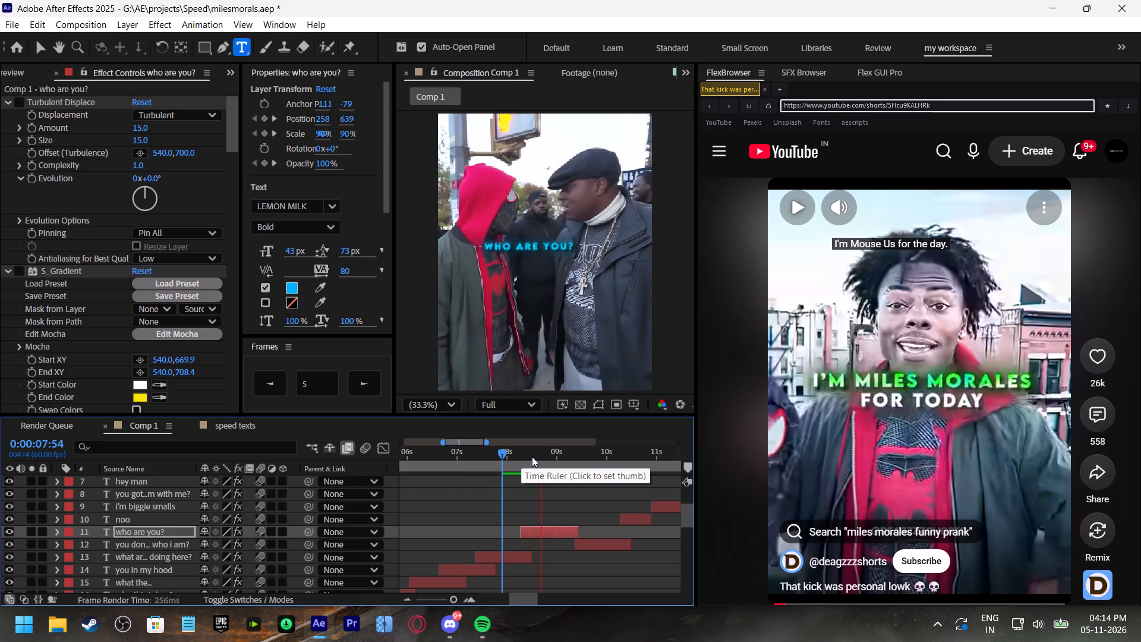
# At about 0:00:09:46, colour the line "you don't know" green (0AFF00) in the "you don't know who I am?" caption and preview it.
pyautogui.keyDown('shift'); pyautogui.scroll(-1, 582, 502); pyautogui.keyUp('shift')
pyautogui.click(565, 456)
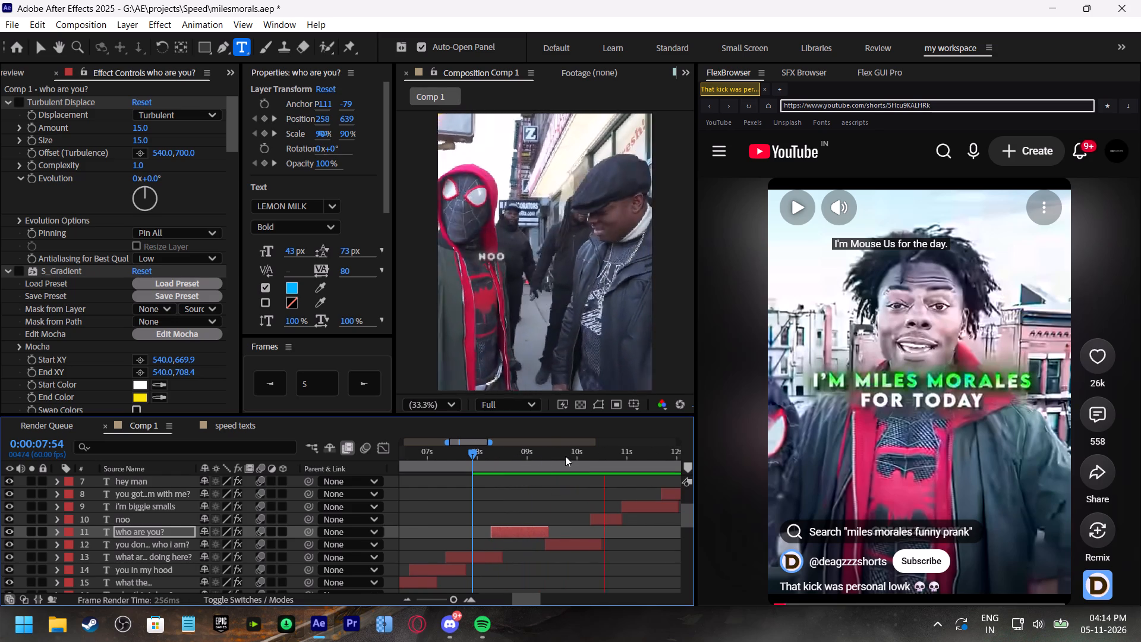
pyautogui.click(581, 538)
pyautogui.tripleClick(576, 244)
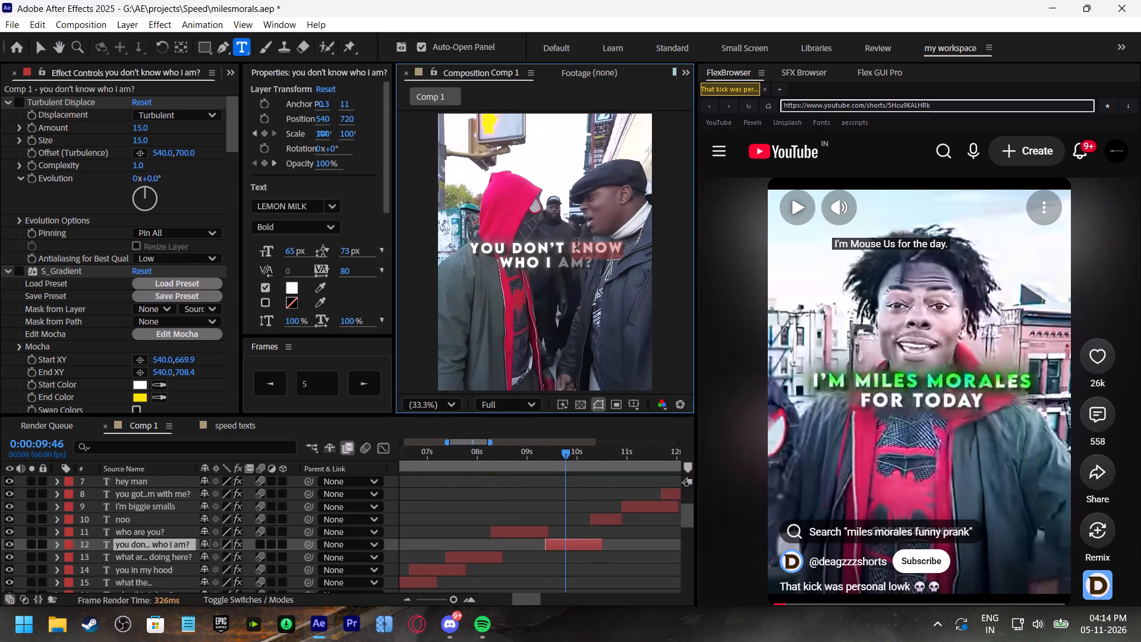
pyautogui.click(293, 291)
pyautogui.moveTo(445, 266); pyautogui.dragTo(754, 156)
pyautogui.click(609, 344)
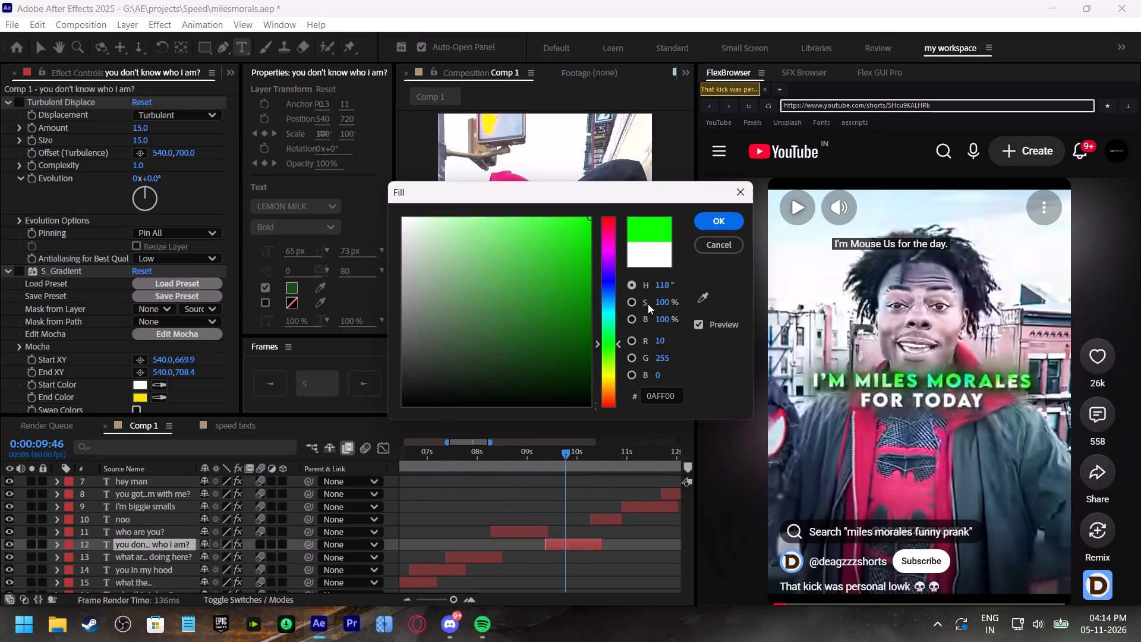
pyautogui.click(721, 210)
pyautogui.click(720, 219)
pyautogui.keyDown('shift'); pyautogui.scroll(-2, 614, 505); pyautogui.keyUp('shift')
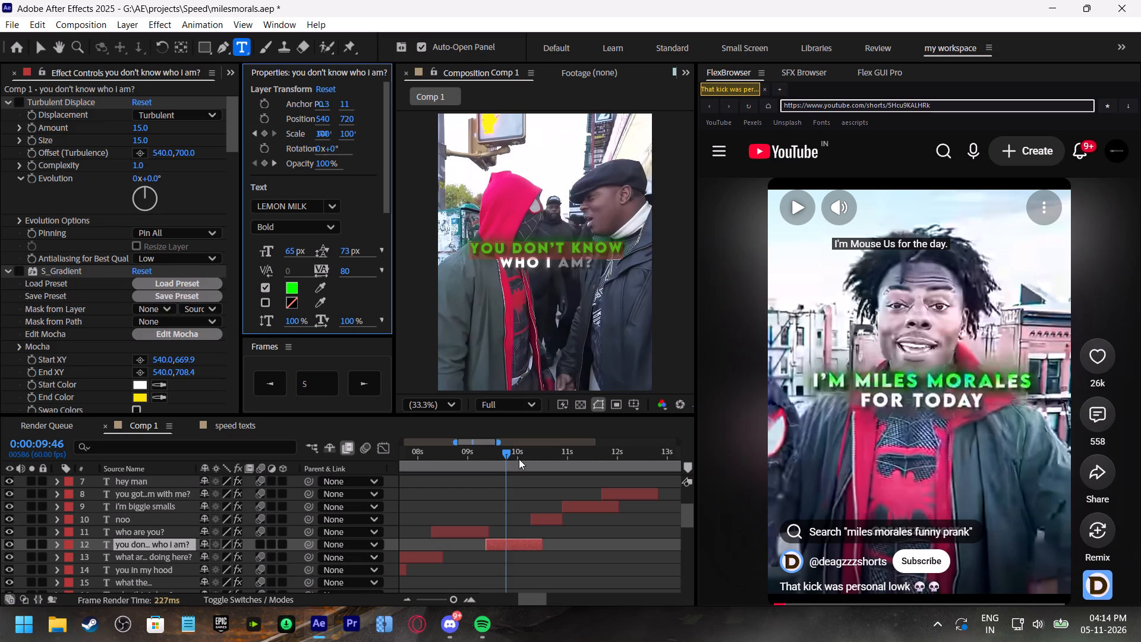
pyautogui.click(512, 455)
pyautogui.press('space')
# At about 0:00:10:34, colour the whole "noo" caption blue and preview it from 0:00:10:00.
pyautogui.moveTo(528, 457); pyautogui.dragTo(546, 472)
pyautogui.click(551, 517)
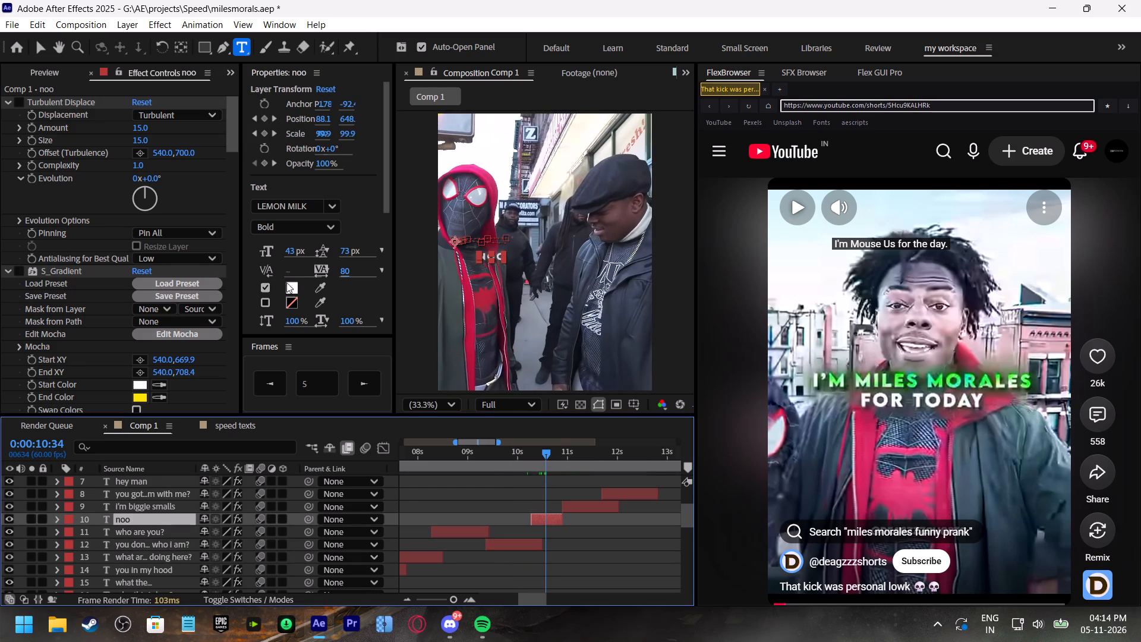
pyautogui.click(292, 287)
pyautogui.moveTo(531, 295); pyautogui.dragTo(655, 181)
pyautogui.moveTo(611, 322); pyautogui.dragTo(617, 309)
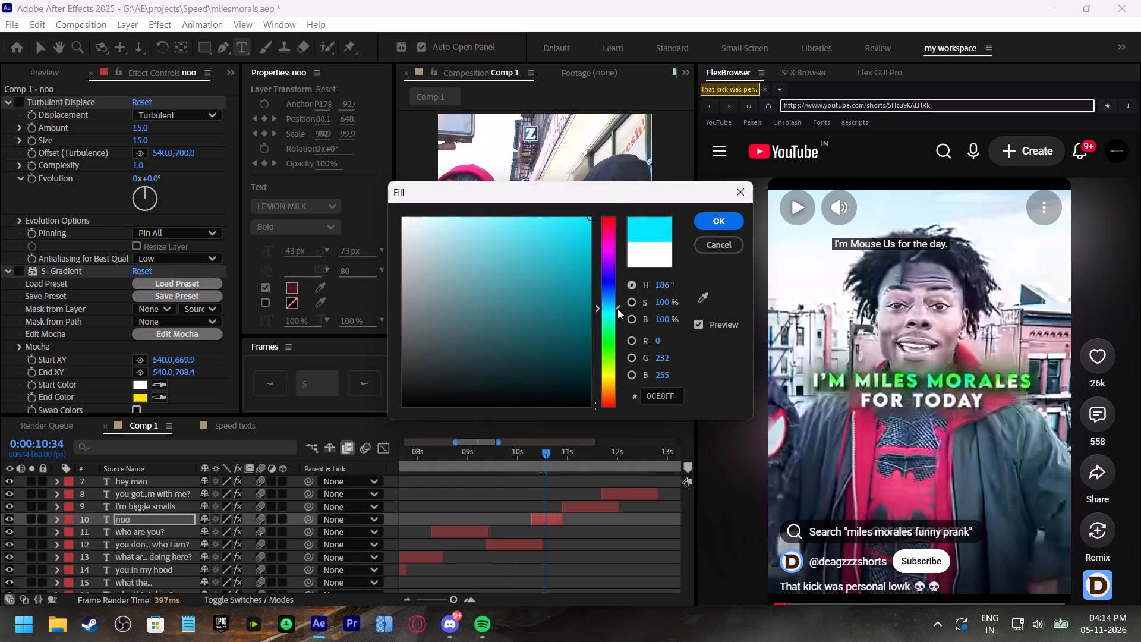
pyautogui.moveTo(617, 309); pyautogui.dragTo(622, 295)
pyautogui.click(731, 216)
pyautogui.click(518, 451)
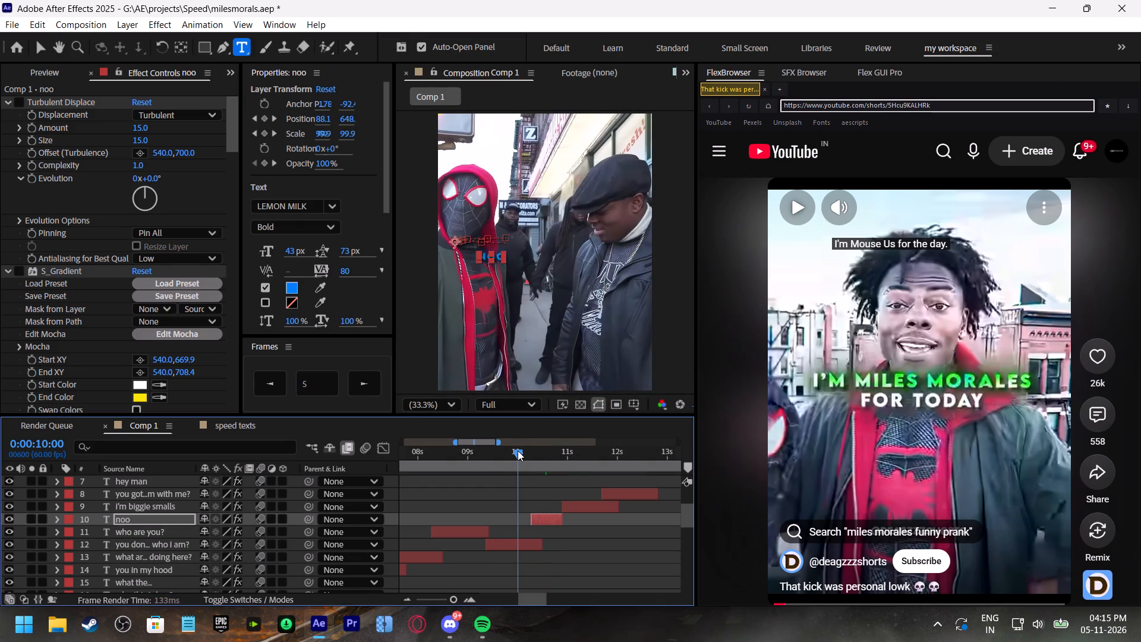
pyautogui.press('space')
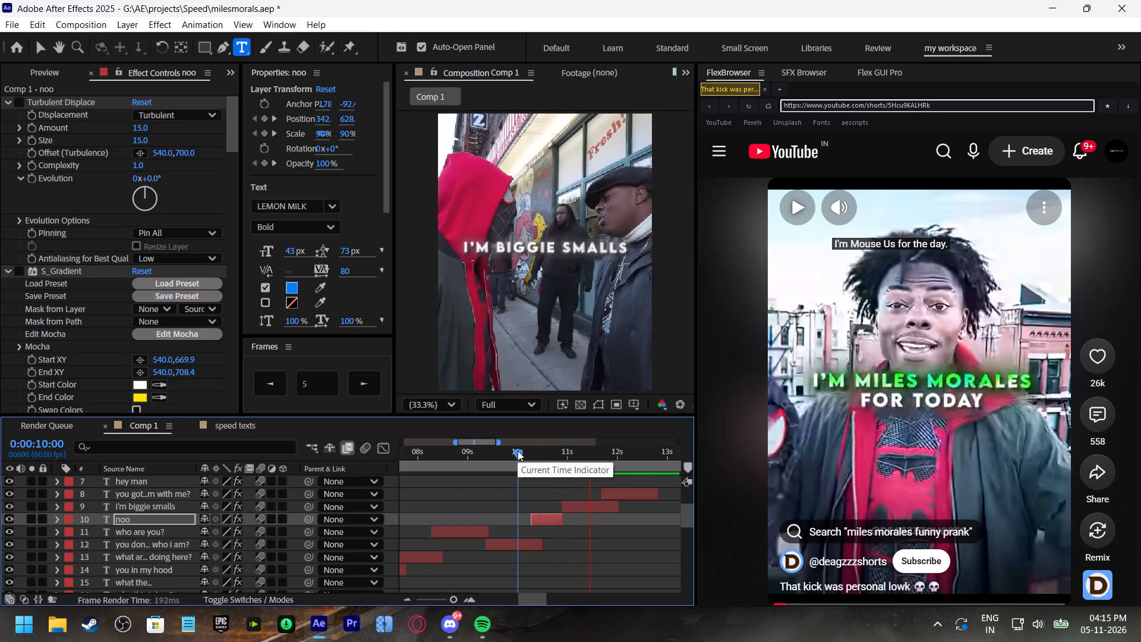
pyautogui.click(518, 451)
# At about 0:00:11:20, colour the words "biggie smalls" green (00FF52) in the "I'm biggie smalls" caption and preview it.
pyautogui.moveTo(564, 454); pyautogui.dragTo(584, 470)
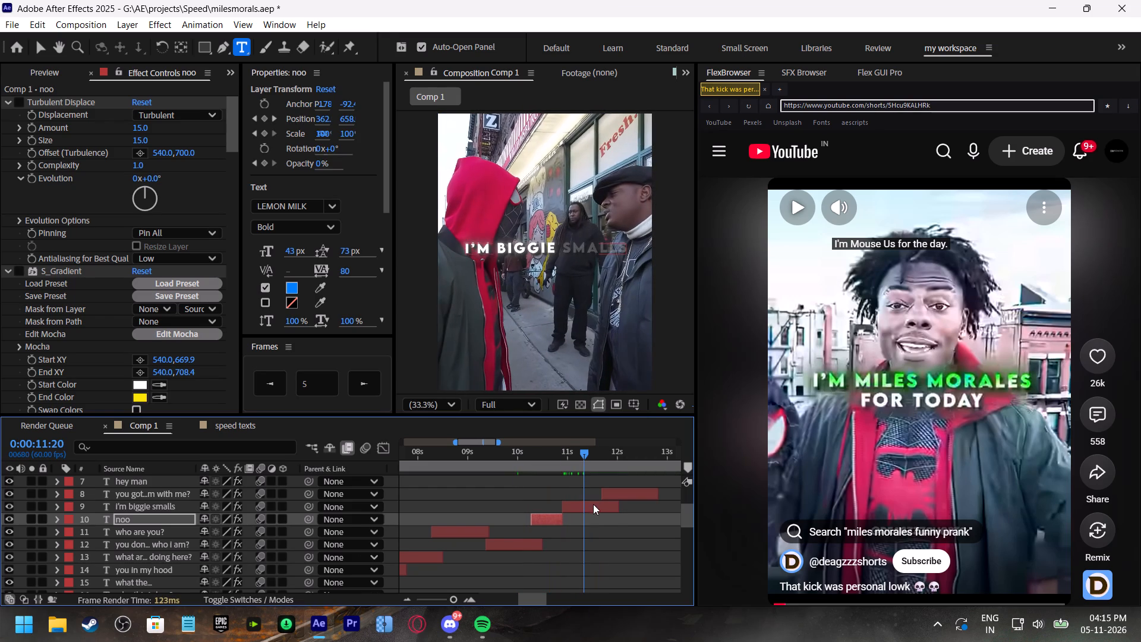
pyautogui.click(593, 504)
pyautogui.moveTo(499, 247); pyautogui.dragTo(586, 246)
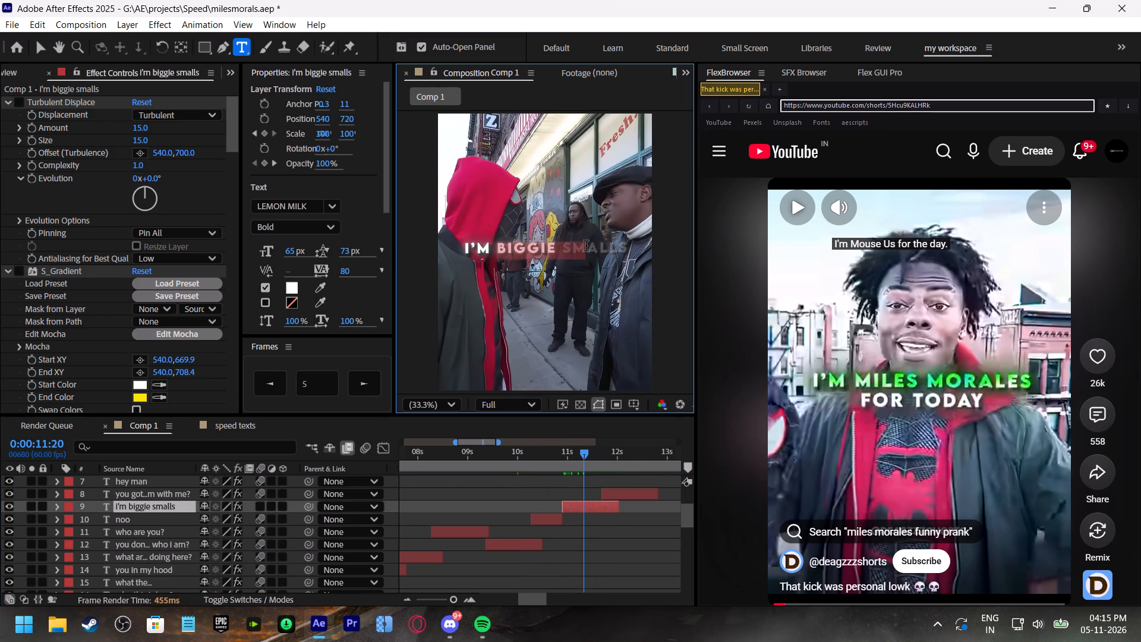
pyautogui.moveTo(586, 246); pyautogui.dragTo(641, 244)
pyautogui.click(292, 291)
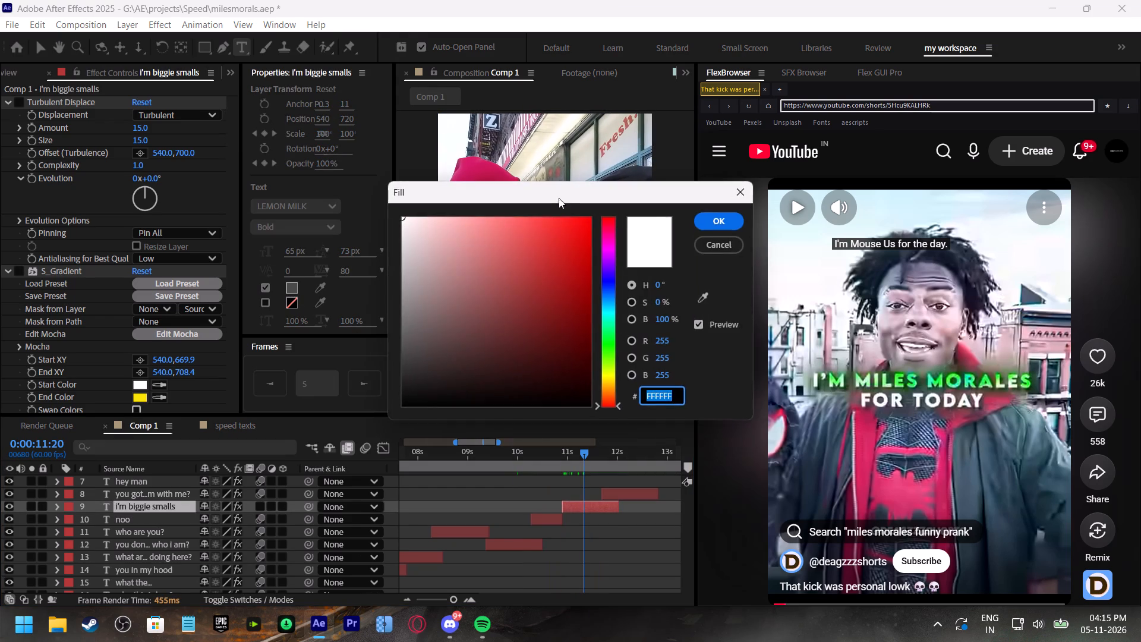
pyautogui.moveTo(559, 198); pyautogui.dragTo(844, 204)
pyautogui.moveTo(844, 278); pyautogui.dragTo(928, 187)
pyautogui.moveTo(891, 345); pyautogui.dragTo(897, 339)
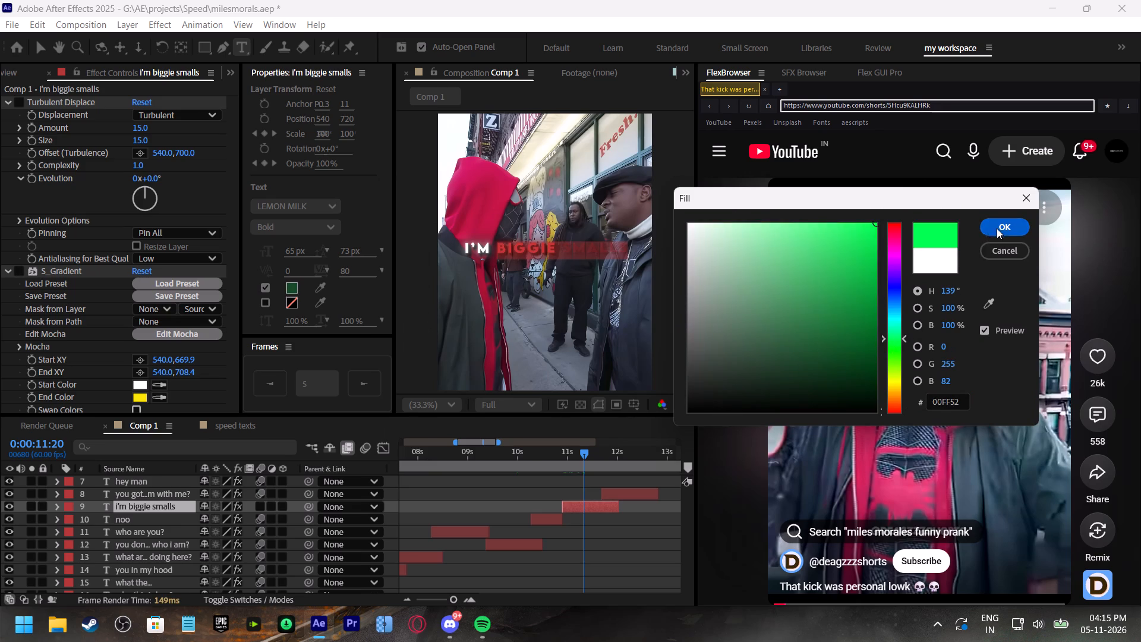
pyautogui.click(998, 228)
pyautogui.click(534, 448)
pyautogui.press('space')
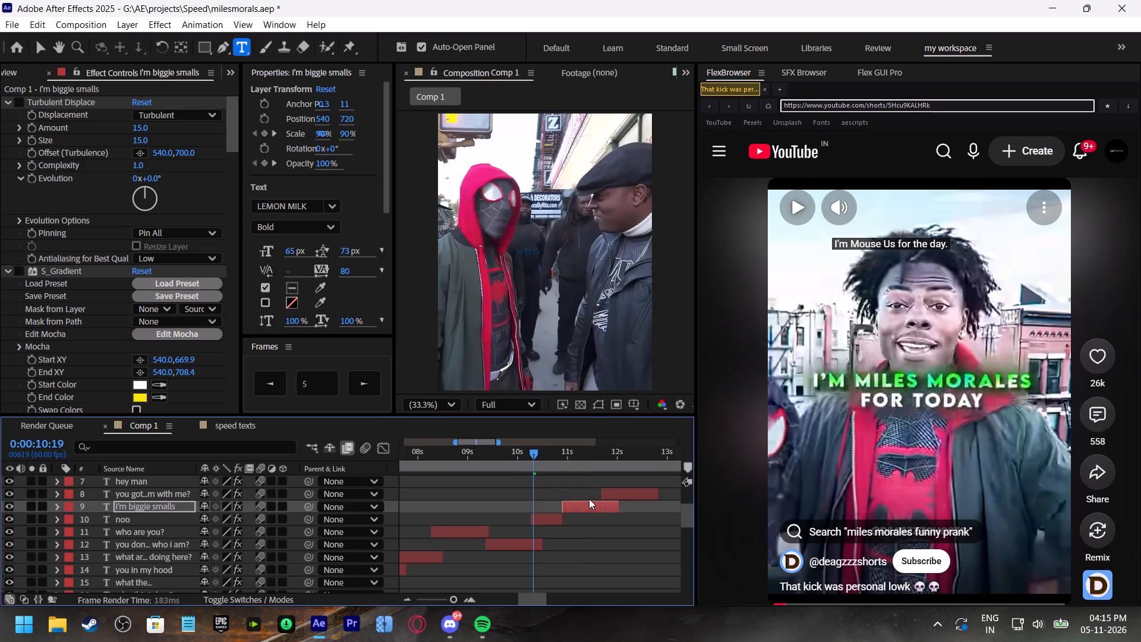
# At about 0:00:12:29, colour the word "problem" red in the "you got problem with me?" caption, keeping its wording intact, and preview it.
pyautogui.keyDown('shift'); pyautogui.scroll(-3, 551, 512); pyautogui.keyUp('shift')
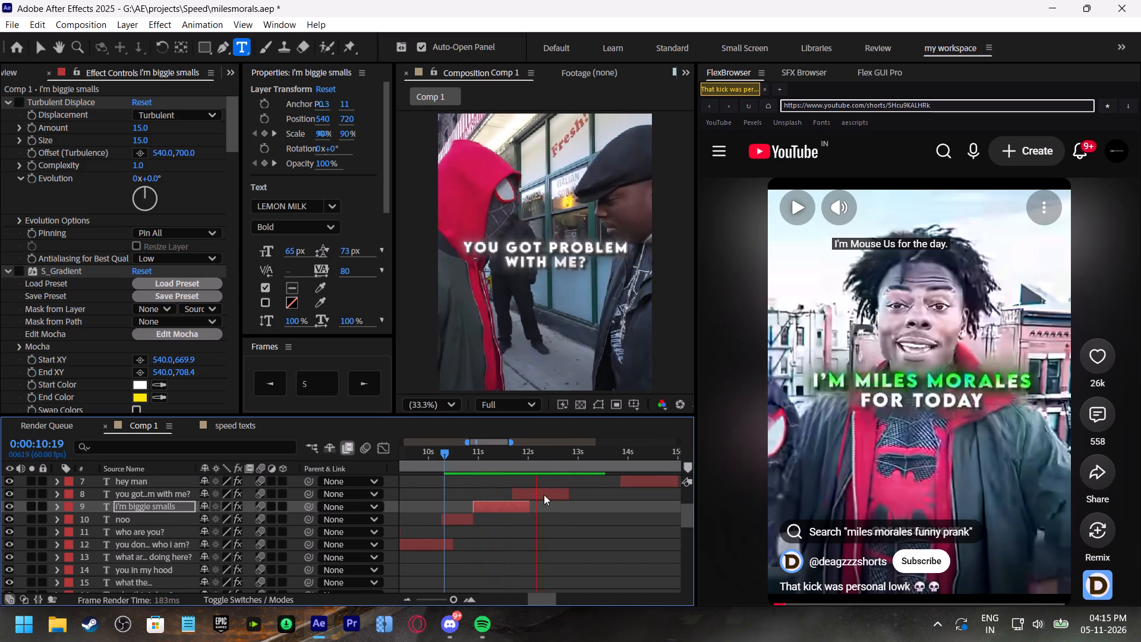
pyautogui.moveTo(545, 449); pyautogui.dragTo(552, 452)
pyautogui.click(547, 493)
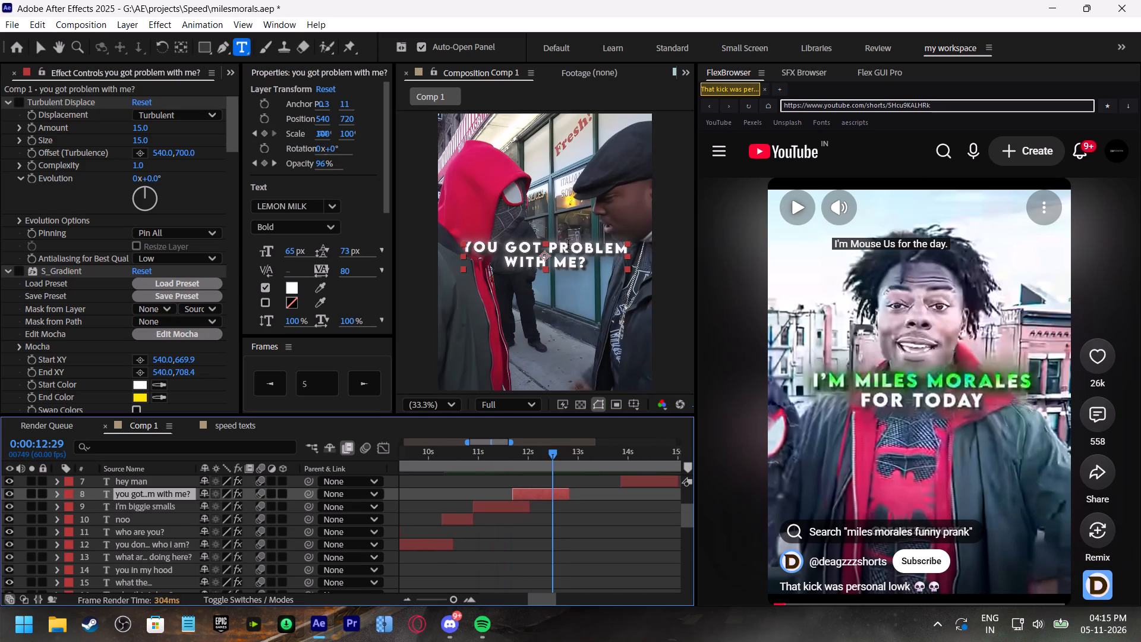
pyautogui.moveTo(550, 243); pyautogui.dragTo(635, 247)
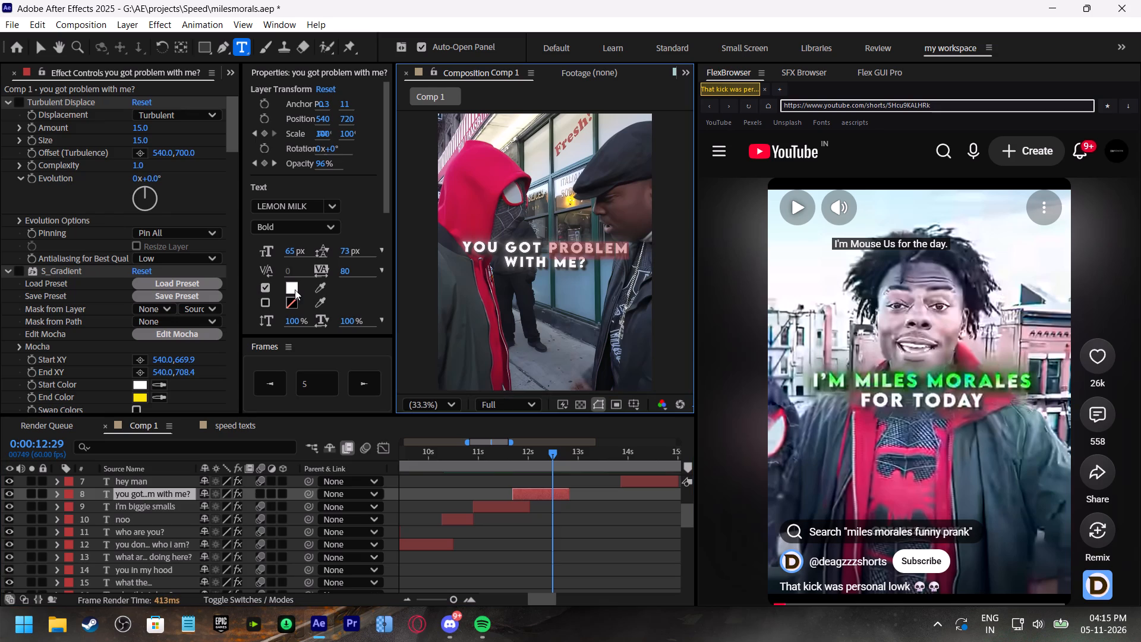
pyautogui.click(295, 289)
pyautogui.moveTo(485, 266); pyautogui.dragTo(714, 177)
pyautogui.click(735, 219)
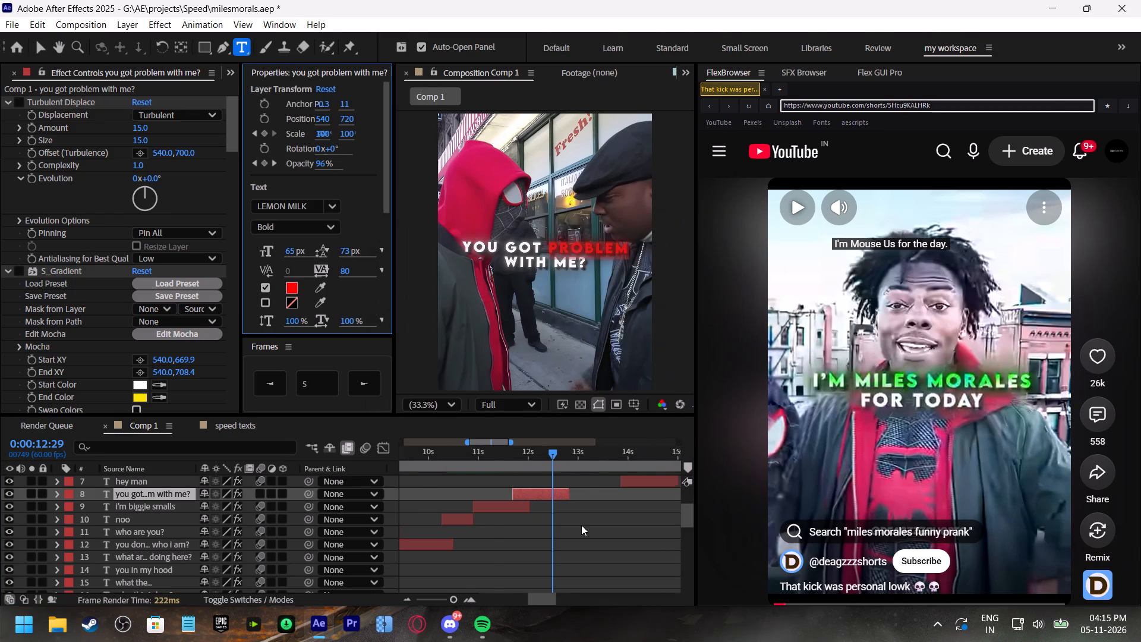
pyautogui.keyDown('shift'); pyautogui.scroll(-2, 581, 525); pyautogui.keyUp('shift')
pyautogui.press('space')
pyautogui.hotkey('ctrl', 'z')
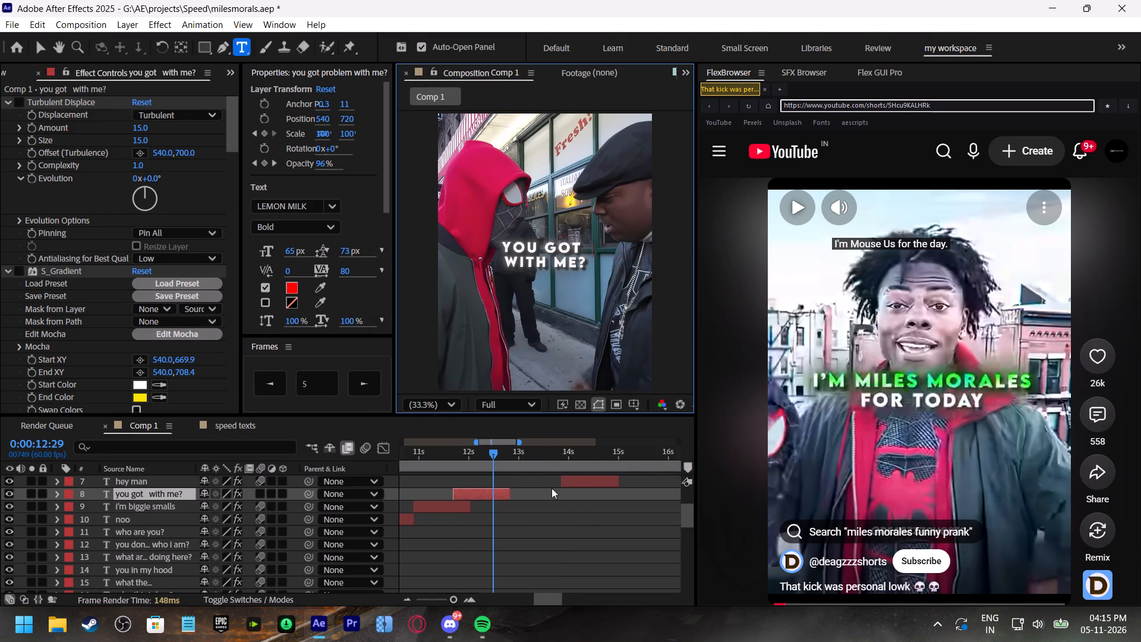
pyautogui.click(498, 455)
pyautogui.hotkey('ctrl', 'z')
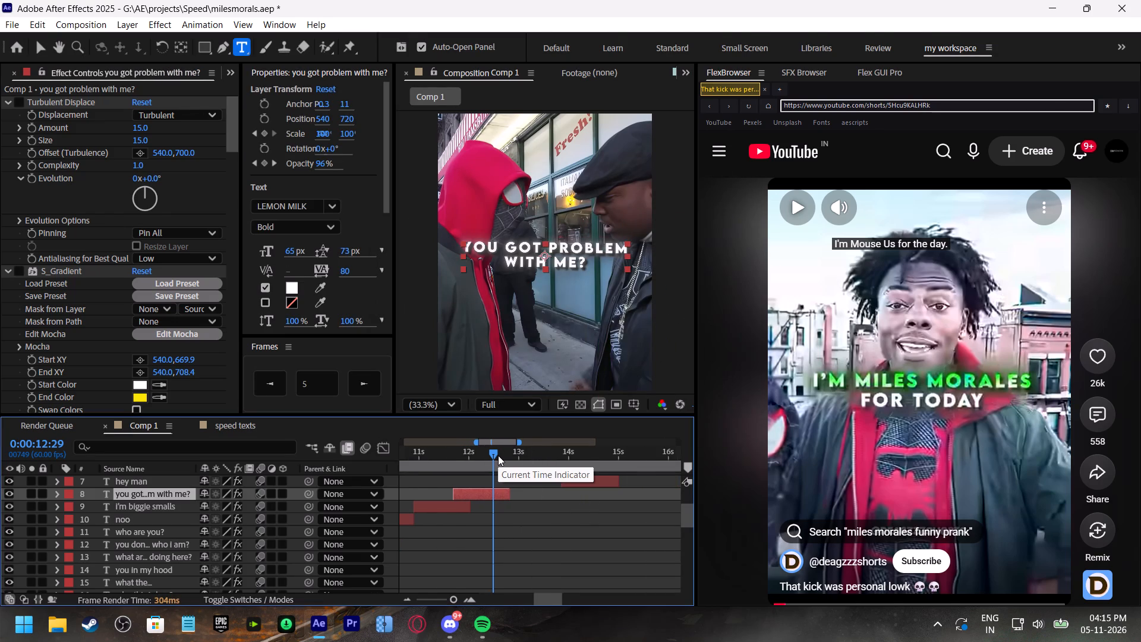
pyautogui.hotkey('ctrl', 'shift', 'z')
pyautogui.click(498, 455)
pyautogui.press('space')
# At about 0:00:13:22, delete the Hue/Saturation effect from the "what's up?" caption.
pyautogui.scroll(2, 556, 503)
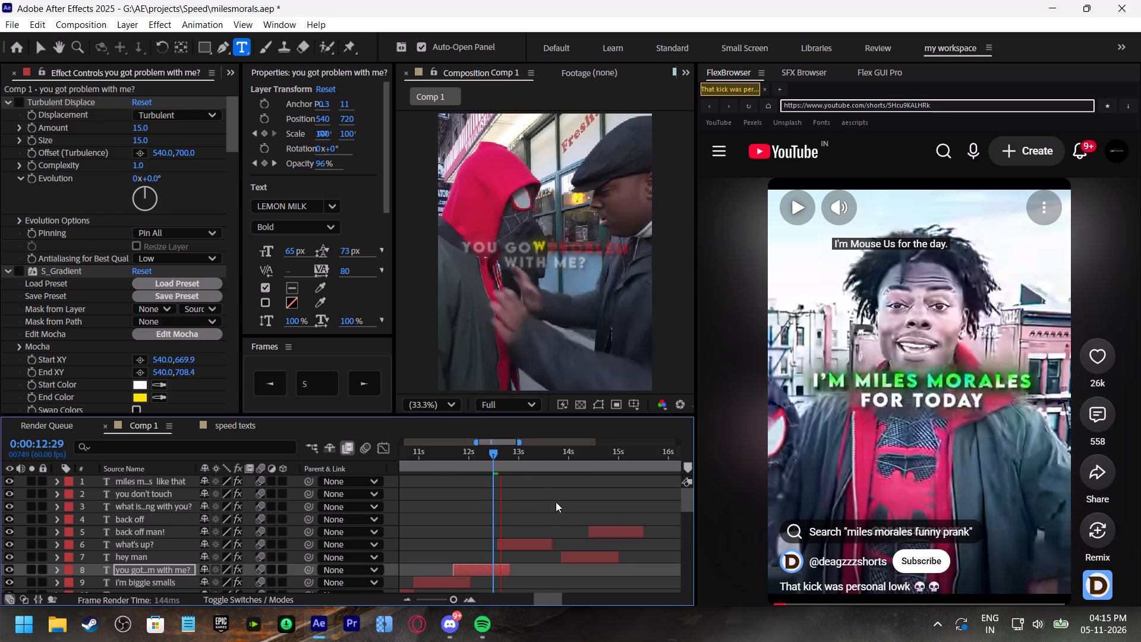
pyautogui.keyDown('shift'); pyautogui.scroll(-1, 557, 497); pyautogui.keyUp('shift')
pyautogui.moveTo(531, 454); pyautogui.dragTo(497, 460)
pyautogui.press('space')
pyautogui.click(504, 455)
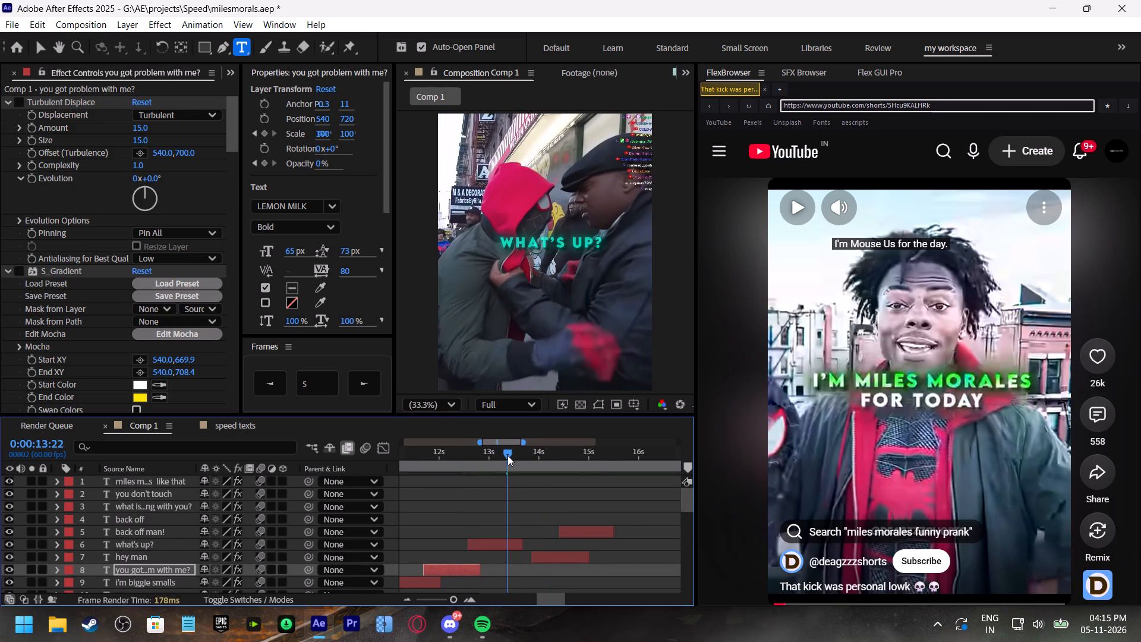
pyautogui.click(497, 540)
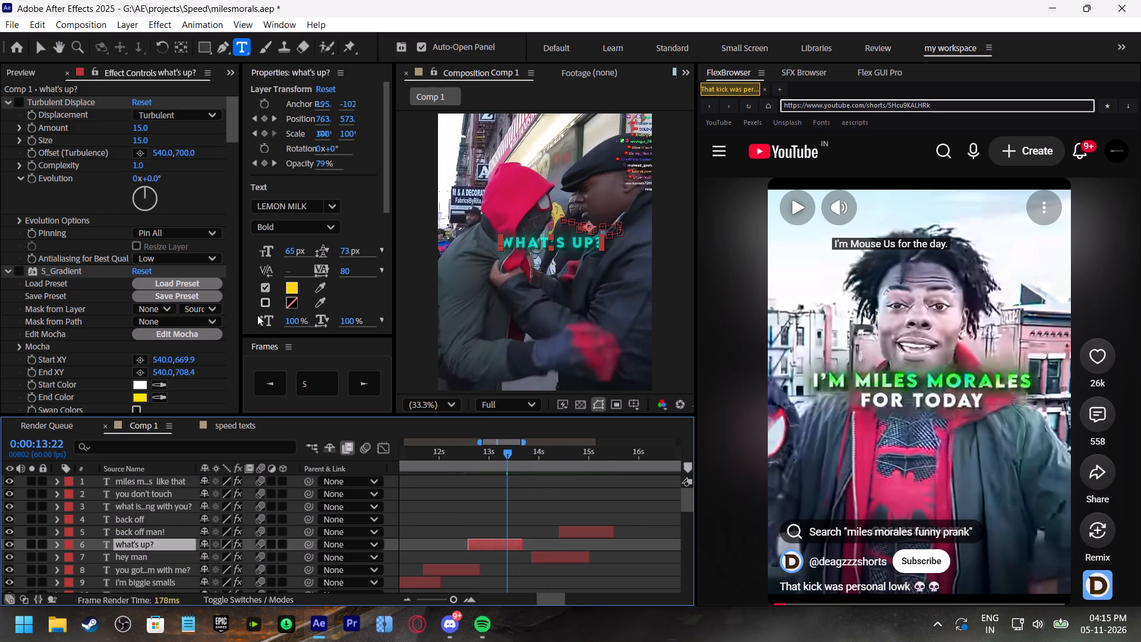
pyautogui.scroll(-11, 131, 266)
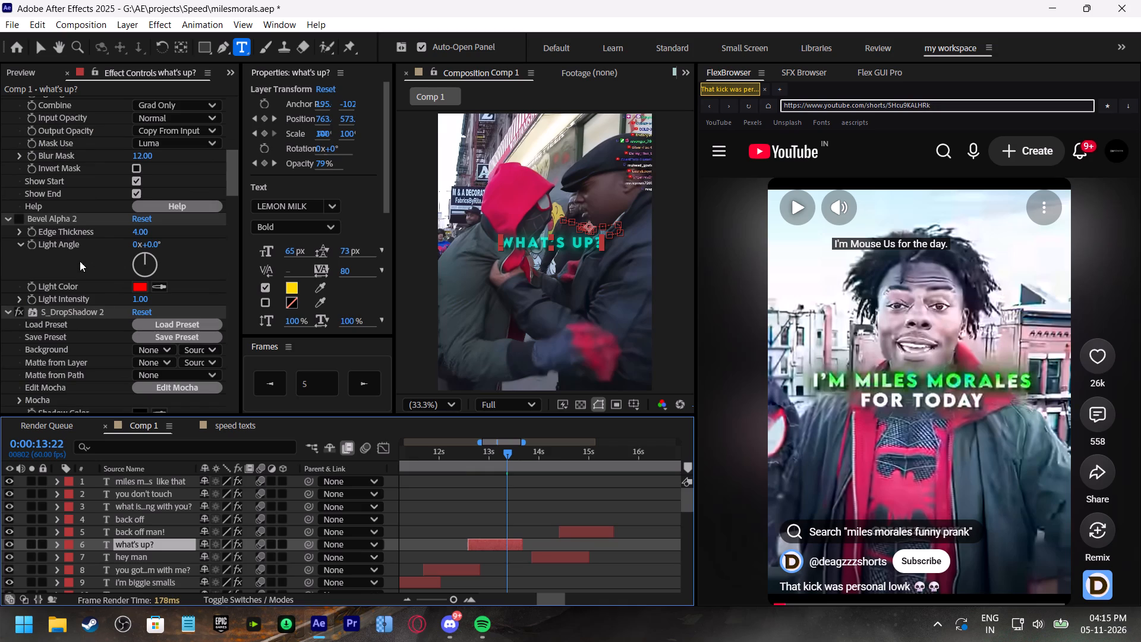
pyautogui.scroll(-10, 81, 271)
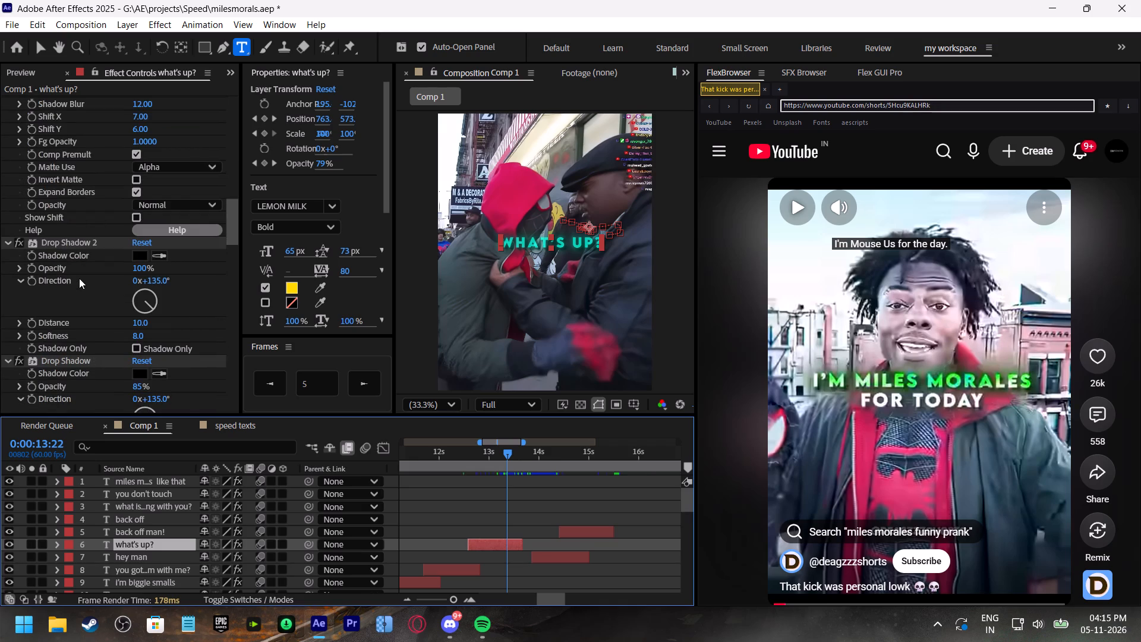
pyautogui.scroll(-13, 79, 278)
pyautogui.scroll(6, 79, 278)
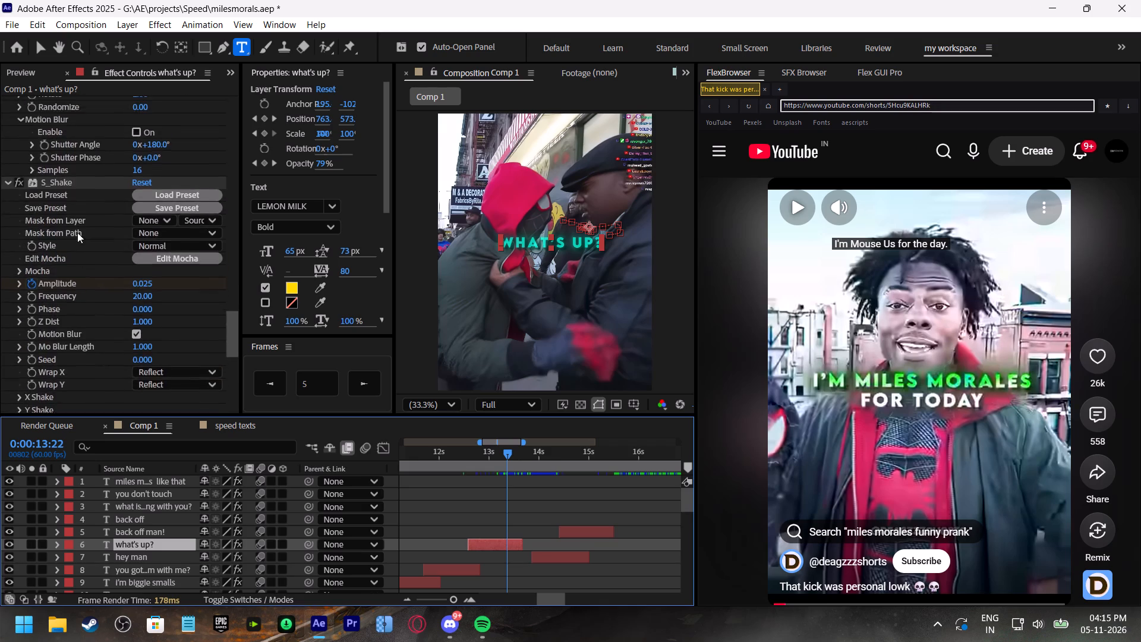
pyautogui.scroll(5, 78, 219)
pyautogui.scroll(-4, 78, 219)
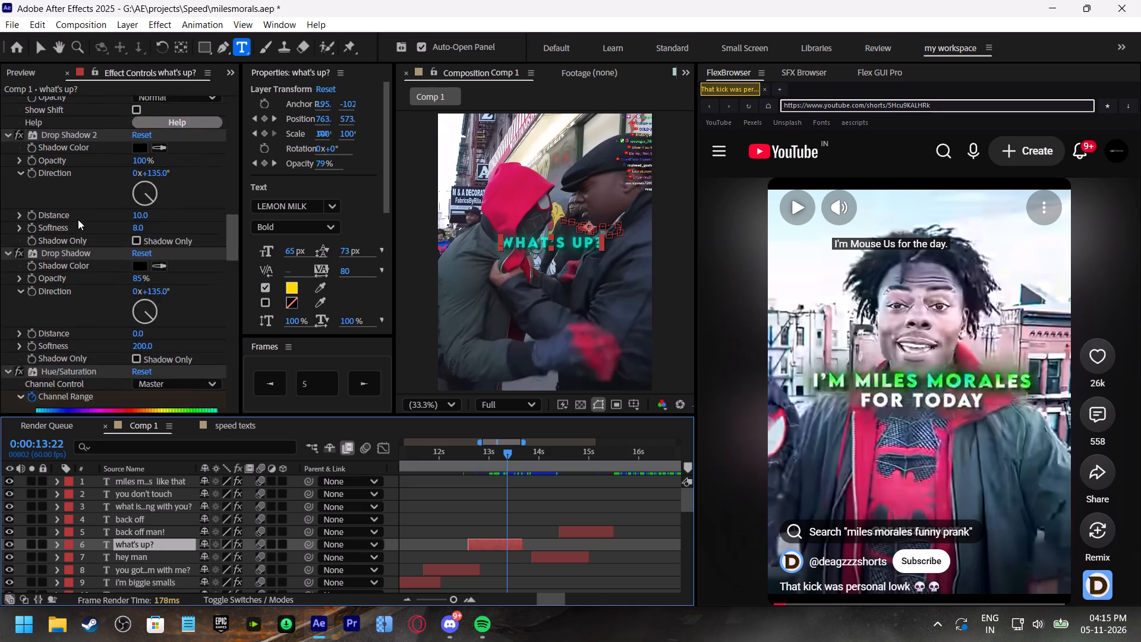
pyautogui.scroll(-2, 78, 219)
pyautogui.scroll(2, 78, 219)
pyautogui.click(64, 271)
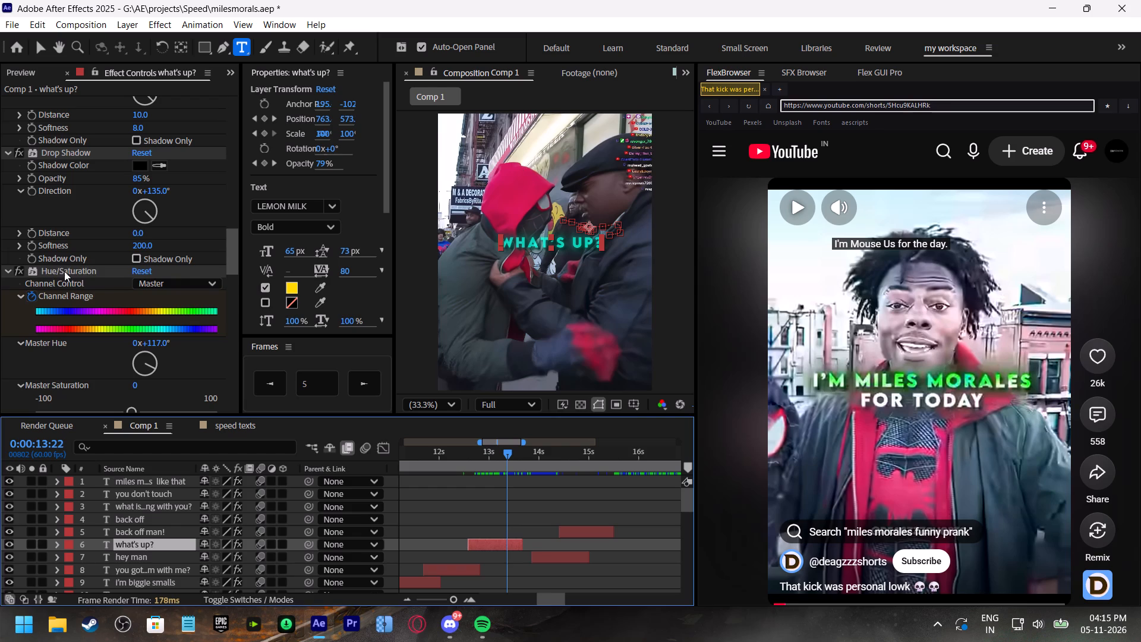
pyautogui.press('BackSpace')
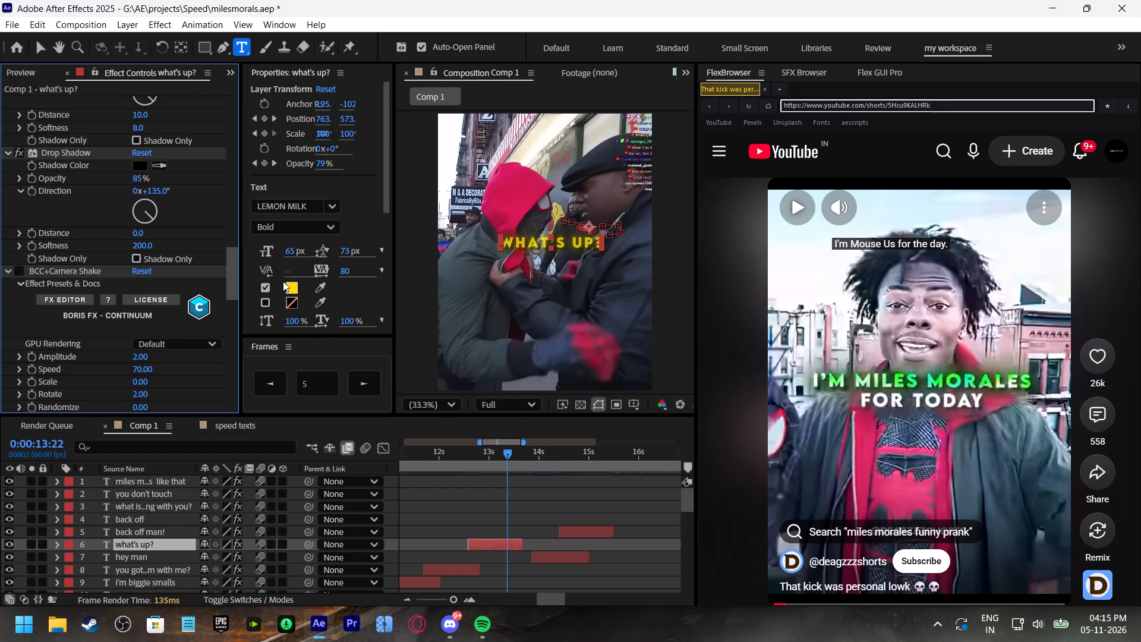
# Colour the whole "what's up?" caption red (FF0000) and preview it together with the caption before it.
pyautogui.click(292, 288)
pyautogui.moveTo(467, 274); pyautogui.dragTo(629, 191)
pyautogui.moveTo(601, 234); pyautogui.dragTo(627, 192)
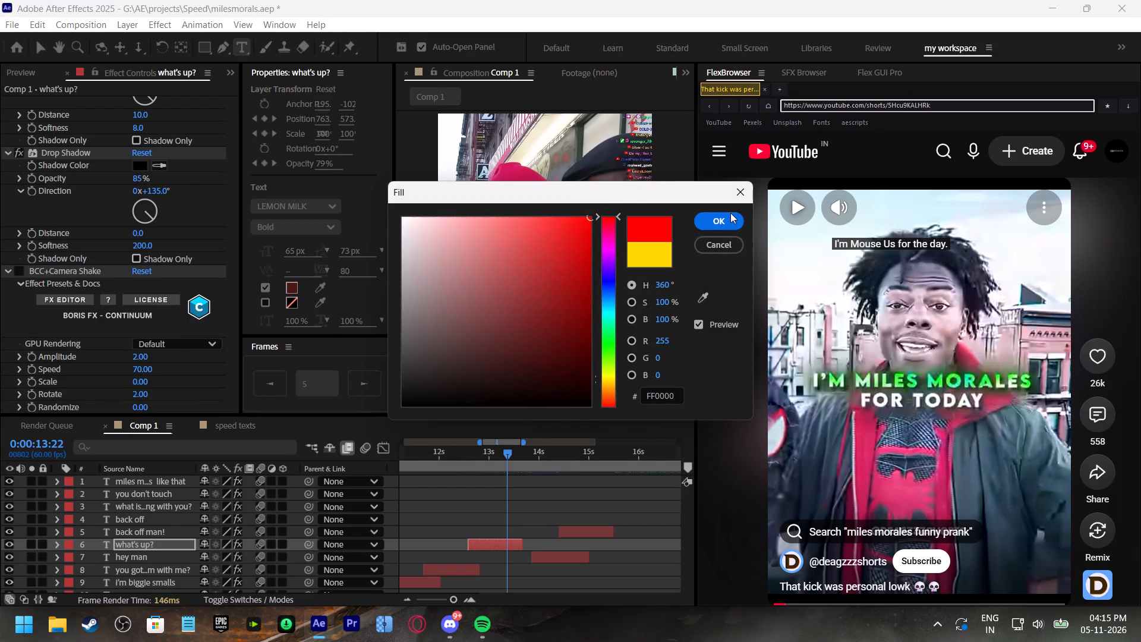
pyautogui.click(717, 224)
pyautogui.moveTo(513, 455); pyautogui.dragTo(509, 455)
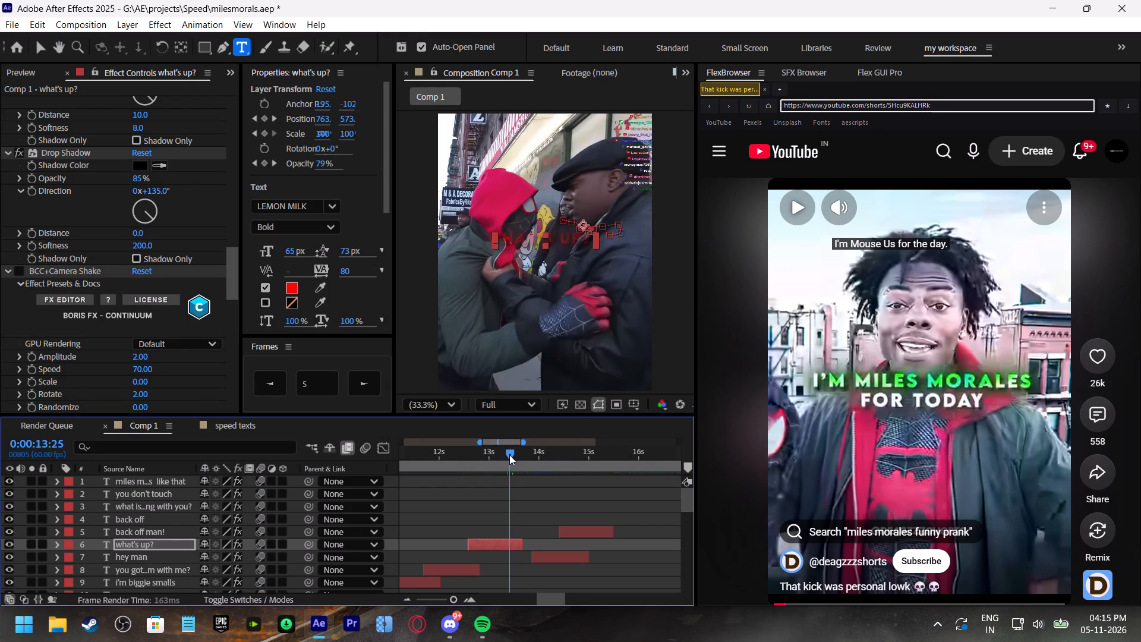
pyautogui.moveTo(509, 455); pyautogui.dragTo(491, 455)
pyautogui.press('space')
pyautogui.moveTo(494, 451); pyautogui.dragTo(439, 452)
pyautogui.press('space')
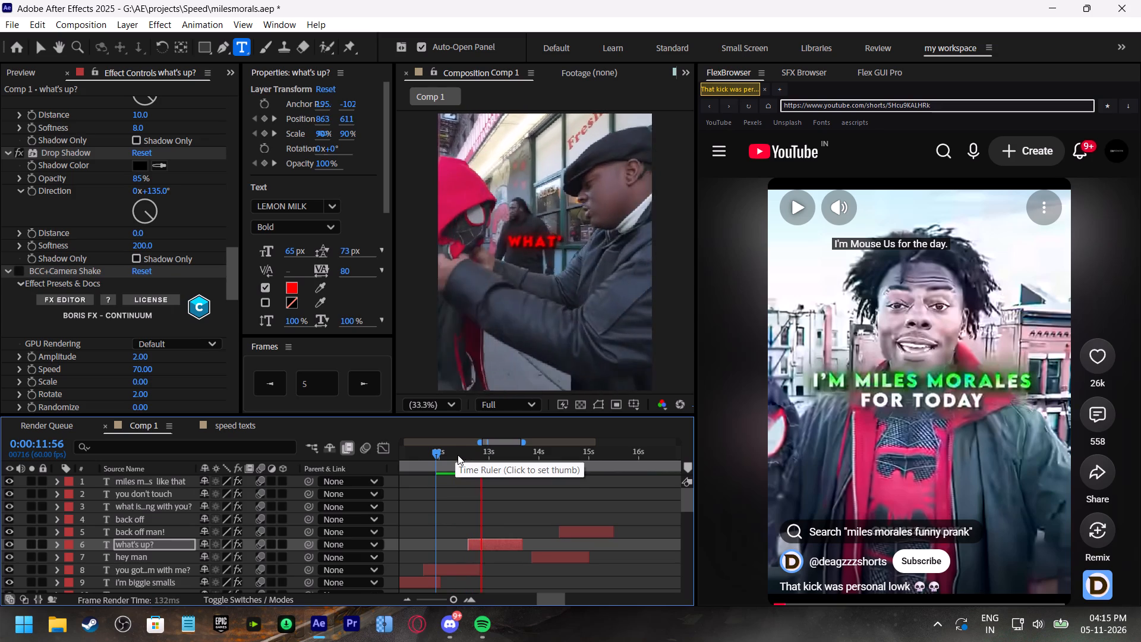
pyautogui.click(458, 455)
pyautogui.press('space')
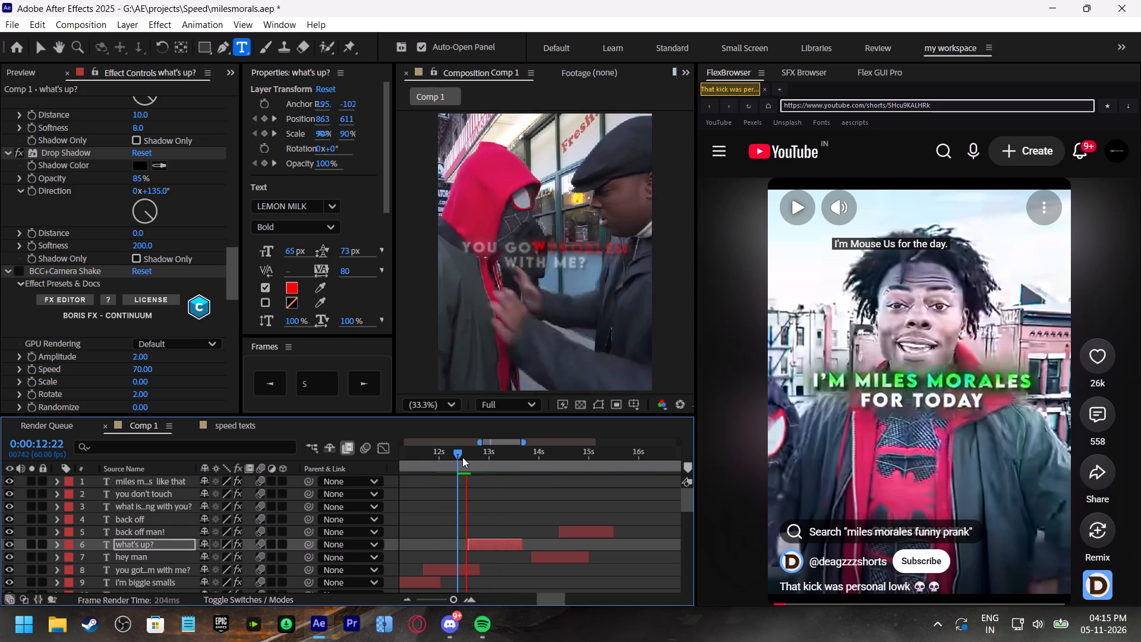
# At about 0:00:14:11, colour the whole "hey man" caption red.
pyautogui.moveTo(535, 458); pyautogui.dragTo(541, 460)
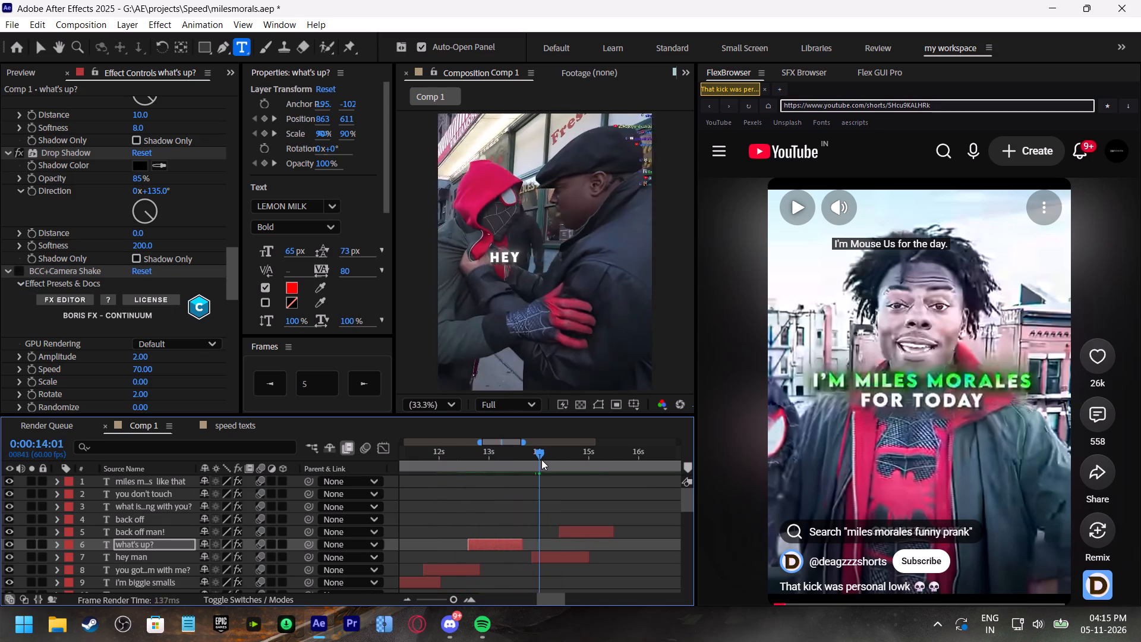
pyautogui.moveTo(541, 460); pyautogui.dragTo(548, 464)
pyautogui.click(550, 559)
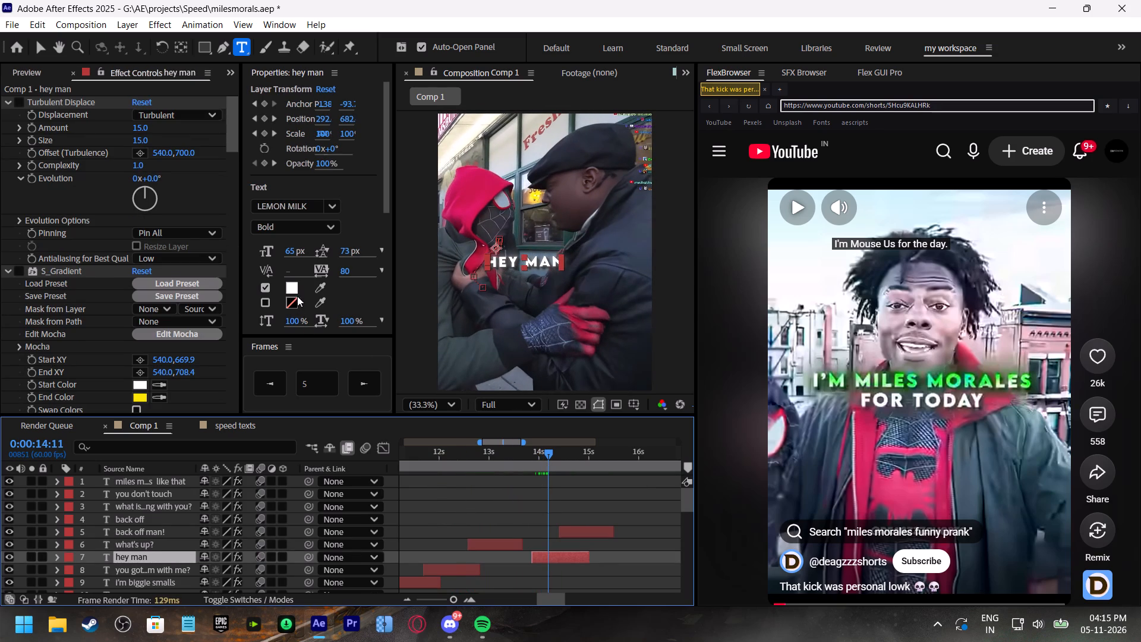
pyautogui.click(289, 289)
pyautogui.moveTo(557, 318); pyautogui.dragTo(646, 180)
pyautogui.click(720, 228)
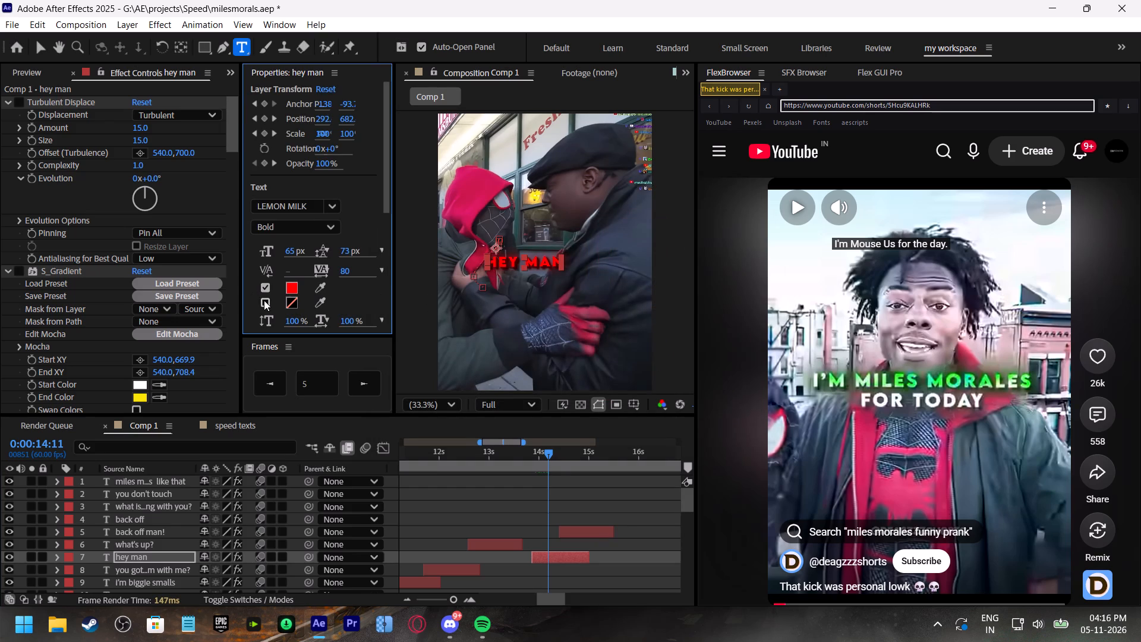
# Add a 1 px yellow stroke to the "hey man" caption.
pyautogui.click(264, 301)
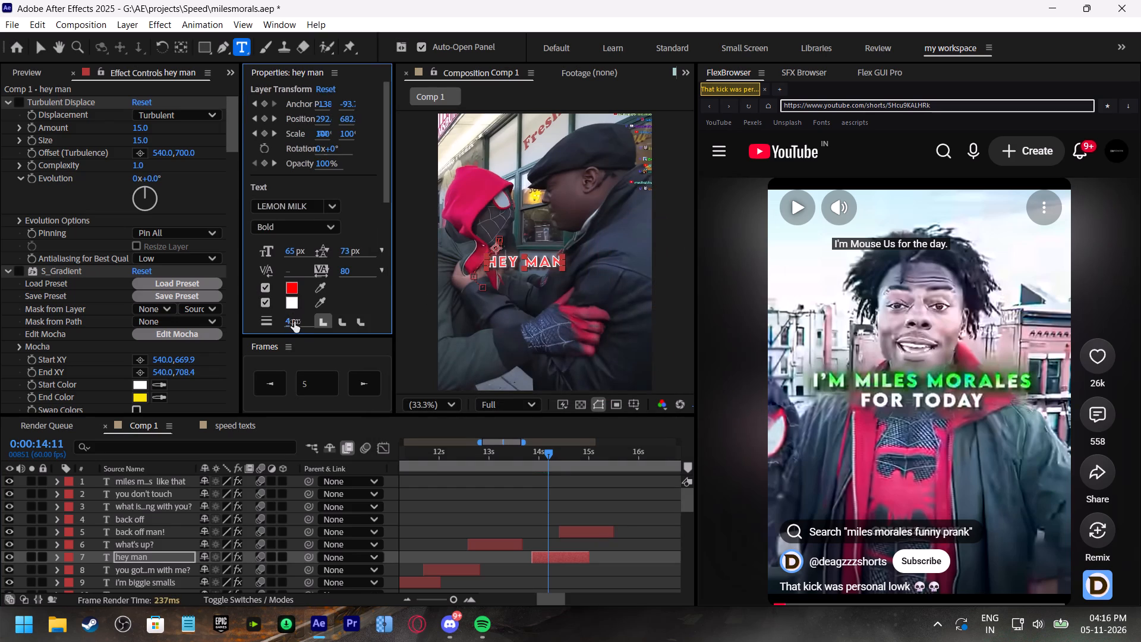
pyautogui.click(293, 321)
pyautogui.press('1')
pyautogui.click(311, 304)
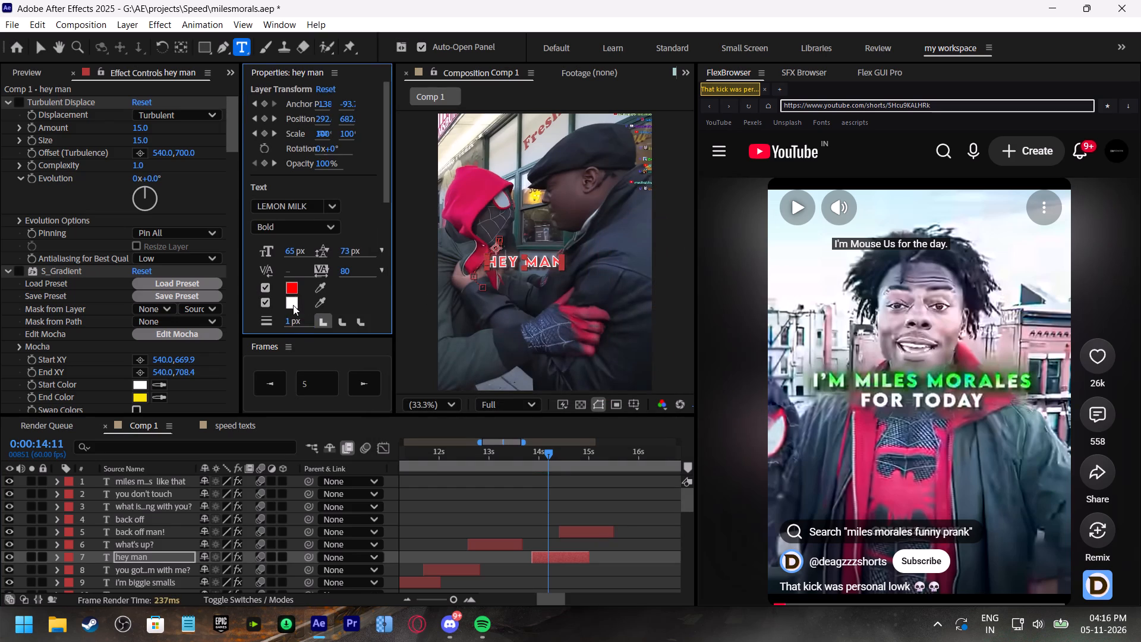
pyautogui.click(292, 305)
pyautogui.moveTo(546, 191); pyautogui.dragTo(890, 188)
pyautogui.moveTo(888, 262); pyautogui.dragTo(987, 165)
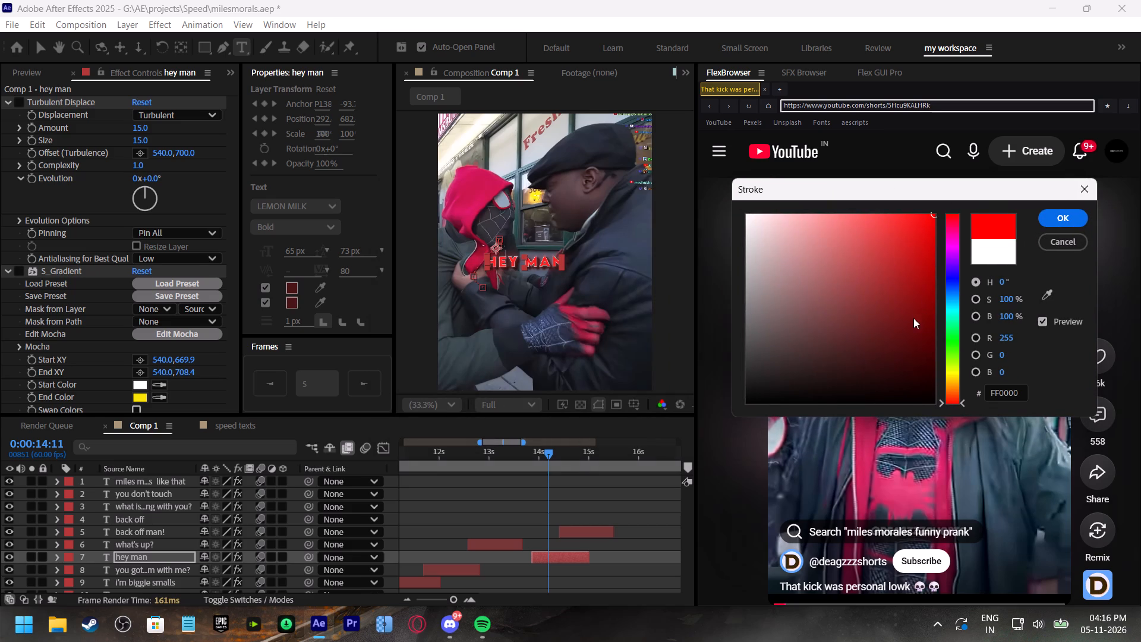
pyautogui.click(953, 368)
pyautogui.moveTo(897, 243); pyautogui.dragTo(984, 228)
pyautogui.click(1073, 224)
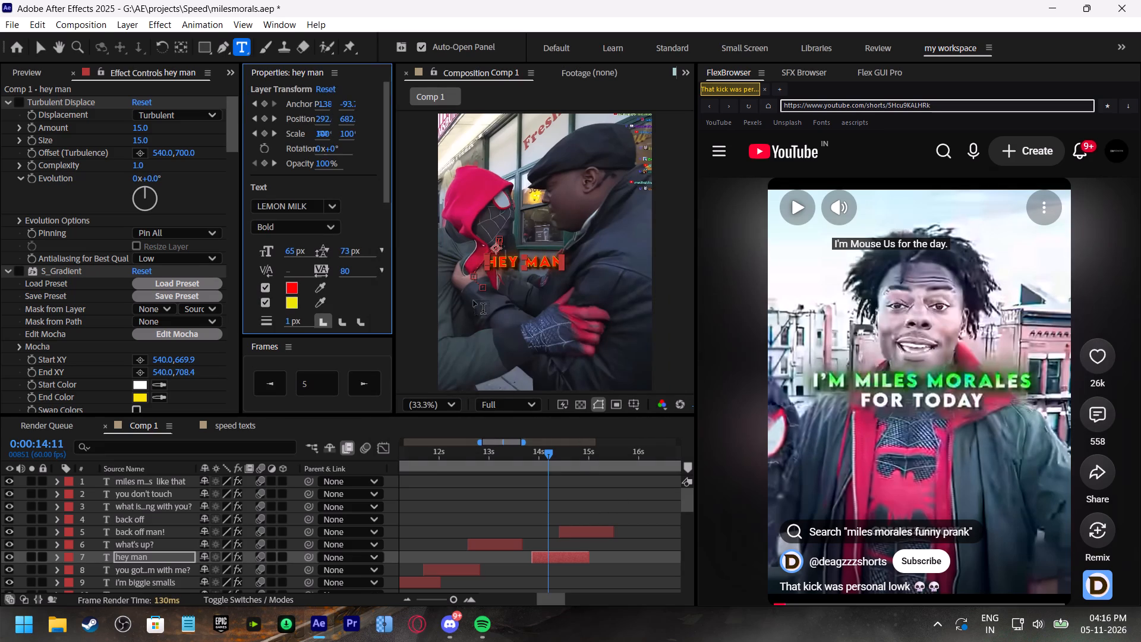
# Set the shadow colour of the "hey man" caption's Drop Shadow effect to red (FF0000).
pyautogui.scroll(1, 504, 257)
pyautogui.scroll(-1, 505, 257)
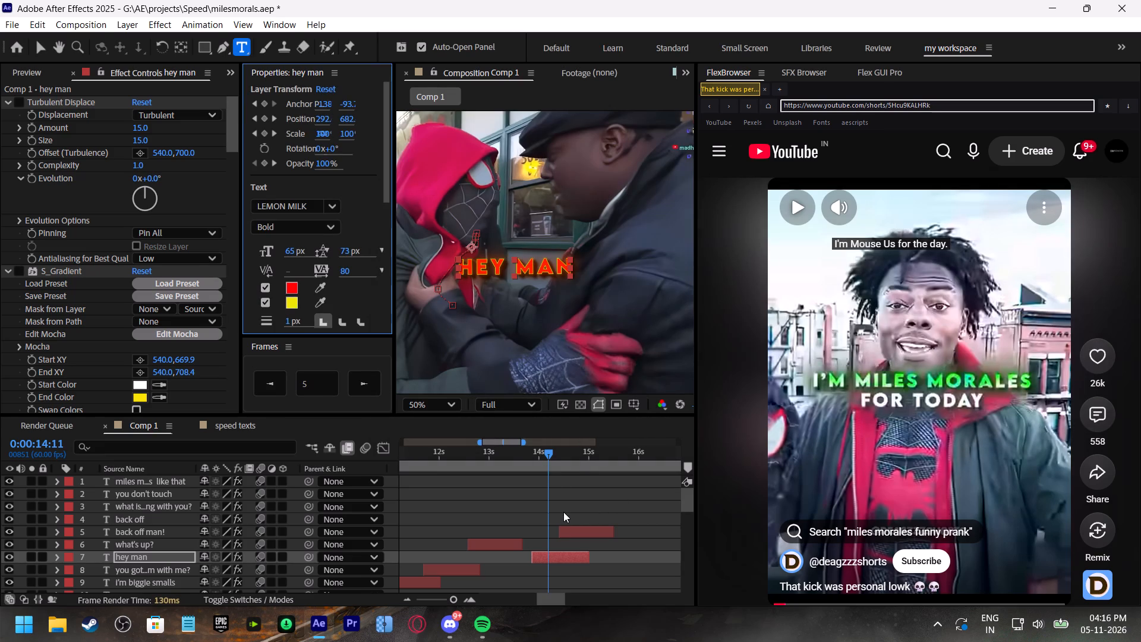
pyautogui.scroll(4, 60, 295)
pyautogui.scroll(-10, 61, 296)
pyautogui.scroll(-20, 61, 296)
pyautogui.scroll(-20, 61, 296)
pyautogui.scroll(-20, 61, 296)
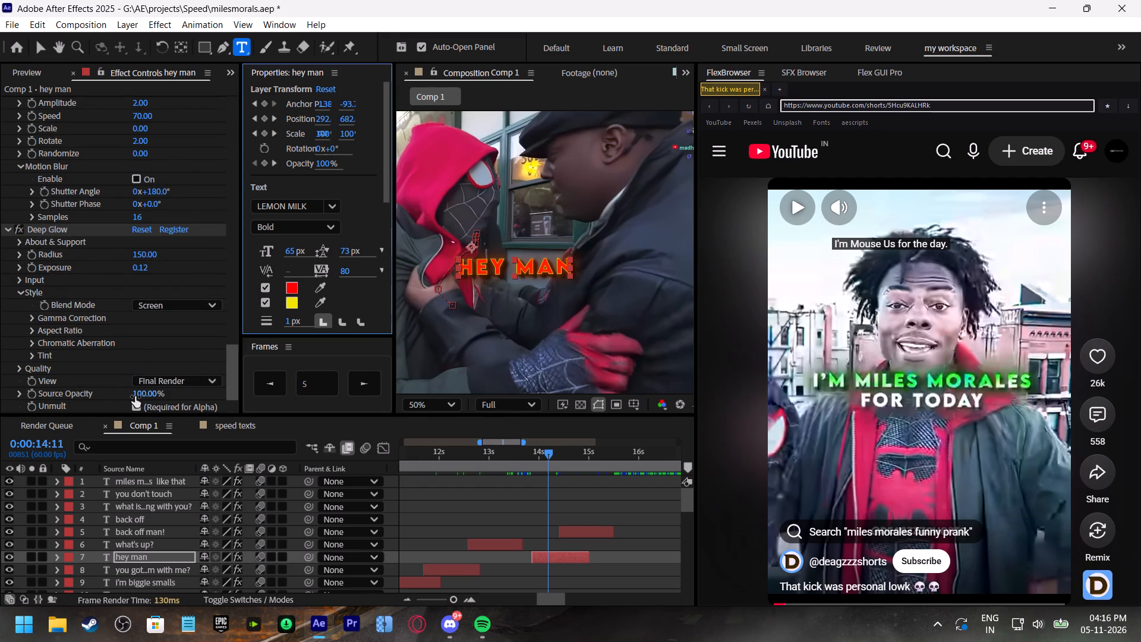
pyautogui.scroll(-3, 124, 350)
pyautogui.scroll(-4, 63, 303)
pyautogui.scroll(4, 65, 309)
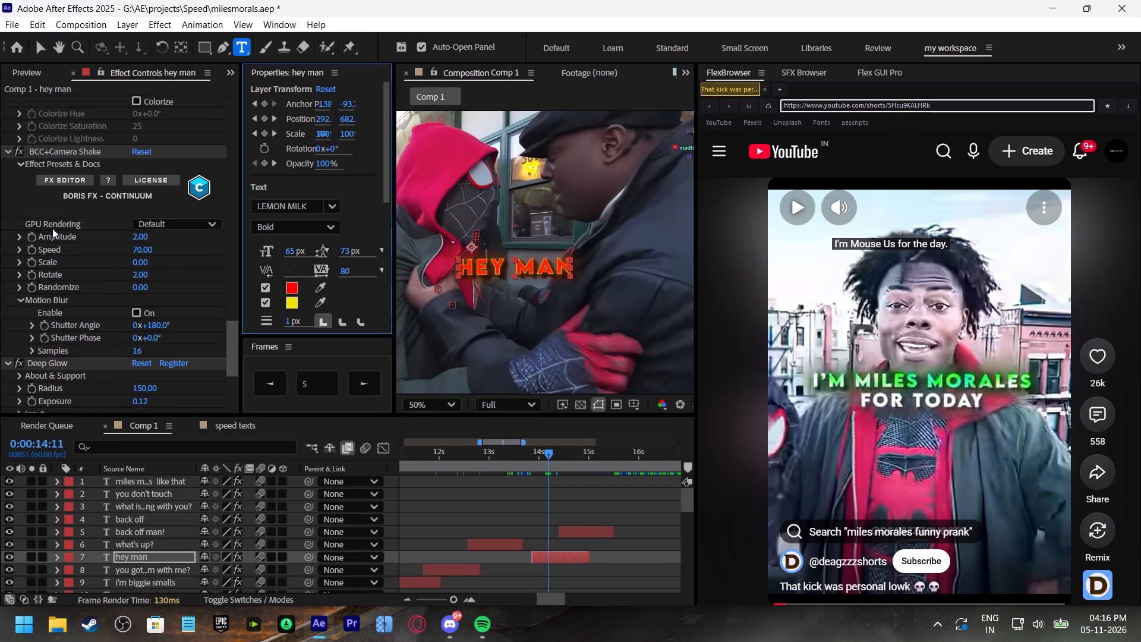
pyautogui.scroll(-9, 93, 263)
pyautogui.scroll(3, 103, 314)
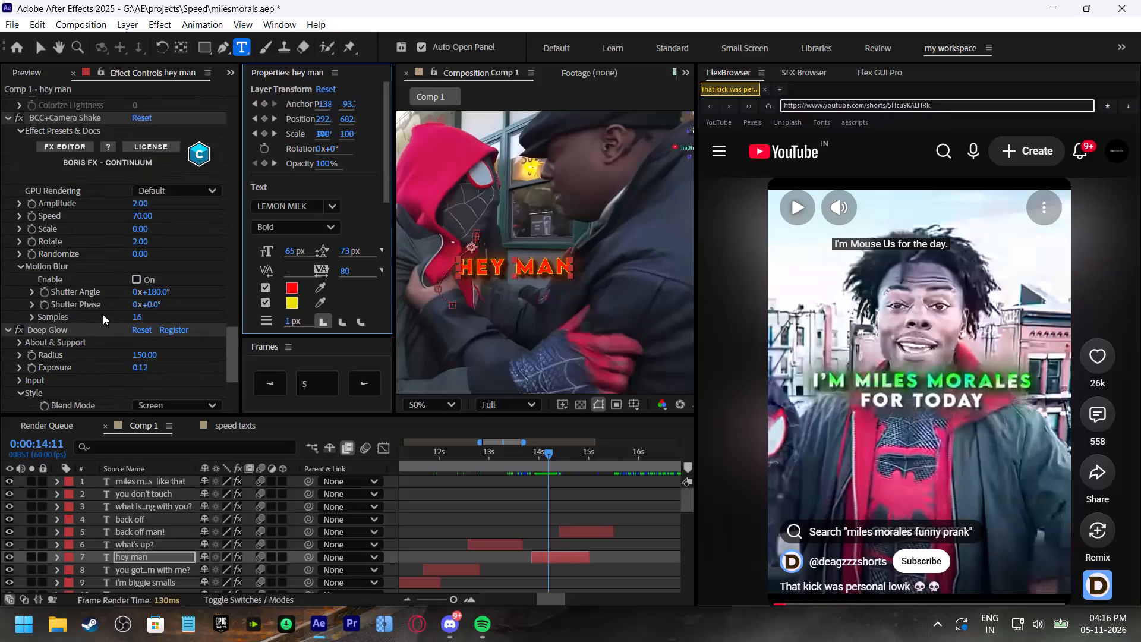
pyautogui.scroll(19, 103, 314)
pyautogui.scroll(-3, 104, 314)
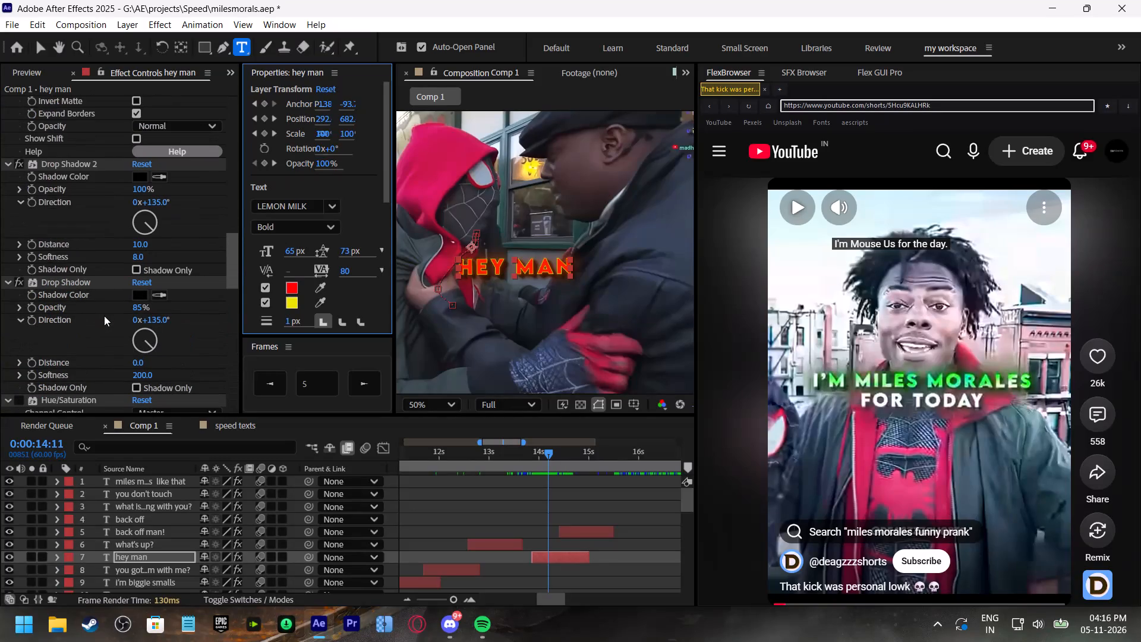
pyautogui.click(141, 295)
pyautogui.moveTo(431, 190); pyautogui.dragTo(554, 194)
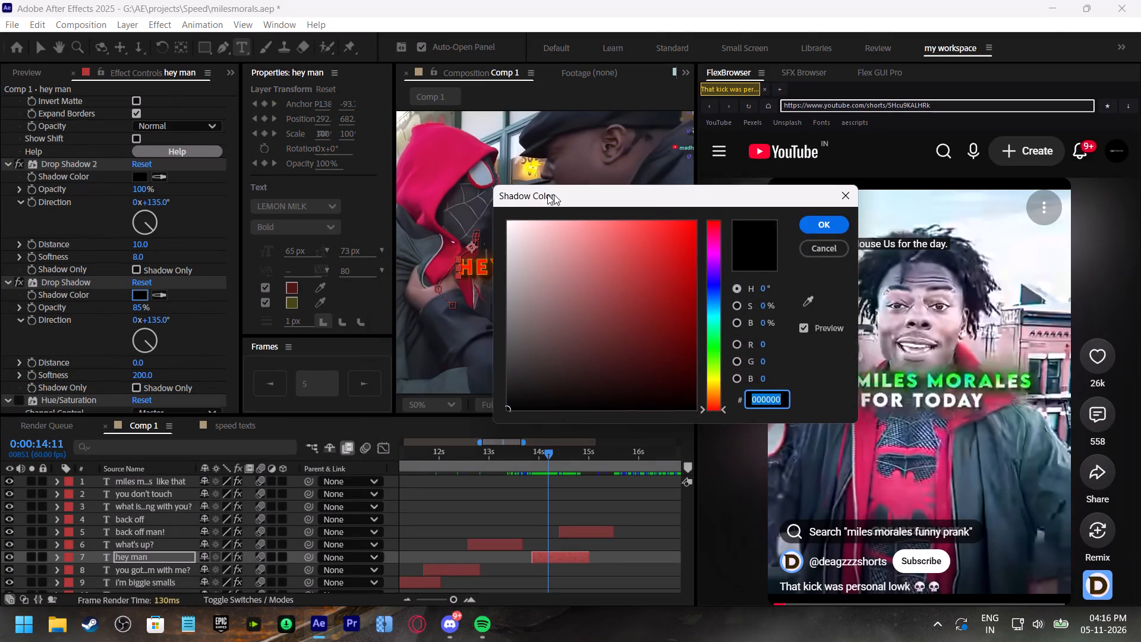
pyautogui.moveTo(554, 194); pyautogui.dragTo(699, 194)
pyautogui.moveTo(754, 241); pyautogui.dragTo(881, 189)
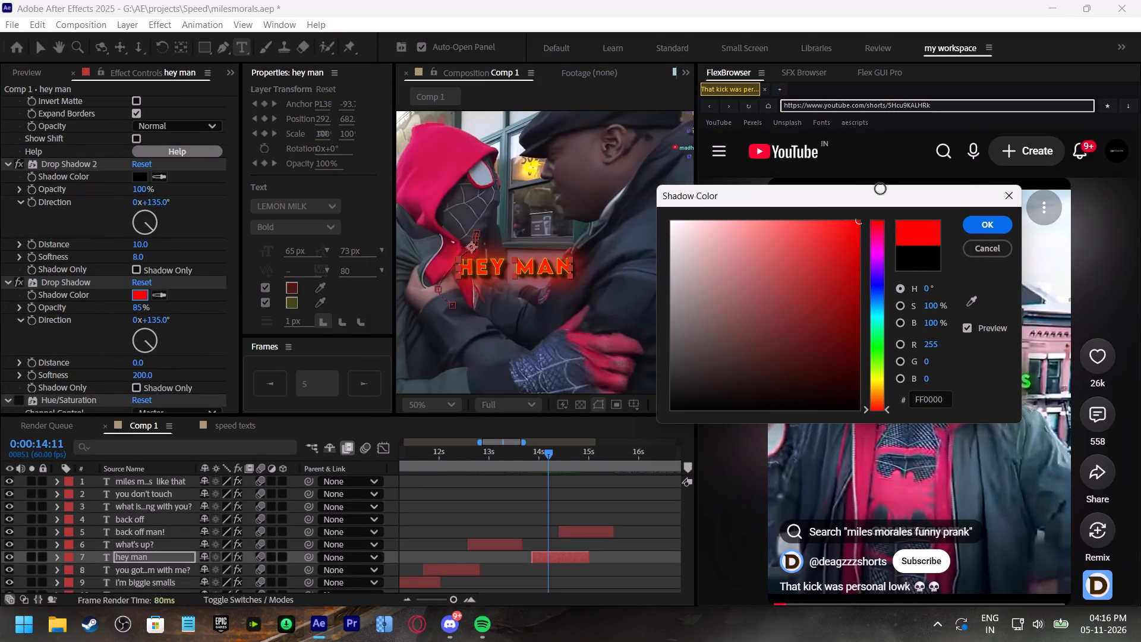
pyautogui.moveTo(881, 189); pyautogui.dragTo(937, 182)
pyautogui.click(991, 225)
# Try shades of red for the Drop Shadow 2 shadow colour on the "hey man" caption, ending on dark red (830000).
pyautogui.scroll(3, 182, 300)
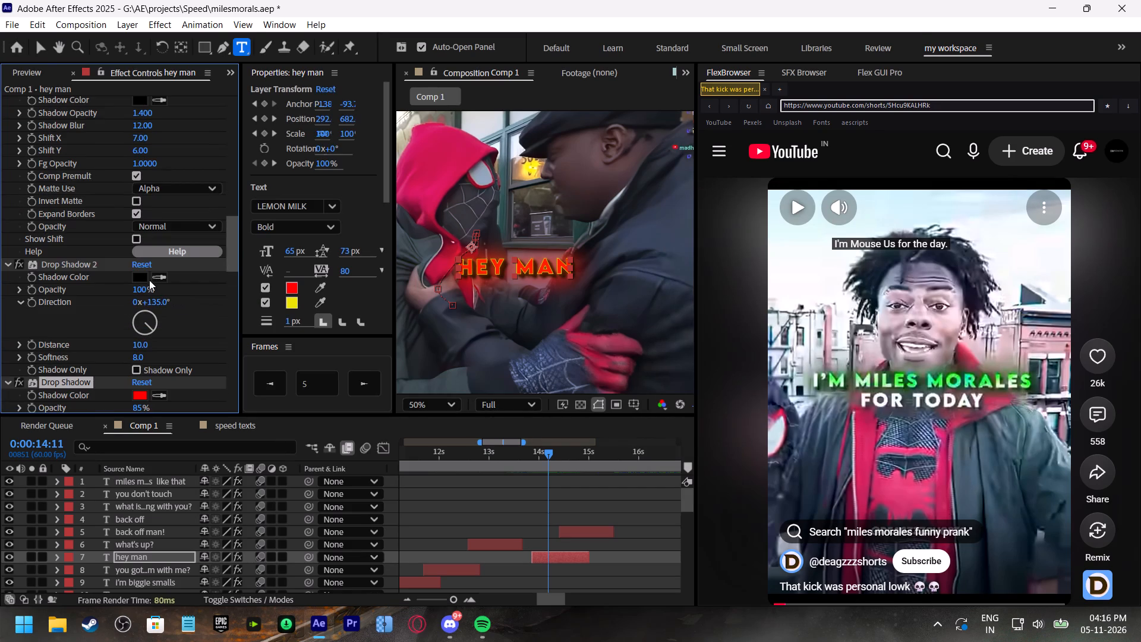
pyautogui.click(143, 279)
pyautogui.moveTo(509, 186); pyautogui.dragTo(822, 189)
pyautogui.moveTo(832, 224); pyautogui.dragTo(833, 207)
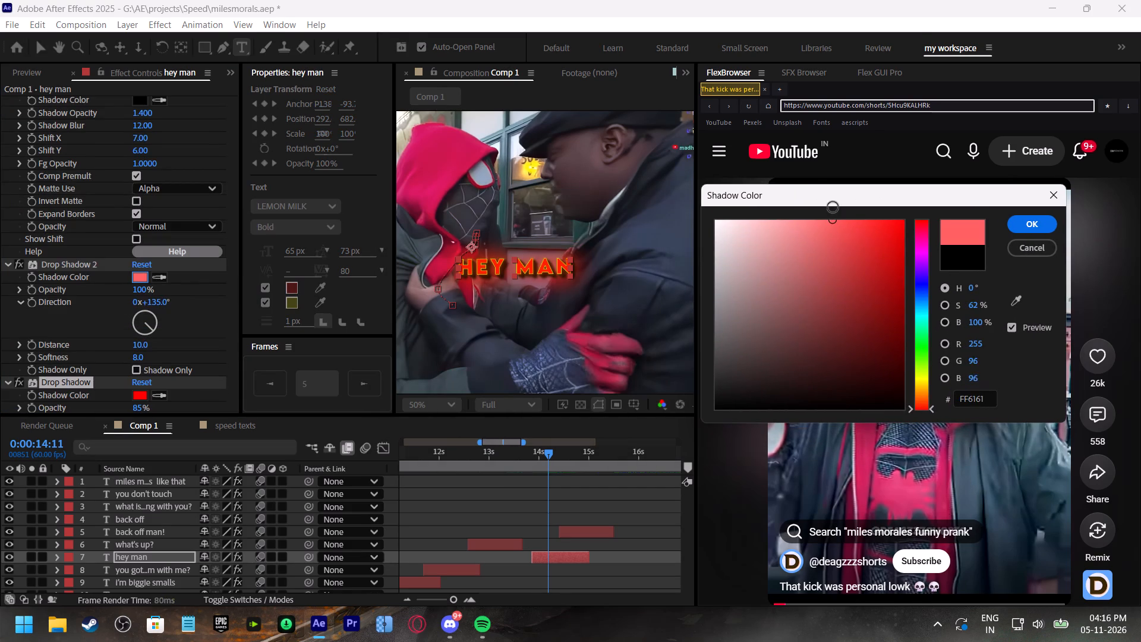
pyautogui.moveTo(833, 207); pyautogui.dragTo(862, 195)
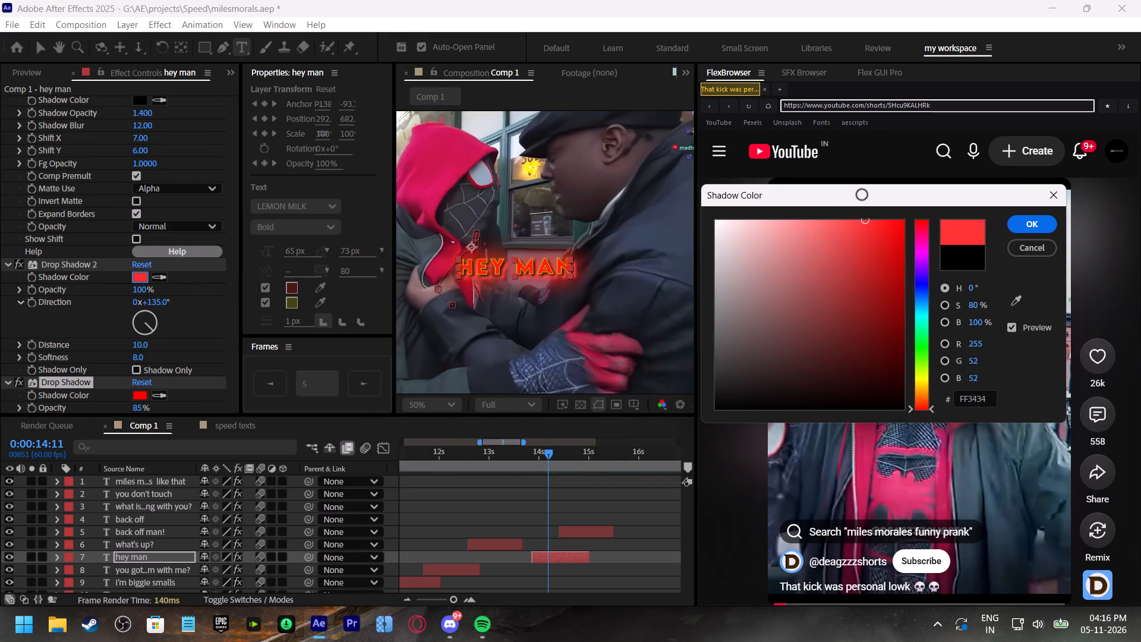
pyautogui.moveTo(862, 195); pyautogui.dragTo(918, 190)
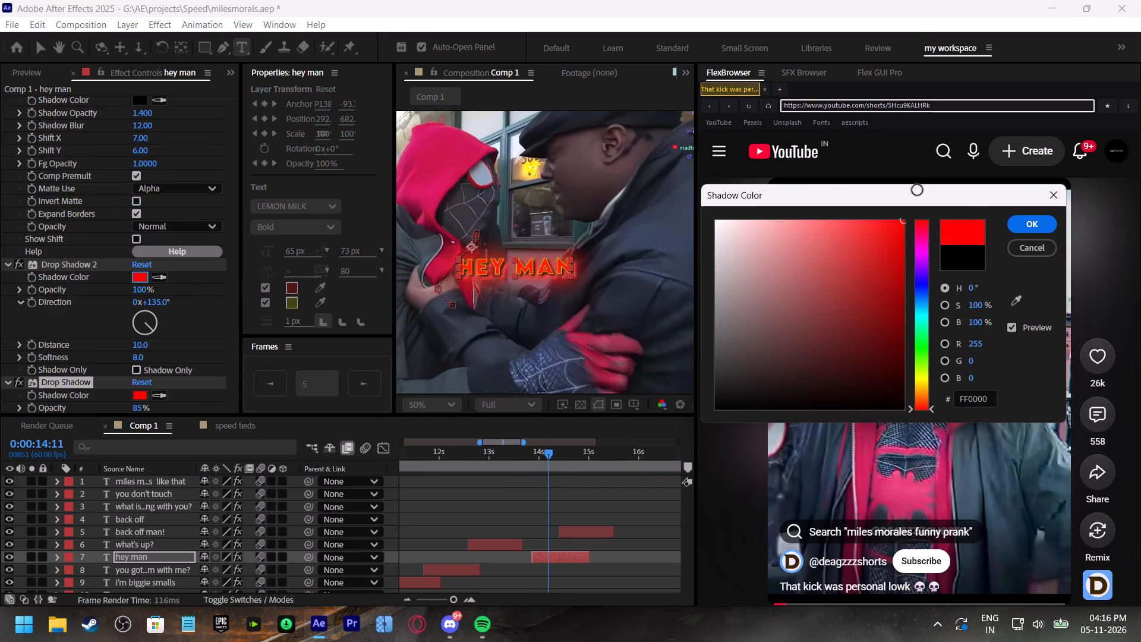
pyautogui.moveTo(918, 190); pyautogui.dragTo(978, 421)
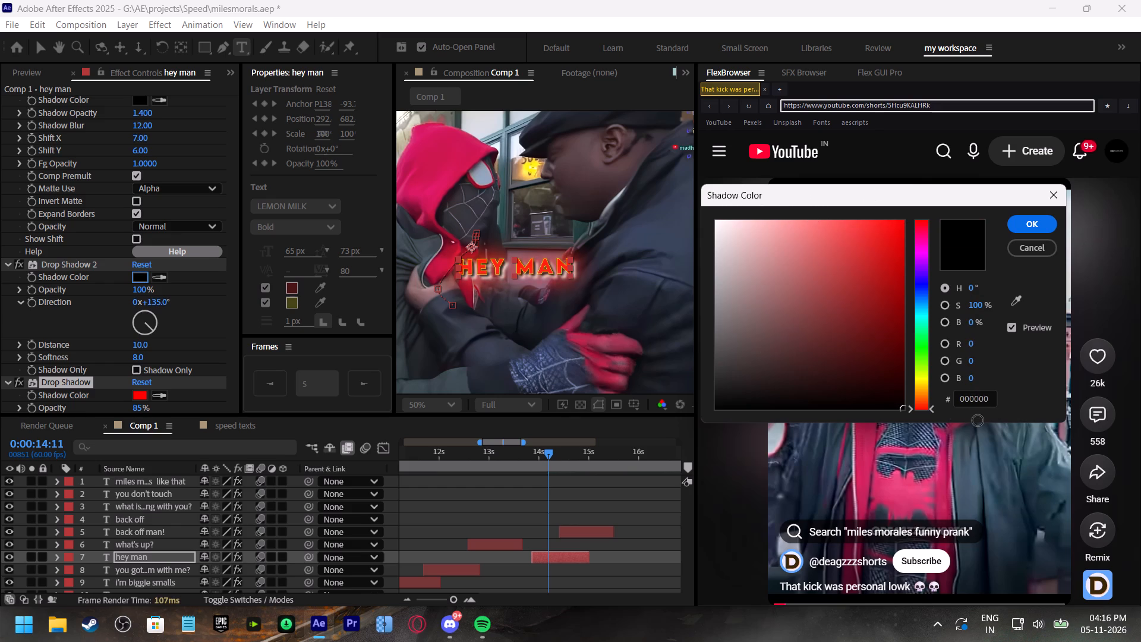
pyautogui.moveTo(978, 421); pyautogui.dragTo(1021, 347)
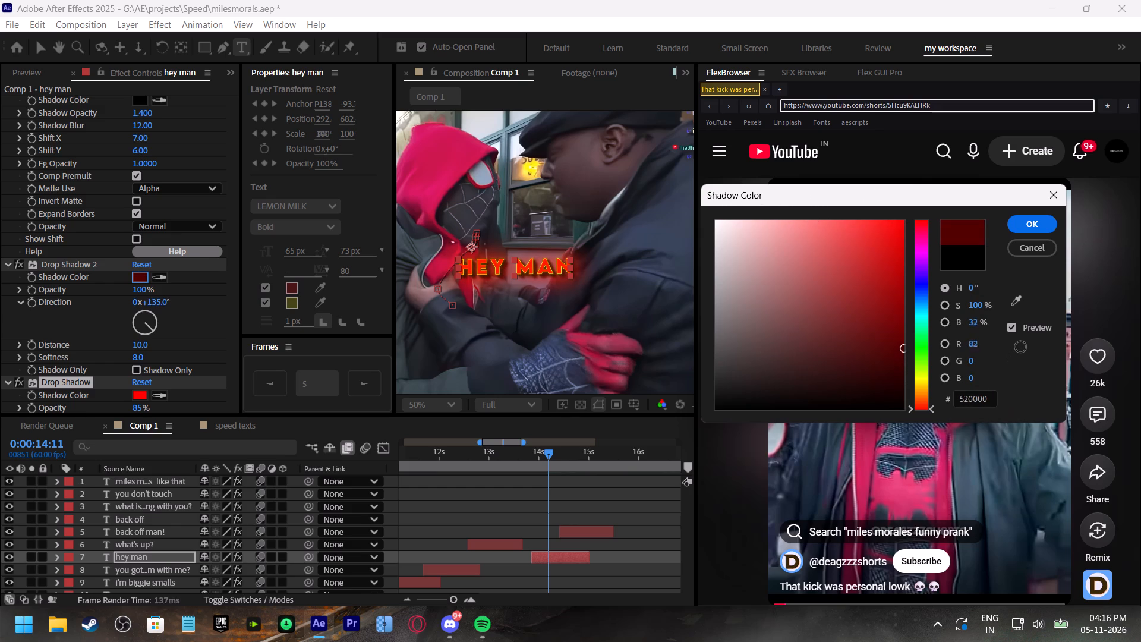
pyautogui.moveTo(1021, 347); pyautogui.dragTo(1041, 312)
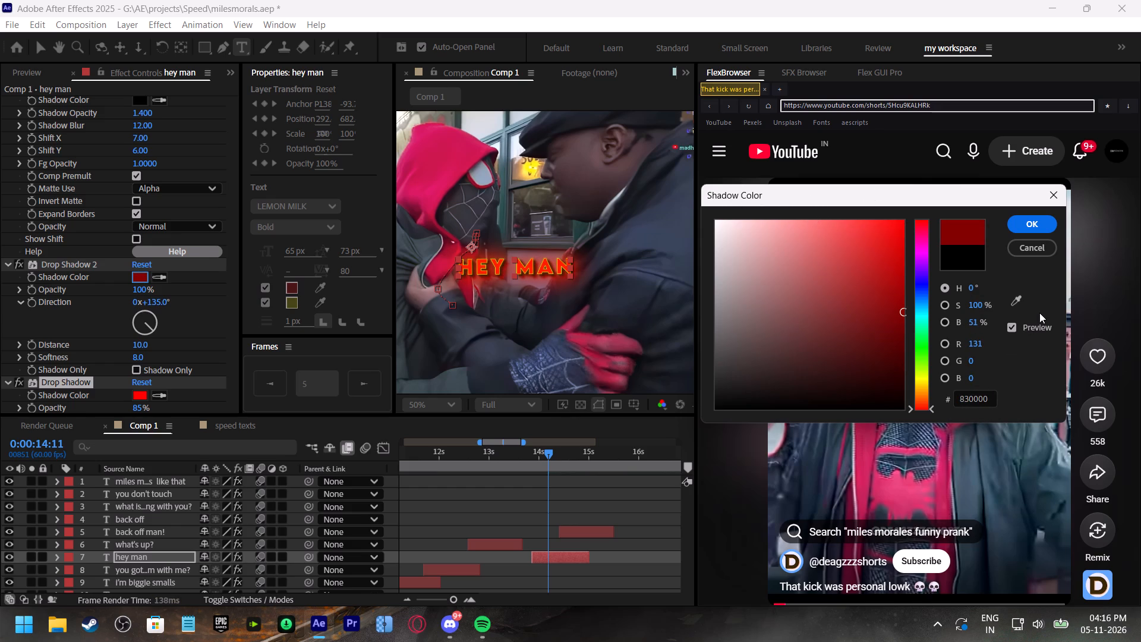
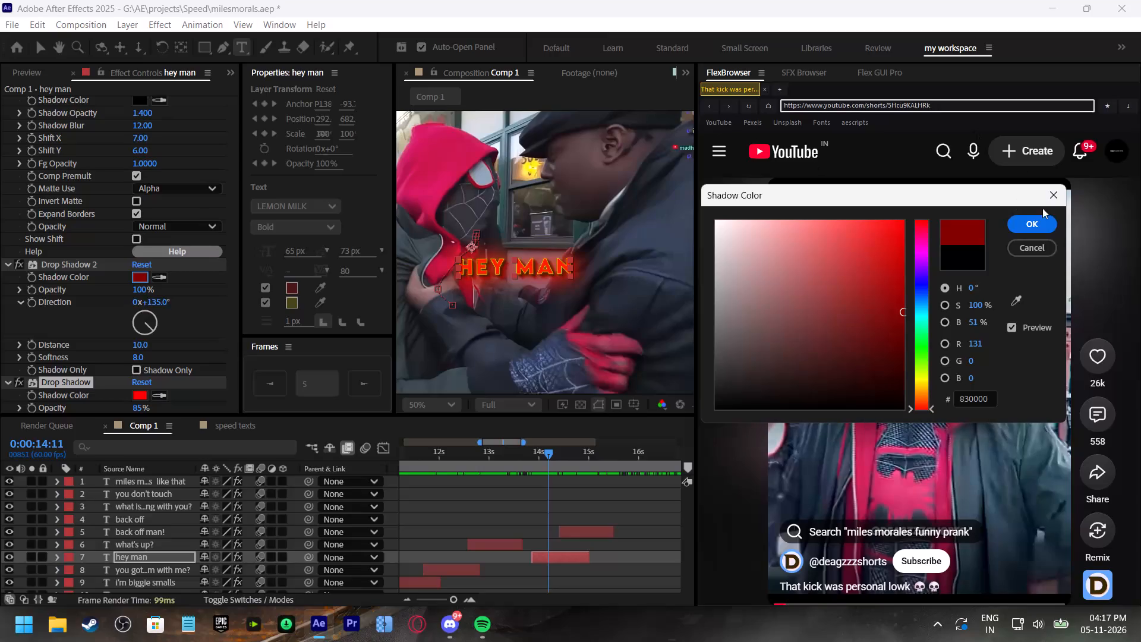
# Apply dark red (830000) as the Drop Shadow 2 shadow colour of the "hey man" caption.
pyautogui.click(1035, 223)
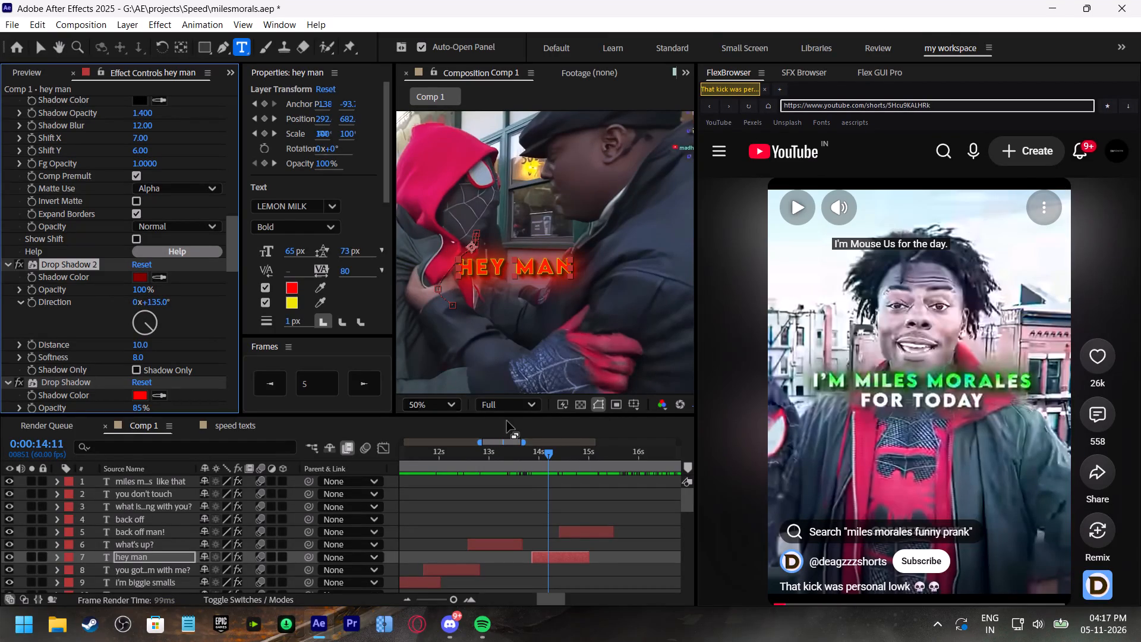
# Fit the whole frame in the composition viewer, briefly preview from 0:00:13:28 and save the project.
pyautogui.click(418, 407)
pyautogui.click(446, 111)
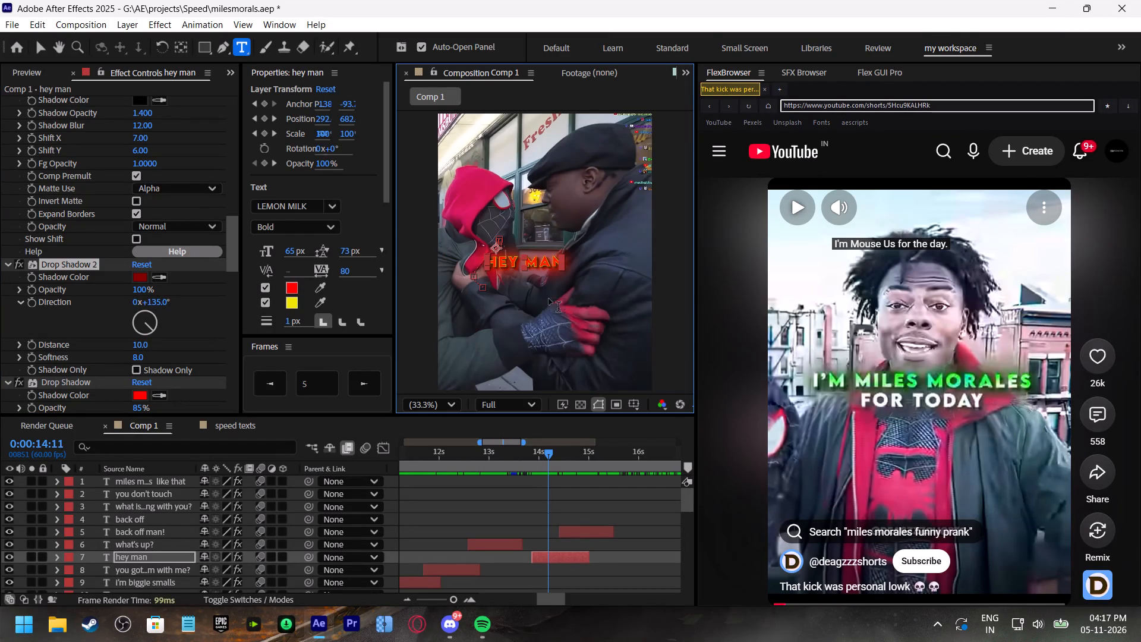
pyautogui.click(499, 460)
pyautogui.click(513, 450)
pyautogui.press('space')
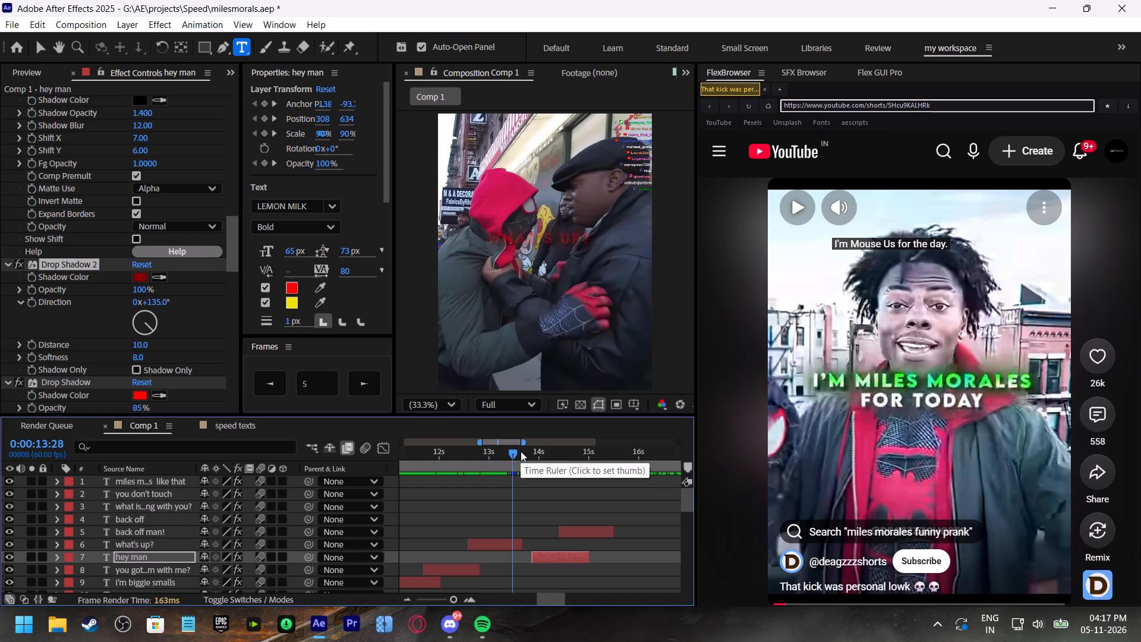
pyautogui.click(521, 451)
pyautogui.hotkey('ctrl', 's')
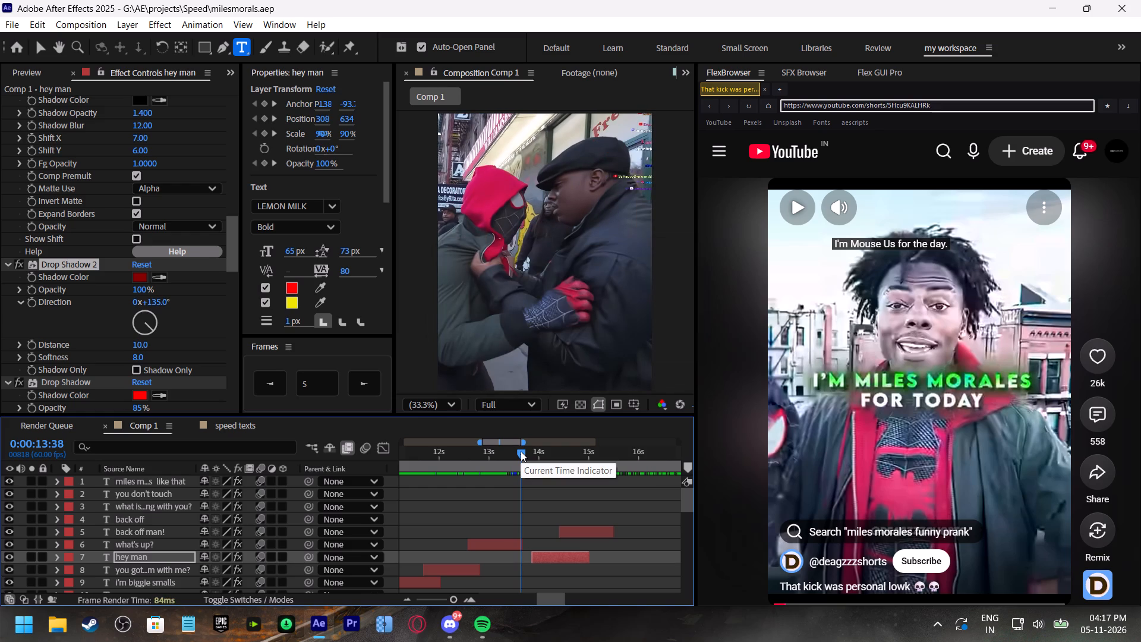
# Play back the "hey man", "back off man!" and "back off" captions from 0:00:13:38 onward to check their look.
pyautogui.press('space')
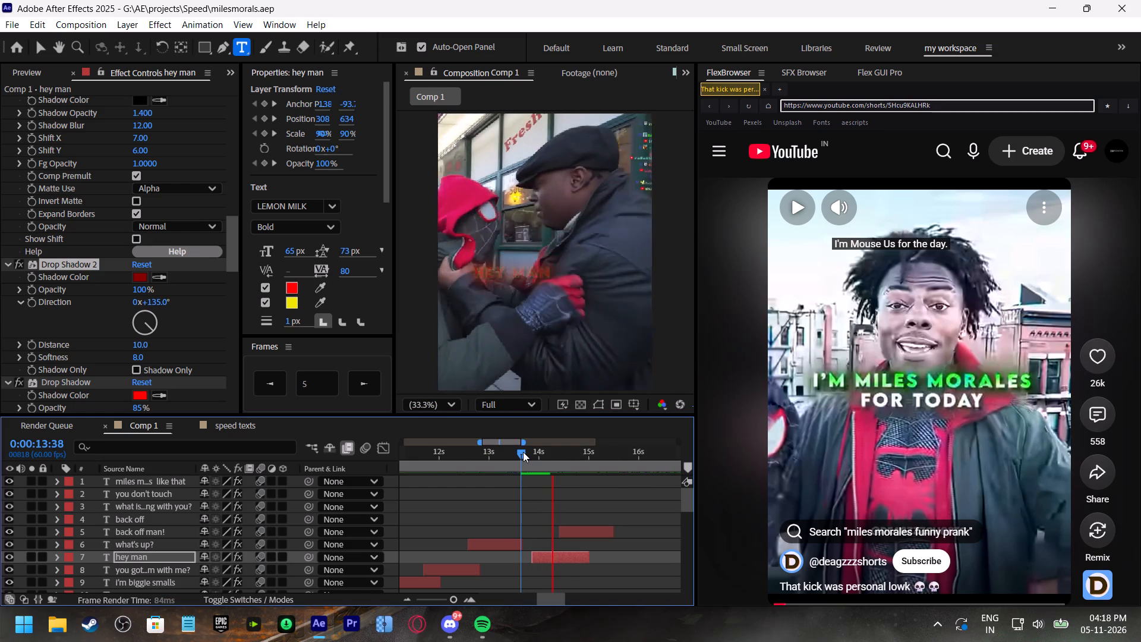
pyautogui.moveTo(523, 452); pyautogui.dragTo(537, 457)
pyautogui.press('space')
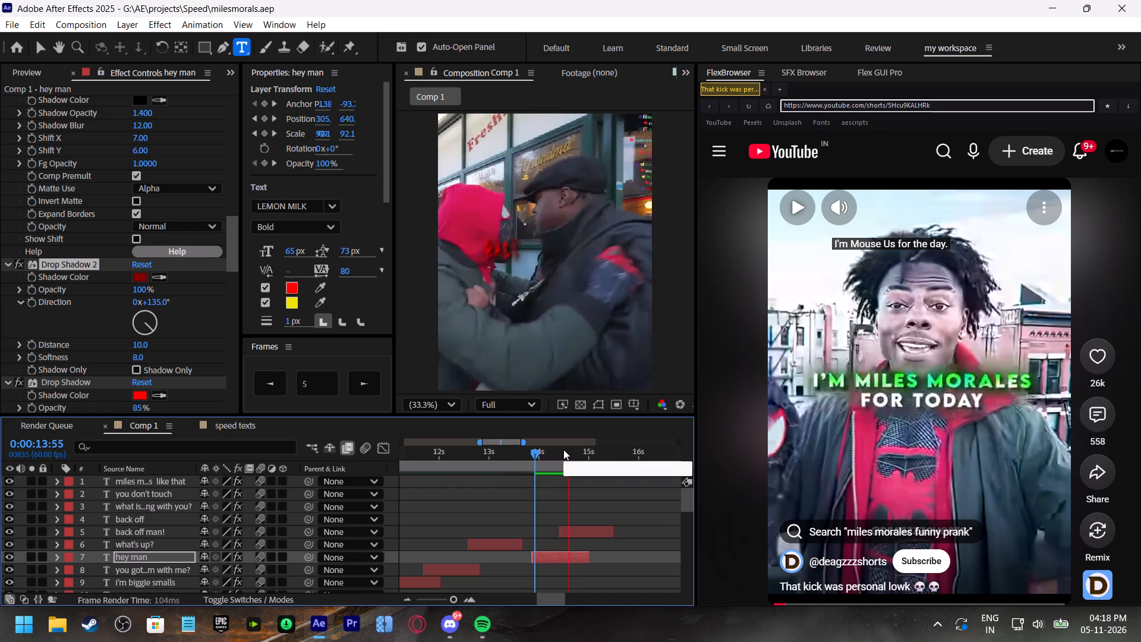
pyautogui.moveTo(565, 449); pyautogui.dragTo(587, 460)
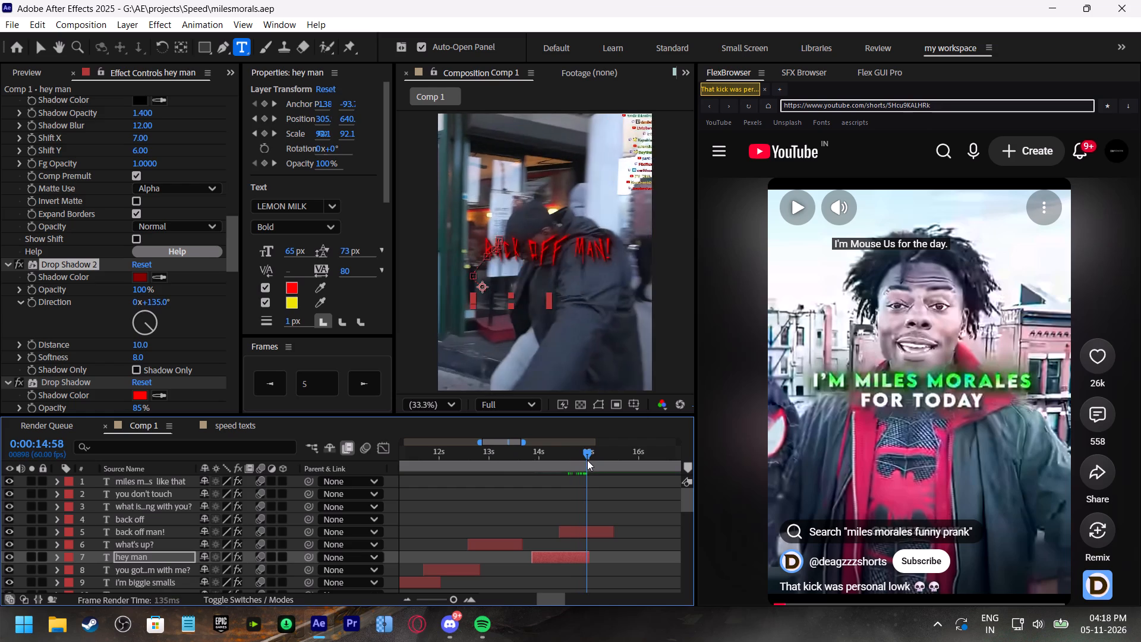
pyautogui.moveTo(587, 460); pyautogui.dragTo(588, 461)
pyautogui.press('space')
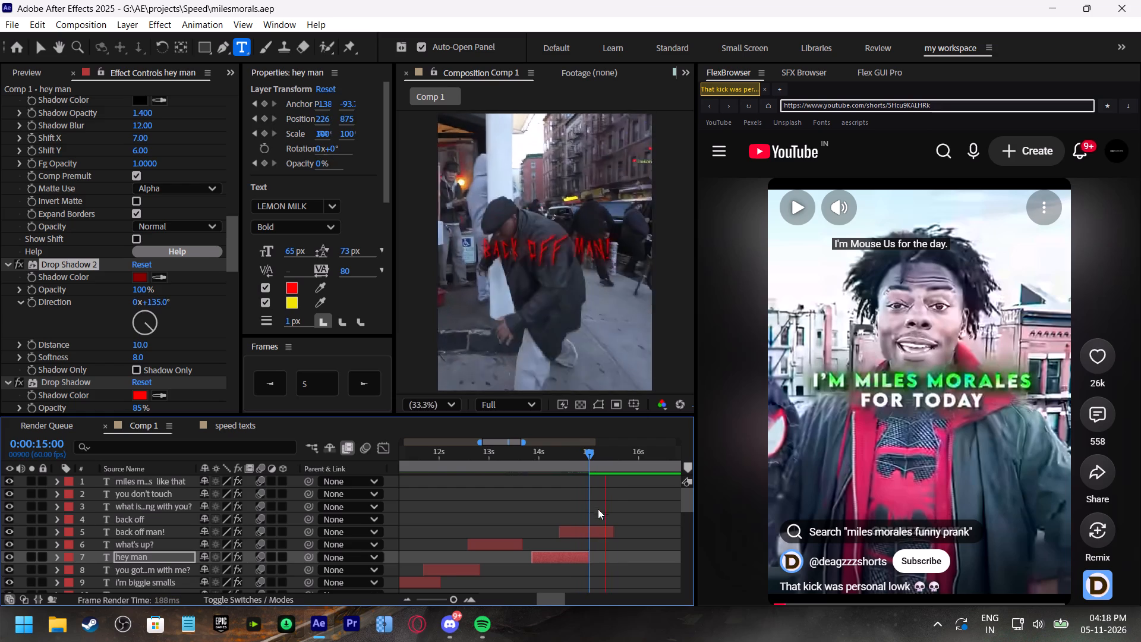
pyautogui.keyDown('shift'); pyautogui.scroll(-5, 597, 518); pyautogui.keyUp('shift')
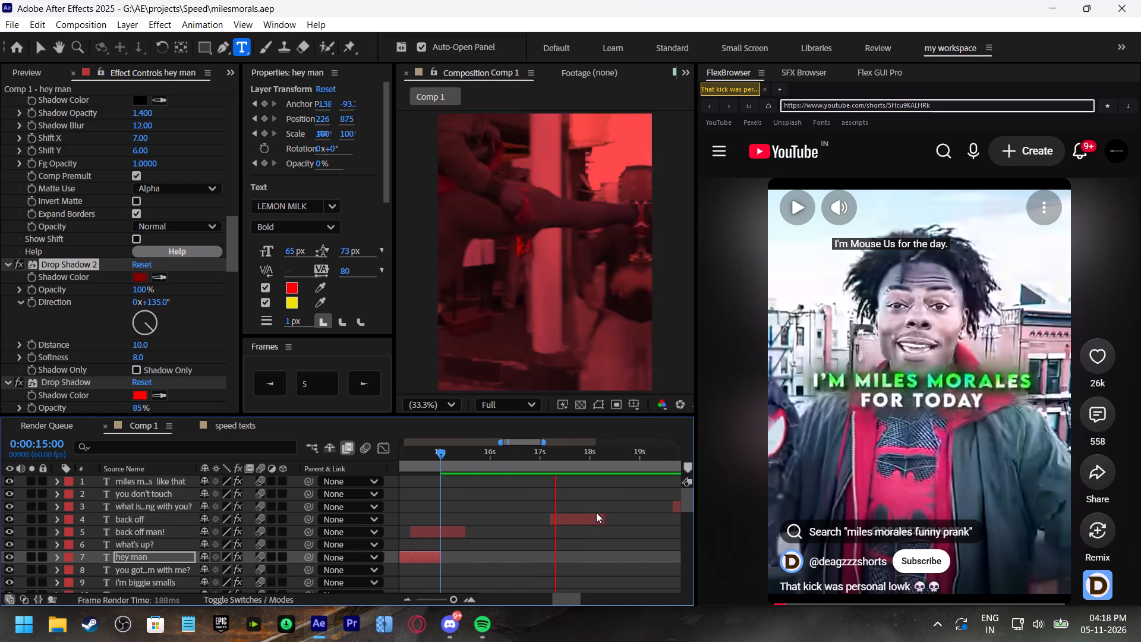
# At about 0:00:17:31, set the "back off" caption's fill to bright orange-red, and preview it from 0:00:17:05.
pyautogui.click(566, 455)
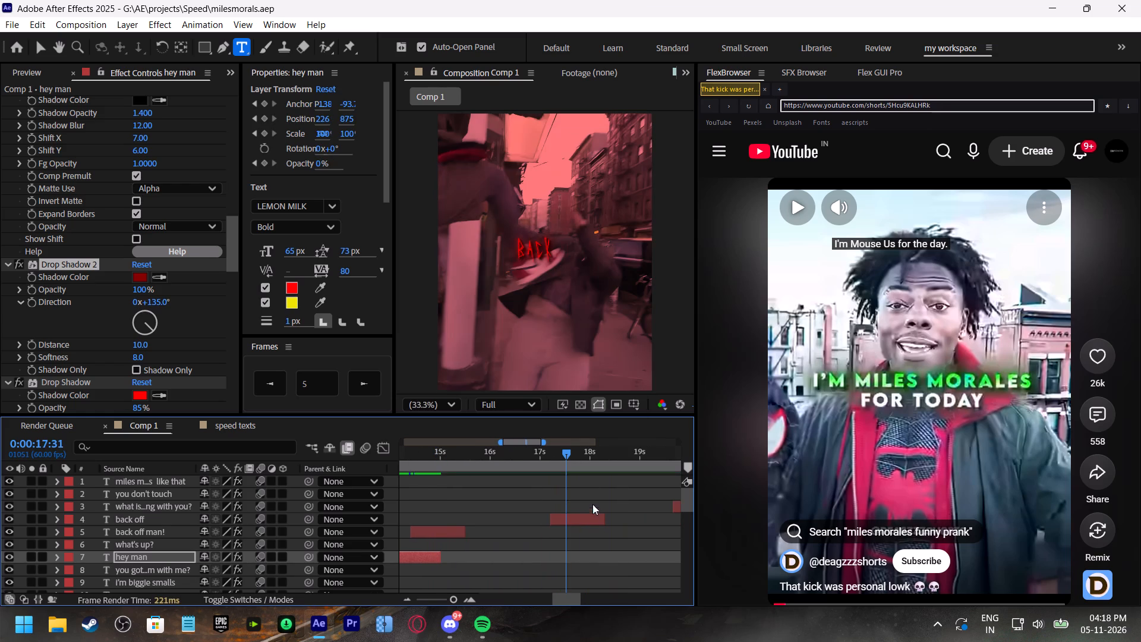
pyautogui.click(579, 520)
pyautogui.click(292, 288)
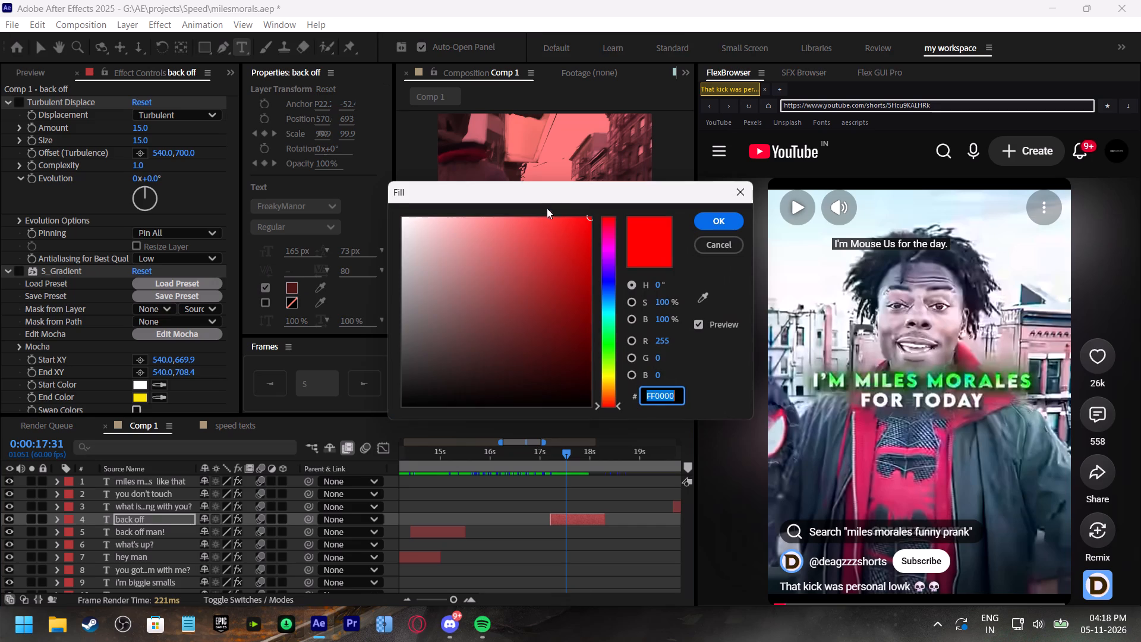
pyautogui.moveTo(556, 194); pyautogui.dragTo(887, 205)
pyautogui.click(947, 382)
pyautogui.moveTo(908, 267); pyautogui.dragTo(985, 294)
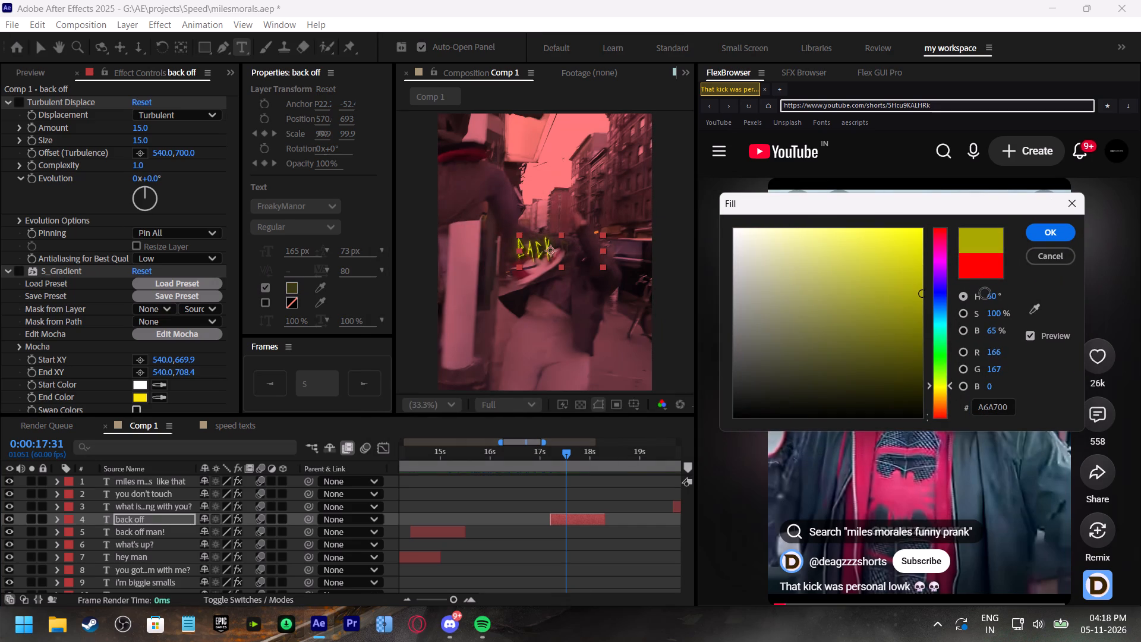
pyautogui.moveTo(985, 294); pyautogui.dragTo(1017, 266)
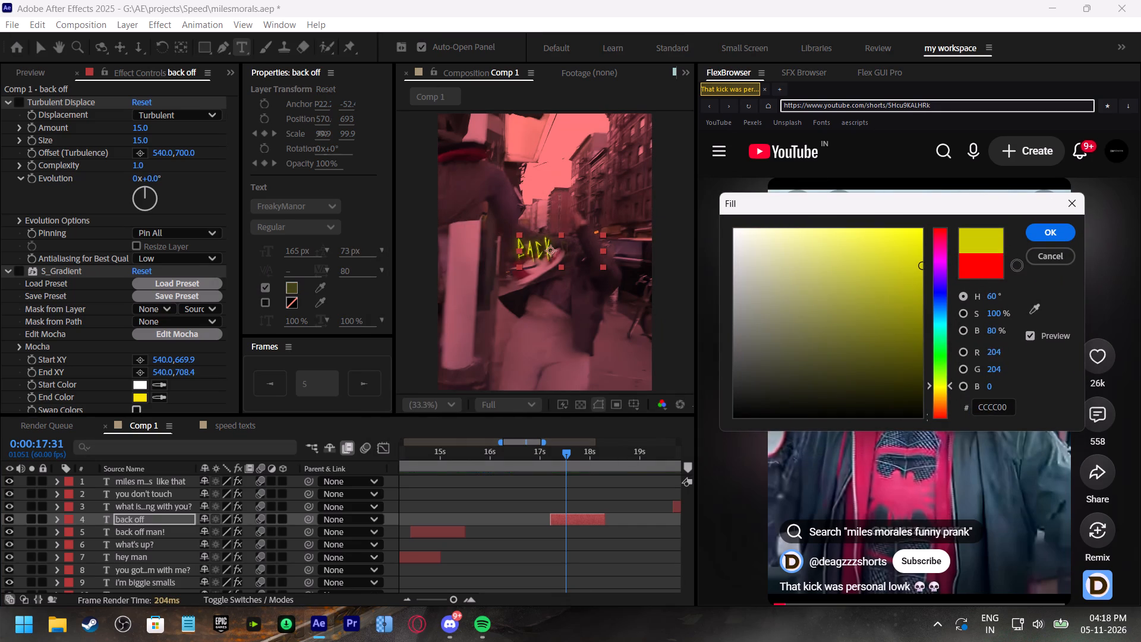
pyautogui.moveTo(1017, 266); pyautogui.dragTo(1036, 301)
pyautogui.moveTo(950, 392); pyautogui.dragTo(950, 401)
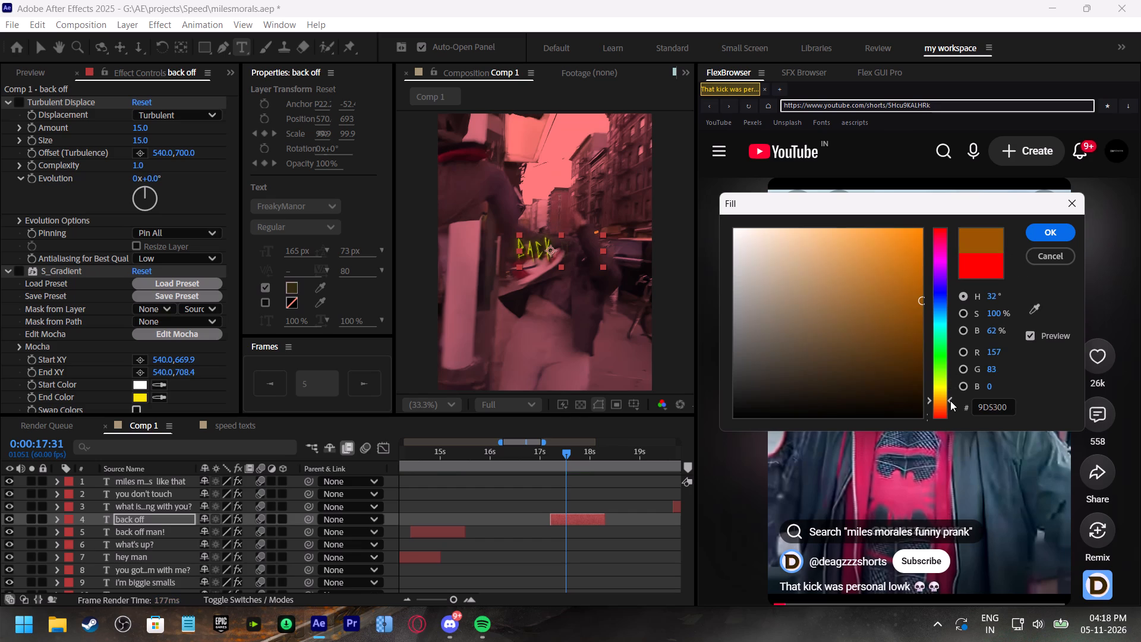
pyautogui.moveTo(950, 401); pyautogui.dragTo(955, 408)
pyautogui.moveTo(885, 286); pyautogui.dragTo(1002, 203)
pyautogui.moveTo(945, 404); pyautogui.dragTo(950, 411)
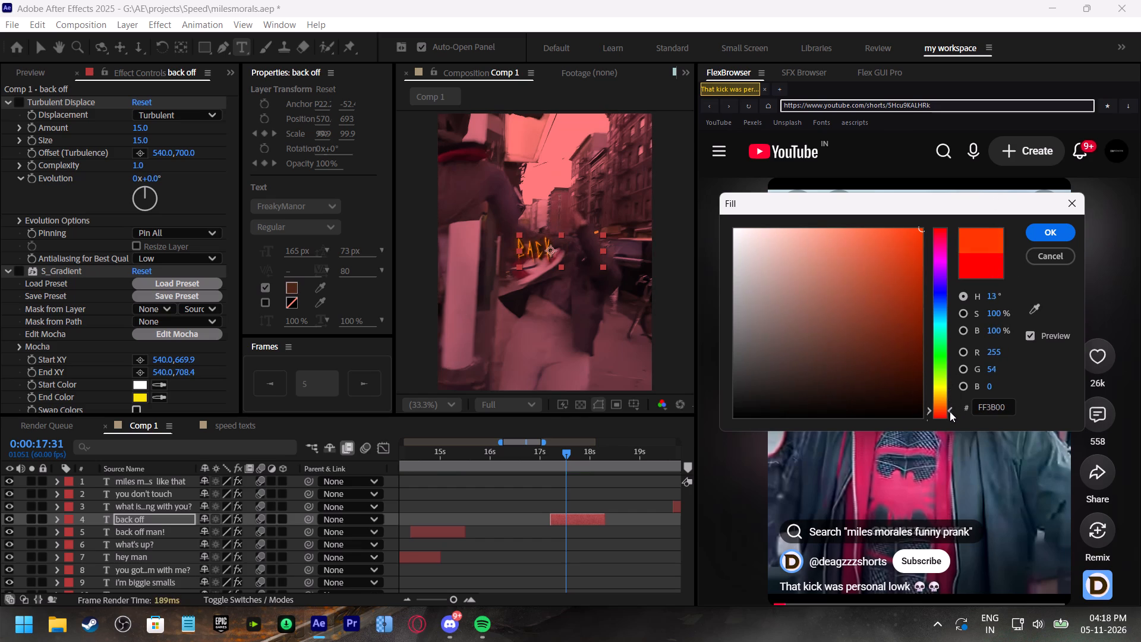
pyautogui.moveTo(950, 411); pyautogui.dragTo(950, 411)
pyautogui.click(1047, 231)
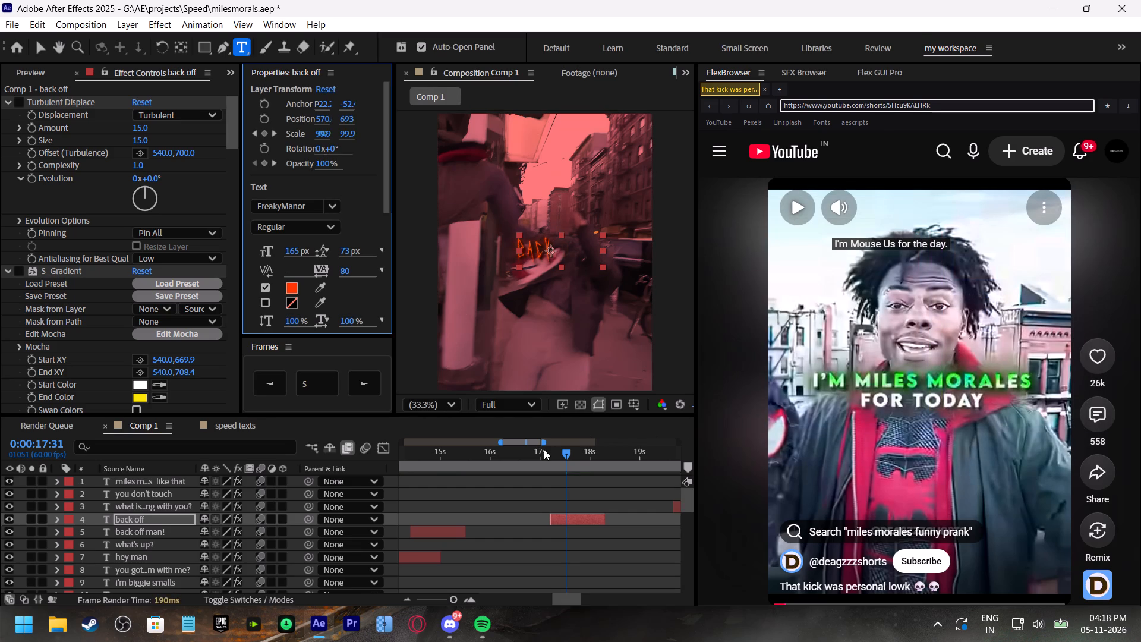
pyautogui.click(544, 449)
pyautogui.press('space')
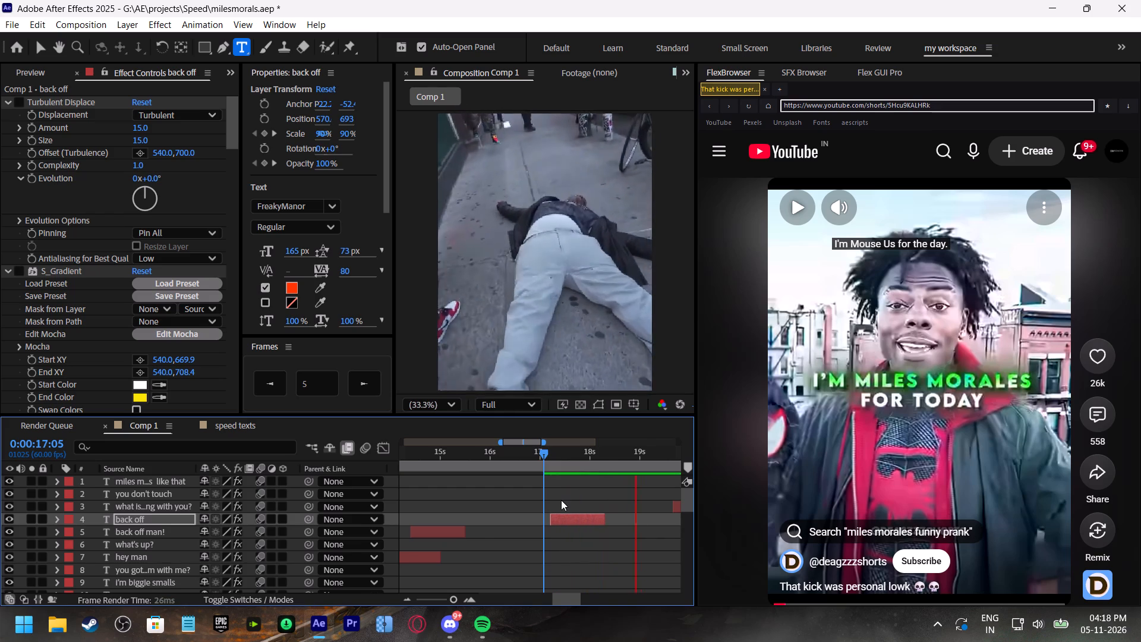
# At about 0:00:20:20, colour the line "what is wrong" in the "what is wrong with you?" caption bright blue.
pyautogui.keyDown('shift'); pyautogui.scroll(-4, 563, 505); pyautogui.keyUp('shift')
pyautogui.moveTo(563, 449); pyautogui.dragTo(577, 452)
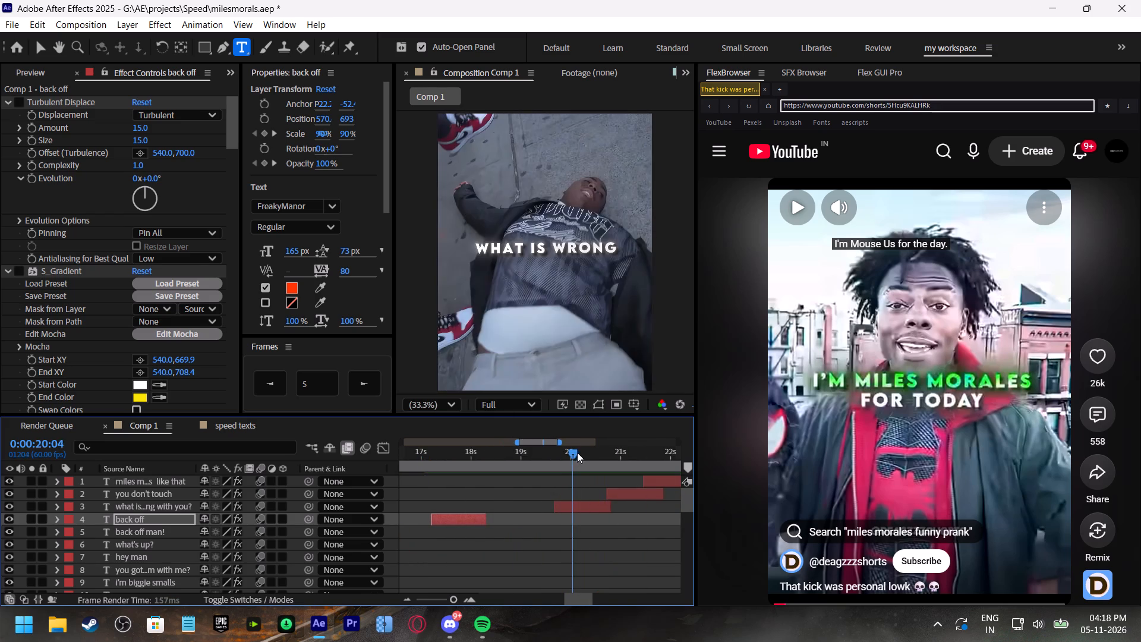
pyautogui.moveTo(577, 452); pyautogui.dragTo(588, 458)
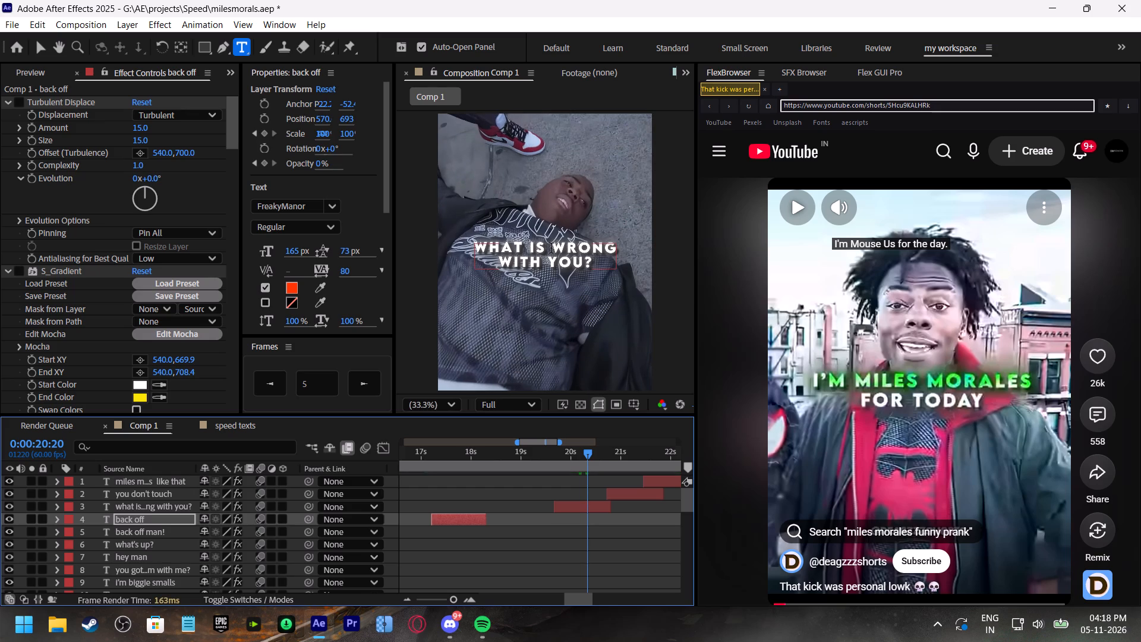
pyautogui.tripleClick(480, 247)
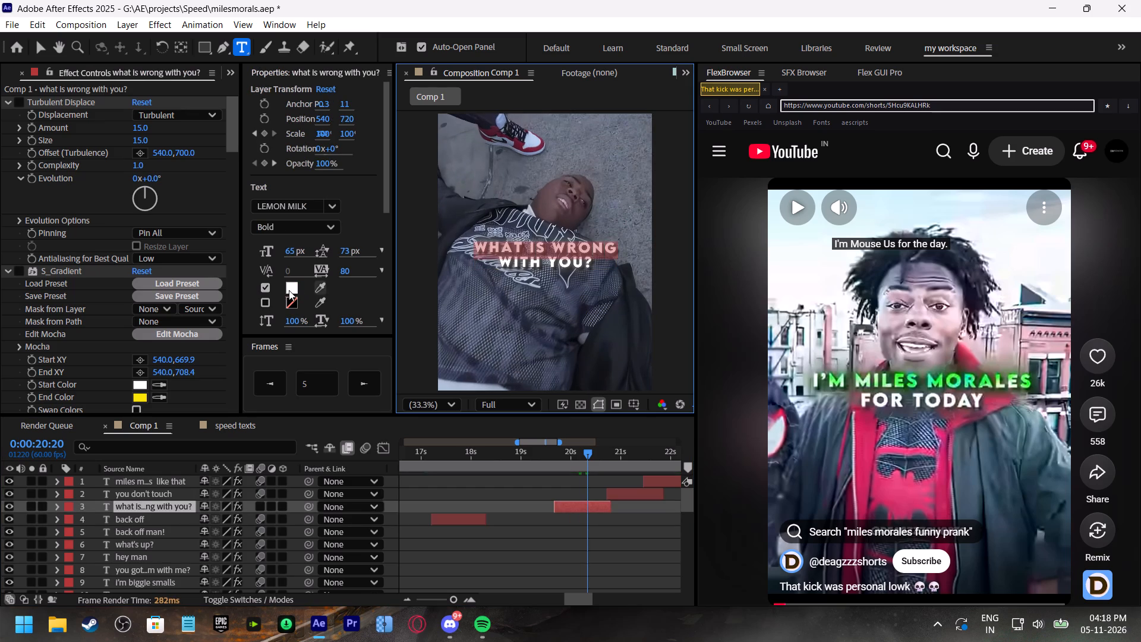
pyautogui.click(289, 290)
pyautogui.moveTo(483, 239); pyautogui.dragTo(724, 169)
pyautogui.click(613, 300)
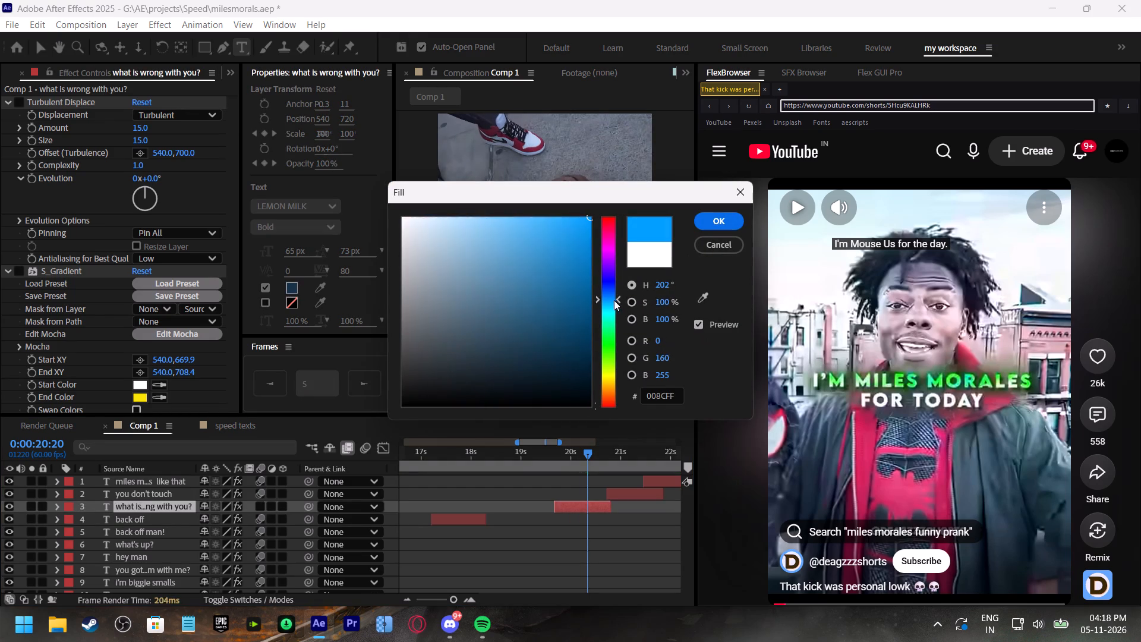
pyautogui.click(699, 221)
# At about 0:00:21:13, colour the whole "you don't touch" caption bright green.
pyautogui.keyDown('shift'); pyautogui.scroll(-3, 587, 497); pyautogui.keyUp('shift')
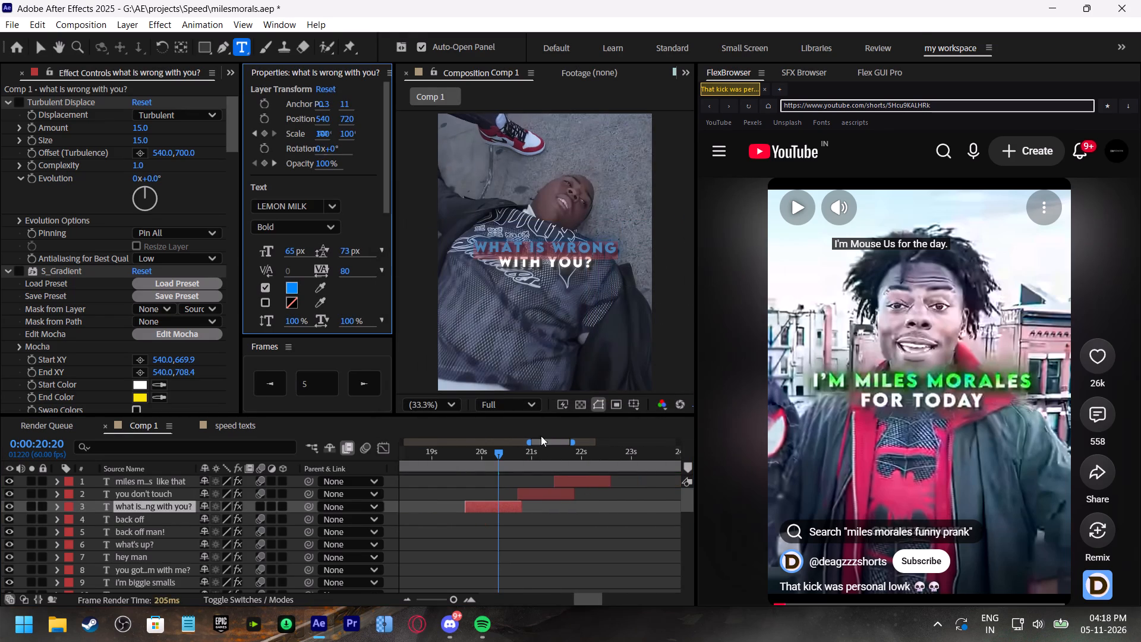
pyautogui.click(542, 451)
pyautogui.tripleClick(543, 244)
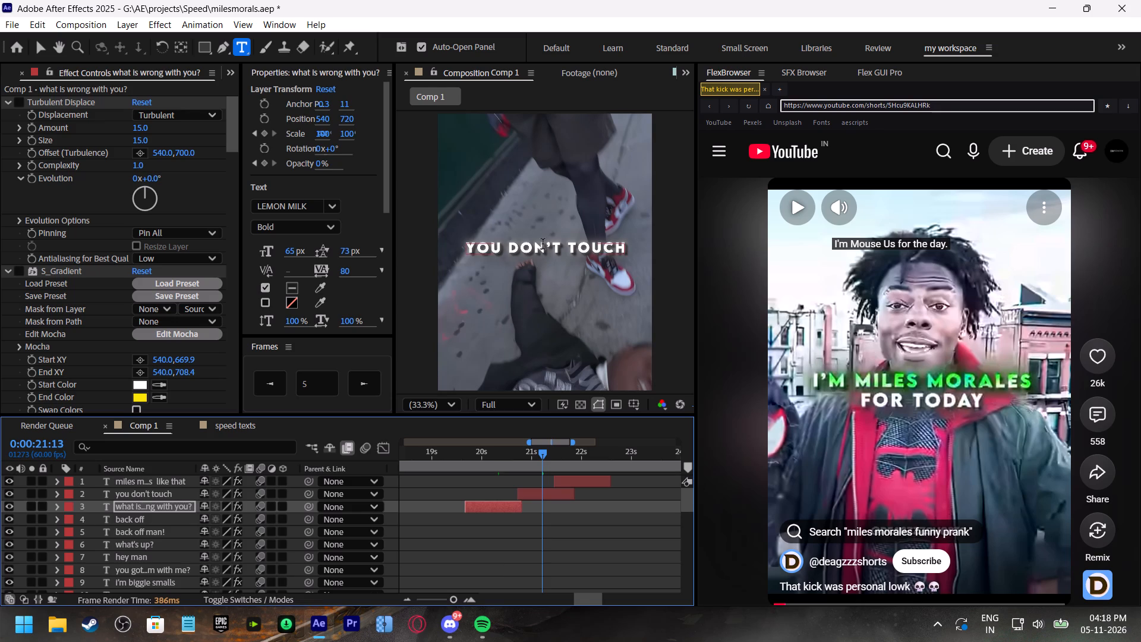
pyautogui.click(289, 289)
pyautogui.moveTo(478, 270); pyautogui.dragTo(677, 187)
pyautogui.click(609, 344)
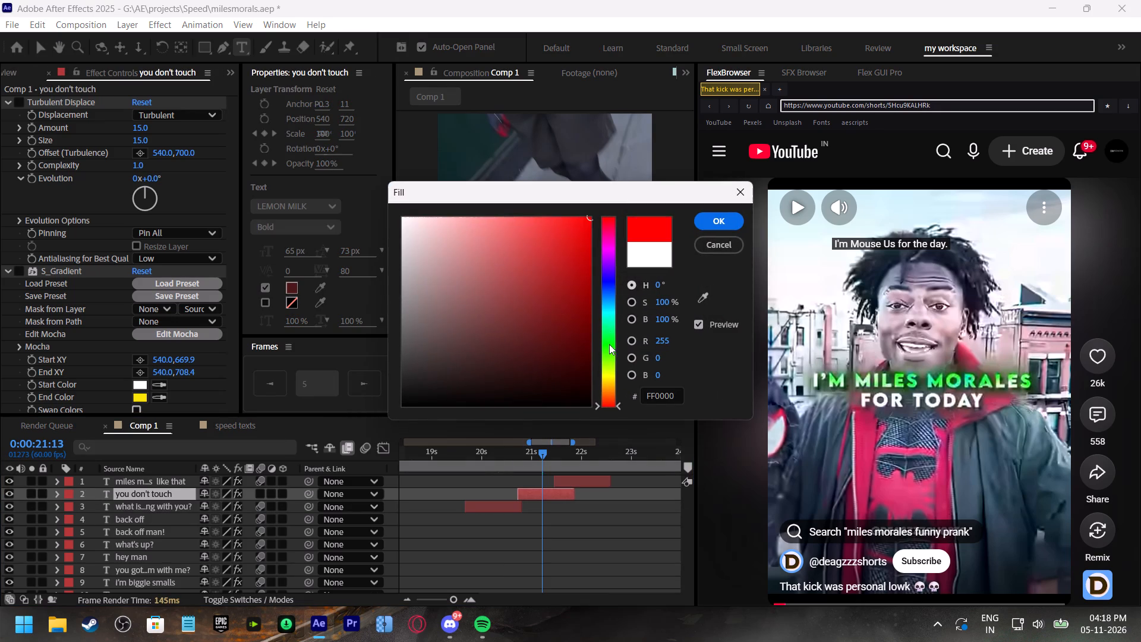
pyautogui.click(726, 227)
# Set the words "you don't" in the "you don't touch" caption to white (FFFFFF), keeping only "touch" green.
pyautogui.keyDown('shift'); pyautogui.scroll(-2, 600, 516); pyautogui.keyUp('shift')
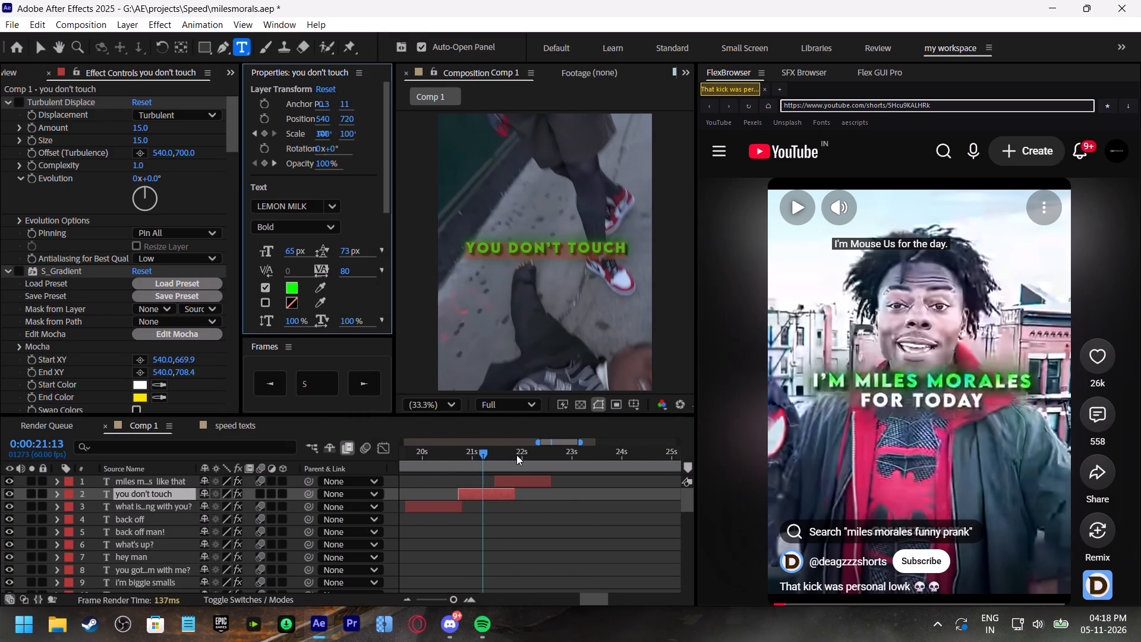
pyautogui.click(516, 455)
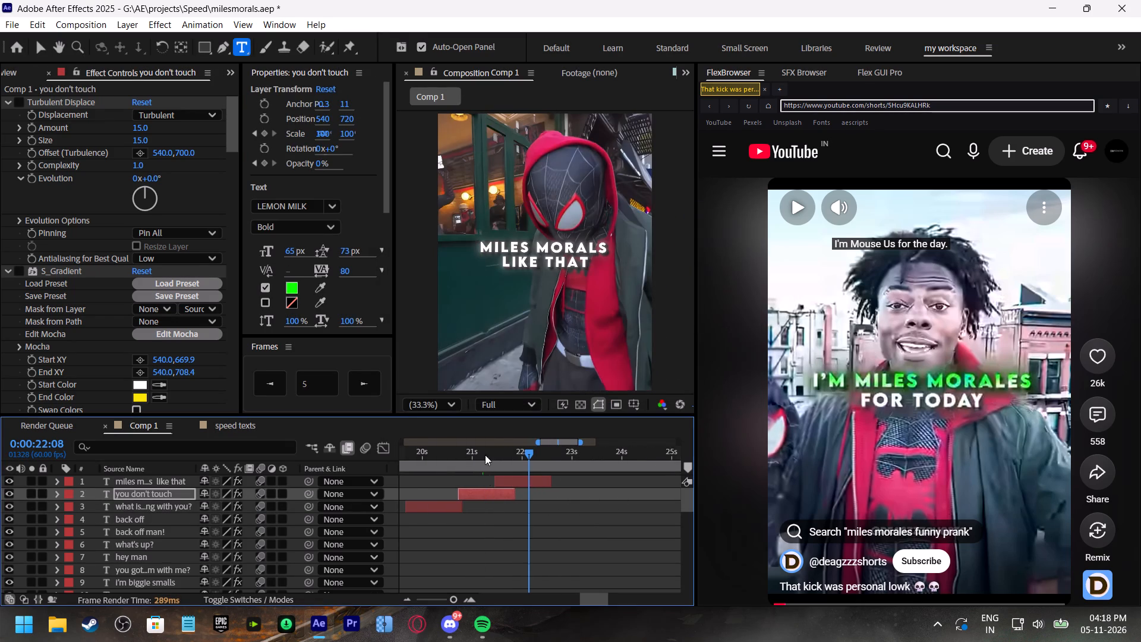
pyautogui.click(485, 455)
pyautogui.click(488, 490)
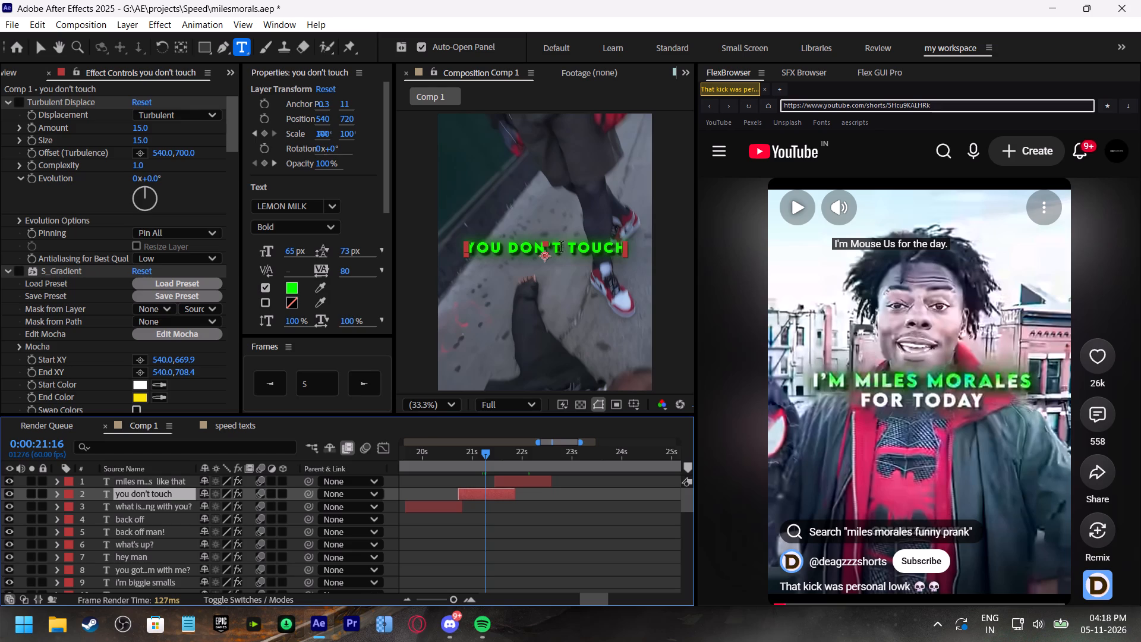
pyautogui.moveTo(567, 247); pyautogui.dragTo(412, 241)
pyautogui.click(295, 291)
pyautogui.moveTo(496, 276); pyautogui.dragTo(327, 205)
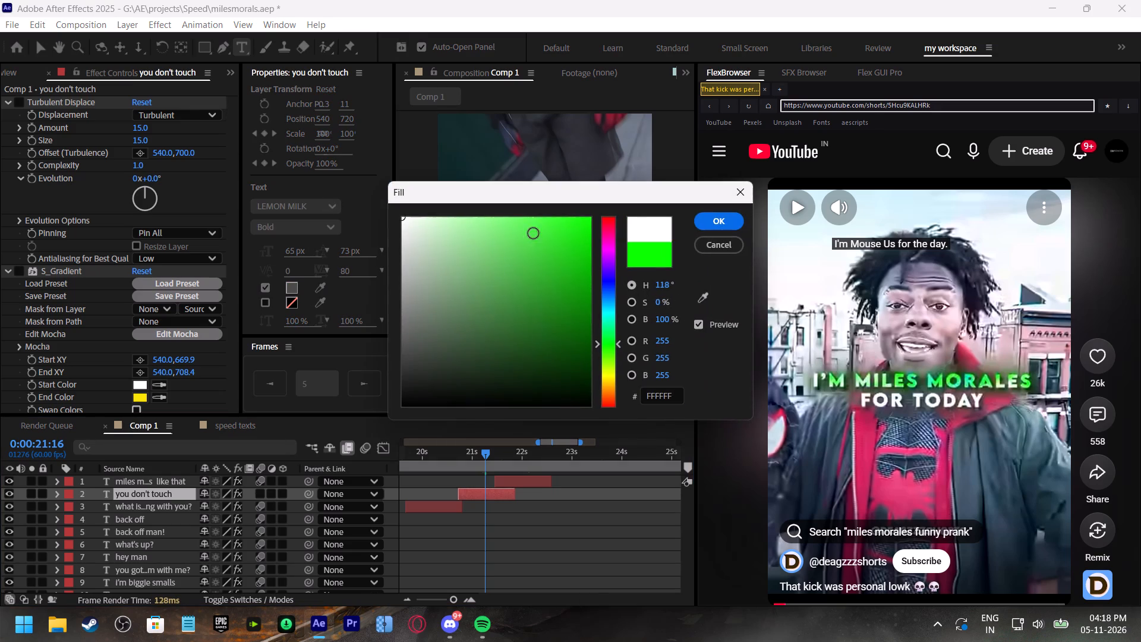
pyautogui.click(717, 220)
# At about 0:00:21:52, colour the line "miles morals" in the "miles morals like that" caption bright green, and save the project.
pyautogui.click(516, 458)
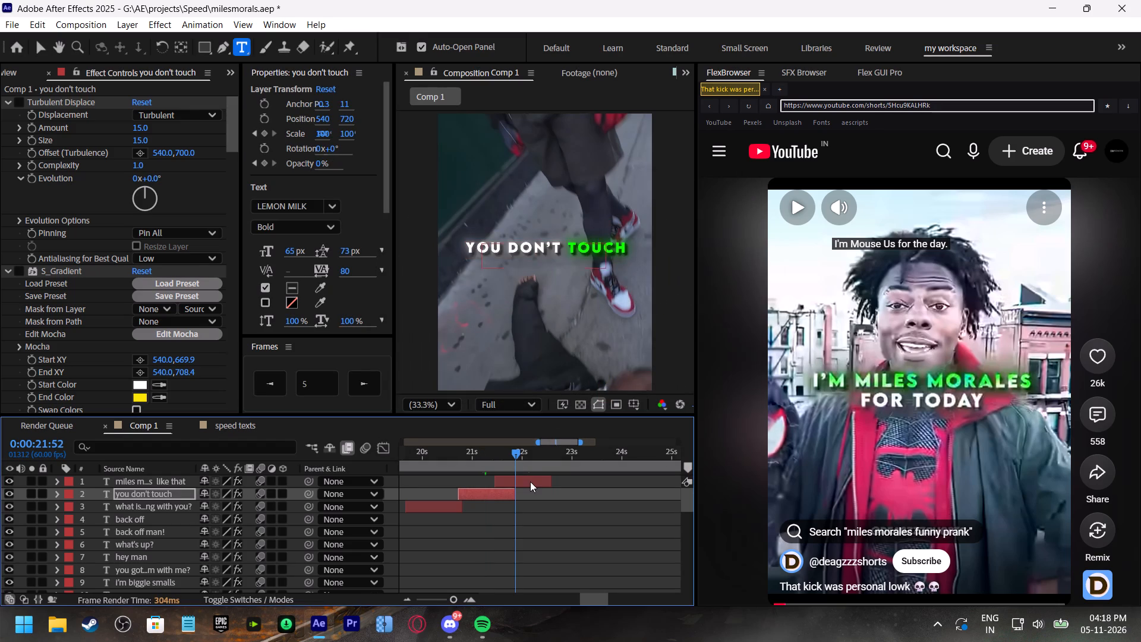
pyautogui.click(530, 481)
pyautogui.tripleClick(575, 250)
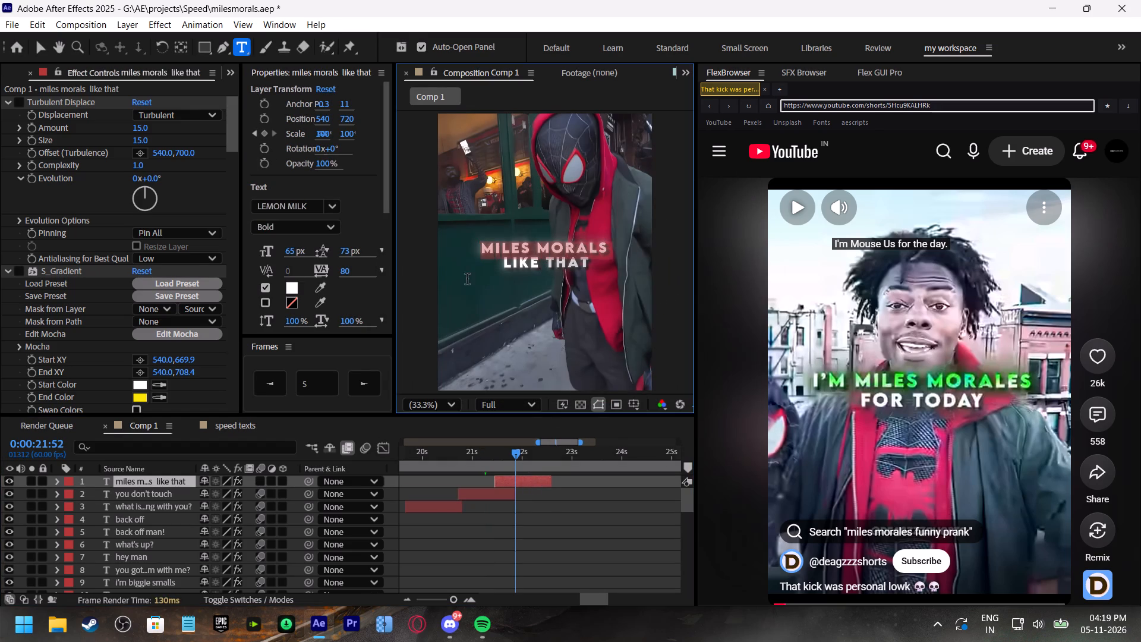
pyautogui.click(285, 285)
pyautogui.click(295, 285)
pyautogui.moveTo(531, 256); pyautogui.dragTo(756, 184)
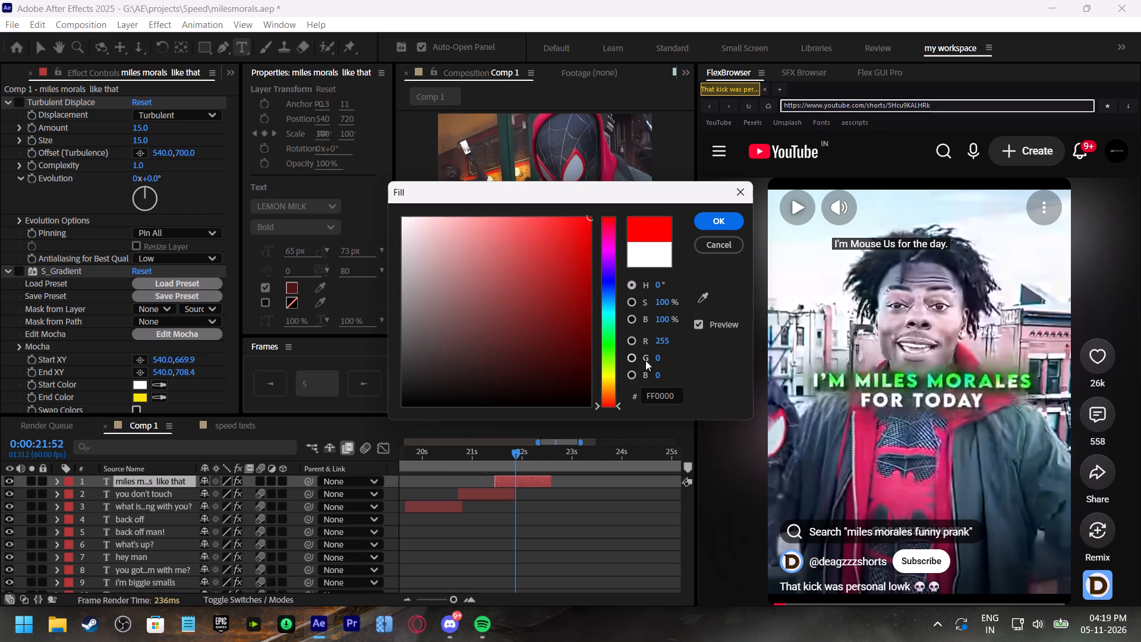
pyautogui.moveTo(618, 349); pyautogui.dragTo(614, 339)
pyautogui.click(712, 228)
pyautogui.hotkey('ctrl', 's')
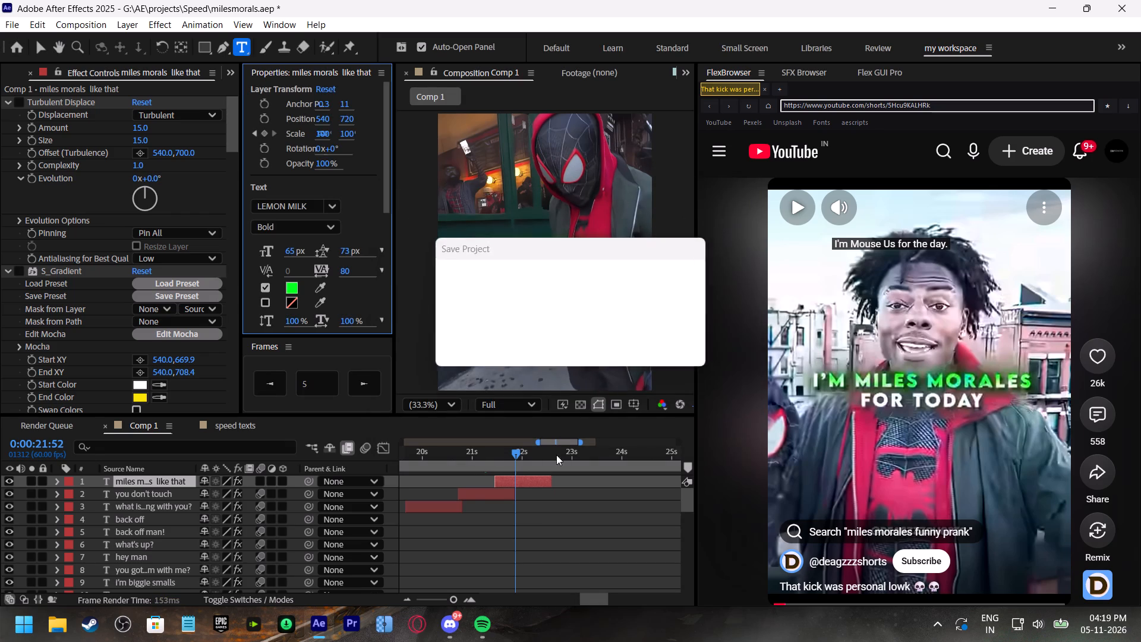
# Show the full duration of Comp 1 in the timeline and play it back from 0:00:00:00 to check the captions.
pyautogui.moveTo(443, 597); pyautogui.dragTo(431, 597)
pyautogui.moveTo(457, 446); pyautogui.dragTo(329, 480)
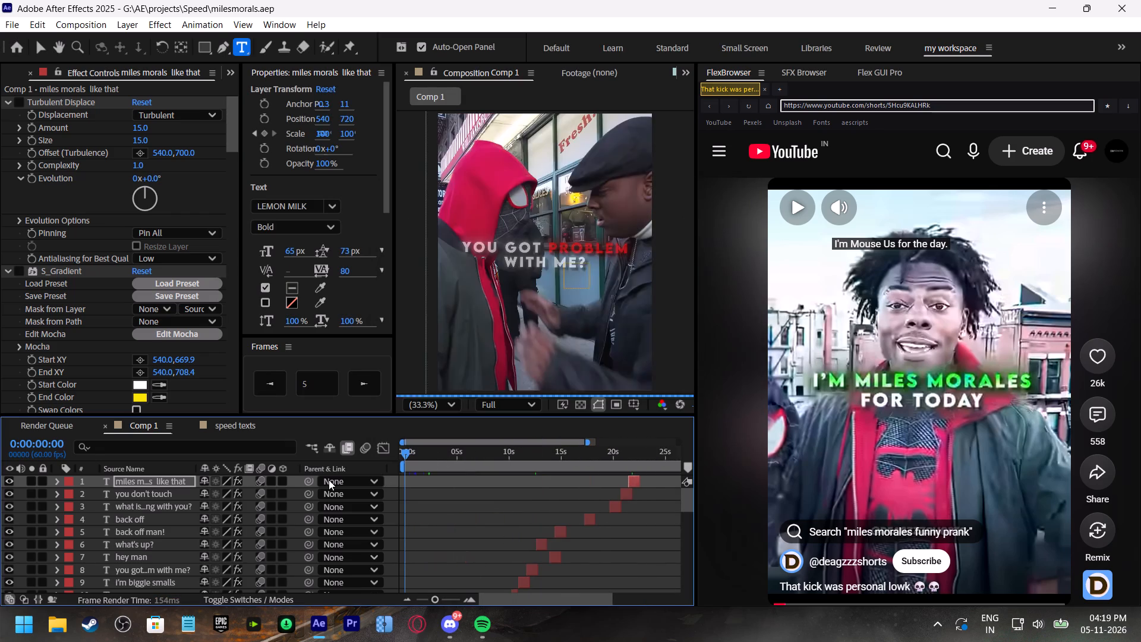
pyautogui.moveTo(329, 480); pyautogui.dragTo(223, 496)
pyautogui.press('space')
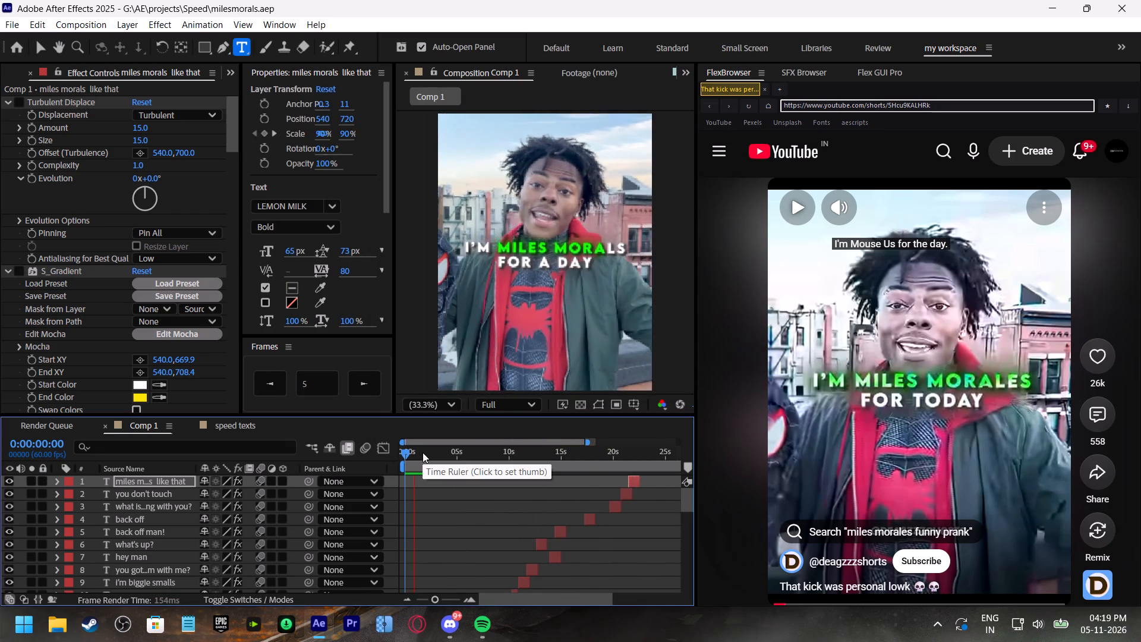
pyautogui.moveTo(413, 454); pyautogui.dragTo(356, 464)
# At about 0:00:00:34, colour the final letters "ls" of "morals" in the "I'm miles morals for a day" caption bright green.
pyautogui.scroll(-10, 427, 500)
pyautogui.scroll(2, 424, 513)
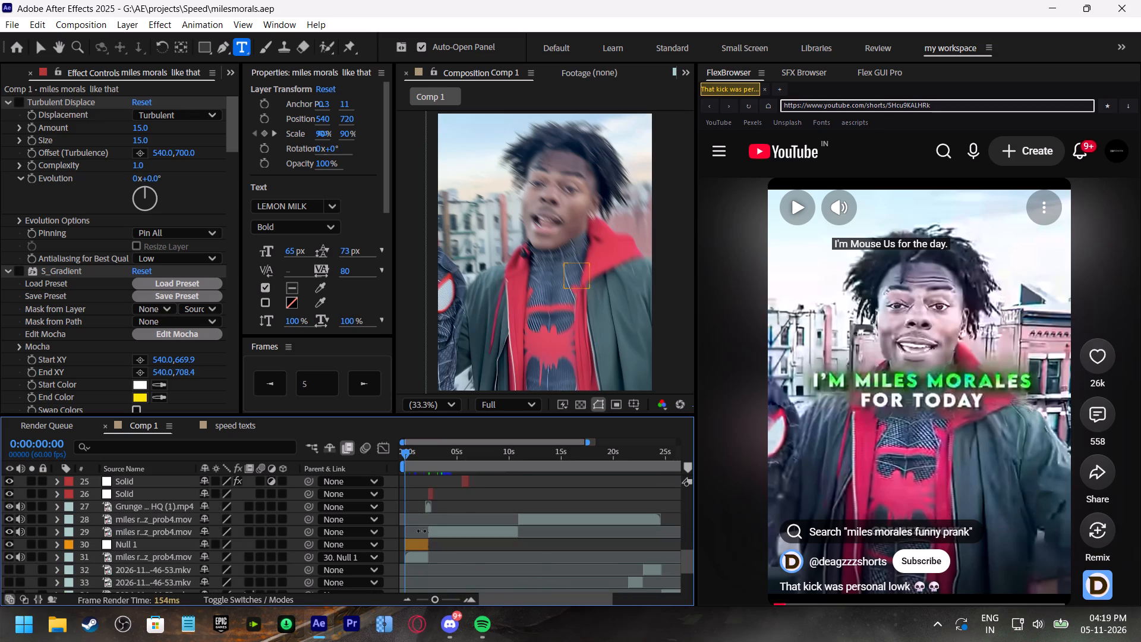
pyautogui.scroll(2, 428, 532)
pyautogui.click(412, 506)
pyautogui.click(411, 448)
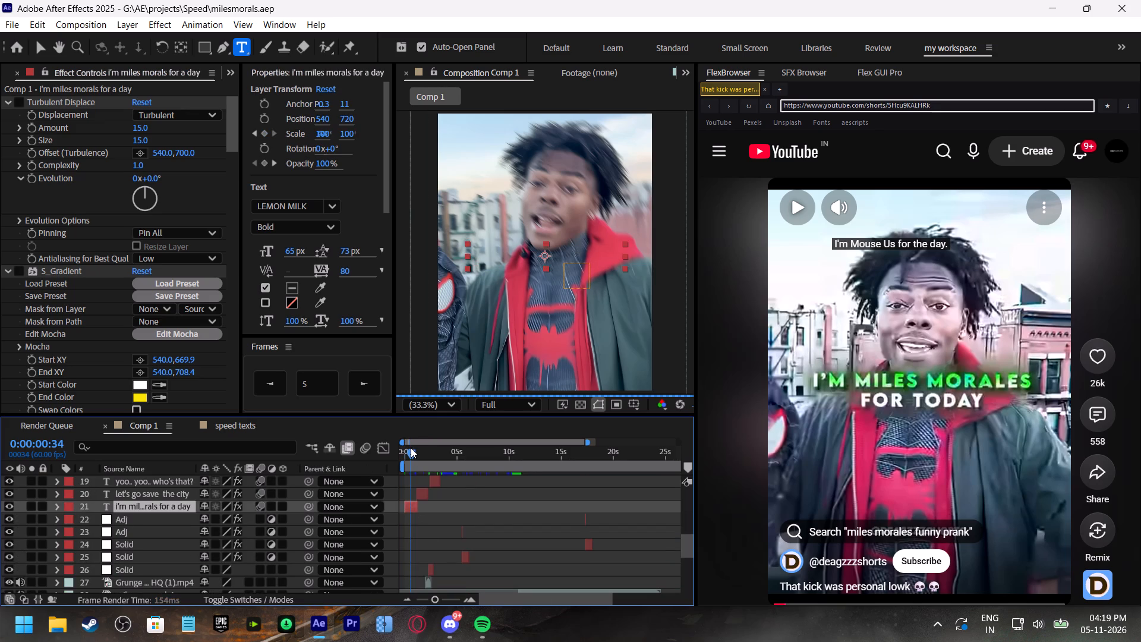
pyautogui.moveTo(608, 247); pyautogui.dragTo(629, 247)
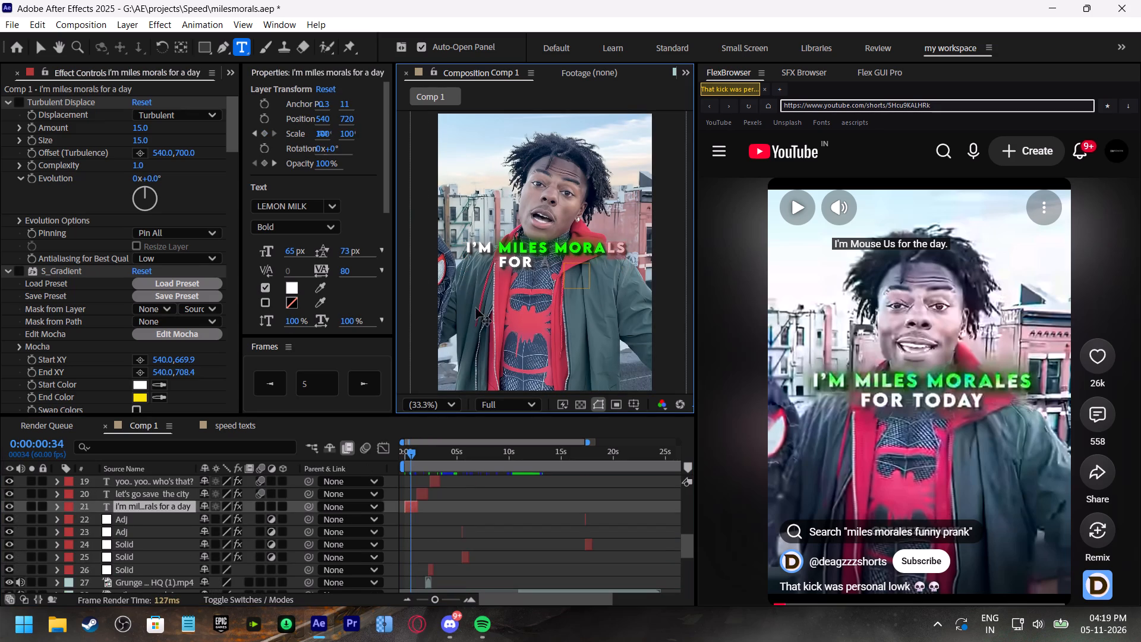
pyautogui.click(291, 284)
pyautogui.moveTo(443, 252); pyautogui.dragTo(742, 186)
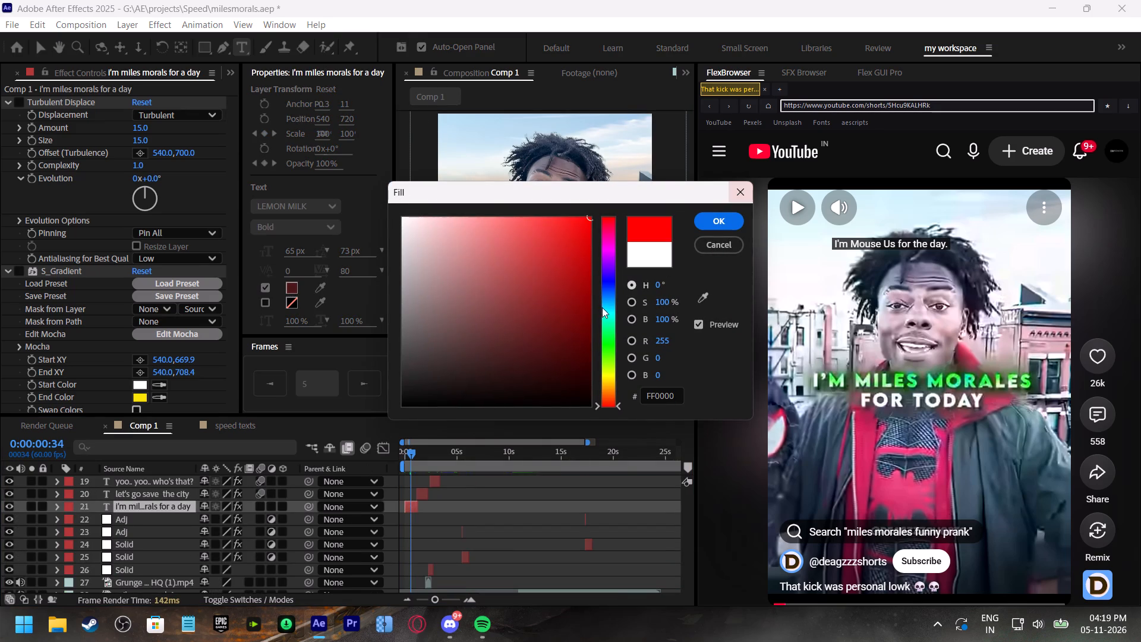
pyautogui.moveTo(601, 322); pyautogui.dragTo(615, 339)
pyautogui.click(722, 220)
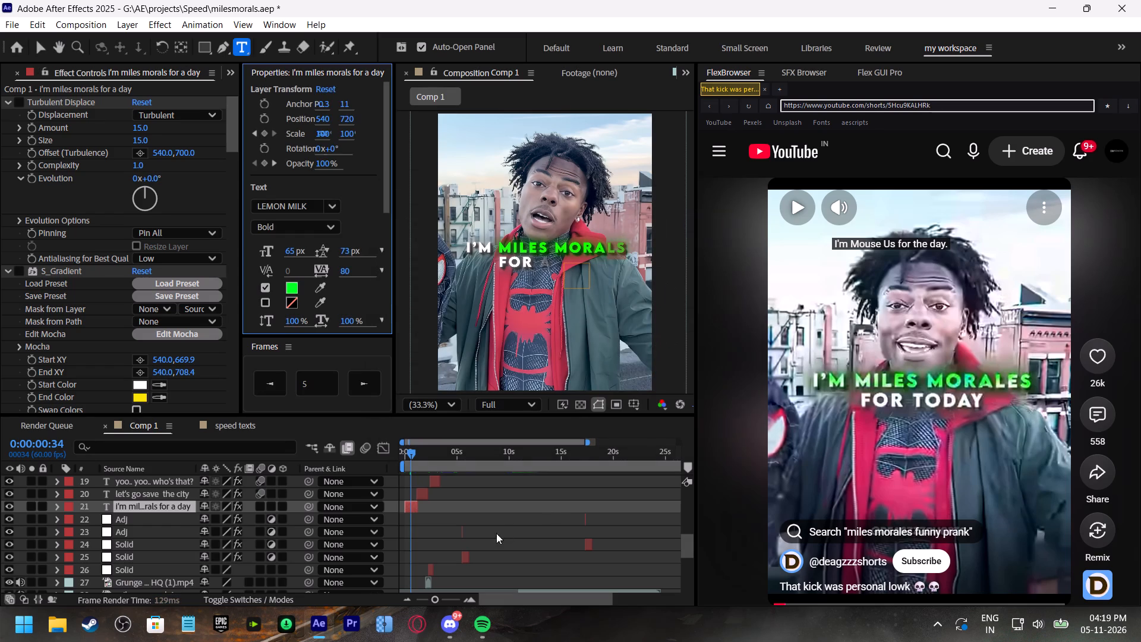
# Play back Comp 1 from about 0:00:00:34 to check the coloured captions, and save the project.
pyautogui.click(468, 555)
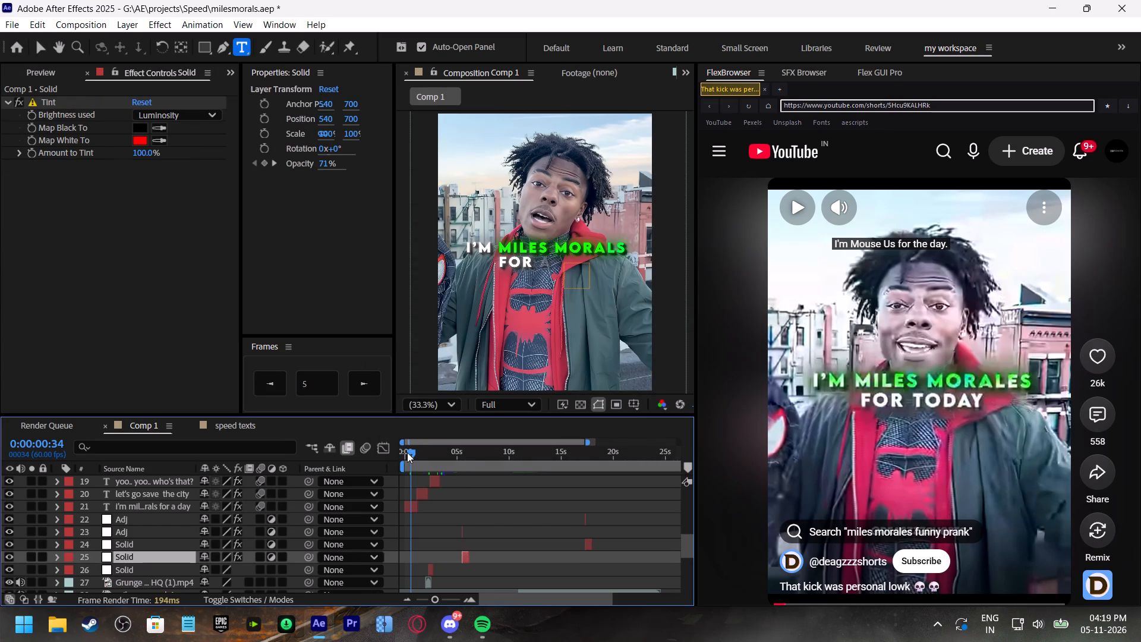
pyautogui.click(407, 452)
pyautogui.press('space')
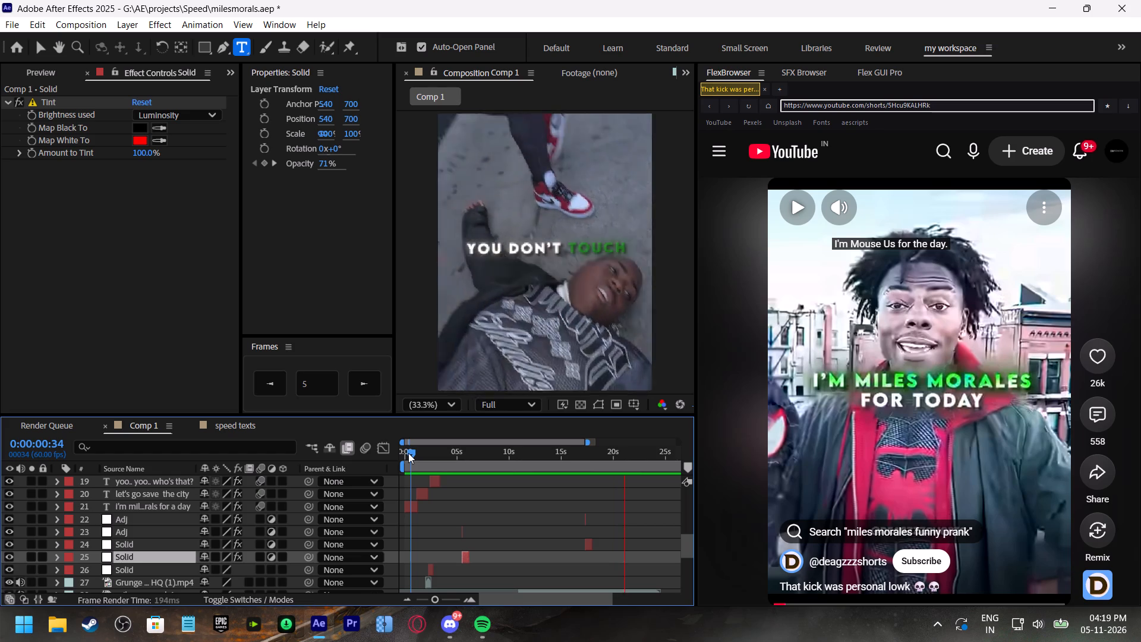
pyautogui.keyDown('shift'); pyautogui.scroll(-3, 540, 480); pyautogui.keyUp('shift')
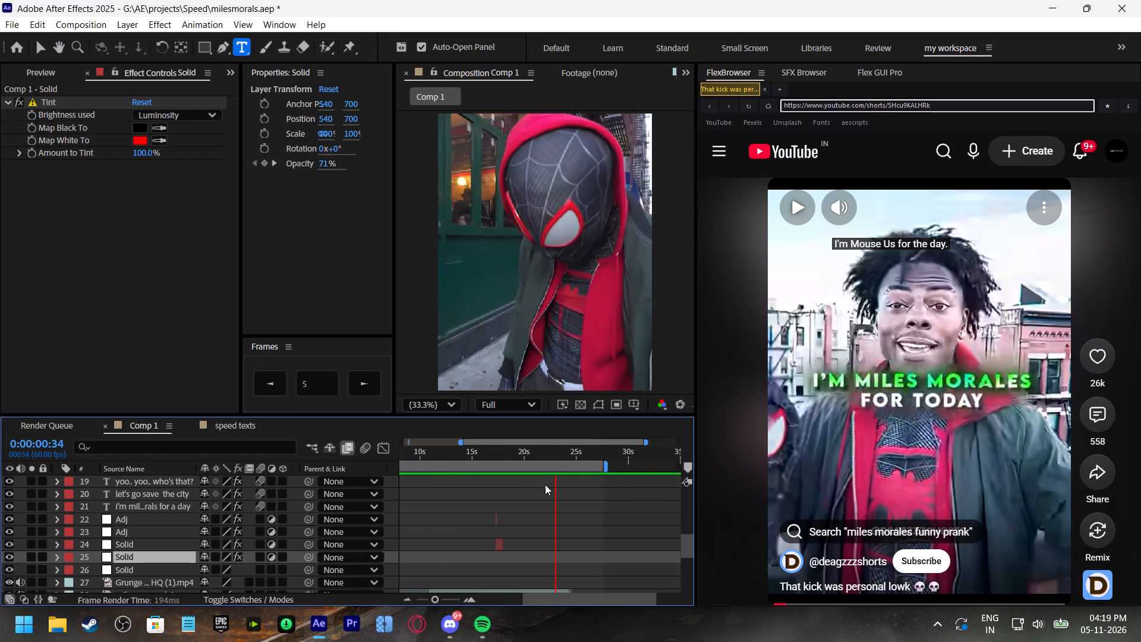
pyautogui.click(534, 449)
pyautogui.hotkey('ctrl', 's')
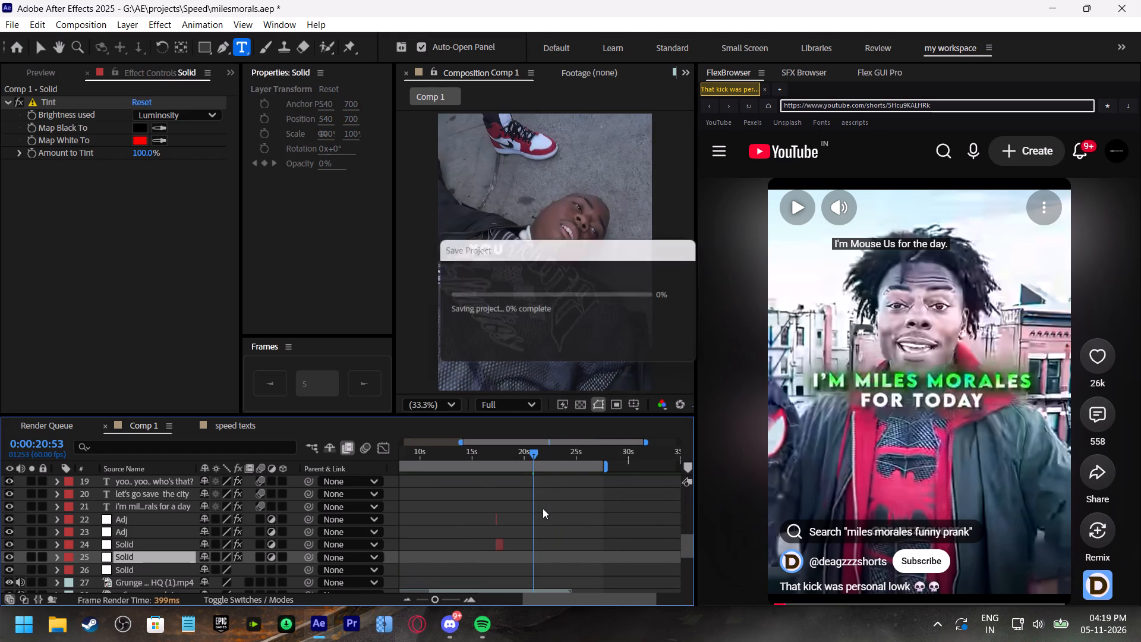
# Find the cut point after the last caption, split the upper miles raw footage layer at 0:00:22:36, and save the project.
pyautogui.scroll(-3, 545, 513)
pyautogui.moveTo(562, 454); pyautogui.dragTo(566, 462)
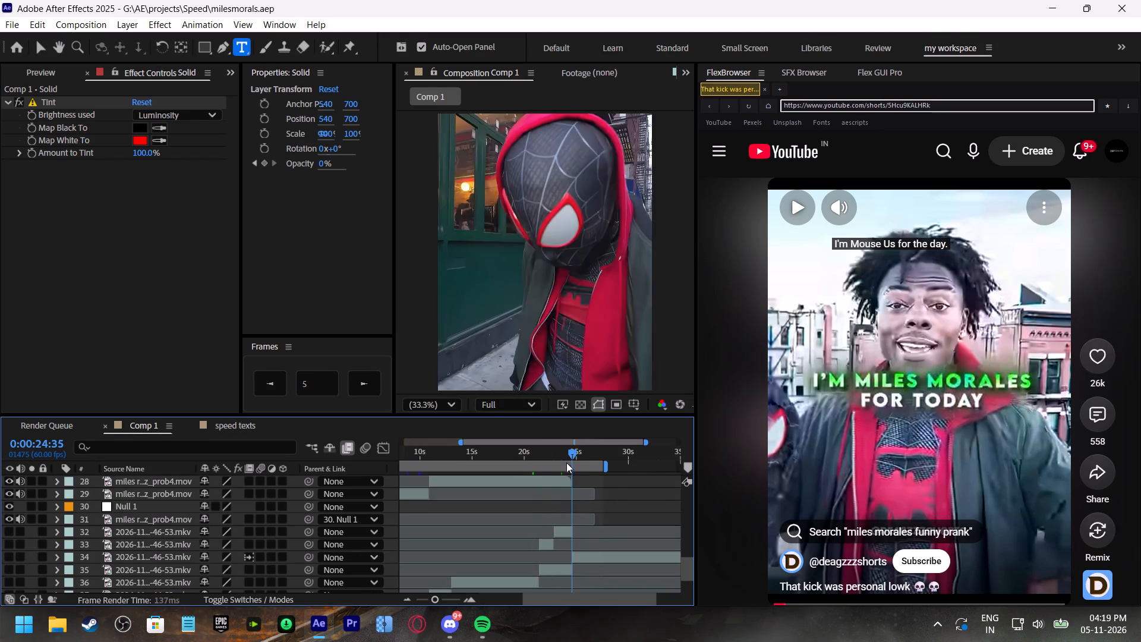
pyautogui.moveTo(566, 462); pyautogui.dragTo(565, 461)
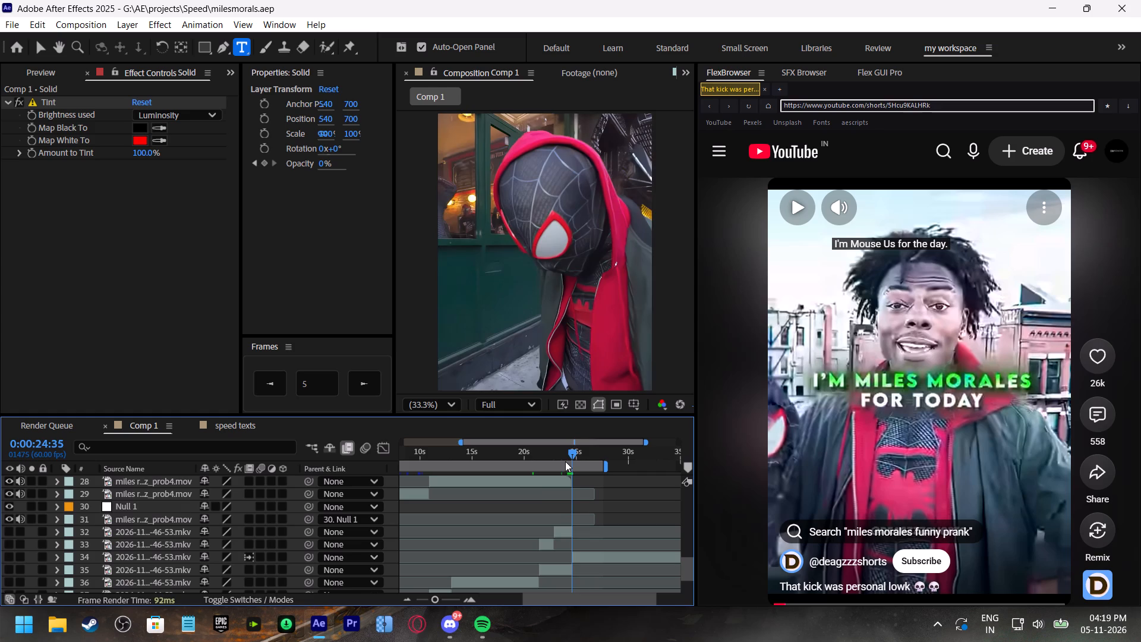
pyautogui.moveTo(565, 461); pyautogui.dragTo(530, 447)
pyautogui.press('space')
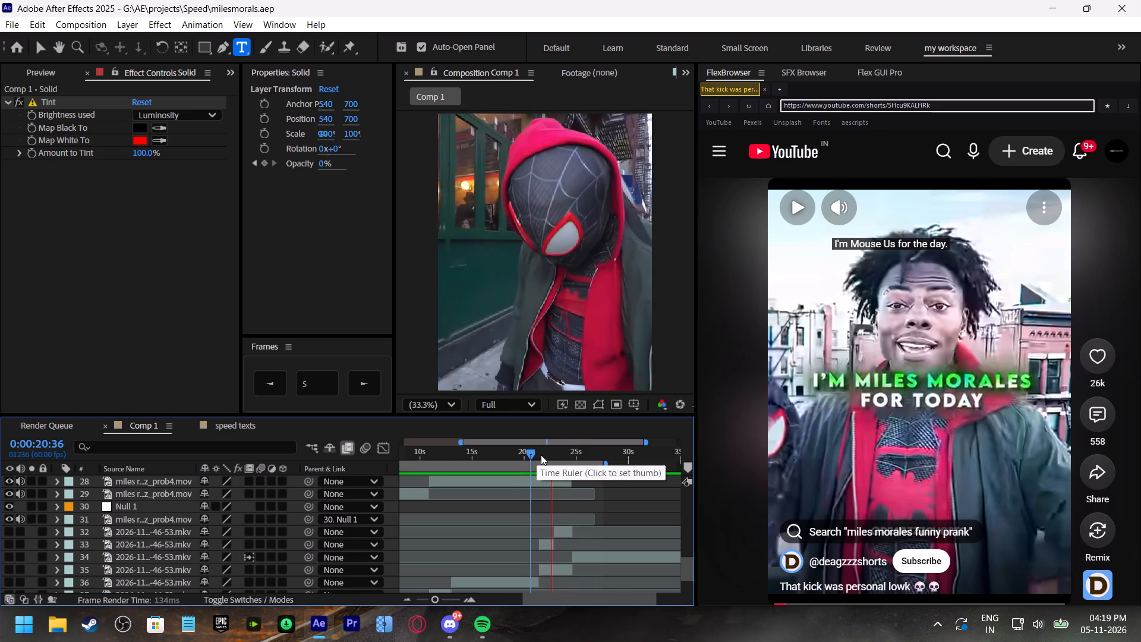
pyautogui.moveTo(541, 455); pyautogui.dragTo(551, 473)
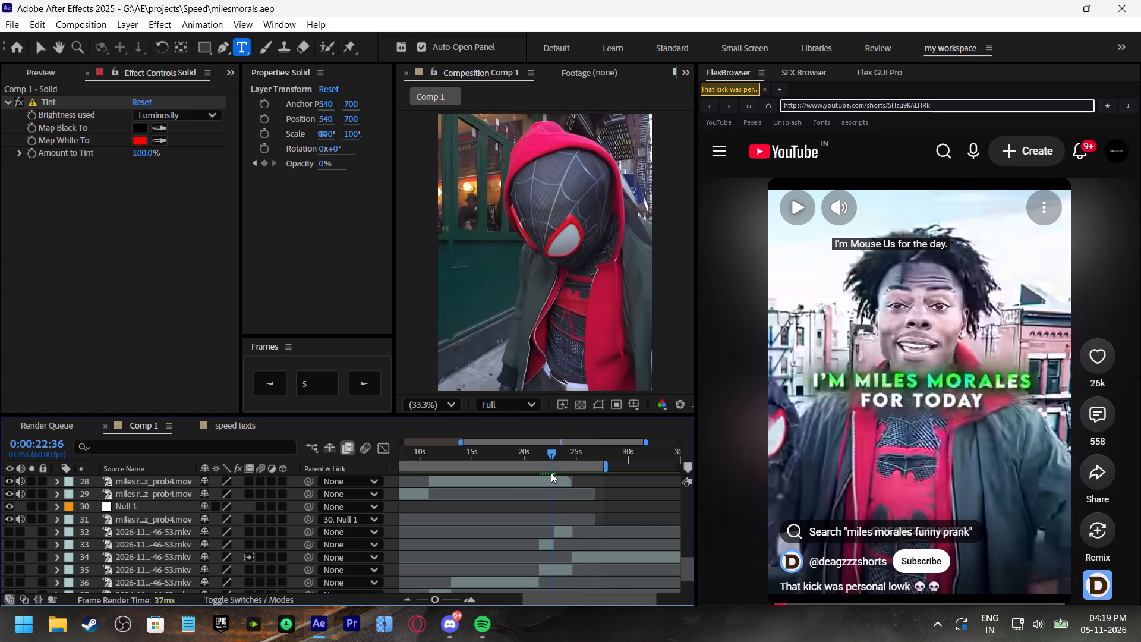
pyautogui.moveTo(551, 473); pyautogui.dragTo(551, 472)
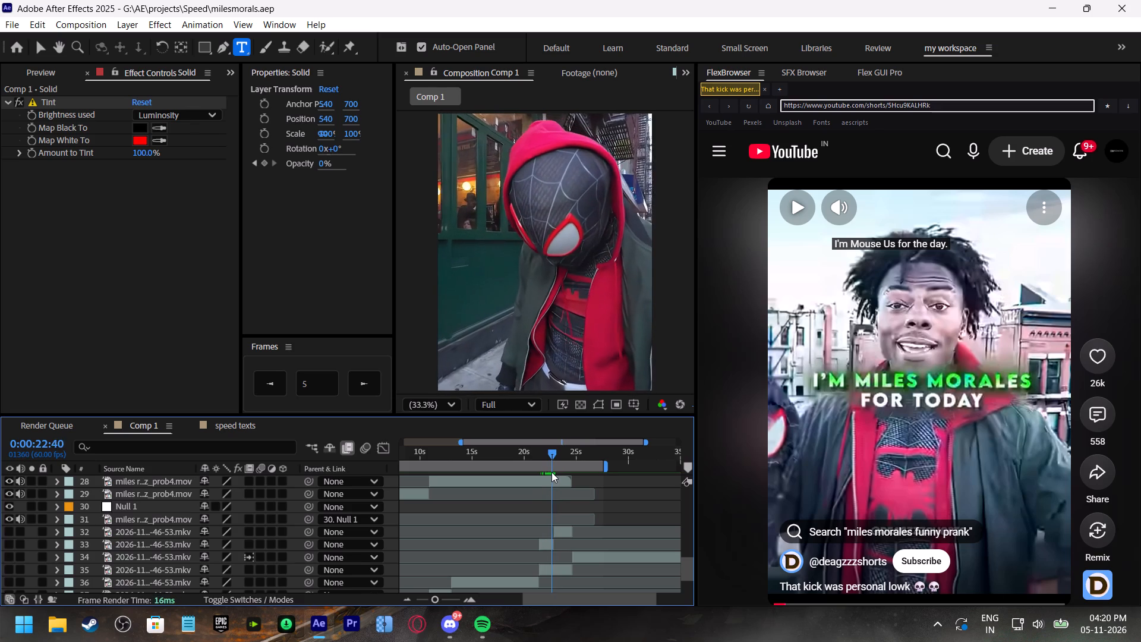
pyautogui.moveTo(551, 472); pyautogui.dragTo(551, 471)
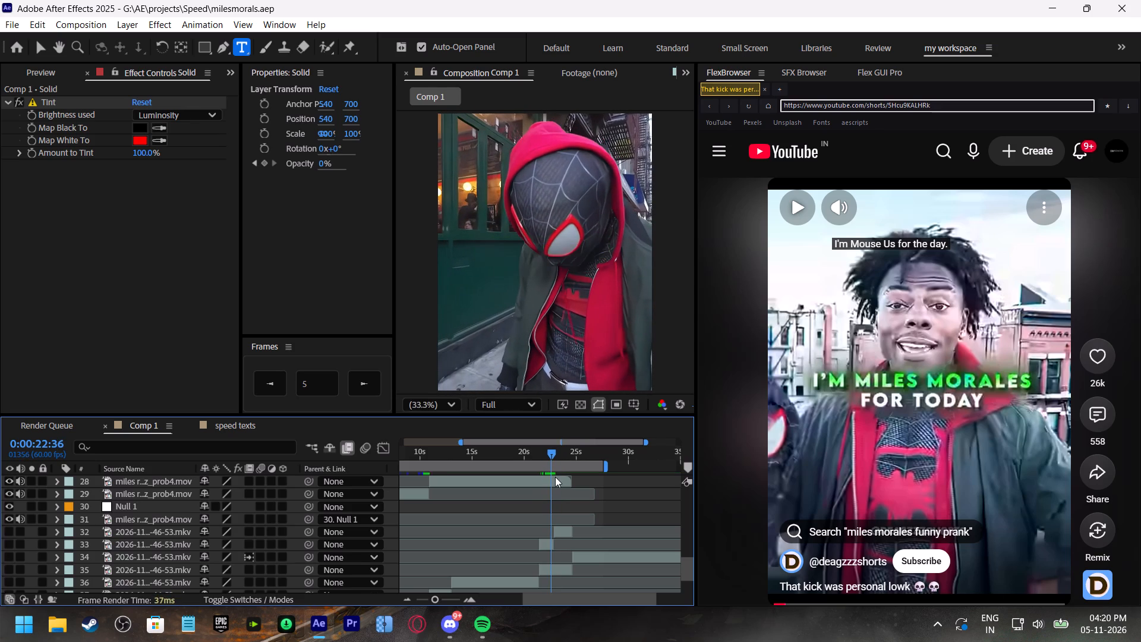
pyautogui.click(556, 478)
pyautogui.hotkey('ctrl', 'shift', 'd')
pyautogui.click(561, 483)
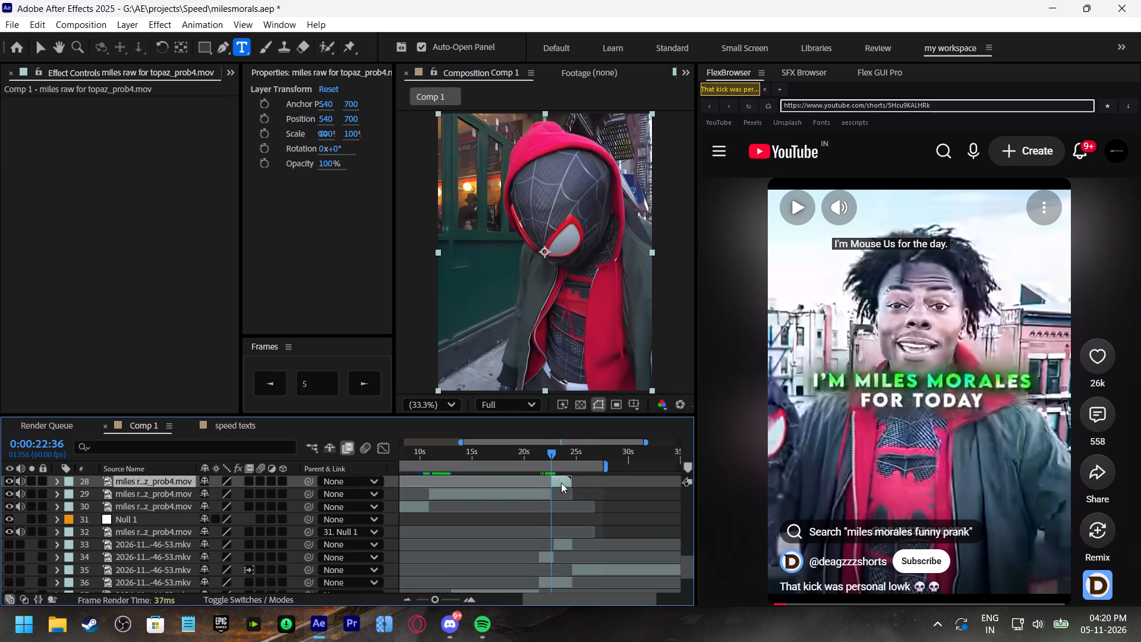
pyautogui.hotkey('ctrl', 's')
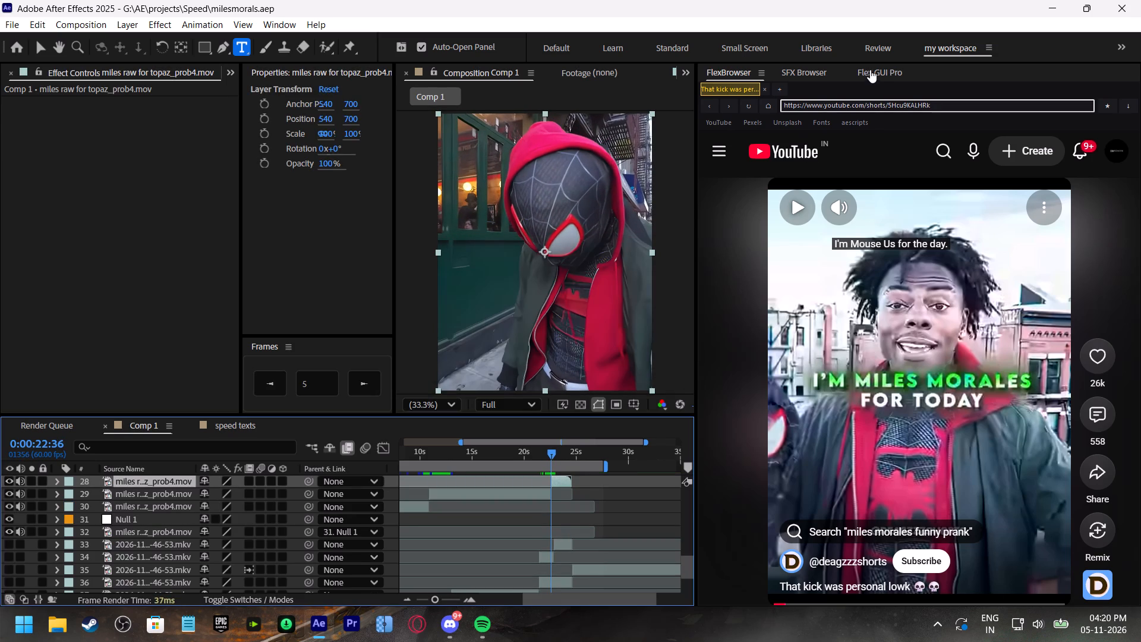
# Purge the After Effects memory and disk cache using Flex GUI Pro.
pyautogui.click(870, 70)
pyautogui.click(899, 94)
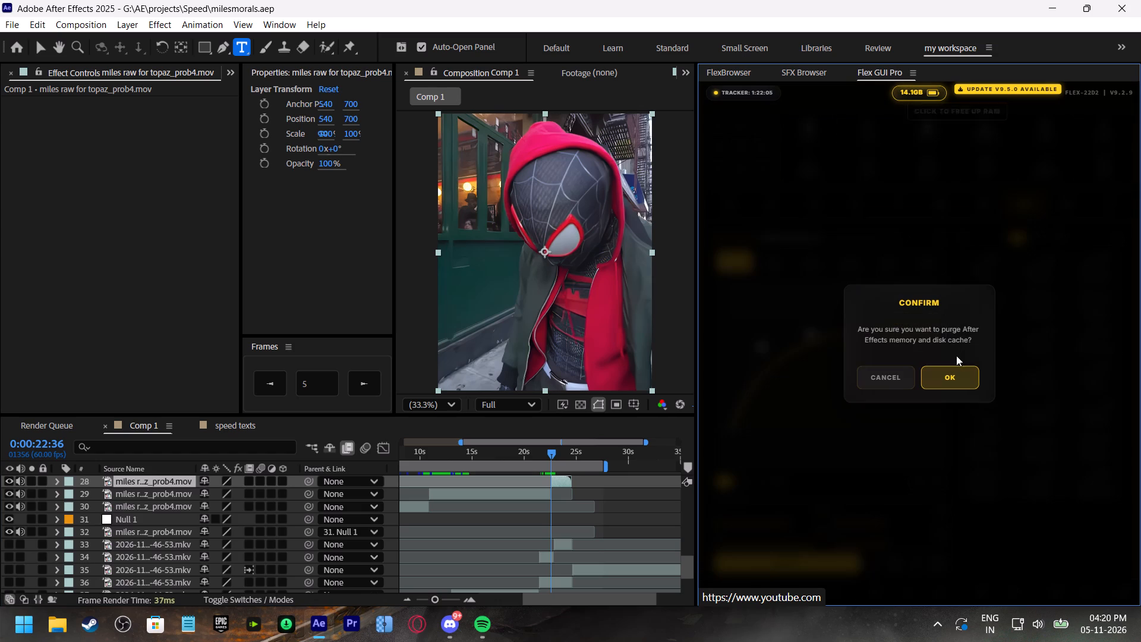
pyautogui.click(963, 373)
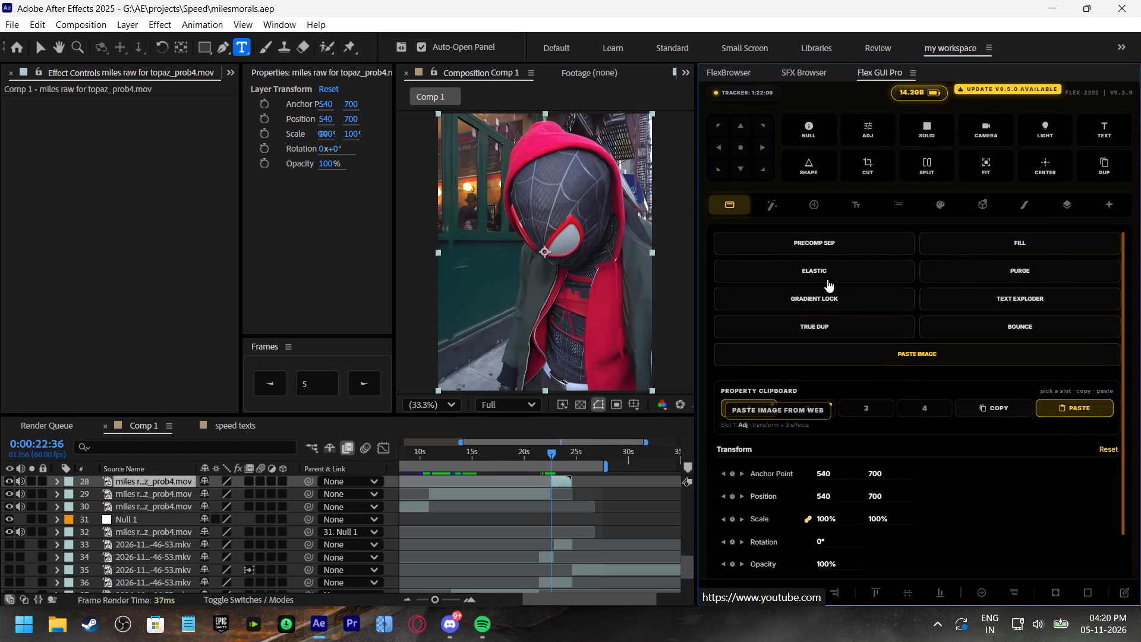
pyautogui.click(1026, 270)
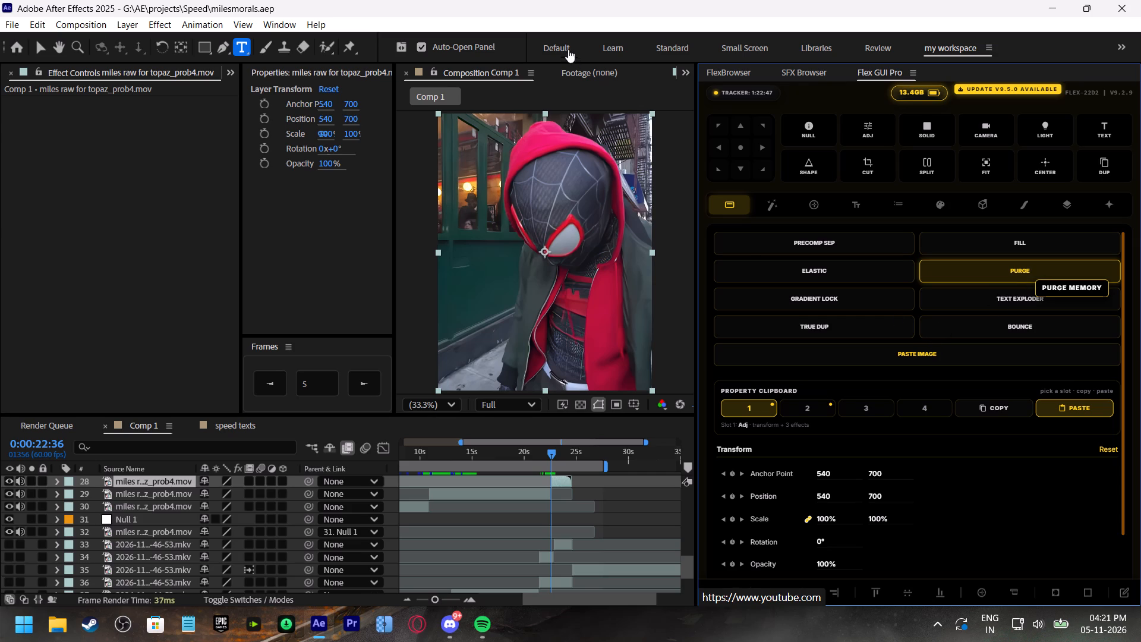
pyautogui.click(469, 366)
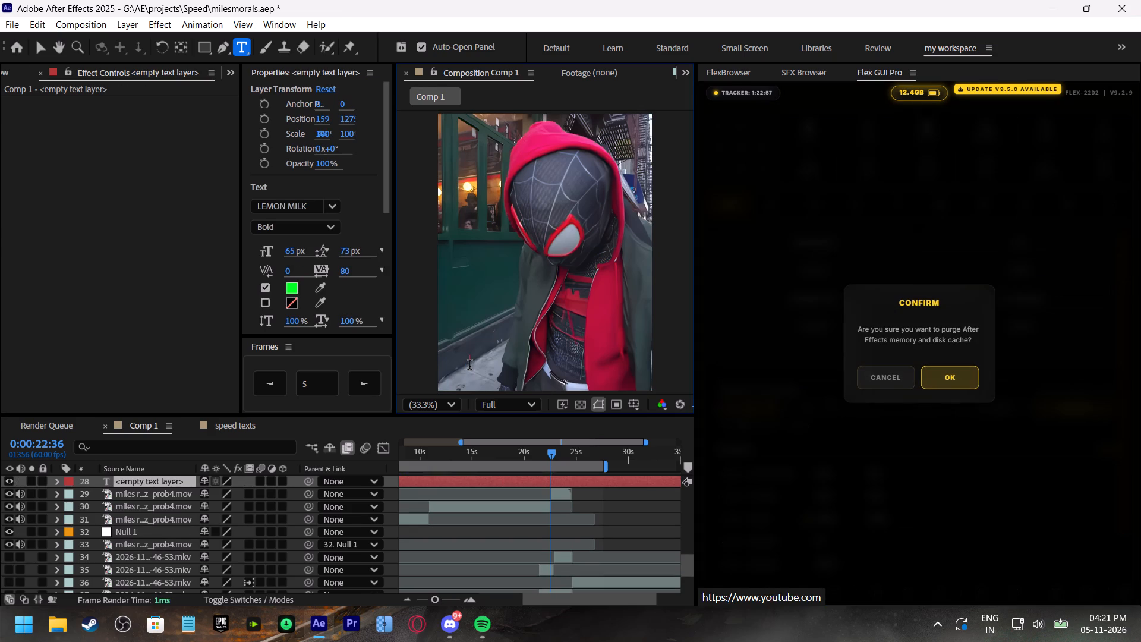
pyautogui.click(964, 367)
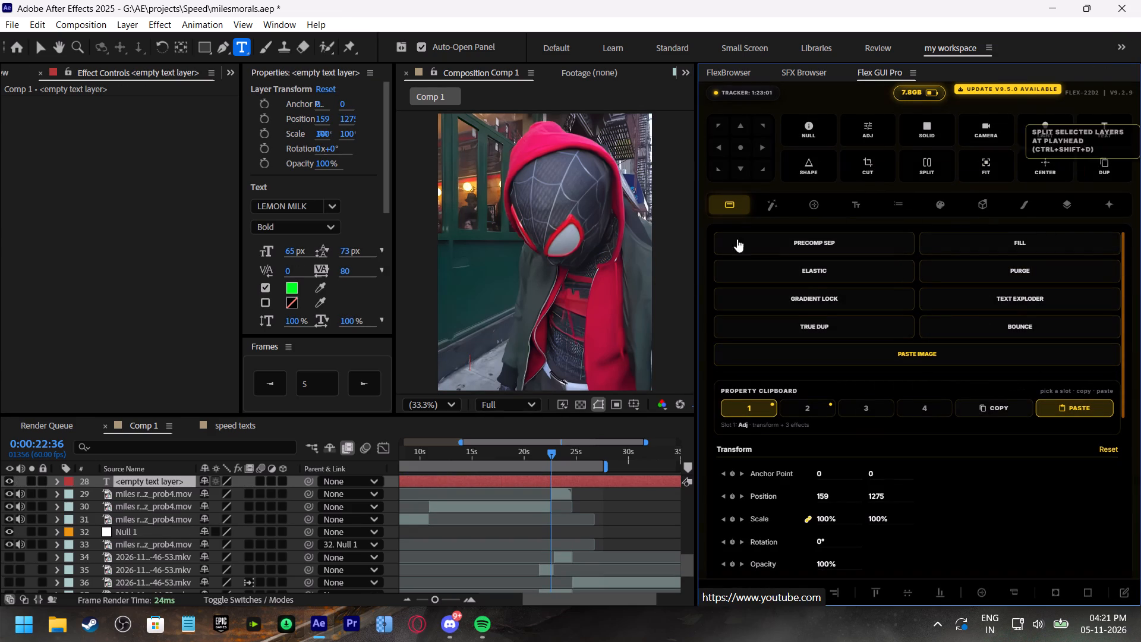
# Delete the stray empty text layer above the split footage clip in Comp 1.
pyautogui.click(558, 492)
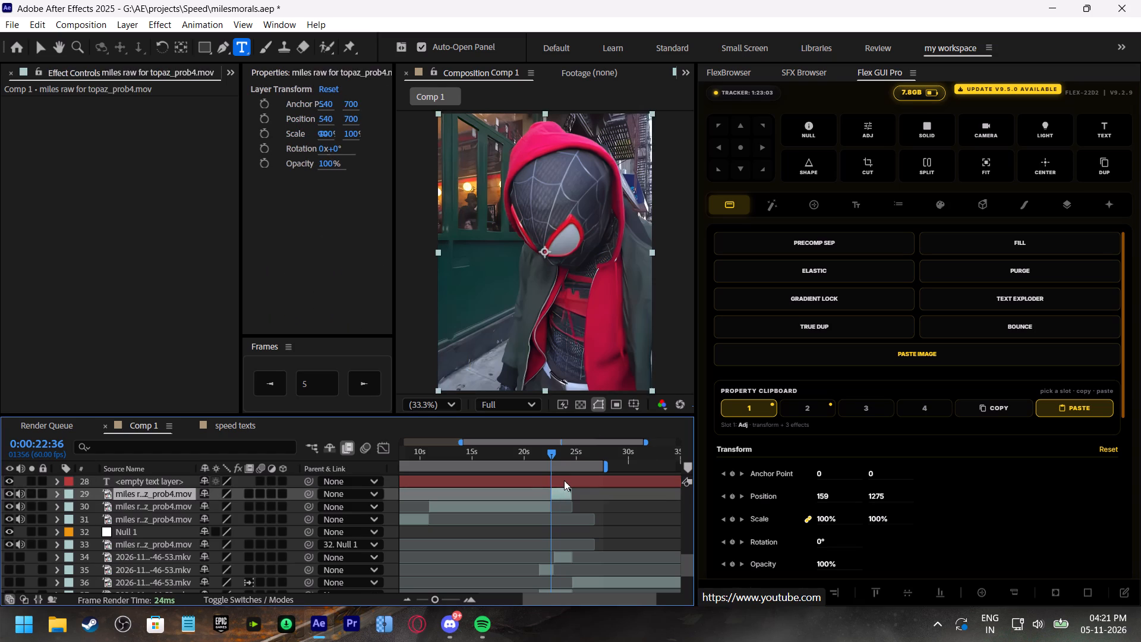
pyautogui.click(564, 480)
pyautogui.press('BackSpace')
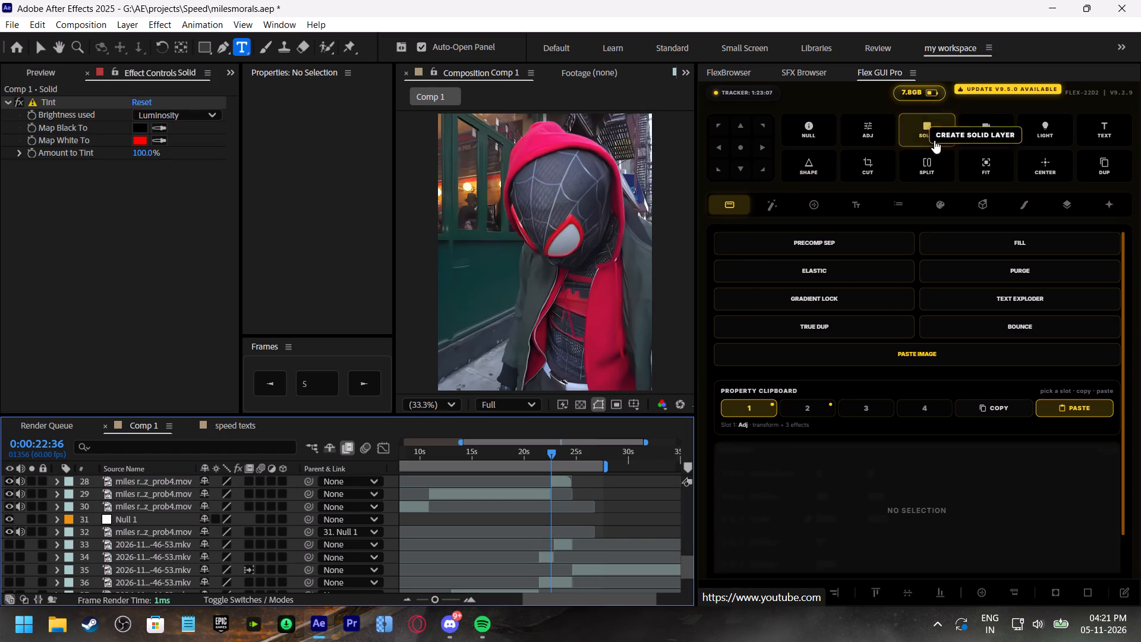
# Import the saved "end shake scene" comp into Comp 1 at 0:00:22:36.
pyautogui.click(981, 203)
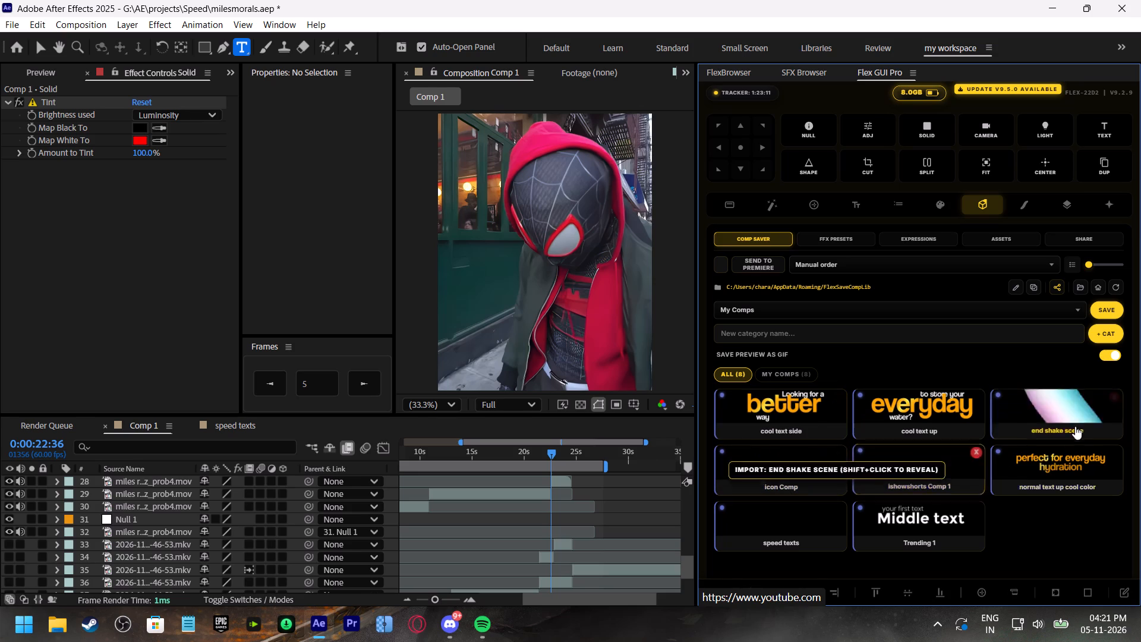
pyautogui.click(1067, 403)
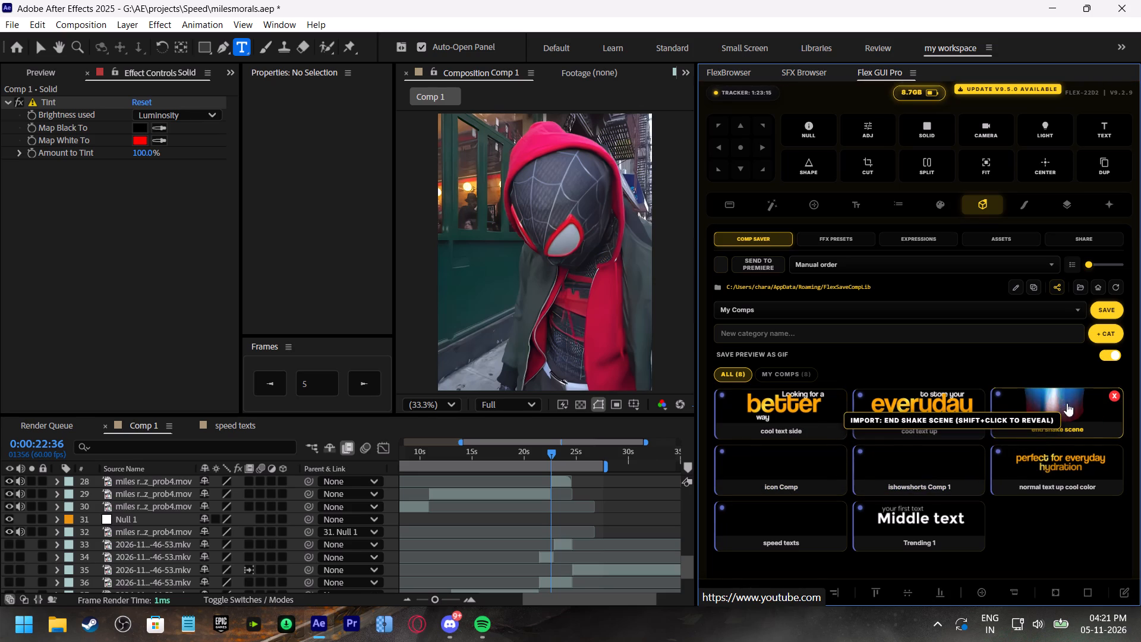
pyautogui.click(762, 380)
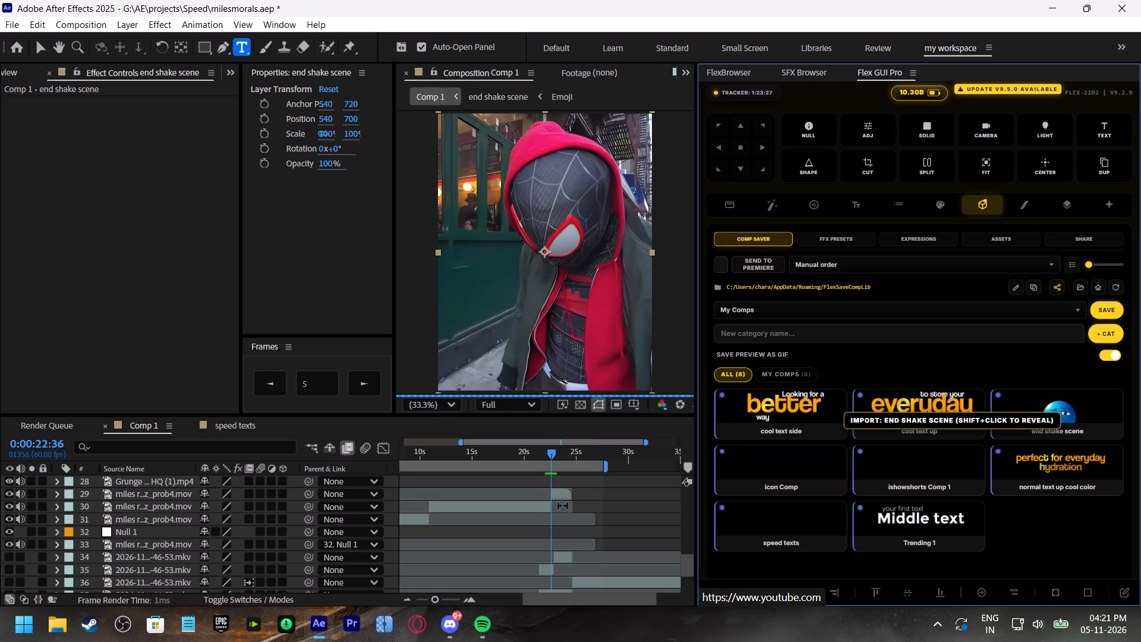
# Preview the end shake scene at about 0:00:22:55 and shift its layer slightly later in the timeline.
pyautogui.click(535, 451)
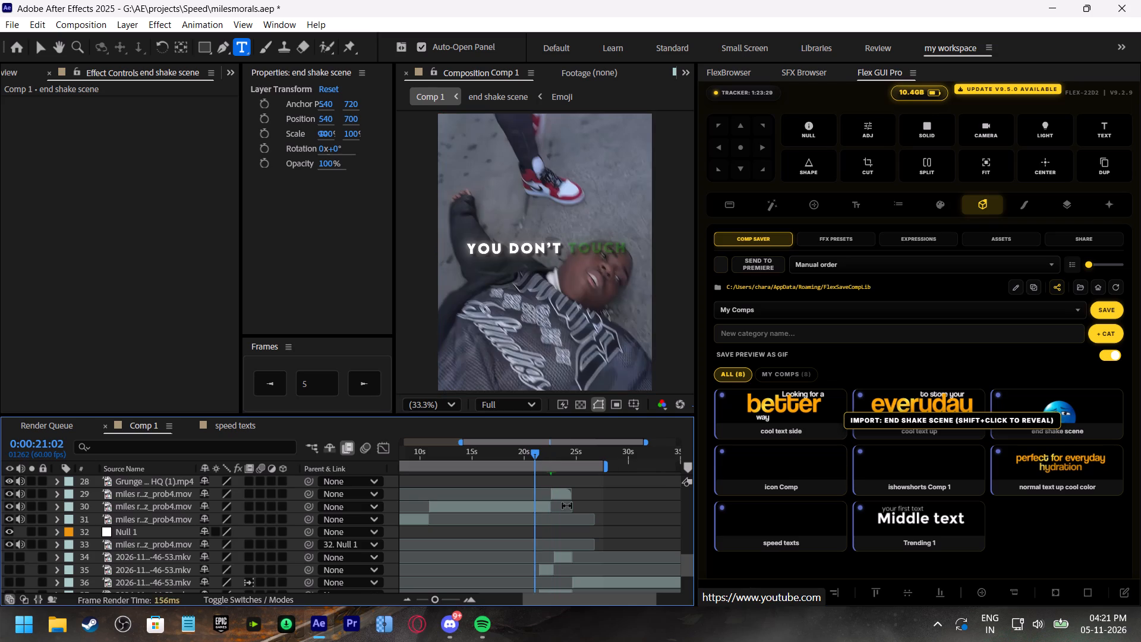
pyautogui.scroll(14, 567, 506)
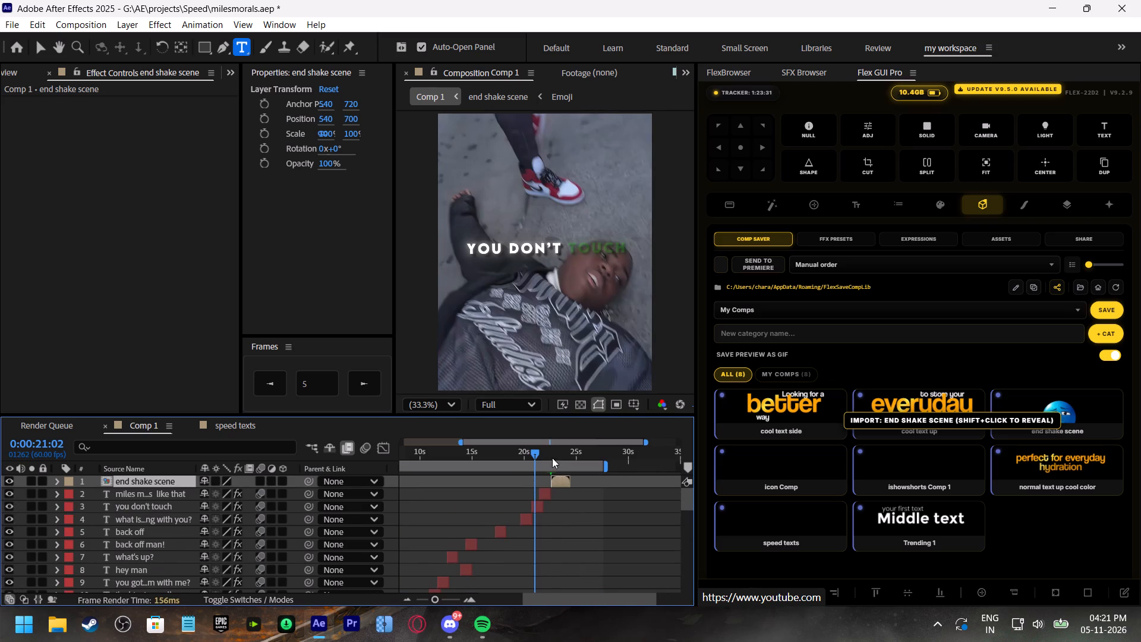
pyautogui.click(551, 457)
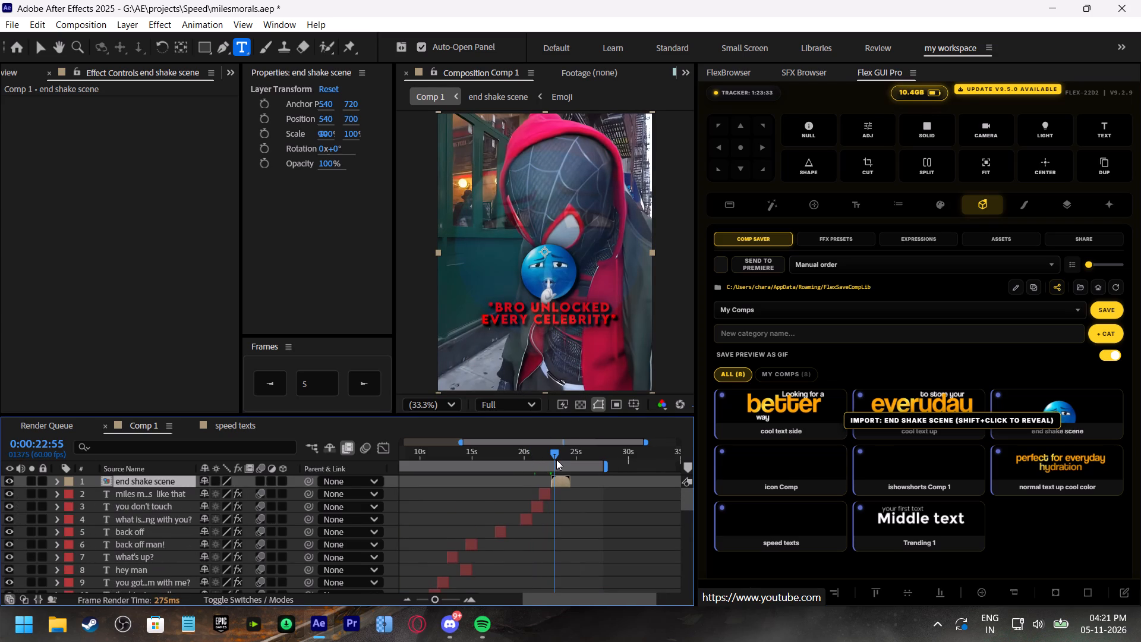
pyautogui.moveTo(562, 481); pyautogui.dragTo(570, 483)
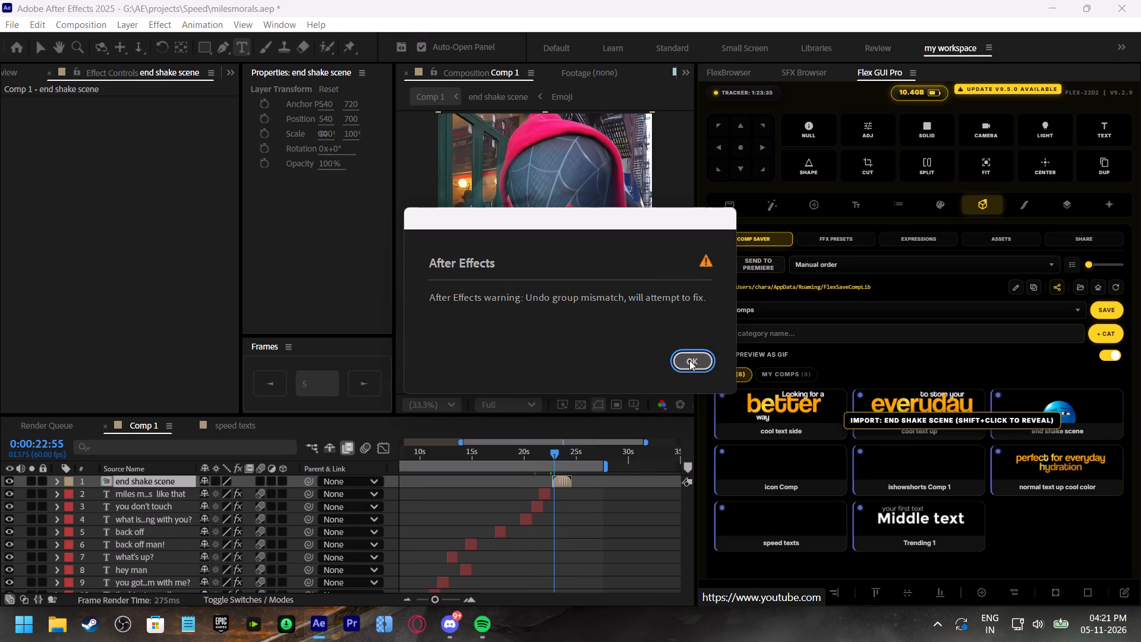
pyautogui.click(689, 360)
# Move the end shake scene layer earlier in Comp 1 so it starts at 0:00:22:36.
pyautogui.scroll(-11, 575, 507)
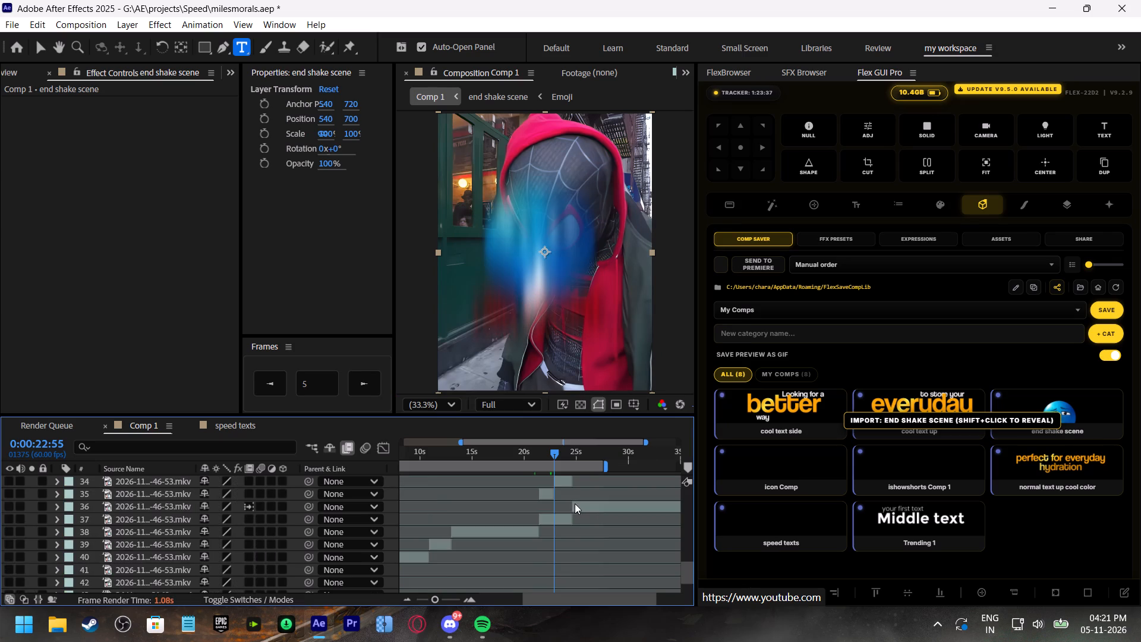
pyautogui.scroll(4, 575, 498)
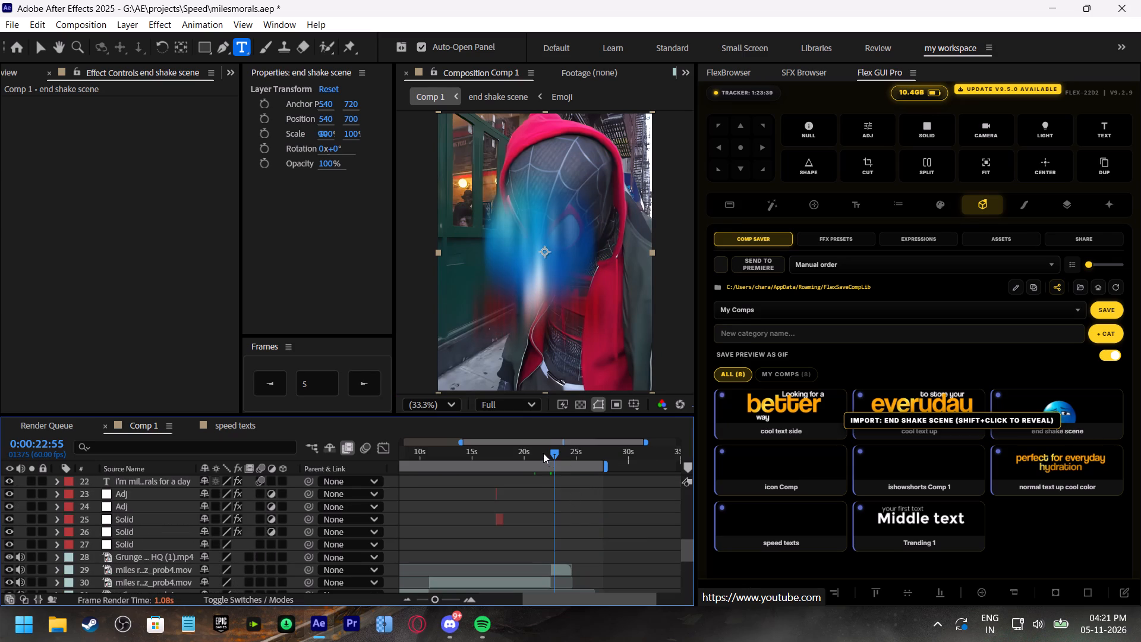
pyautogui.moveTo(543, 452); pyautogui.dragTo(552, 458)
pyautogui.moveTo(435, 595); pyautogui.dragTo(440, 597)
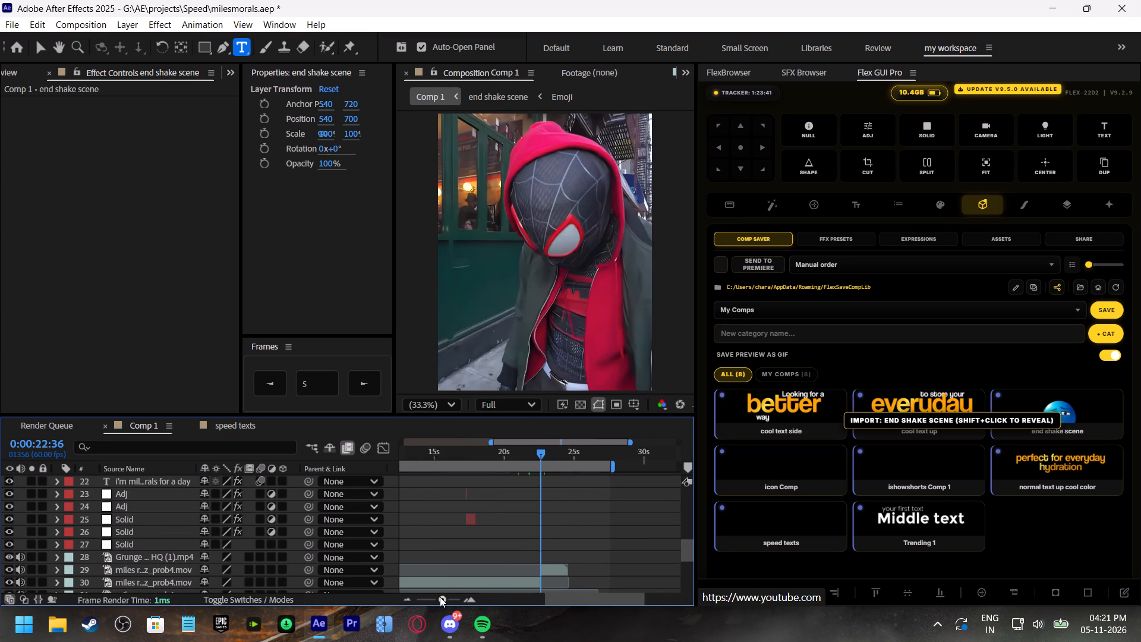
pyautogui.moveTo(440, 597); pyautogui.dragTo(449, 601)
pyautogui.scroll(11, 603, 511)
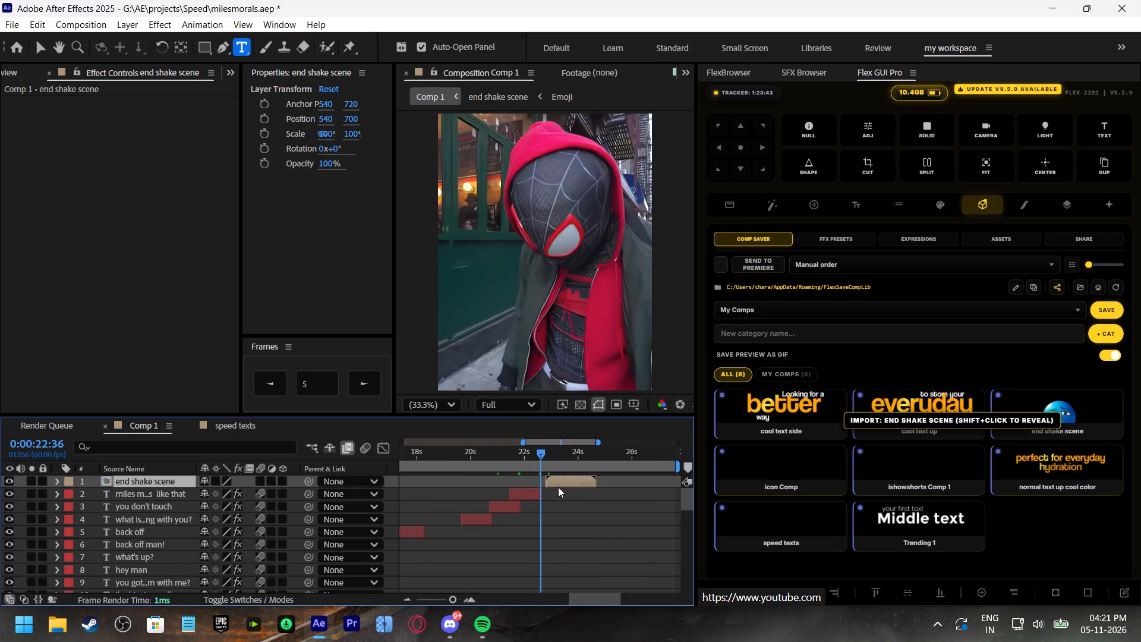
pyautogui.moveTo(557, 486); pyautogui.dragTo(551, 484)
pyautogui.click(551, 484)
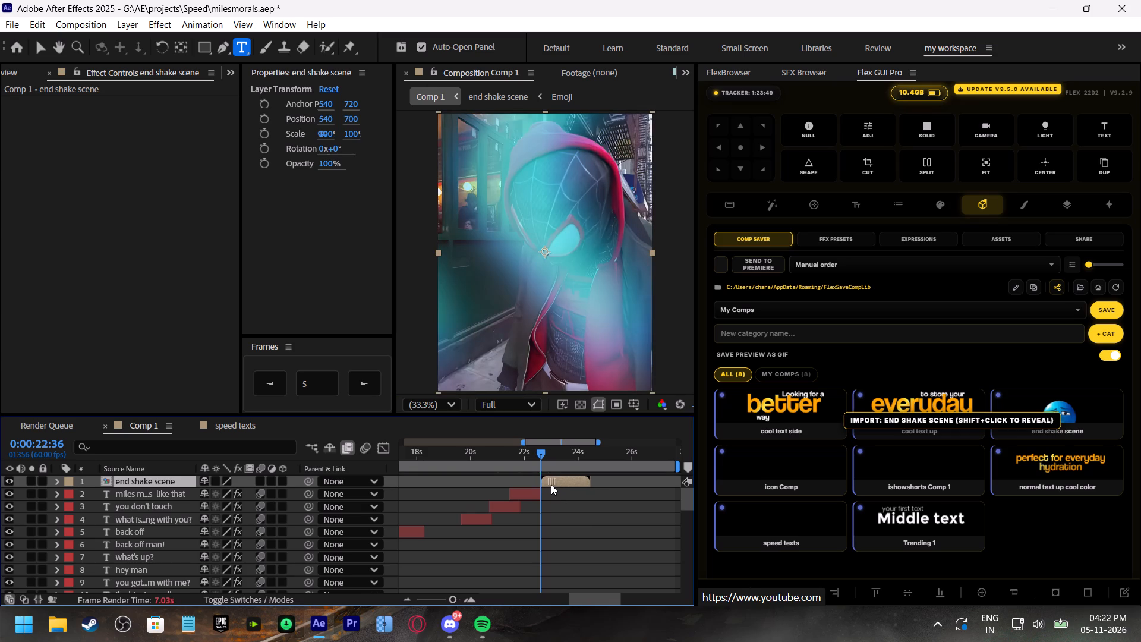
# Open the end shake scene comp and scale its Emoji layer down to 89% at 0:00:22:40.
pyautogui.doubleClick(553, 483)
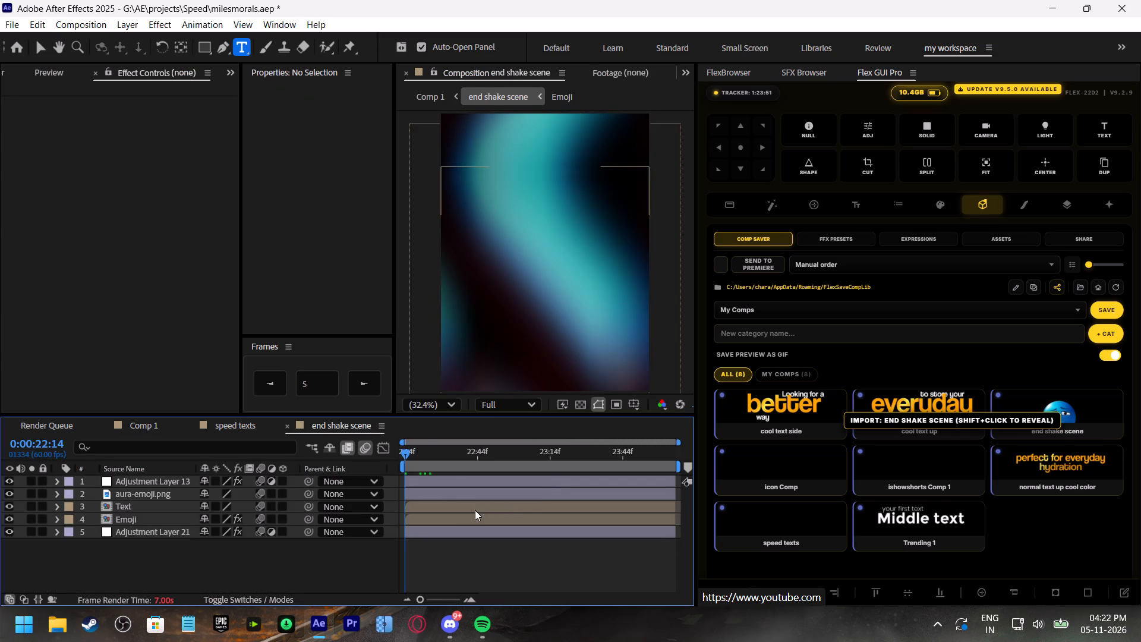
pyautogui.click(425, 451)
pyautogui.click(468, 451)
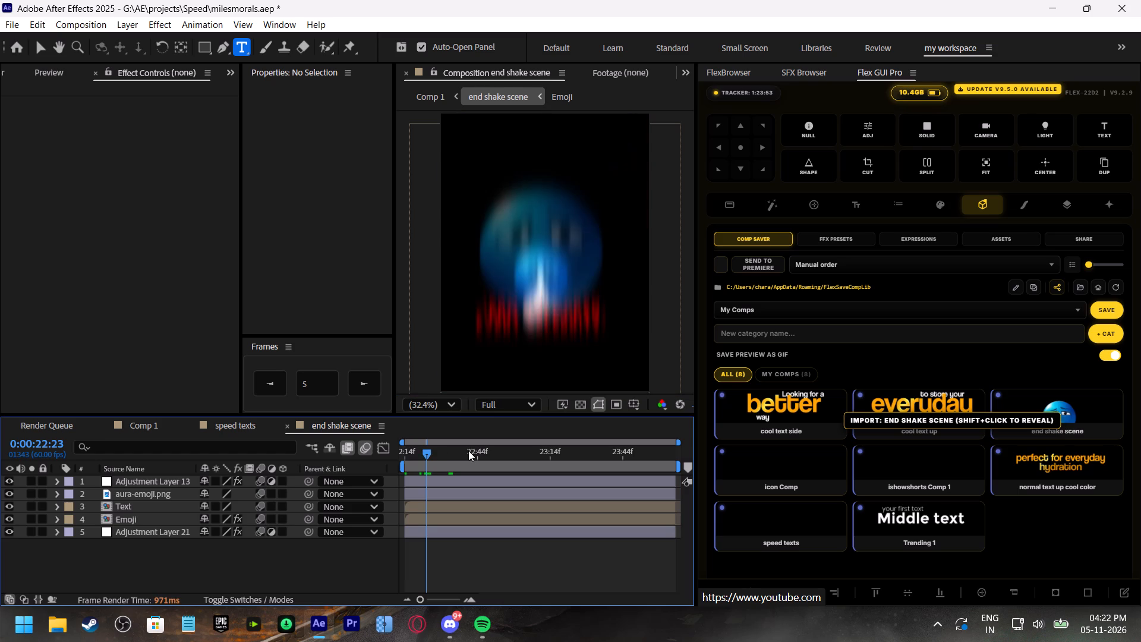
pyautogui.click(470, 495)
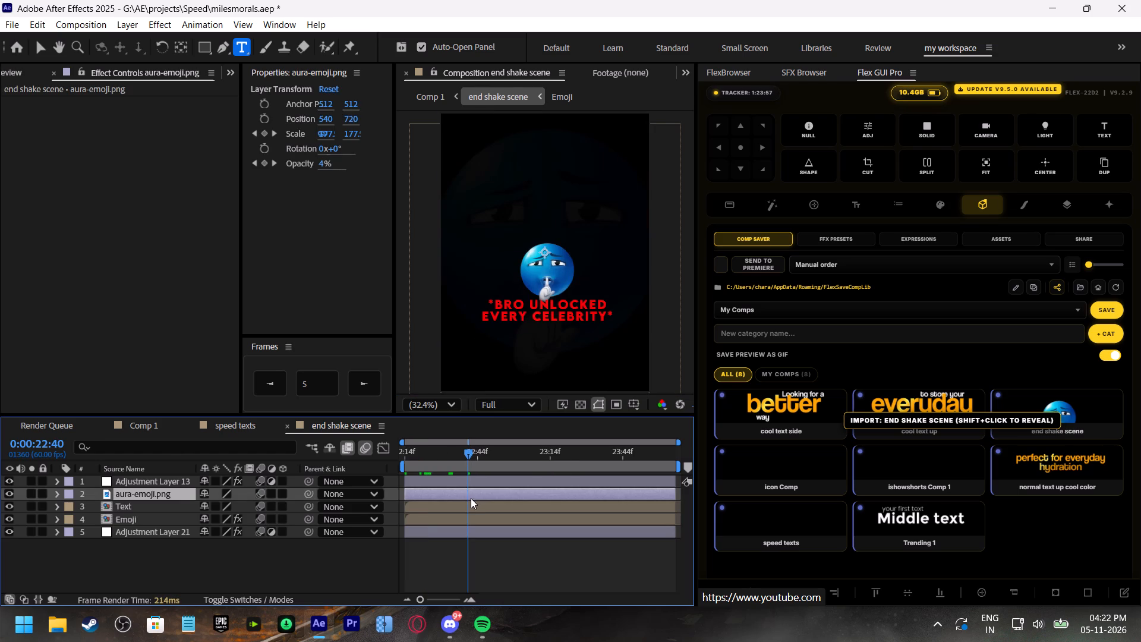
pyautogui.click(472, 503)
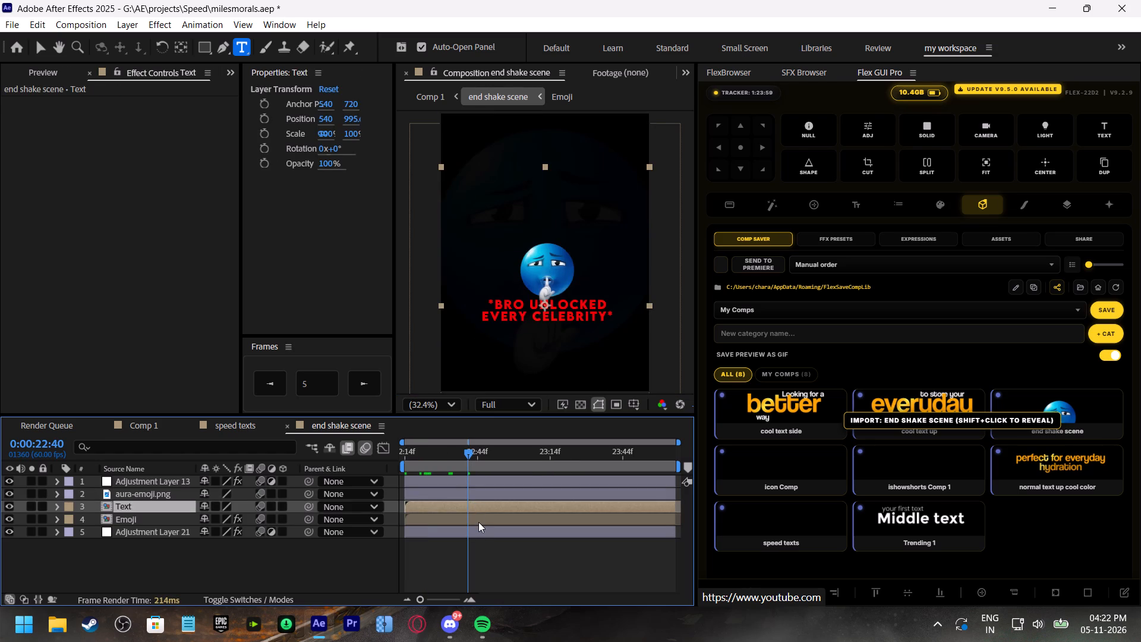
pyautogui.click(478, 522)
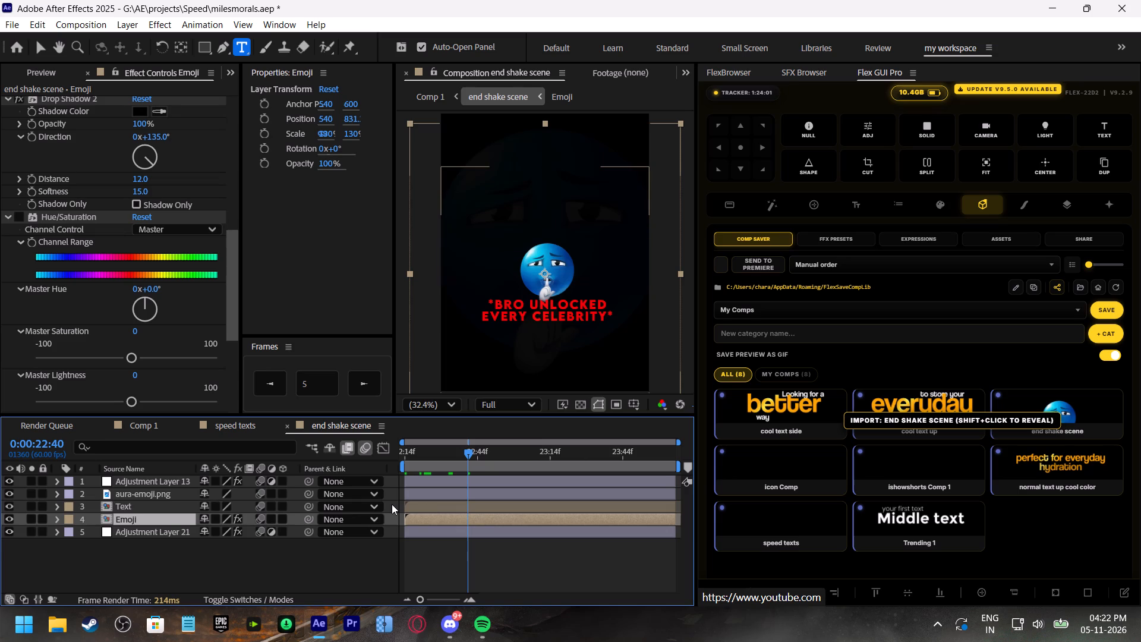
pyautogui.press('s')
pyautogui.moveTo(243, 536); pyautogui.dragTo(230, 535)
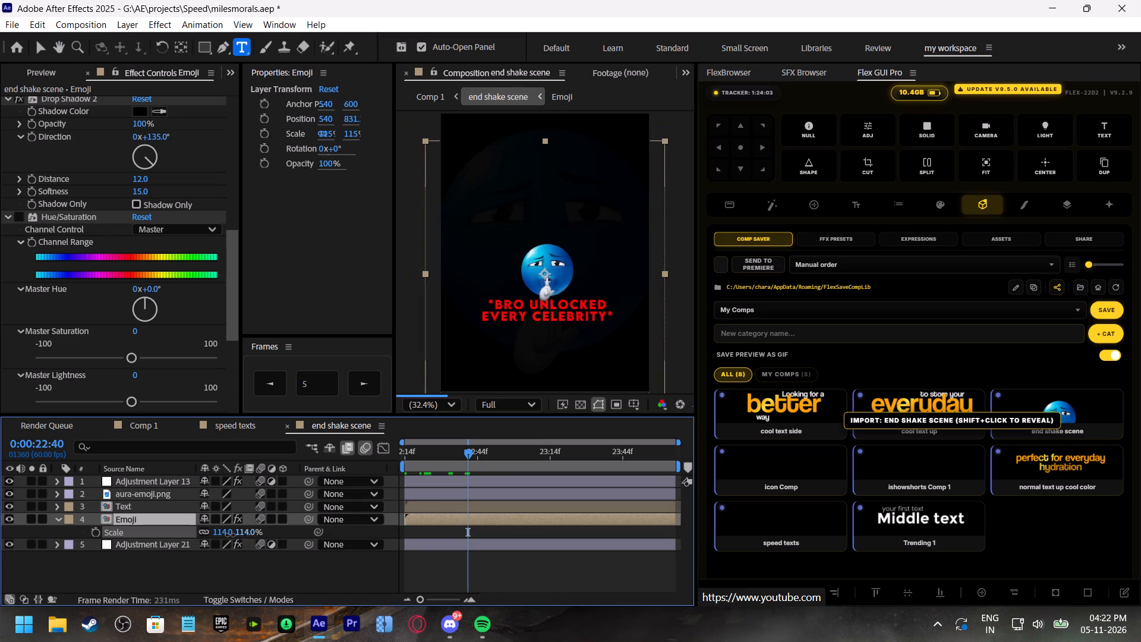
pyautogui.moveTo(230, 535); pyautogui.dragTo(203, 524)
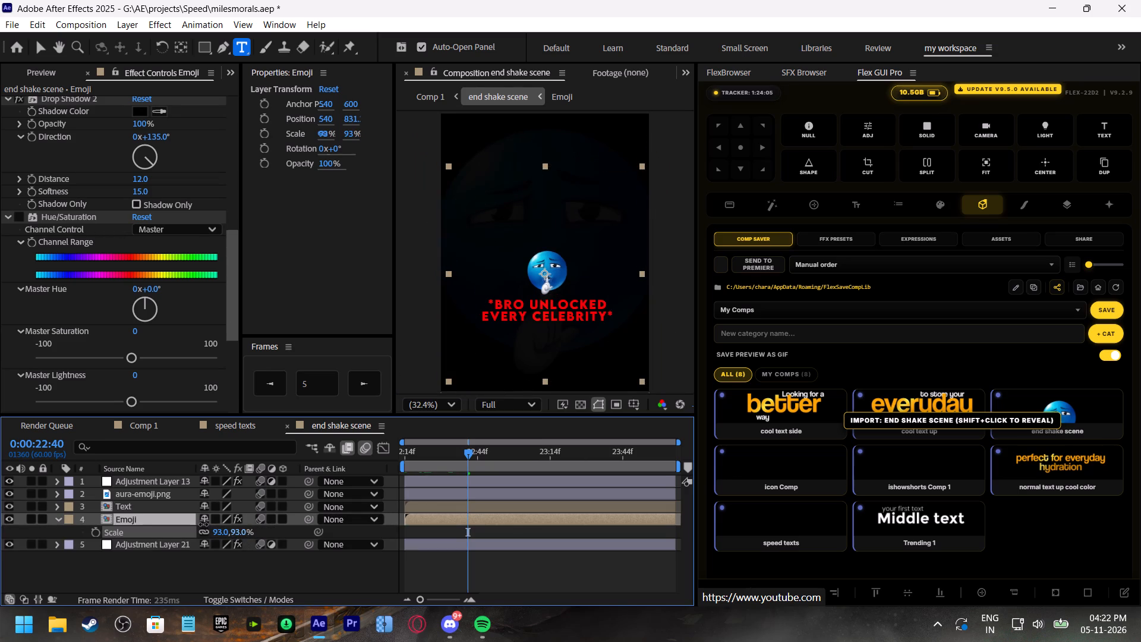
pyautogui.moveTo(203, 524); pyautogui.dragTo(199, 523)
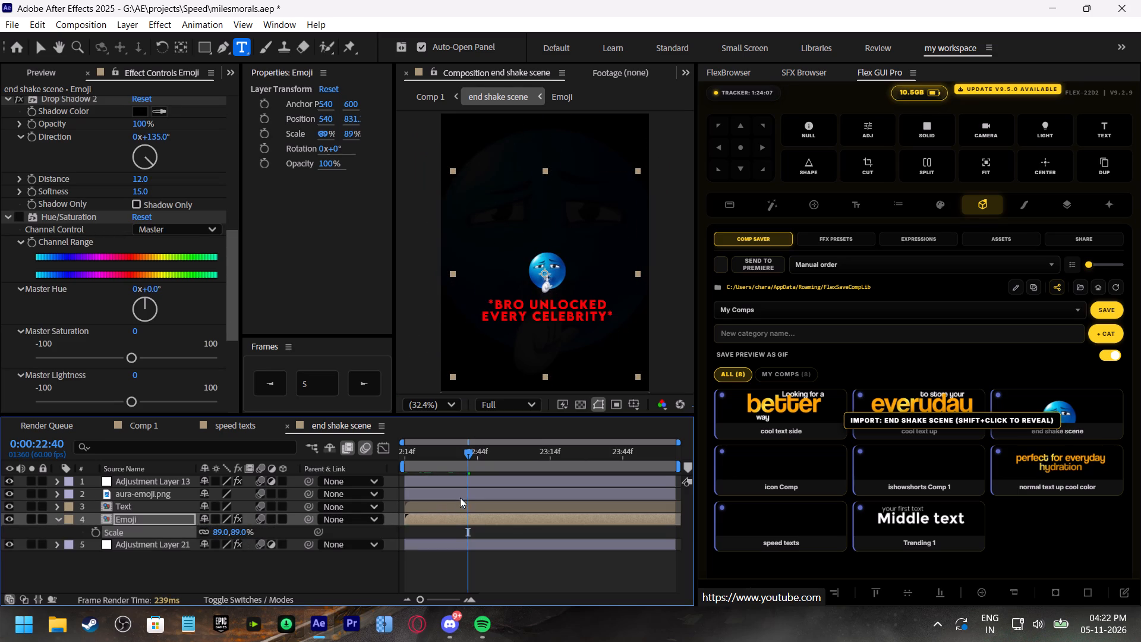
# Move the Text layer in end shake scene up slightly toward the emoji, to a Y position of about 970.
pyautogui.click(471, 507)
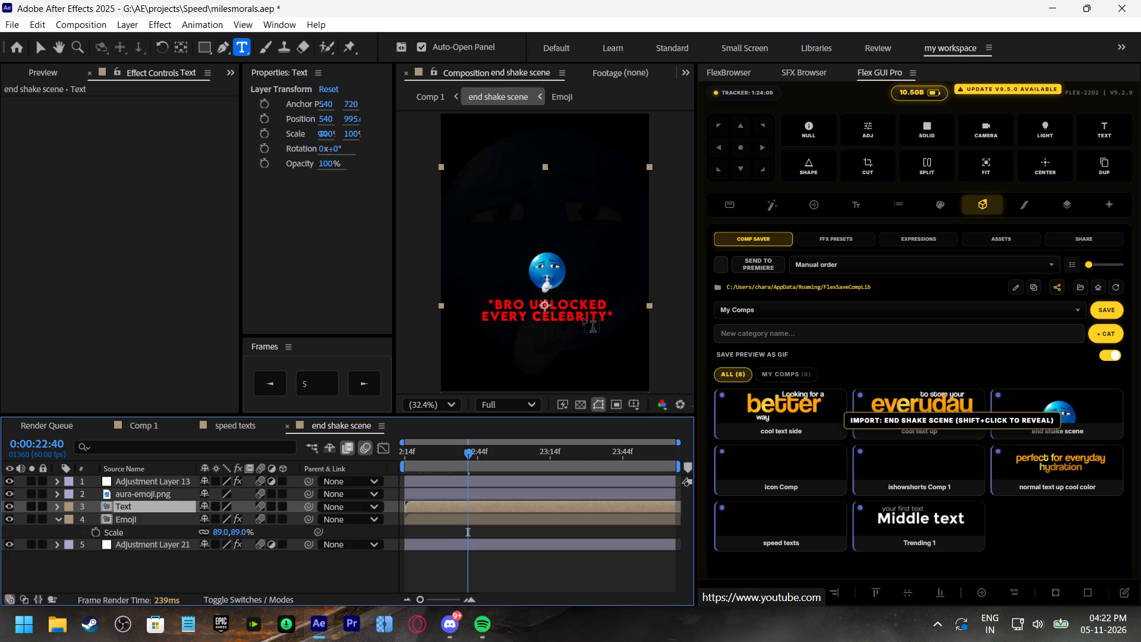
pyautogui.press('v')
pyautogui.click(584, 315)
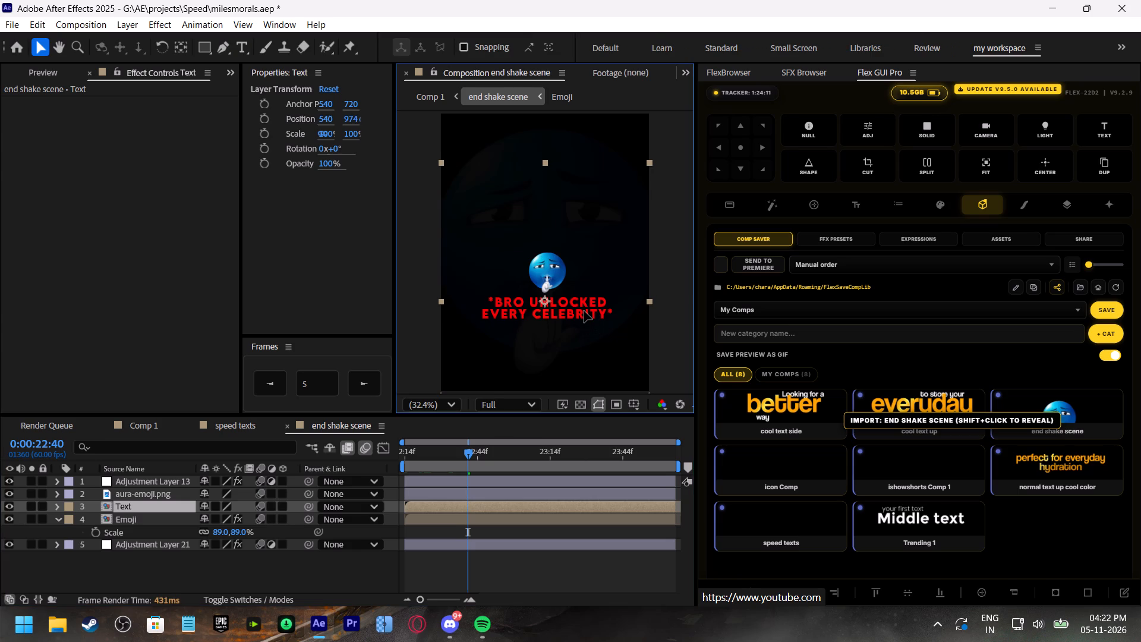
# Replace the red caption inside the Text comp with "Bro is gone" and return to end shake scene.
pyautogui.doubleClick(584, 310)
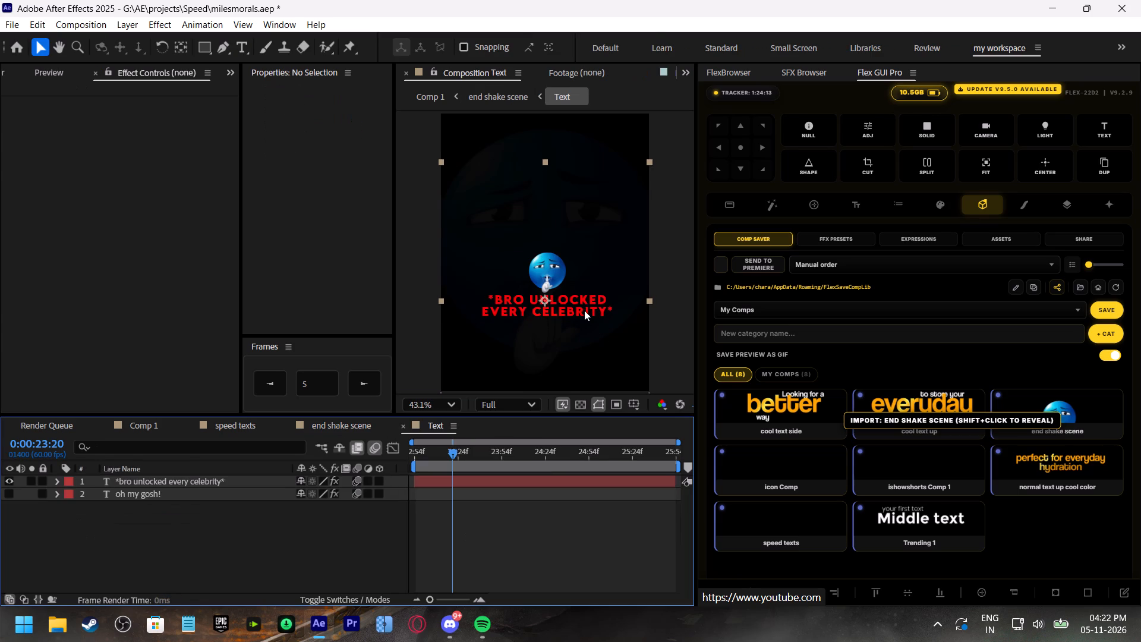
pyautogui.doubleClick(559, 313)
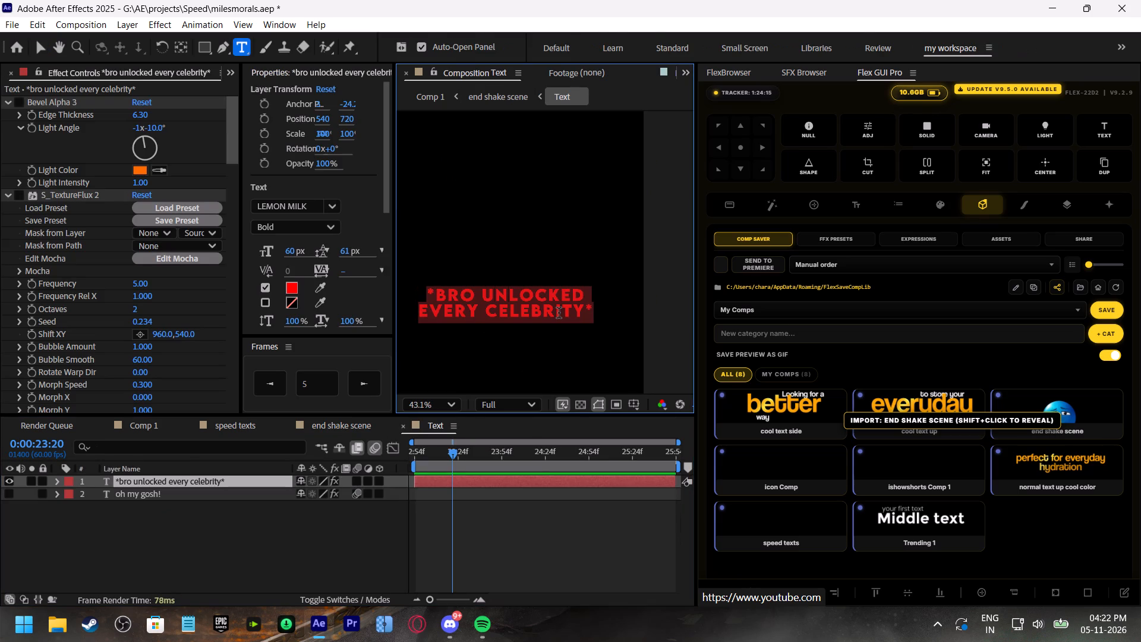
pyautogui.write('Bro is gone')
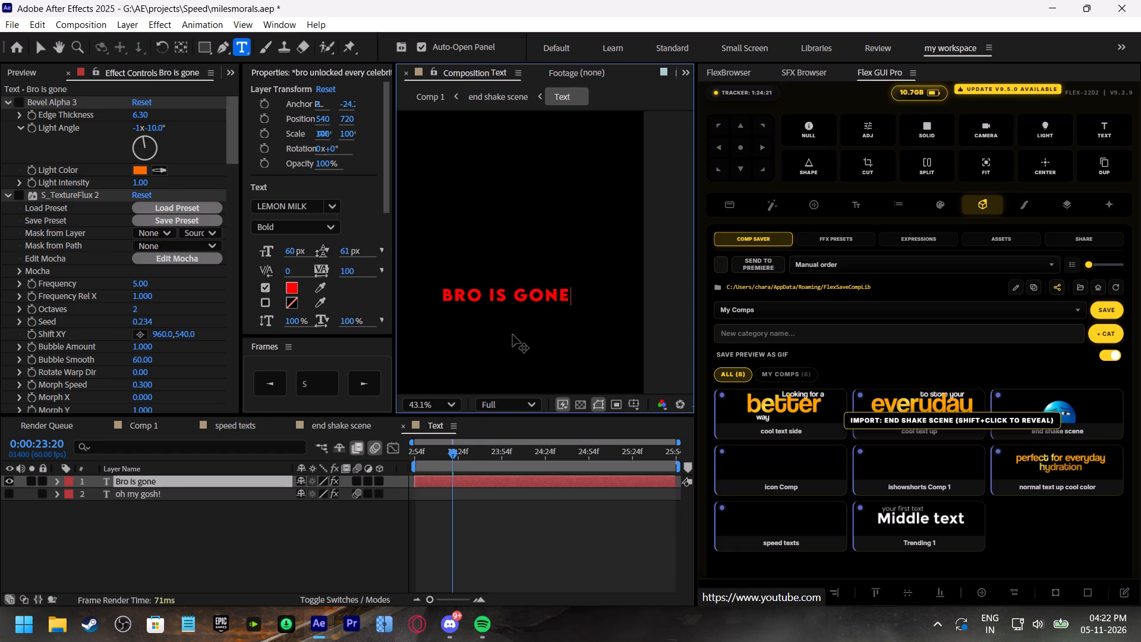
pyautogui.click(467, 500)
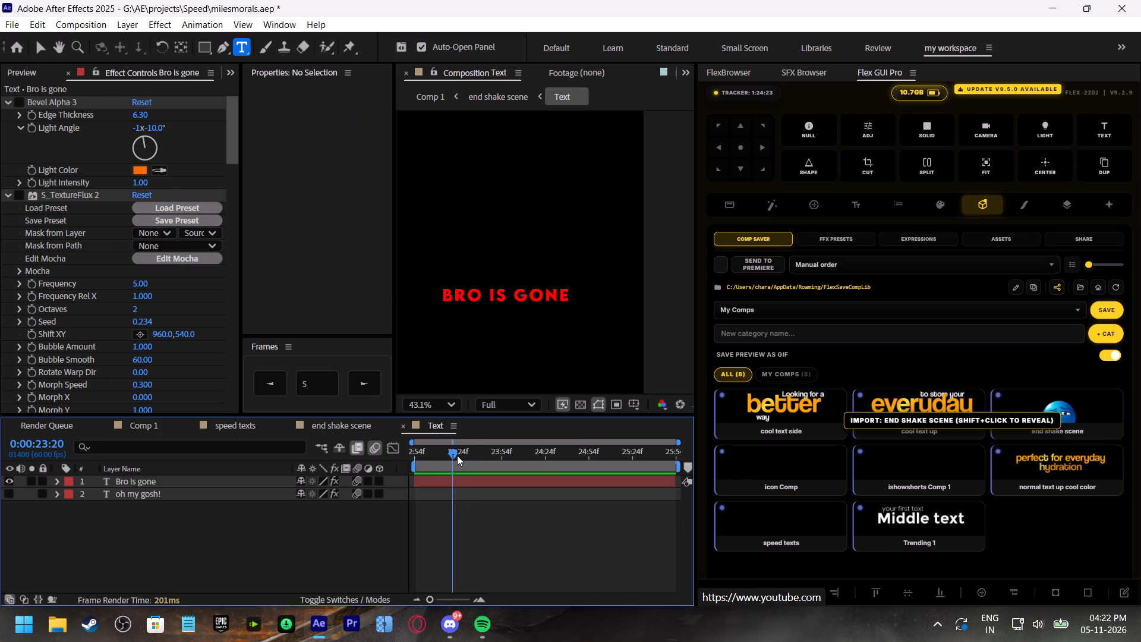
pyautogui.click(346, 429)
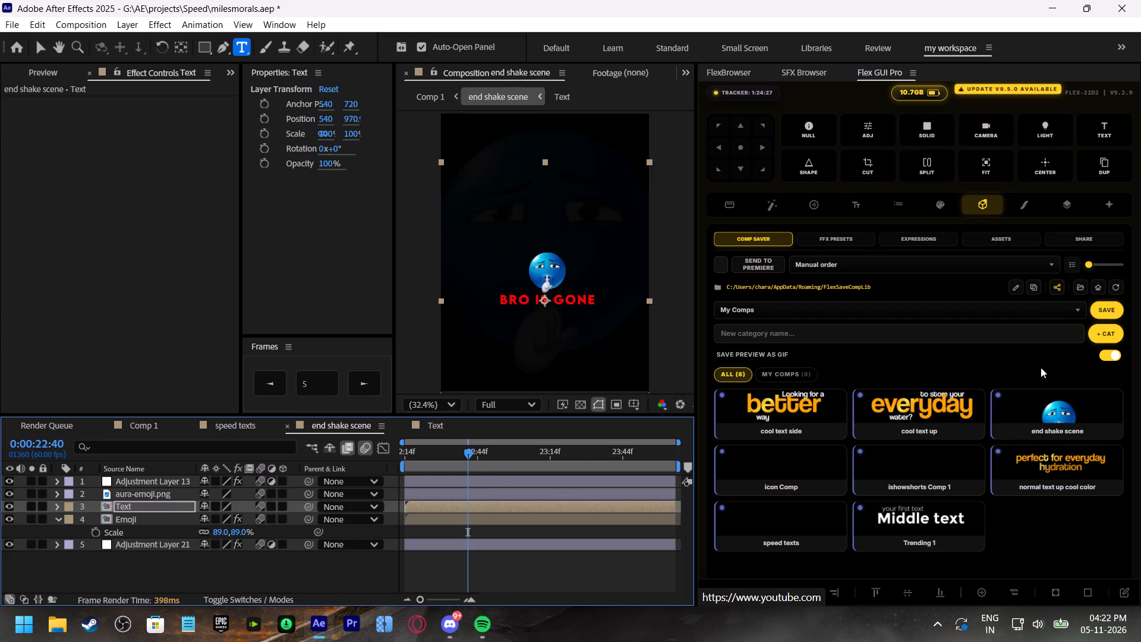
# Import the Skull Emoji PNG from the emoji assets in Flex GUI Pro into end shake scene.
pyautogui.click(986, 237)
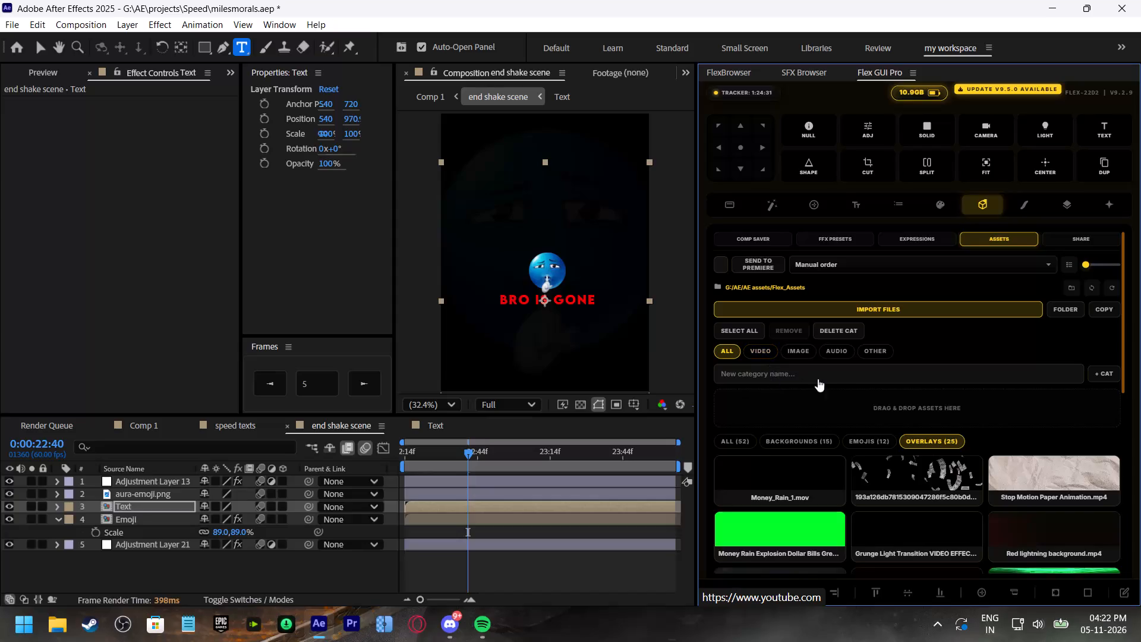
pyautogui.click(869, 439)
pyautogui.scroll(-2, 937, 505)
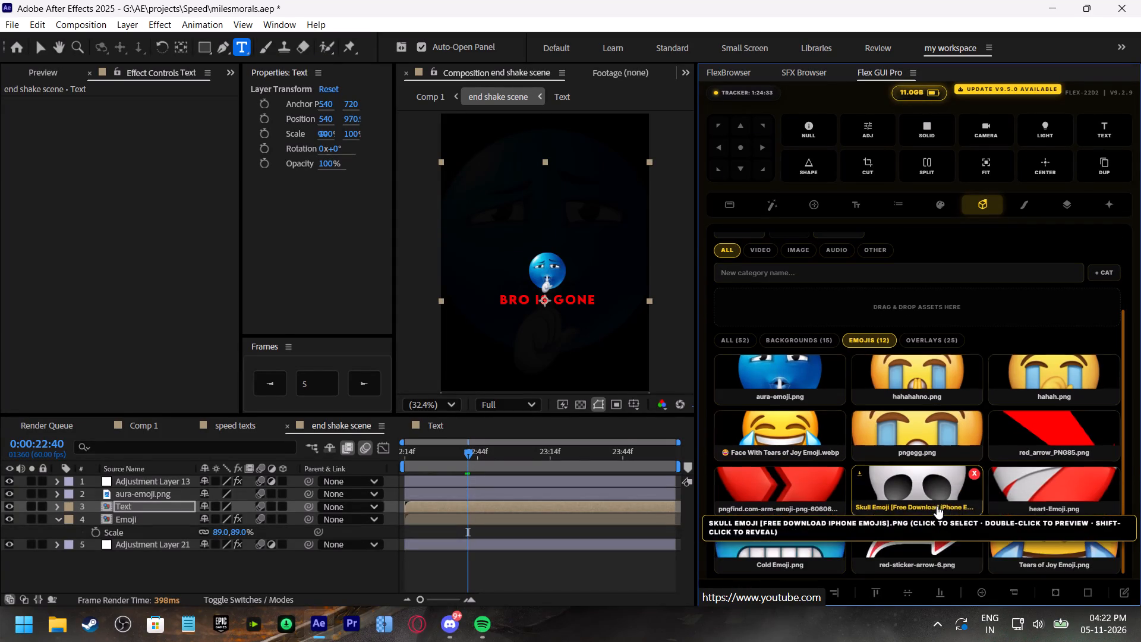
pyautogui.click(859, 473)
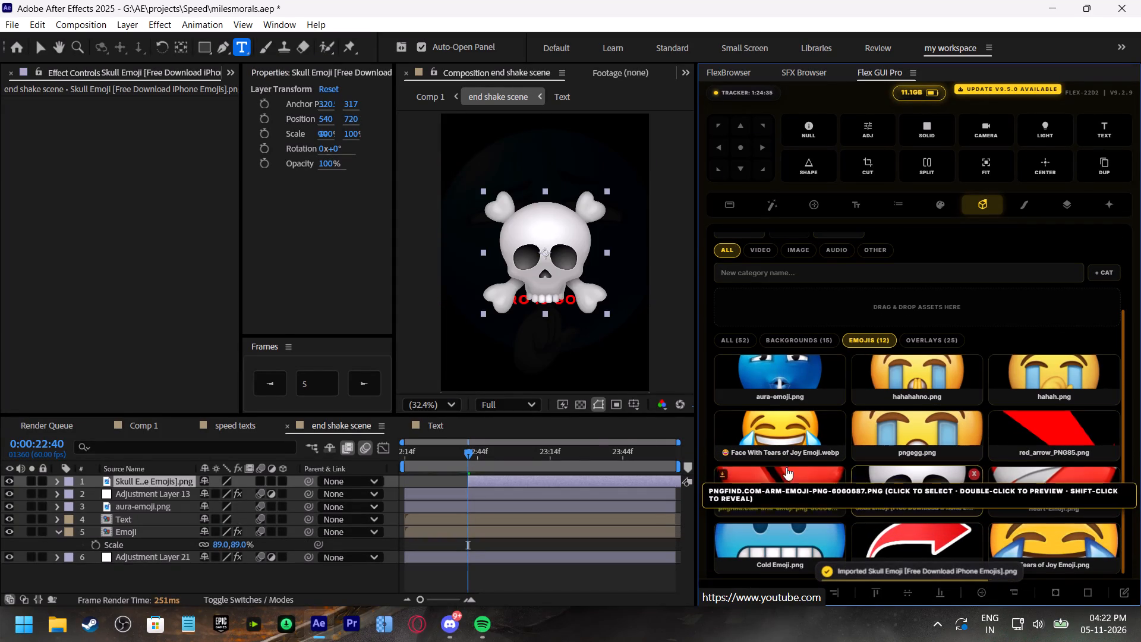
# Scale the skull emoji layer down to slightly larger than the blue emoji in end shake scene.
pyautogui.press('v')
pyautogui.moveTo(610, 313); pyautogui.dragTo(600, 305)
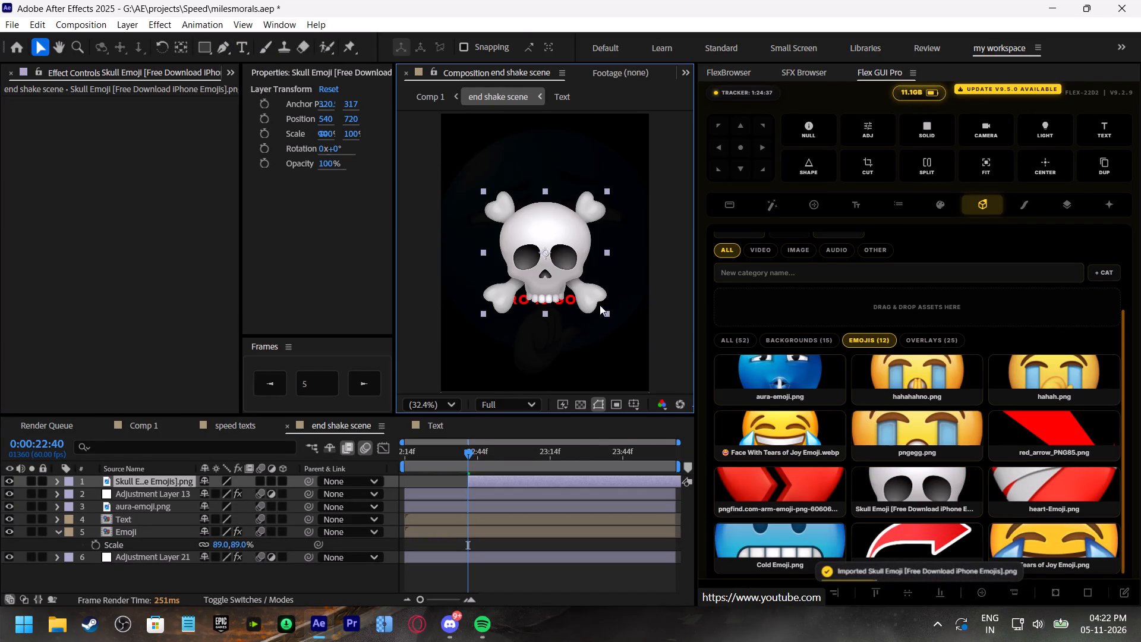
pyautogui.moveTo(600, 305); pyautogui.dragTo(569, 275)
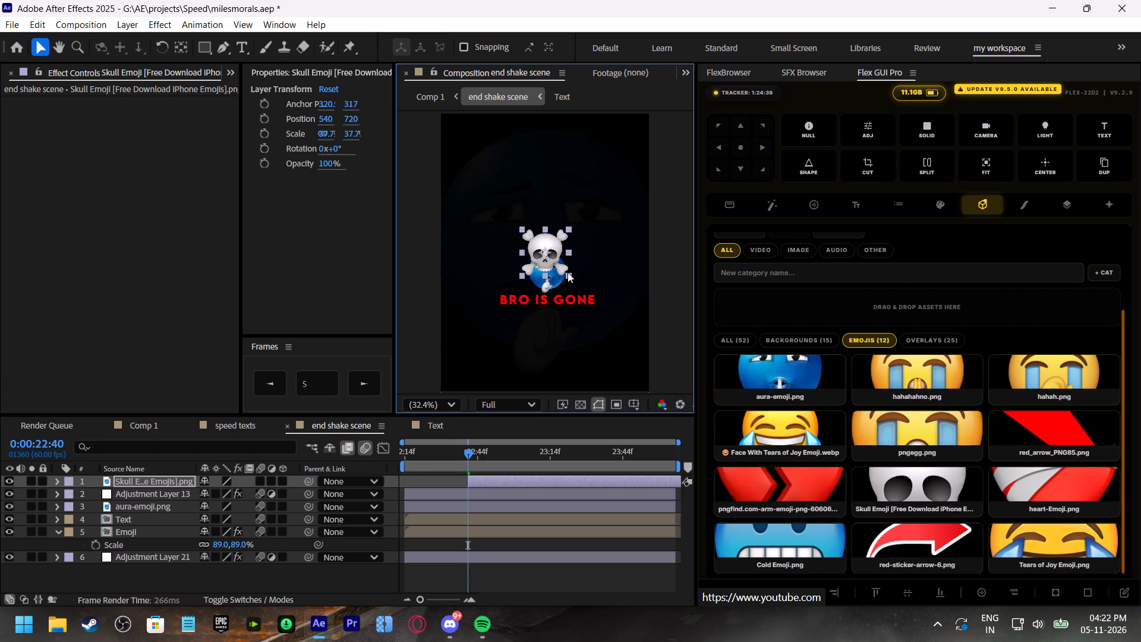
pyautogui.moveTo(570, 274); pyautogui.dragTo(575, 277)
# Delete the skull emoji layer from end shake scene and bring up the project's footage list.
pyautogui.click(556, 270)
pyautogui.press('BackSpace')
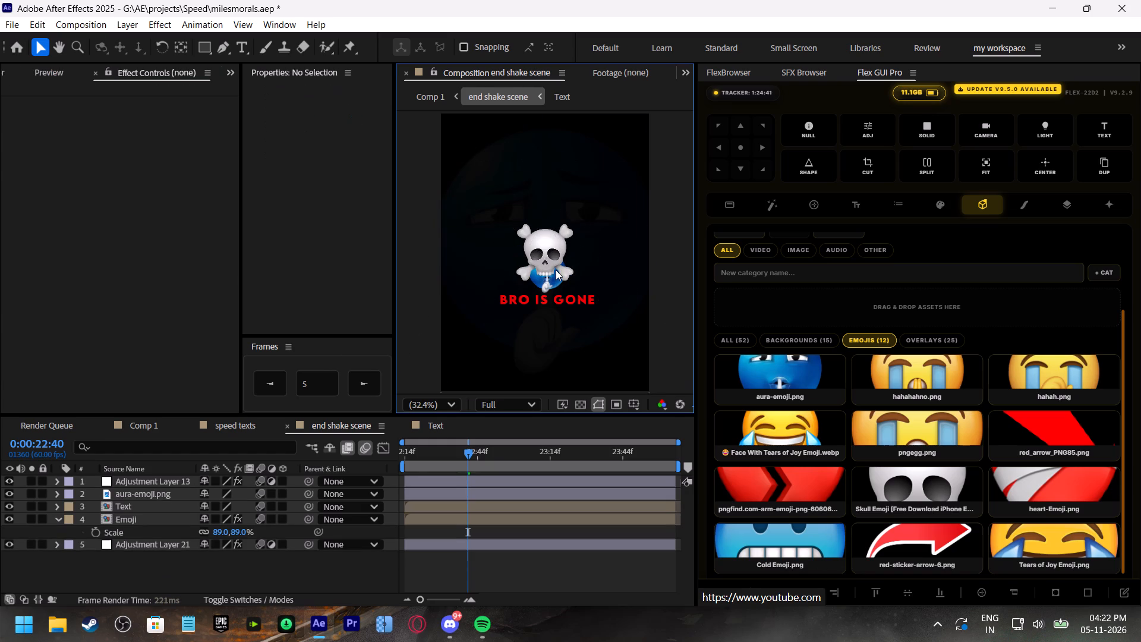
pyautogui.scroll(8, 163, 77)
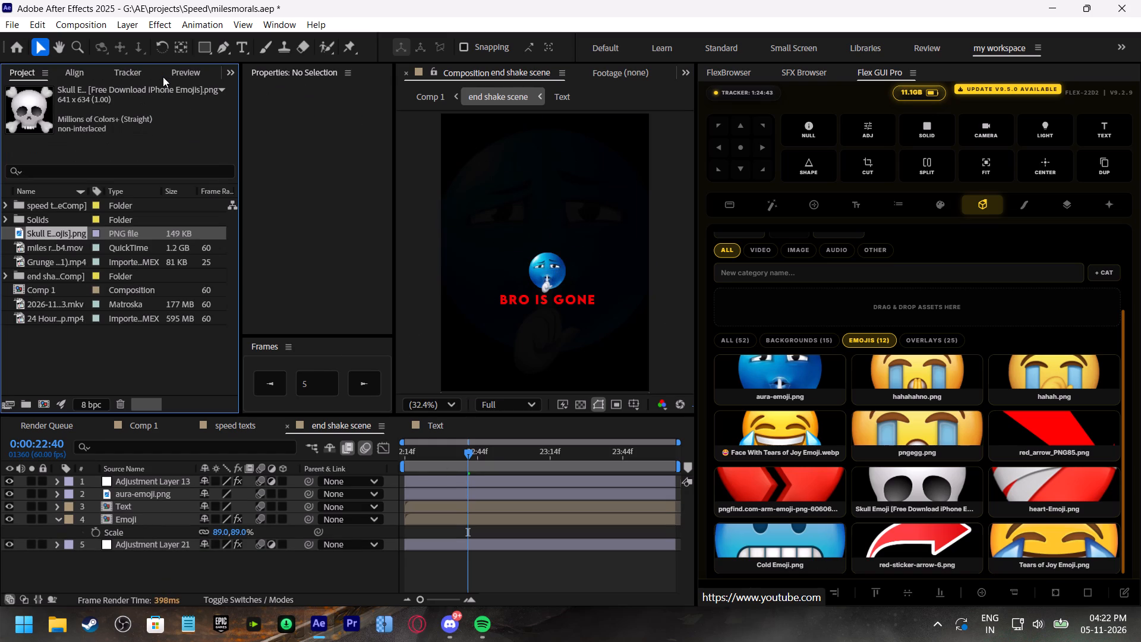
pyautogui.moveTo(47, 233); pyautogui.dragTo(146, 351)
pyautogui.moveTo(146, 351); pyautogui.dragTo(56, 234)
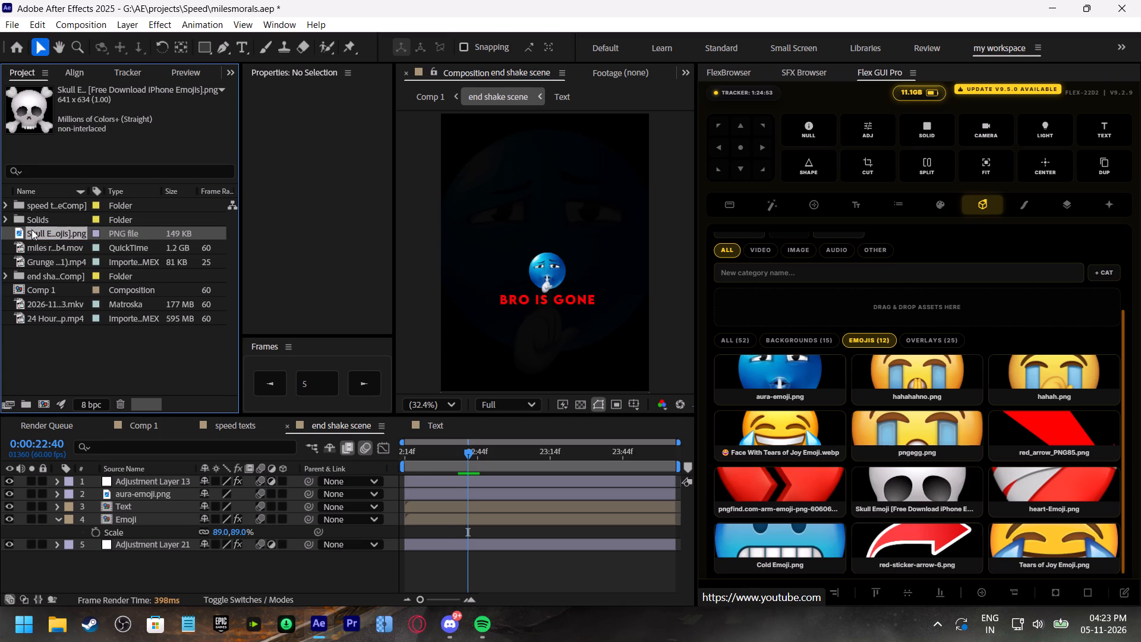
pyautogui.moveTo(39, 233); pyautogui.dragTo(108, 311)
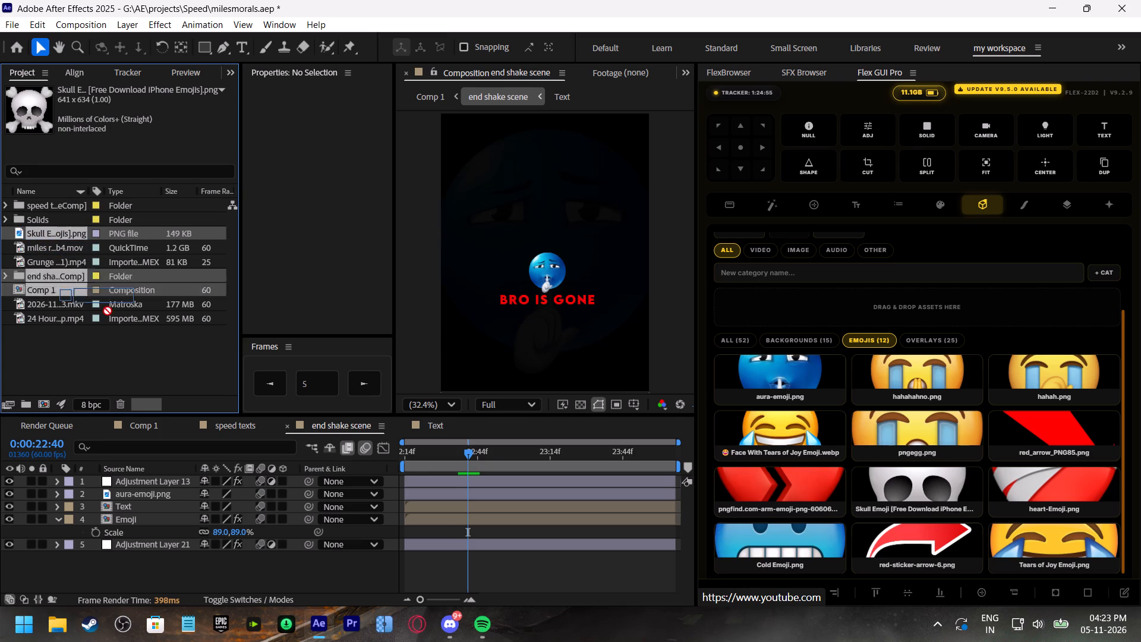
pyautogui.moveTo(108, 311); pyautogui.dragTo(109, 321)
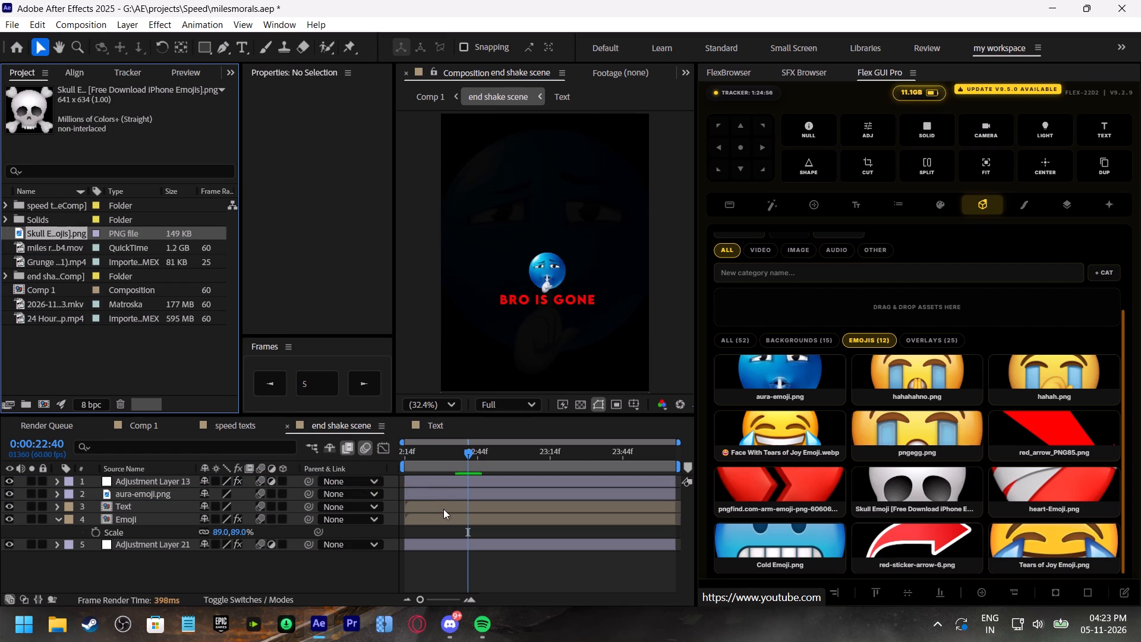
# Open the Emoji comp and replace its aura-emoji.png layer with the Skull Emoji PNG from the project.
pyautogui.click(455, 494)
pyautogui.click(439, 520)
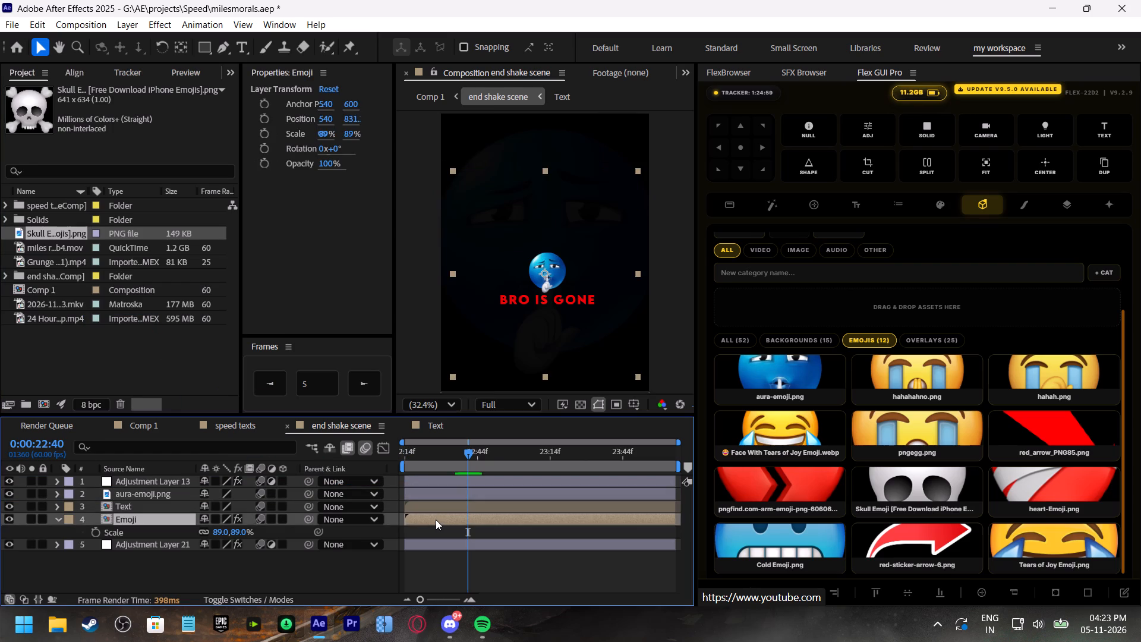
pyautogui.doubleClick(436, 520)
pyautogui.click(462, 481)
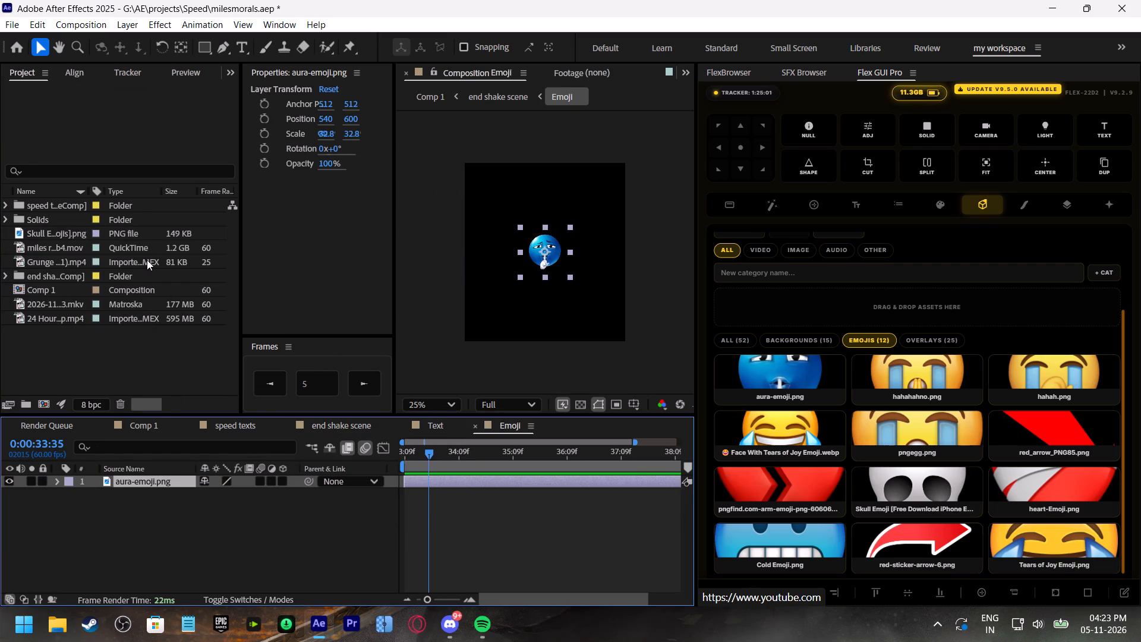
pyautogui.moveTo(47, 234); pyautogui.dragTo(390, 436)
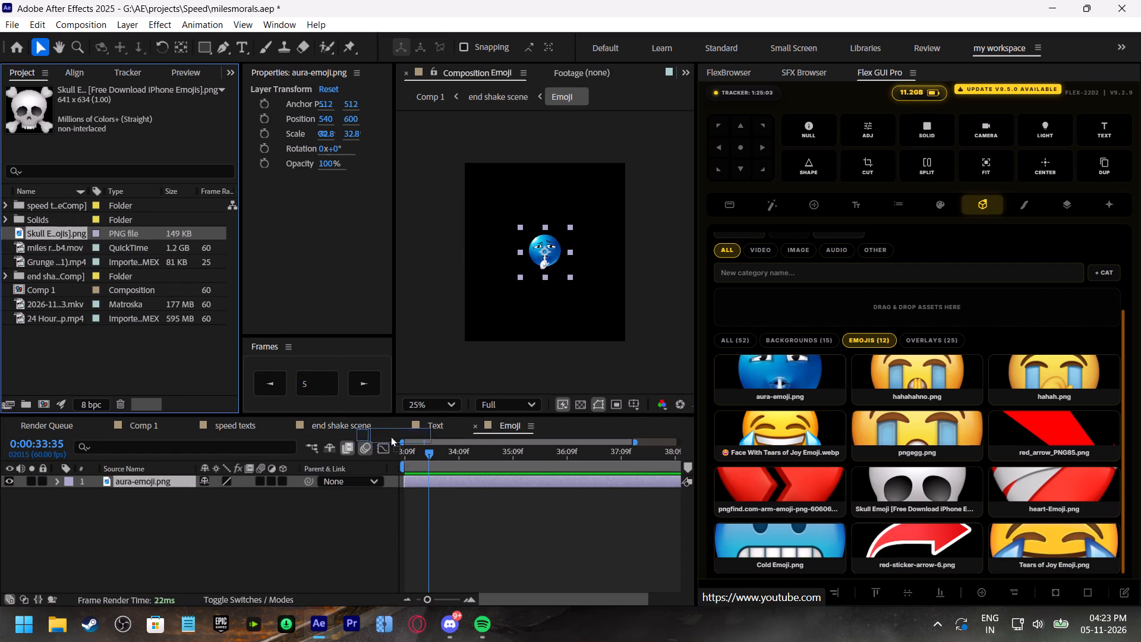
pyautogui.moveTo(390, 436); pyautogui.dragTo(415, 479)
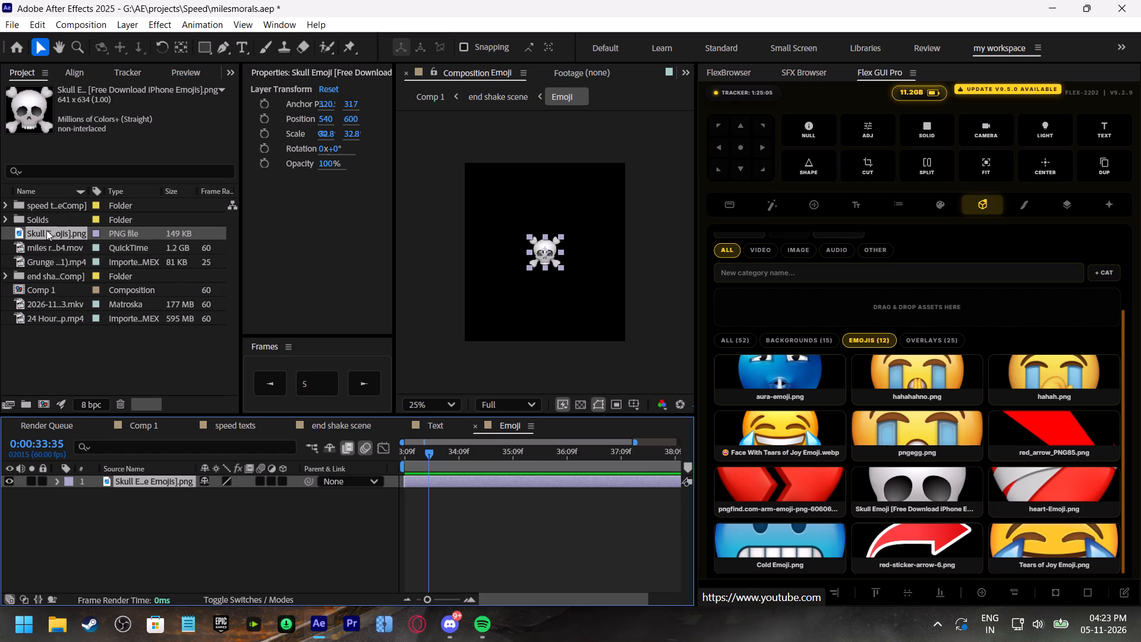
# Replace the aura-emoji.png layer in end shake scene with the Skull Emoji PNG, keeping its animation, and save the project.
pyautogui.click(442, 426)
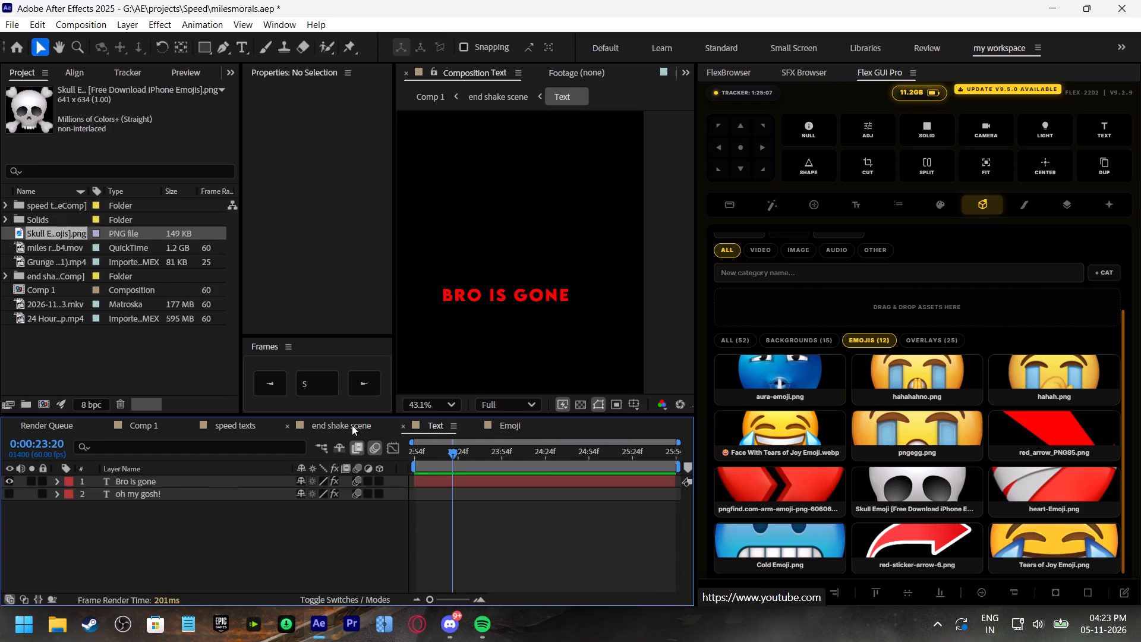
pyautogui.click(330, 424)
pyautogui.click(456, 504)
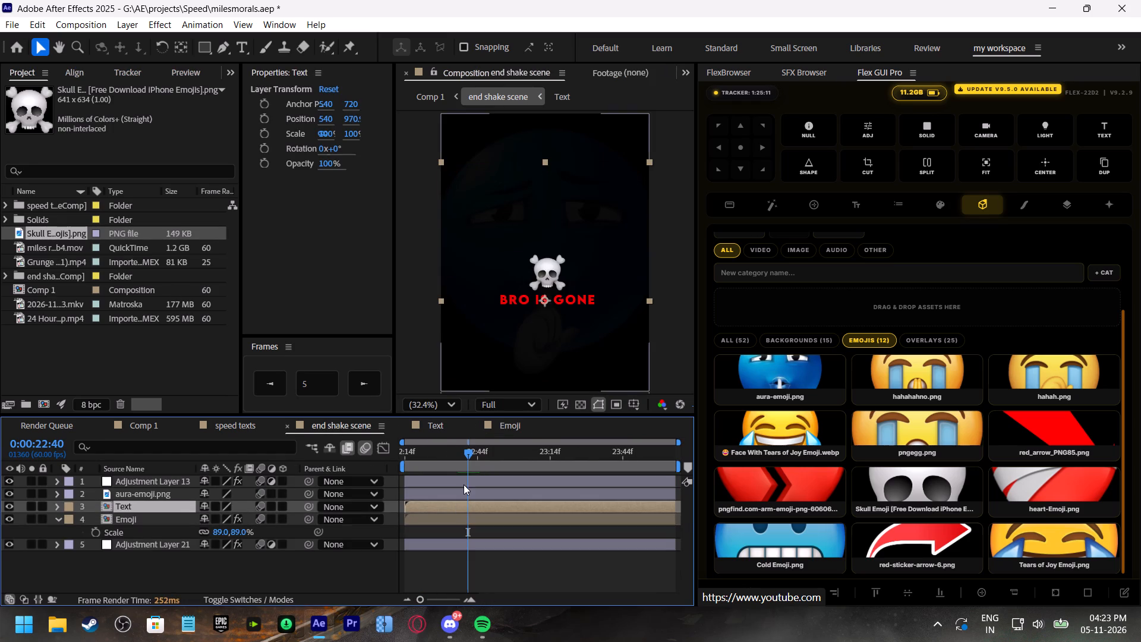
pyautogui.click(464, 498)
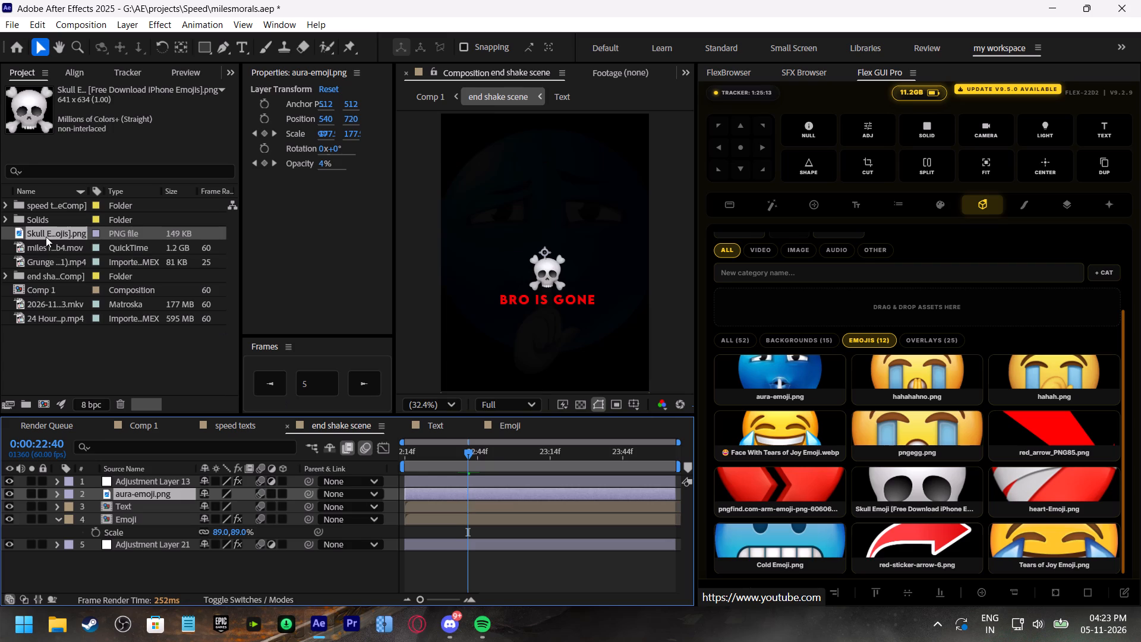
pyautogui.moveTo(45, 235); pyautogui.dragTo(450, 490)
pyautogui.moveTo(443, 451); pyautogui.dragTo(364, 461)
pyautogui.press('space')
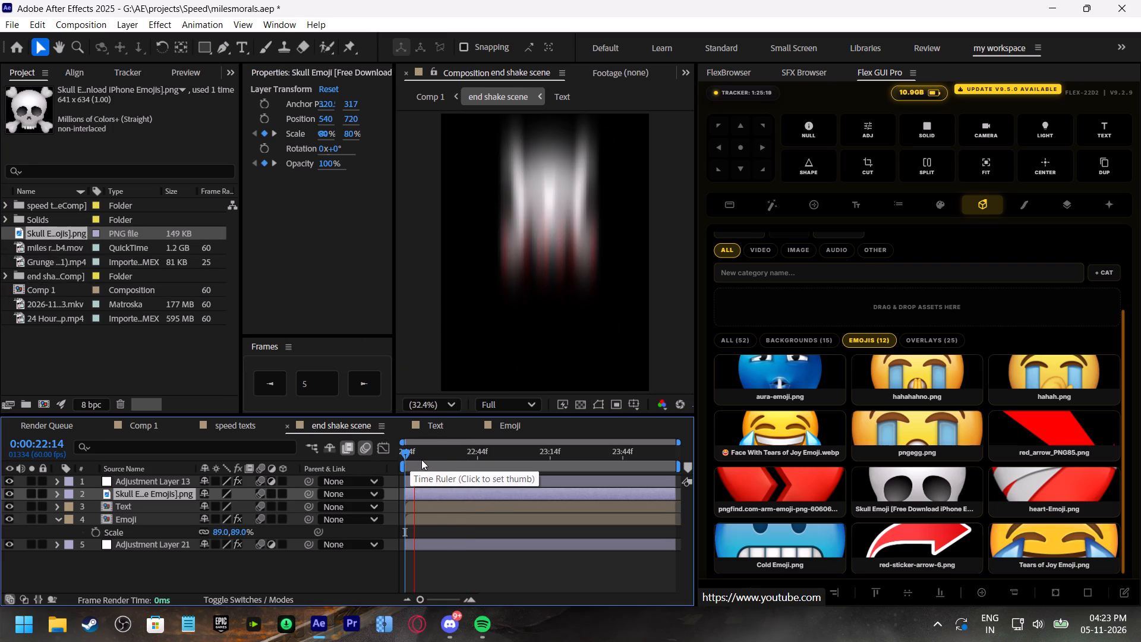
pyautogui.click(466, 456)
pyautogui.hotkey('ctrl', 's')
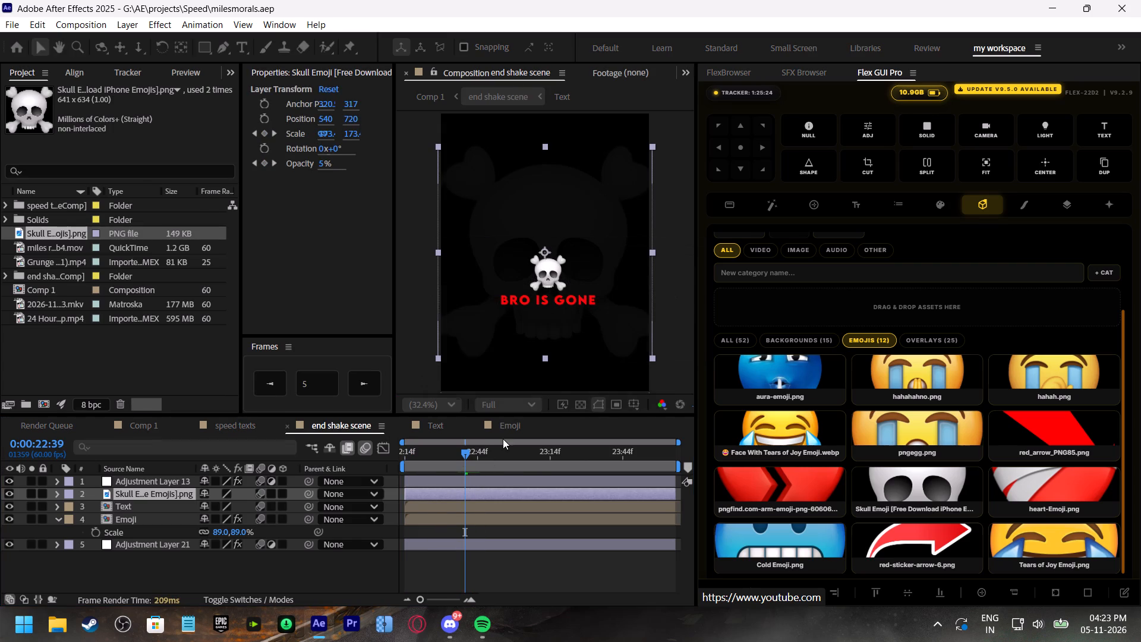
# Return to Comp 1 and close the open end shake scene, Text and Emoji timelines.
pyautogui.click(504, 424)
pyautogui.click(432, 424)
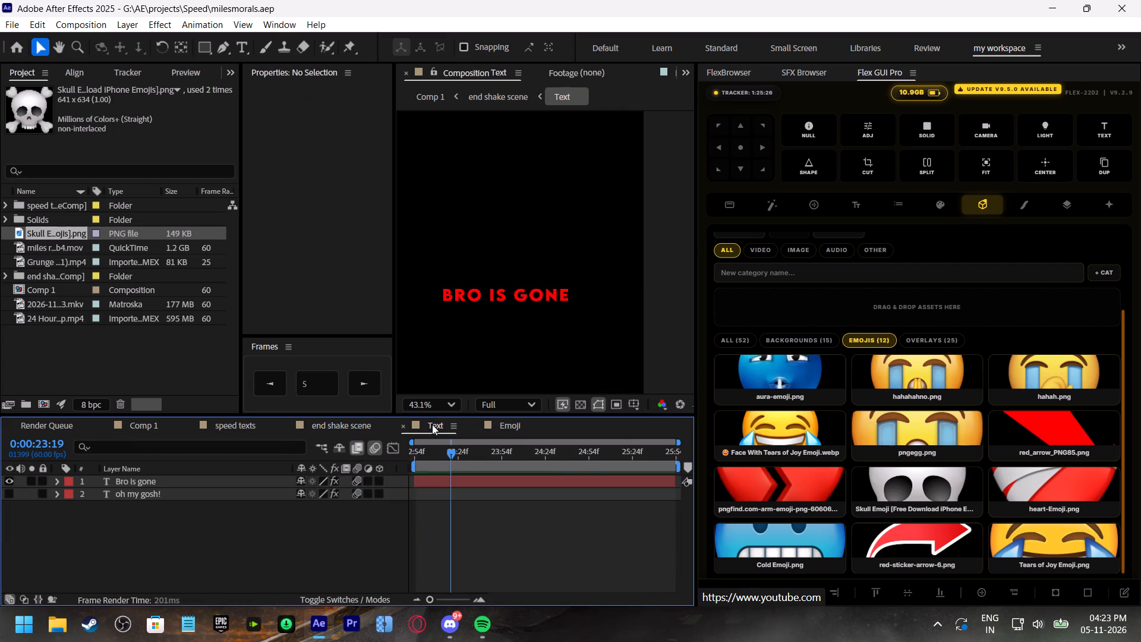
pyautogui.click(132, 421)
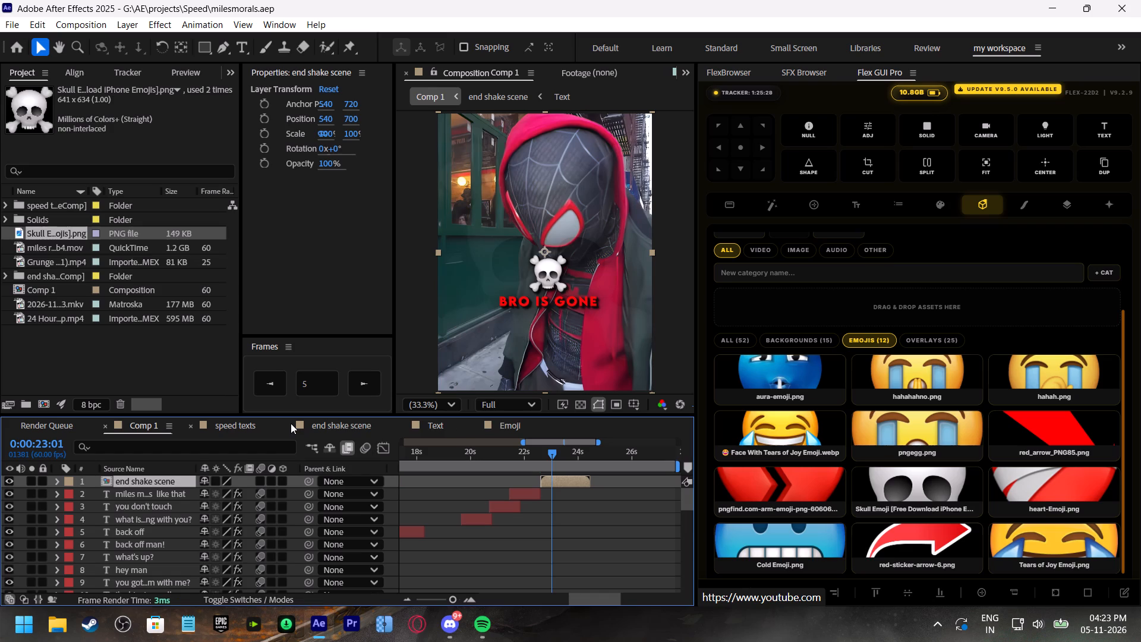
pyautogui.click(291, 423)
pyautogui.click(291, 423)
pyautogui.click(291, 423)
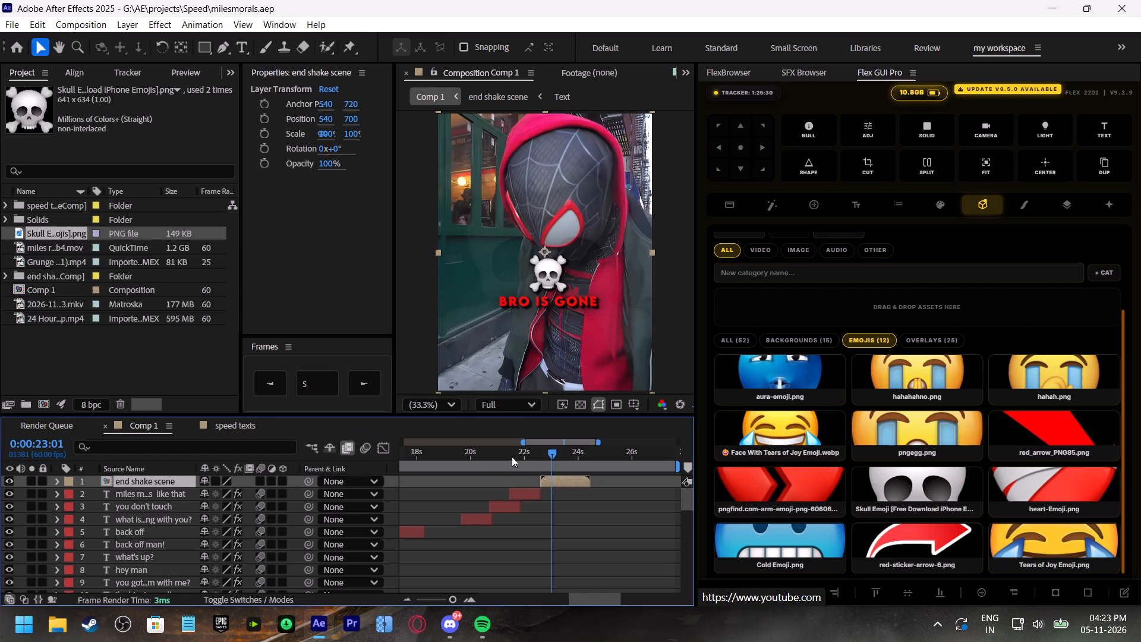
# Play and scrub through the cut into end shake scene in Comp 1, from about 0:00:21:59 to 0:00:22:36.
pyautogui.click(513, 455)
pyautogui.click(533, 455)
pyautogui.press('space')
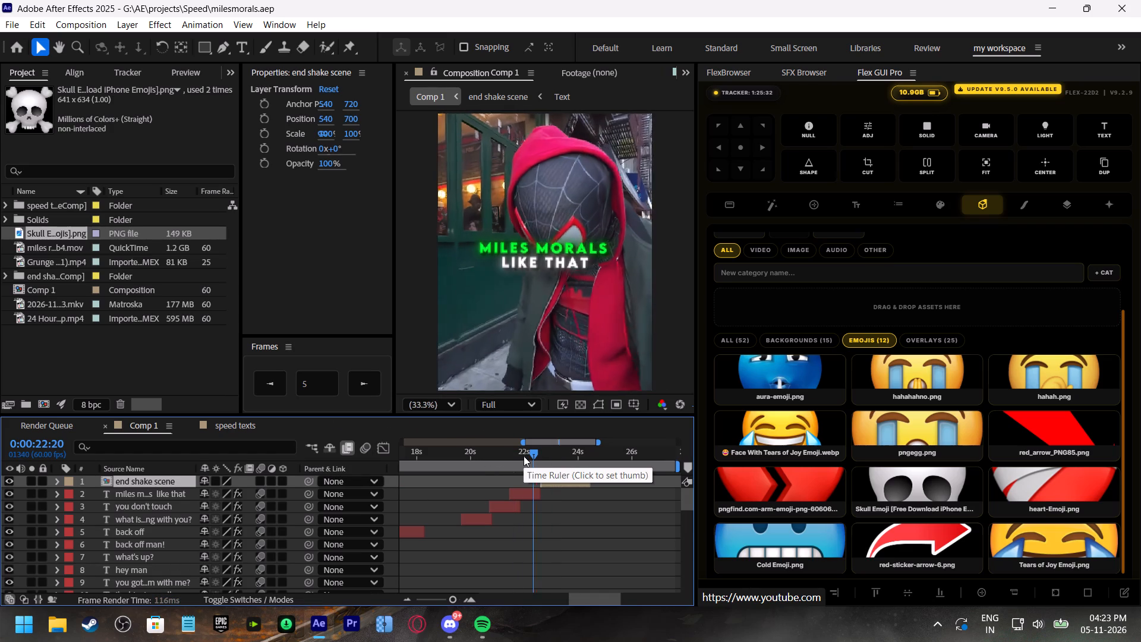
pyautogui.click(524, 456)
pyautogui.press('space')
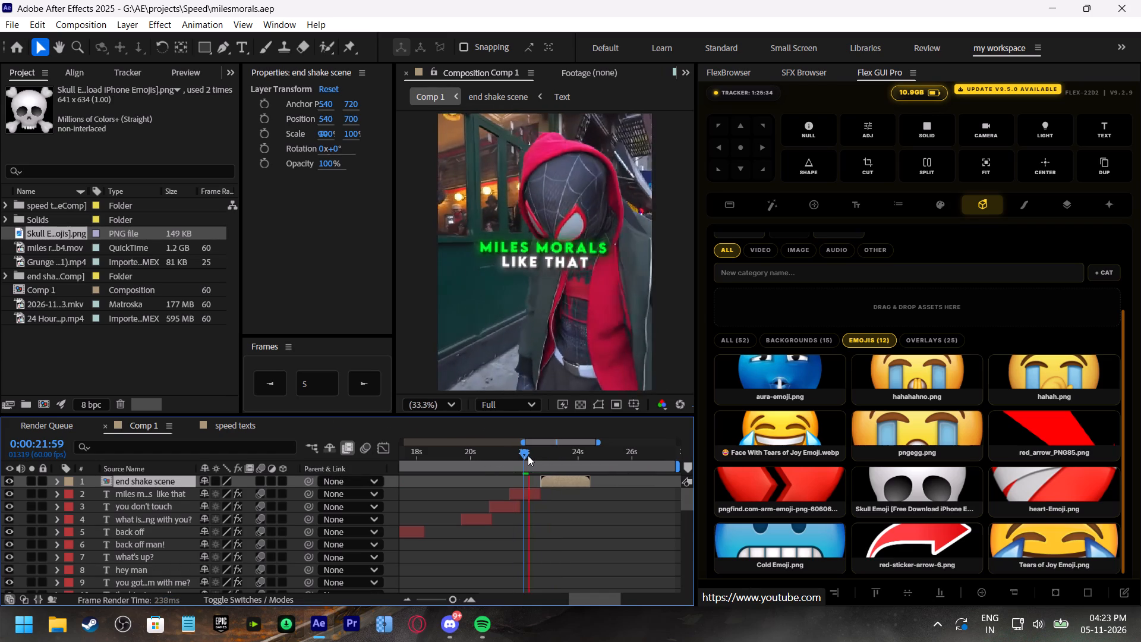
pyautogui.moveTo(531, 454); pyautogui.dragTo(540, 457)
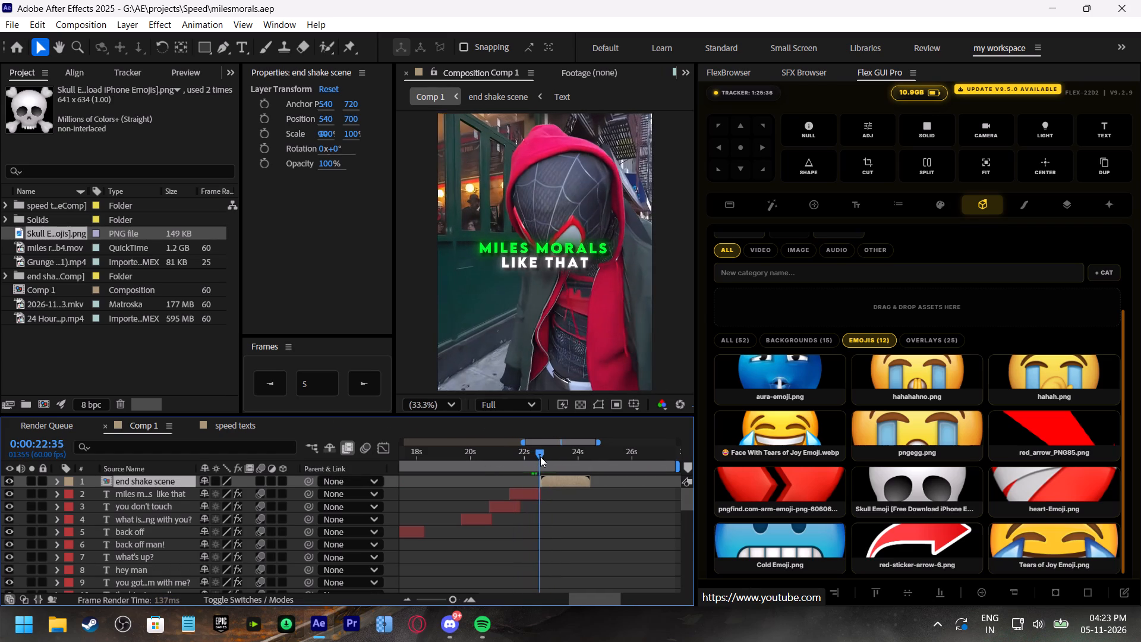
pyautogui.moveTo(540, 457); pyautogui.dragTo(542, 459)
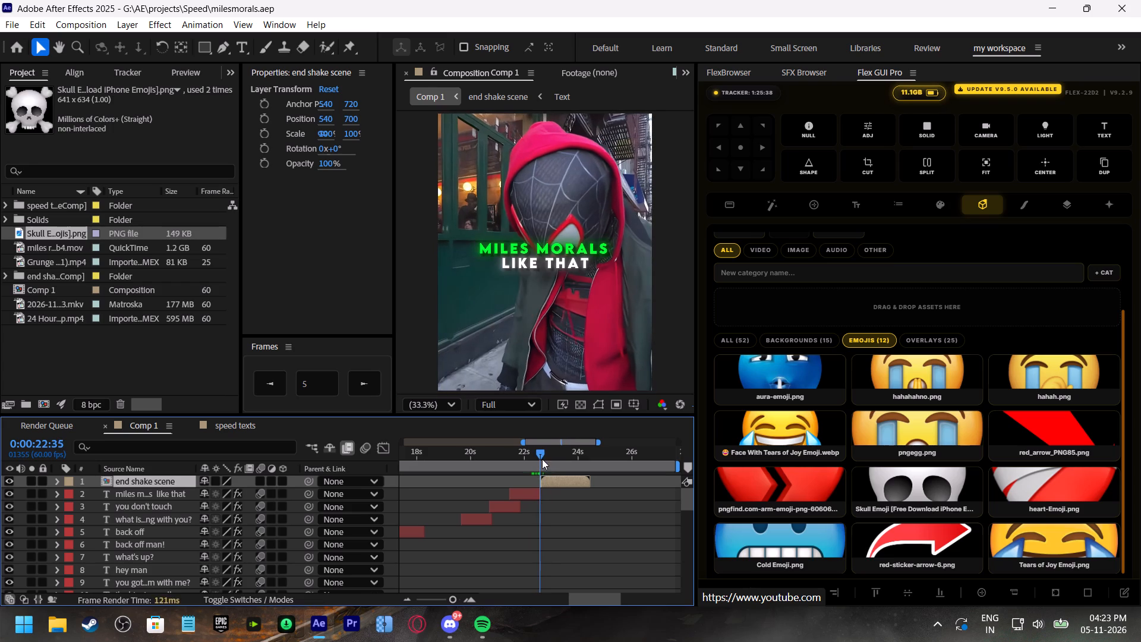
pyautogui.moveTo(542, 459); pyautogui.dragTo(544, 460)
# Move Adjustment Layer 13 out of end shake scene to the top of Comp 1, starting at 0:00:22:36.
pyautogui.click(547, 480)
pyautogui.doubleClick(559, 480)
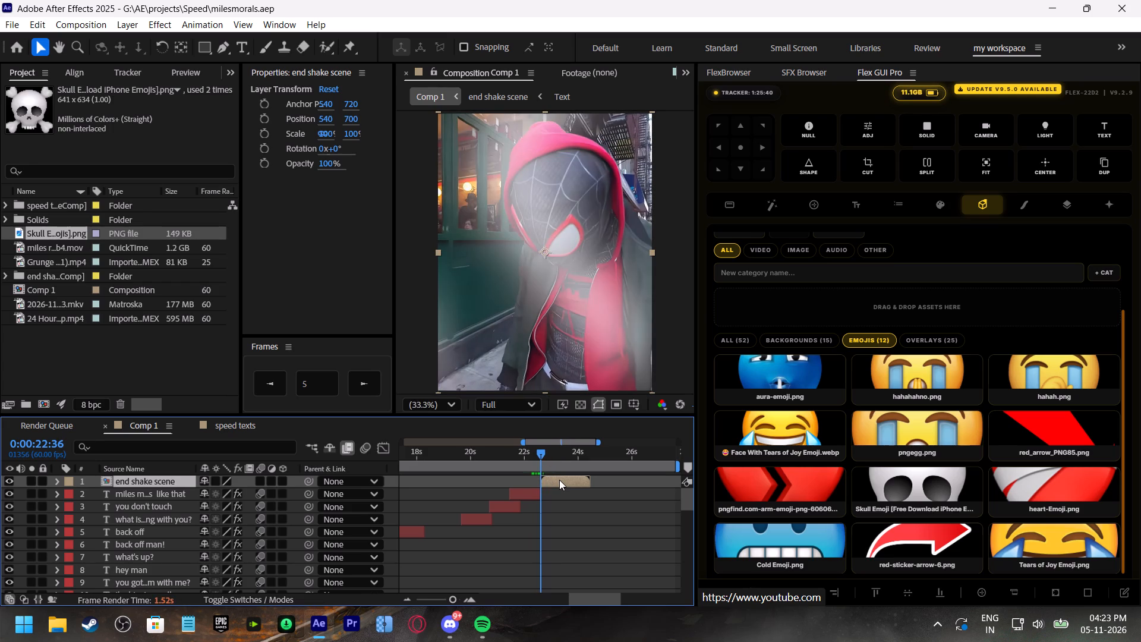
pyautogui.click(430, 480)
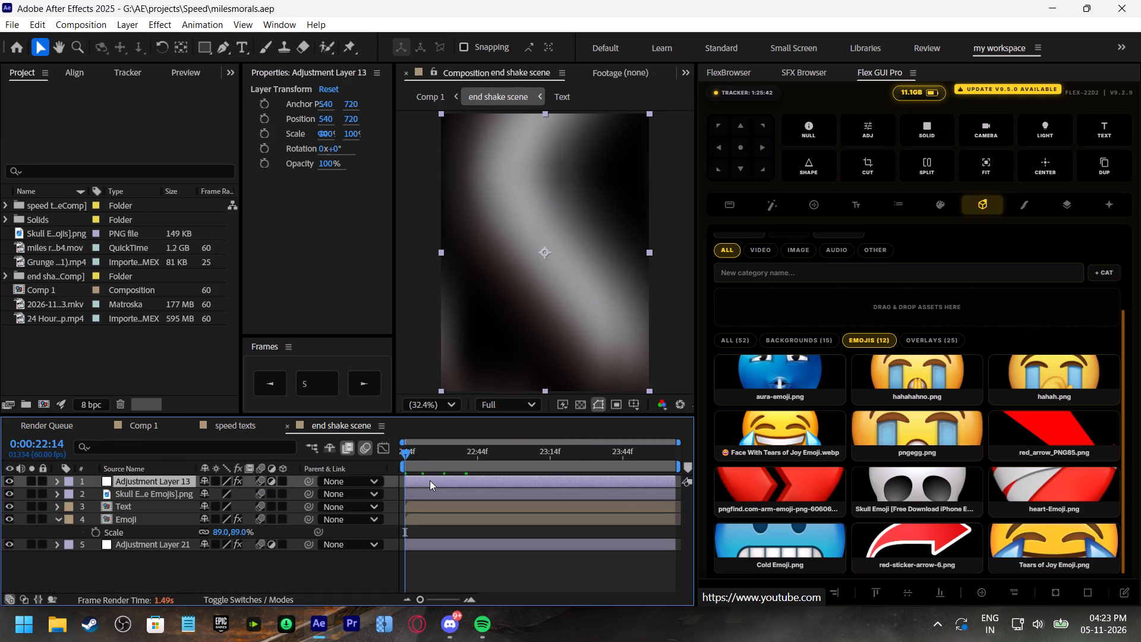
pyautogui.hotkey('ctrl', 'x')
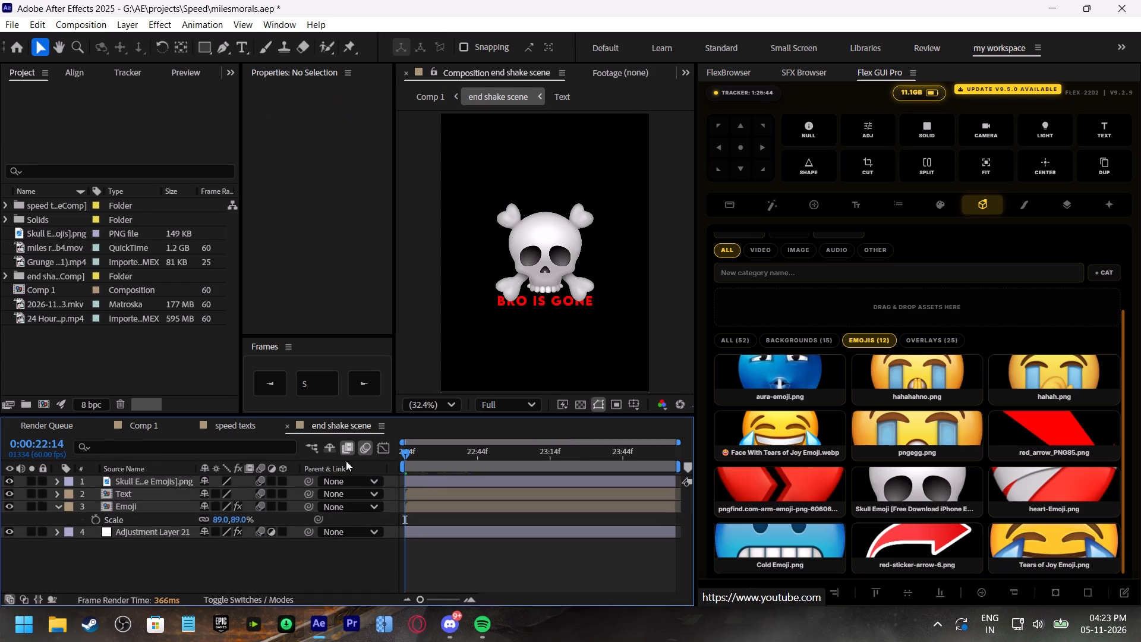
pyautogui.click(136, 423)
pyautogui.hotkey('ctrl', 'v')
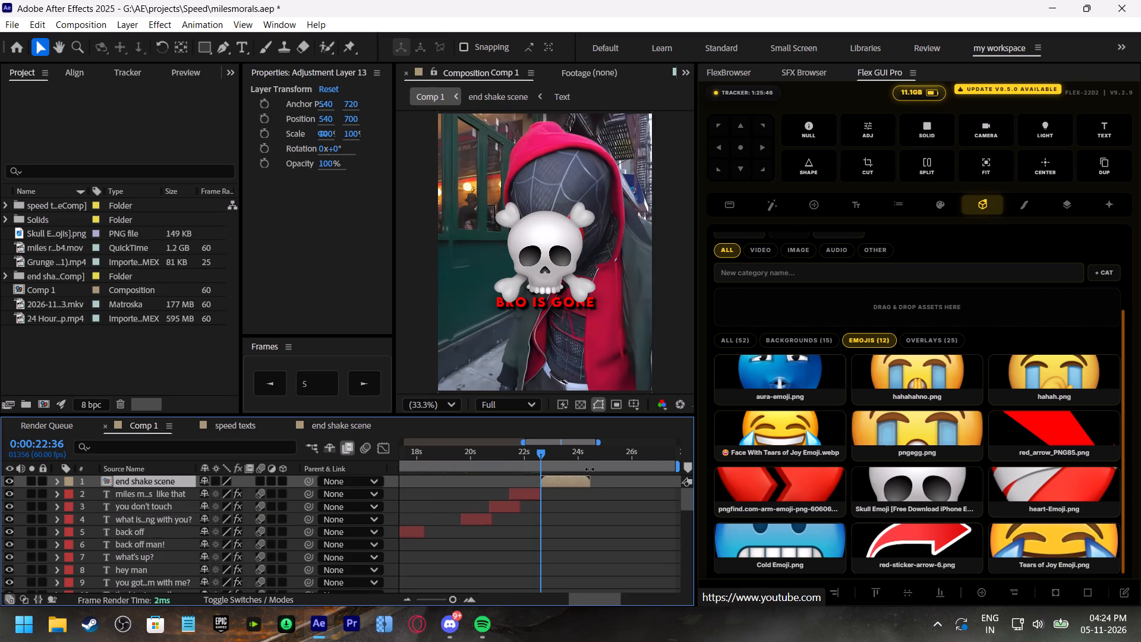
pyautogui.press('[')
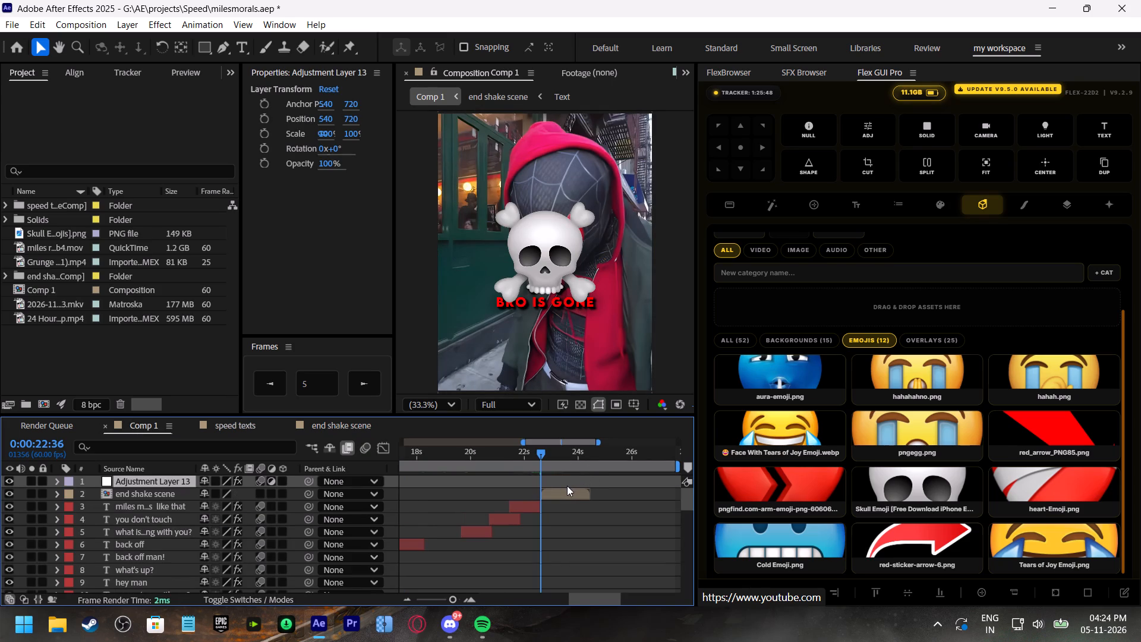
# Play the transition from 0:00:22:14, and shift Adjustment Layer 13 and end shake scene together one frame earlier in Comp 1.
pyautogui.click(531, 452)
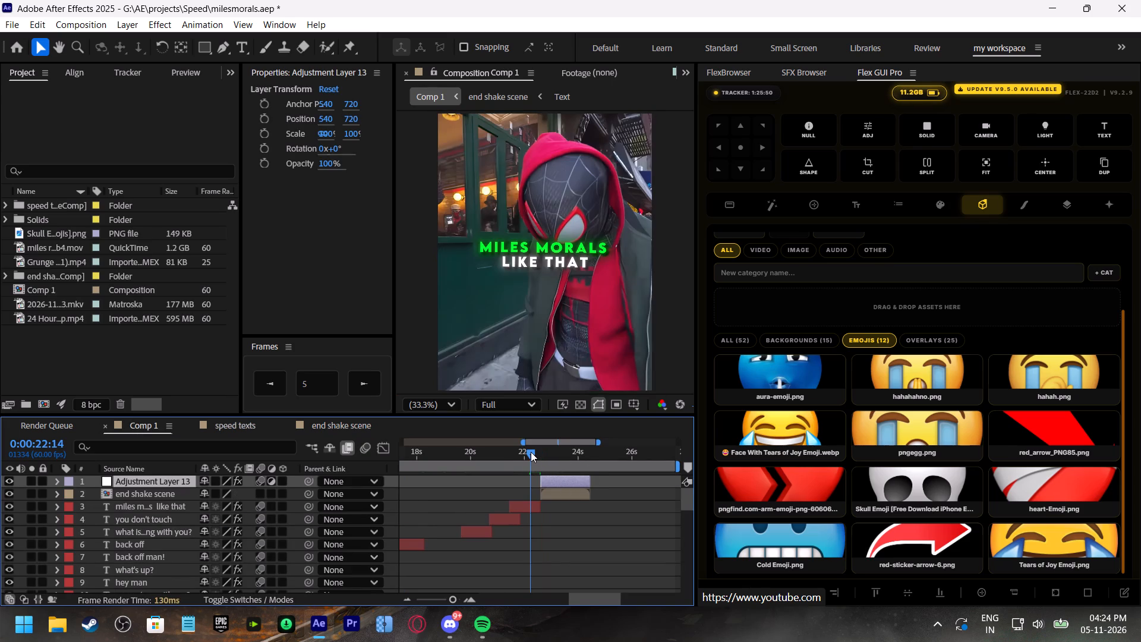
pyautogui.press('space')
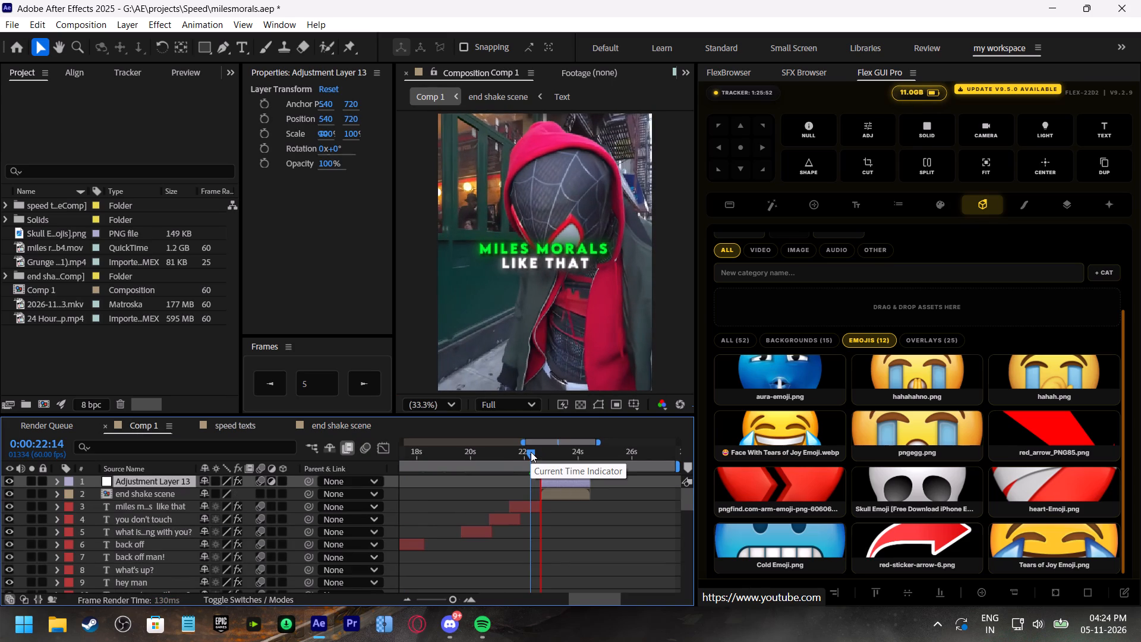
pyautogui.click(531, 452)
pyautogui.press('space')
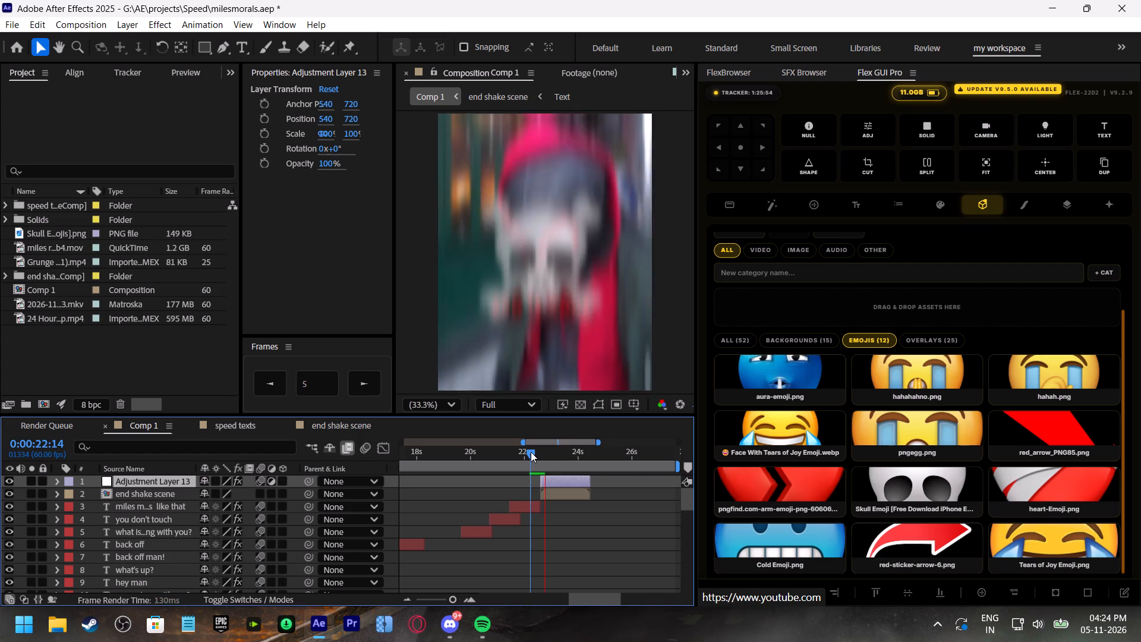
pyautogui.click(531, 452)
pyautogui.click(566, 495)
pyautogui.keyDown('ctrl'); pyautogui.click(566, 481); pyautogui.keyUp('ctrl')
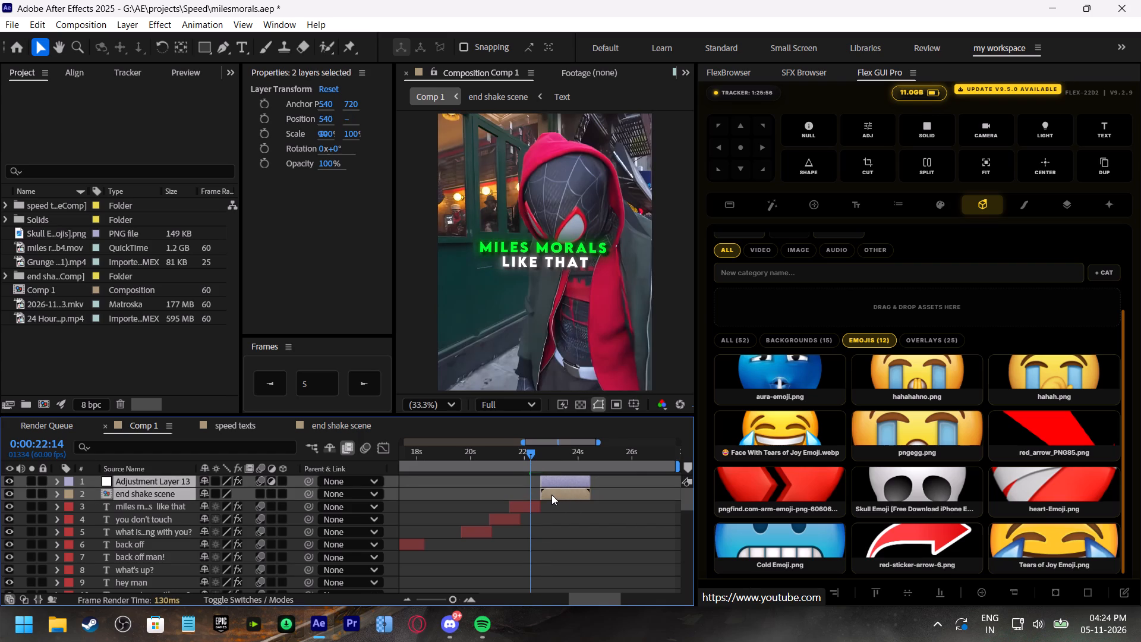
pyautogui.click(551, 495)
# Replay the transition from 0:00:22:14 and examine the shake effect at the start of Adjustment Layer 13.
pyautogui.press('space')
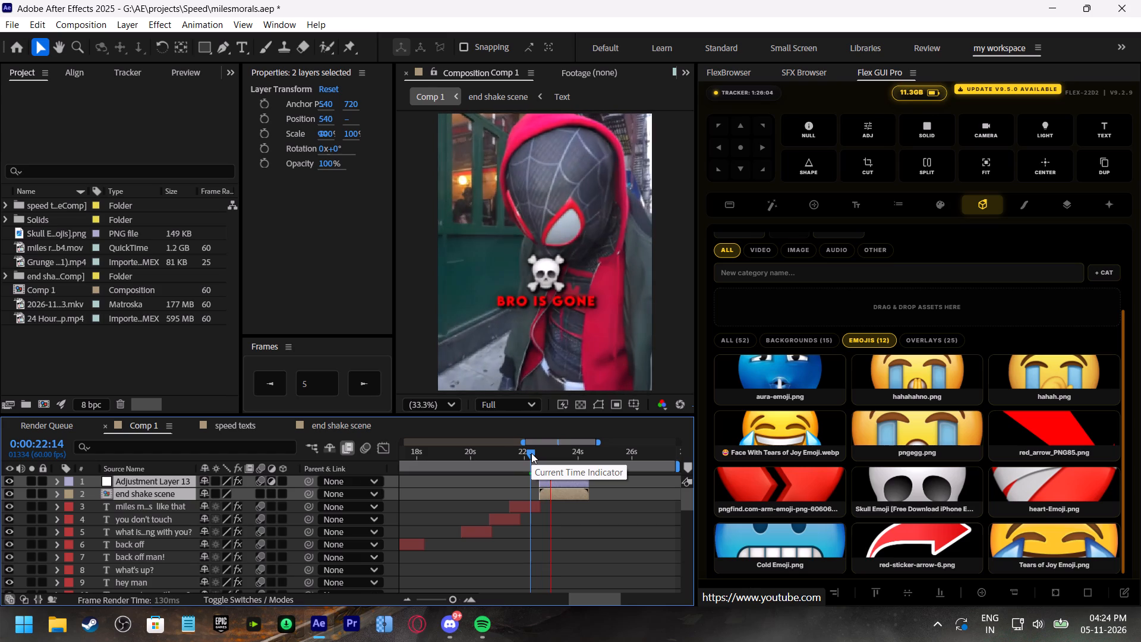
pyautogui.click(531, 453)
pyautogui.press('space')
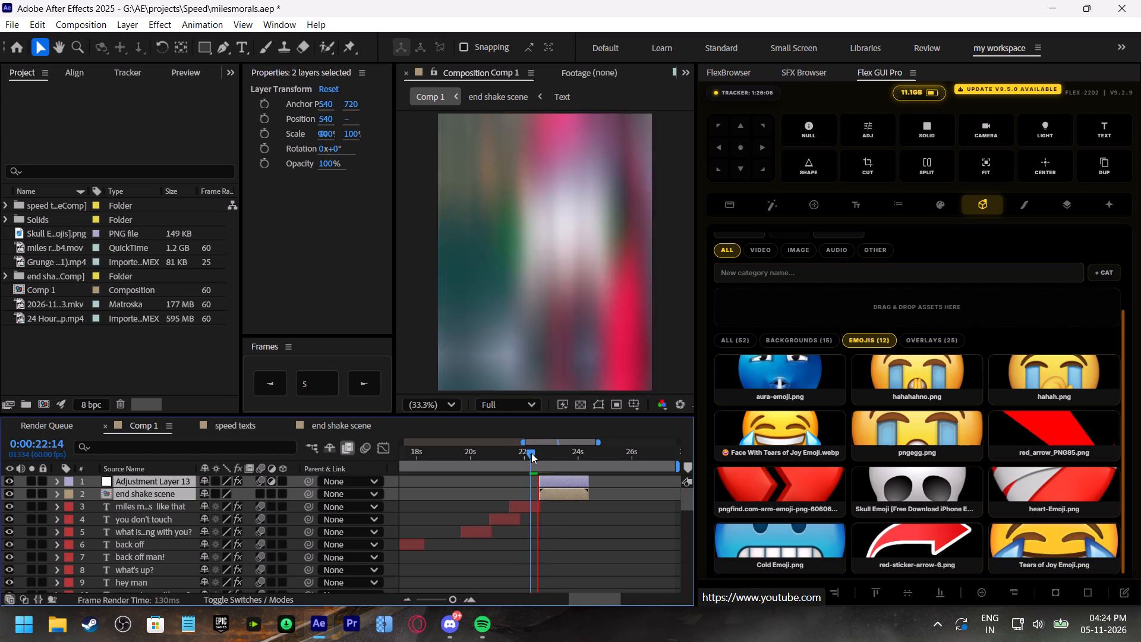
pyautogui.moveTo(531, 453); pyautogui.dragTo(542, 460)
pyautogui.click(557, 523)
pyautogui.click(570, 472)
pyautogui.click(567, 479)
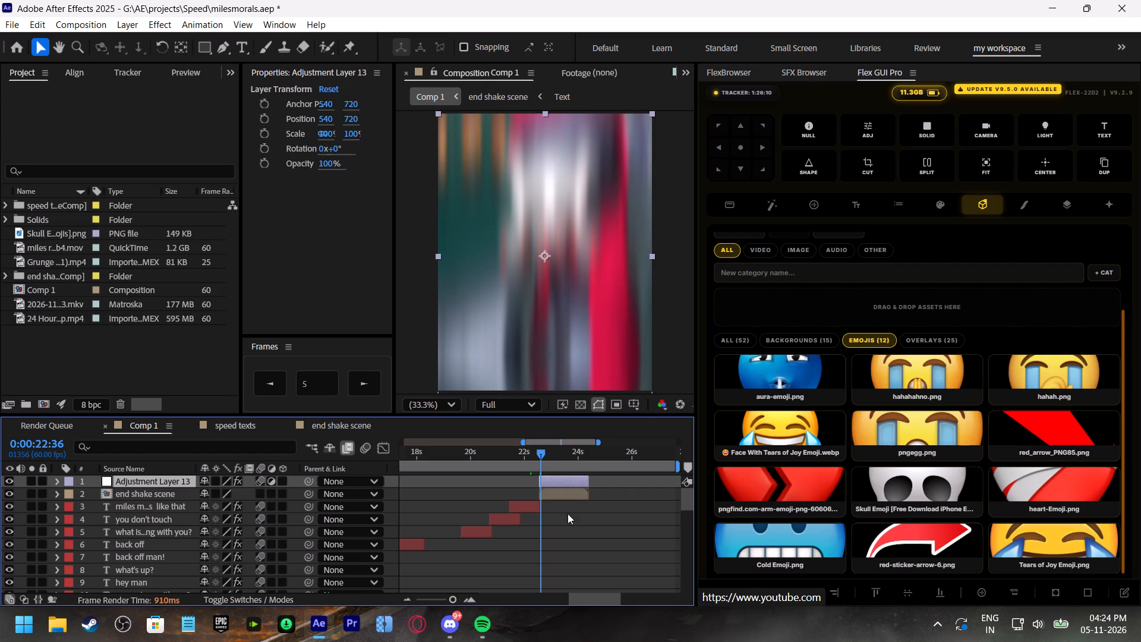
pyautogui.scroll(2, 568, 514)
# Move Adjustment Layer 21 from end shake scene into Comp 1 between Adjustment Layer 13 and end shake scene, starting at 0:00:22:35.
pyautogui.click(543, 456)
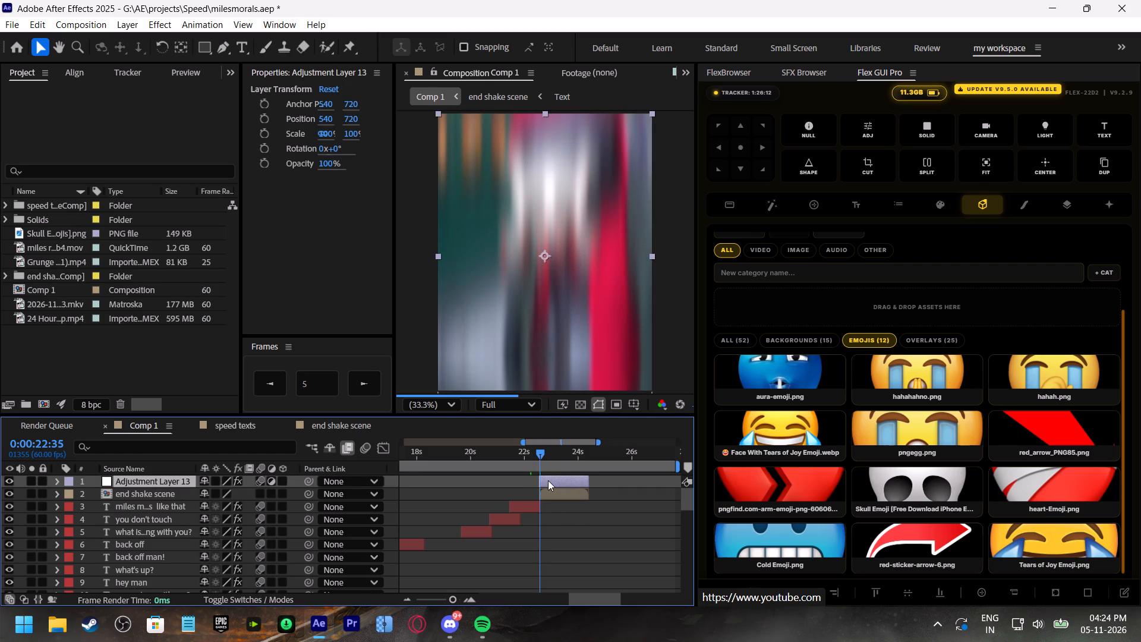
pyautogui.click(548, 480)
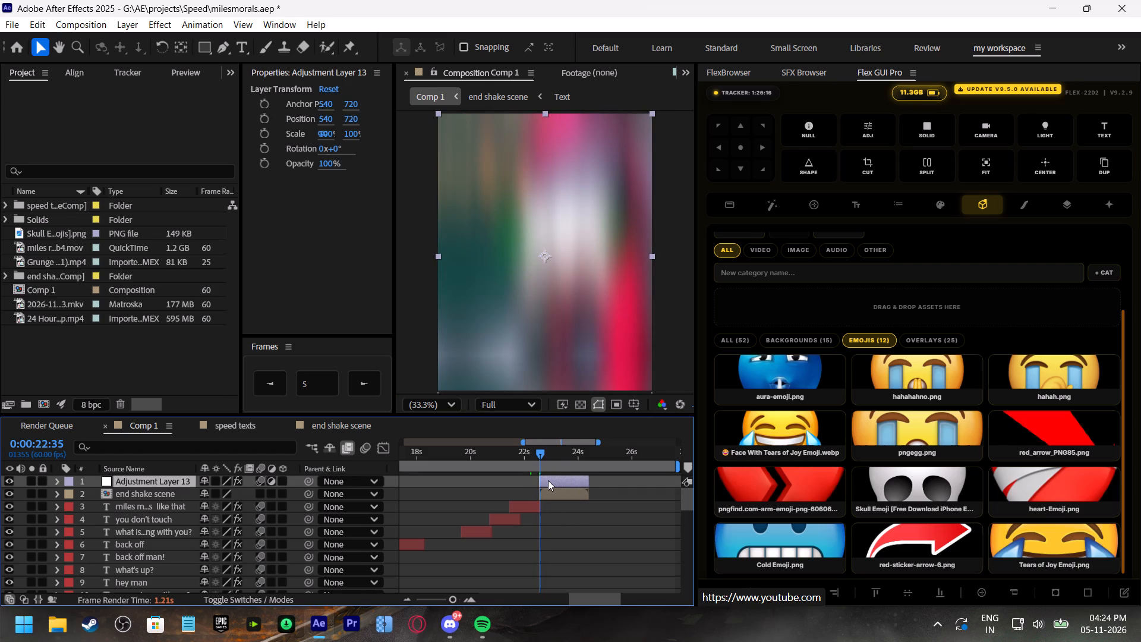
pyautogui.click(558, 496)
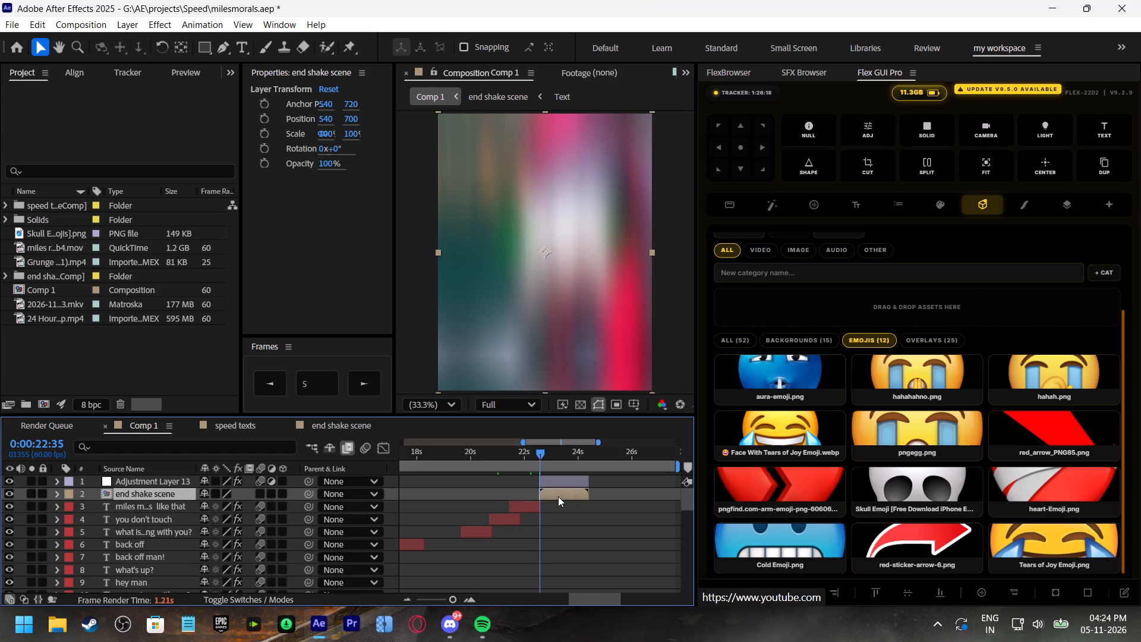
pyautogui.doubleClick(558, 496)
pyautogui.click(171, 533)
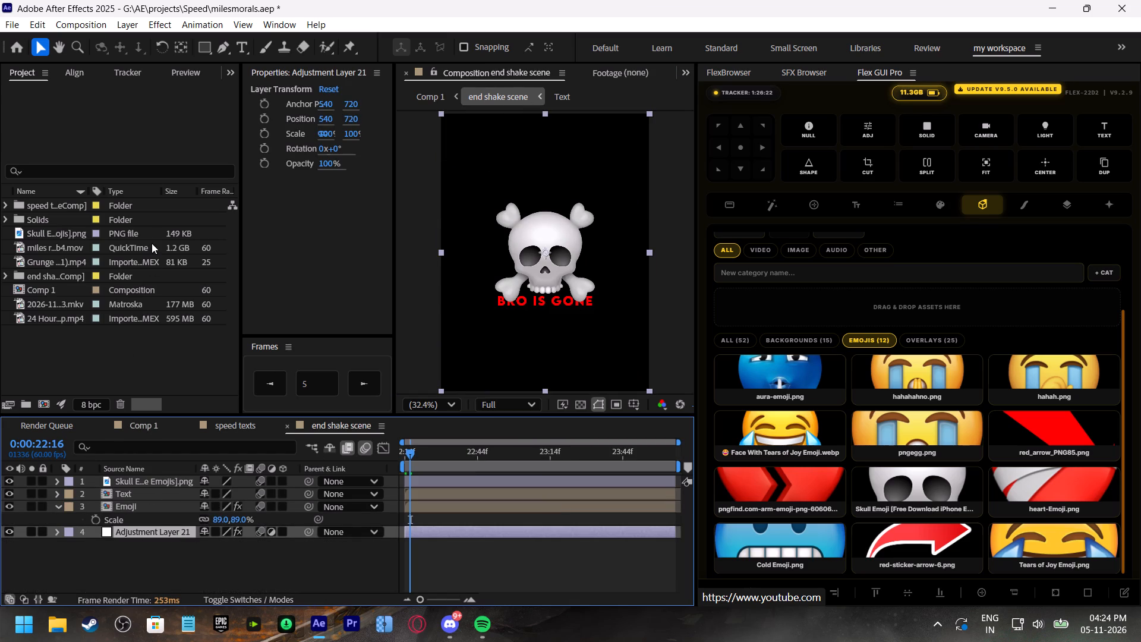
pyautogui.scroll(-7, 99, 70)
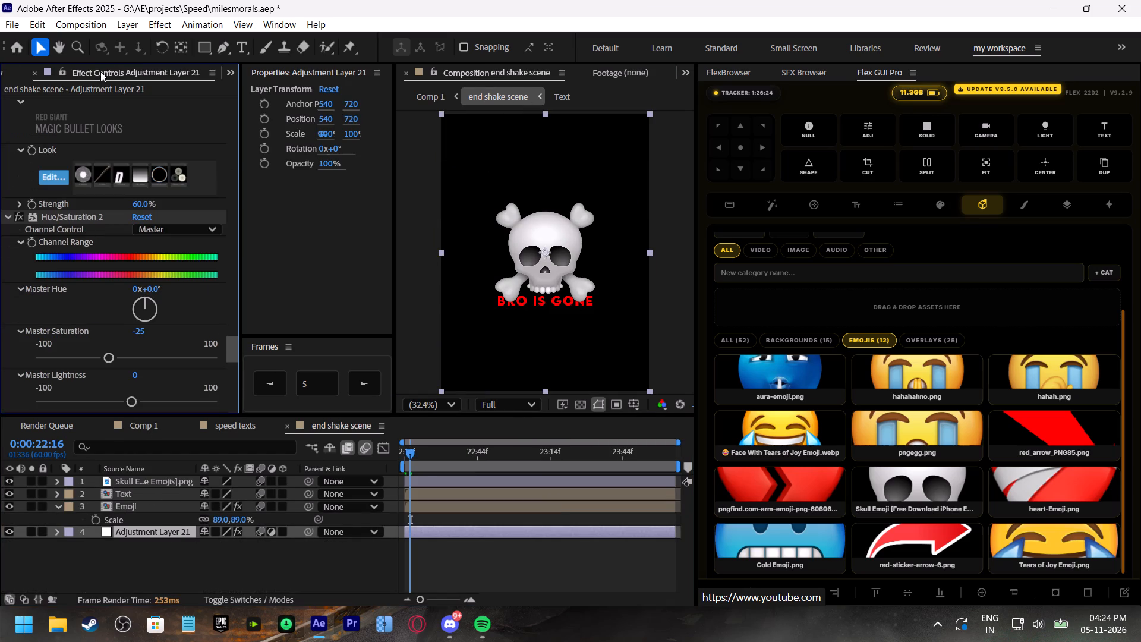
pyautogui.hotkey('ctrl', 'x')
pyautogui.click(456, 557)
pyautogui.click(456, 532)
pyautogui.hotkey('ctrl', 'x')
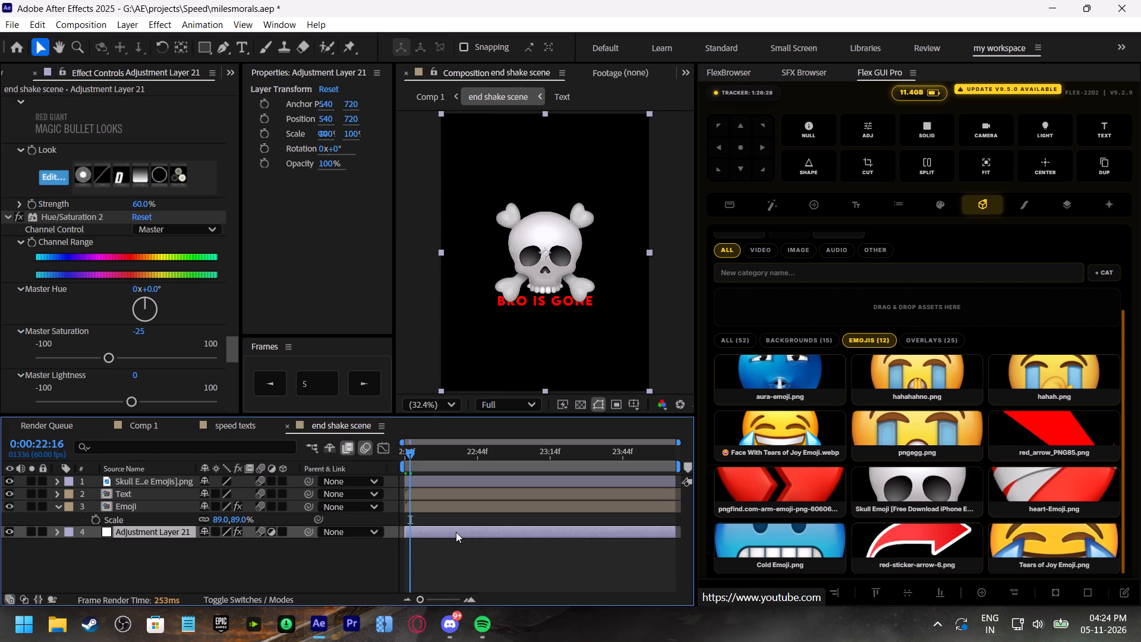
pyautogui.click(156, 427)
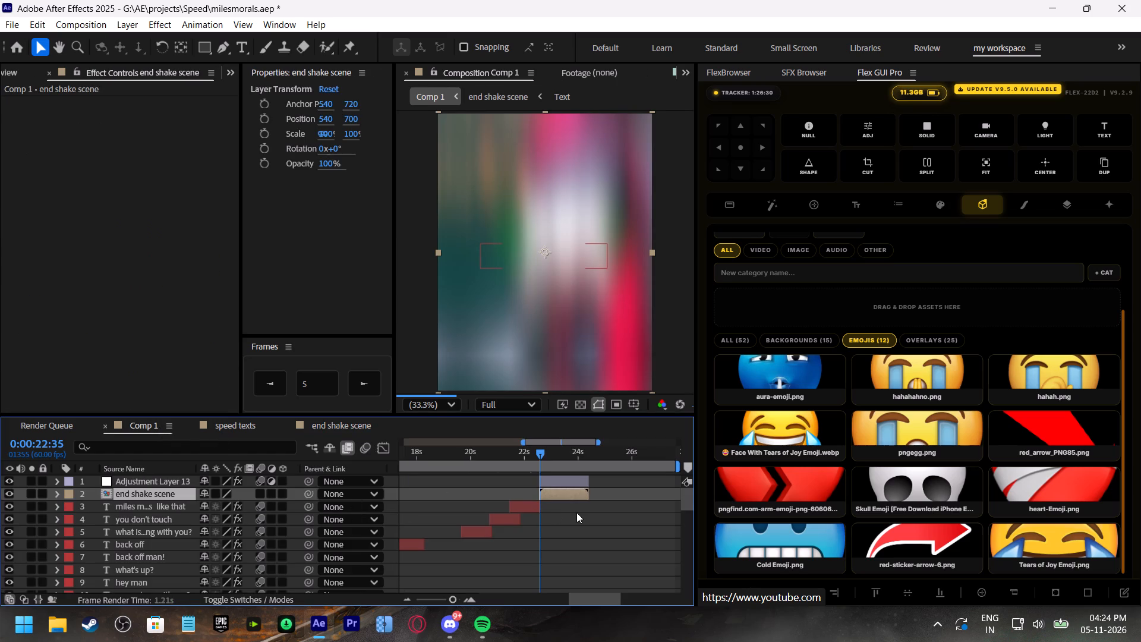
pyautogui.hotkey('ctrl', 'v')
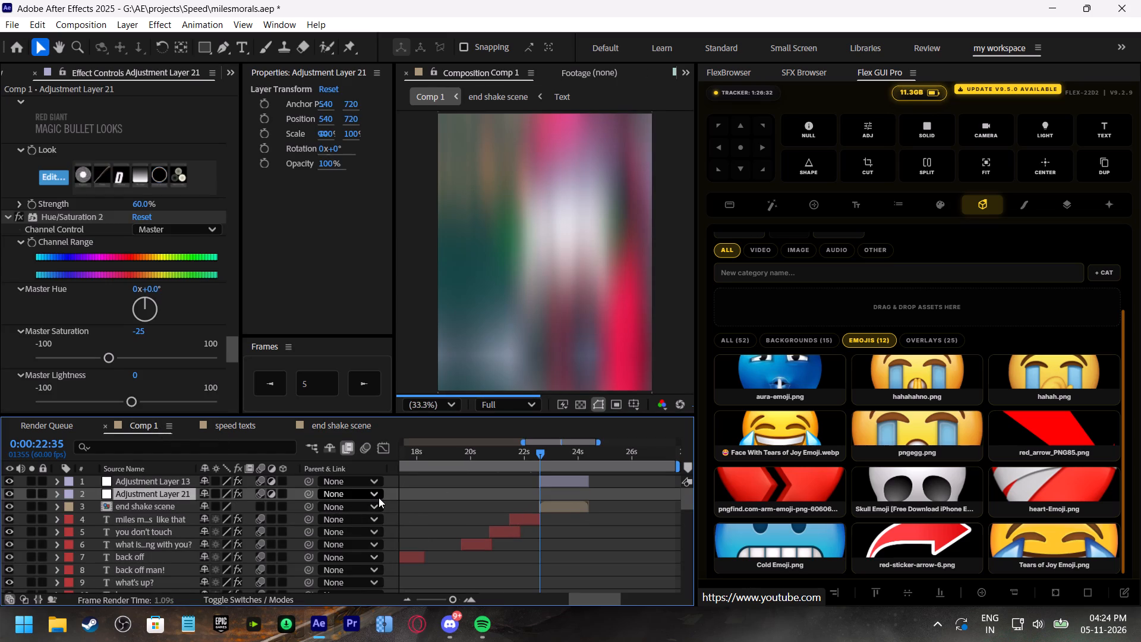
pyautogui.press('[')
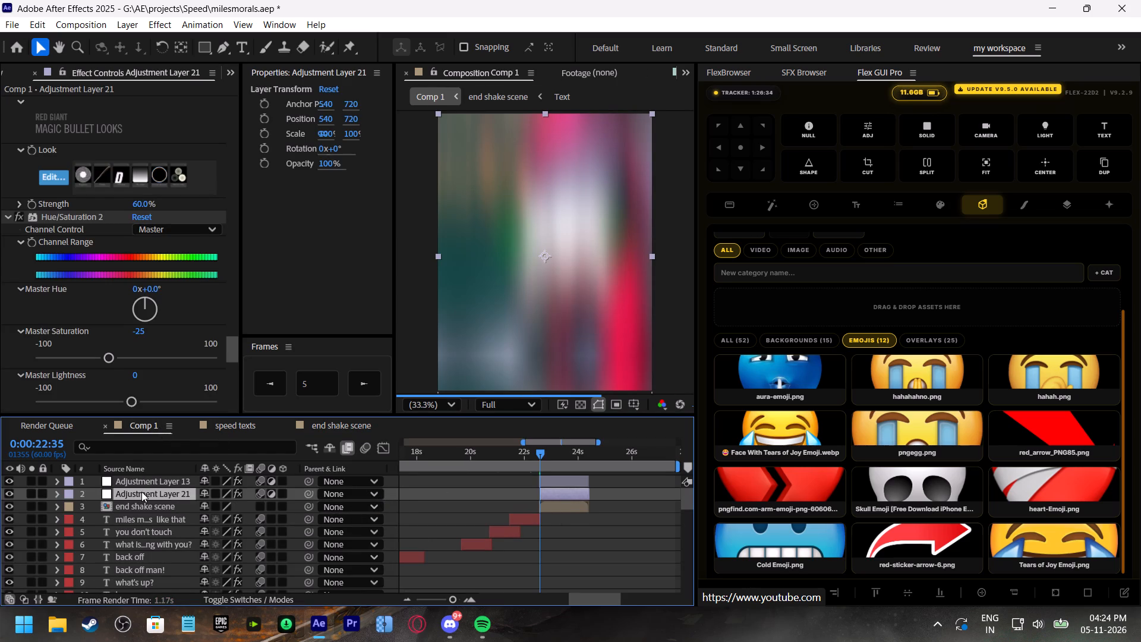
# Move Adjustment Layer 21 below end shake scene in the Comp 1 layer stack.
pyautogui.moveTo(141, 493); pyautogui.dragTo(140, 508)
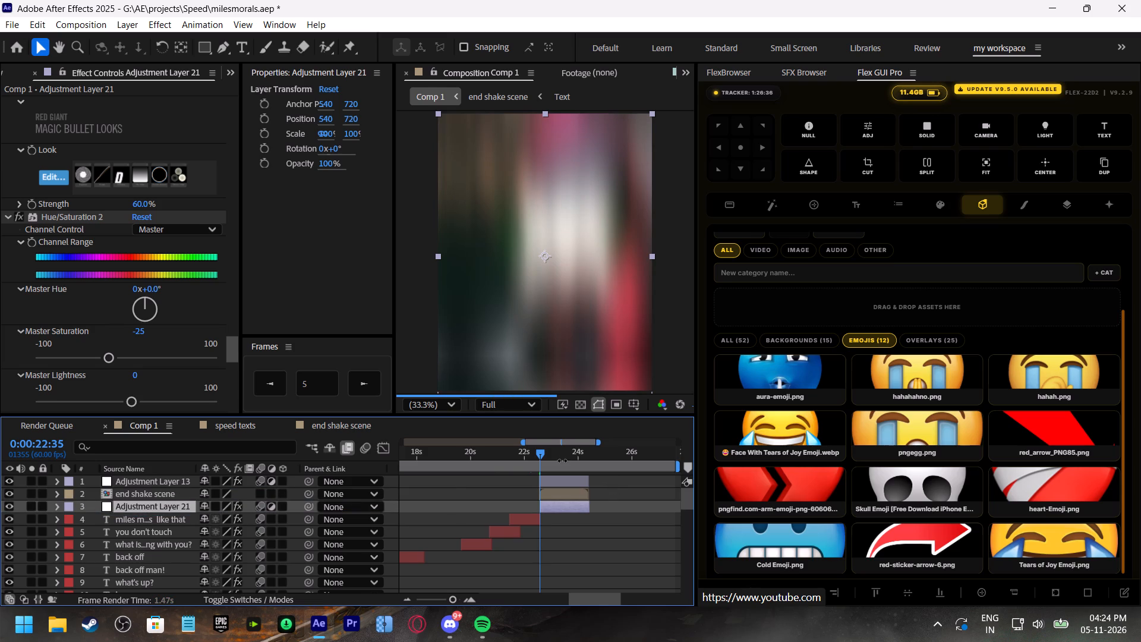
# Check frames at 0:00:23:13 and 0:00:24:00, and play the end transition from 0:00:22:00 and 0:00:22:20.
pyautogui.click(557, 454)
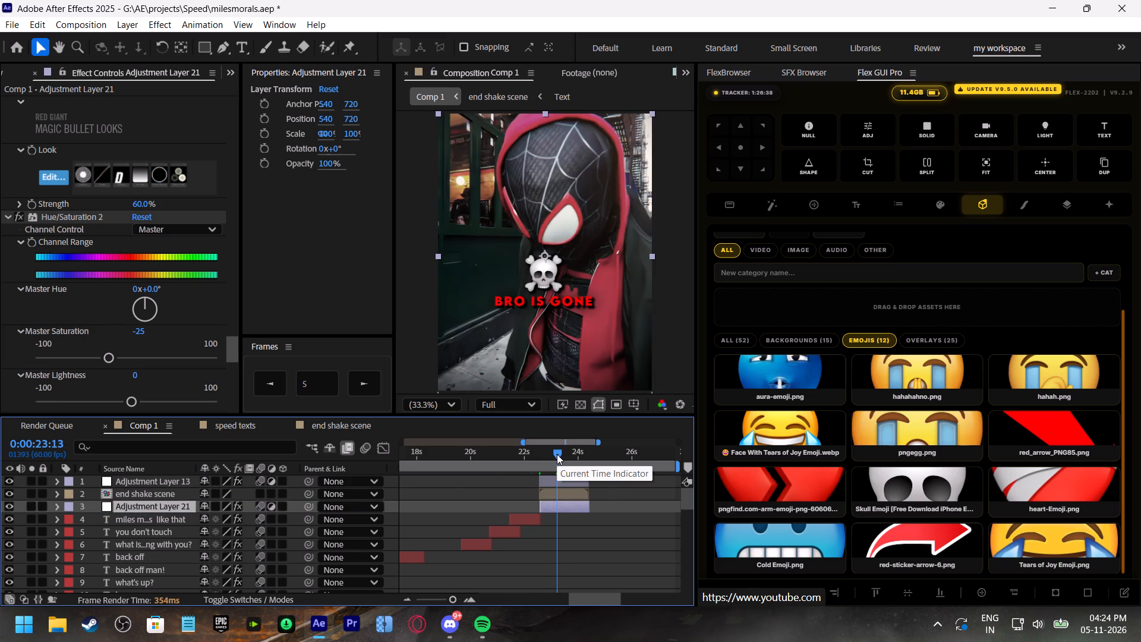
pyautogui.click(578, 455)
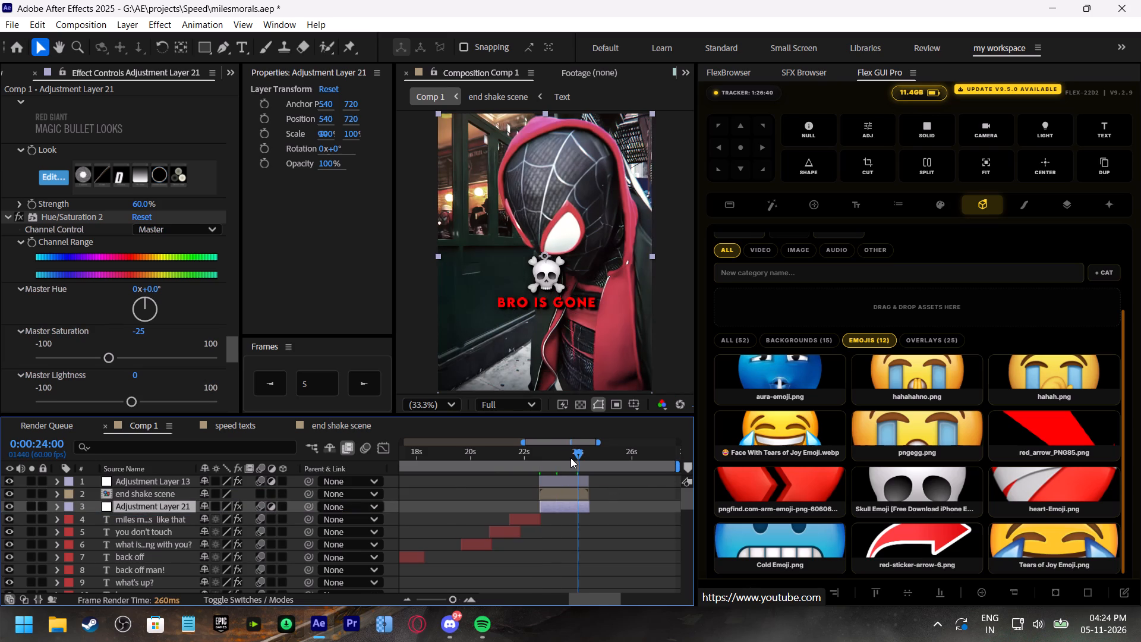
pyautogui.click(524, 452)
pyautogui.press('space')
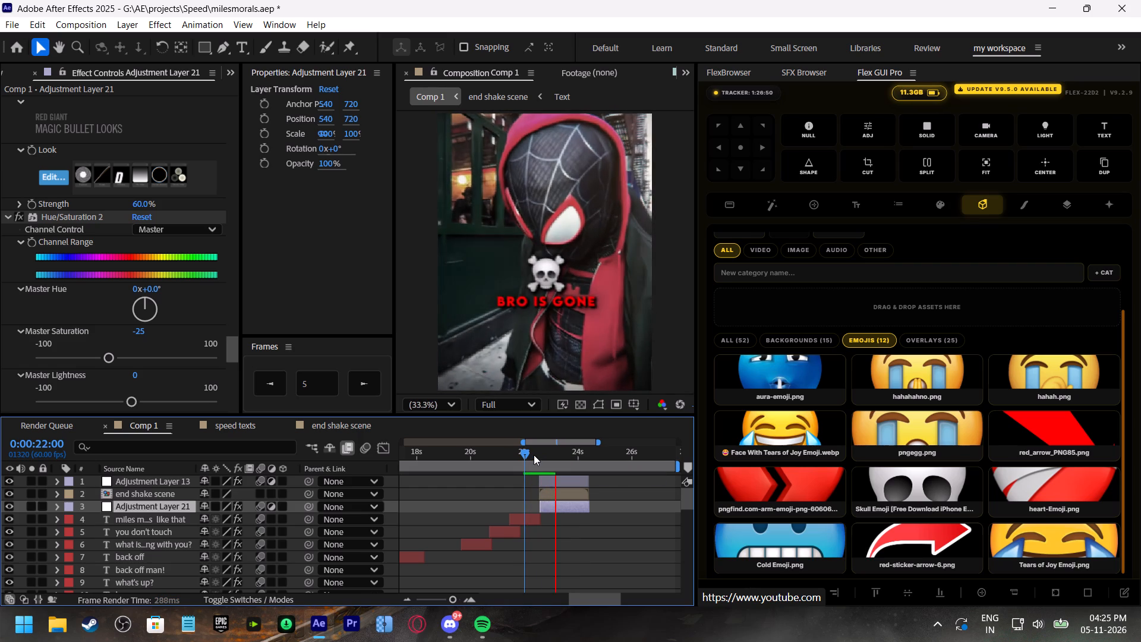
pyautogui.click(534, 455)
pyautogui.press('space')
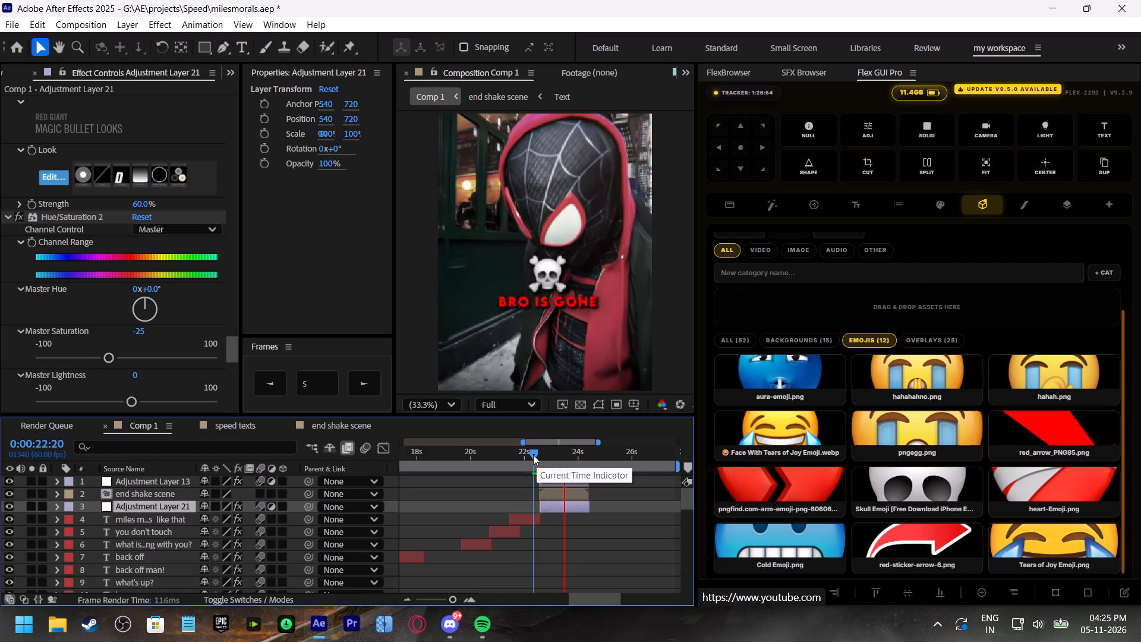
pyautogui.click(533, 455)
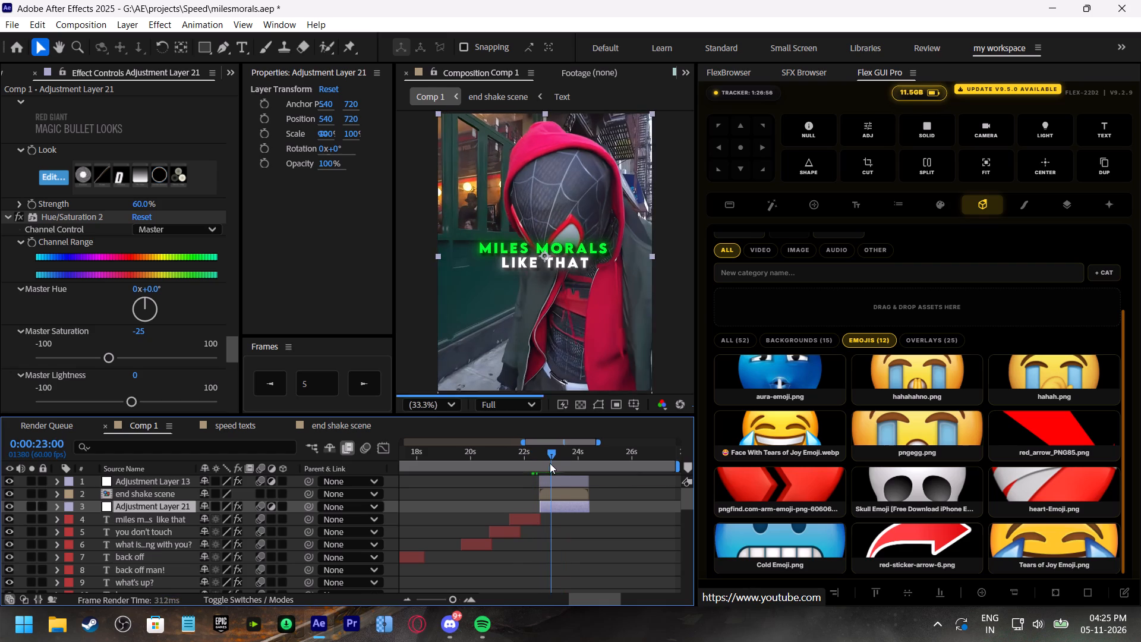
# Save the project and return the current time in Comp 1 to 0:00:00:00.
pyautogui.hotkey('ctrl', 's')
pyautogui.moveTo(535, 452); pyautogui.dragTo(440, 468)
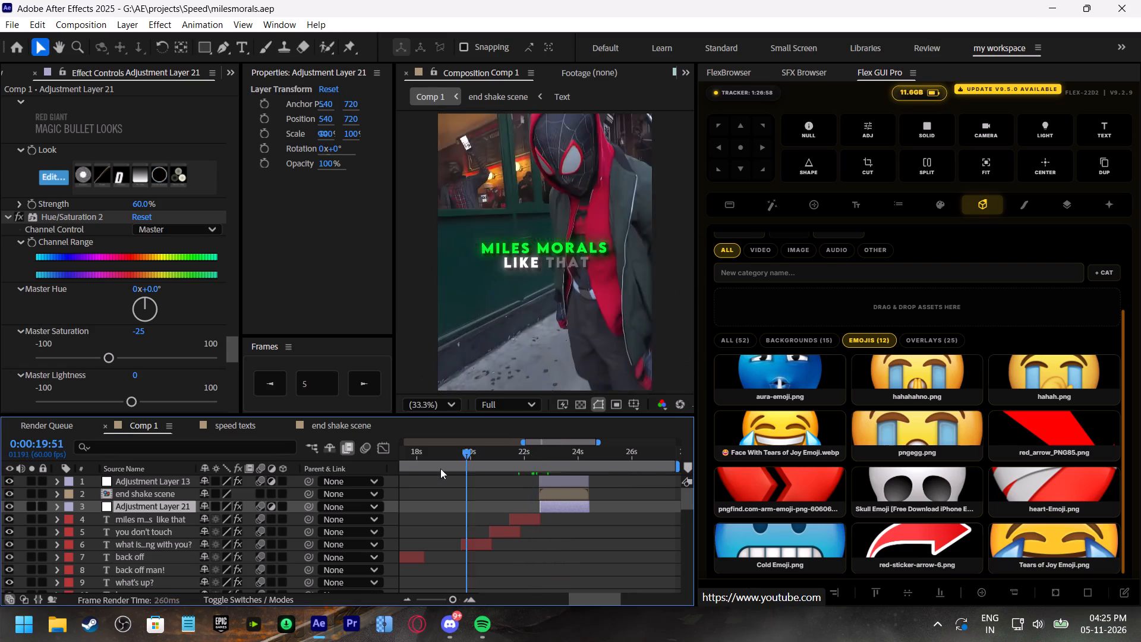
pyautogui.moveTo(440, 468); pyautogui.dragTo(237, 485)
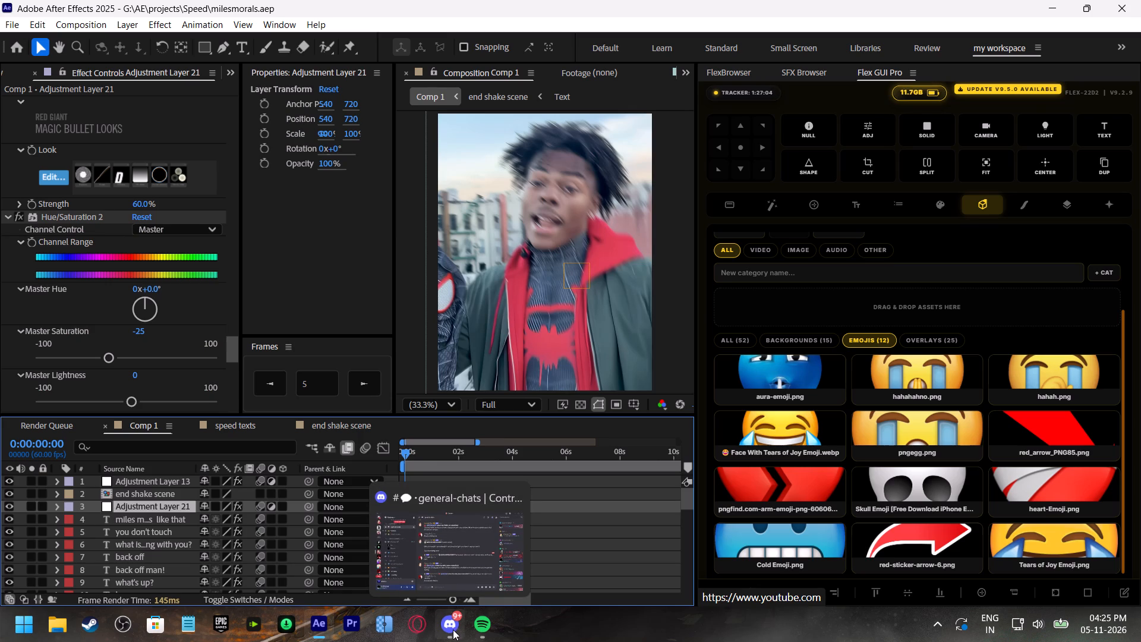
# Switch to File Explorer, open the Speed project folder on drive G:, and pause the Spotify music.
pyautogui.click(65, 622)
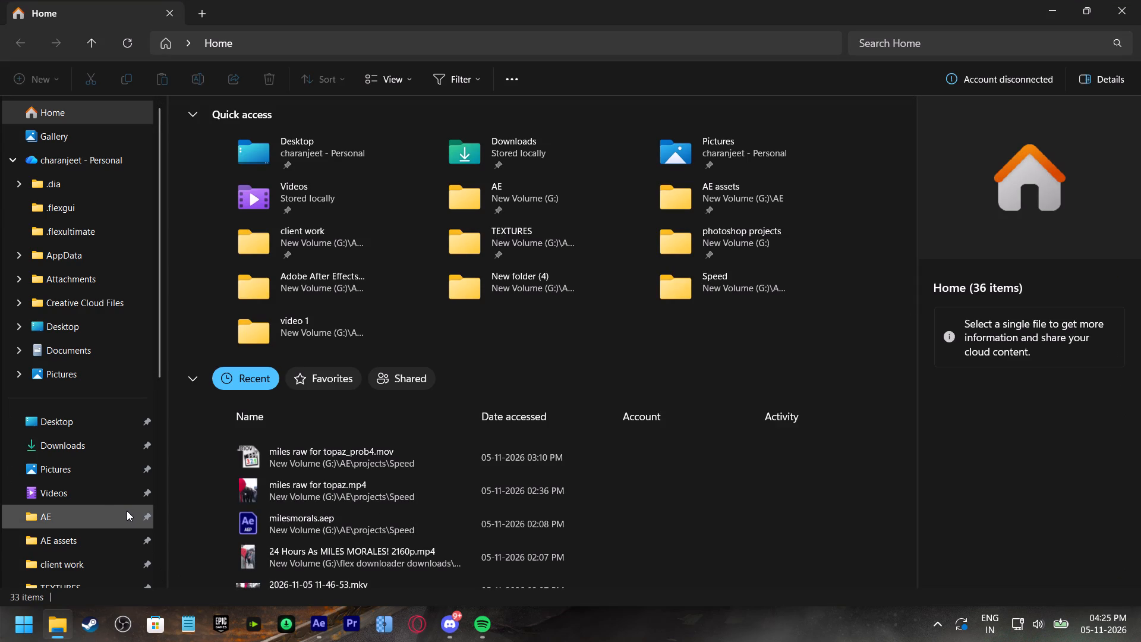
pyautogui.scroll(-1, 112, 476)
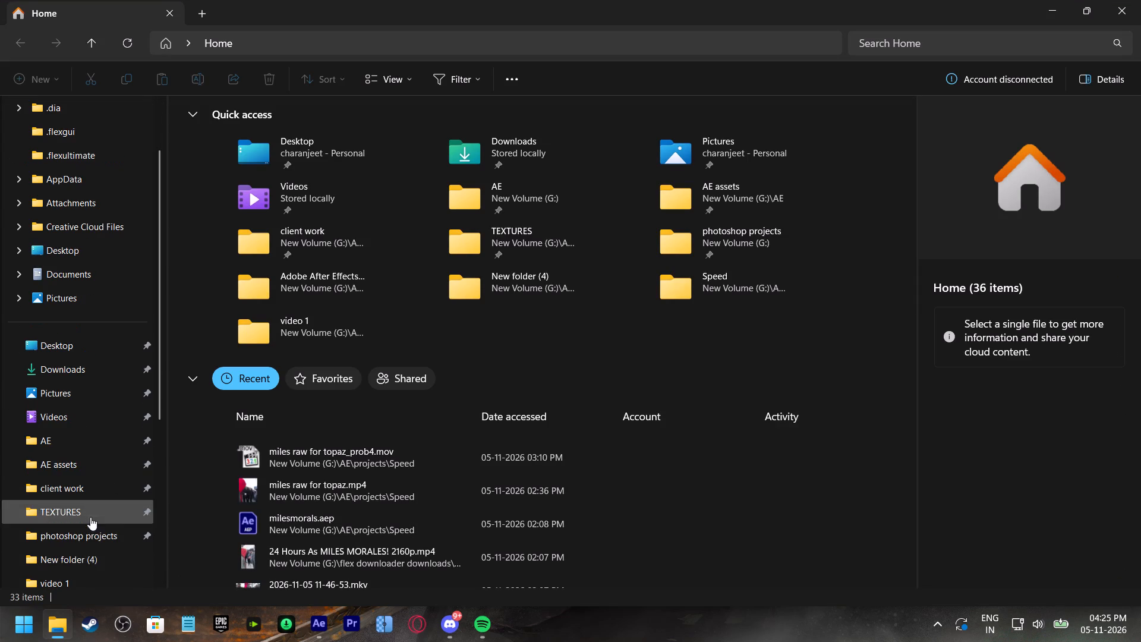
pyautogui.scroll(-1, 64, 566)
pyautogui.doubleClick(68, 567)
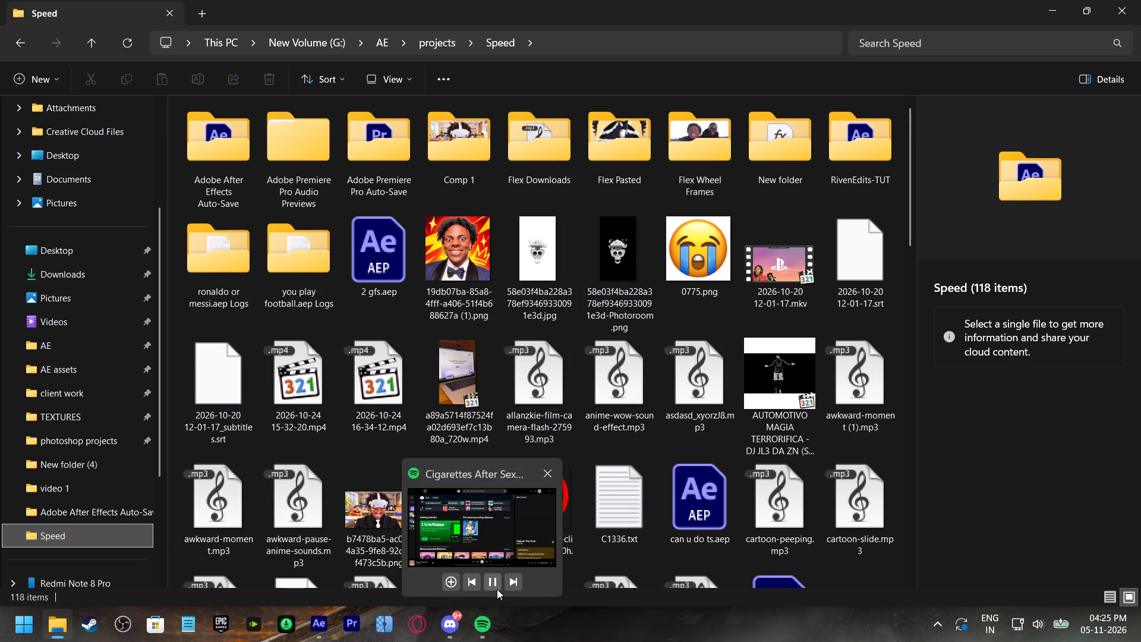
pyautogui.click(499, 581)
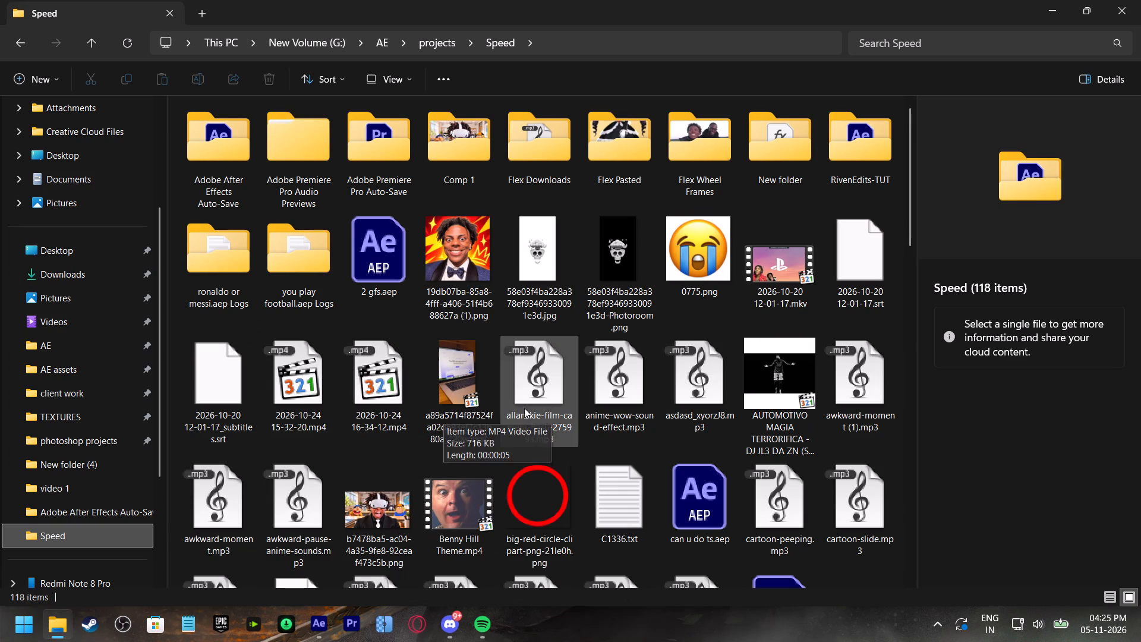
# Audition allanzkie-film-camera-flash-275993.mp3 and asdasd_xyorzJ8.mp3 from the Speed folder.
pyautogui.doubleClick(556, 401)
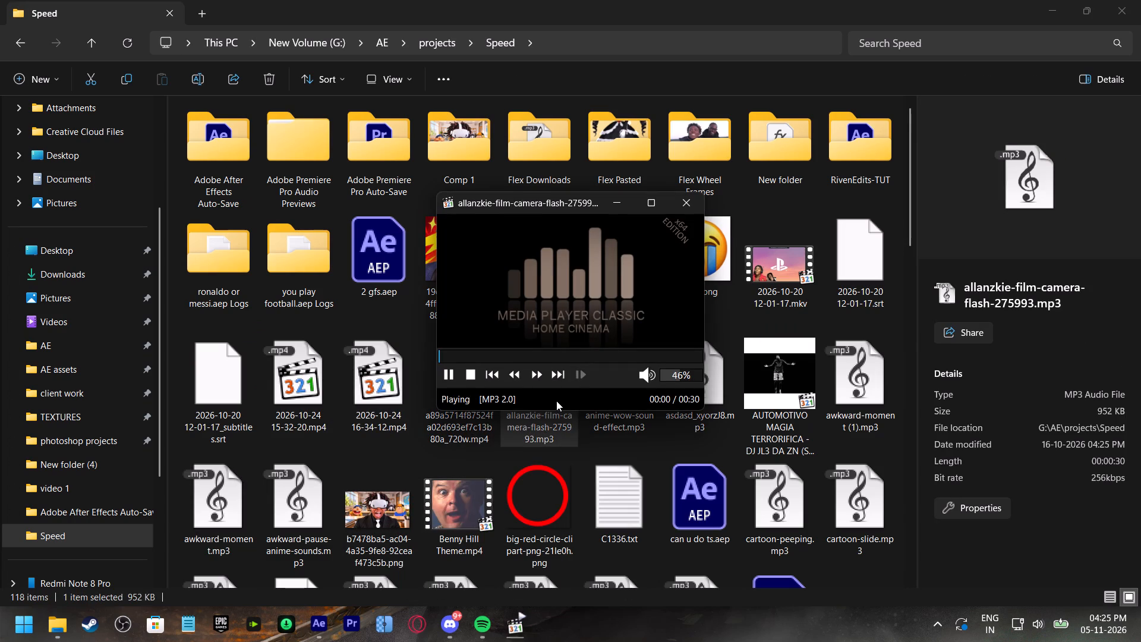
pyautogui.click(689, 197)
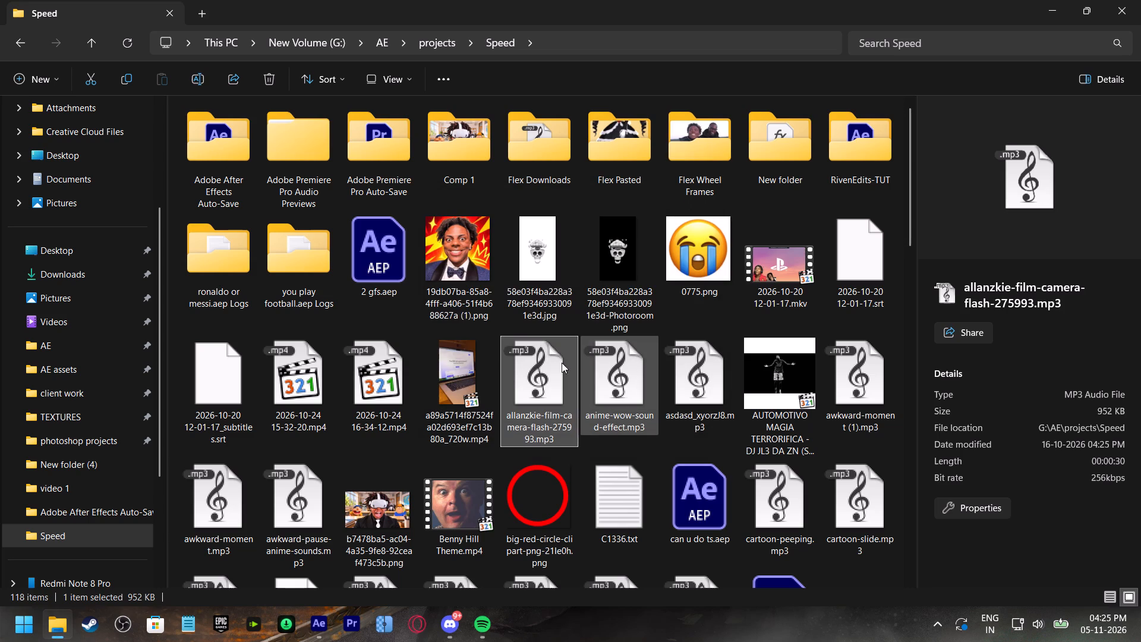
pyautogui.doubleClick(707, 396)
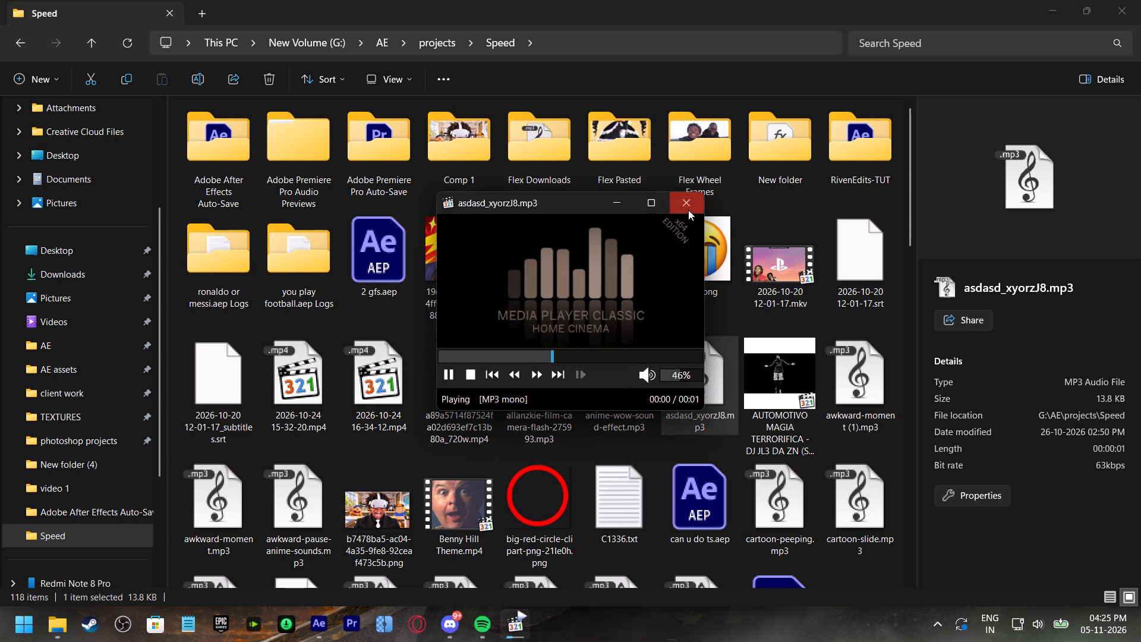
pyautogui.click(688, 210)
# Audition several parts of AUTOMOTIVO MAGIA TERRORIFICA in the media player with its volume lowered to 22%.
pyautogui.doubleClick(790, 389)
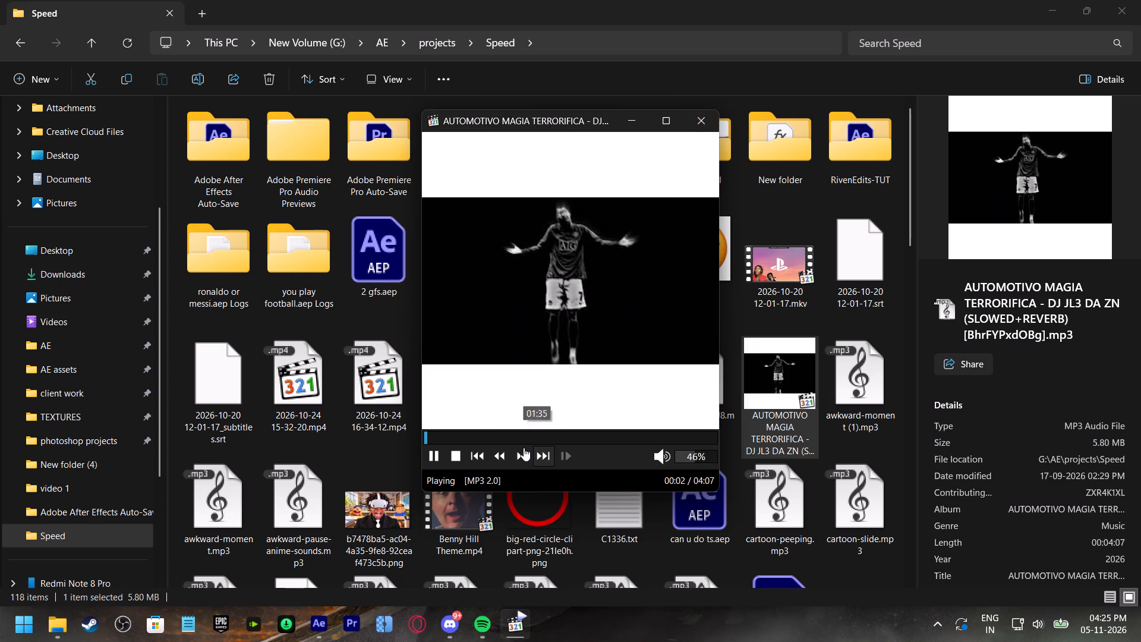
pyautogui.click(481, 435)
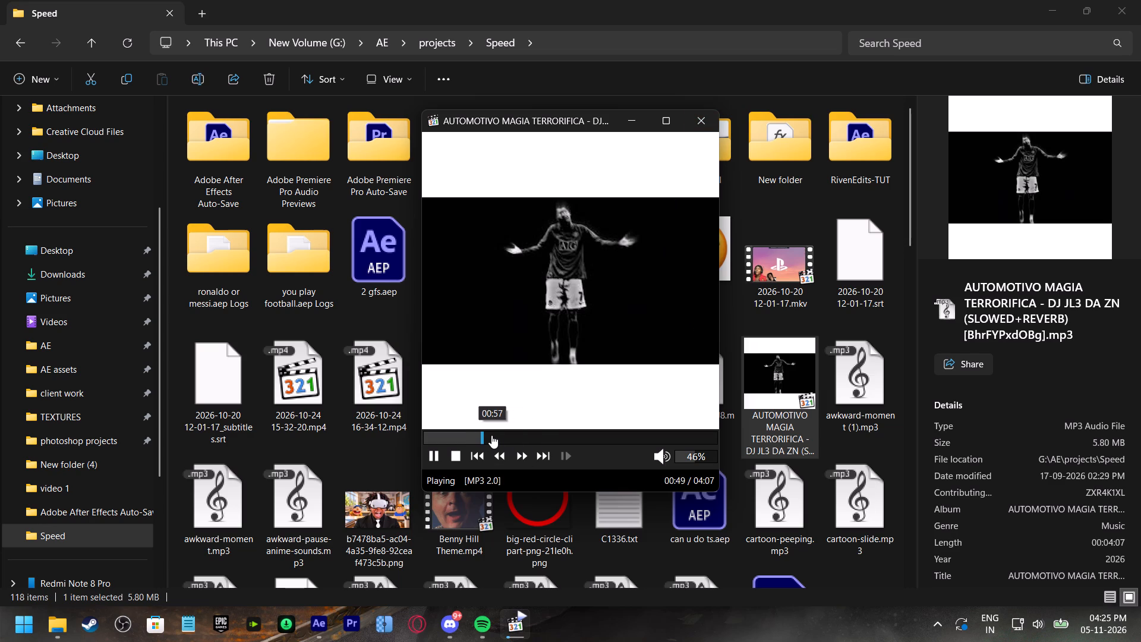
pyautogui.moveTo(695, 458); pyautogui.dragTo(687, 457)
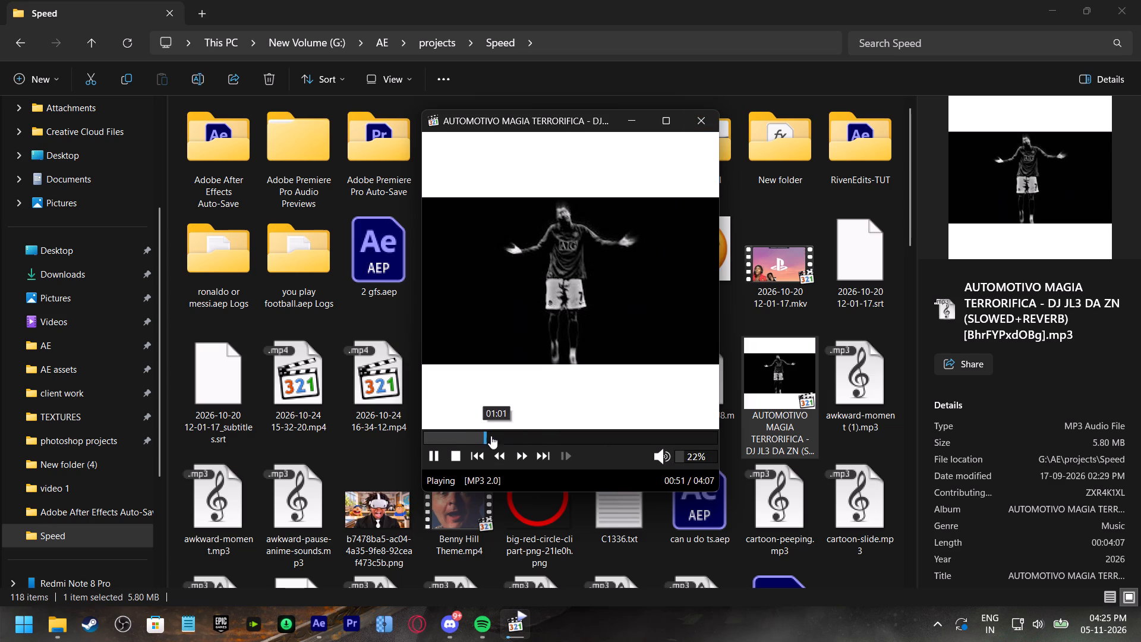
pyautogui.click(464, 438)
pyautogui.click(443, 438)
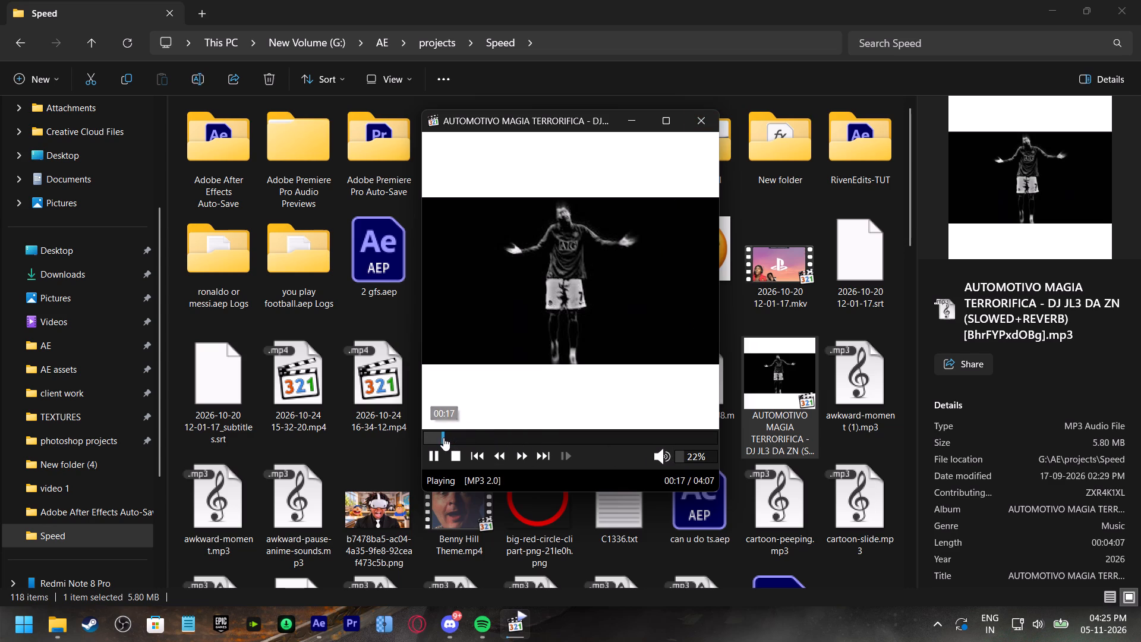
pyautogui.click(450, 438)
pyautogui.click(446, 436)
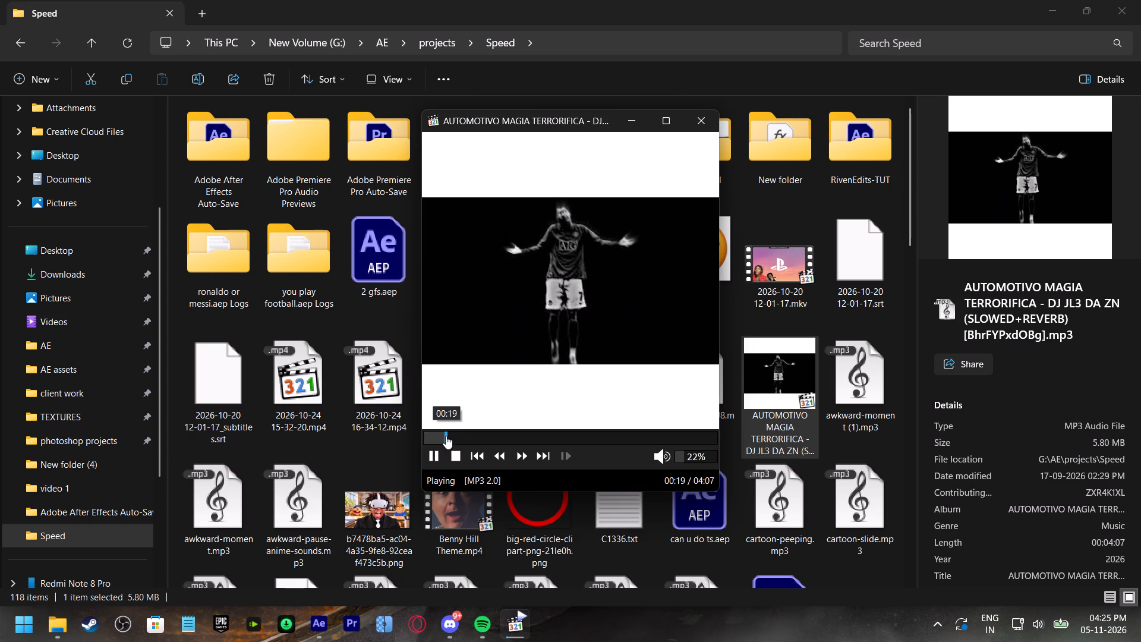
pyautogui.click(436, 435)
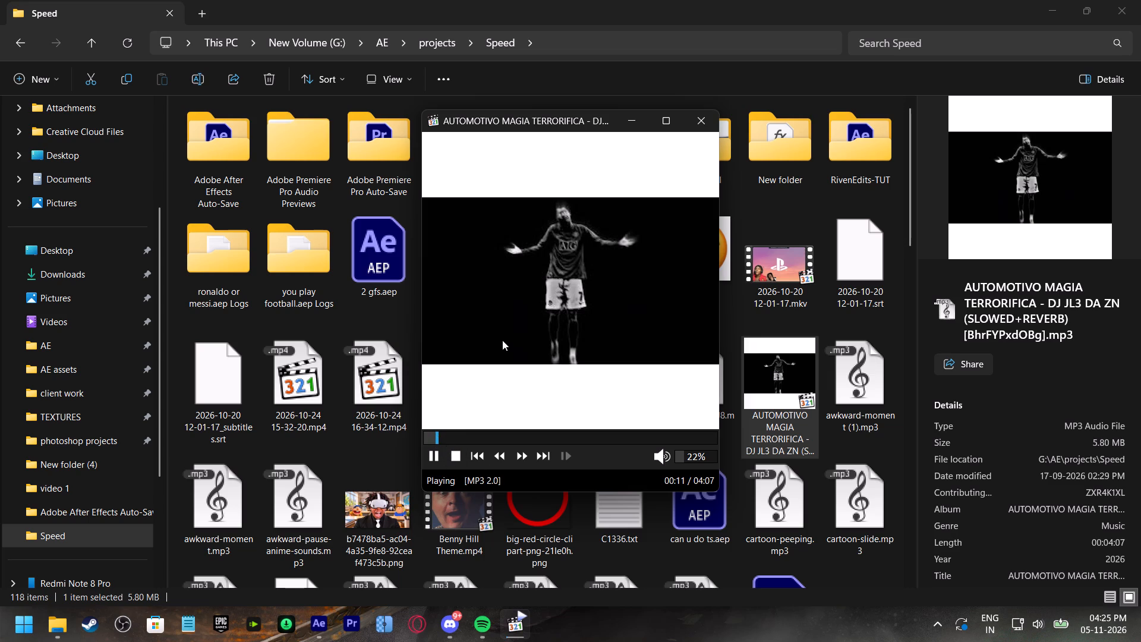
pyautogui.click(702, 124)
# Audition further Speed folder audio, including Benny Hill Theme, the ding, camera flash, heartbeat and prettyjohn1 hip-hop beat files, and close File Explorer.
pyautogui.click(860, 389)
pyautogui.scroll(-1, 370, 451)
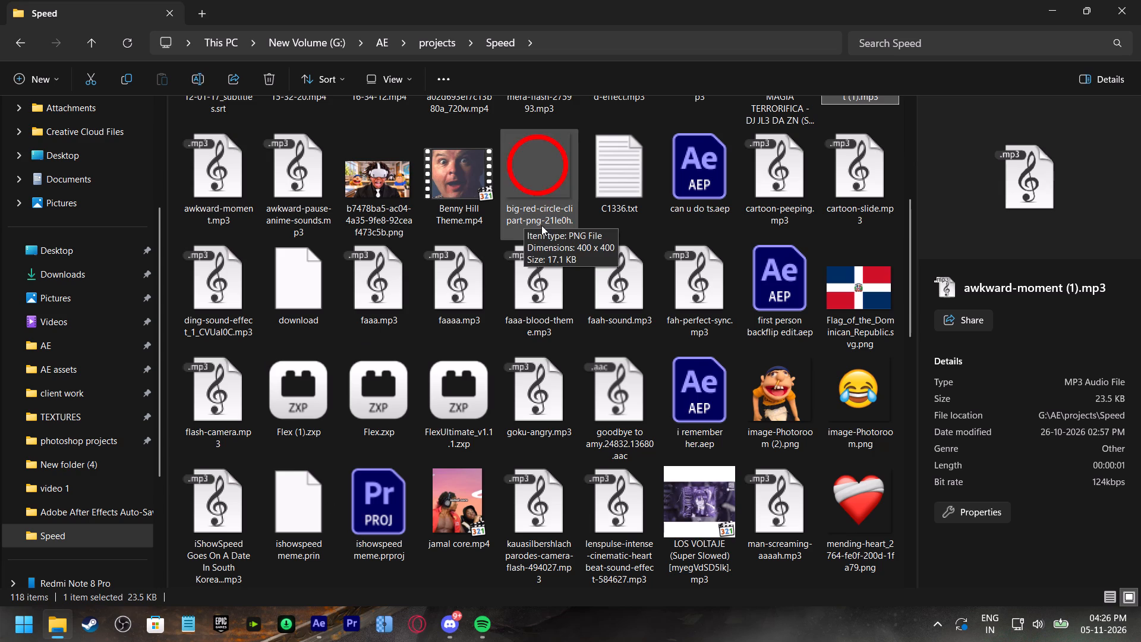
pyautogui.doubleClick(493, 175)
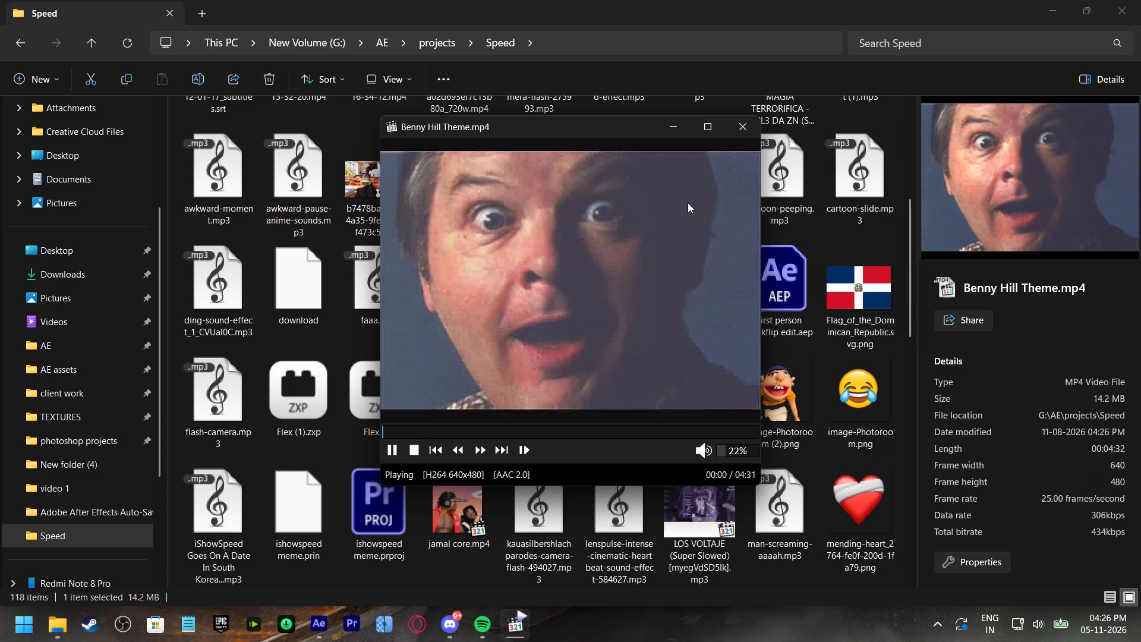
pyautogui.click(740, 128)
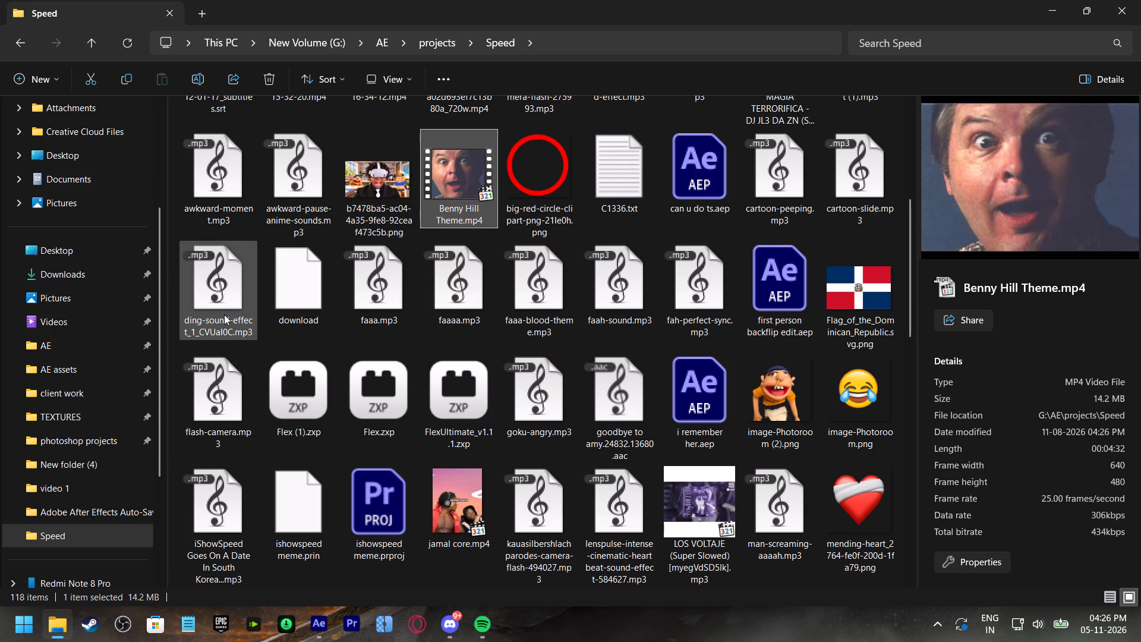
pyautogui.doubleClick(224, 314)
pyautogui.click(681, 203)
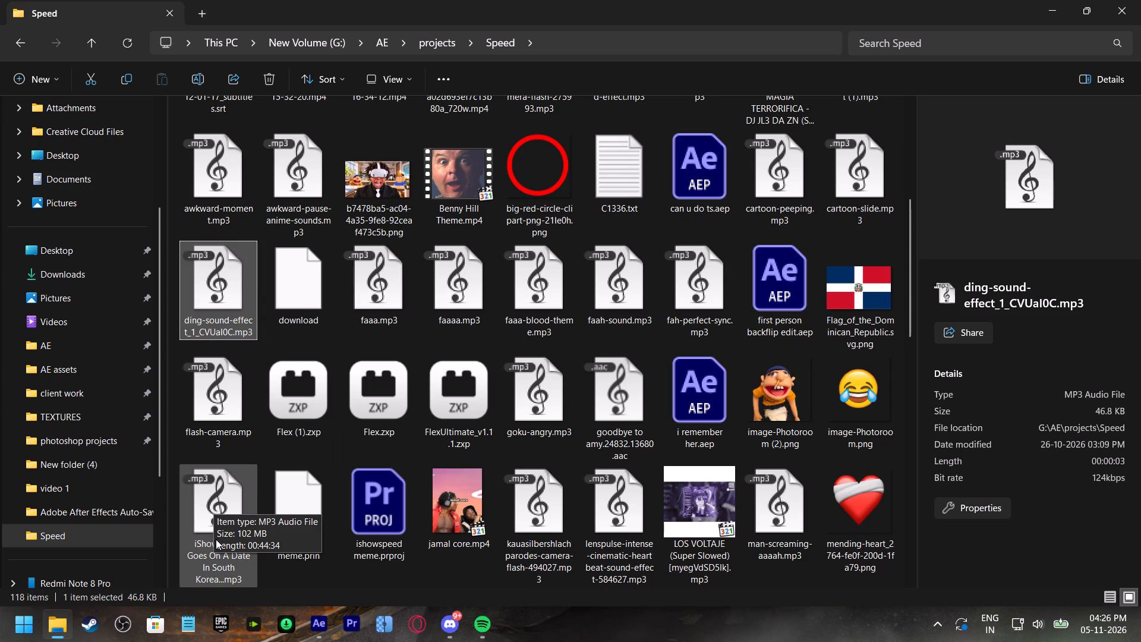
pyautogui.scroll(-1, 231, 584)
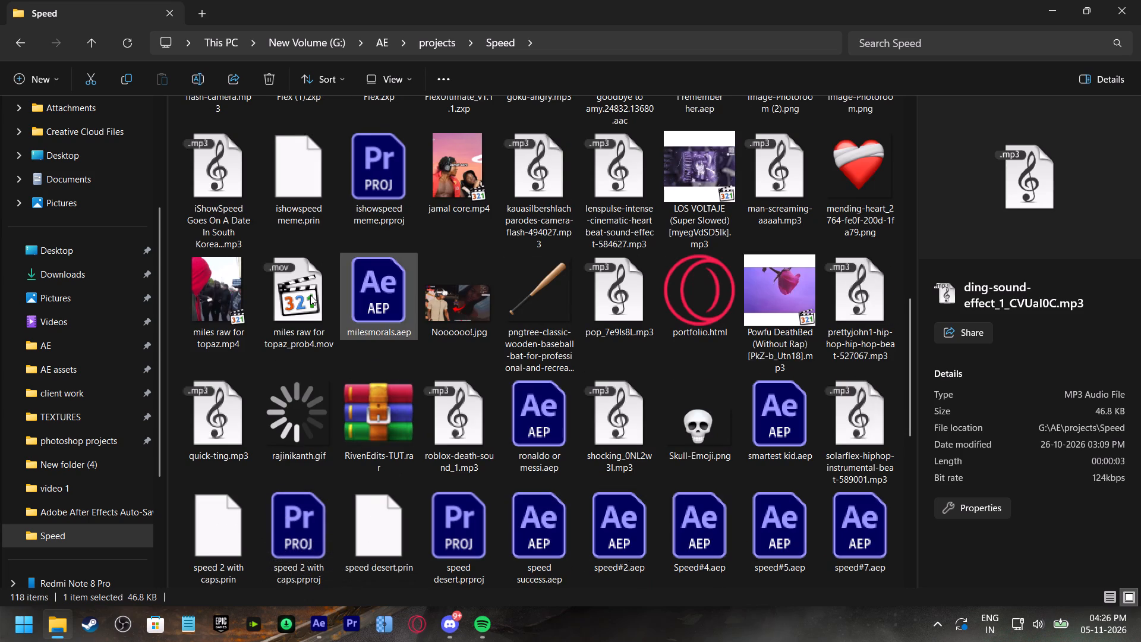
pyautogui.doubleClick(546, 200)
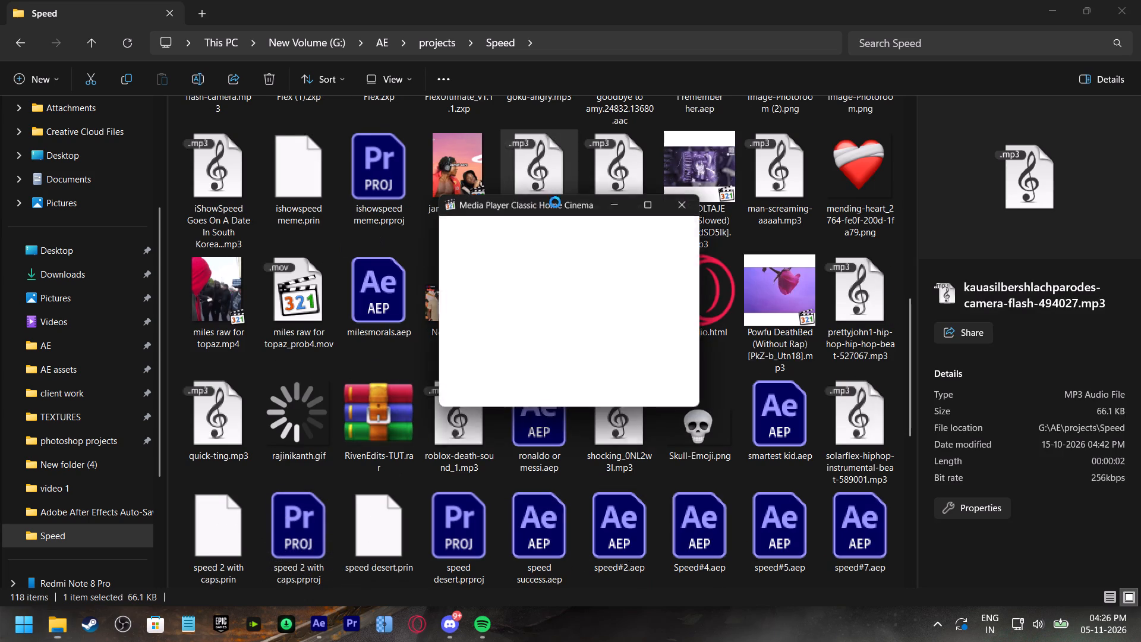
pyautogui.doubleClick(620, 170)
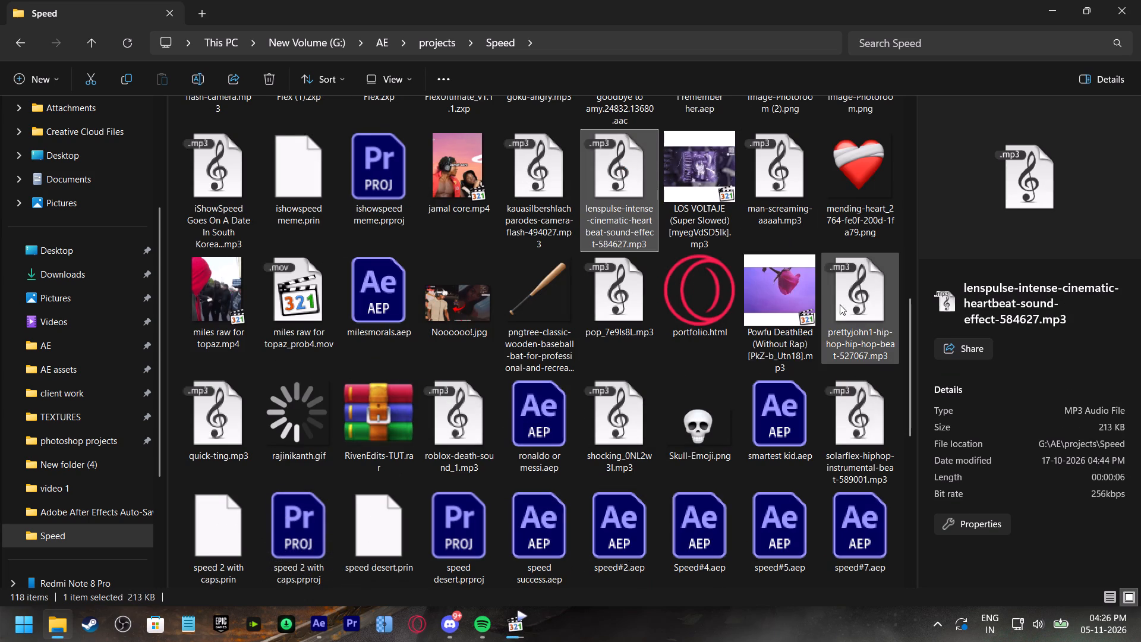
pyautogui.doubleClick(862, 313)
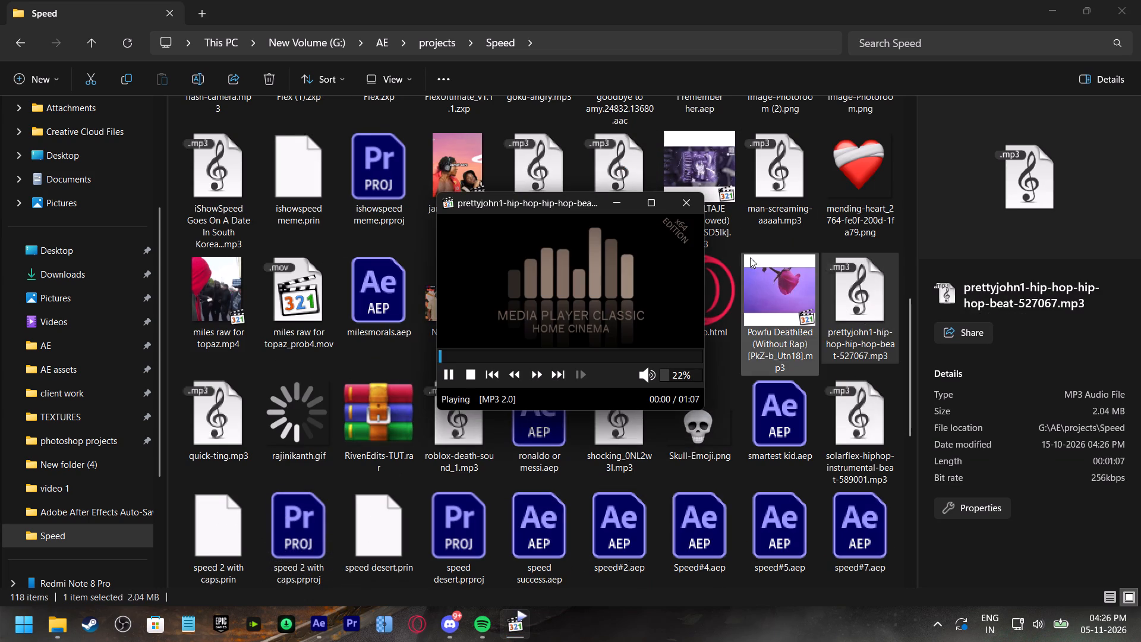
pyautogui.click(697, 206)
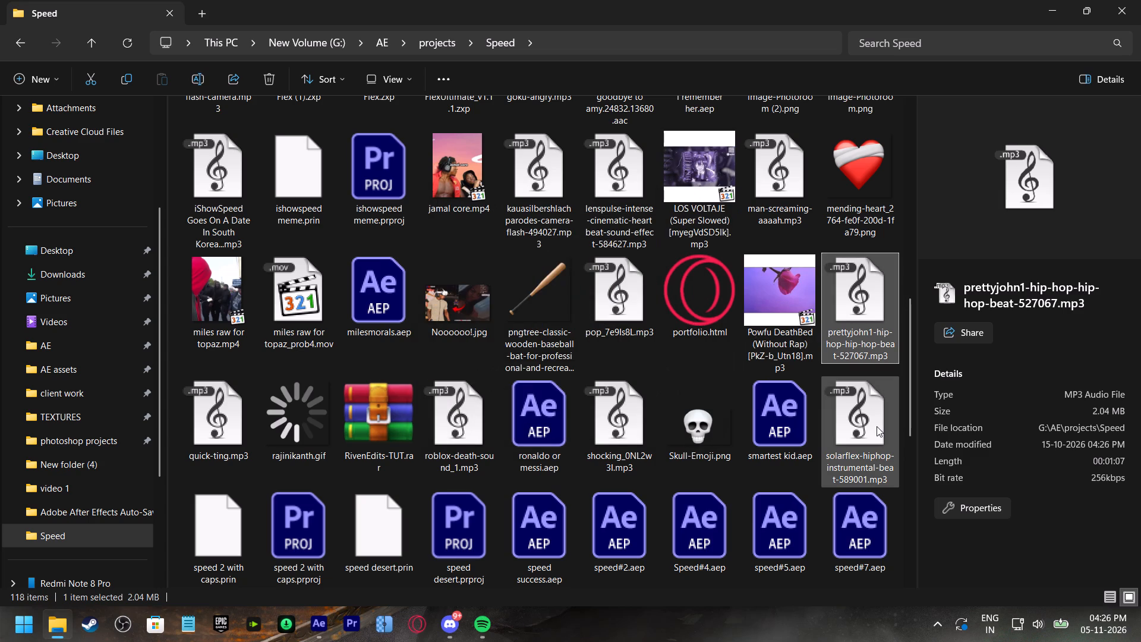
pyautogui.scroll(-2, 627, 450)
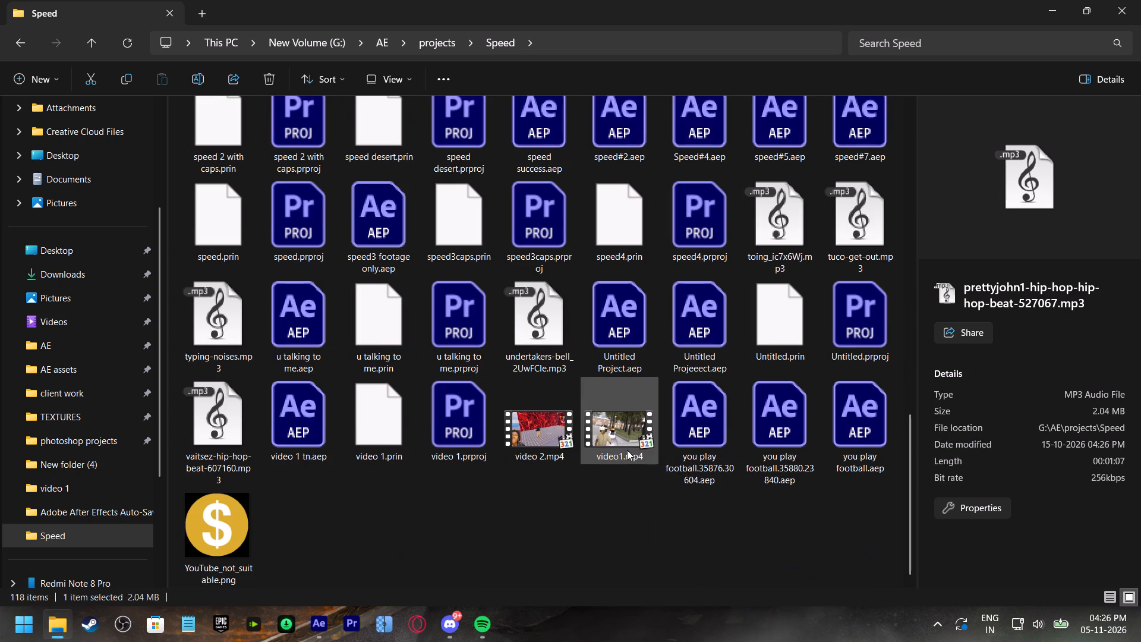
pyautogui.click(1119, 18)
# Audition sounds from the SFX Browser's Speed folder, including bass-drop-edit, chess (super slowed), error-glitch, le-fart-de-simon and Montagem lunar celestia.
pyautogui.click(815, 75)
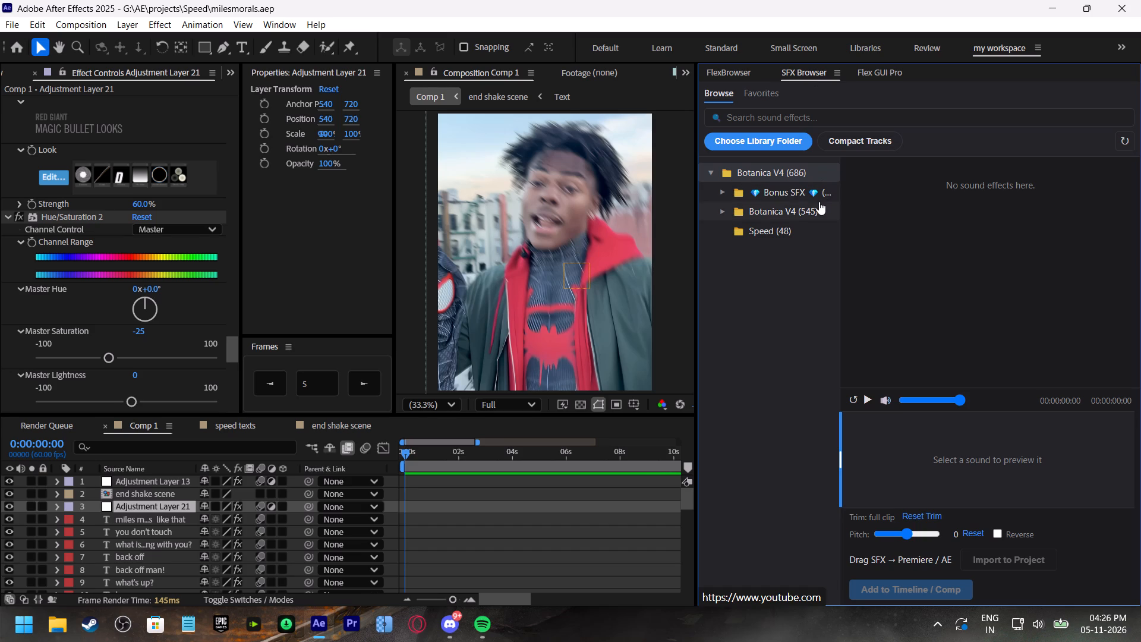
pyautogui.click(770, 232)
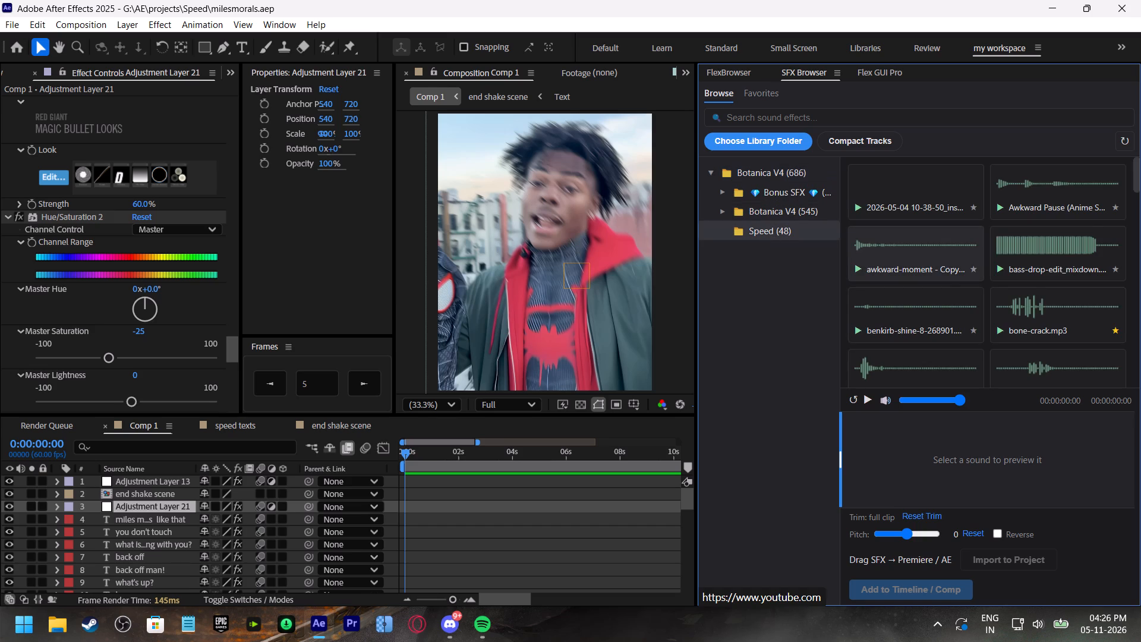
pyautogui.click(1040, 248)
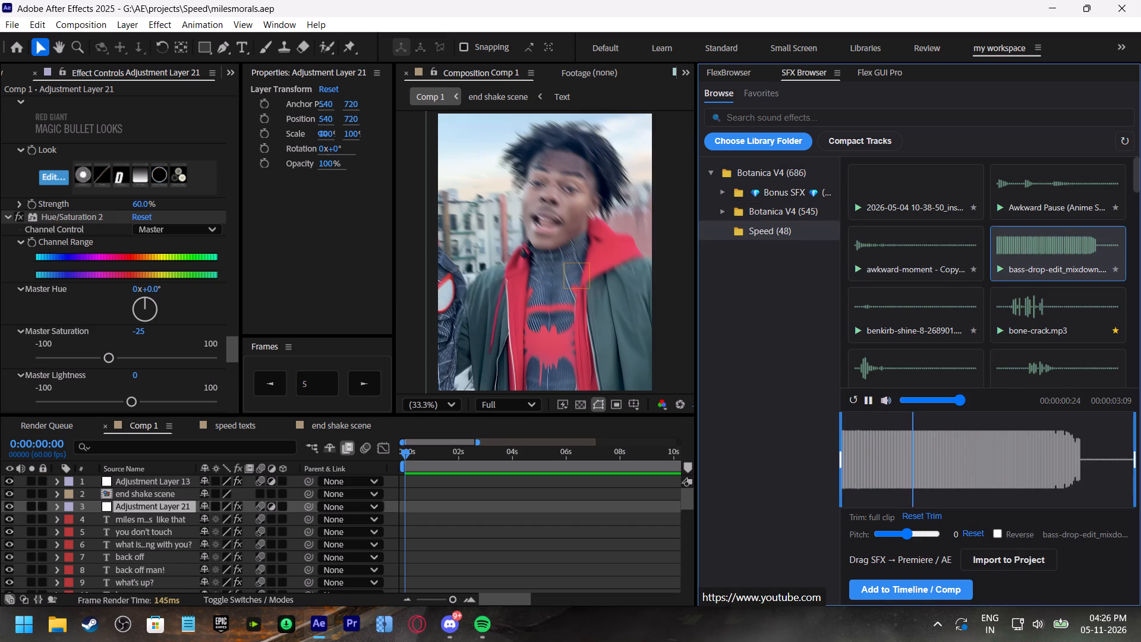
pyautogui.scroll(-3, 991, 247)
pyautogui.click(1047, 275)
pyautogui.scroll(-1, 1045, 286)
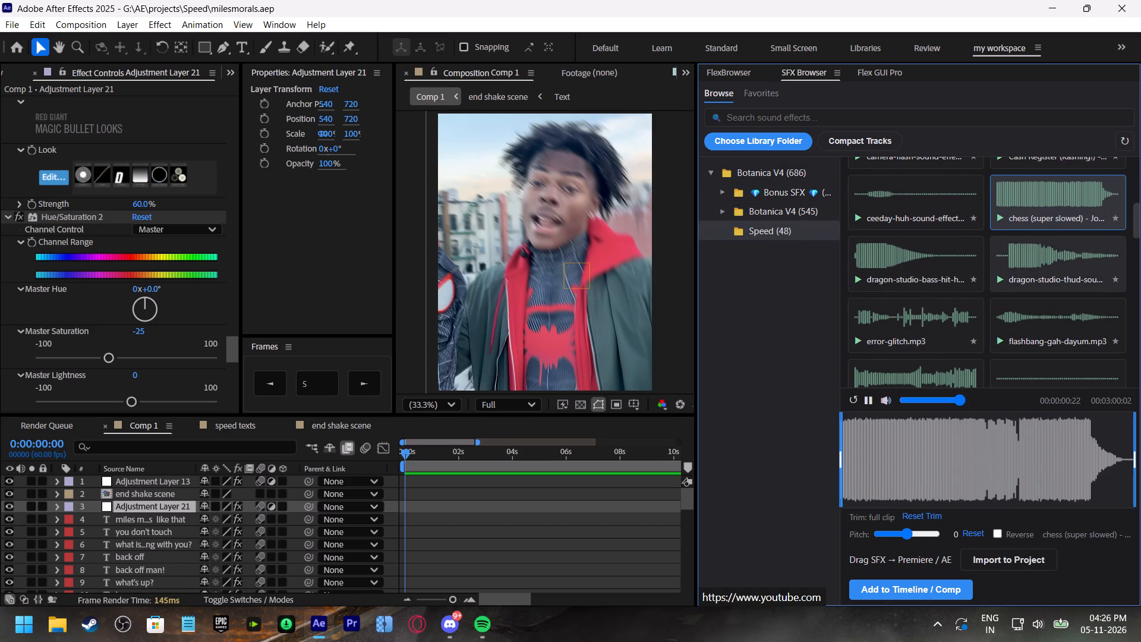
pyautogui.scroll(-1, 1032, 284)
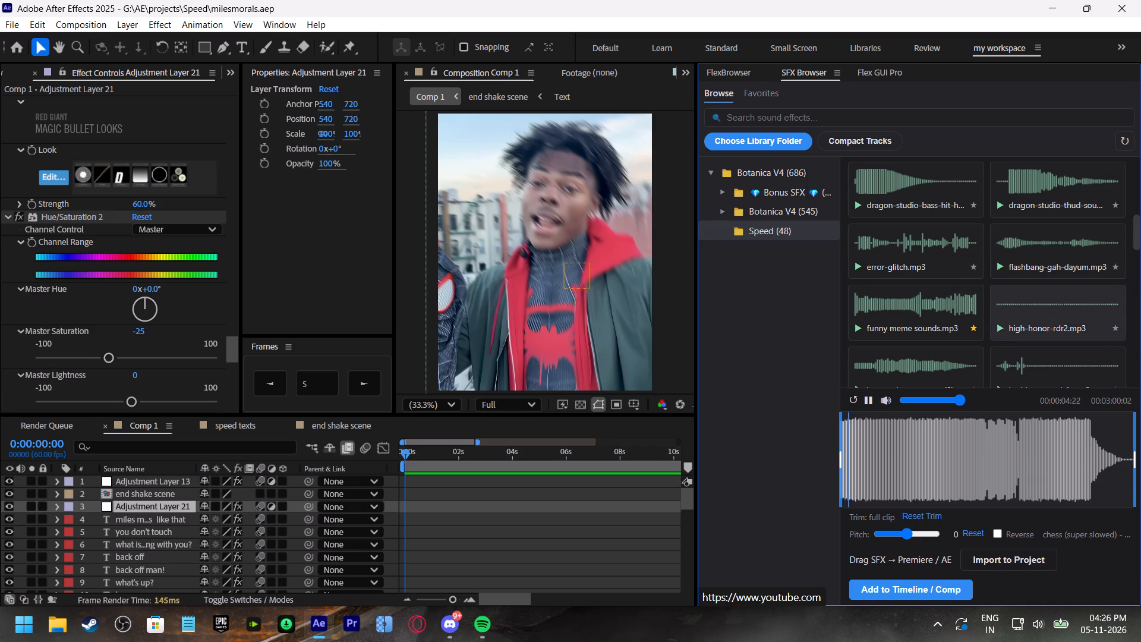
pyautogui.click(936, 310)
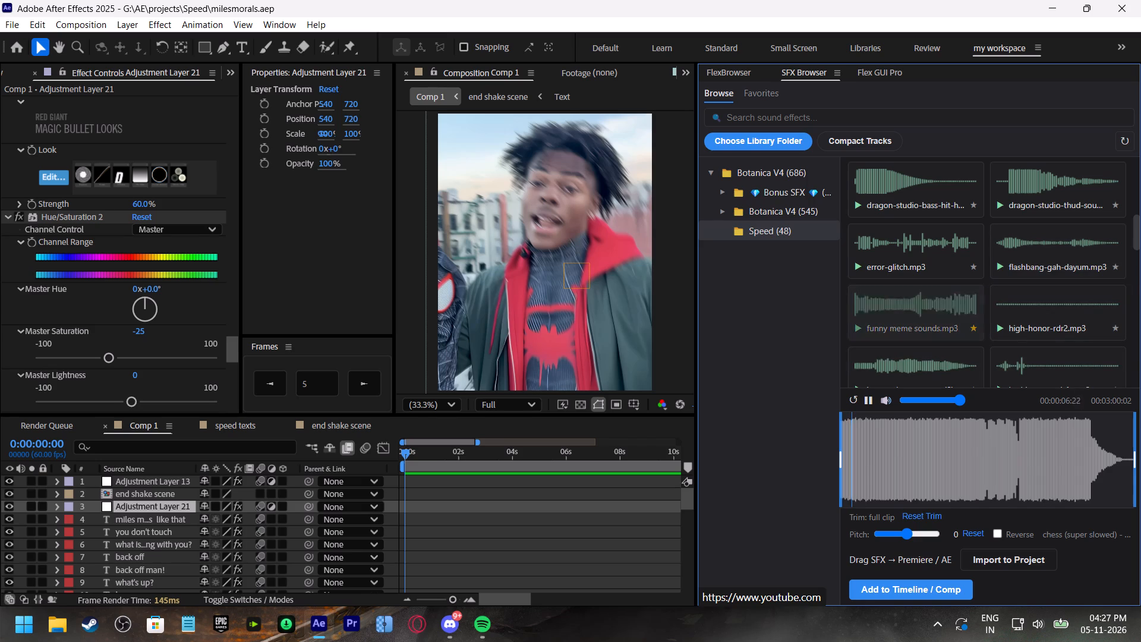
pyautogui.click(920, 262)
pyautogui.scroll(-1, 968, 311)
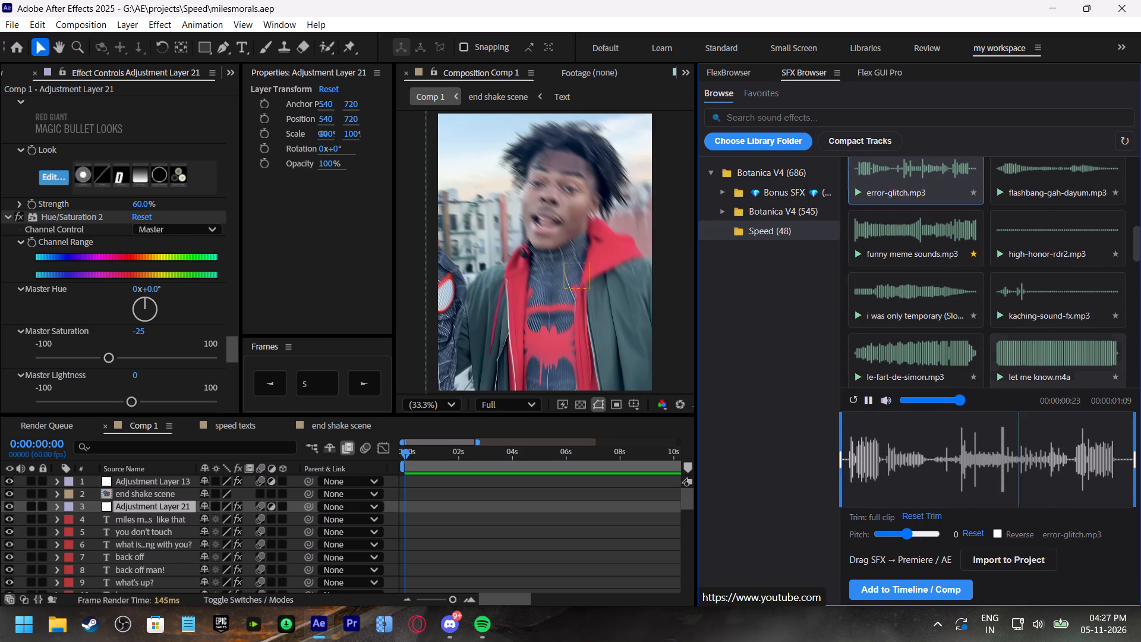
pyautogui.click(1023, 363)
pyautogui.click(926, 365)
pyautogui.scroll(-2, 926, 372)
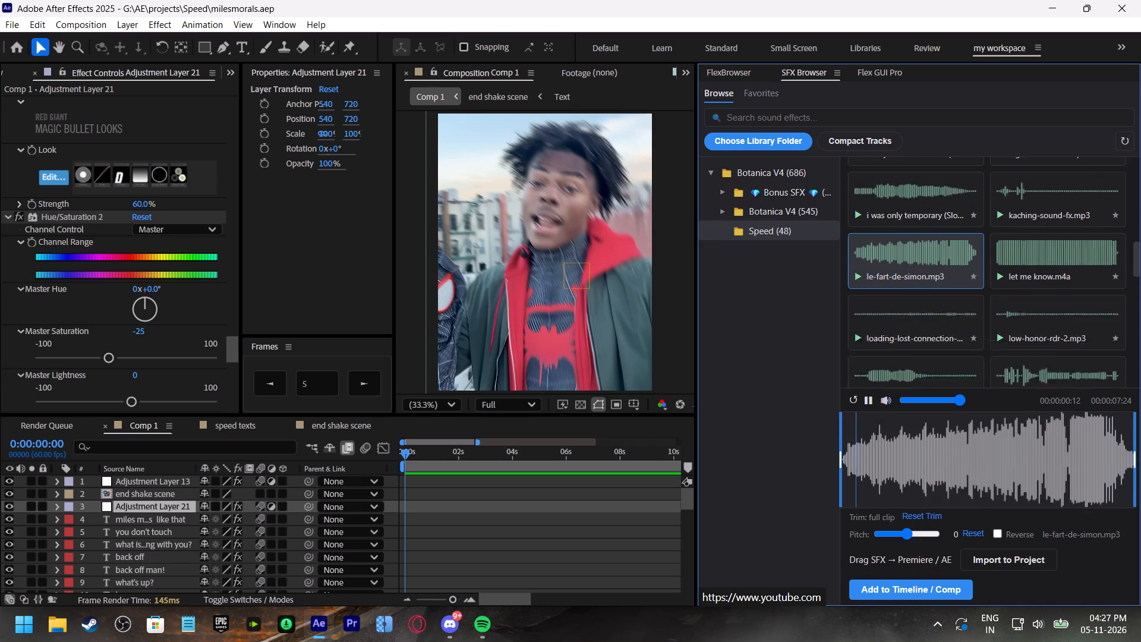
pyautogui.scroll(-1, 967, 344)
pyautogui.click(954, 337)
pyautogui.scroll(-1, 956, 344)
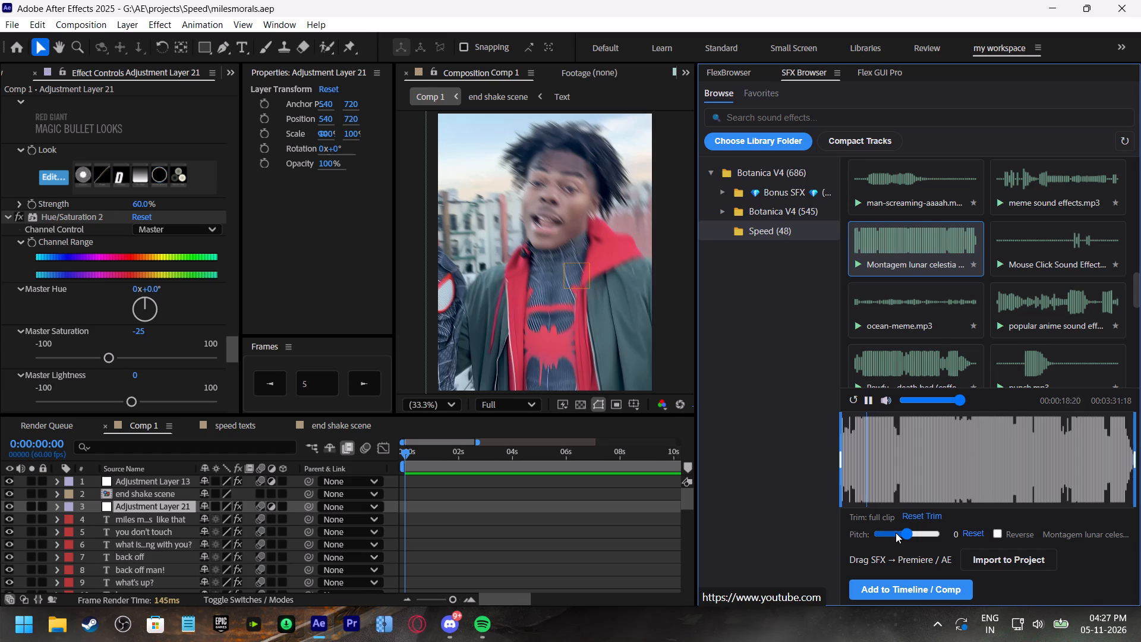
# Stop the preview and add the Montagem lunar celestia track to Comp 1 at 0:00:00:00.
pyautogui.click(867, 404)
pyautogui.click(910, 594)
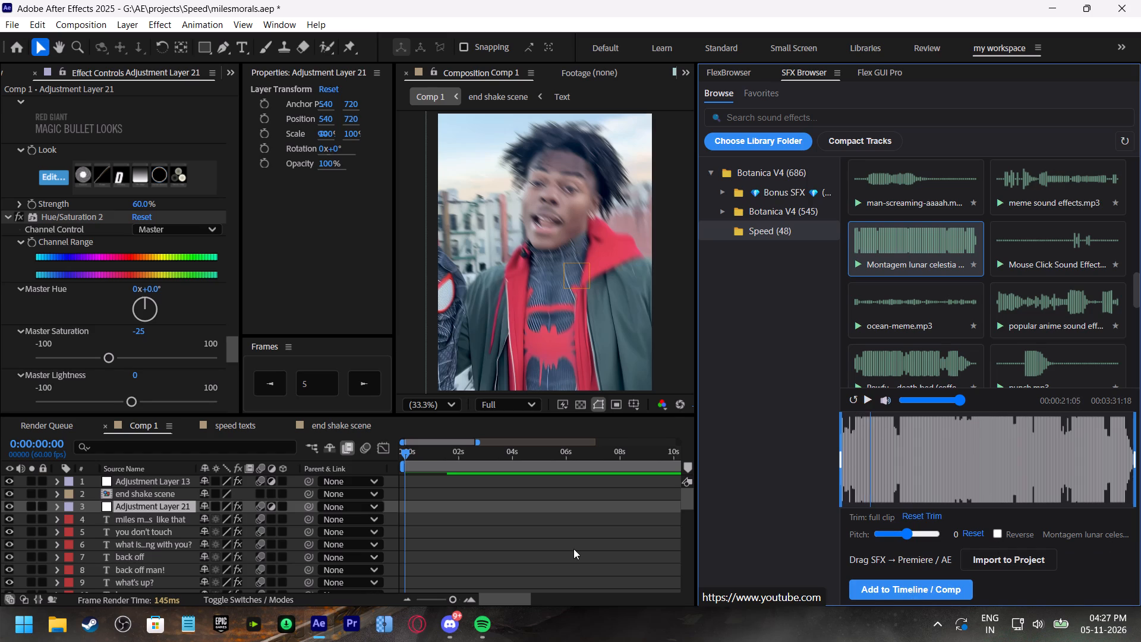
# Play Comp 1 from the start and set the Montagem music layer's audio level to -15 dB.
pyautogui.moveTo(420, 458); pyautogui.dragTo(345, 462)
pyautogui.press('space')
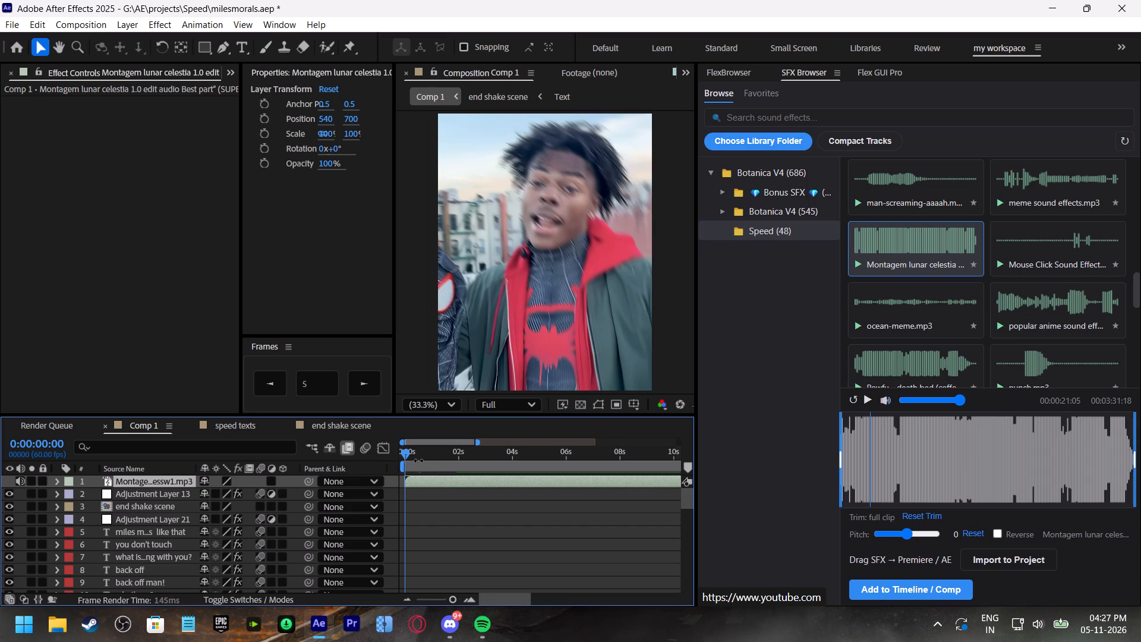
pyautogui.moveTo(421, 450); pyautogui.dragTo(386, 460)
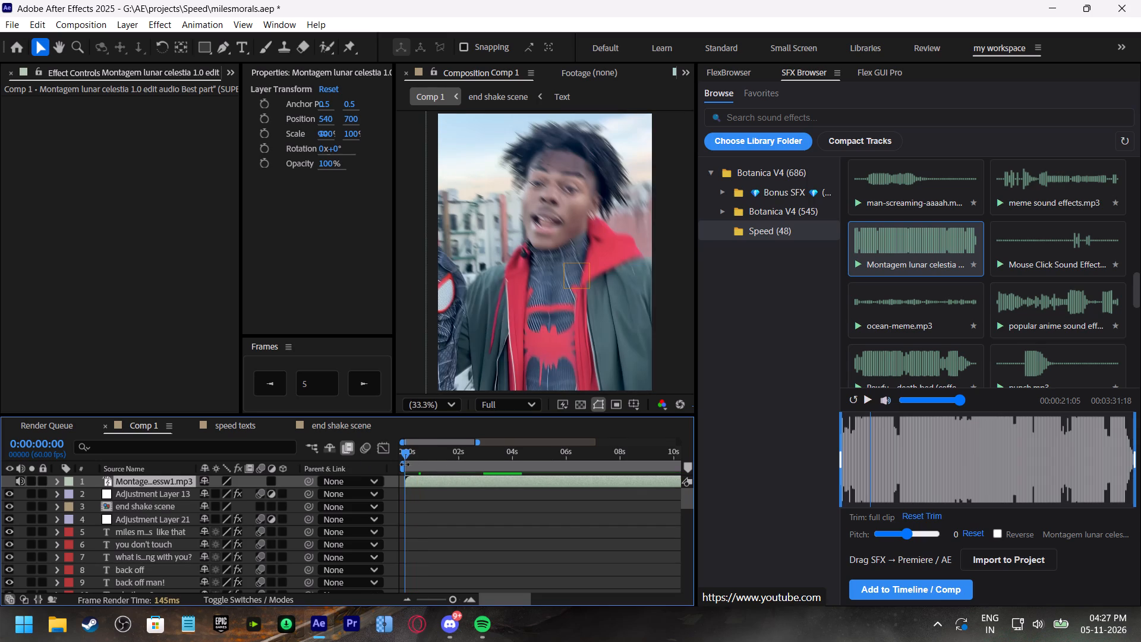
pyautogui.press('space')
pyautogui.press('l')
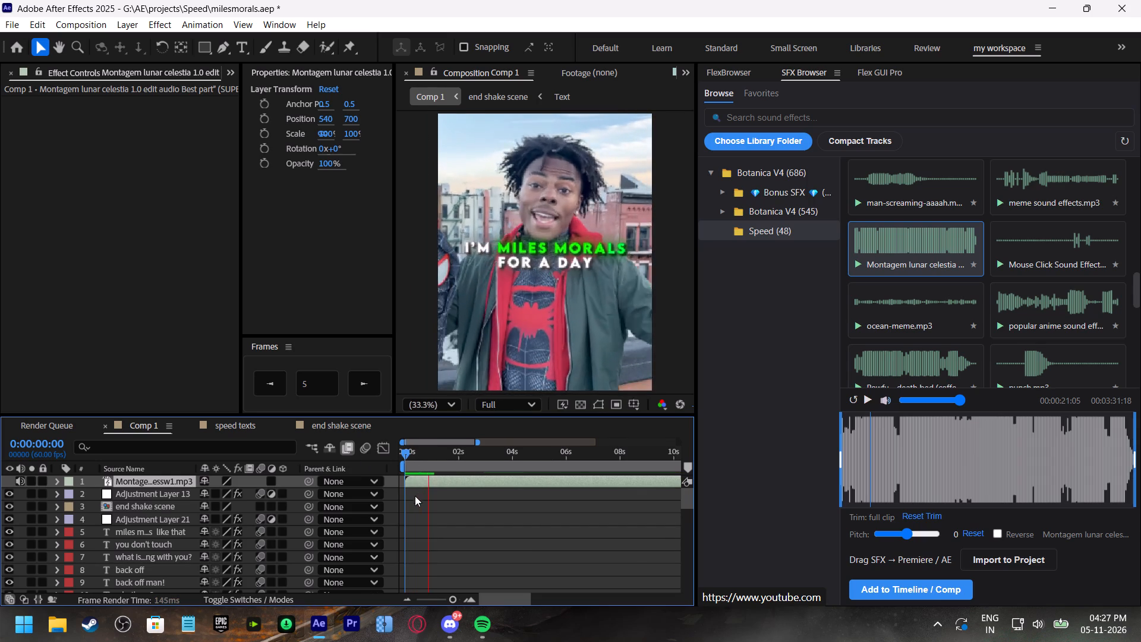
pyautogui.moveTo(212, 493); pyautogui.dragTo(202, 495)
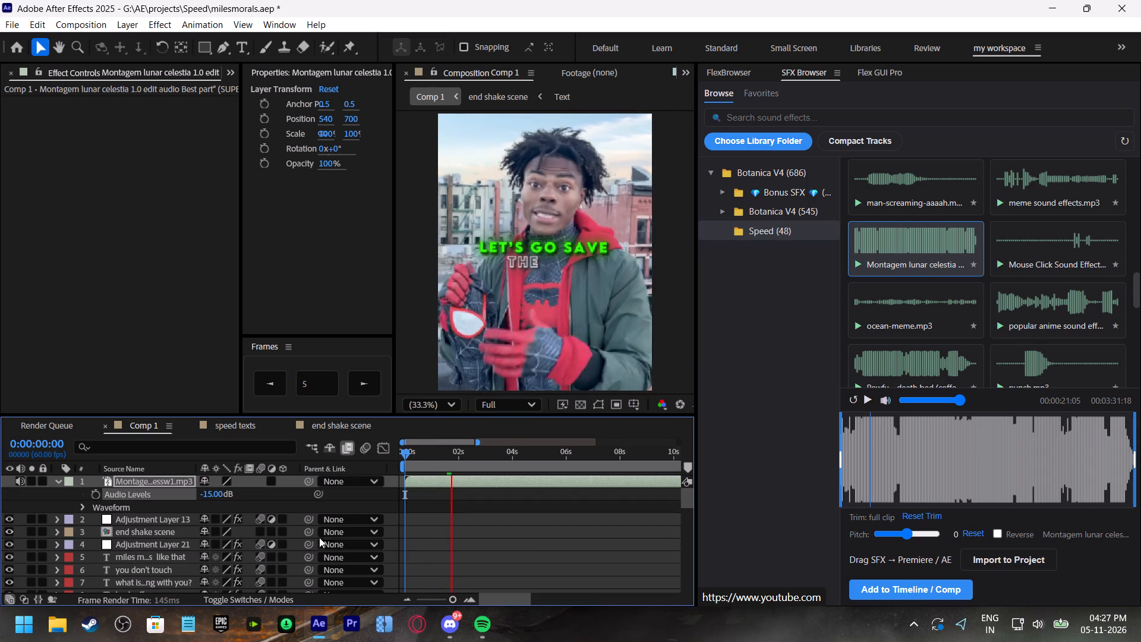
# Solo the music layer, play it from 0:00:16:07 and add a layer marker on it during playback.
pyautogui.moveTo(443, 597); pyautogui.dragTo(428, 592)
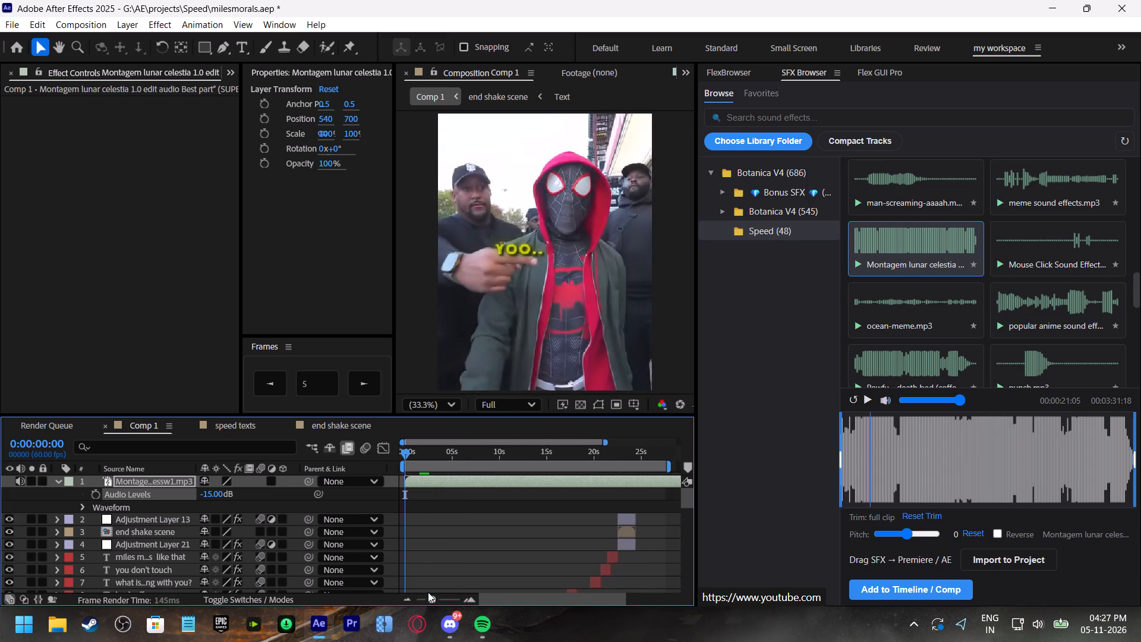
pyautogui.moveTo(428, 592); pyautogui.dragTo(423, 593)
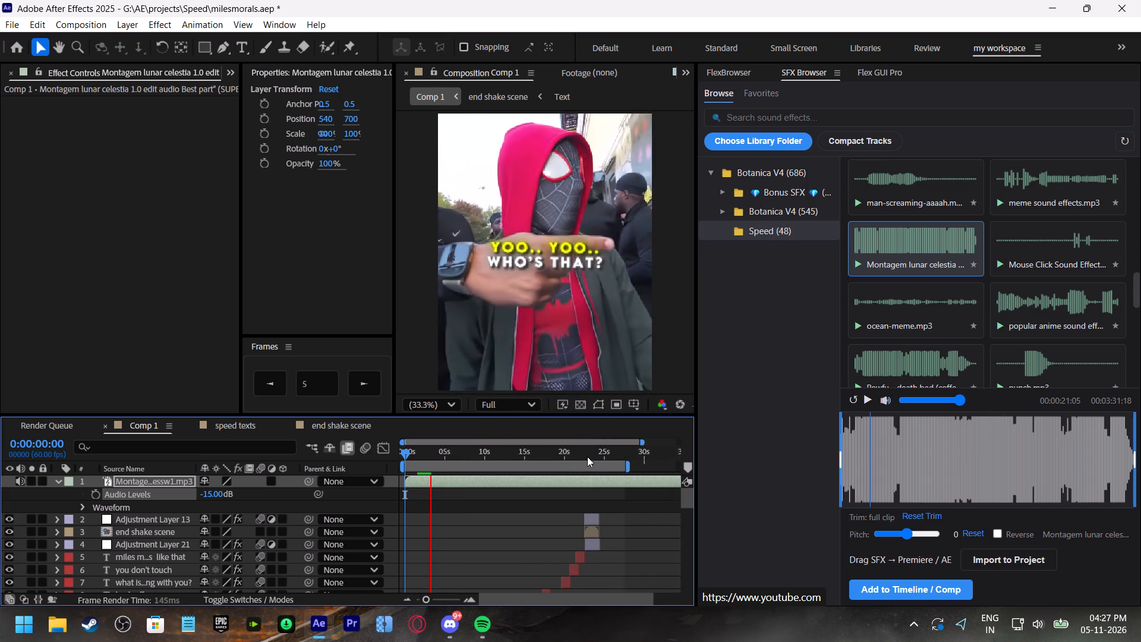
pyautogui.click(587, 457)
pyautogui.press('space')
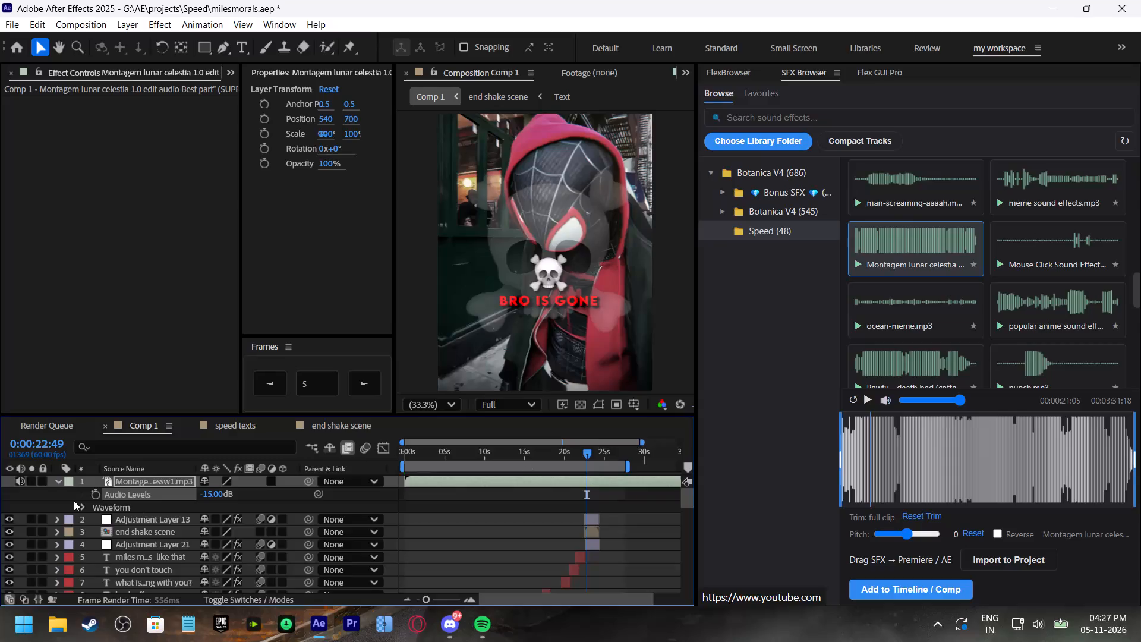
pyautogui.click(32, 483)
pyautogui.click(568, 453)
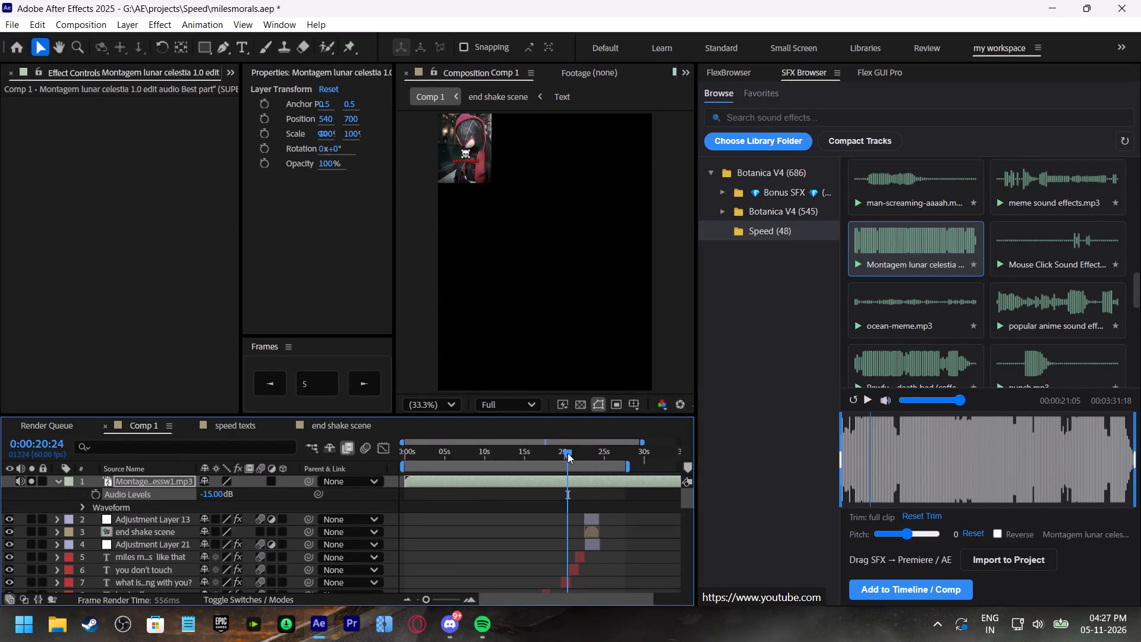
pyautogui.press('space')
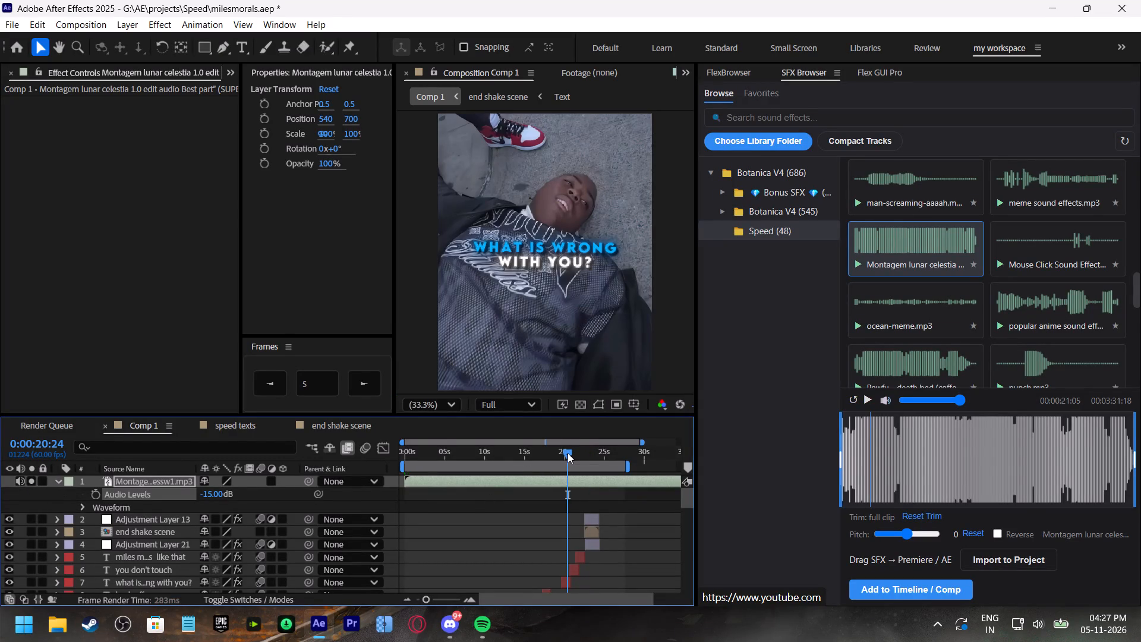
pyautogui.click(544, 452)
pyautogui.click(533, 452)
pyautogui.press('space')
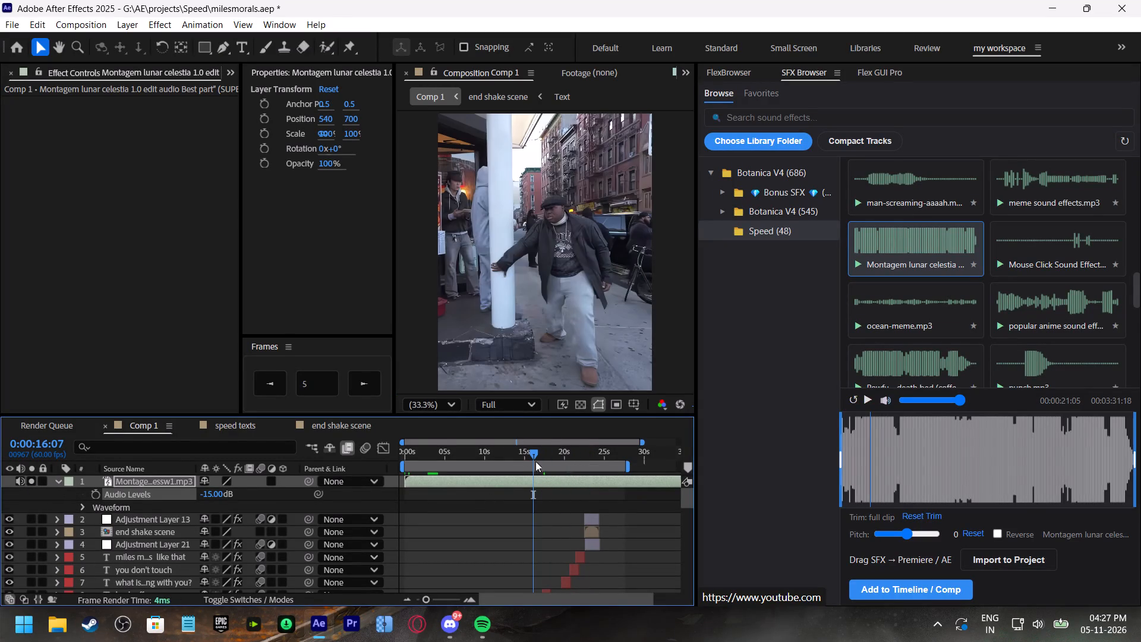
pyautogui.click(532, 452)
pyautogui.press('space')
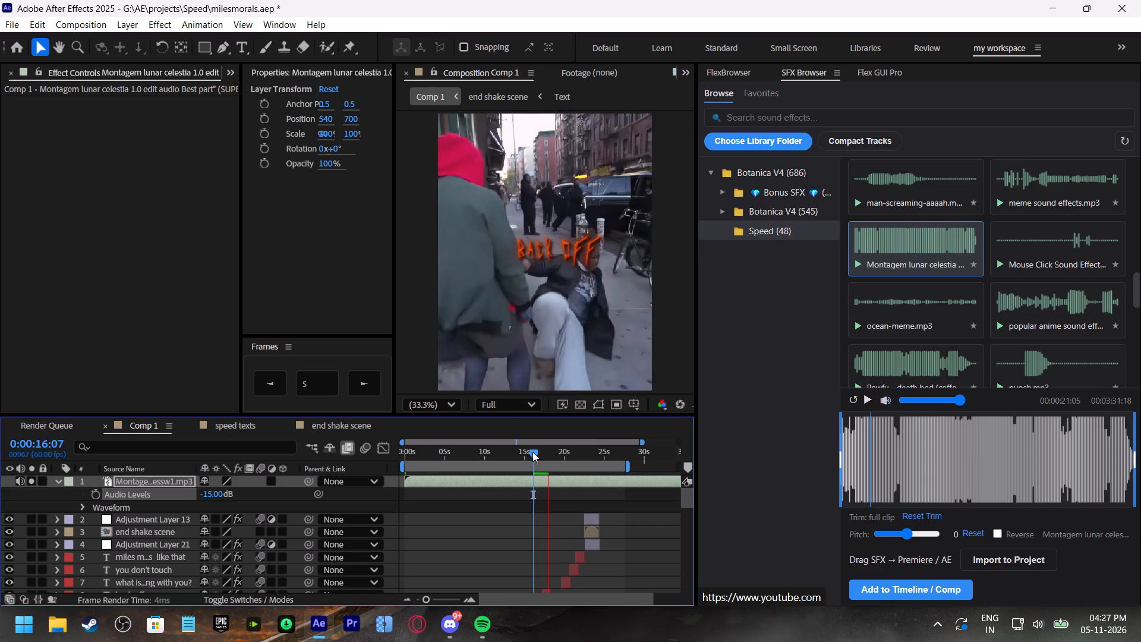
pyautogui.click(532, 452)
pyautogui.press('space')
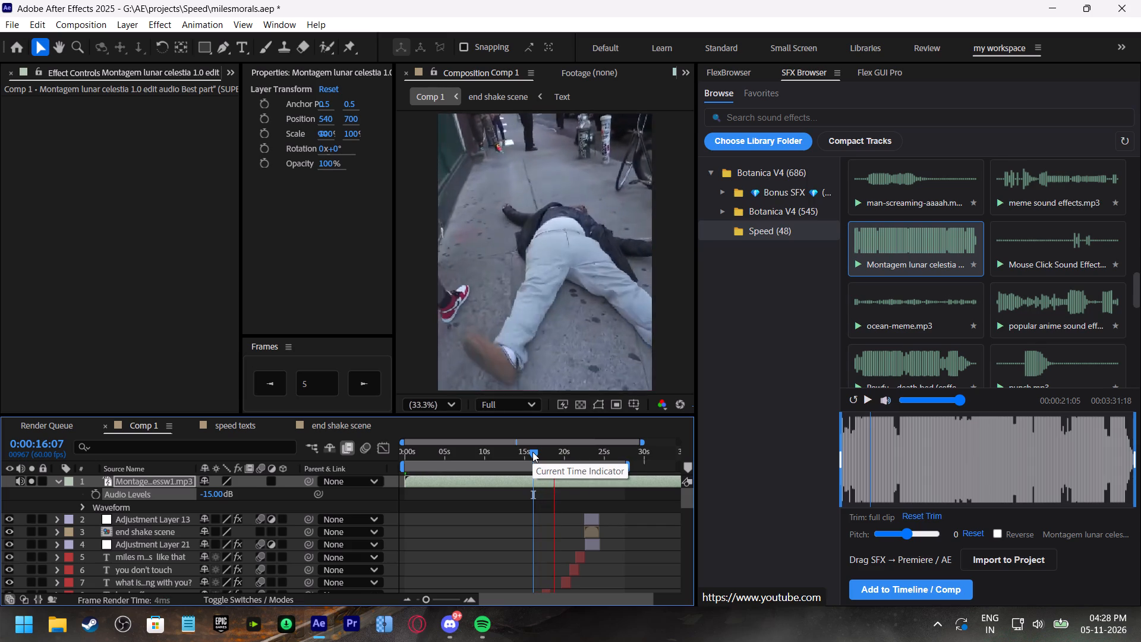
pyautogui.press('*')
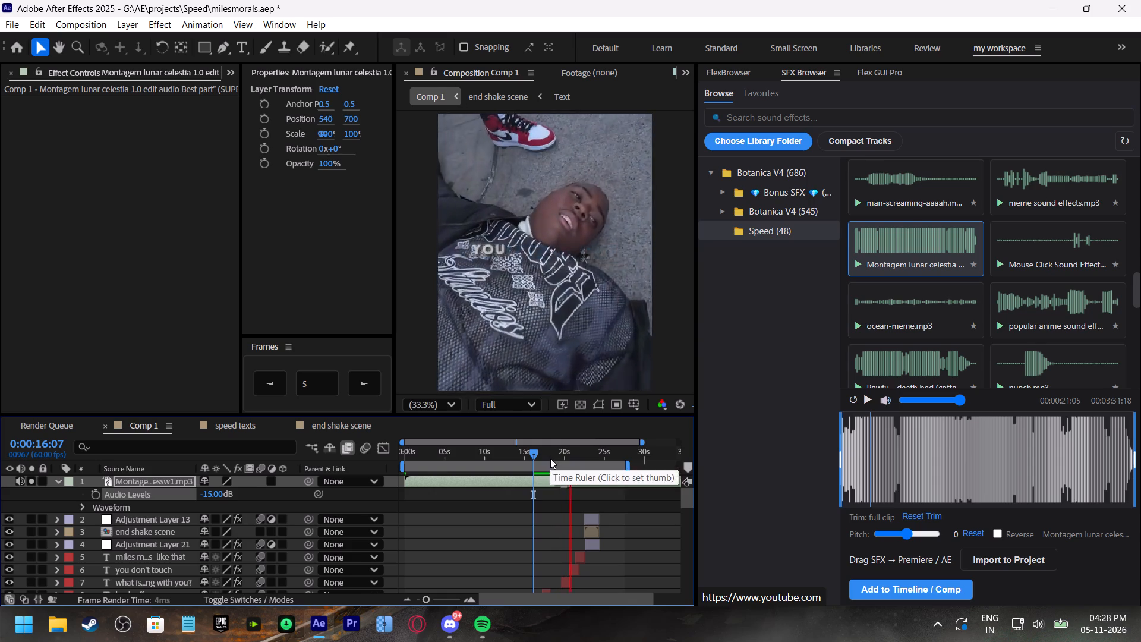
# Slide the music layer about 2.5 s later so its marker sits near the start of end shake scene, and set the playhead to 0:00:22:24.
pyautogui.moveTo(579, 481); pyautogui.dragTo(600, 485)
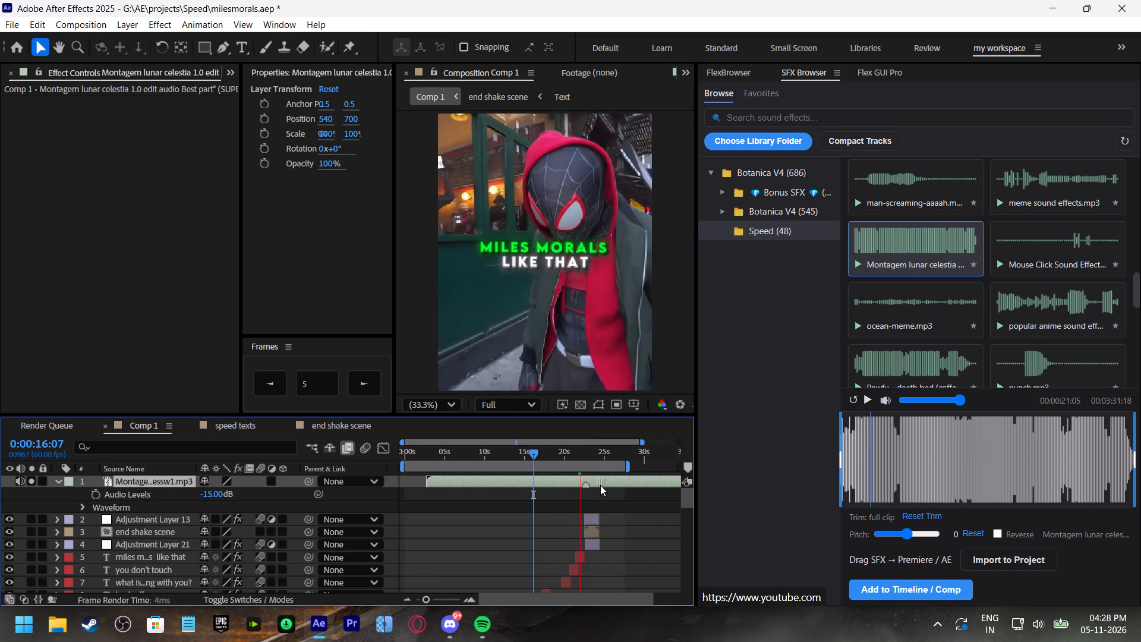
pyautogui.moveTo(600, 485); pyautogui.dragTo(598, 485)
pyautogui.moveTo(576, 454); pyautogui.dragTo(584, 455)
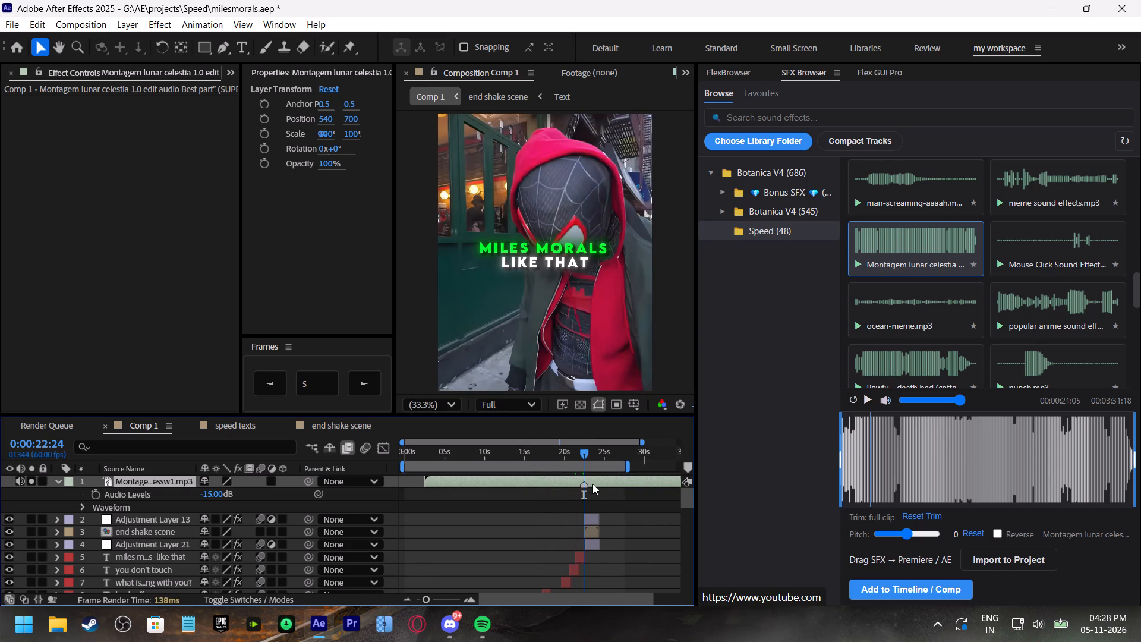
# Time-stretch the music layer with a stretch factor of 130, holding its in-point.
pyautogui.rightClick(592, 484)
pyautogui.click(650, 136)
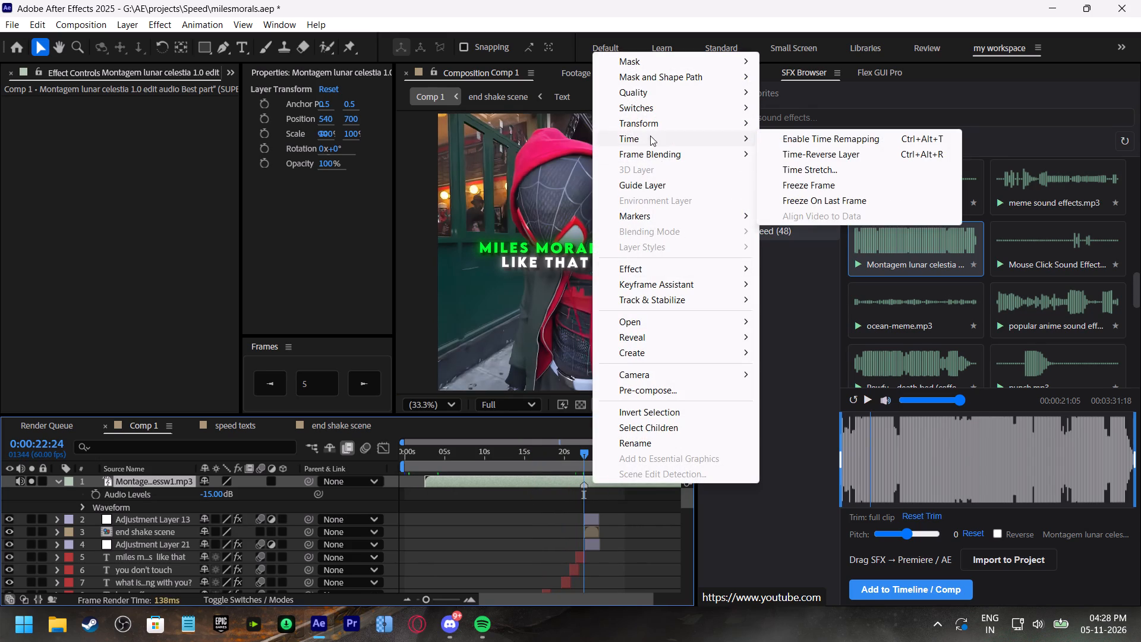
pyautogui.click(806, 172)
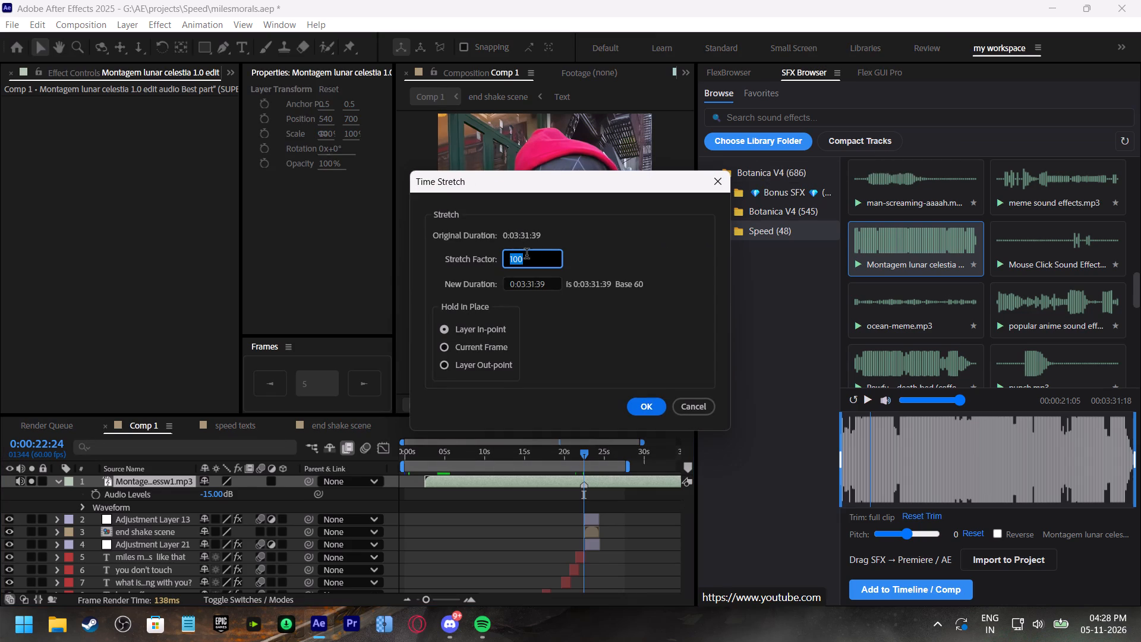
pyautogui.write('13')
pyautogui.press('0')
pyautogui.click(637, 405)
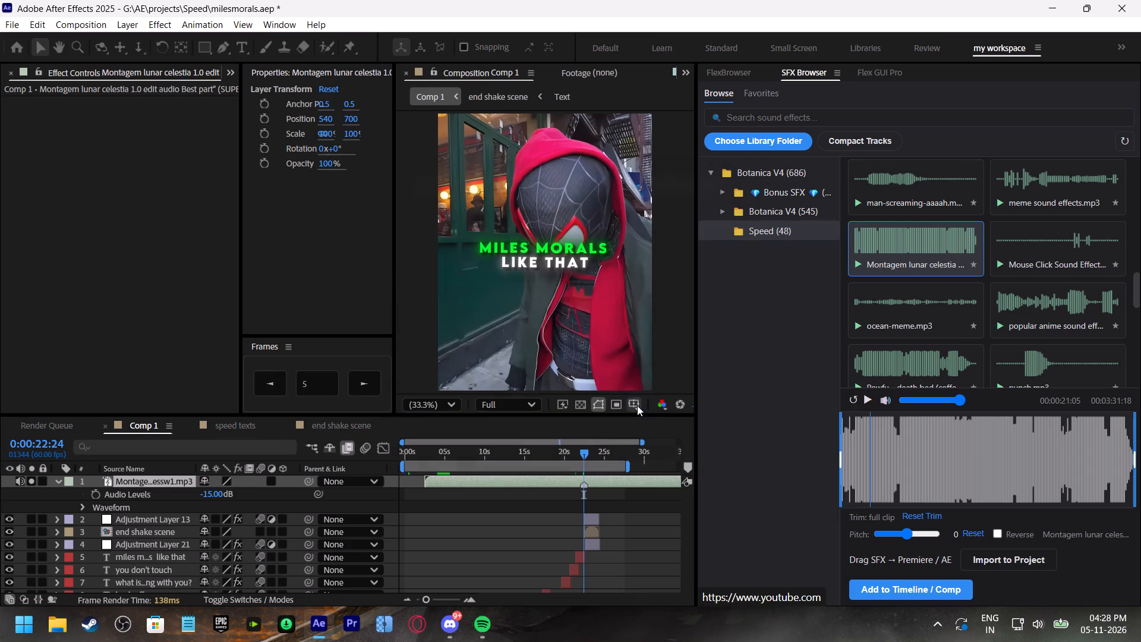
# Slide the stretched music layer earlier until its marker lines up with 0:00:22:24, and play it from the start.
pyautogui.moveTo(655, 484); pyautogui.dragTo(607, 477)
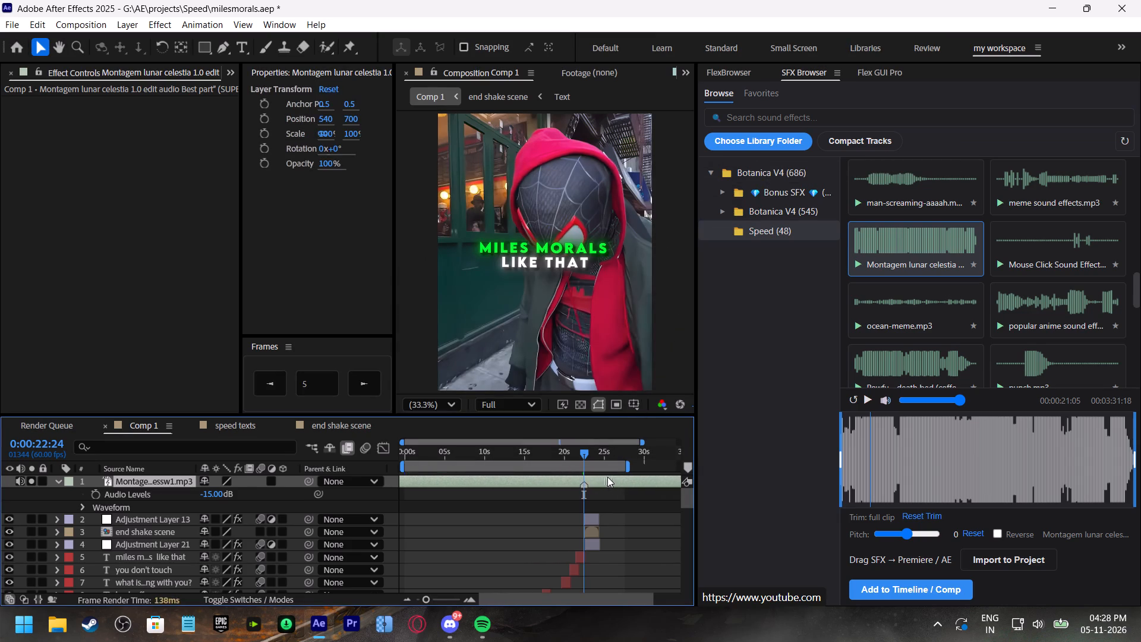
pyautogui.moveTo(607, 477); pyautogui.dragTo(607, 476)
pyautogui.click(573, 457)
pyautogui.moveTo(449, 454); pyautogui.dragTo(355, 464)
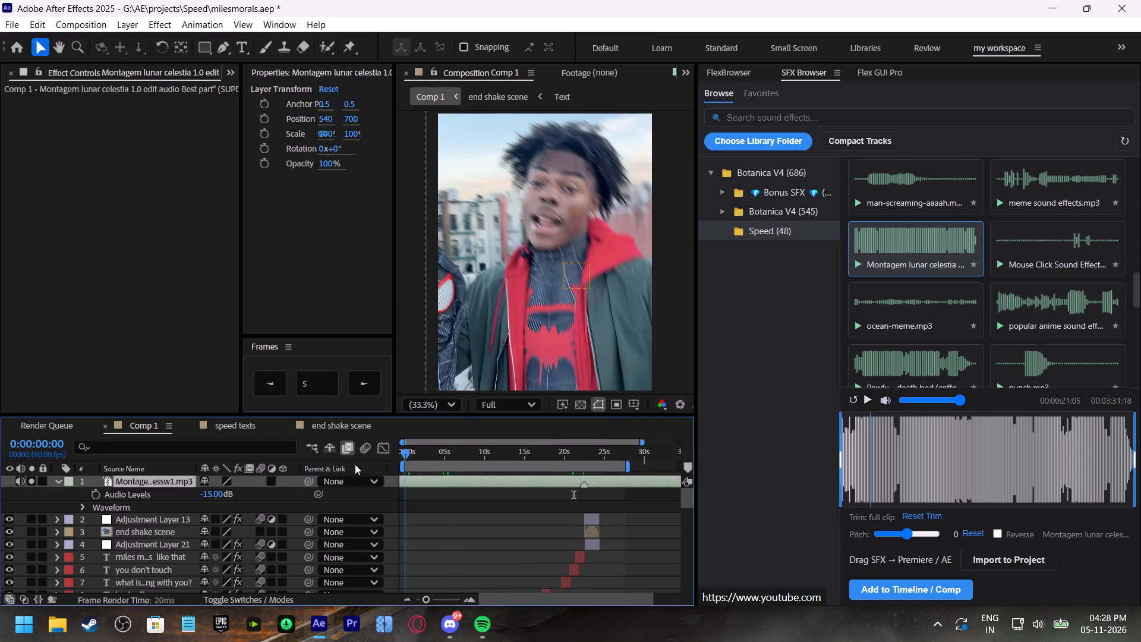
pyautogui.moveTo(355, 464); pyautogui.dragTo(331, 464)
pyautogui.press('space')
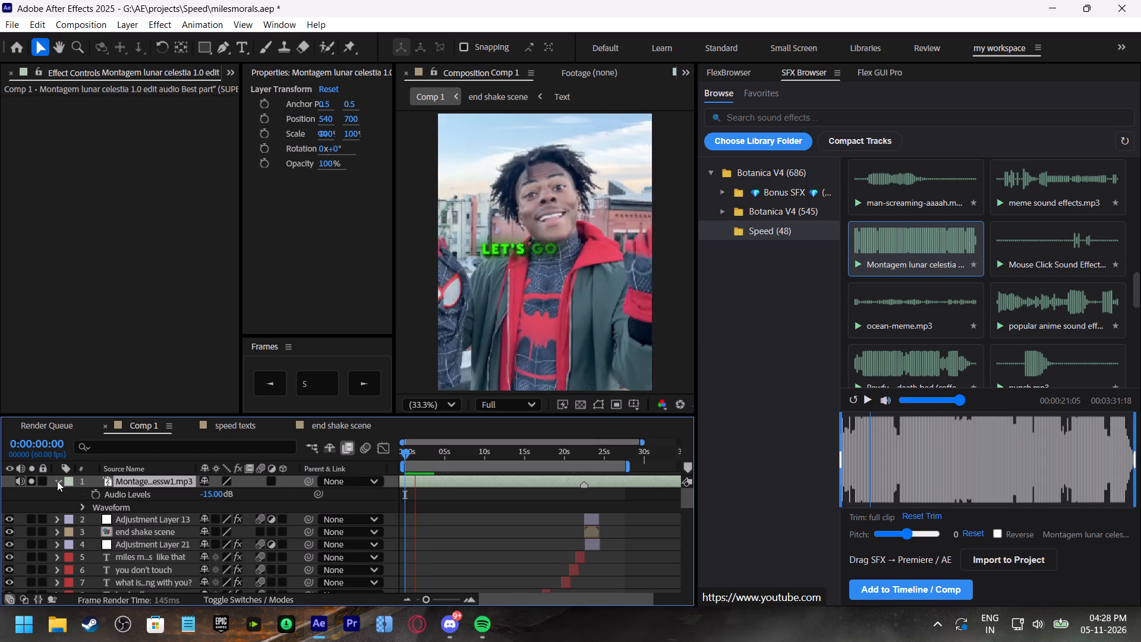
# Play Comp 1 from the start with the music layer unsoloed, and solo it again to play from 0:00:21:25.
pyautogui.click(56, 481)
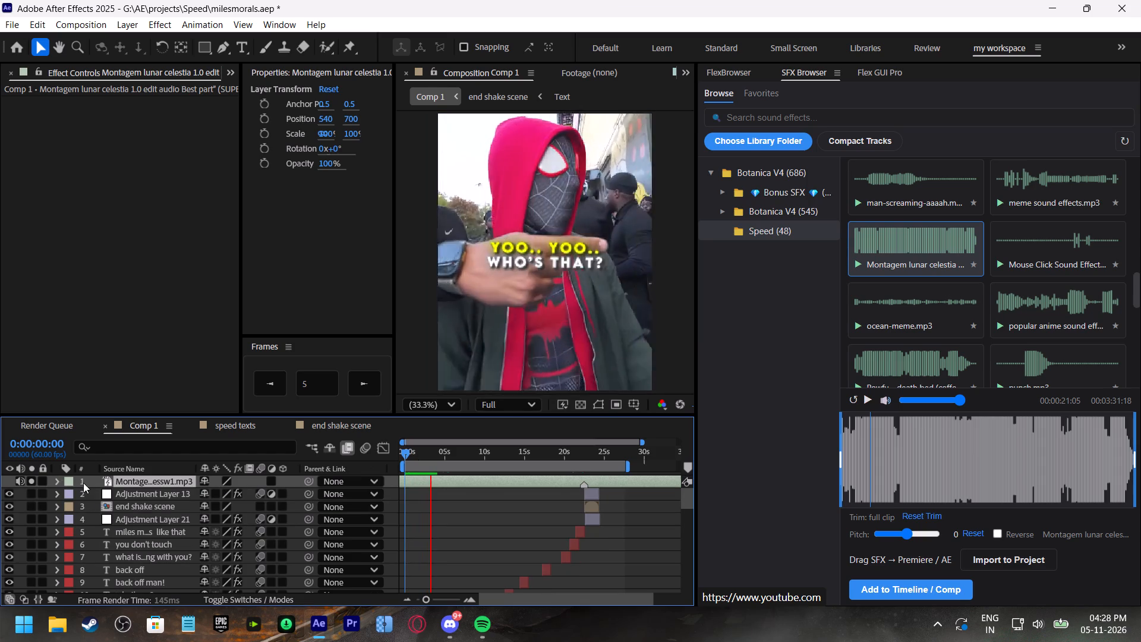
pyautogui.click(31, 483)
pyautogui.moveTo(430, 457); pyautogui.dragTo(374, 463)
pyautogui.press('space')
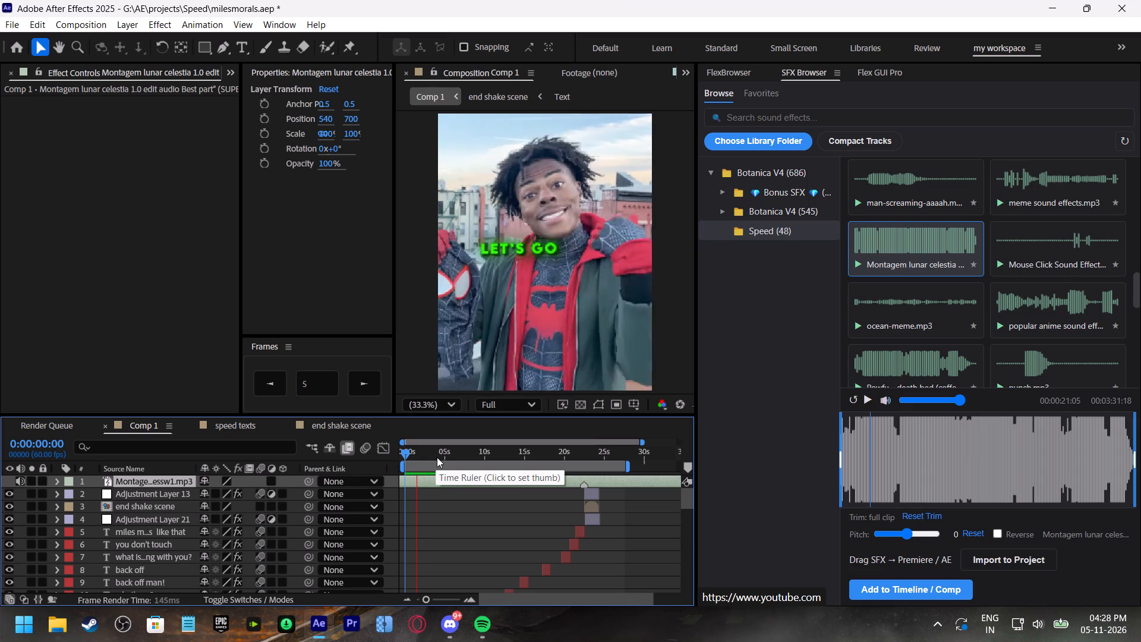
pyautogui.click(576, 457)
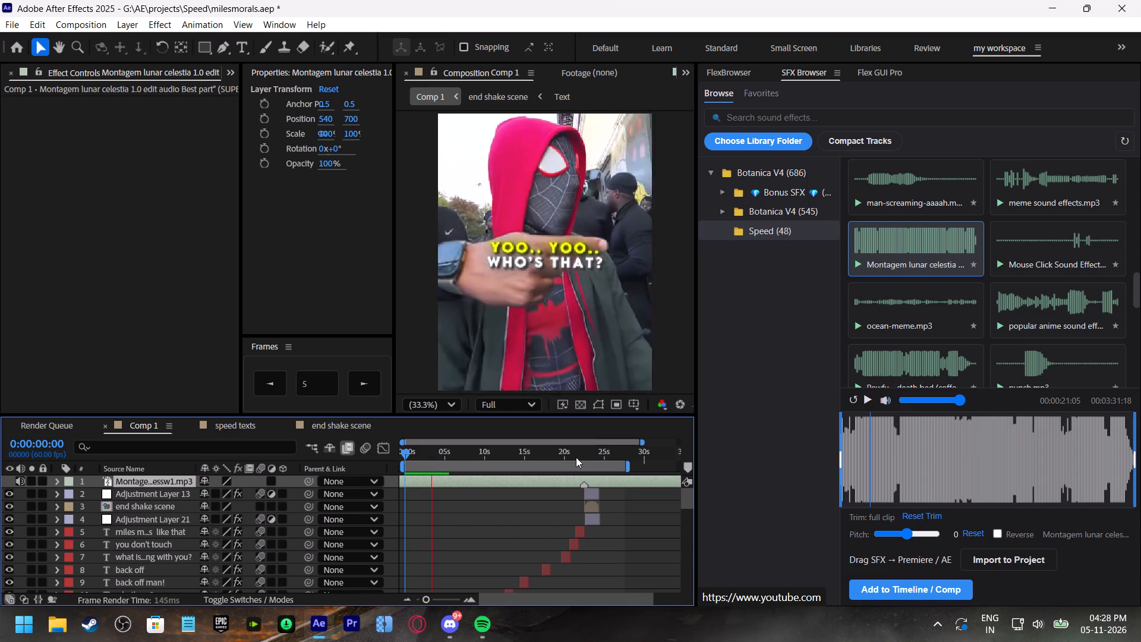
pyautogui.click(27, 479)
pyautogui.press('space')
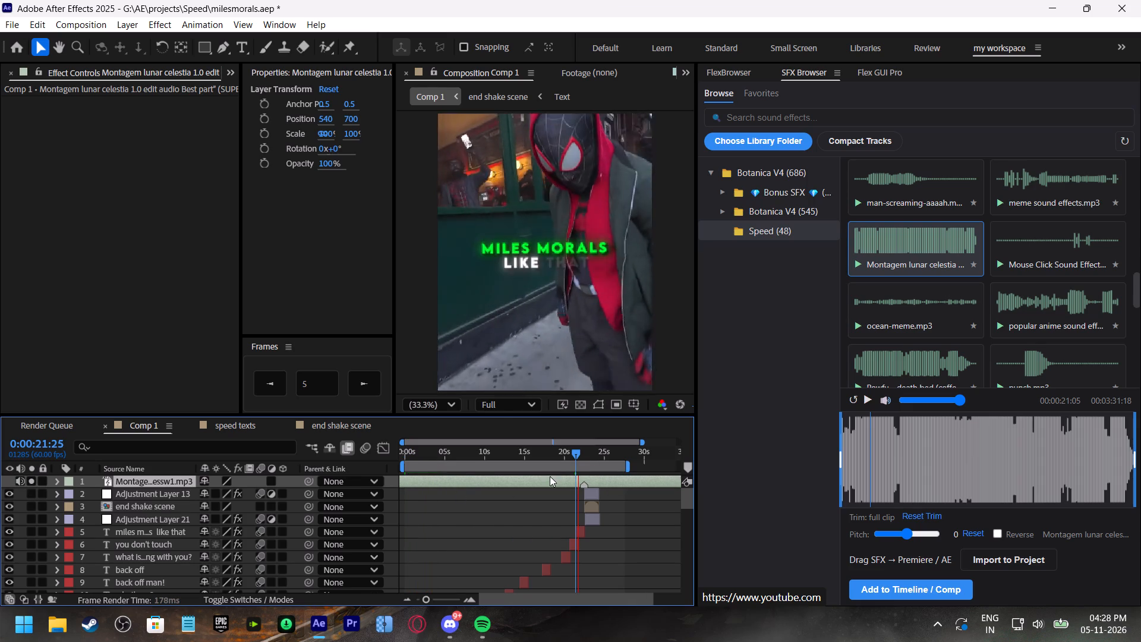
pyautogui.click(571, 452)
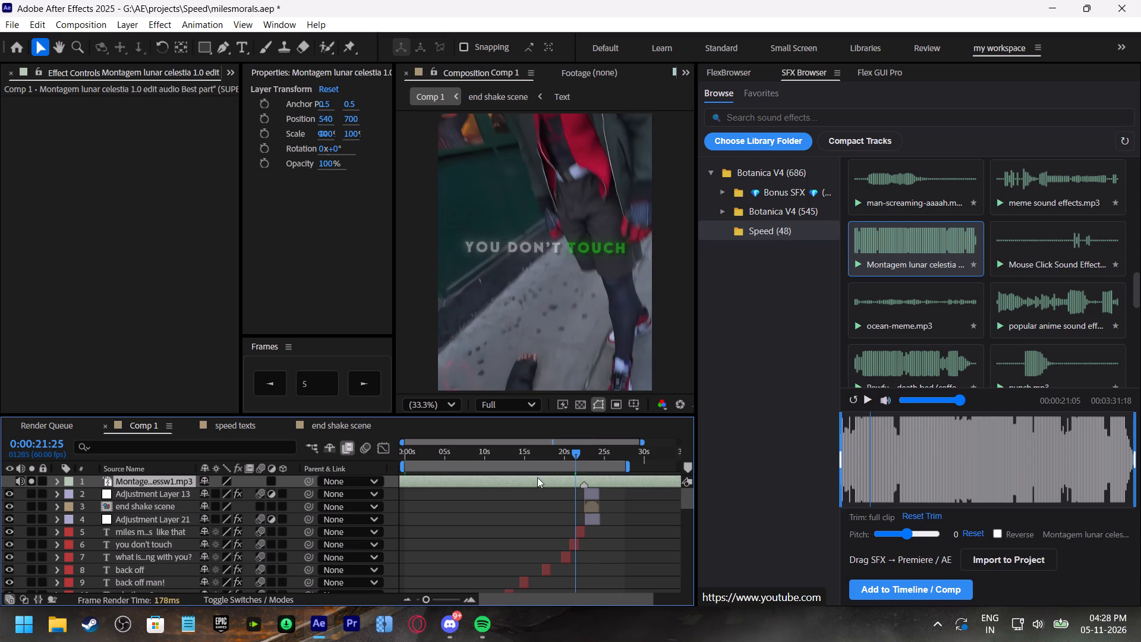
pyautogui.click(534, 483)
# Audition other tracks in the Speed sound library, such as Powfu - death bed, sneekey and thud, as possible music.
pyautogui.scroll(-1, 1055, 349)
pyautogui.scroll(1, 1055, 350)
pyautogui.scroll(-2, 1060, 346)
pyautogui.click(926, 229)
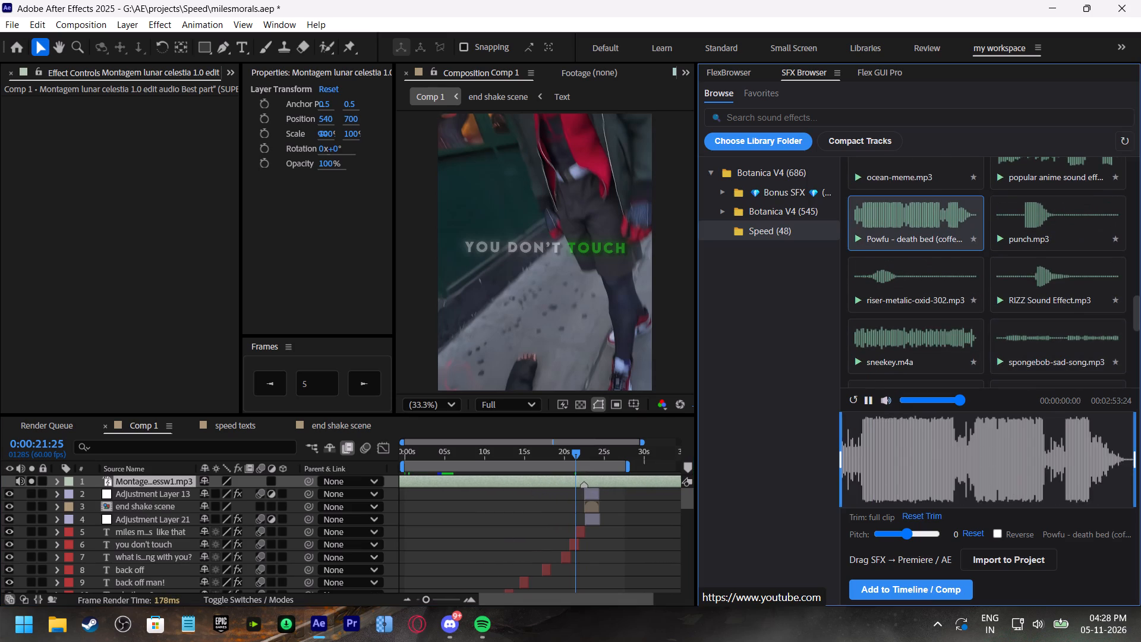
pyautogui.scroll(-1, 940, 260)
pyautogui.click(941, 266)
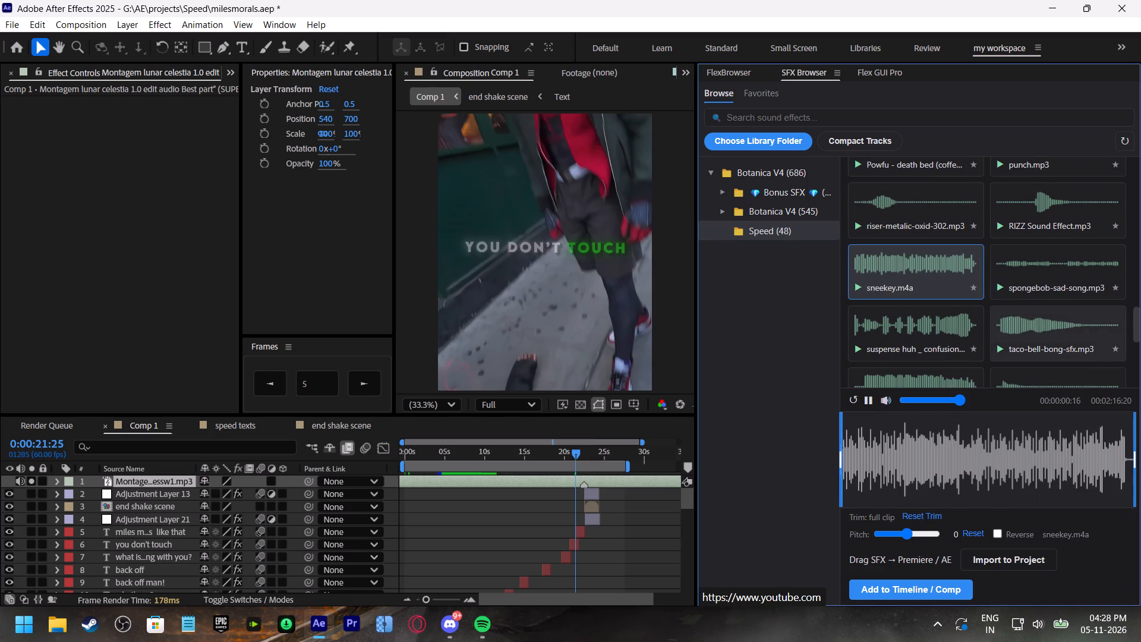
pyautogui.click(1035, 329)
pyautogui.scroll(-1, 1035, 329)
pyautogui.click(937, 260)
pyautogui.click(937, 319)
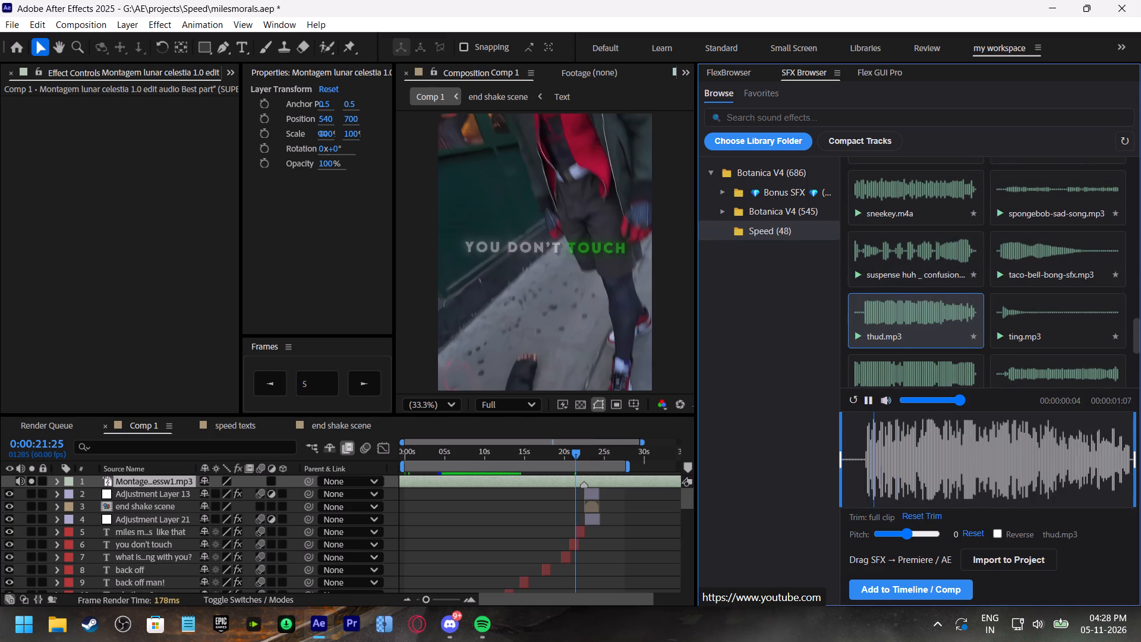
pyautogui.scroll(-1, 958, 314)
# Preview the TOKYOPHILE - Montagem track at several points and trim its start to 00:00:27:11.
pyautogui.click(951, 300)
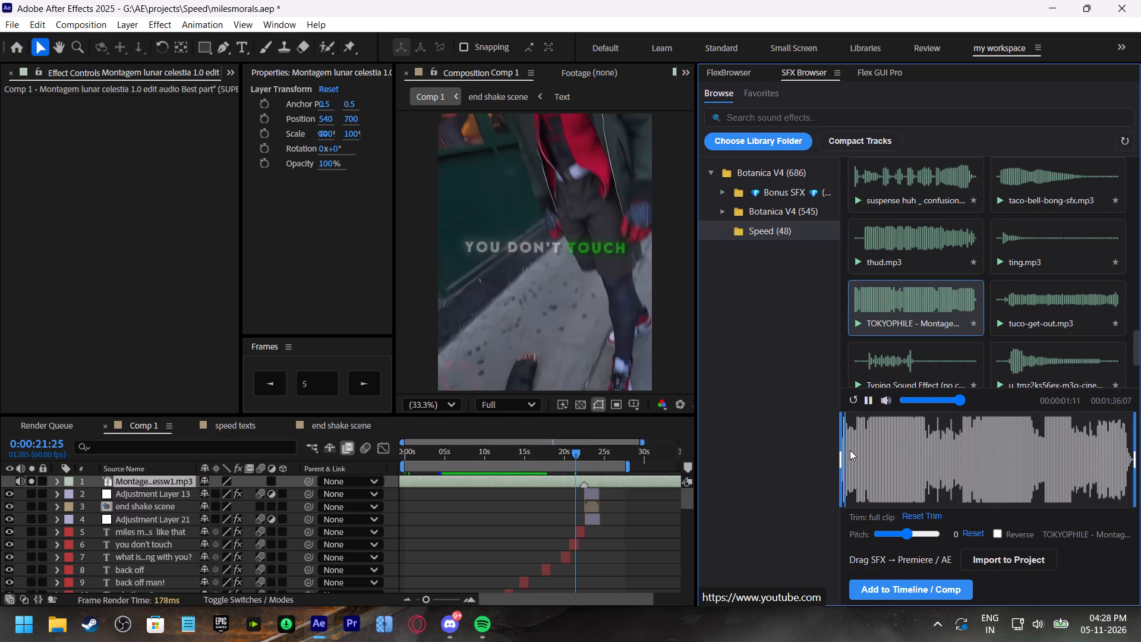
pyautogui.click(856, 445)
pyautogui.click(865, 440)
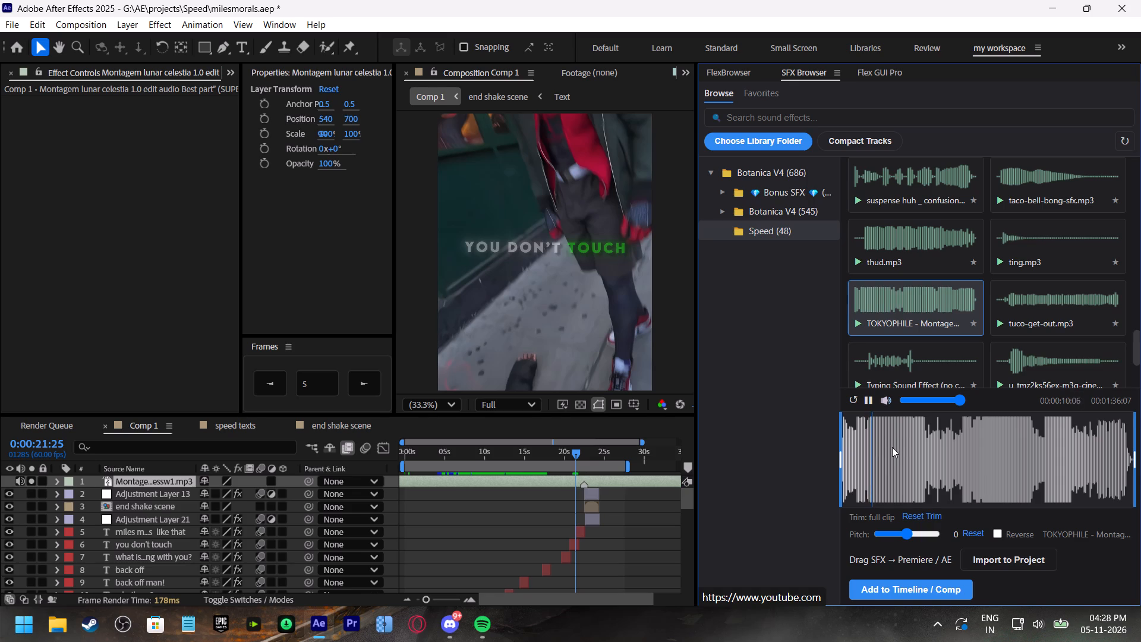
pyautogui.click(927, 440)
pyautogui.click(925, 440)
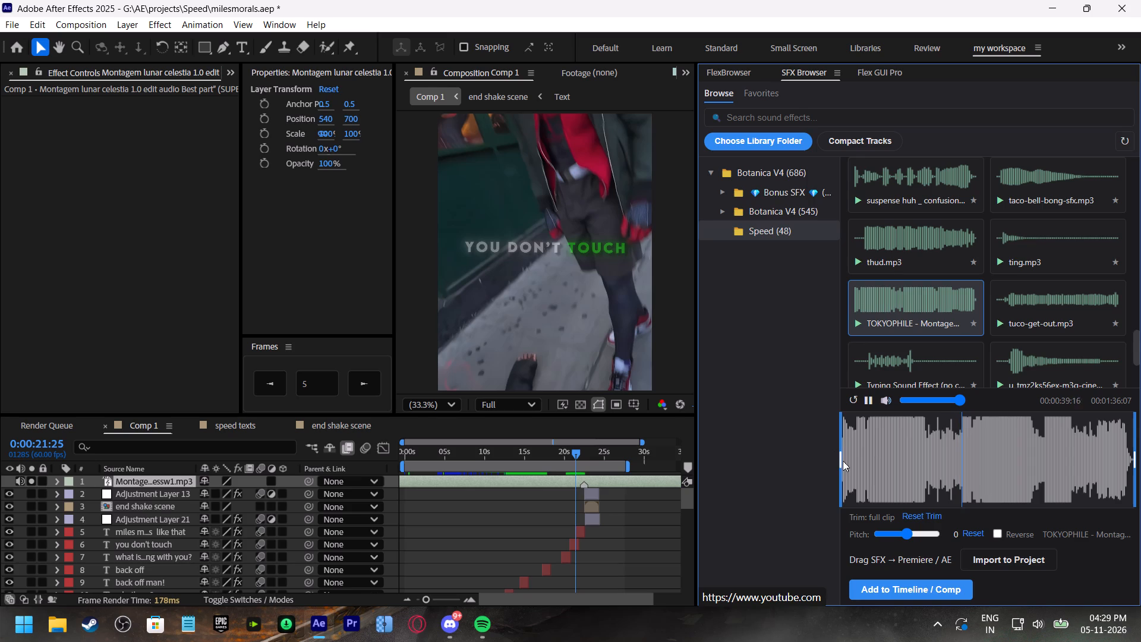
pyautogui.moveTo(841, 460); pyautogui.dragTo(935, 459)
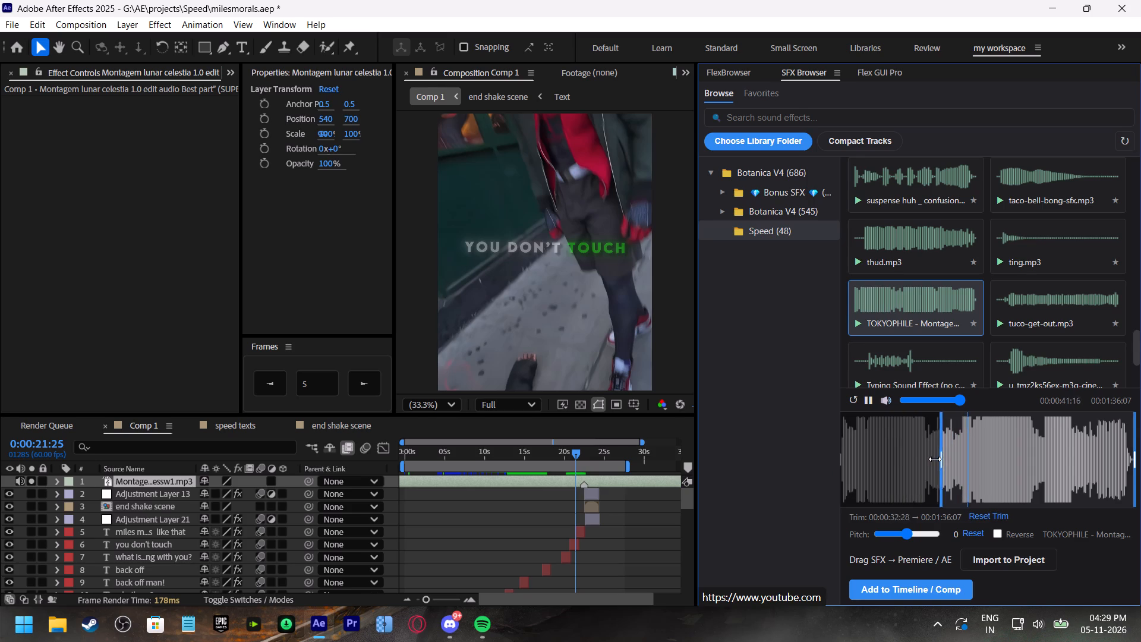
pyautogui.moveTo(935, 459); pyautogui.dragTo(925, 457)
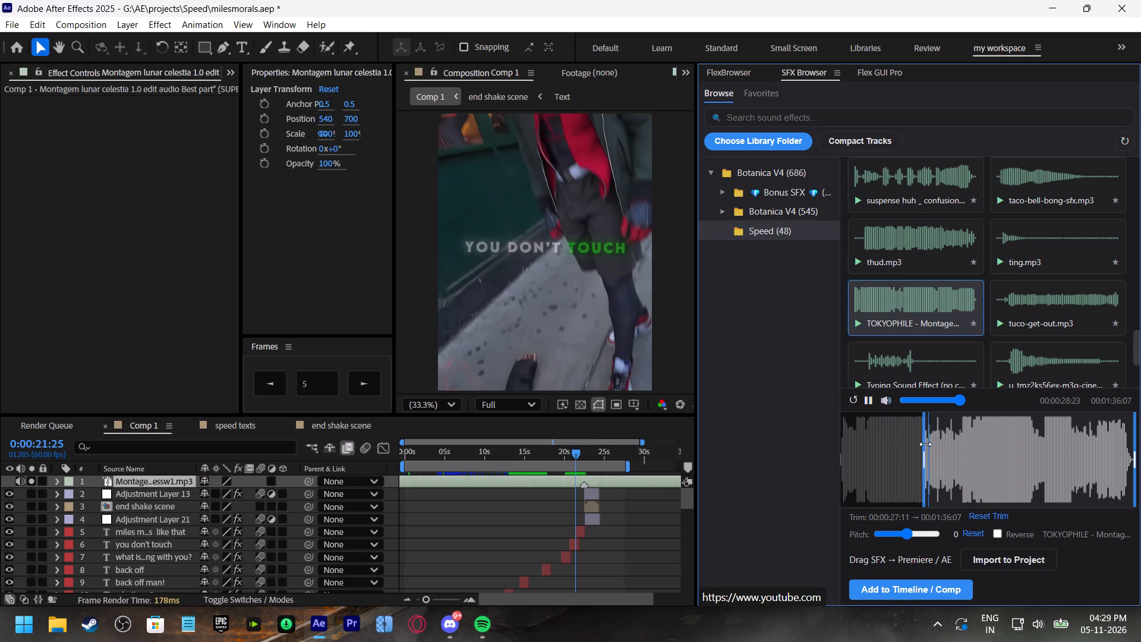
pyautogui.click(925, 443)
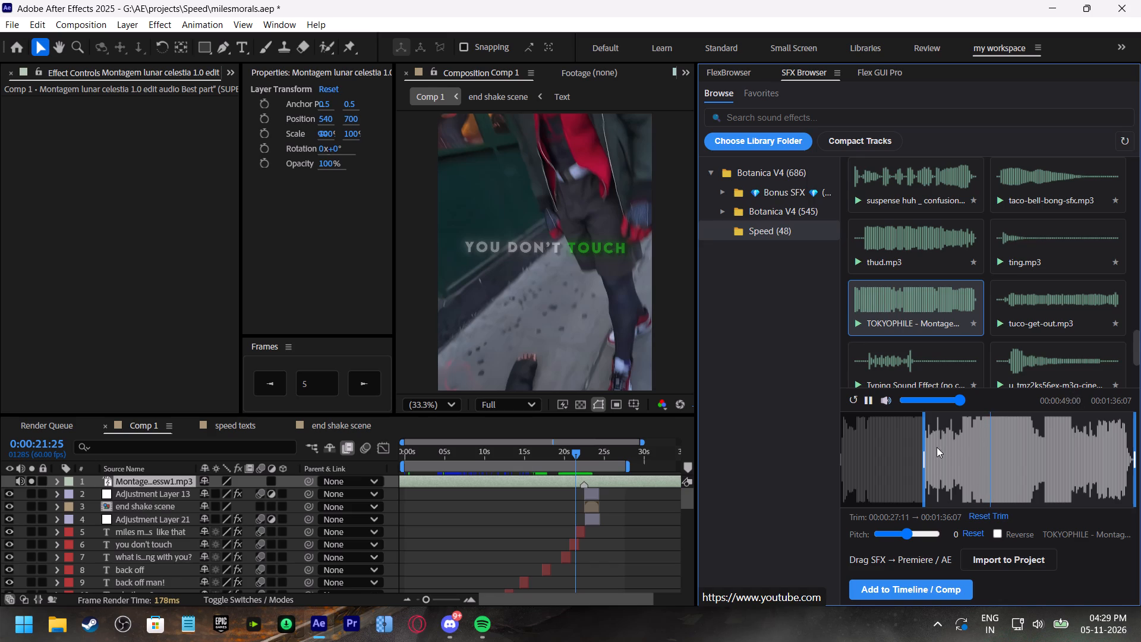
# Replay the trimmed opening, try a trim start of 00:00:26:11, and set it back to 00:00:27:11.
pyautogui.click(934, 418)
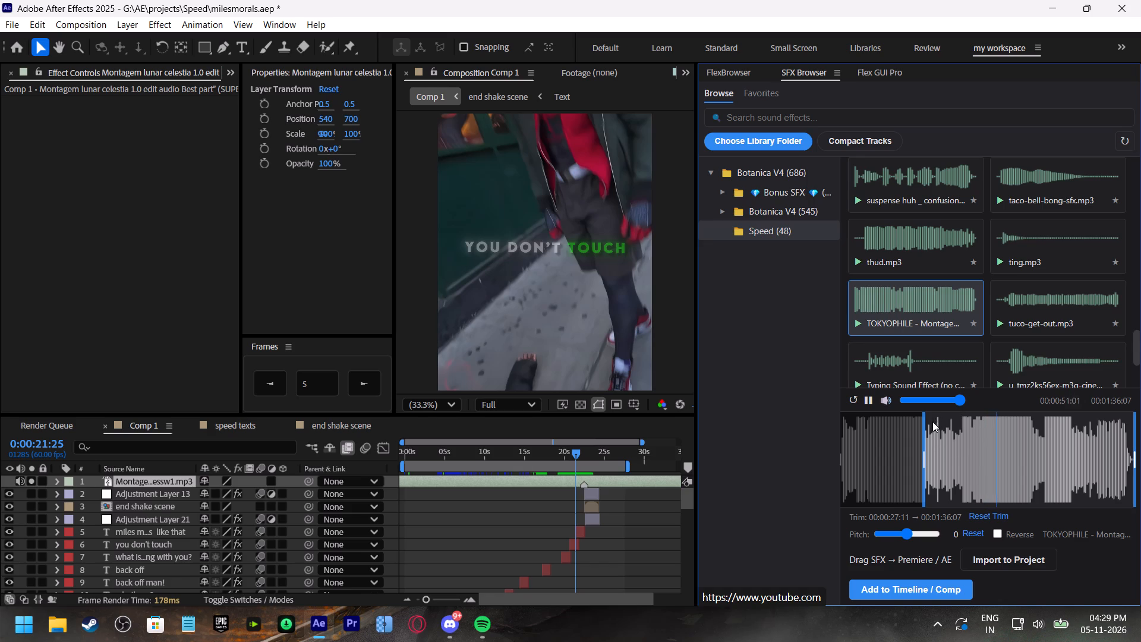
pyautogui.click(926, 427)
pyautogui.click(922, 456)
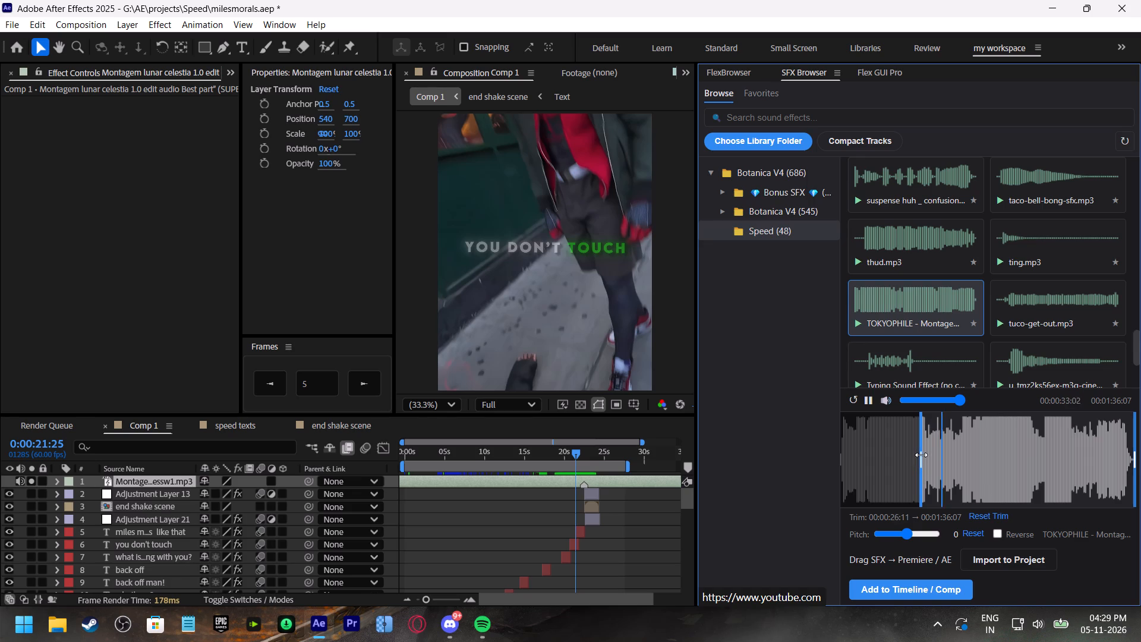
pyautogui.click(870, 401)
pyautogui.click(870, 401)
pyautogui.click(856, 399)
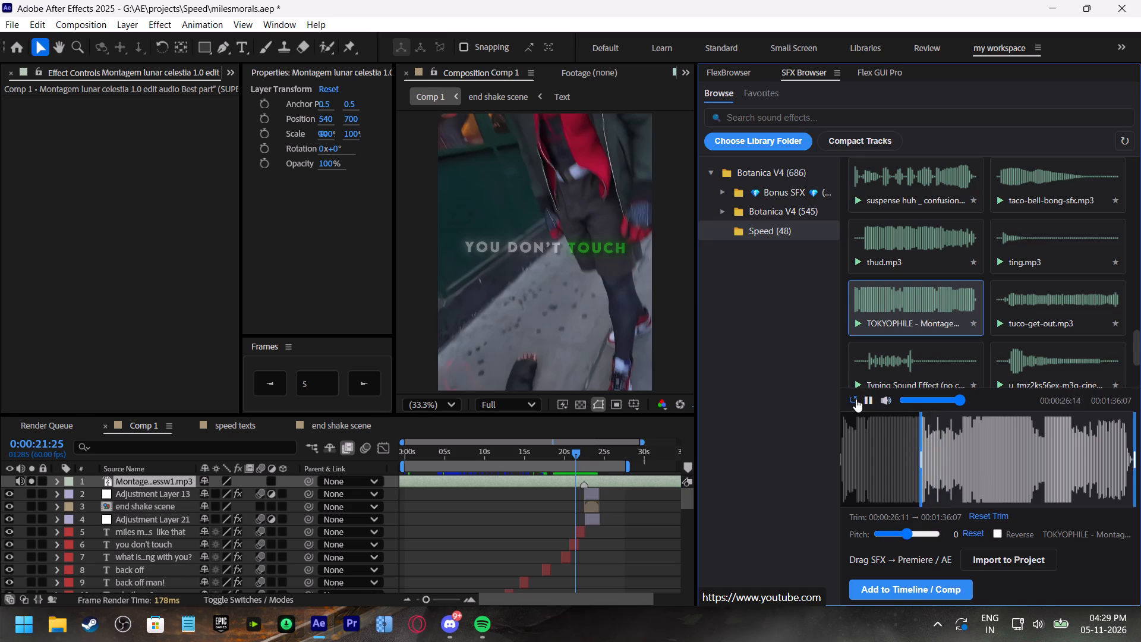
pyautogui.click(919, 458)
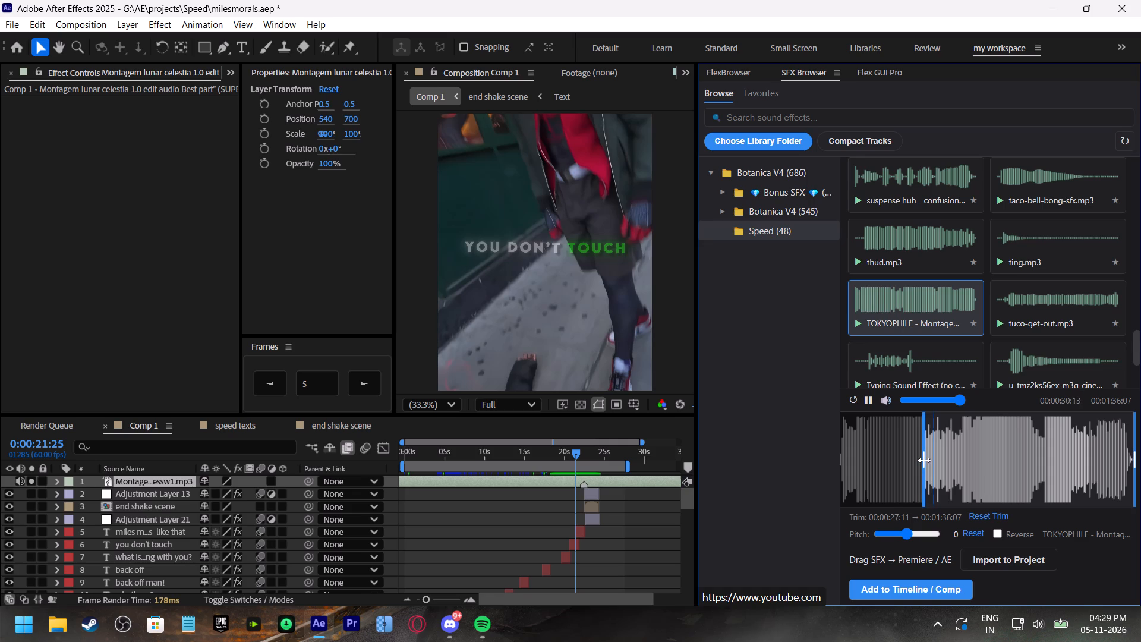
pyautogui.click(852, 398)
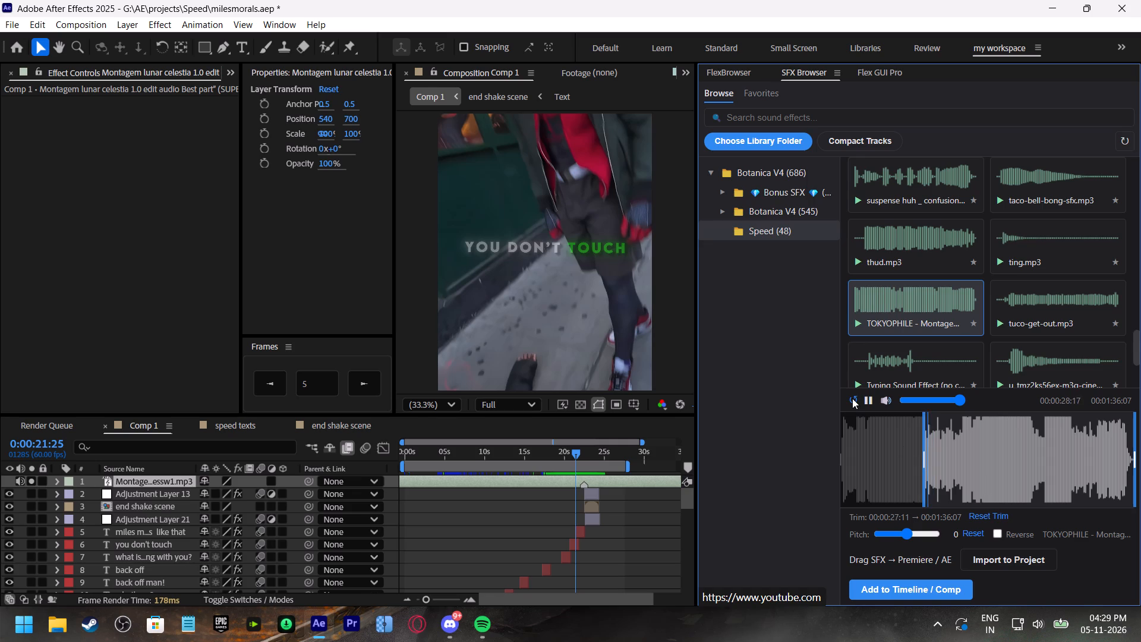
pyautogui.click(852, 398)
# Add the trimmed TOKYOPHILE track to Comp 1 at 0:00:21:25 and delete the previous Montagem music layer.
pyautogui.click(923, 584)
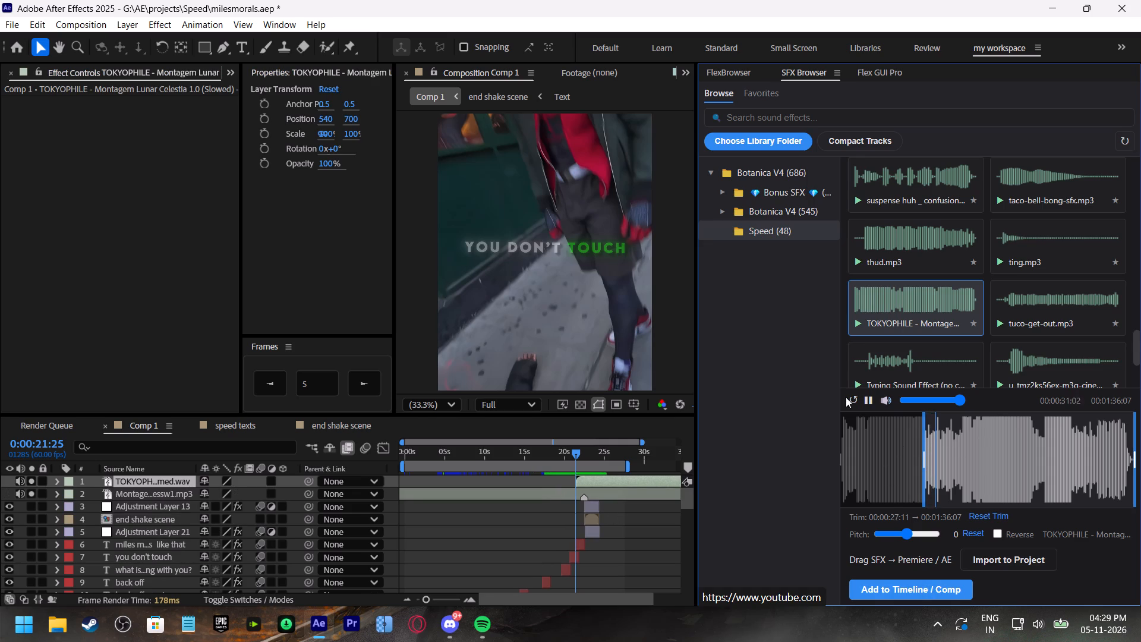
pyautogui.click(867, 398)
pyautogui.click(612, 491)
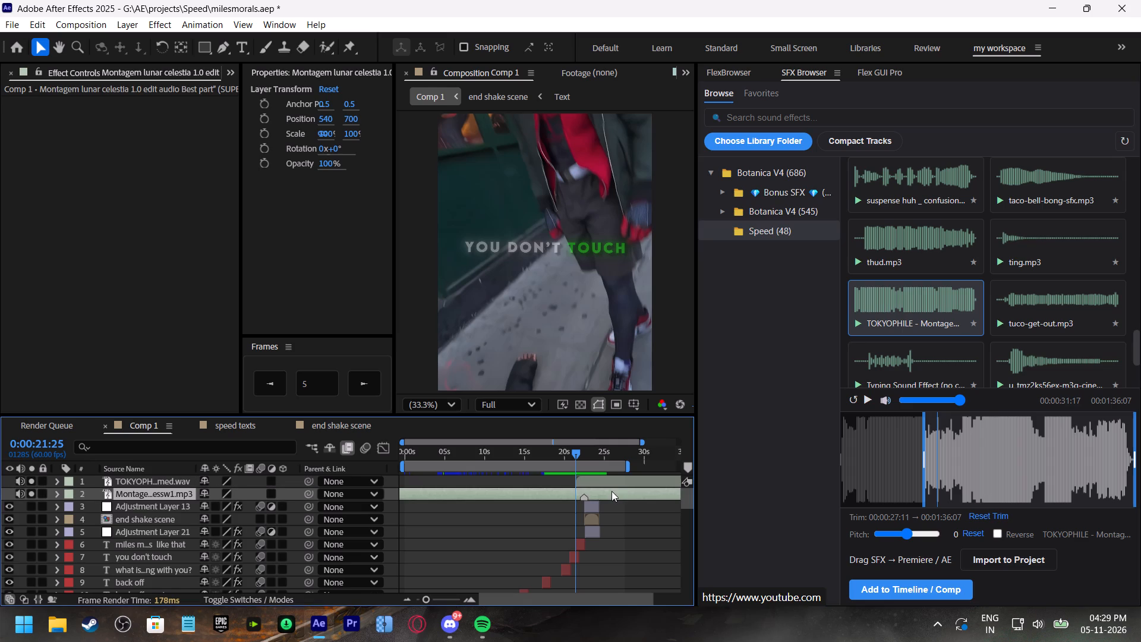
pyautogui.press('BackSpace')
# Slide the TOKYOPHILE music layer earlier so it begins near the start of Comp 1.
pyautogui.moveTo(645, 482); pyautogui.dragTo(463, 485)
pyautogui.moveTo(638, 480); pyautogui.dragTo(609, 481)
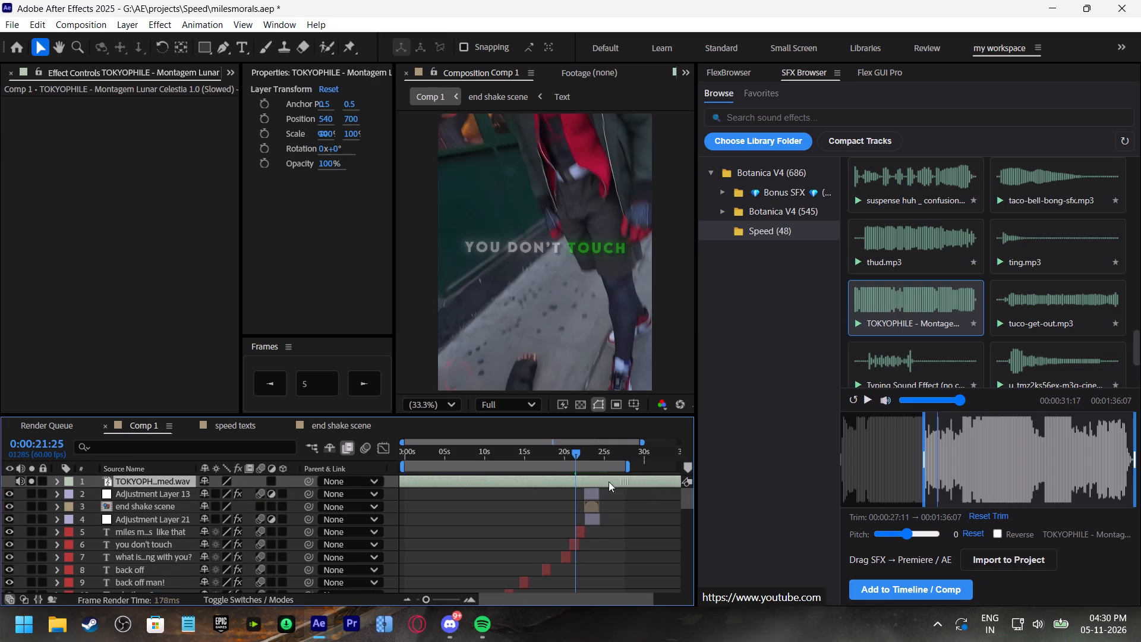
pyautogui.moveTo(609, 481); pyautogui.dragTo(649, 487)
# Play the TOKYOPHILE layer from 0:00:19:44 and 0:00:17:58, and add a layer marker at about 20 s during playback.
pyautogui.click(566, 461)
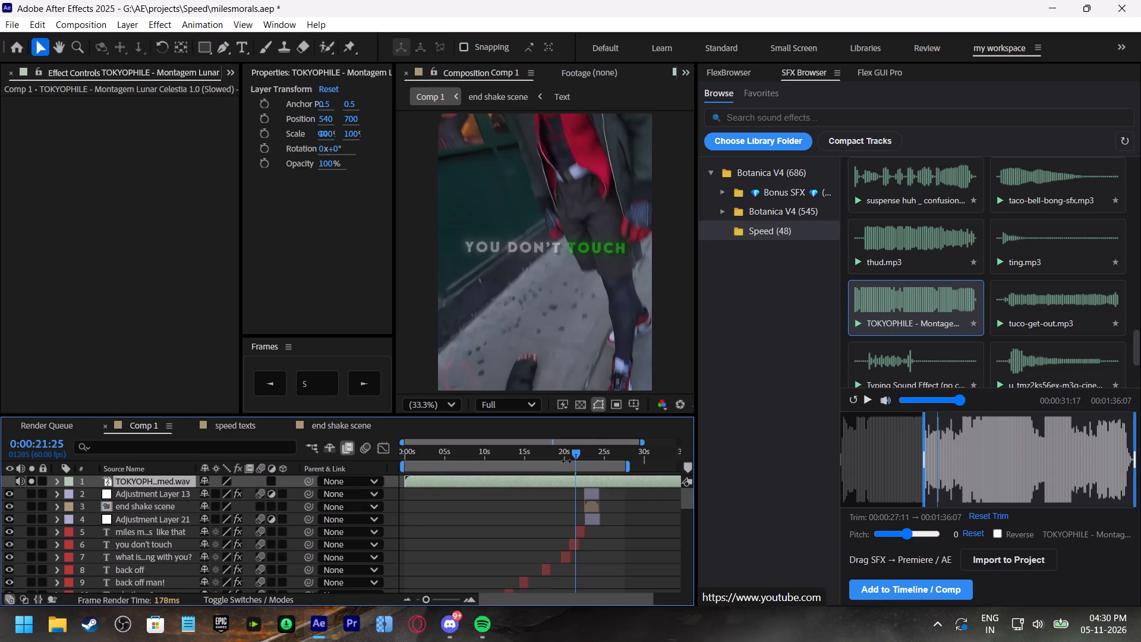
pyautogui.click(562, 452)
pyautogui.press('space')
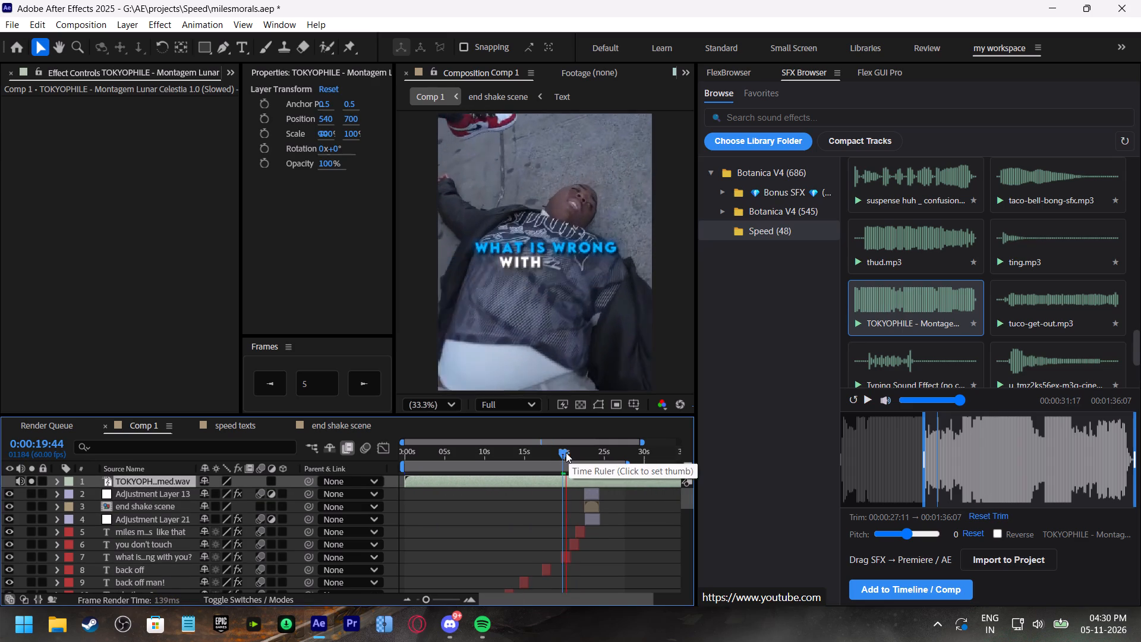
pyautogui.click(551, 453)
pyautogui.press('space')
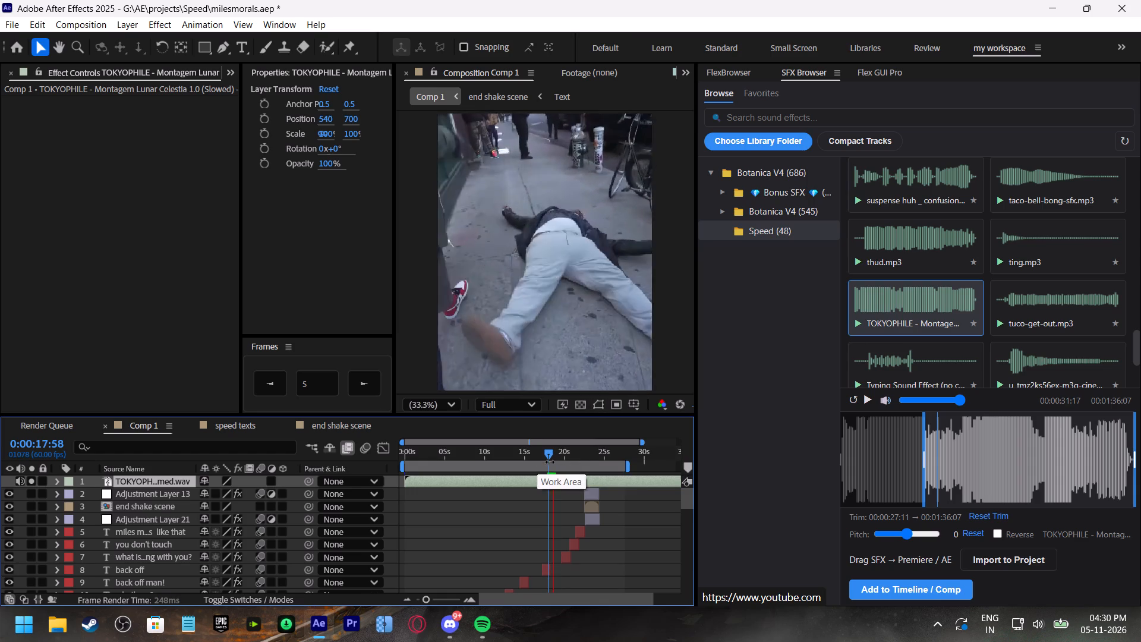
pyautogui.click(551, 458)
pyautogui.press('space')
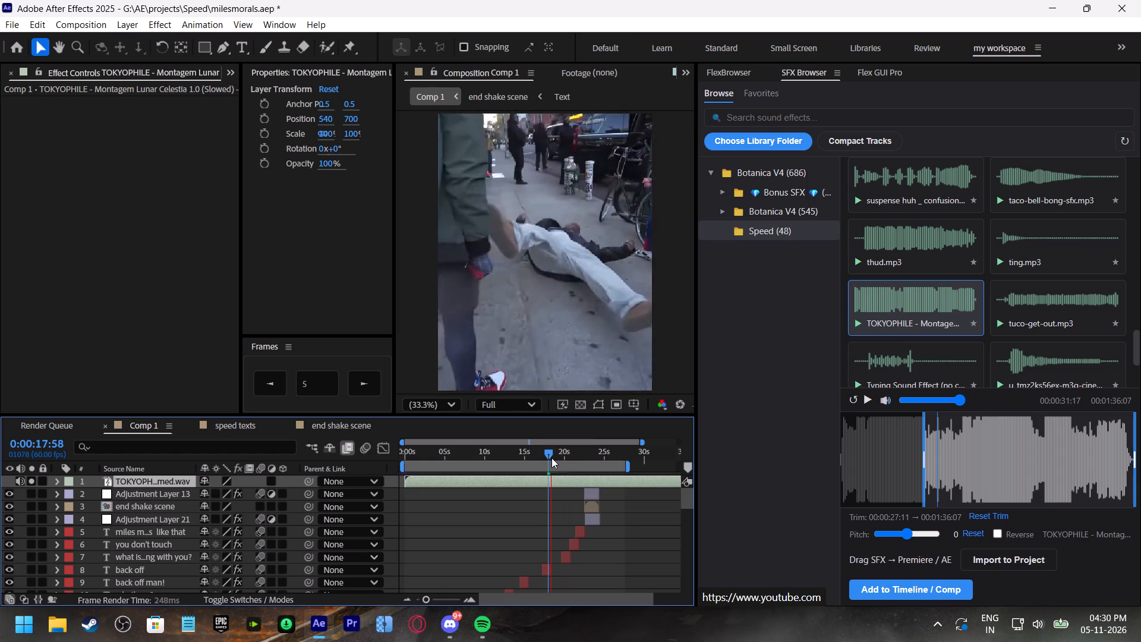
pyautogui.press('*')
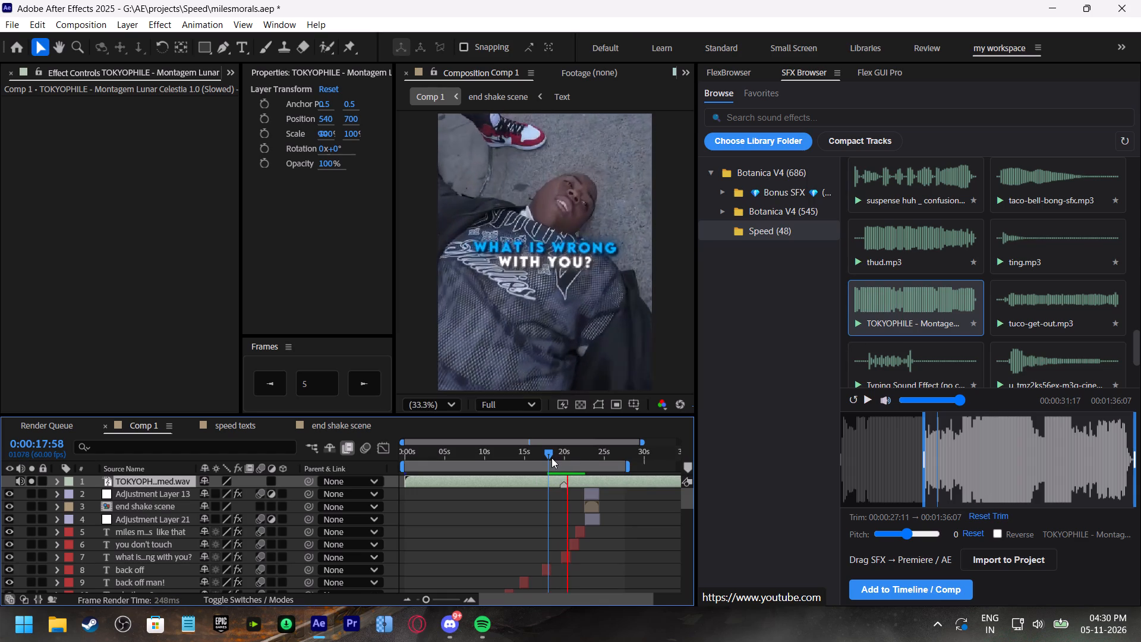
# Time-stretch the TOKYOPHILE layer with a stretch factor of 120, holding its in-point.
pyautogui.click(612, 480)
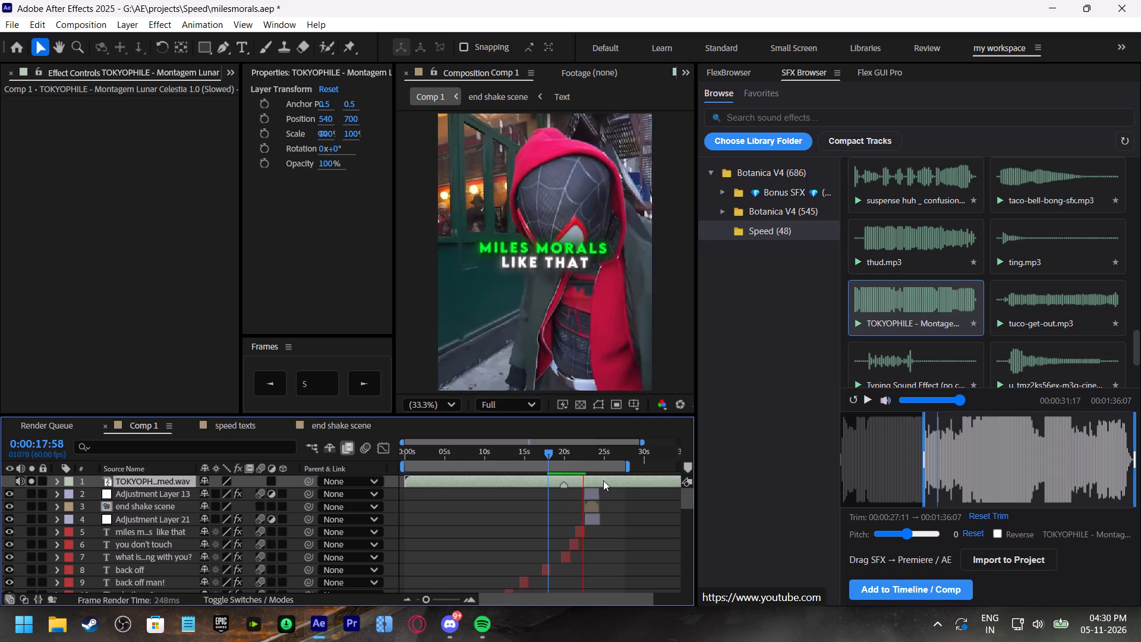
pyautogui.click(575, 444)
pyautogui.click(584, 484)
pyautogui.rightClick(584, 484)
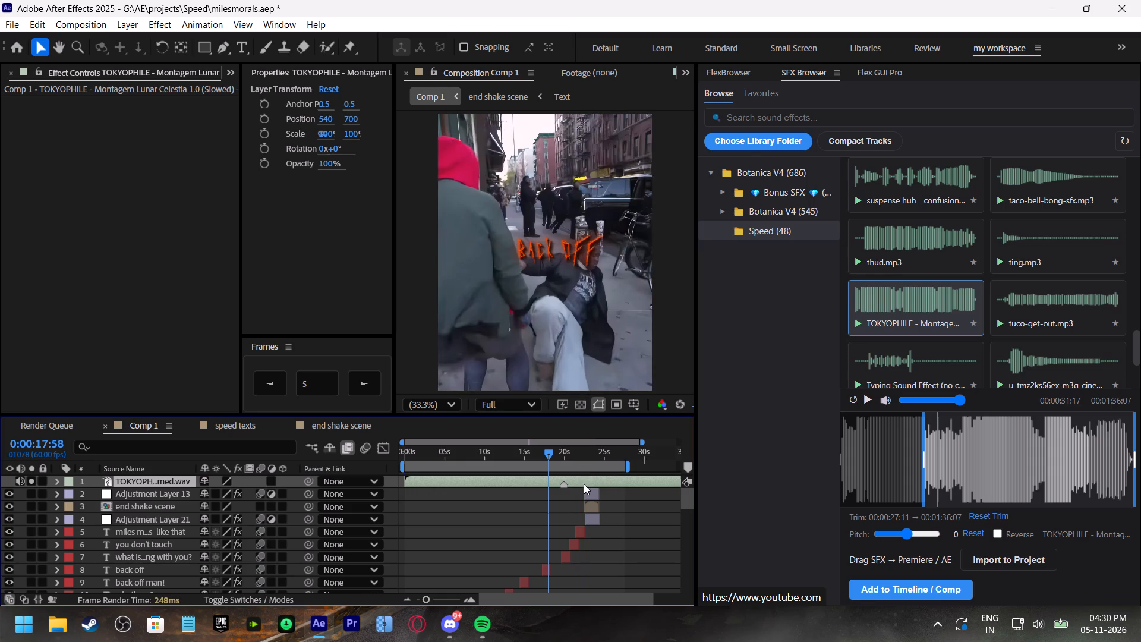
pyautogui.click(640, 141)
pyautogui.click(798, 167)
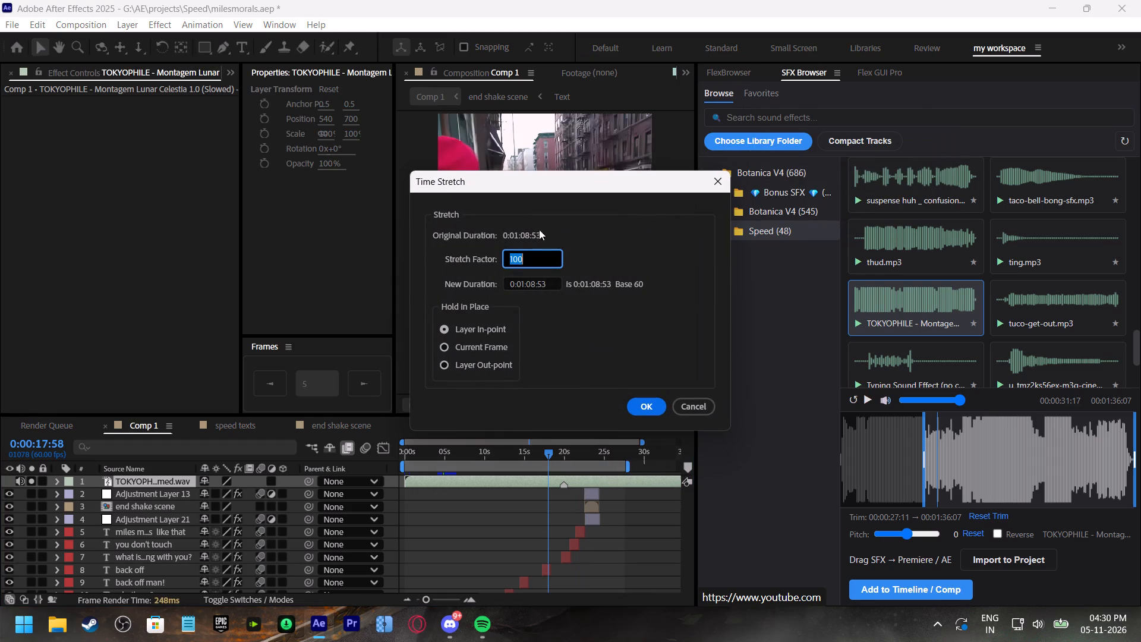
pyautogui.press('1')
pyautogui.press('2')
pyautogui.press('0')
pyautogui.click(657, 404)
# Slide the TOKYOPHILE layer slightly earlier so its marker meets the start of end shake scene, and play from 0:00:20:46, the start and 0:00:21:19.
pyautogui.moveTo(613, 483); pyautogui.dragTo(607, 484)
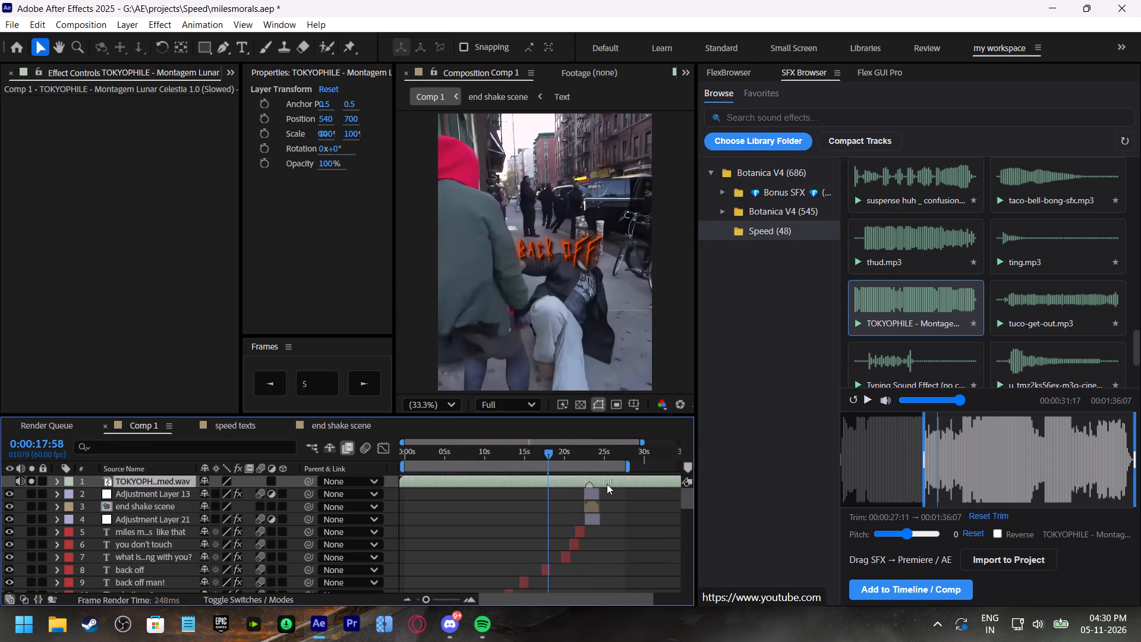
pyautogui.moveTo(607, 484); pyautogui.dragTo(602, 484)
pyautogui.click(602, 484)
pyautogui.click(570, 450)
pyautogui.press('space')
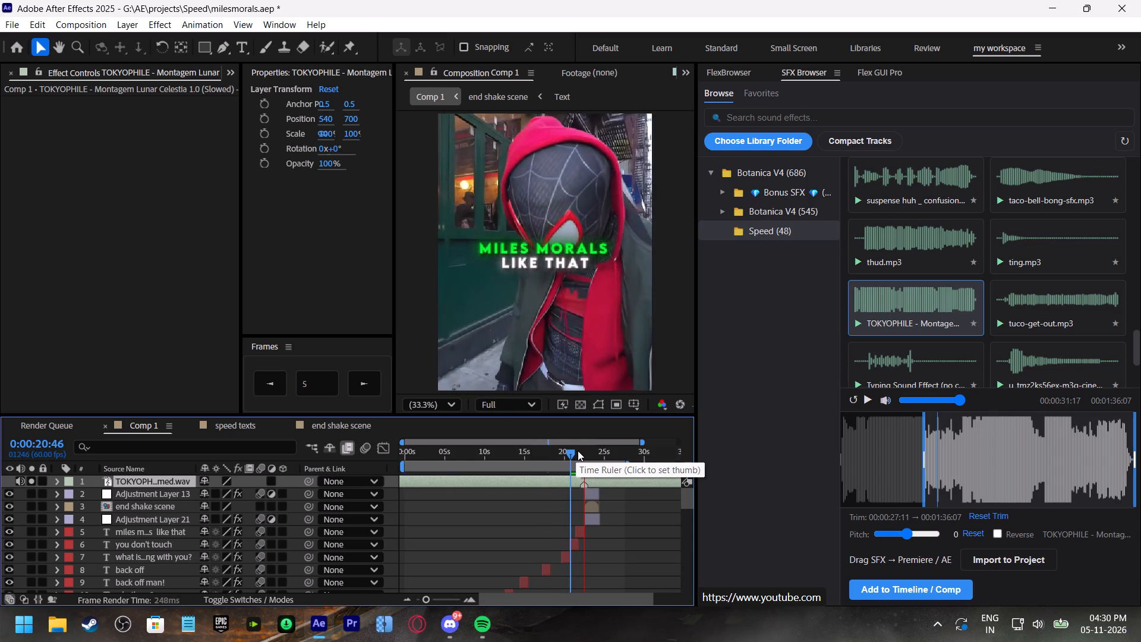
pyautogui.moveTo(578, 451); pyautogui.dragTo(365, 463)
pyautogui.press('space')
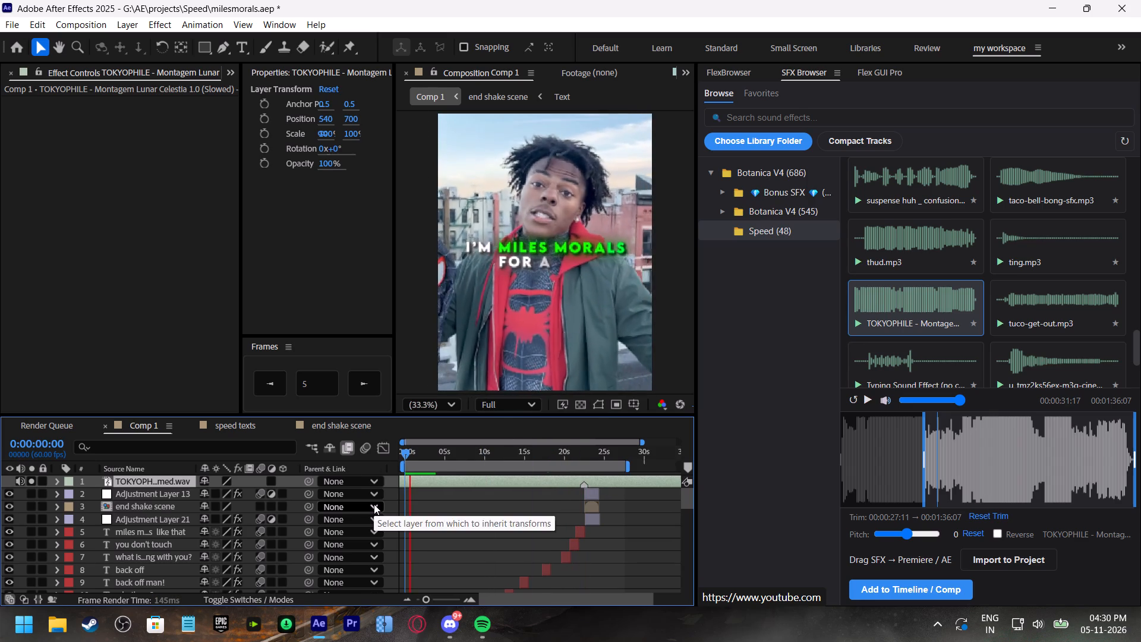
pyautogui.click(575, 455)
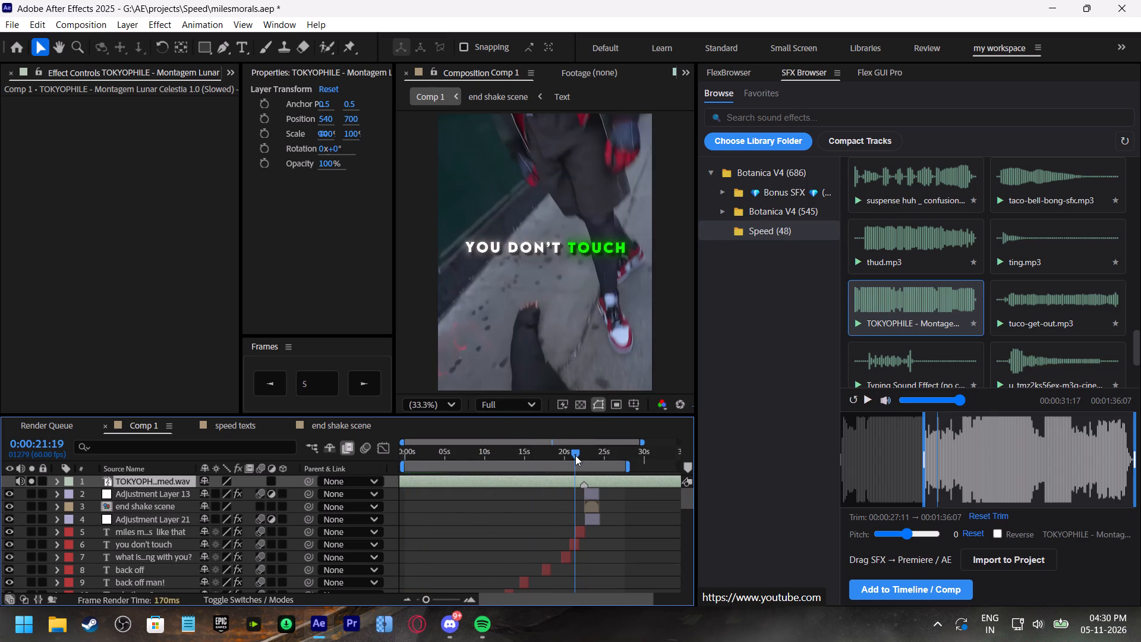
pyautogui.press('space')
pyautogui.click(575, 455)
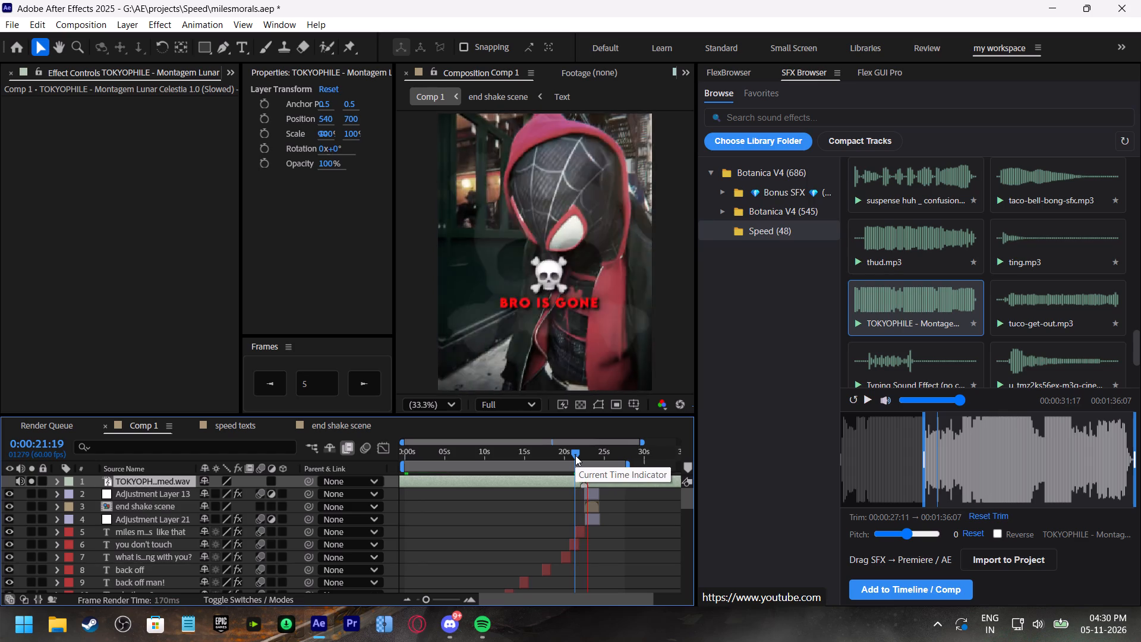
# Nudge the TOKYOPHILE layer slightly later and replay from 0:00:21:19 to check its beat against end shake scene.
pyautogui.click(592, 480)
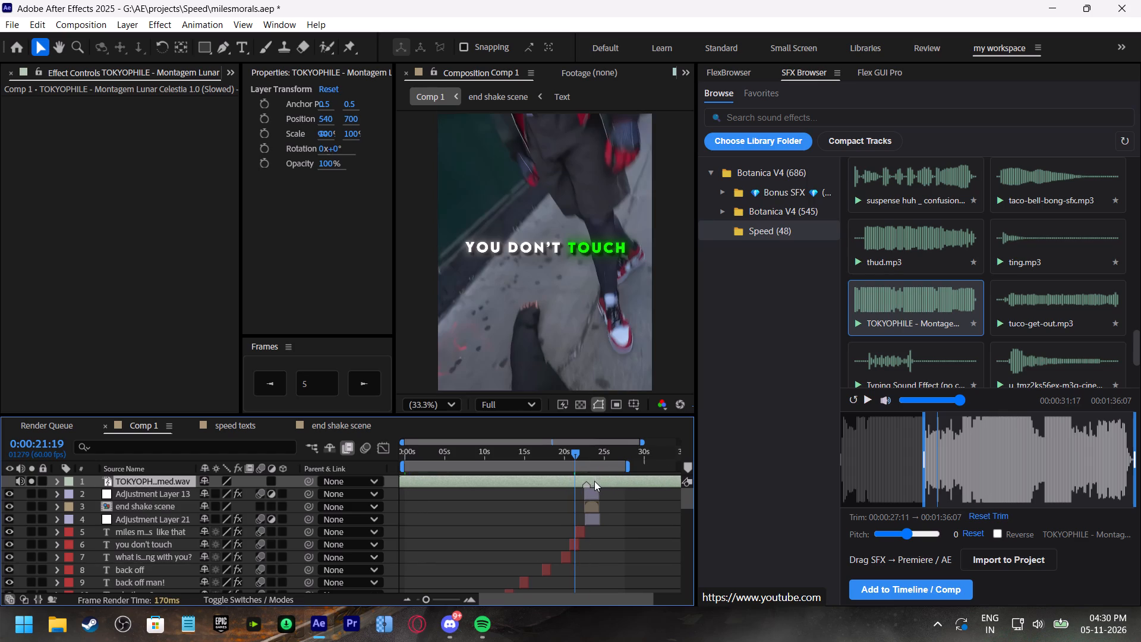
pyautogui.press('space')
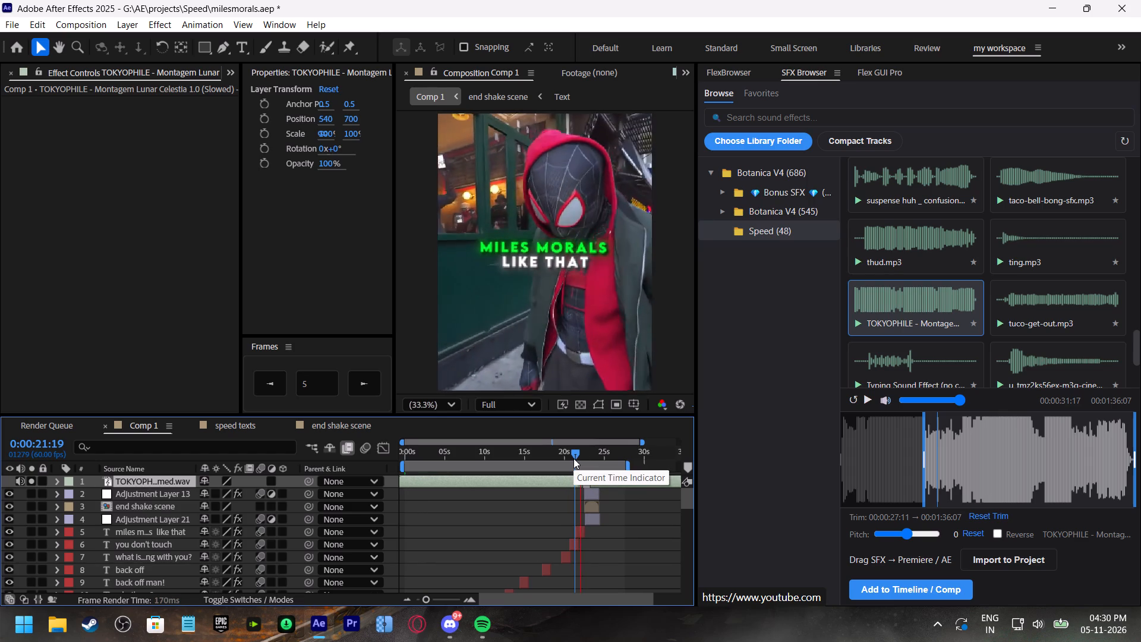
pyautogui.click(573, 458)
pyautogui.press('space')
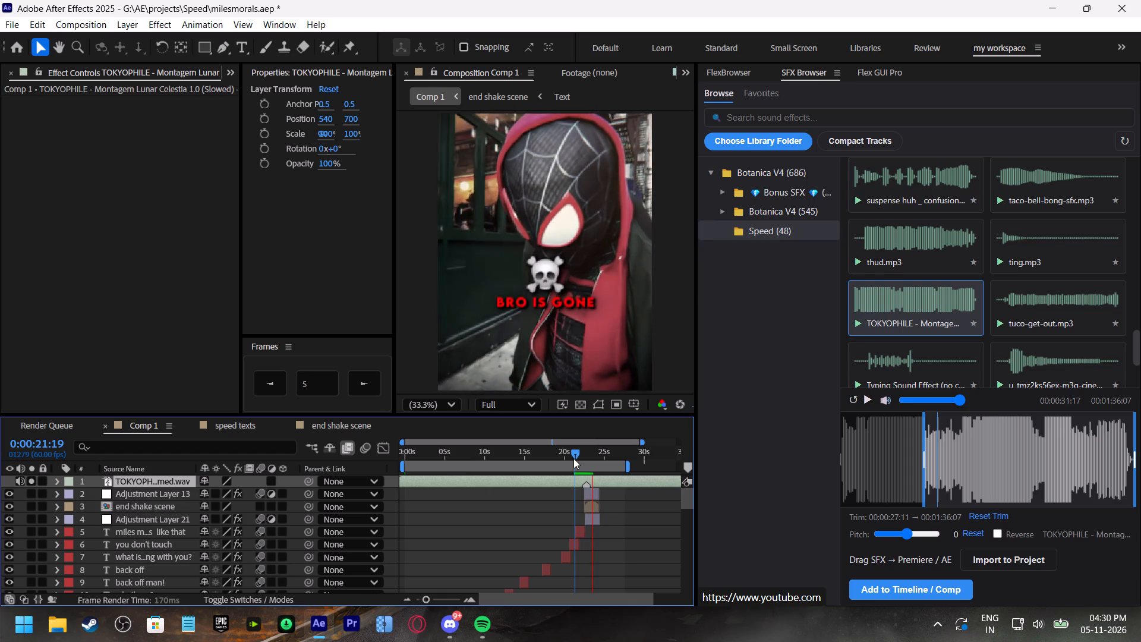
pyautogui.click(573, 458)
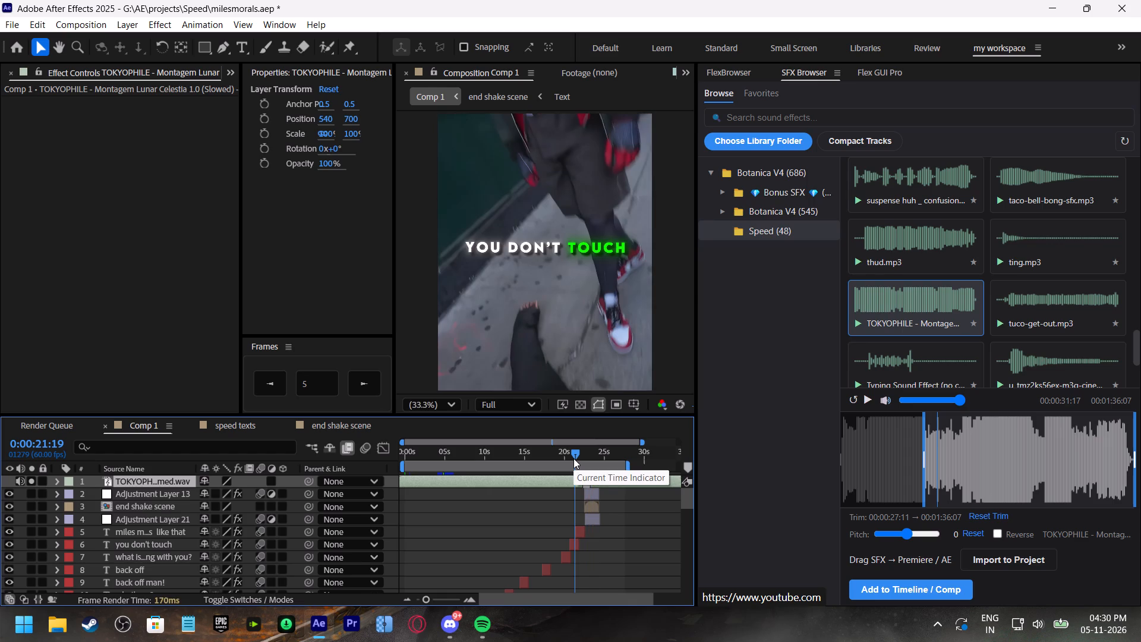
pyautogui.press('space')
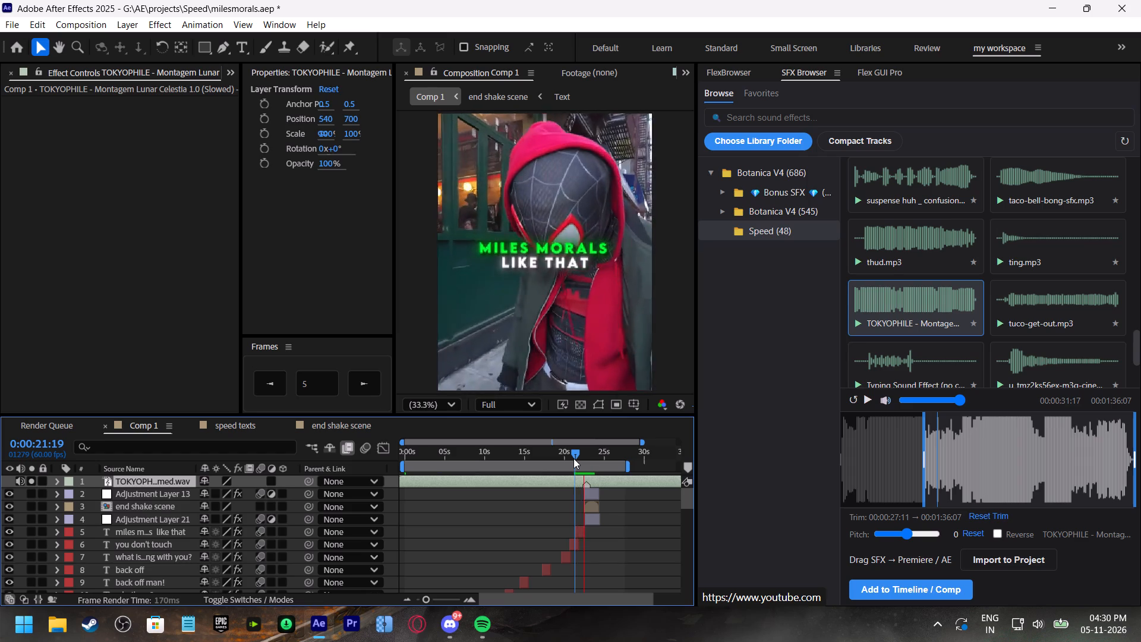
pyautogui.click(577, 455)
pyautogui.press('space')
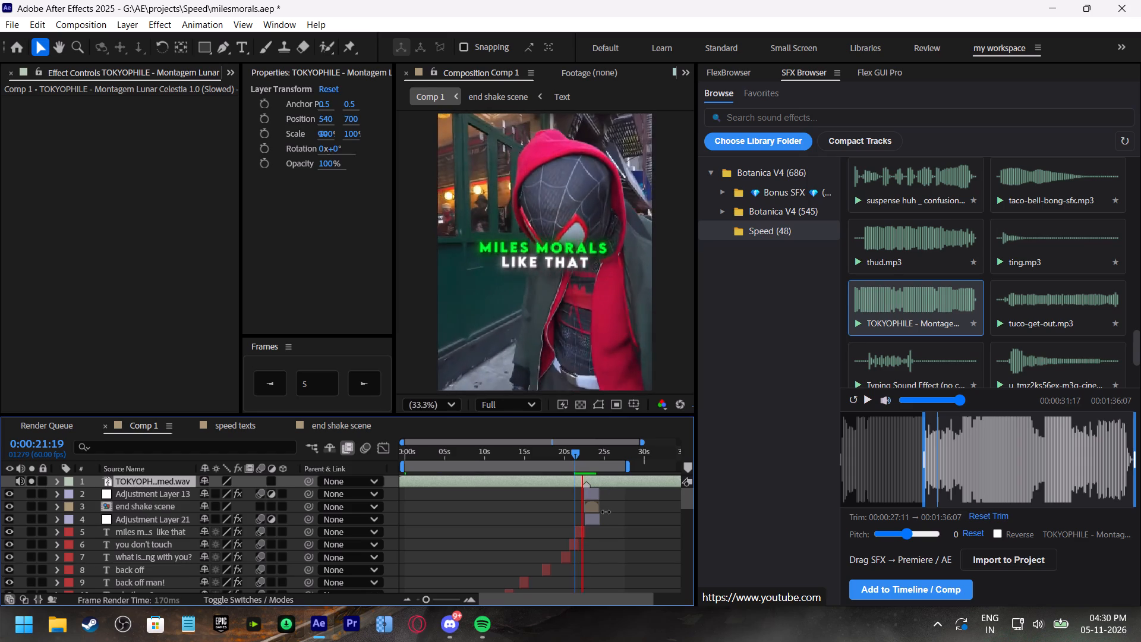
pyautogui.press('space')
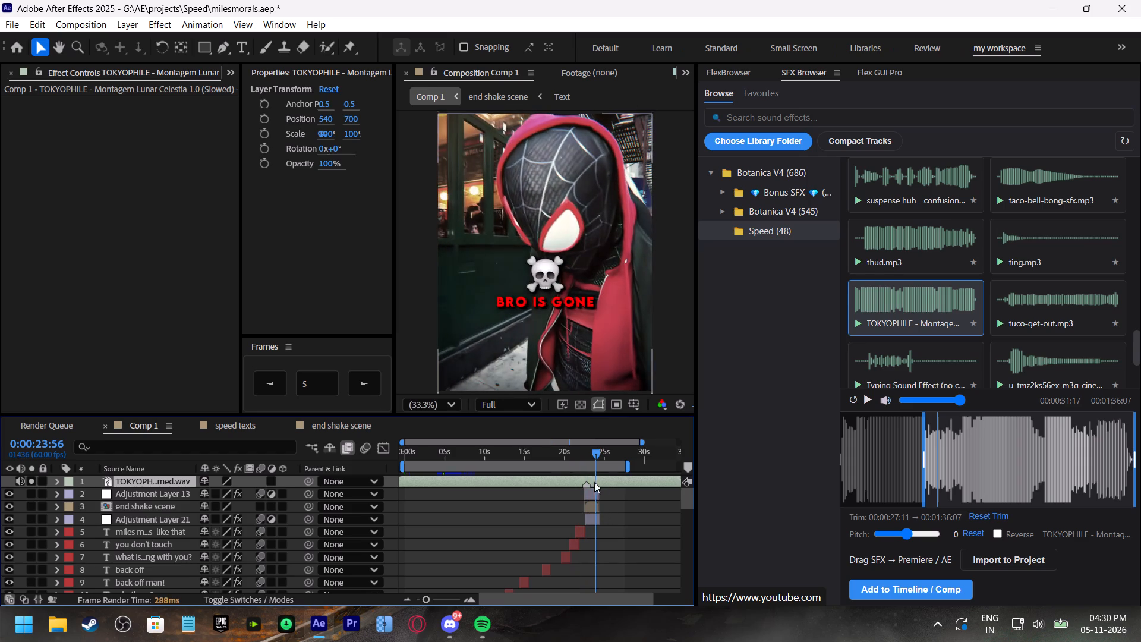
# Play from 0:00:21:31, stop at 0:00:24:13 and set the work area end there.
pyautogui.click(576, 452)
pyautogui.press('space')
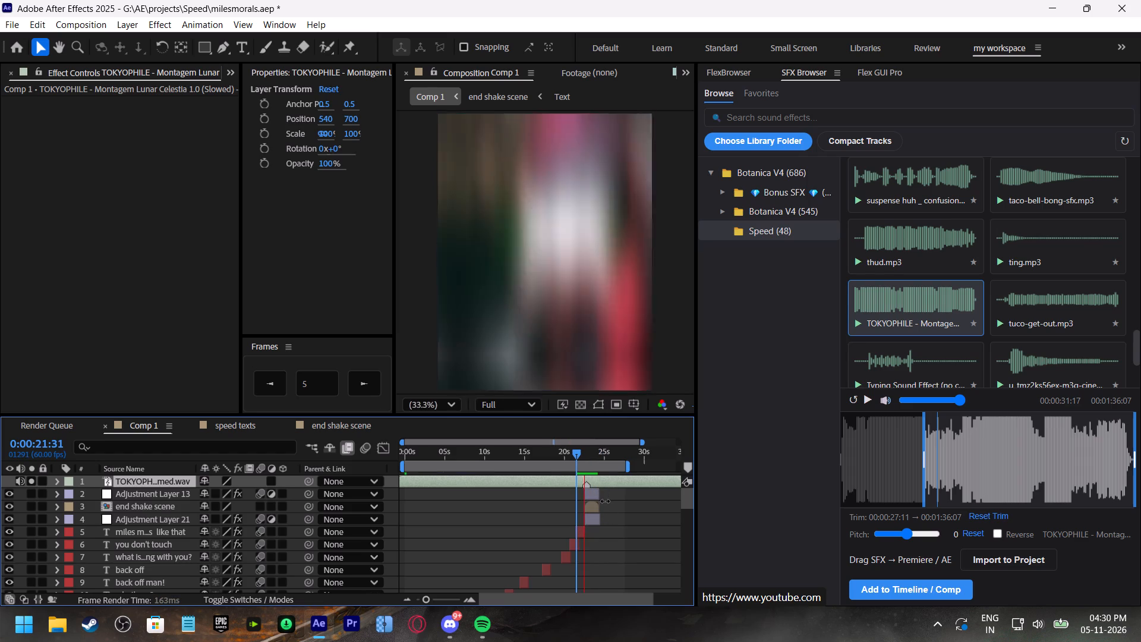
pyautogui.press('space')
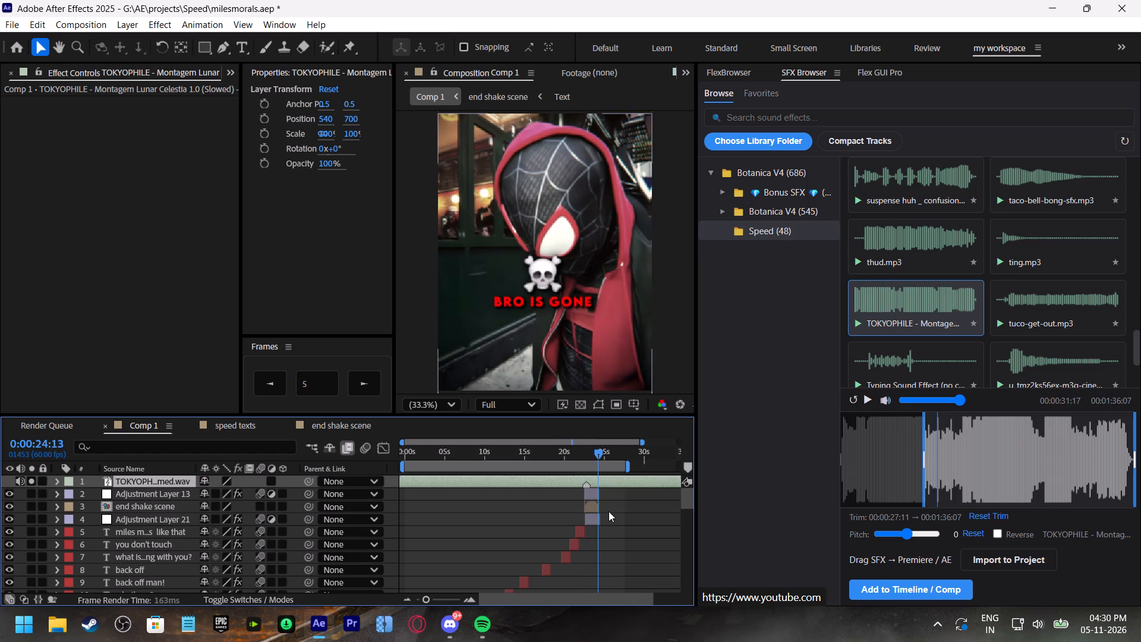
pyautogui.press('n')
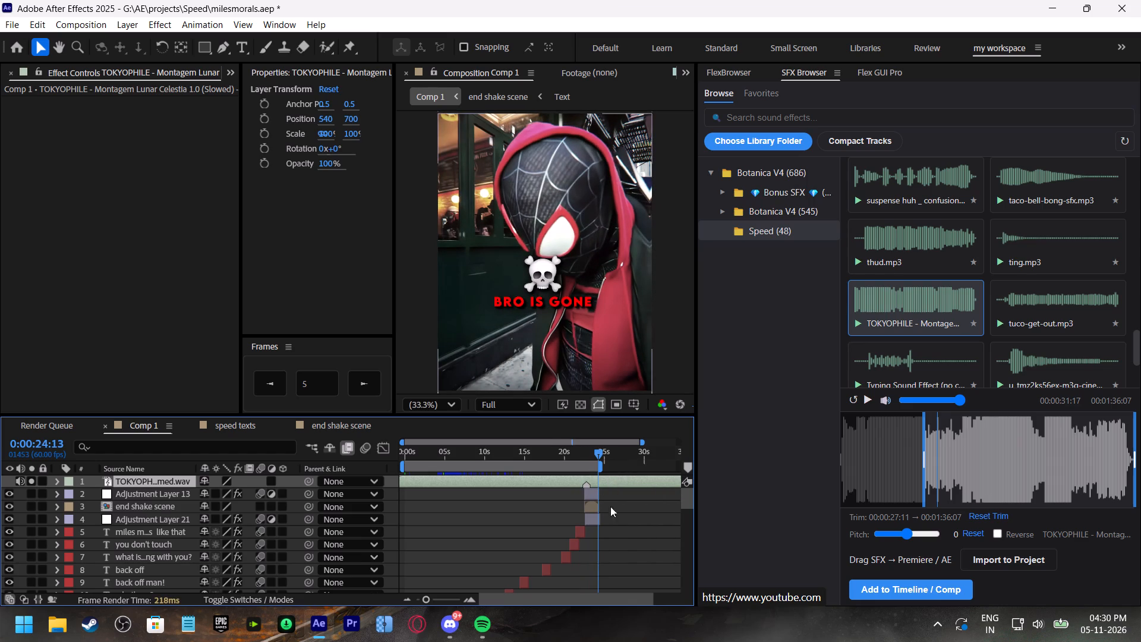
# Turn off solo on the TOKYOPHILE layer and play Comp 1 from 0:00:00:00.
pyautogui.moveTo(424, 446); pyautogui.dragTo(330, 468)
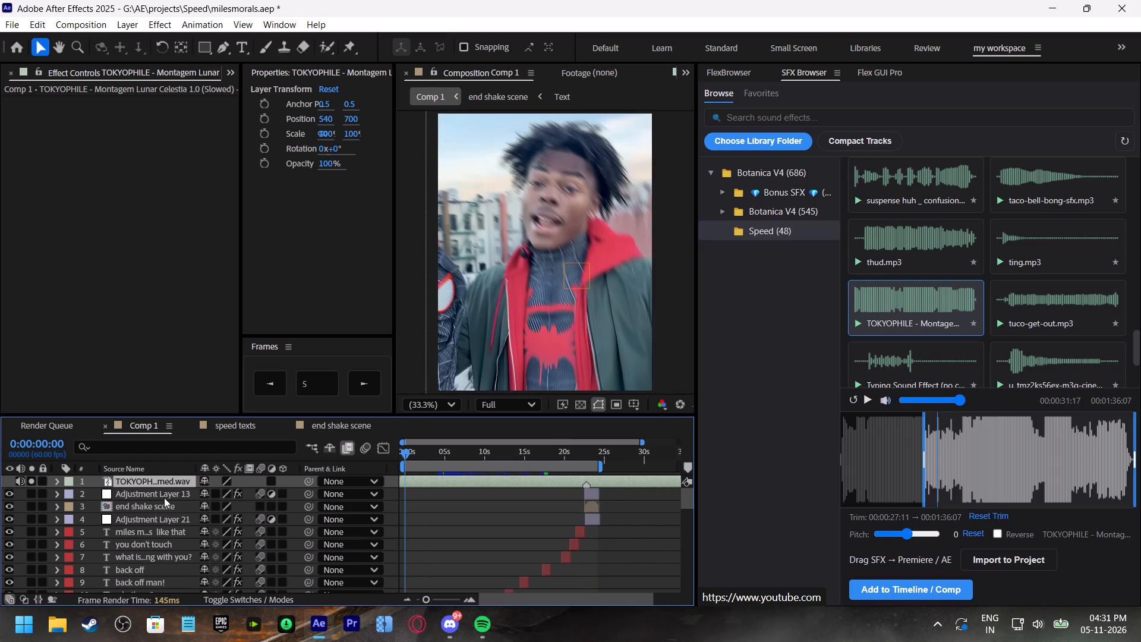
pyautogui.click(29, 479)
pyautogui.press('space')
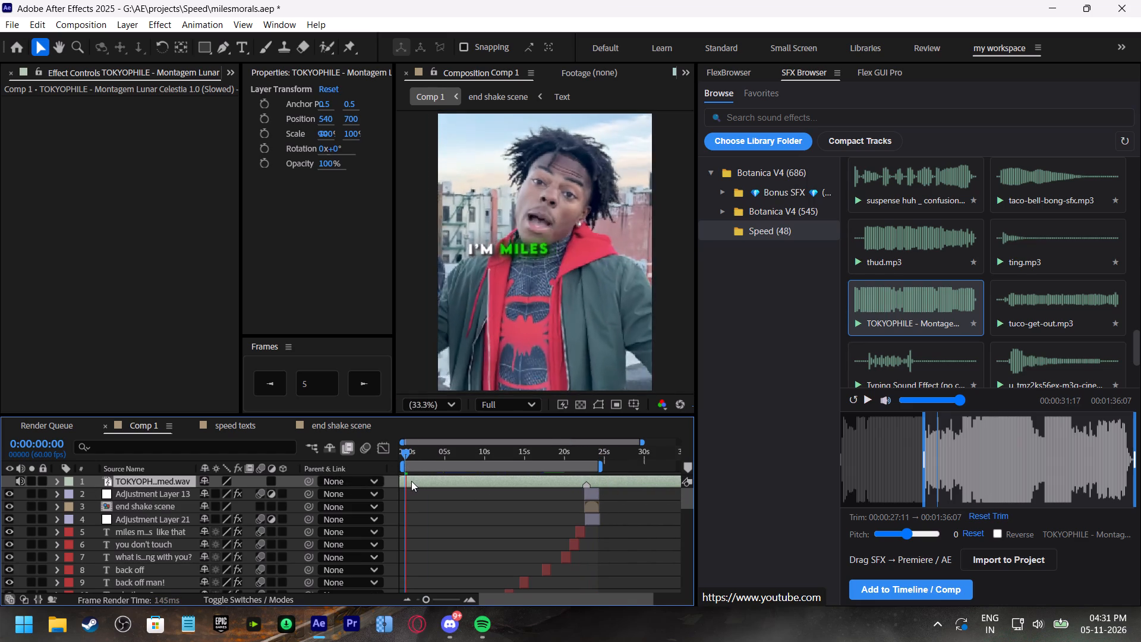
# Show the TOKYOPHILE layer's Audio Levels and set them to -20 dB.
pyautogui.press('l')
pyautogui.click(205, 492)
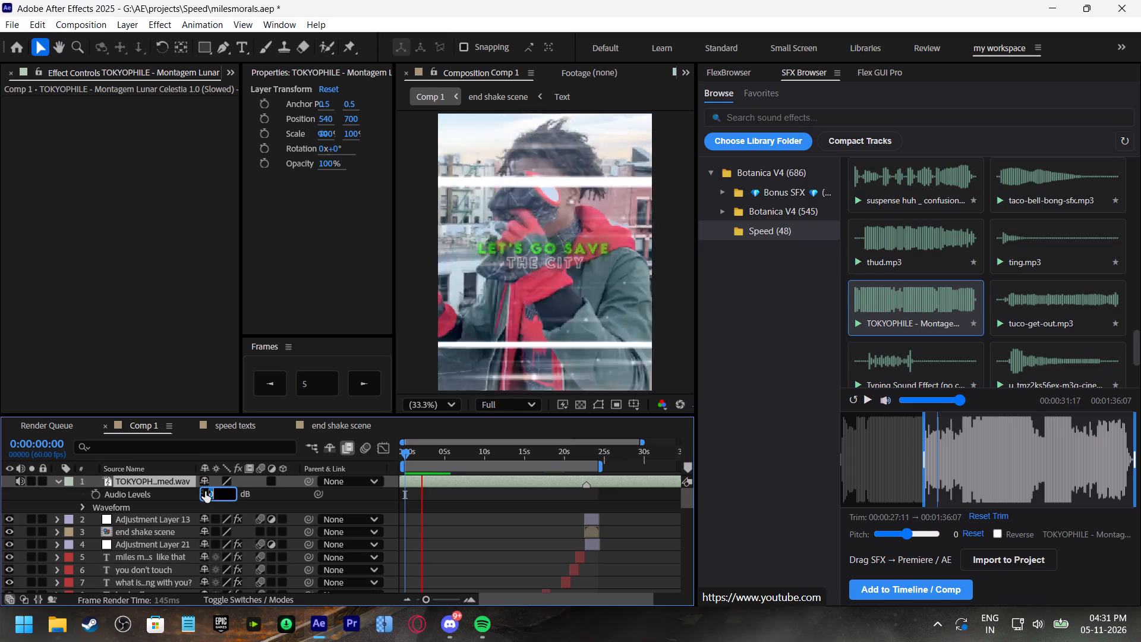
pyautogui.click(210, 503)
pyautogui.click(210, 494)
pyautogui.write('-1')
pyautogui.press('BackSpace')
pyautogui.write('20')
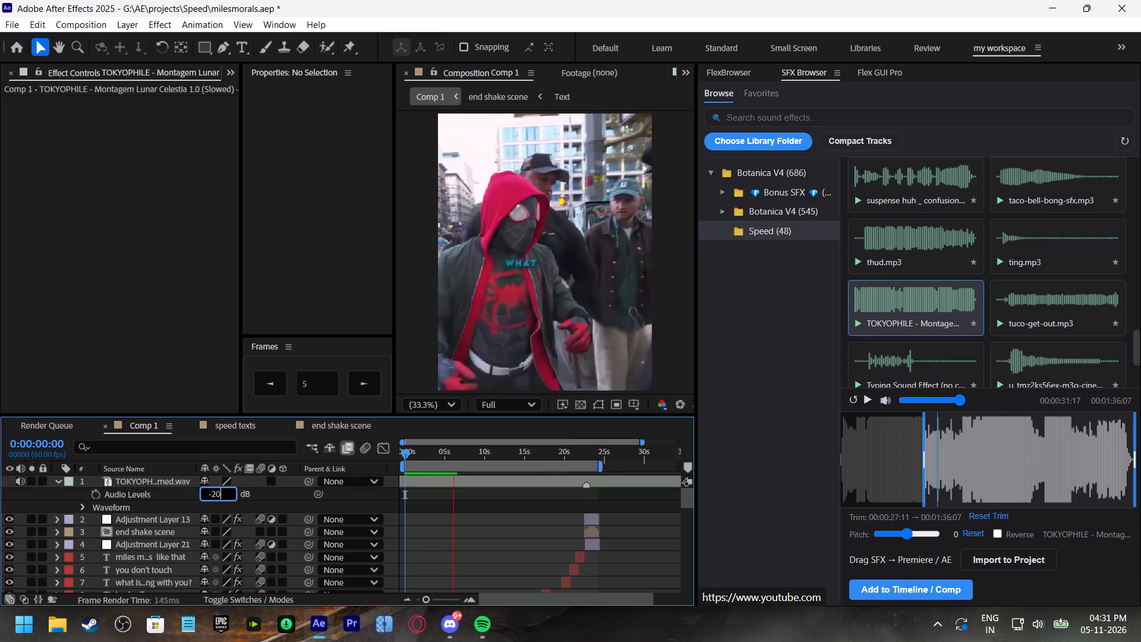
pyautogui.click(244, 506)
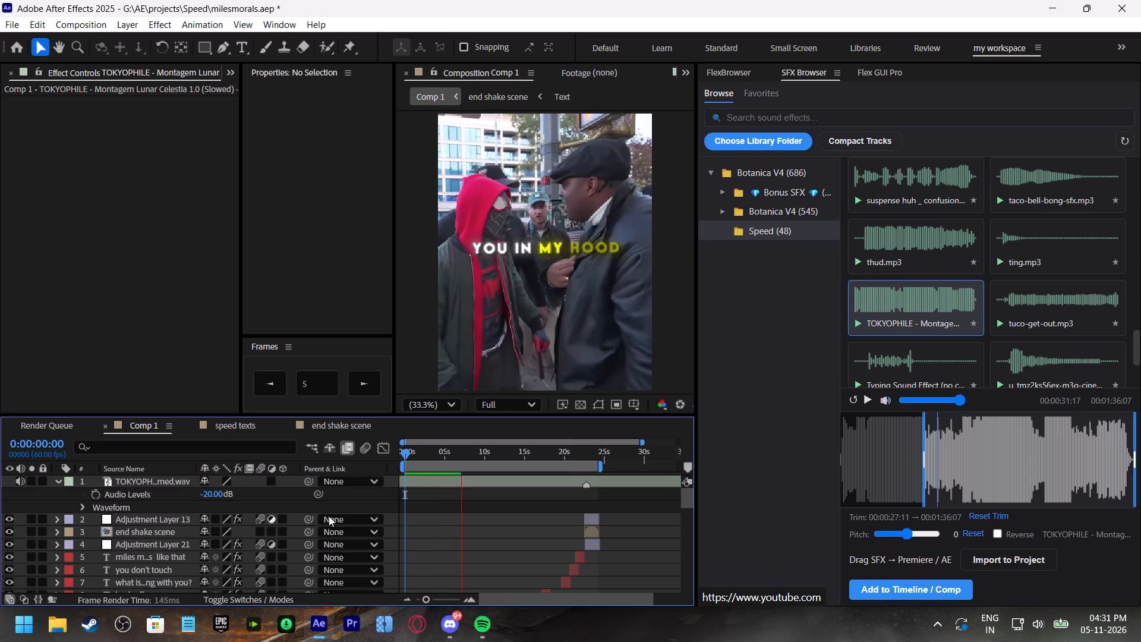
# Return to 0:00:00:00 and raise the TOKYOPHILE layer's Audio Levels to -10 dB.
pyautogui.moveTo(418, 457); pyautogui.dragTo(379, 462)
pyautogui.moveTo(219, 491); pyautogui.dragTo(224, 491)
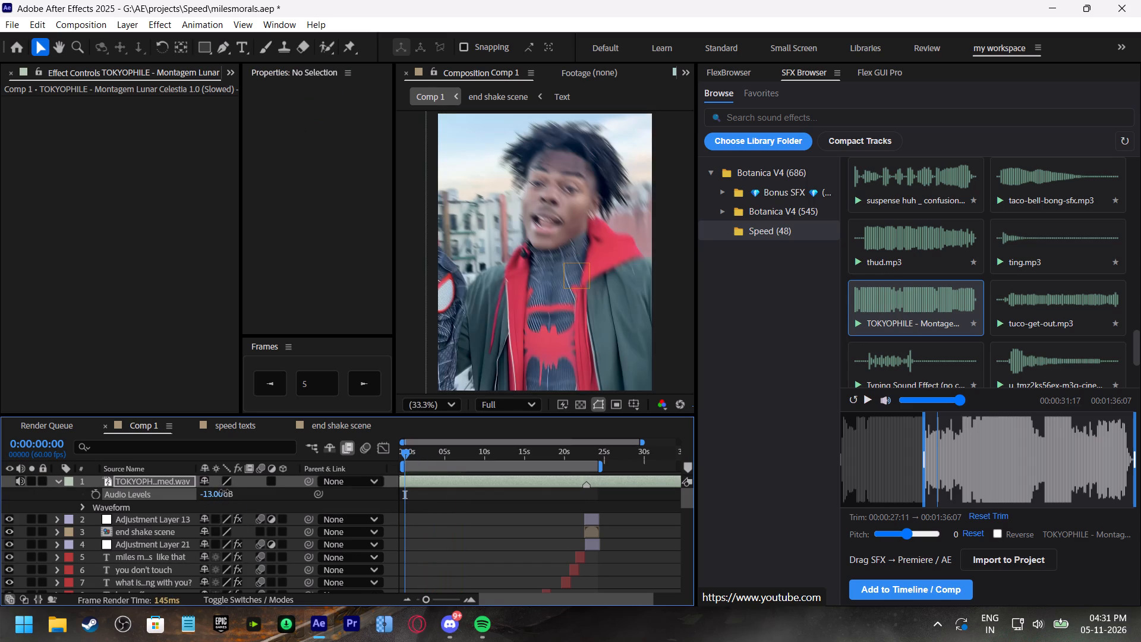
pyautogui.moveTo(224, 491); pyautogui.dragTo(228, 493)
# Play Comp 1 from the start and from 0:00:21:19 to check the music level against the video.
pyautogui.moveTo(417, 452); pyautogui.dragTo(372, 454)
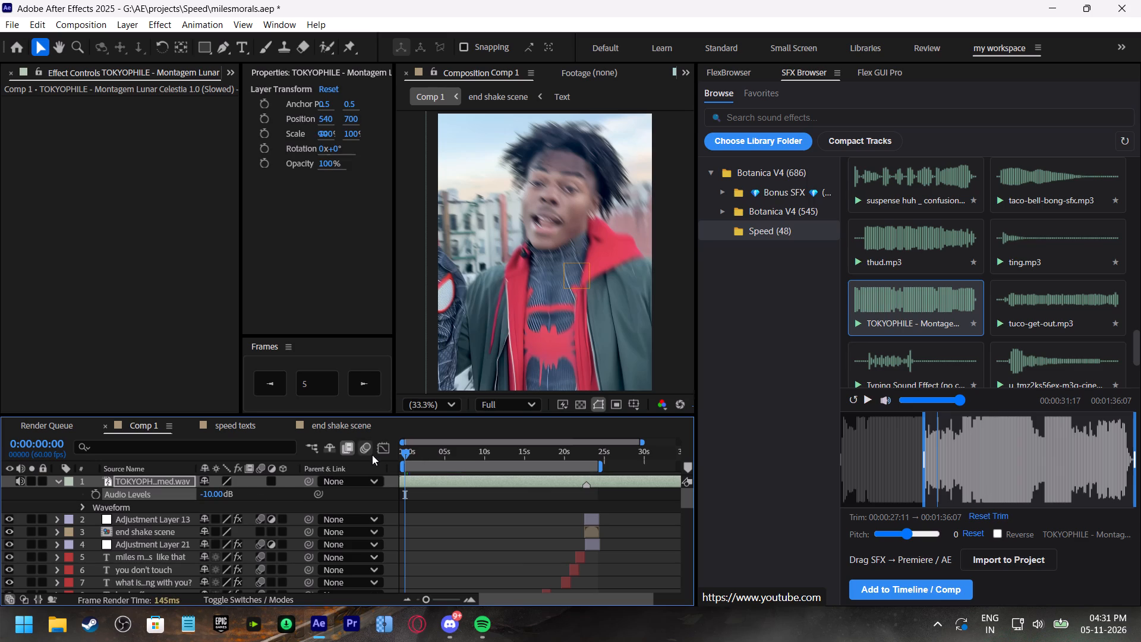
pyautogui.press('space')
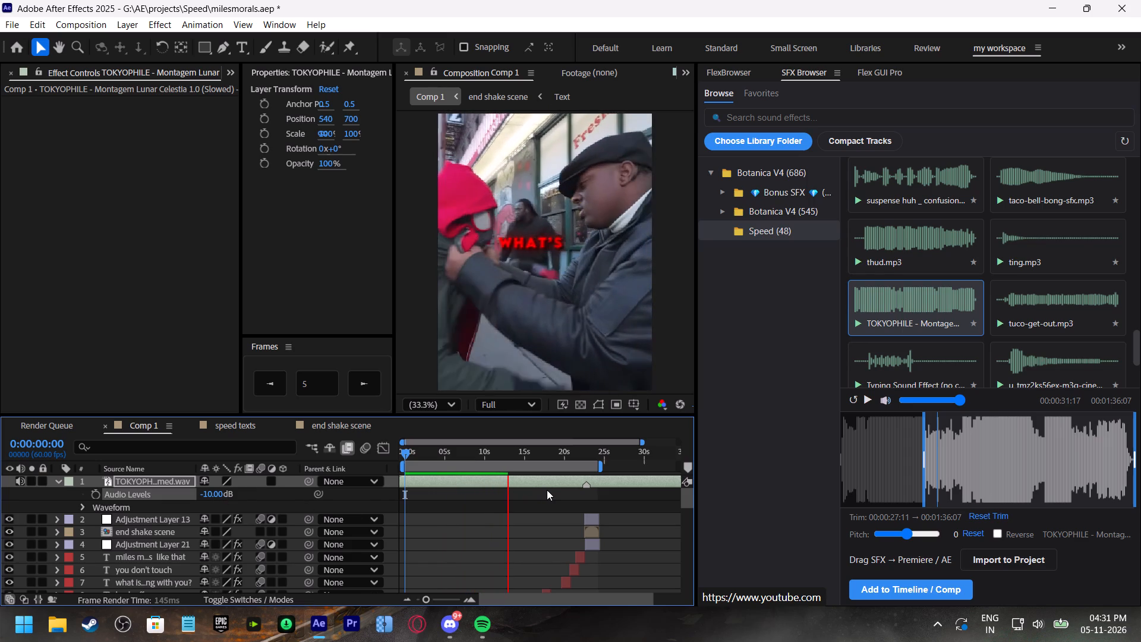
pyautogui.click(575, 452)
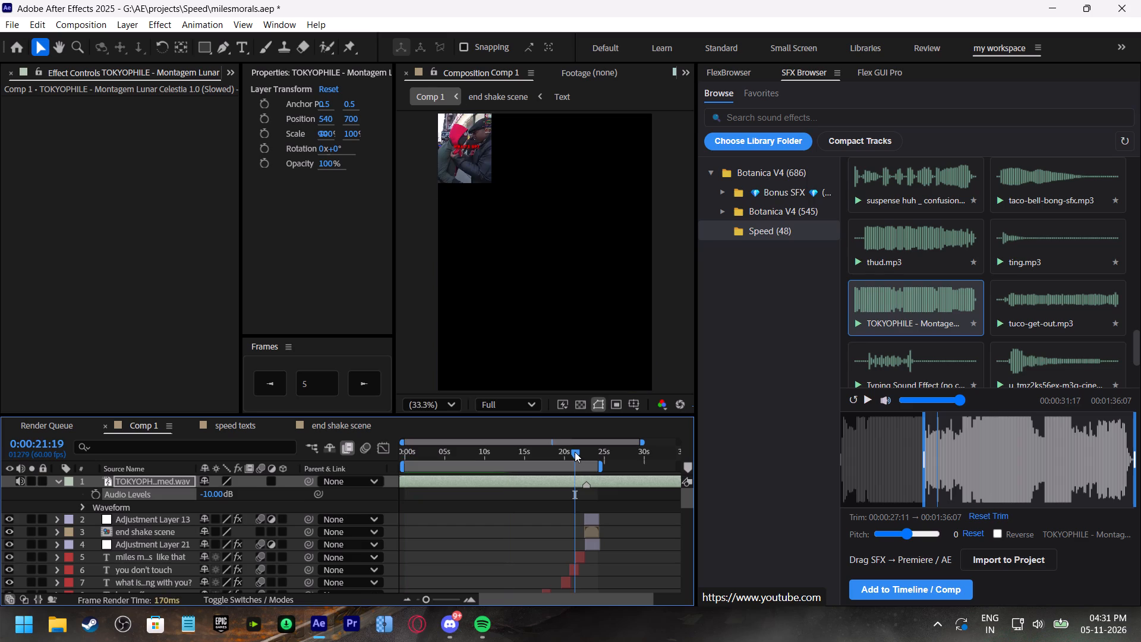
pyautogui.press('space')
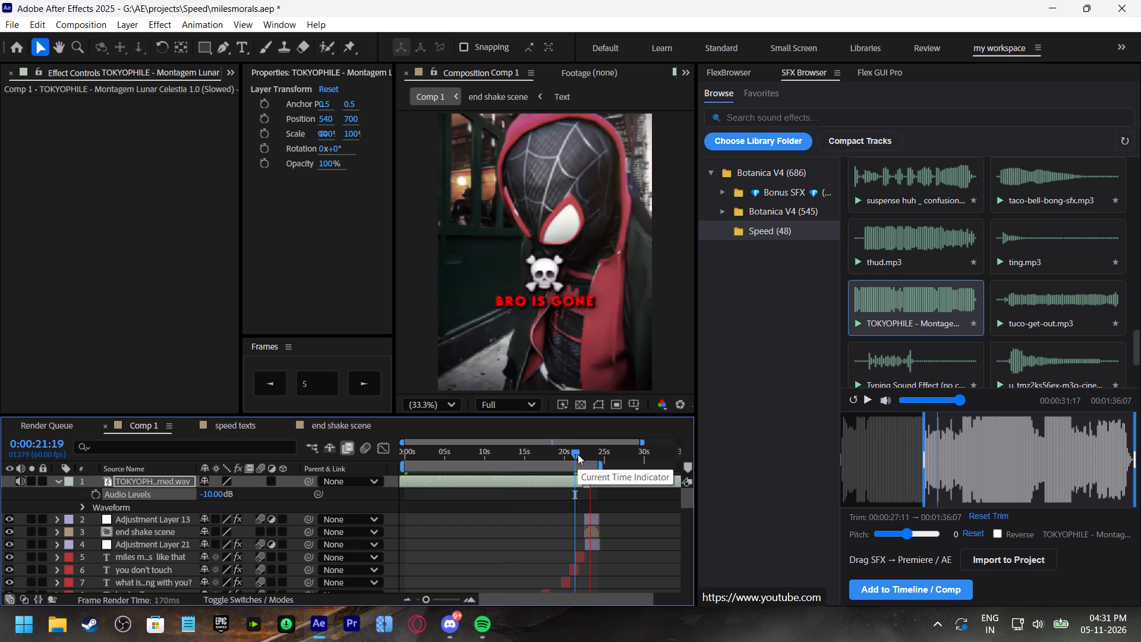
# Save the milesmorals.aep project.
pyautogui.hotkey('ctrl', 's')
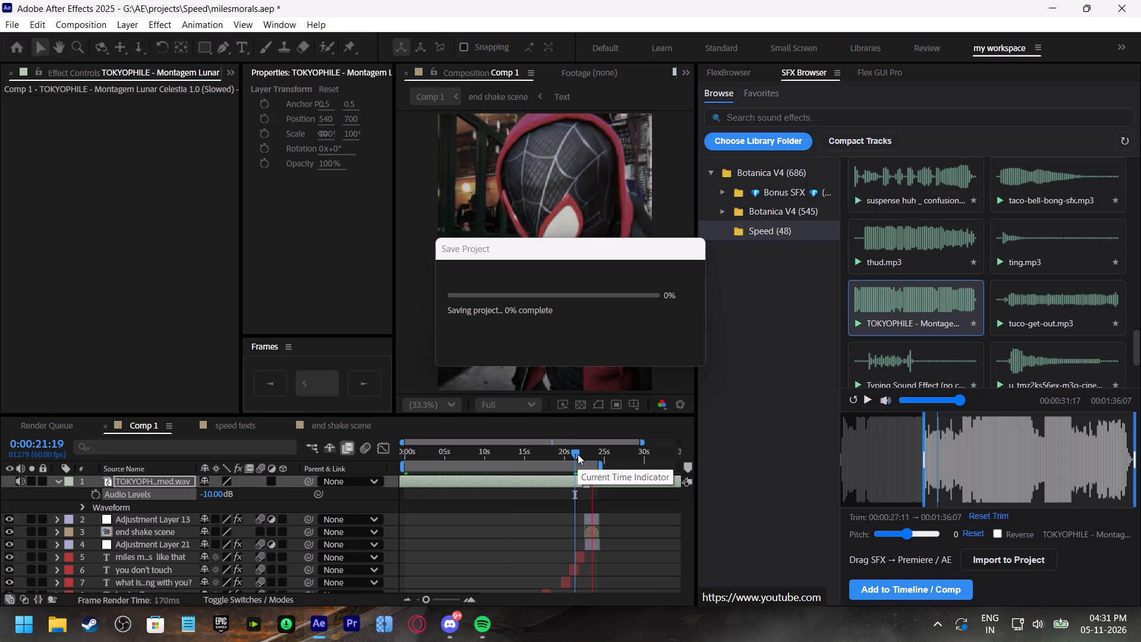
# Replay the ending twice from 0:00:21:19 to review end shake scene with the music.
pyautogui.click(578, 454)
pyautogui.press('space')
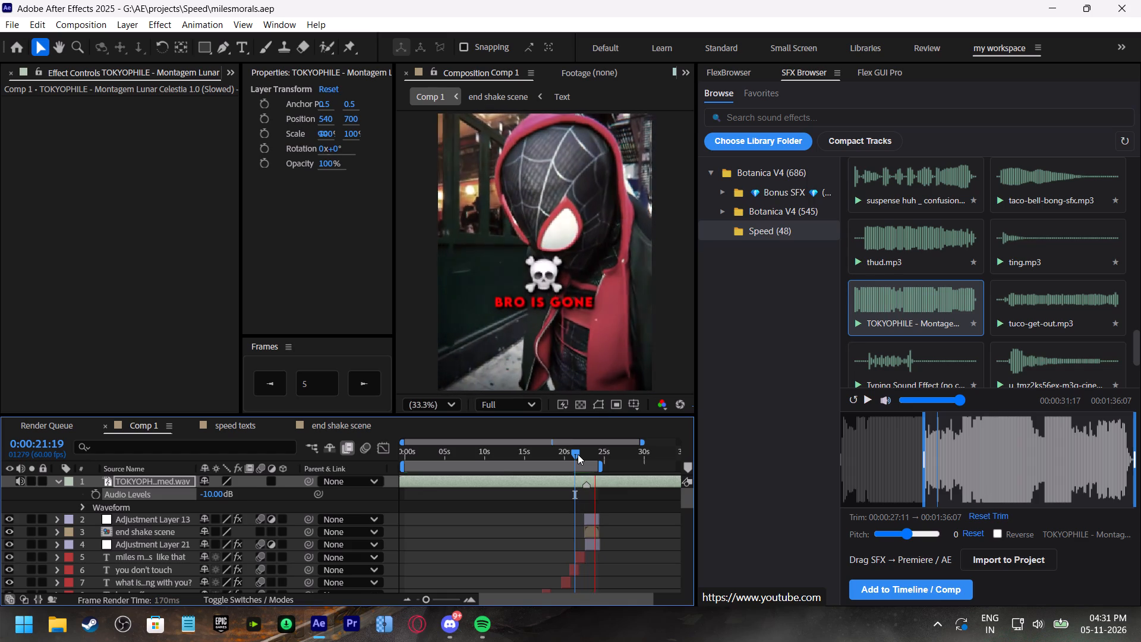
pyautogui.click(578, 454)
pyautogui.press('space')
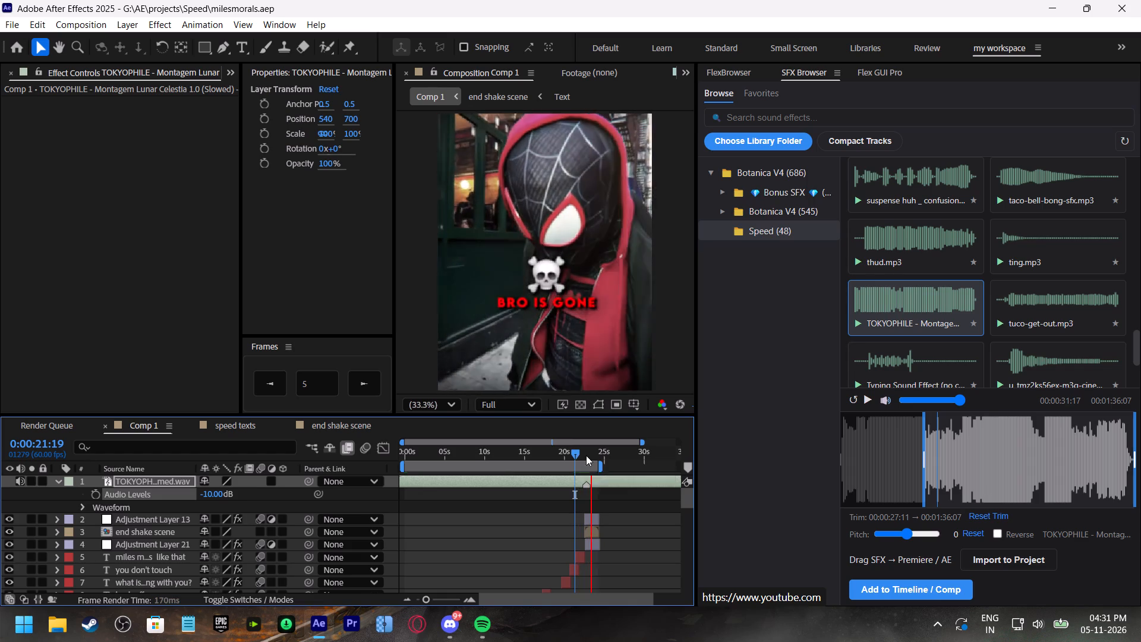
# At 0:00:23:34, add a white solid directly above Adjustment Layer 13, covering the same span as that layer.
pyautogui.click(595, 453)
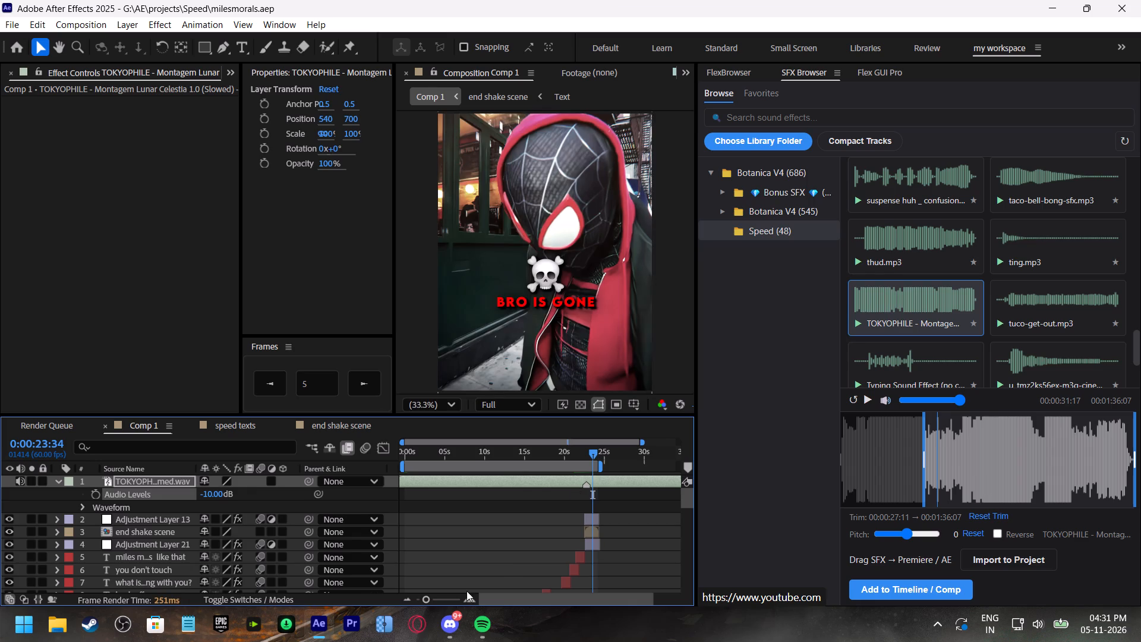
pyautogui.moveTo(436, 599); pyautogui.dragTo(456, 610)
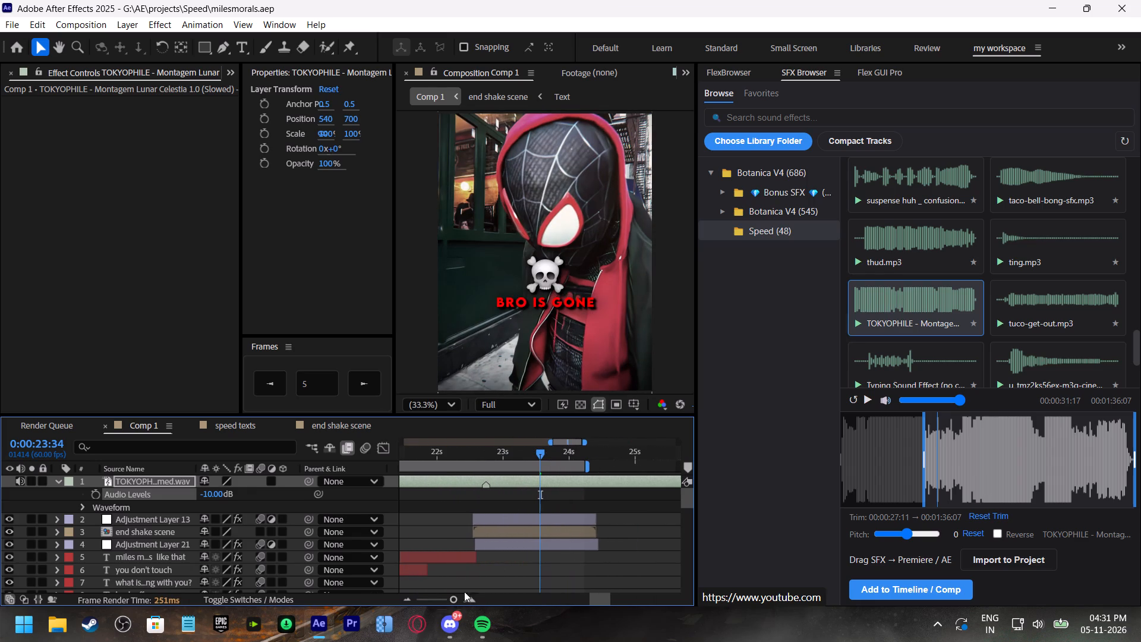
pyautogui.click(549, 519)
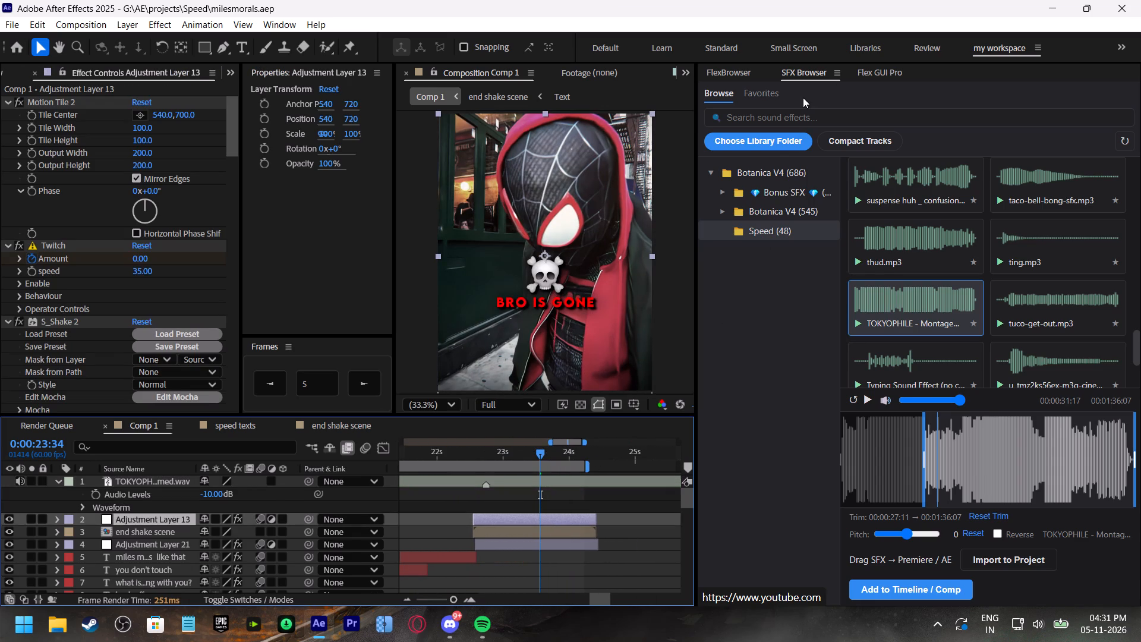
pyautogui.click(860, 72)
pyautogui.click(923, 127)
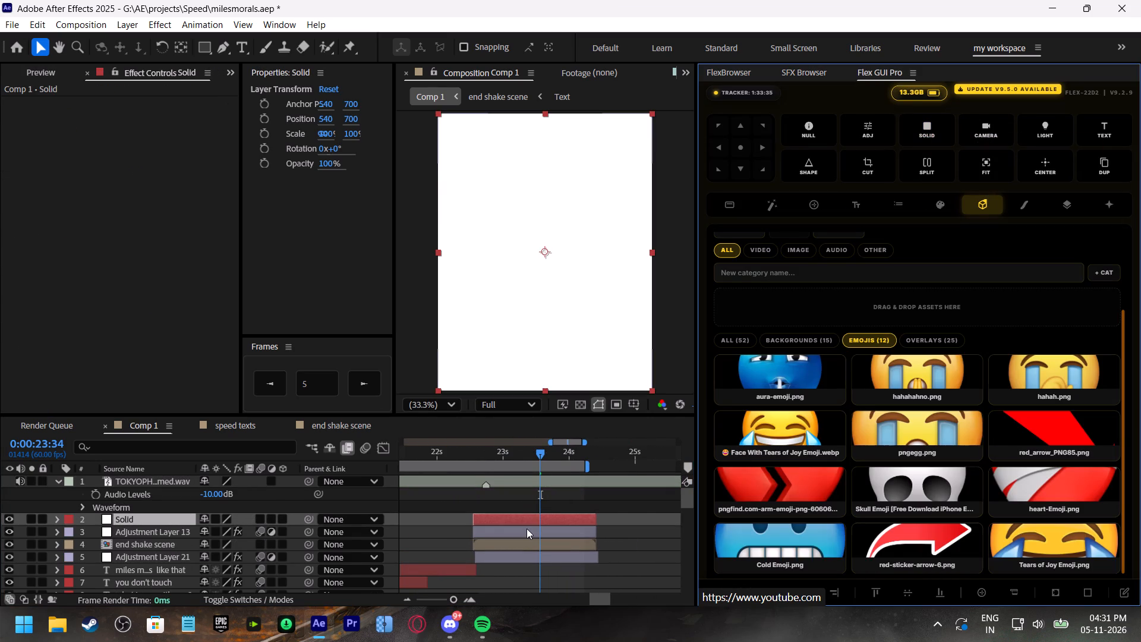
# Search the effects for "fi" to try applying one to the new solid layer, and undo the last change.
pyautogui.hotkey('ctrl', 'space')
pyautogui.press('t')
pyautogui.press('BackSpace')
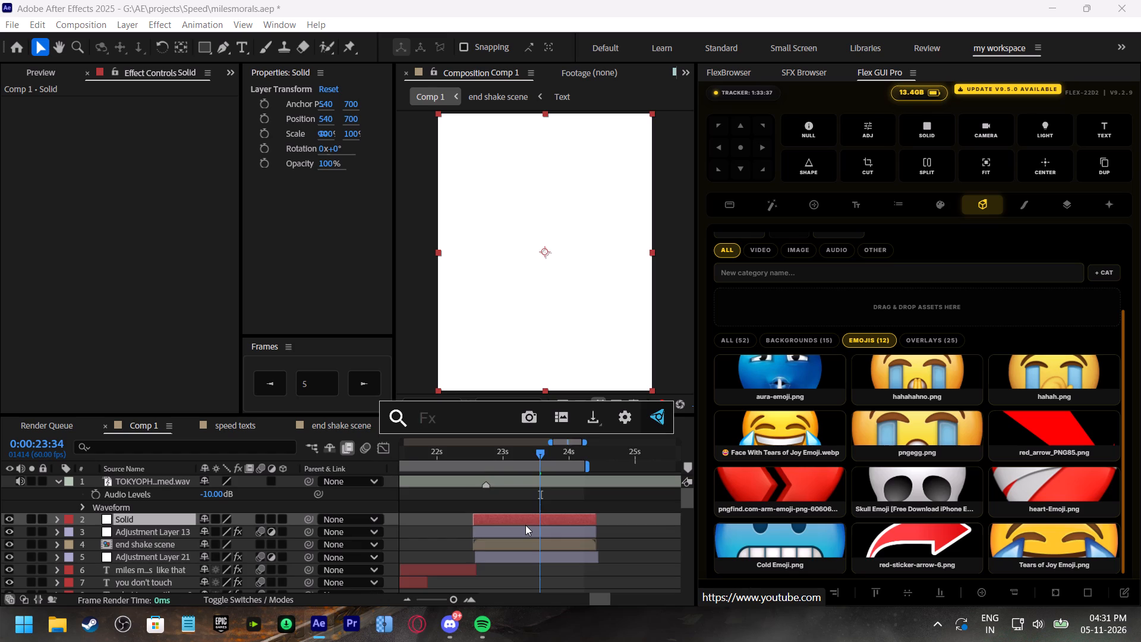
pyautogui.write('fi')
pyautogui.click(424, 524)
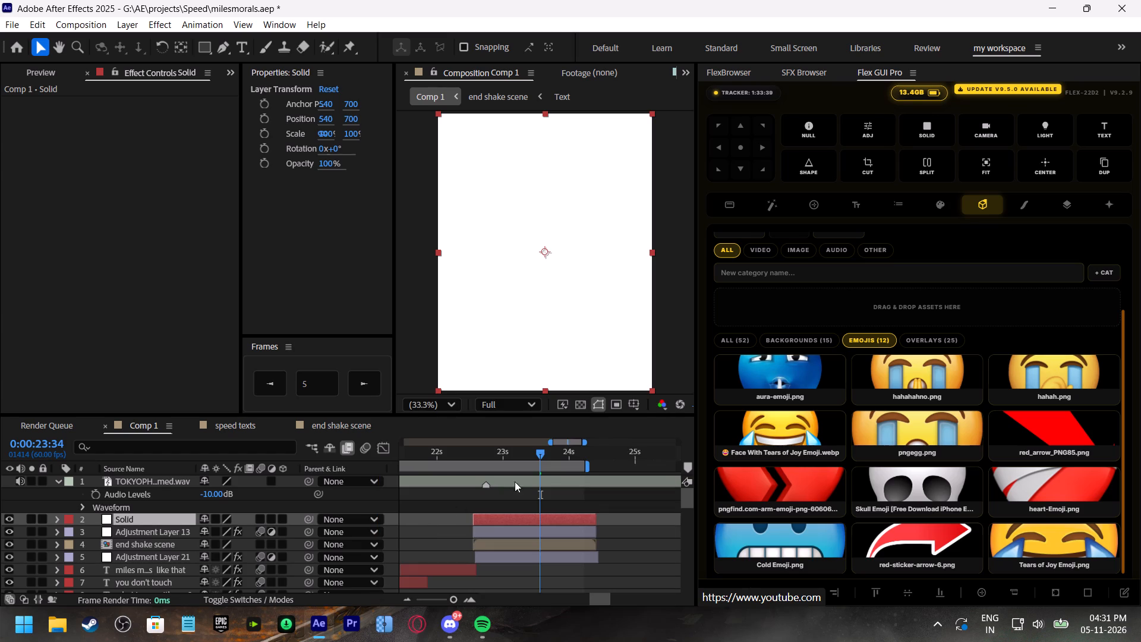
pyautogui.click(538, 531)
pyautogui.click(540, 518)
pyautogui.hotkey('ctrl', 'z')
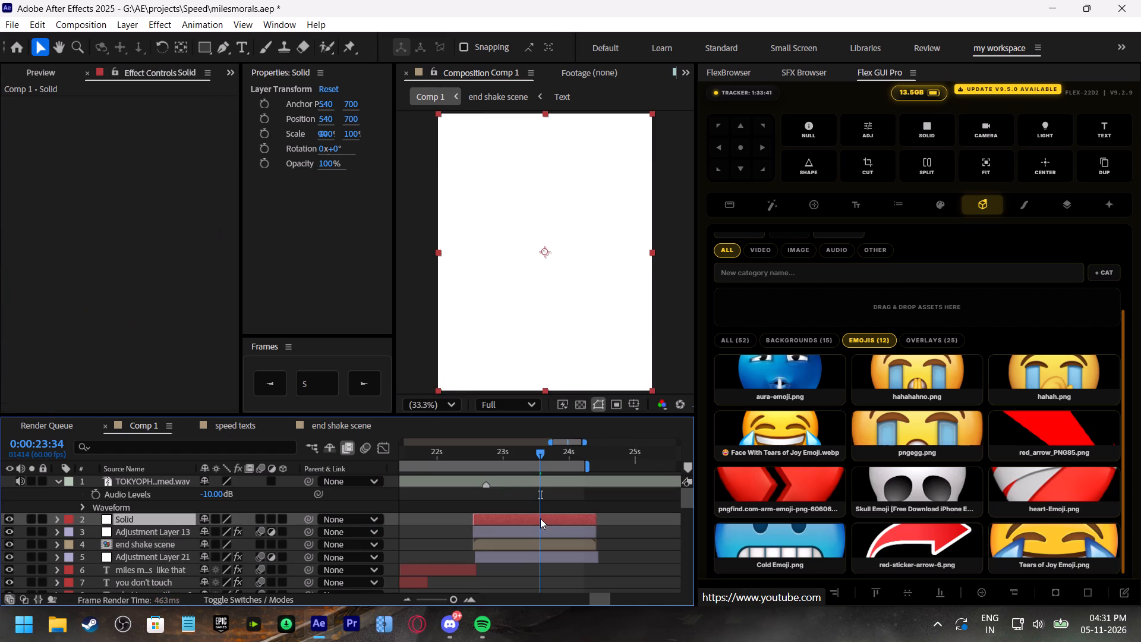
# Apply the Fill effect to the solid above Adjustment Layer 13 and set its colour to black.
pyautogui.hotkey('ctrl', 'space')
pyautogui.write('fil')
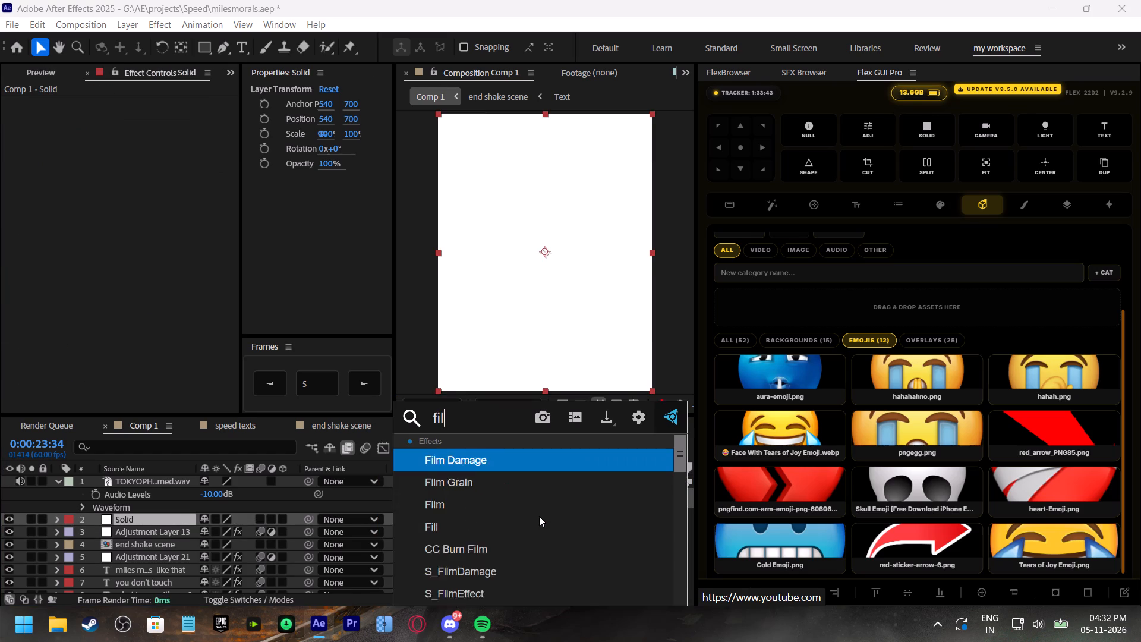
pyautogui.press('l')
pyautogui.click(481, 464)
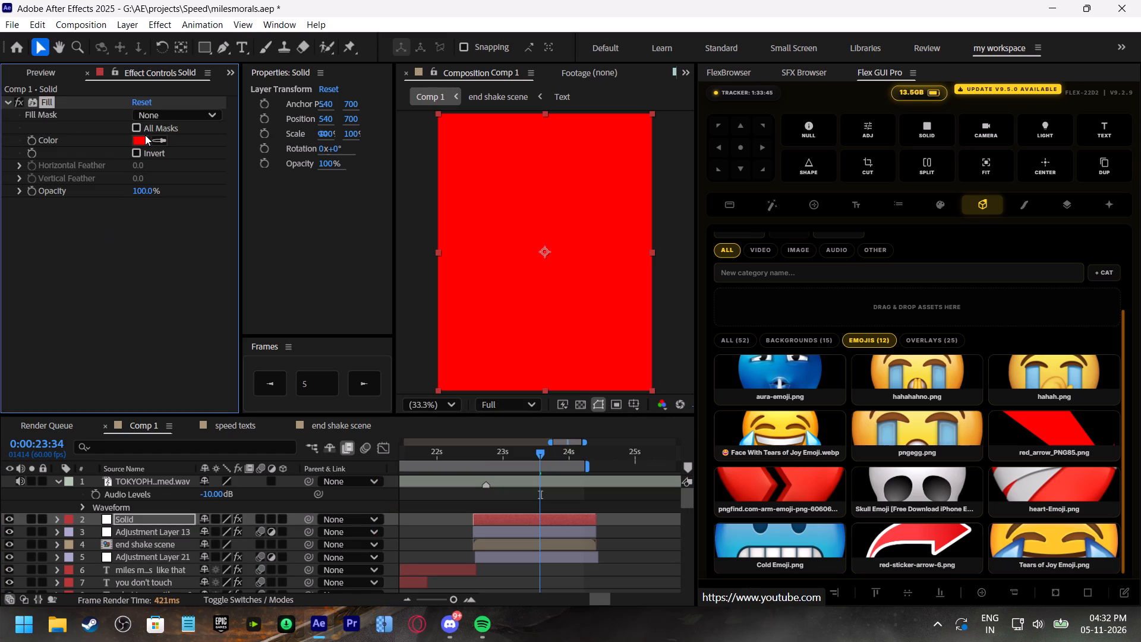
pyautogui.click(136, 147)
pyautogui.click(140, 139)
pyautogui.moveTo(601, 281); pyautogui.dragTo(225, 433)
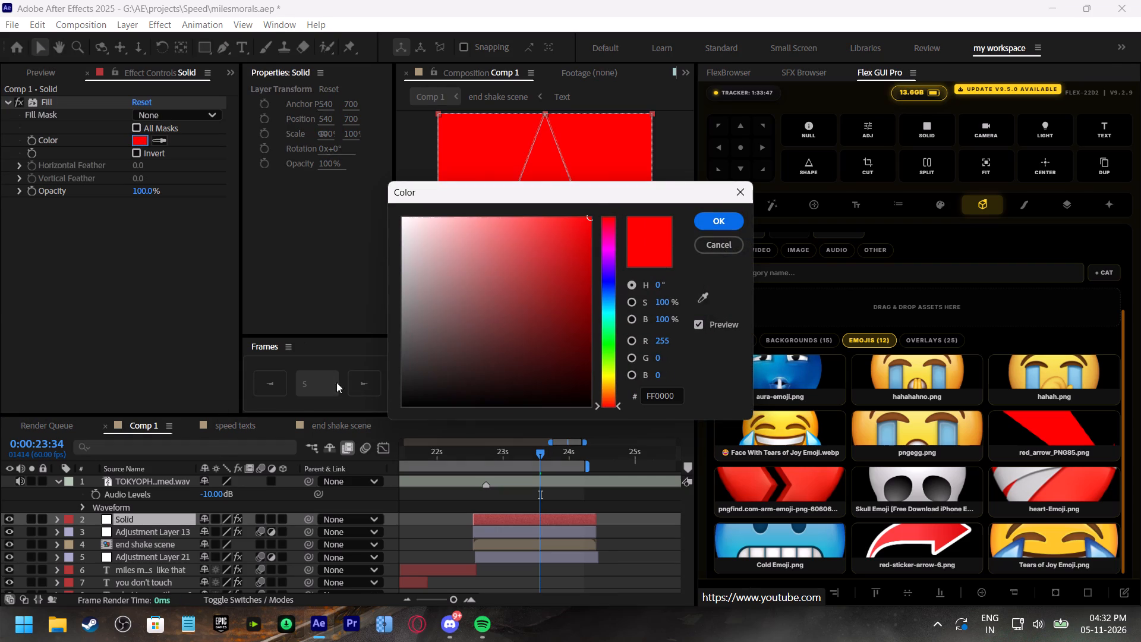
pyautogui.moveTo(540, 299); pyautogui.dragTo(111, 514)
pyautogui.click(718, 219)
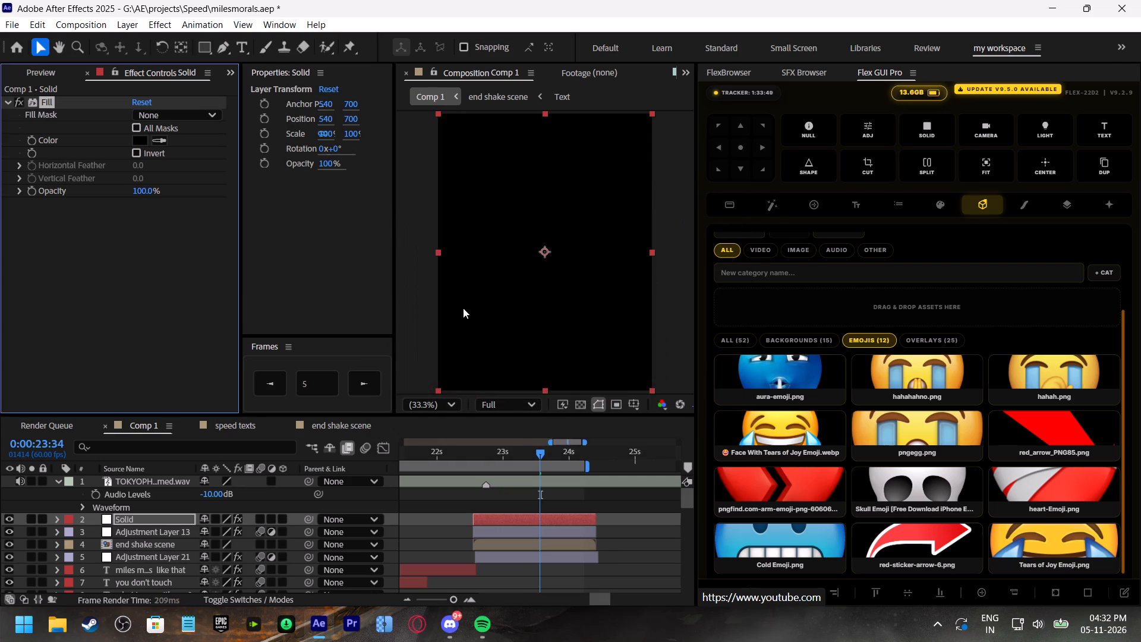
# Trim the solid's start to 0:00:23:34 and keyframe its opacity from 0% there to 100% at the layer's end.
pyautogui.moveTo(472, 518); pyautogui.dragTo(542, 531)
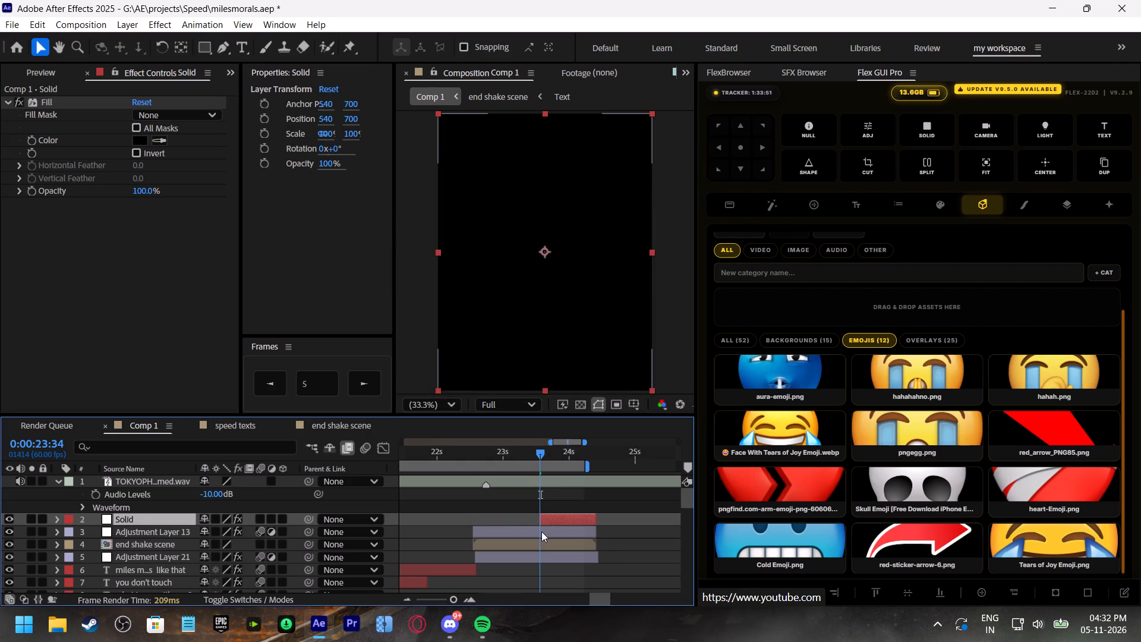
pyautogui.press('t')
pyautogui.click(96, 528)
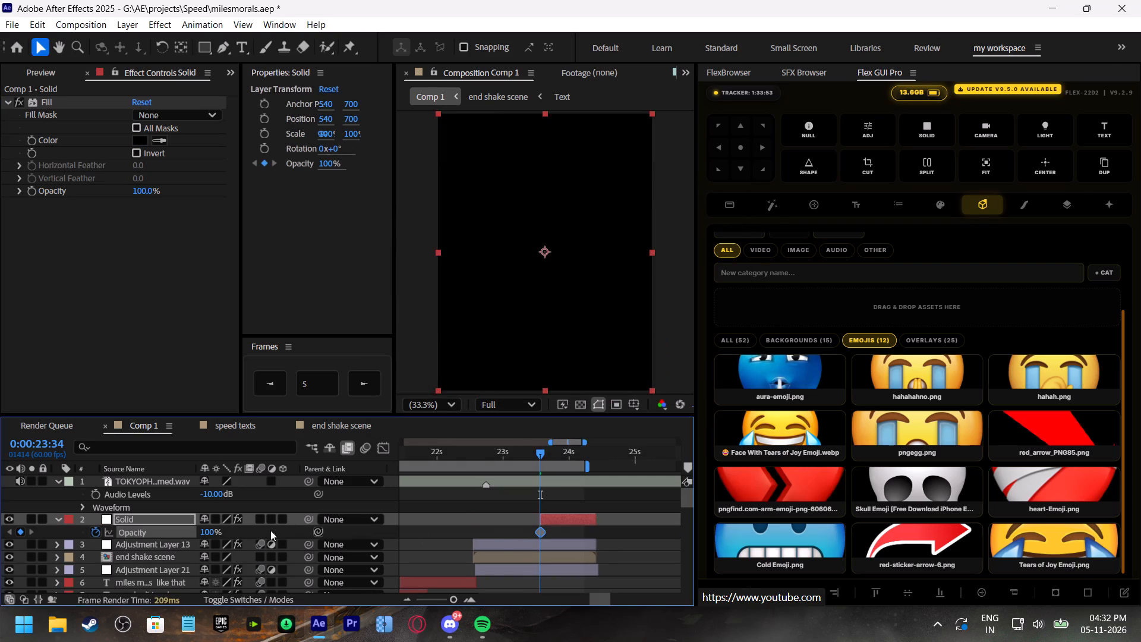
pyautogui.moveTo(541, 531); pyautogui.dragTo(596, 548)
pyautogui.moveTo(207, 531); pyautogui.dragTo(20, 542)
# Replay the ending from 0:00:23:11 and repeatedly from 0:00:22:19 to review the fade to black.
pyautogui.click(516, 447)
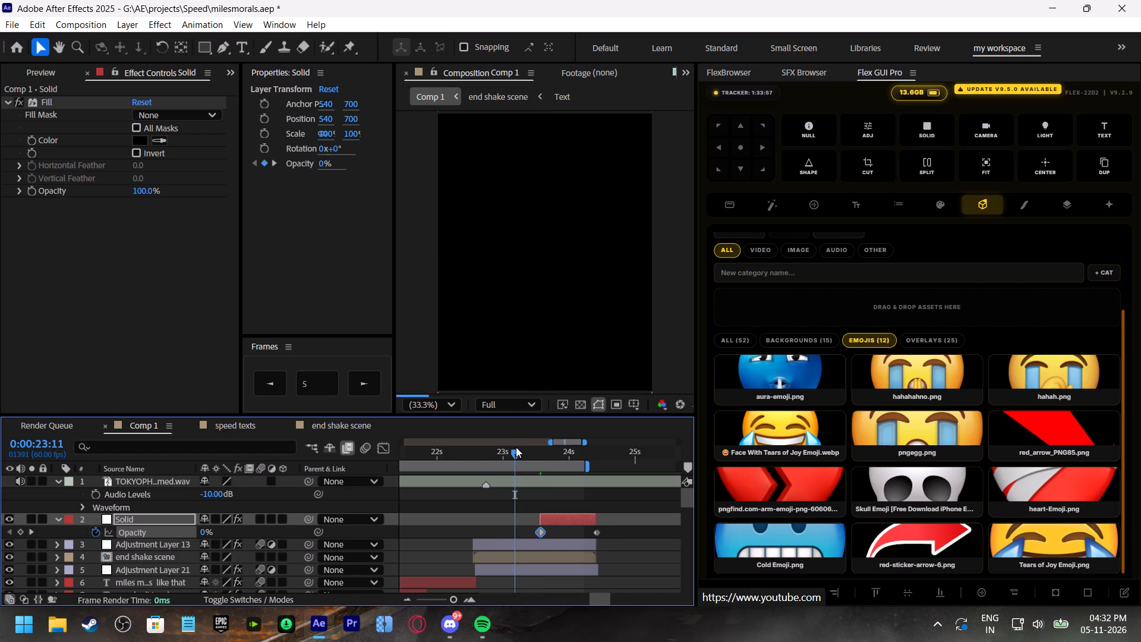
pyautogui.press('space')
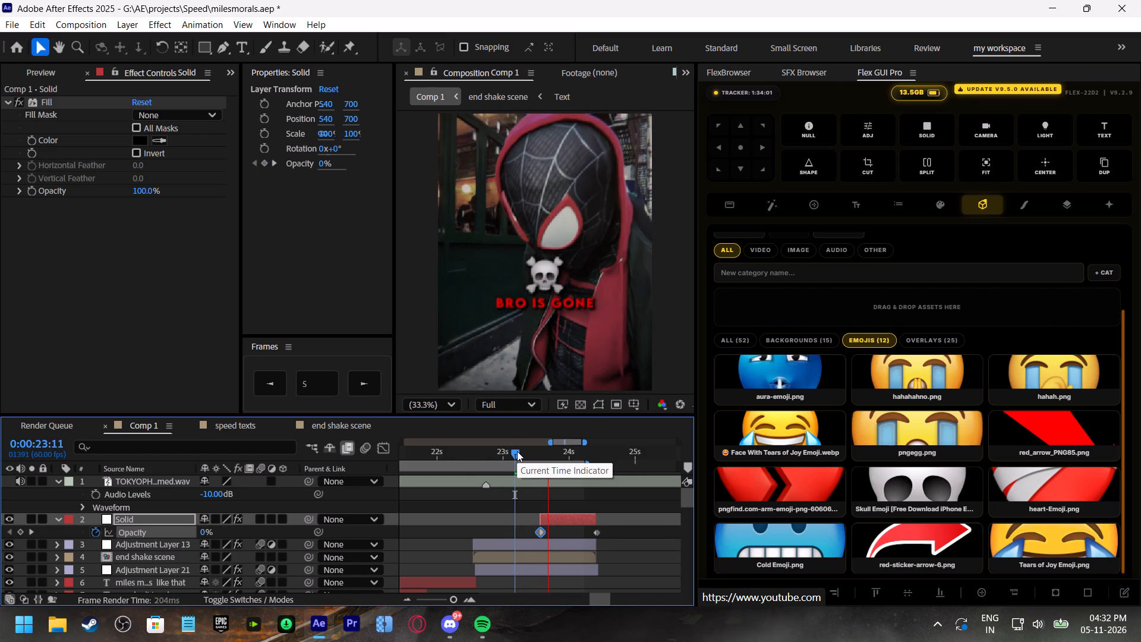
pyautogui.click(458, 458)
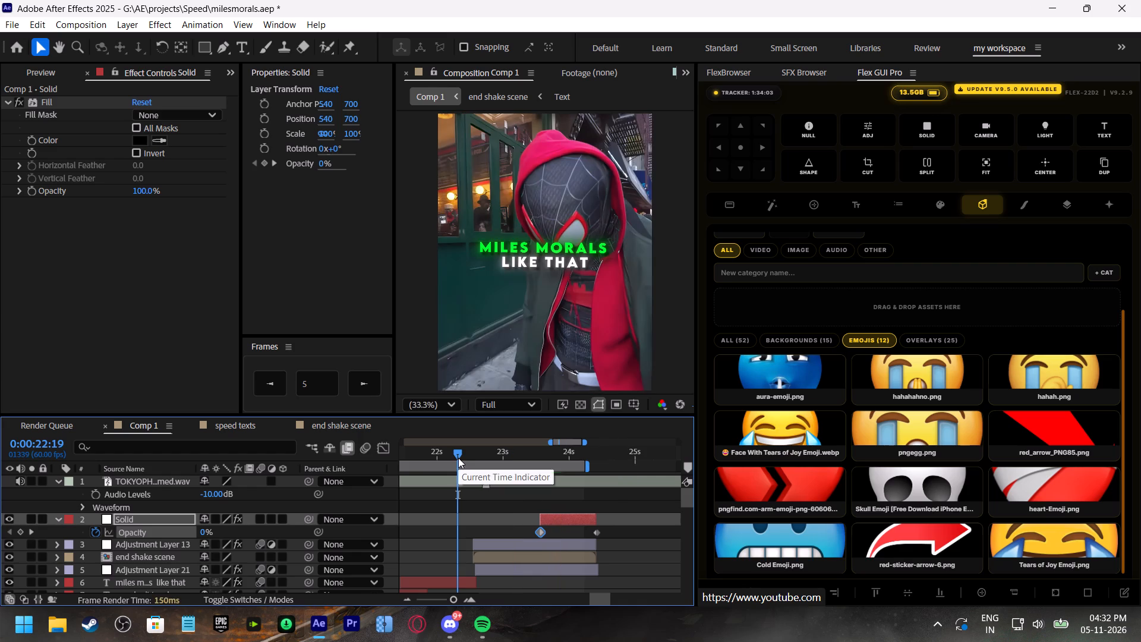
pyautogui.press('space')
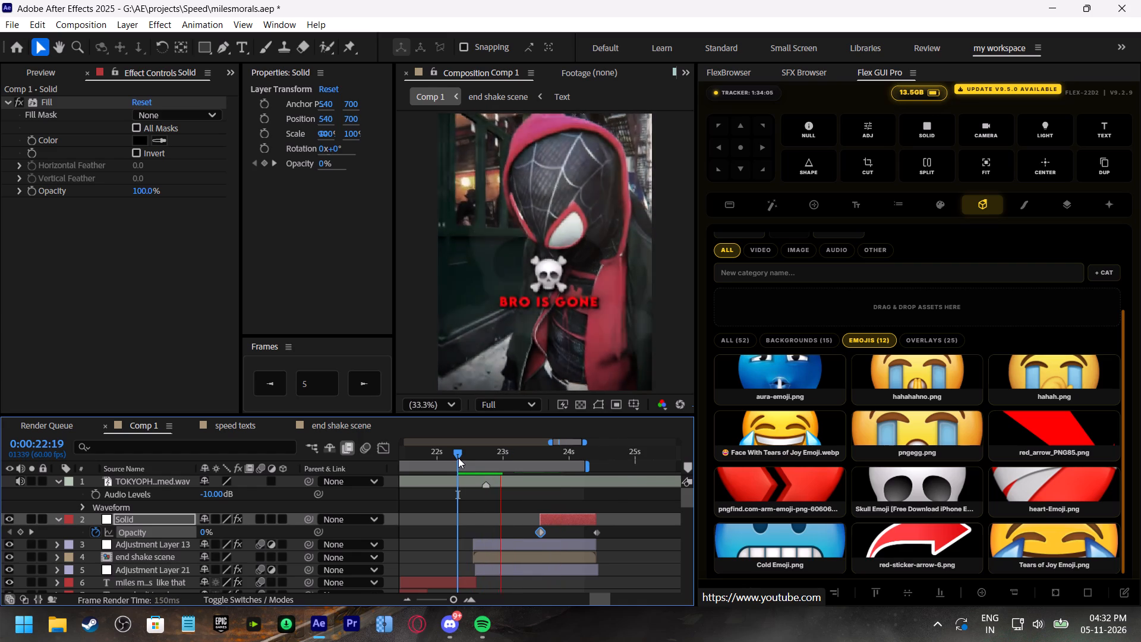
pyautogui.click(458, 458)
pyautogui.press('space')
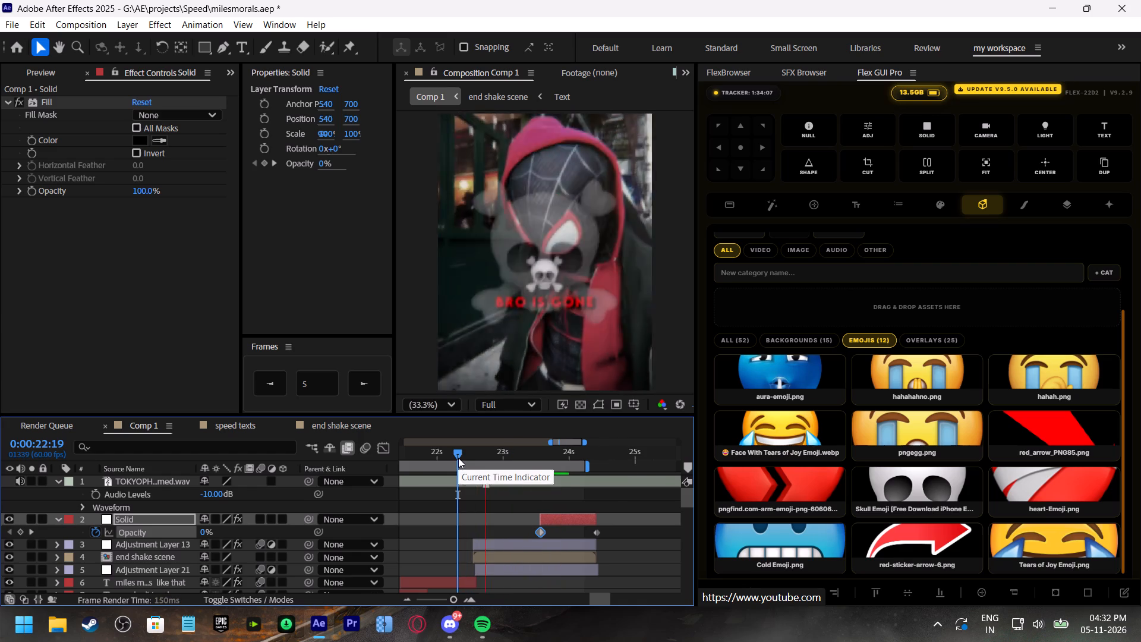
pyautogui.click(458, 458)
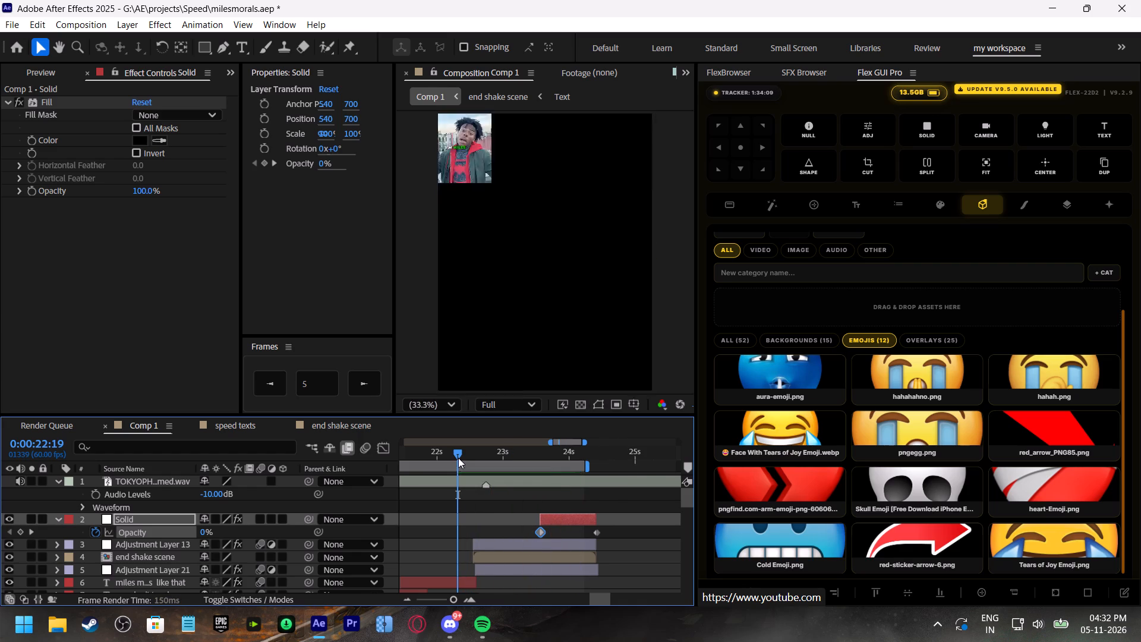
pyautogui.press('space')
# Move the solid's 100% opacity keyframe earlier, to just before 0:00:24:13, so the fade to black completes sooner.
pyautogui.click(528, 454)
pyautogui.click(561, 521)
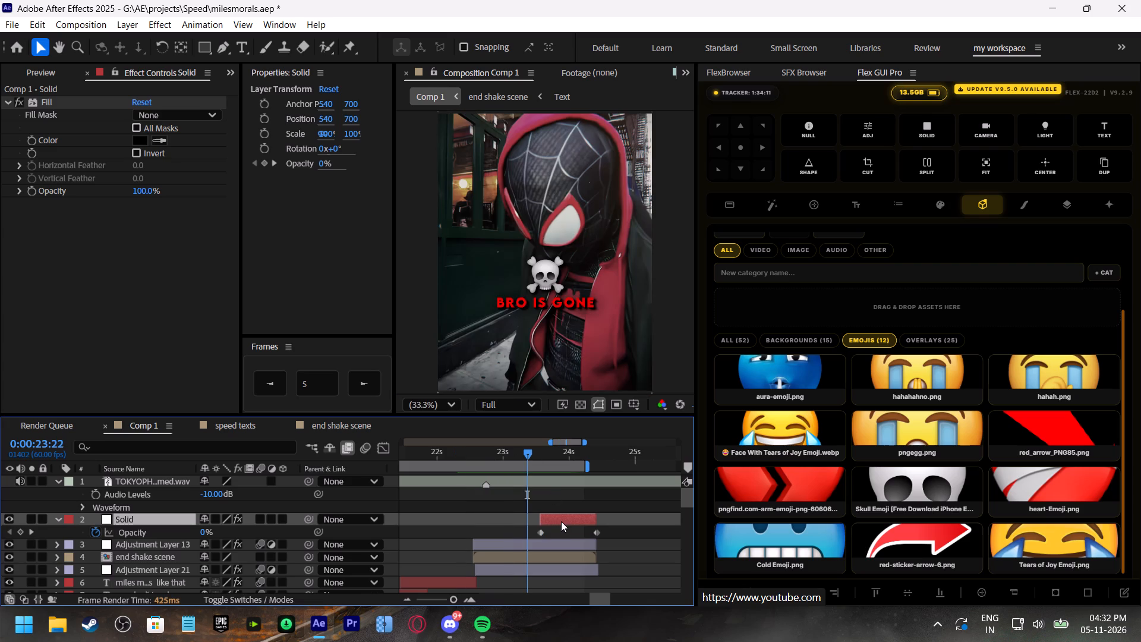
pyautogui.moveTo(575, 454); pyautogui.dragTo(584, 472)
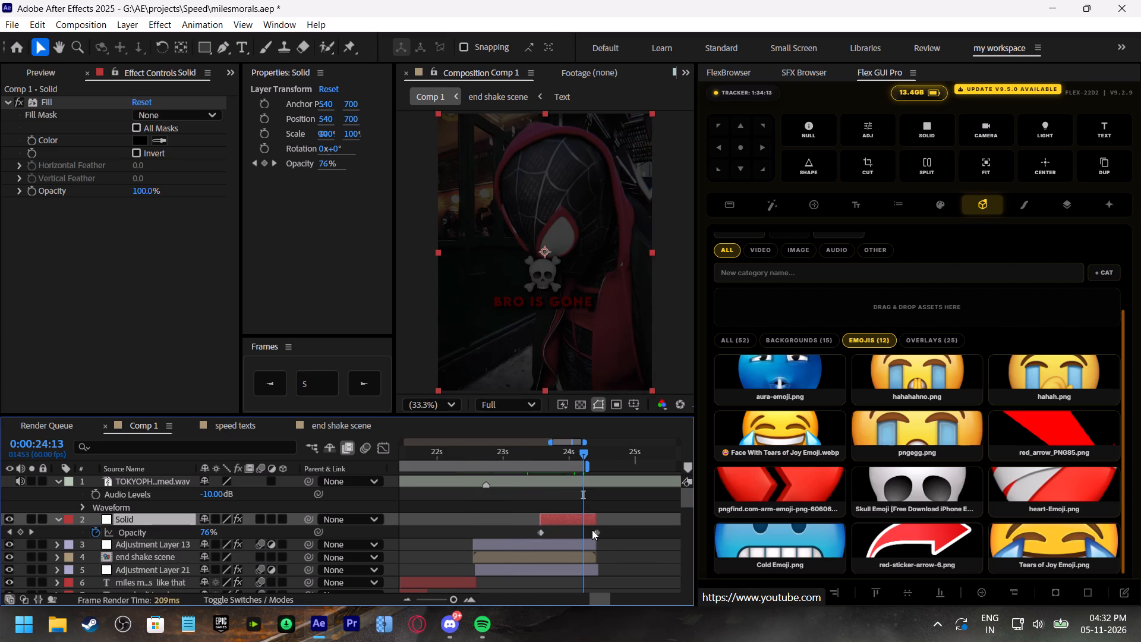
pyautogui.moveTo(594, 530); pyautogui.dragTo(576, 530)
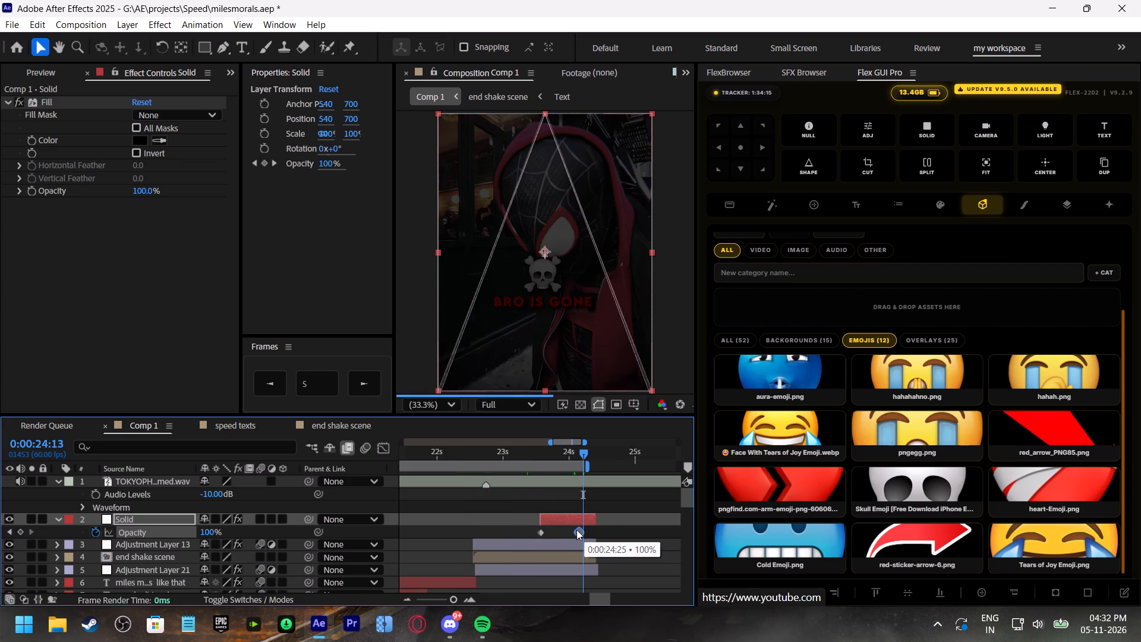
pyautogui.moveTo(576, 530); pyautogui.dragTo(576, 529)
# Replay the ending from 0:00:22:11 and 0:00:22:20 to review the shortened fade.
pyautogui.click(449, 452)
pyautogui.press('space')
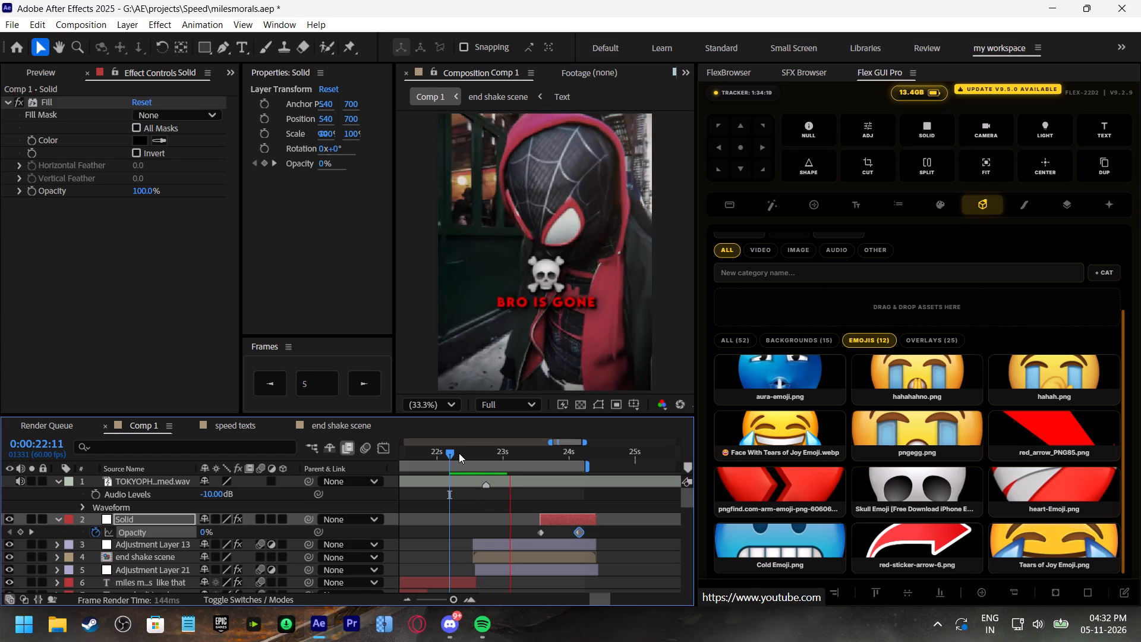
pyautogui.click(459, 453)
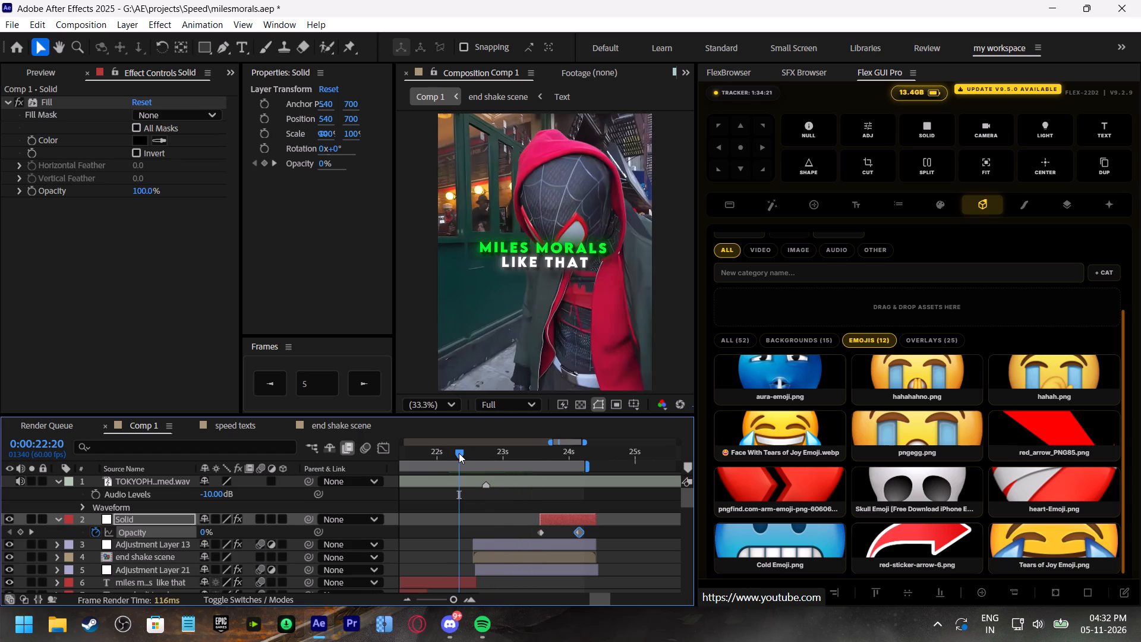
pyautogui.press('space')
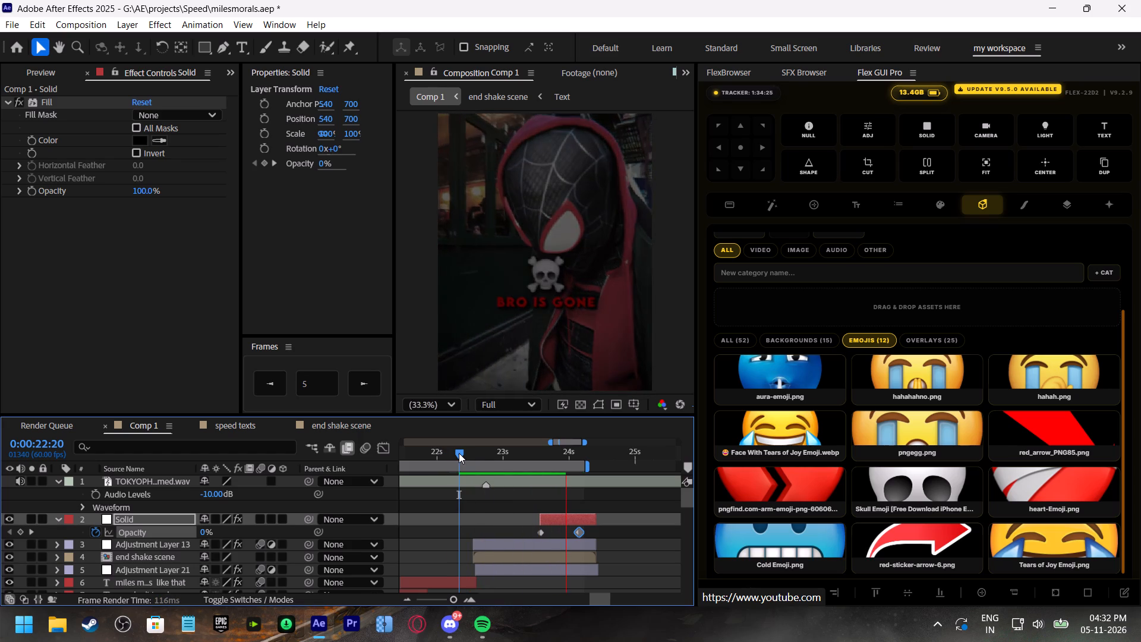
# Save the milesmorals.aep project.
pyautogui.hotkey('ctrl', 's')
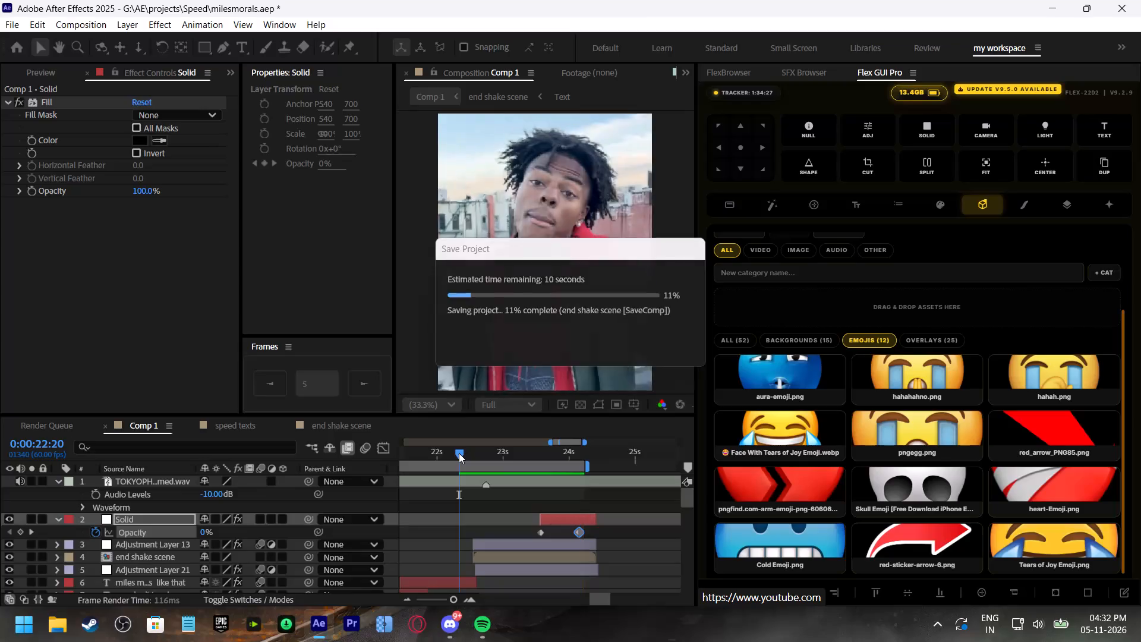
# Replay the ending once more from 0:00:22:20.
pyautogui.click(459, 453)
pyautogui.press('space')
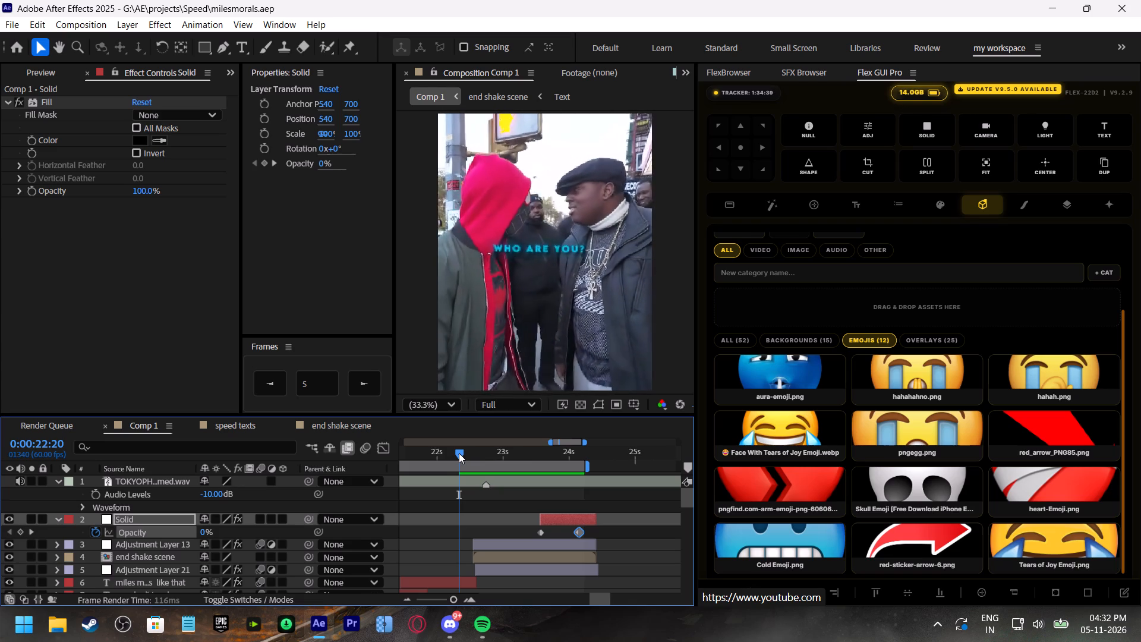
# Return to the start of Comp 1 and collapse the properties of the TOKYOPHILE audio and top solid layers.
pyautogui.moveTo(459, 453); pyautogui.dragTo(348, 465)
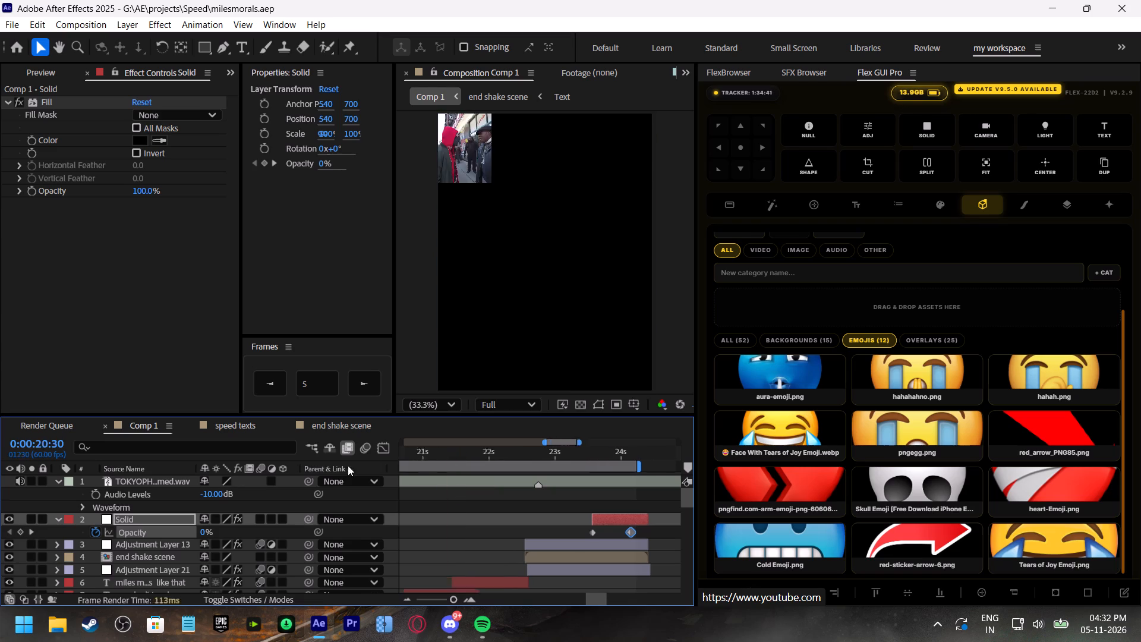
pyautogui.moveTo(348, 465); pyautogui.dragTo(190, 486)
pyautogui.click(59, 480)
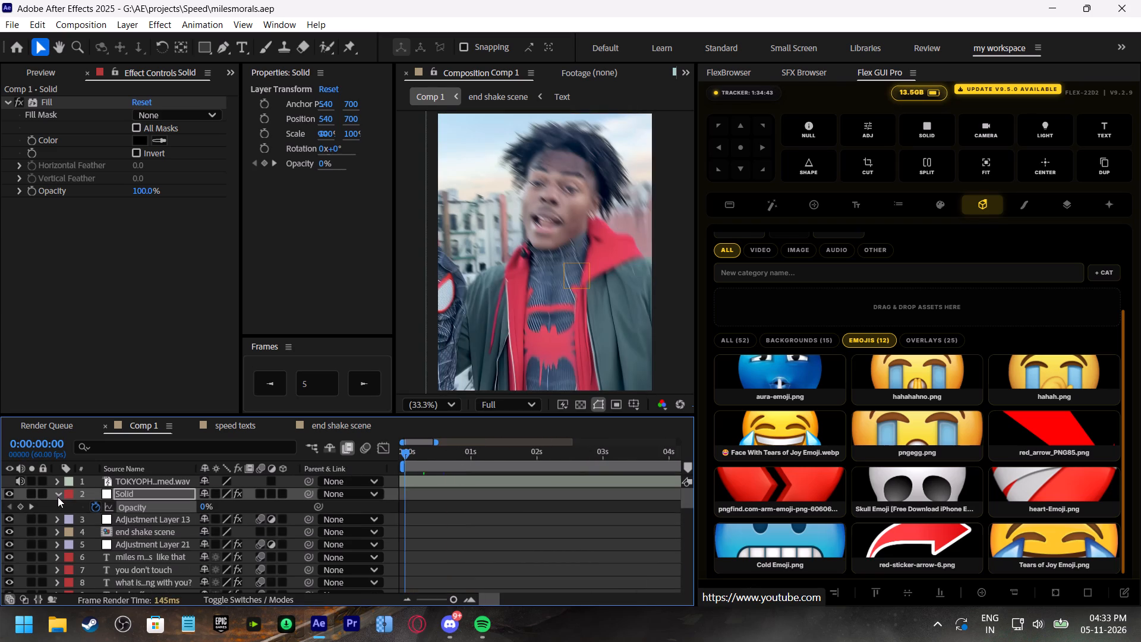
pyautogui.click(58, 497)
pyautogui.scroll(-12, 465, 549)
pyautogui.scroll(5, 501, 547)
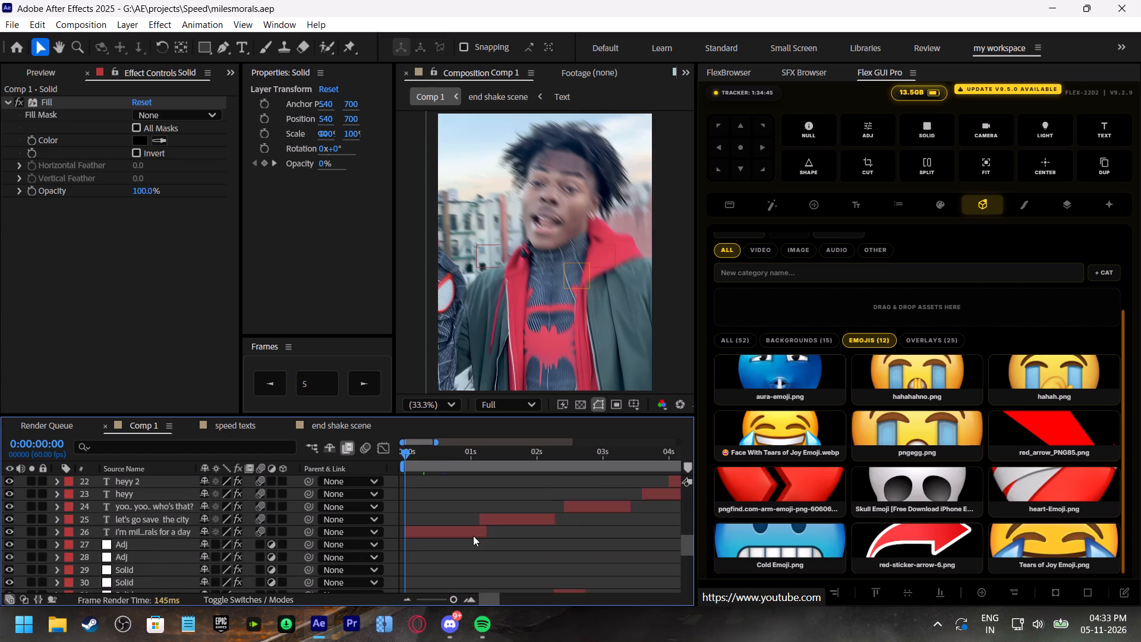
pyautogui.scroll(12, 473, 536)
# Save the milesmorals.aep project again.
pyautogui.hotkey('ctrl', 's')
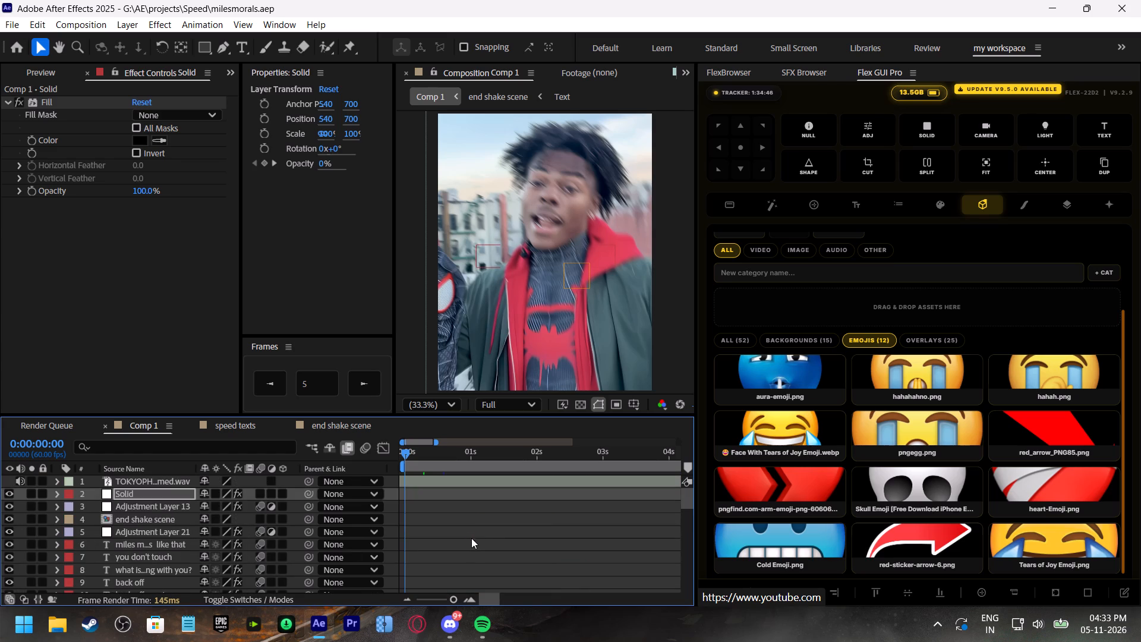
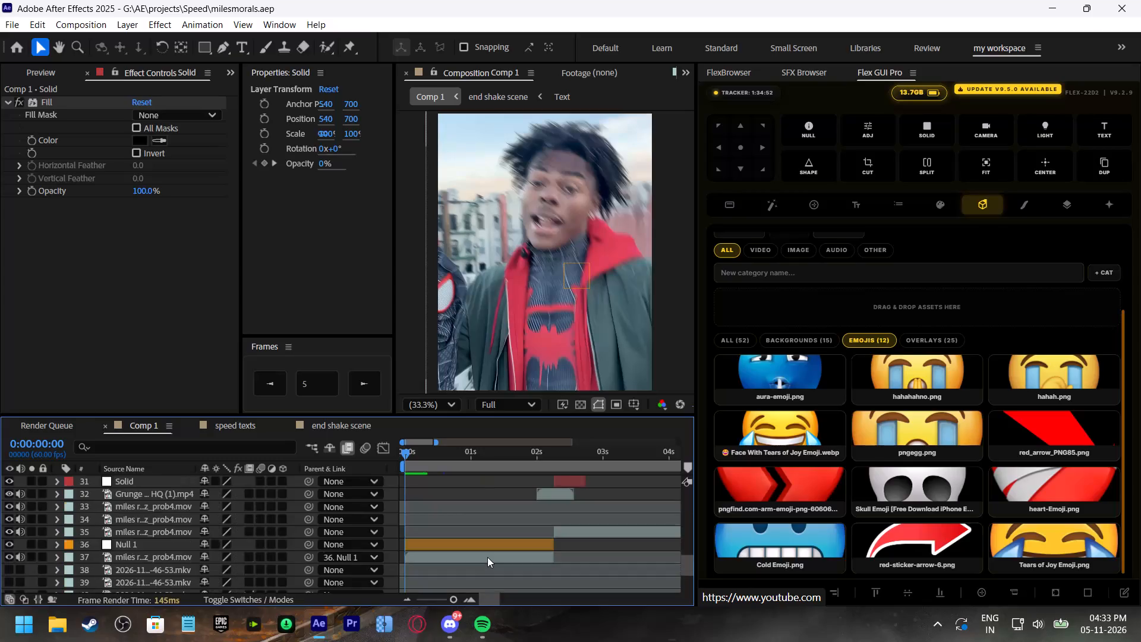
# Add an adjustment layer directly above the last miles raw clip and extend its start back to the beginning of Comp 1.
pyautogui.moveTo(453, 599); pyautogui.dragTo(432, 596)
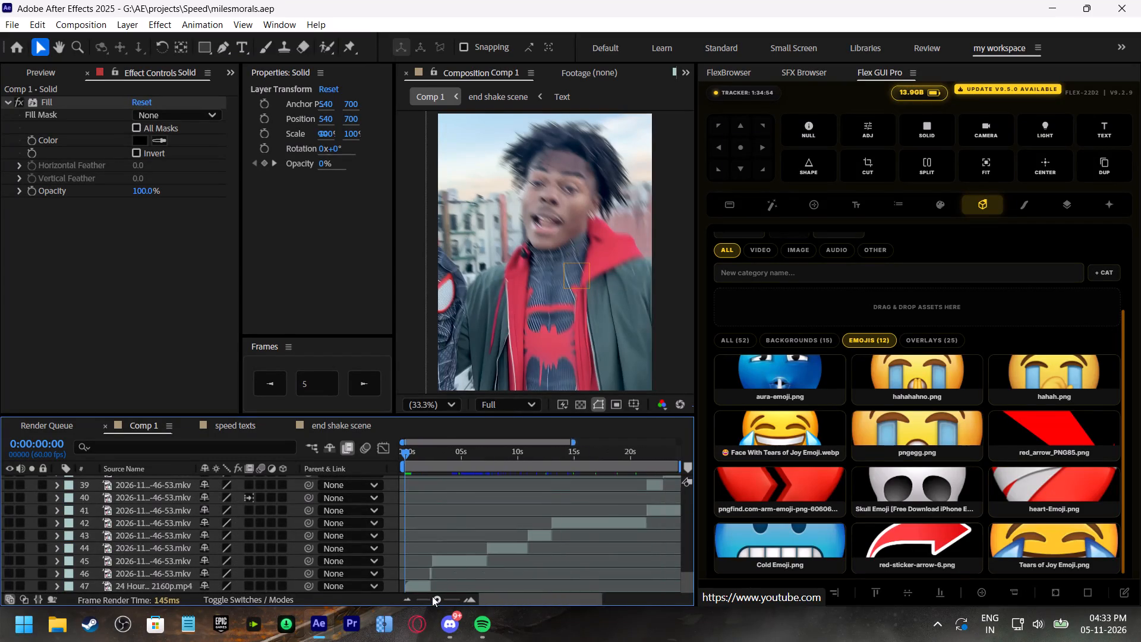
pyautogui.moveTo(432, 596); pyautogui.dragTo(408, 597)
pyautogui.scroll(3, 554, 538)
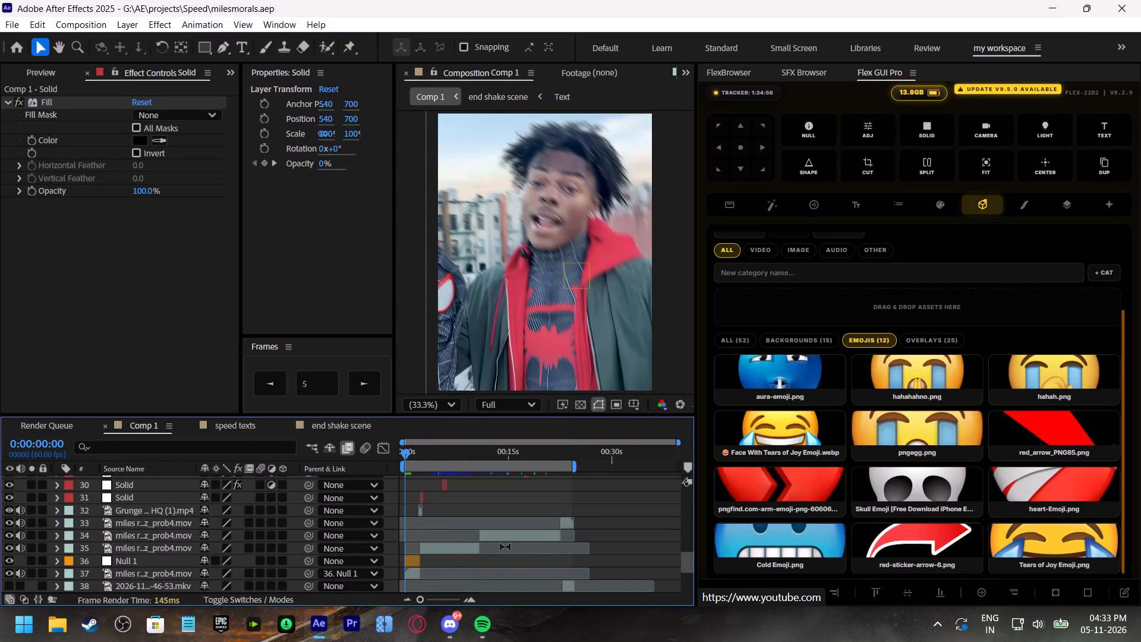
pyautogui.scroll(1, 545, 557)
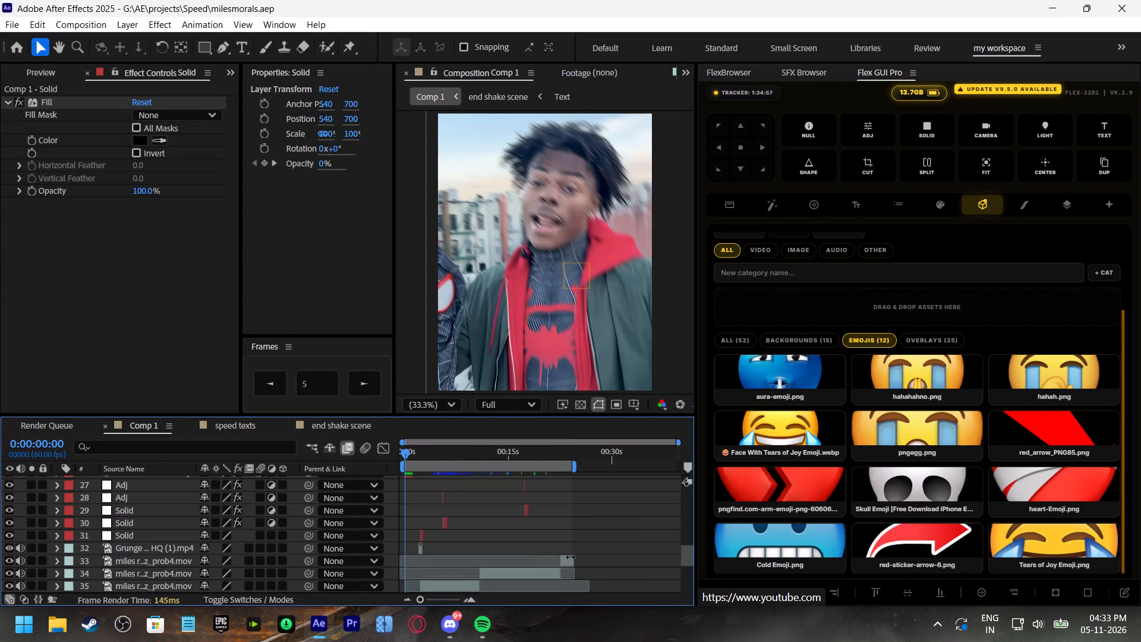
pyautogui.click(569, 559)
pyautogui.scroll(11, 569, 559)
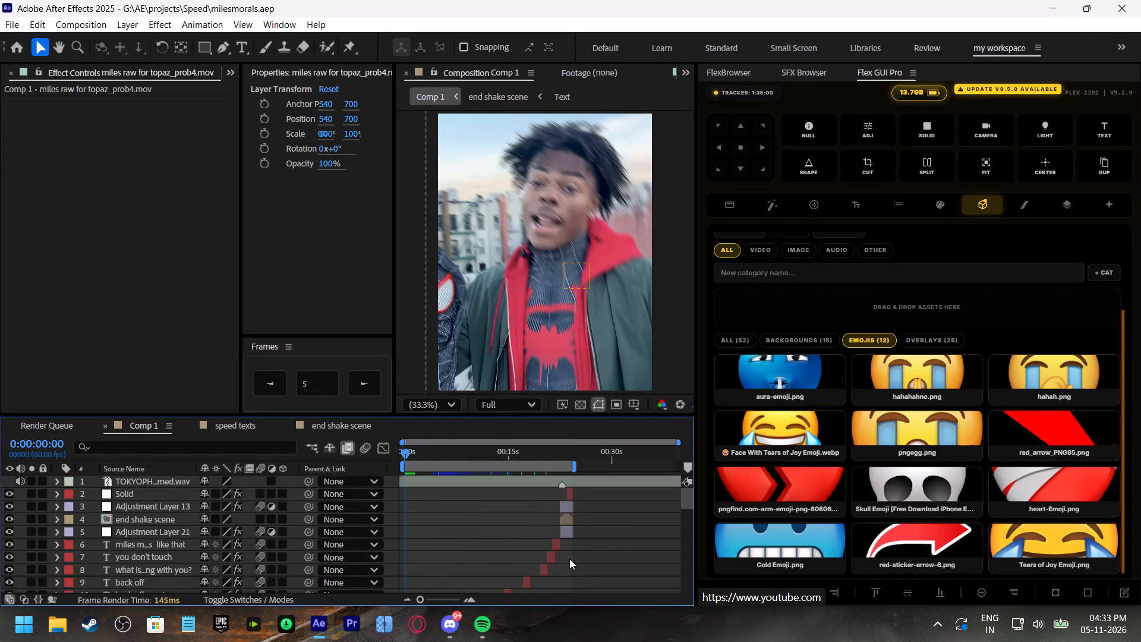
pyautogui.scroll(-6, 569, 559)
pyautogui.scroll(1, 569, 559)
pyautogui.scroll(-4, 569, 559)
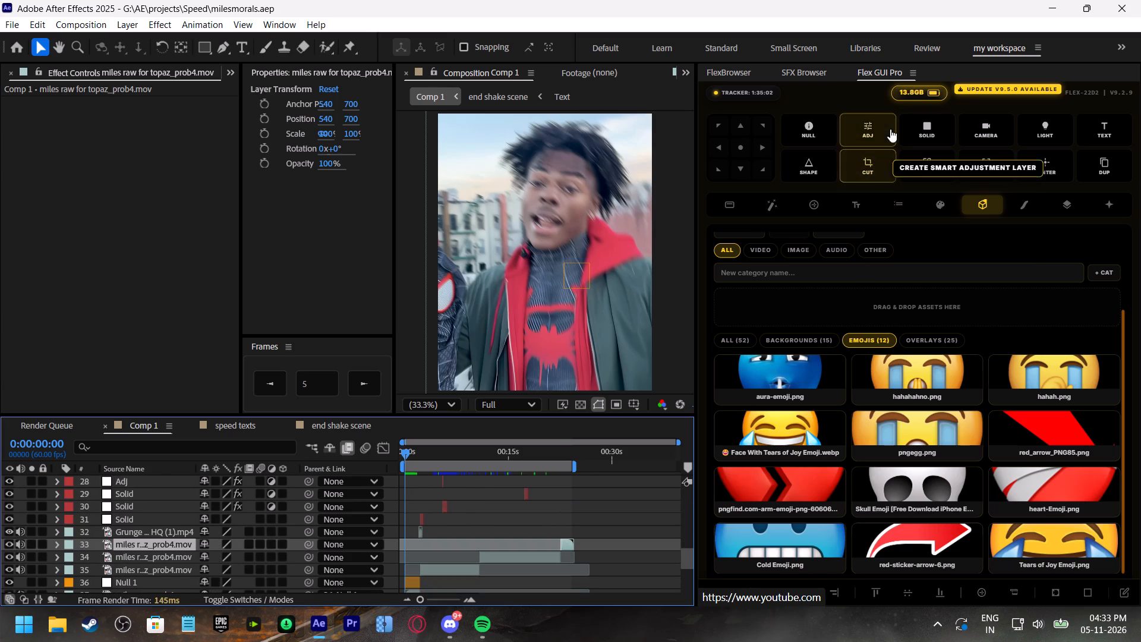
pyautogui.click(867, 130)
pyautogui.moveTo(562, 547); pyautogui.dragTo(396, 556)
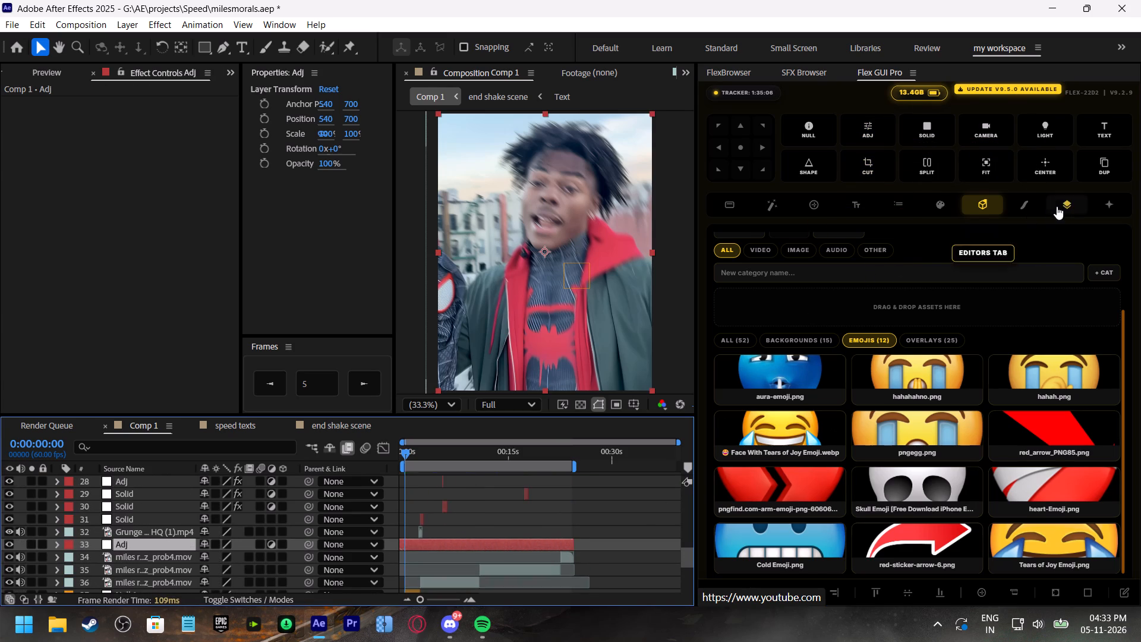
# Paste the transform and effects stored in property clipboard slot 1 onto the new Adj layer.
pyautogui.click(726, 210)
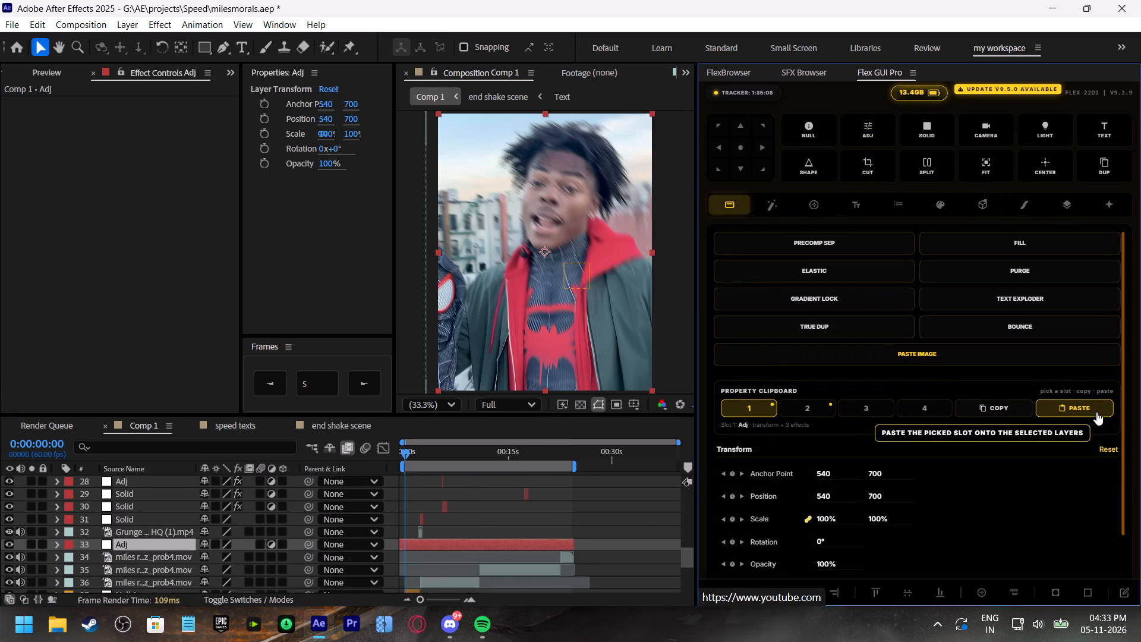
pyautogui.click(1091, 409)
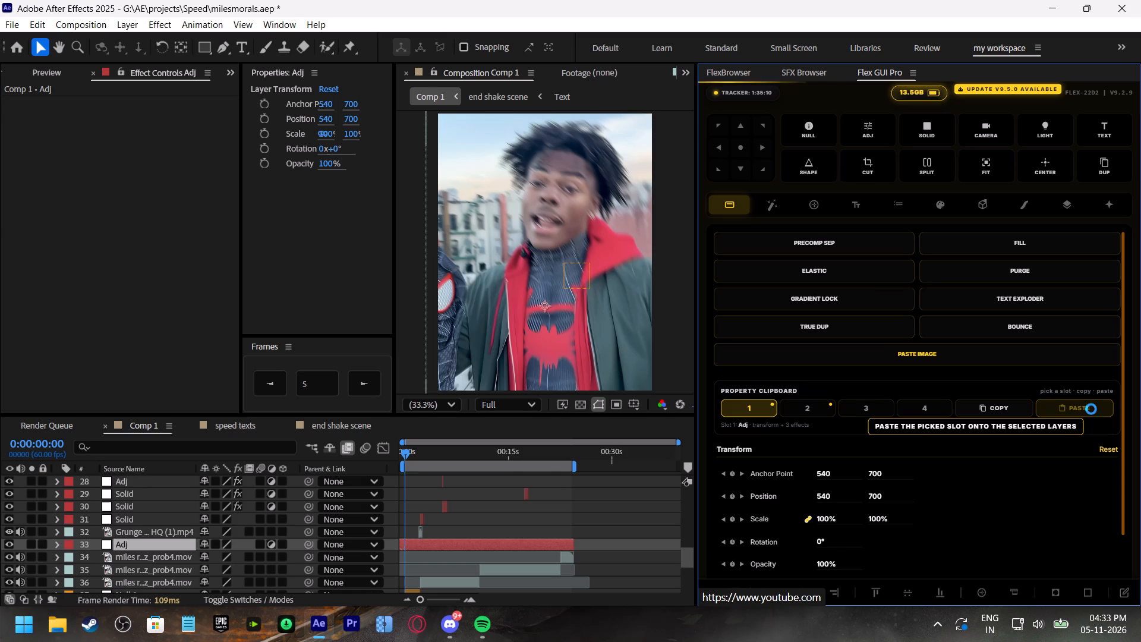
# Scrub through Comp 1 to examine how the pasted sharpening and colour effects look on the different shots.
pyautogui.click(438, 449)
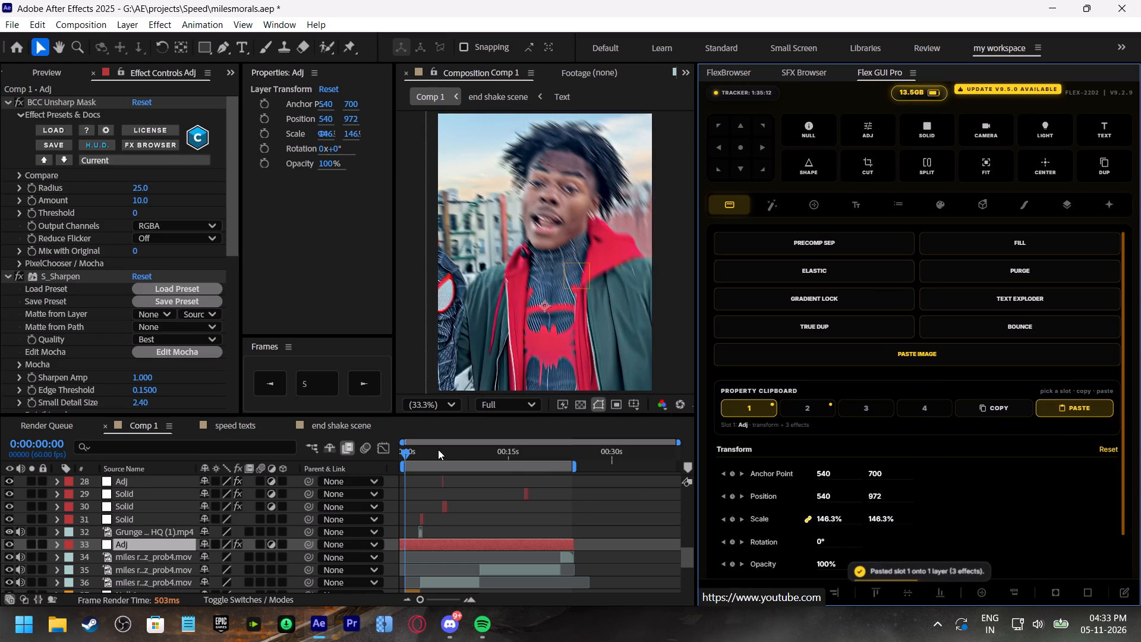
pyautogui.click(470, 449)
pyautogui.click(489, 451)
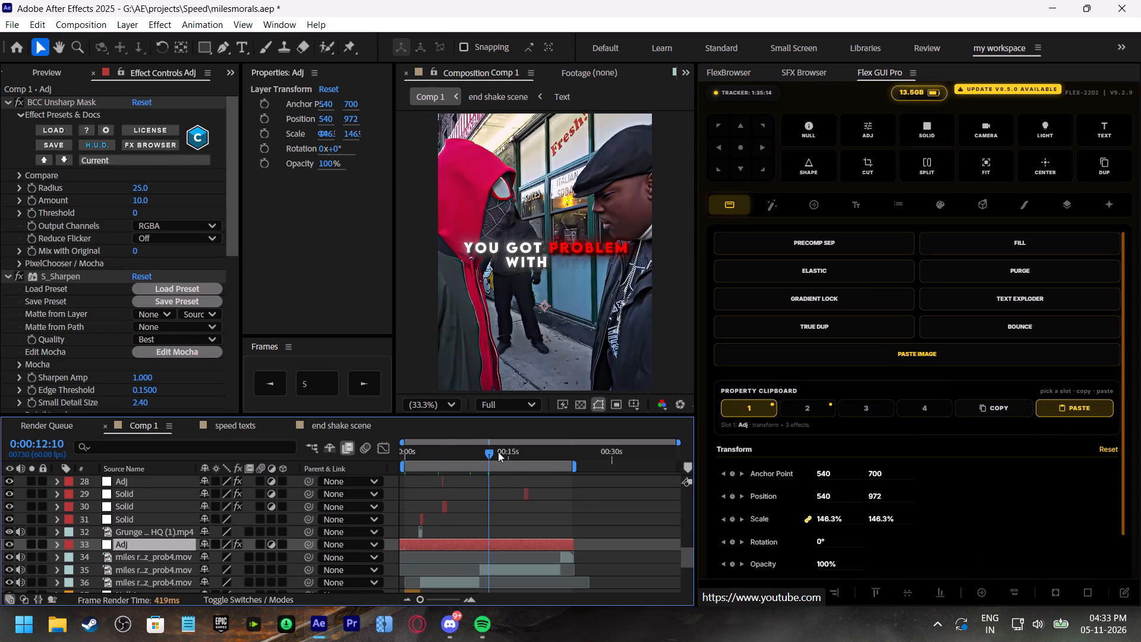
pyautogui.moveTo(506, 452); pyautogui.dragTo(330, 472)
pyautogui.press('space')
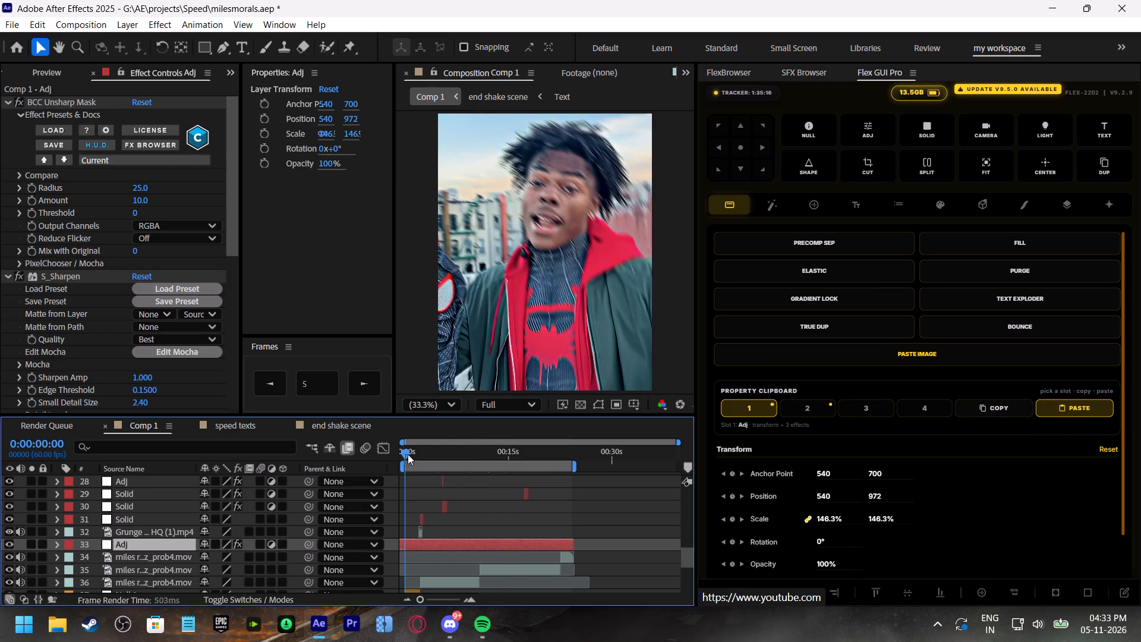
pyautogui.moveTo(418, 454); pyautogui.dragTo(420, 454)
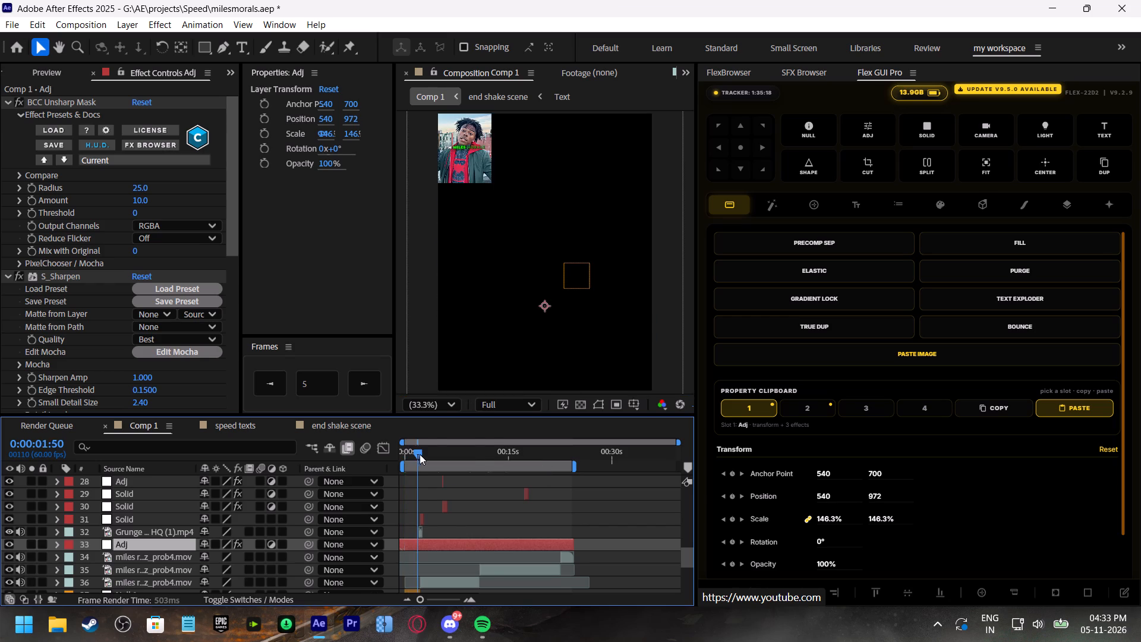
pyautogui.moveTo(420, 454); pyautogui.dragTo(496, 455)
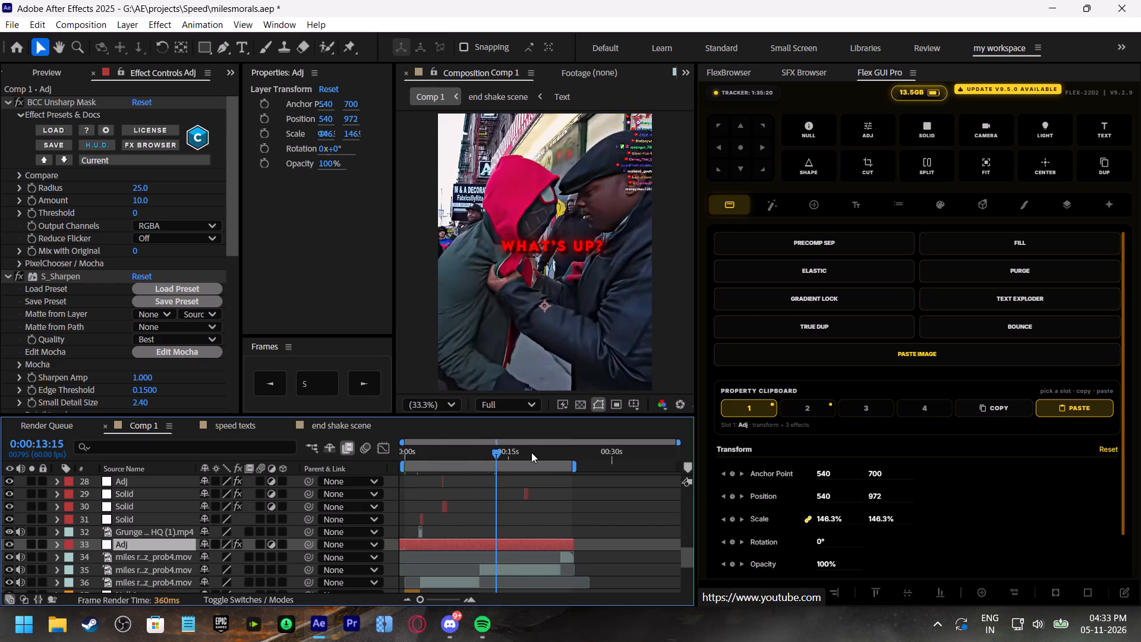
pyautogui.click(531, 452)
pyautogui.click(546, 452)
pyautogui.click(554, 452)
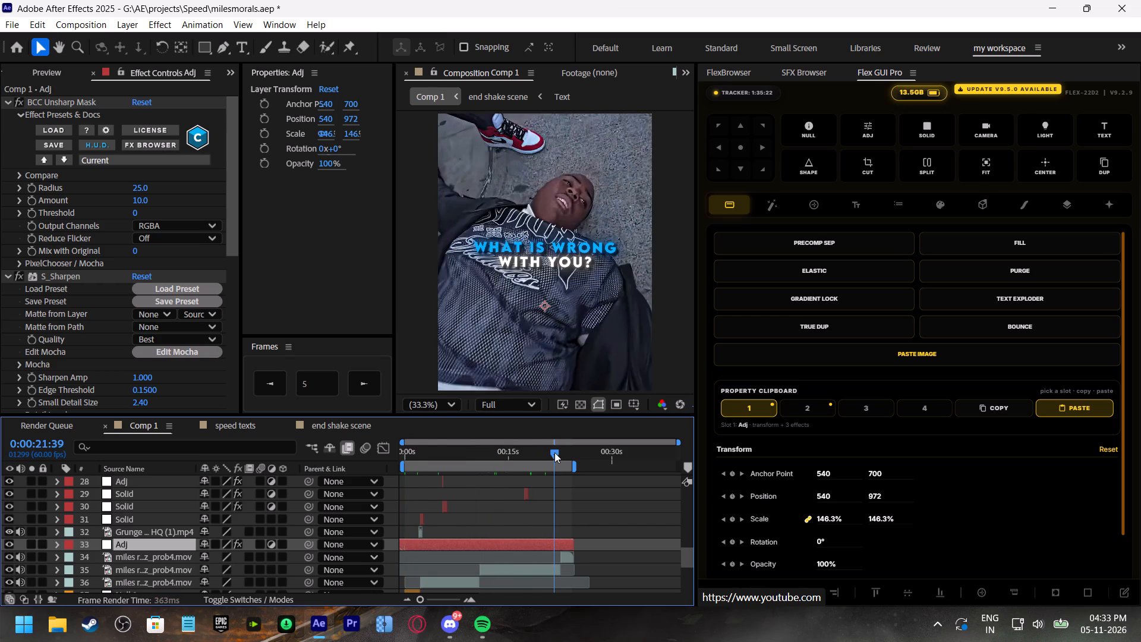
pyautogui.click(518, 457)
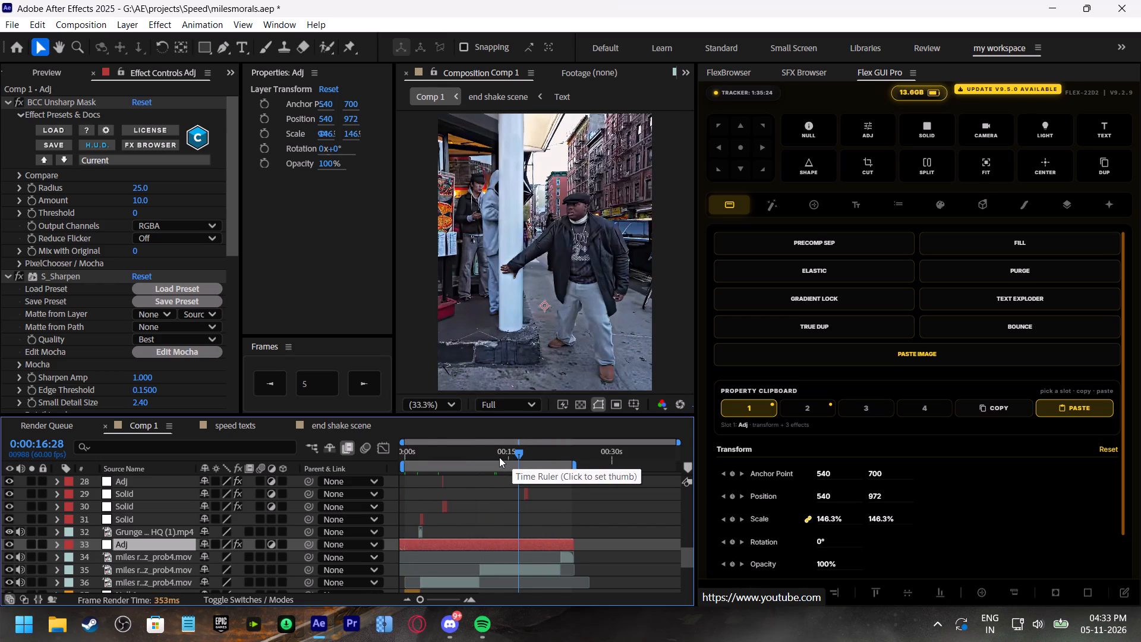
pyautogui.click(497, 457)
pyautogui.click(474, 457)
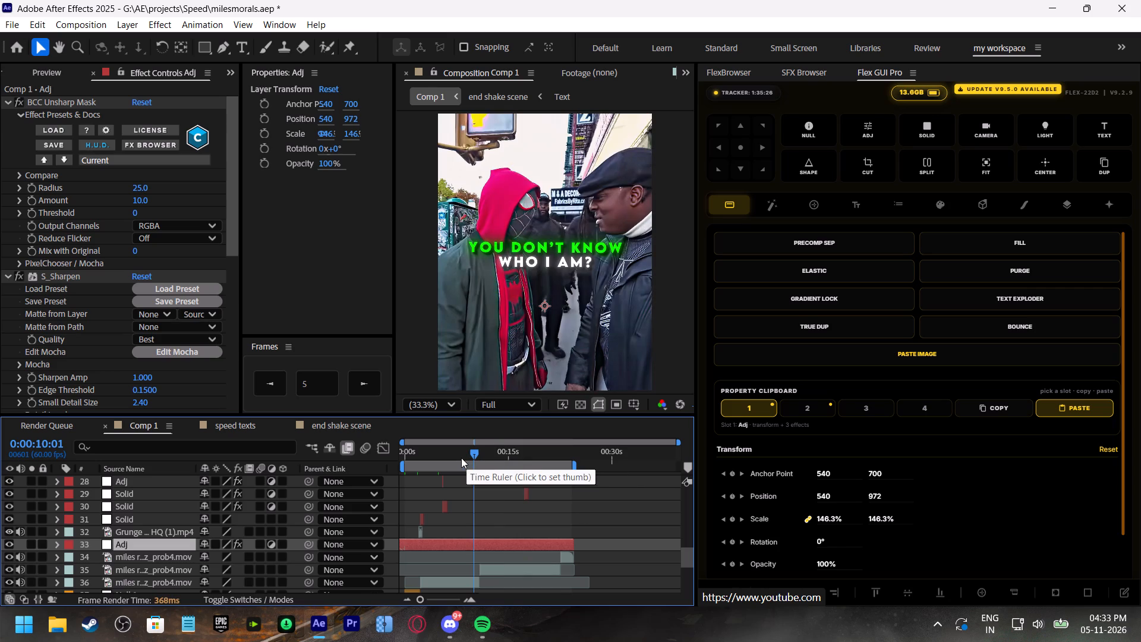
# Set the Lumetri Color exposure to 0.4 in Basic Correction on the full-length Adj layer and save the project.
pyautogui.click(446, 554)
pyautogui.click(452, 546)
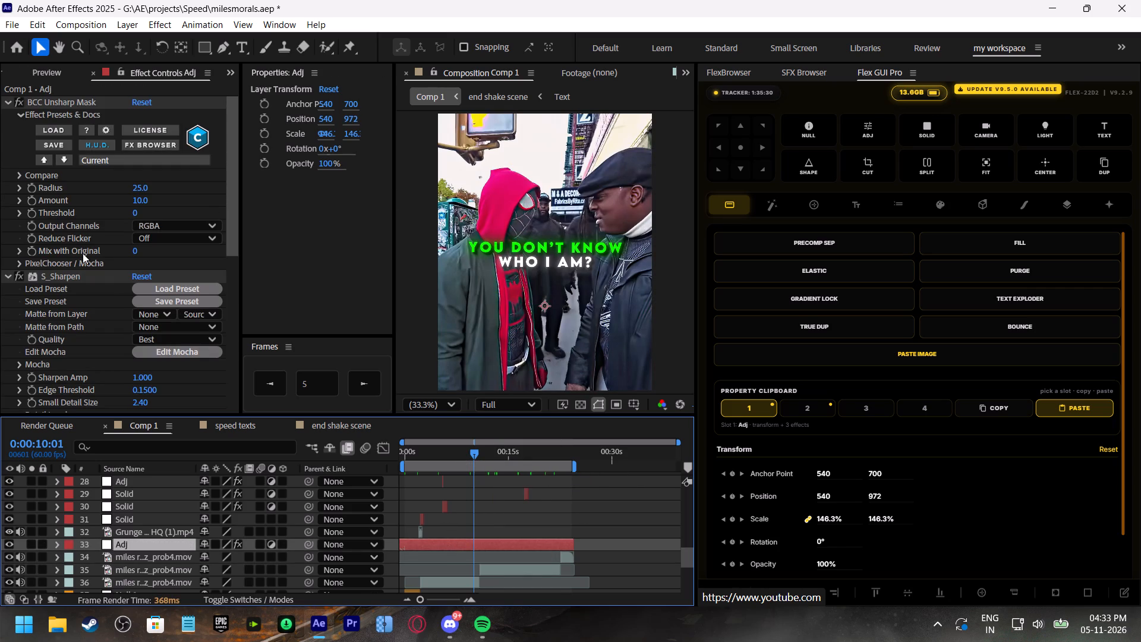
pyautogui.scroll(-11, 86, 253)
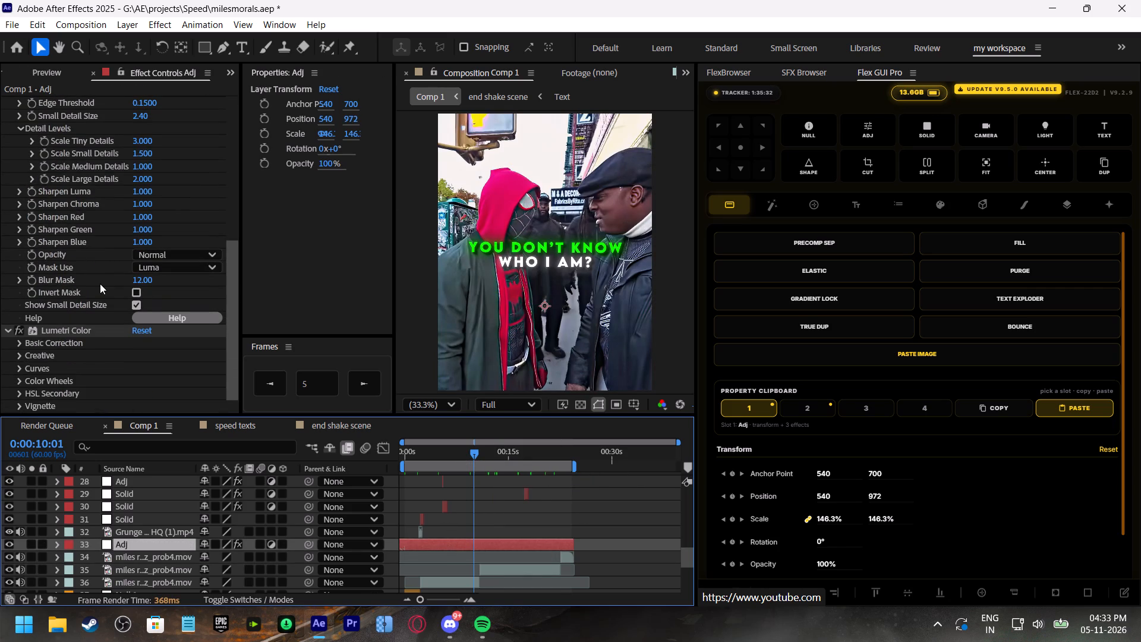
pyautogui.click(22, 344)
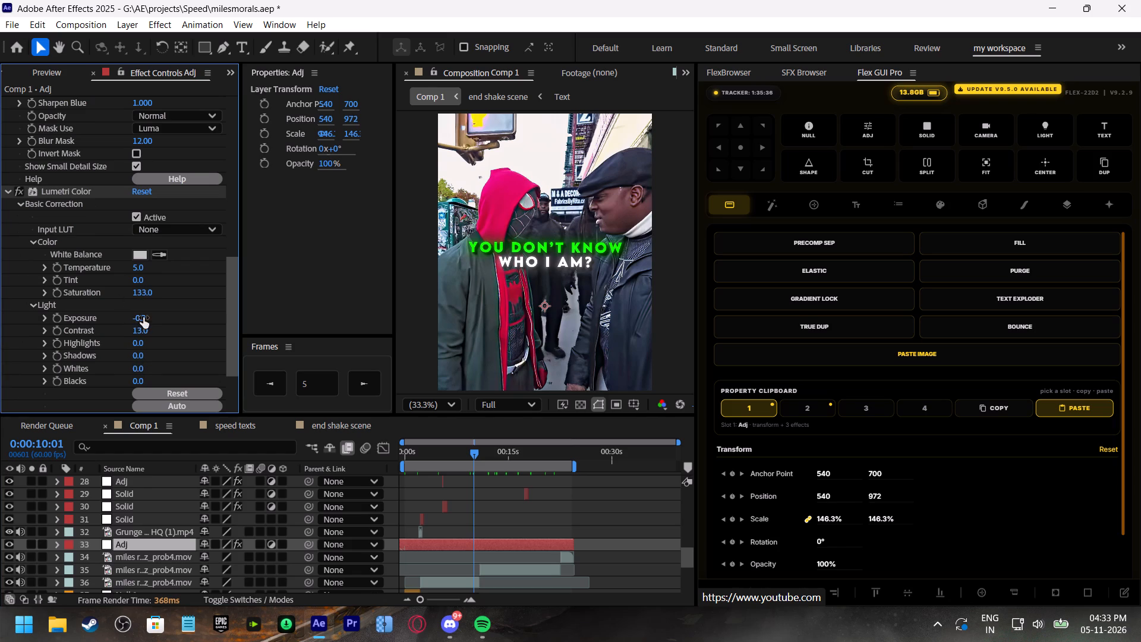
pyautogui.moveTo(143, 317); pyautogui.dragTo(155, 319)
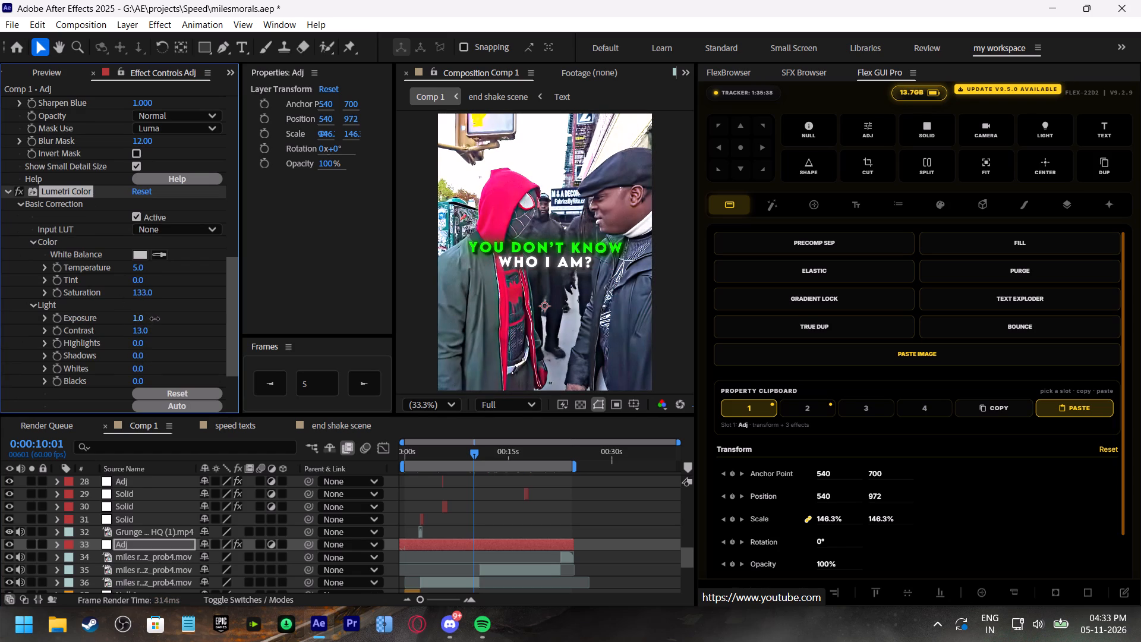
pyautogui.moveTo(155, 319); pyautogui.dragTo(151, 319)
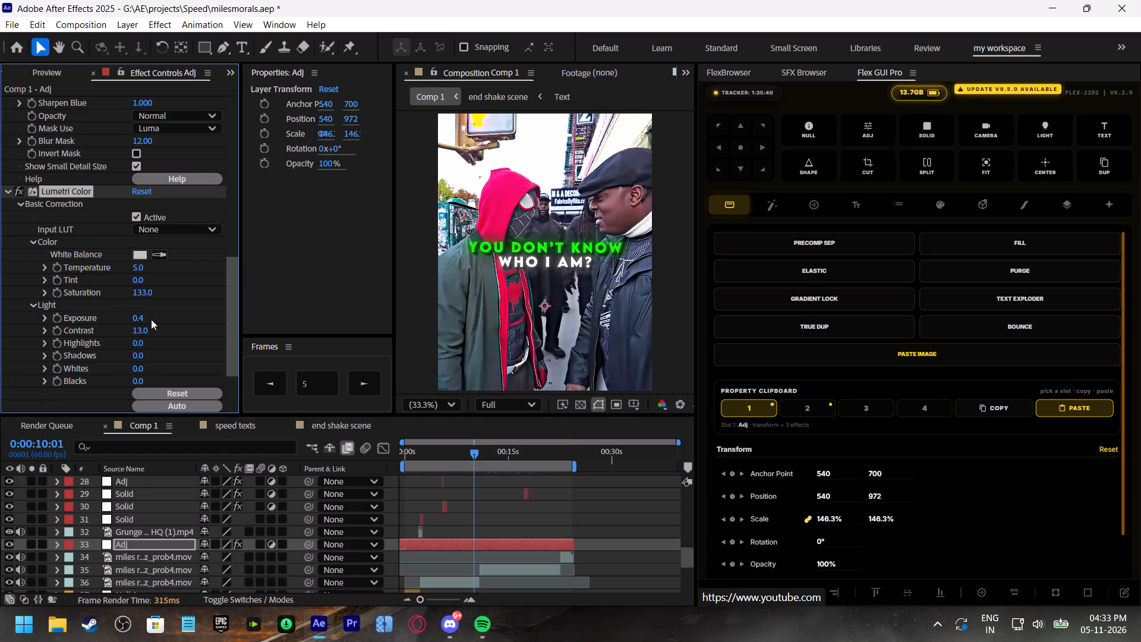
pyautogui.hotkey('ctrl', 's')
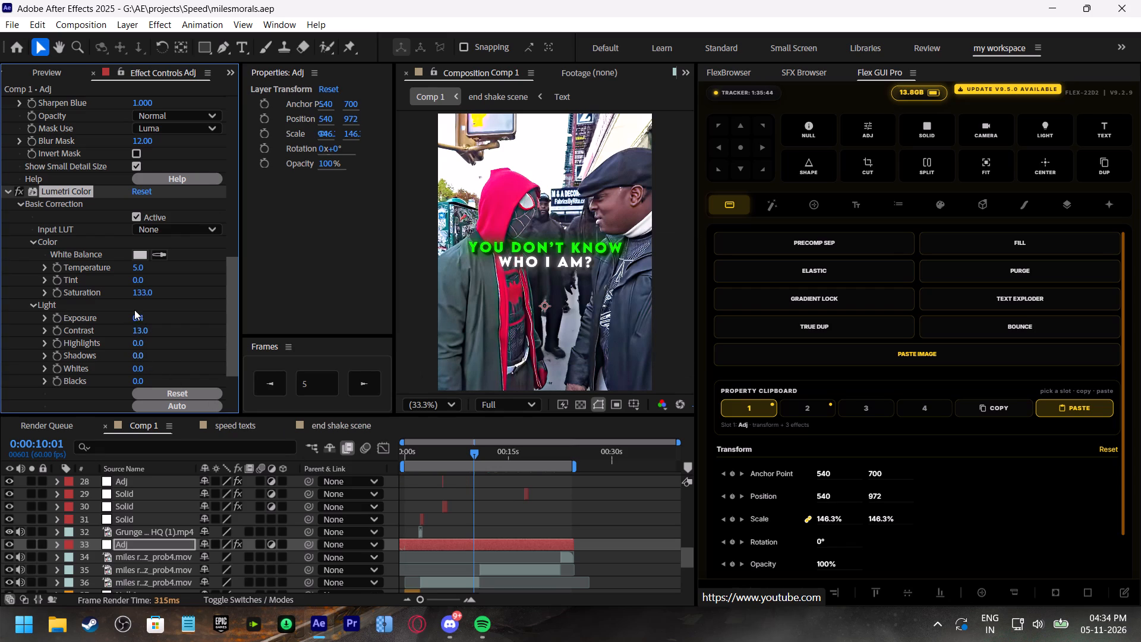
# Lower the Lumetri Color Whites on the Adj layer to -27.
pyautogui.moveTo(137, 370); pyautogui.dragTo(129, 370)
pyautogui.moveTo(129, 370); pyautogui.dragTo(116, 369)
# Preview the adjusted grade from the start and at points around 10 to 14 seconds, saving the project.
pyautogui.moveTo(414, 452); pyautogui.dragTo(391, 461)
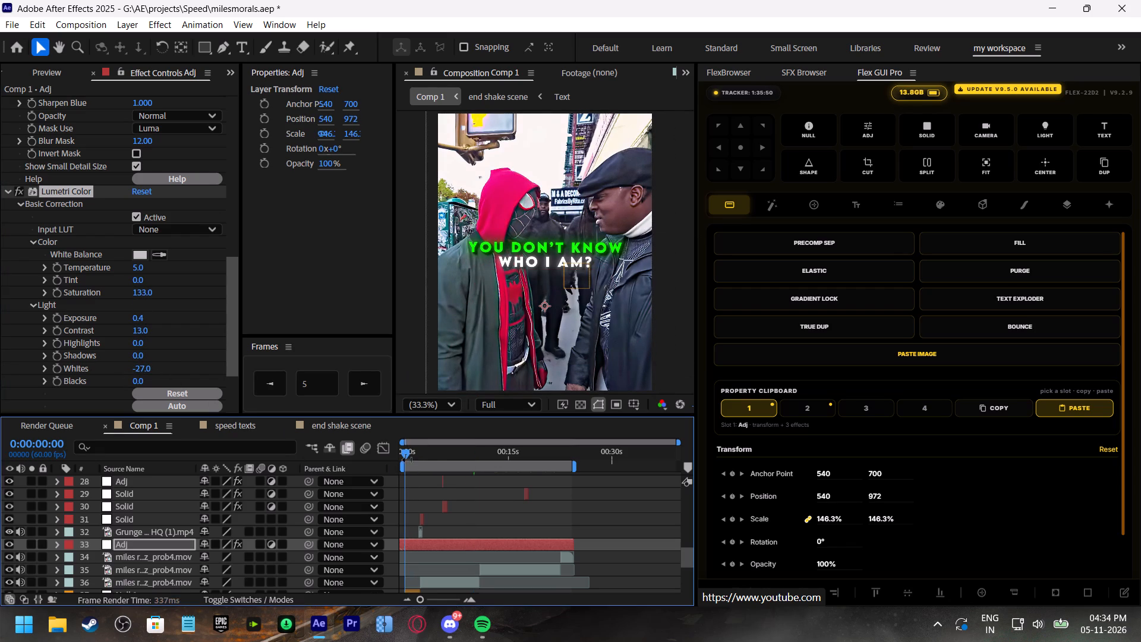
pyautogui.press('space')
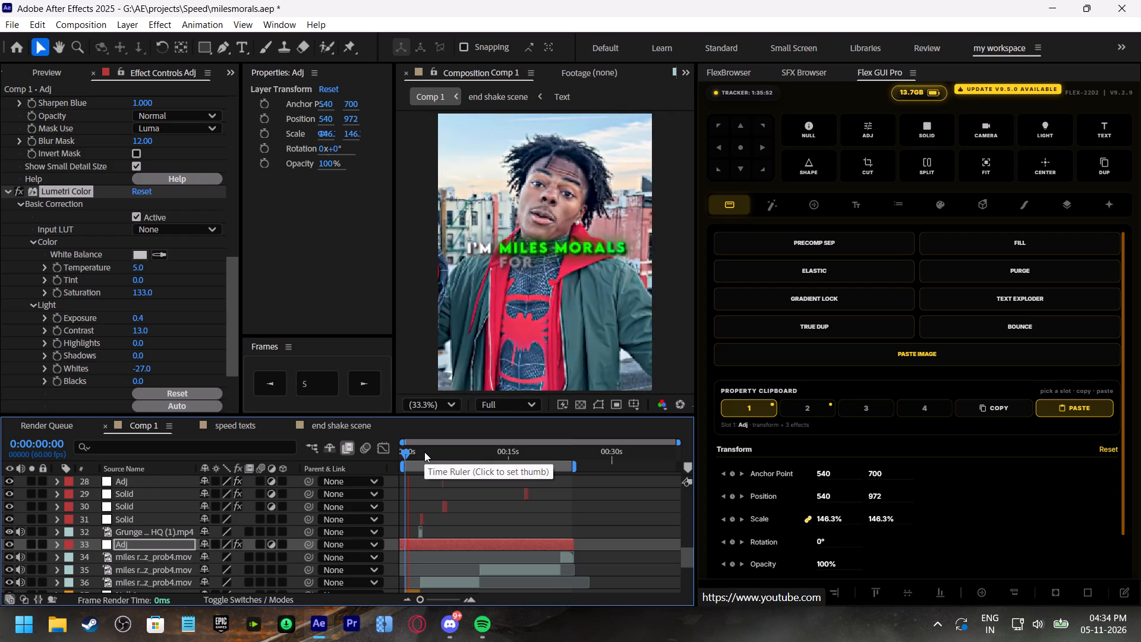
pyautogui.click(480, 455)
pyautogui.press('space')
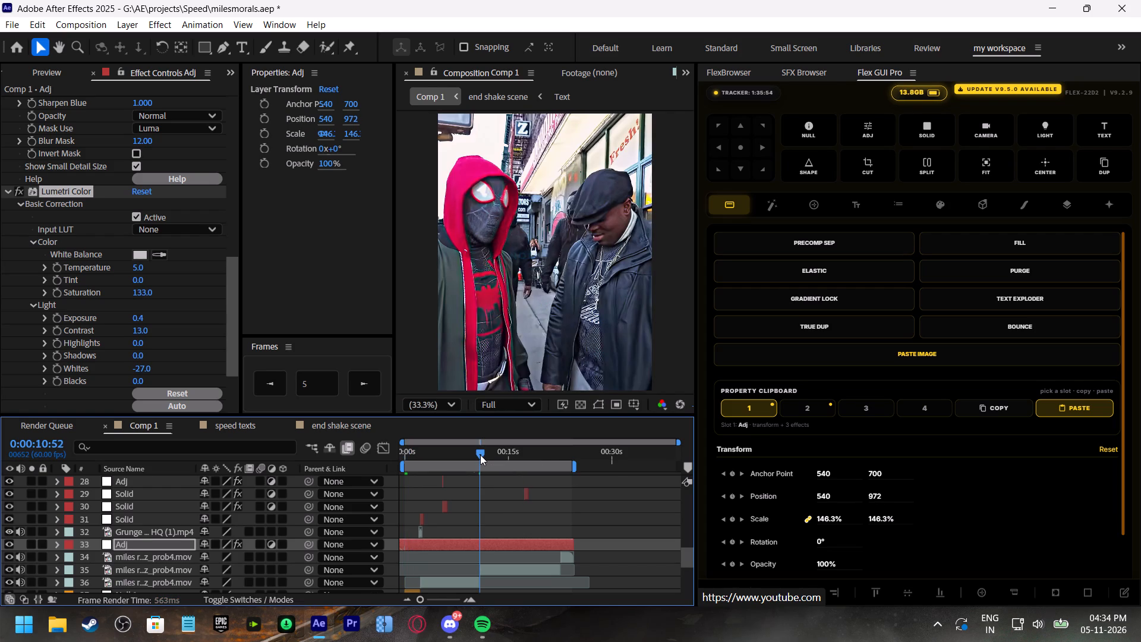
pyautogui.click(502, 452)
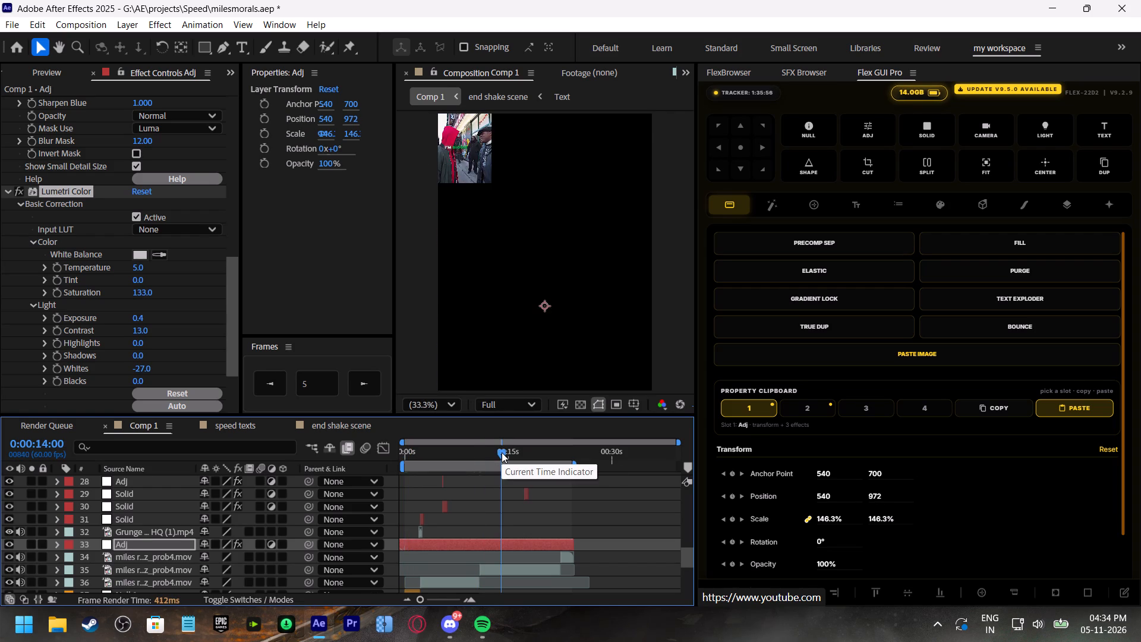
pyautogui.hotkey('ctrl', 's')
pyautogui.moveTo(502, 452); pyautogui.dragTo(369, 466)
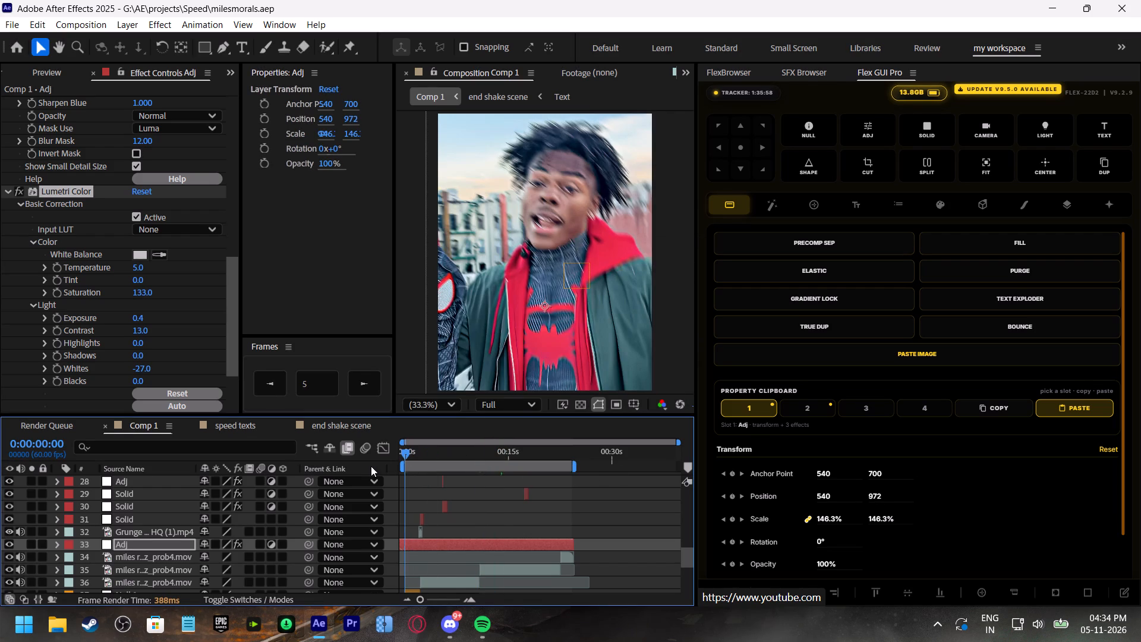
pyautogui.click(499, 455)
pyautogui.moveTo(499, 455); pyautogui.dragTo(495, 454)
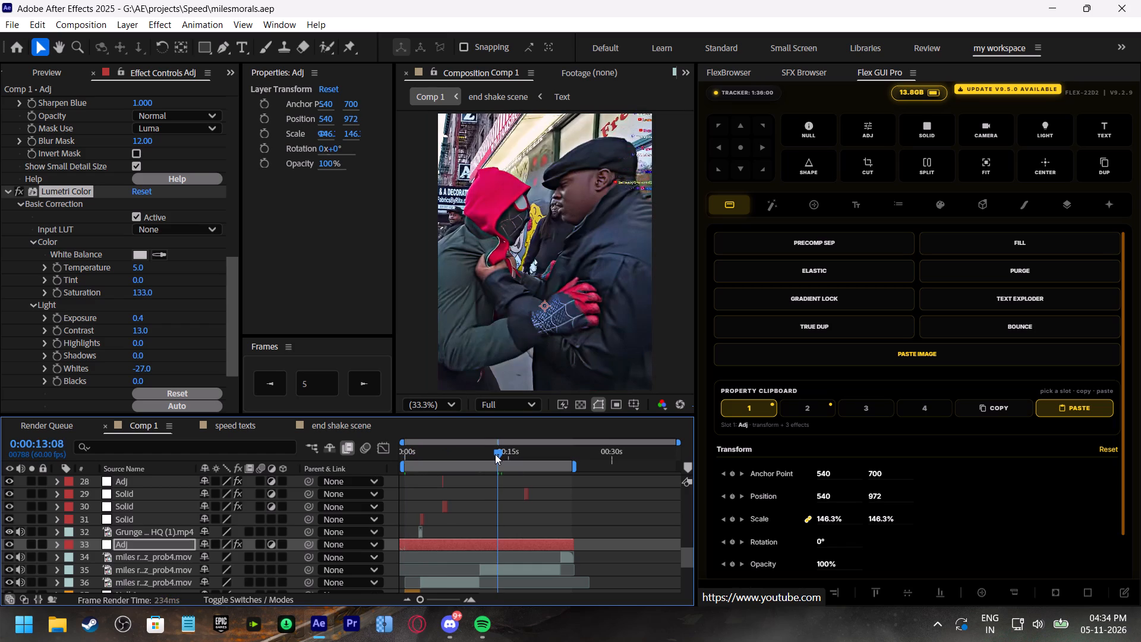
pyautogui.moveTo(495, 454); pyautogui.dragTo(491, 454)
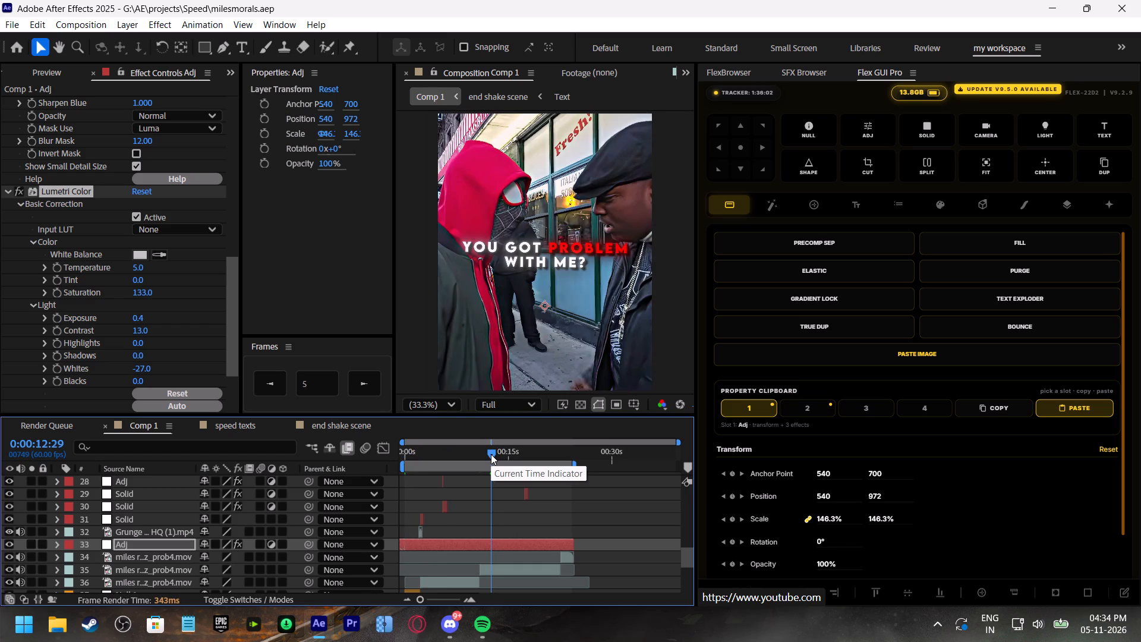
pyautogui.hotkey('ctrl', 's')
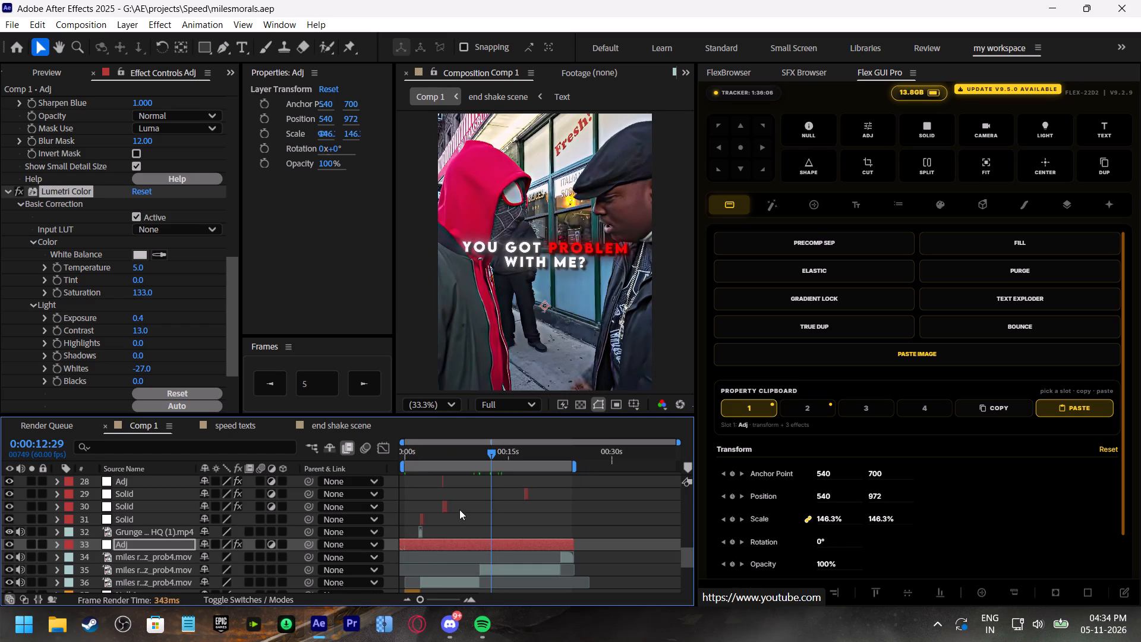
# Add a second full-length adjustment layer directly above the graded Adj layer and save the project.
pyautogui.click(441, 558)
pyautogui.click(447, 539)
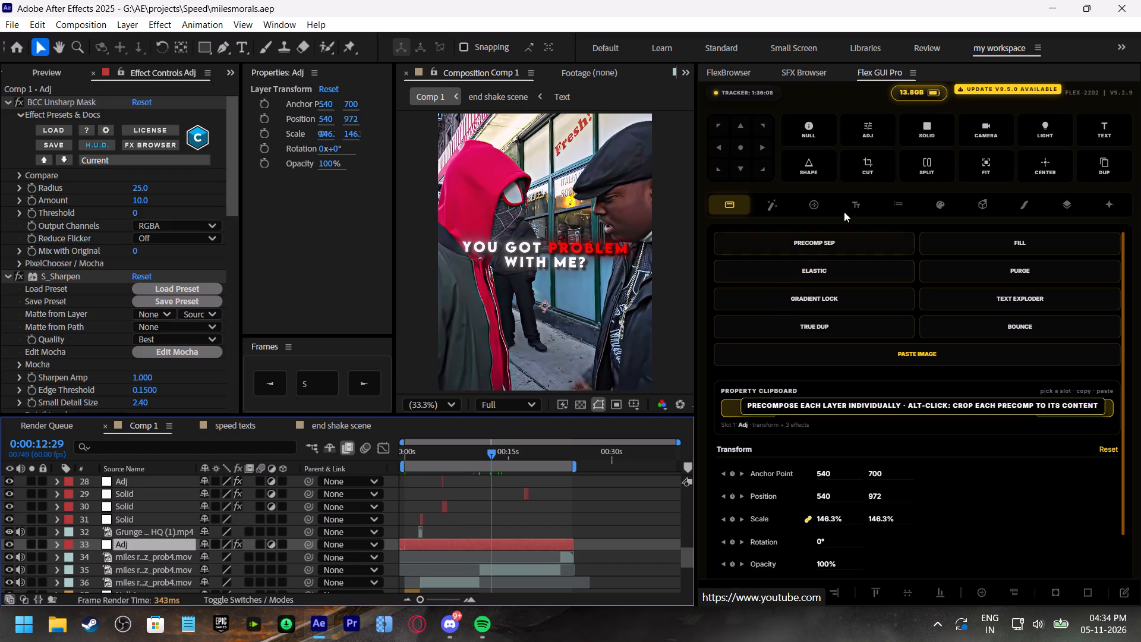
pyautogui.click(865, 131)
pyautogui.click(508, 530)
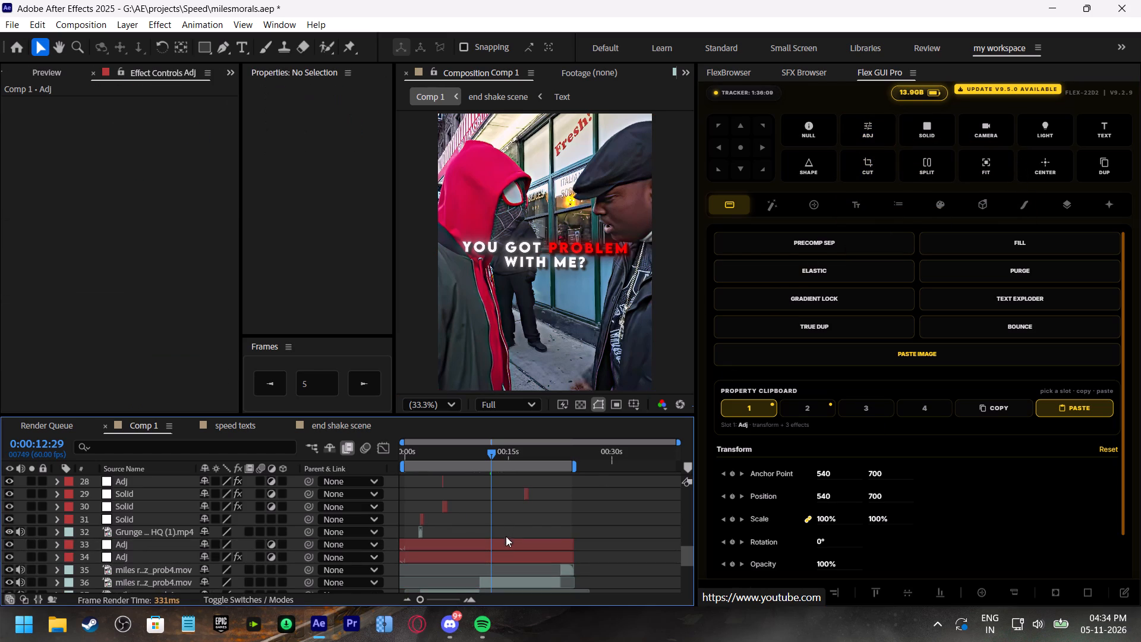
pyautogui.click(502, 546)
pyautogui.hotkey('ctrl', 's')
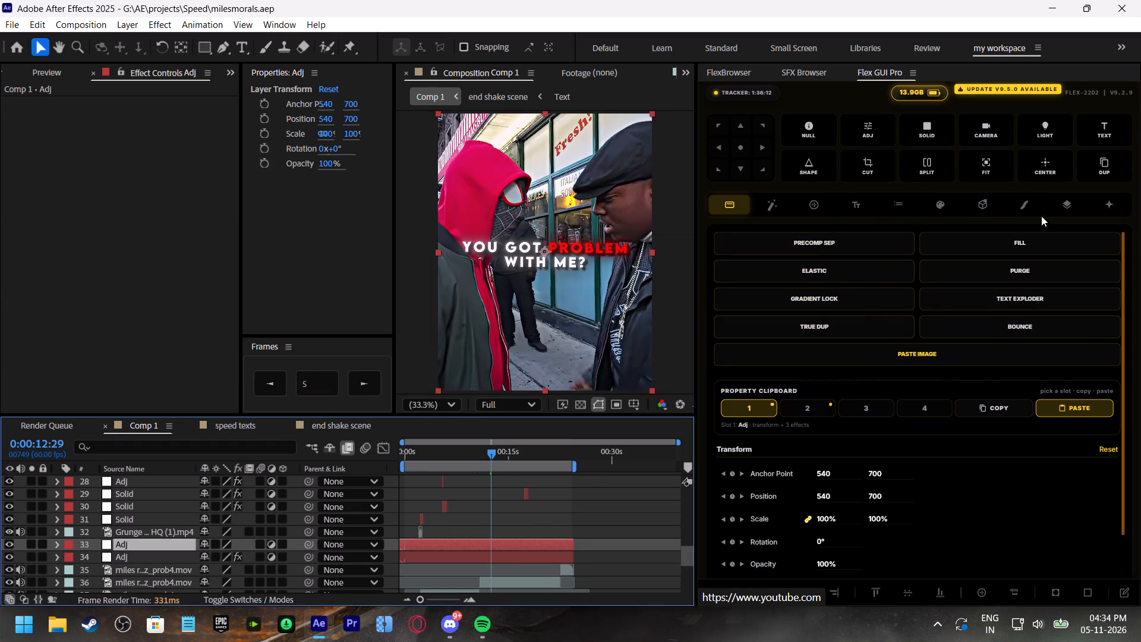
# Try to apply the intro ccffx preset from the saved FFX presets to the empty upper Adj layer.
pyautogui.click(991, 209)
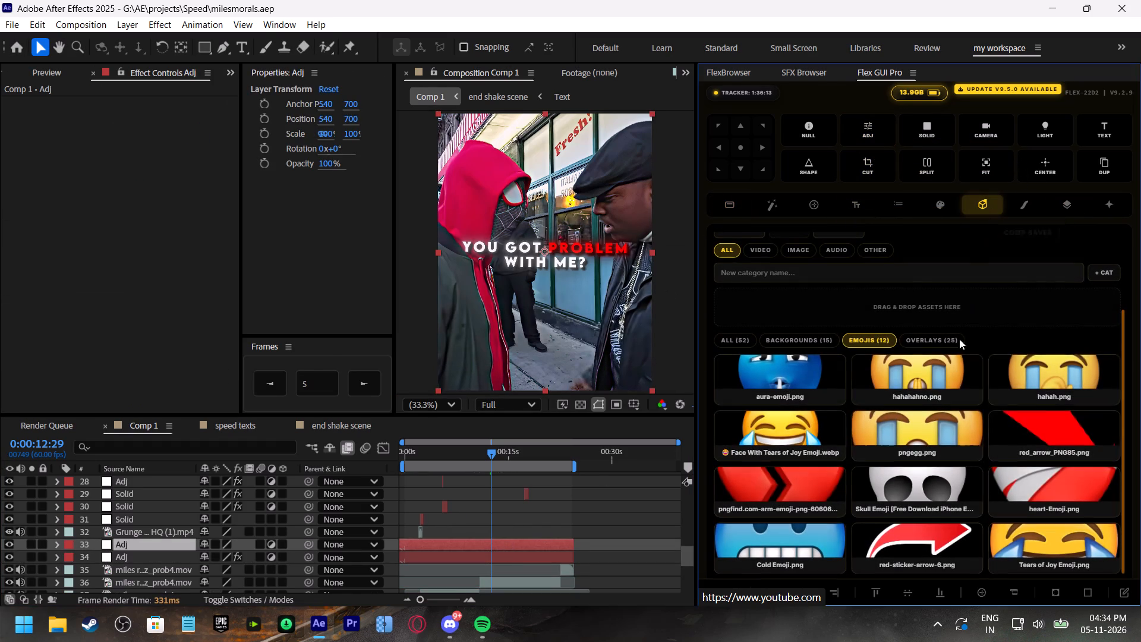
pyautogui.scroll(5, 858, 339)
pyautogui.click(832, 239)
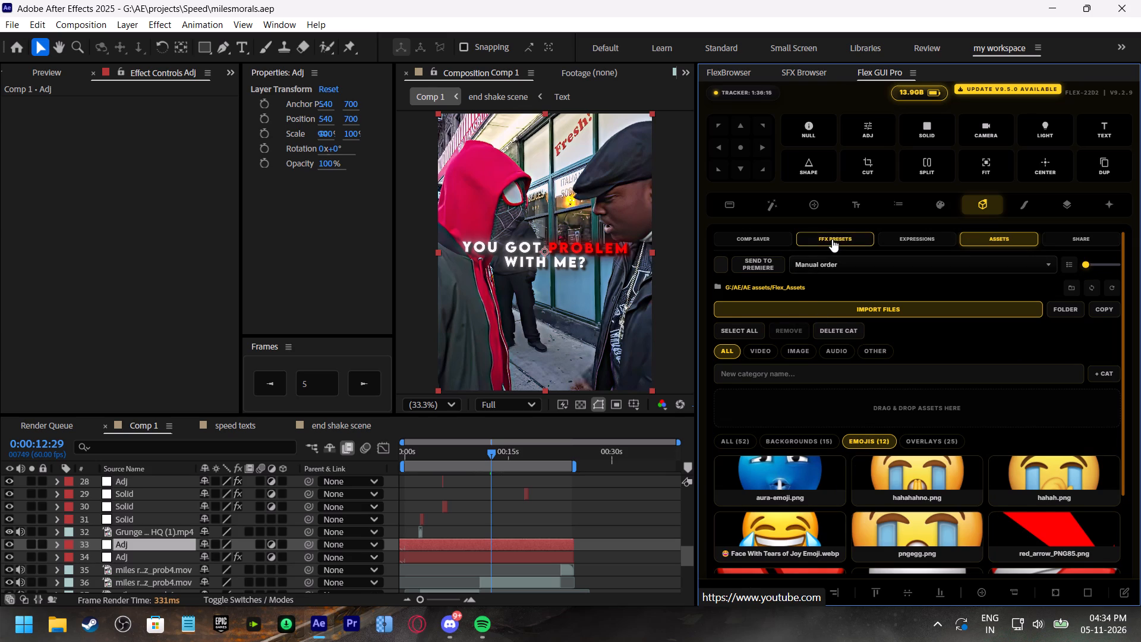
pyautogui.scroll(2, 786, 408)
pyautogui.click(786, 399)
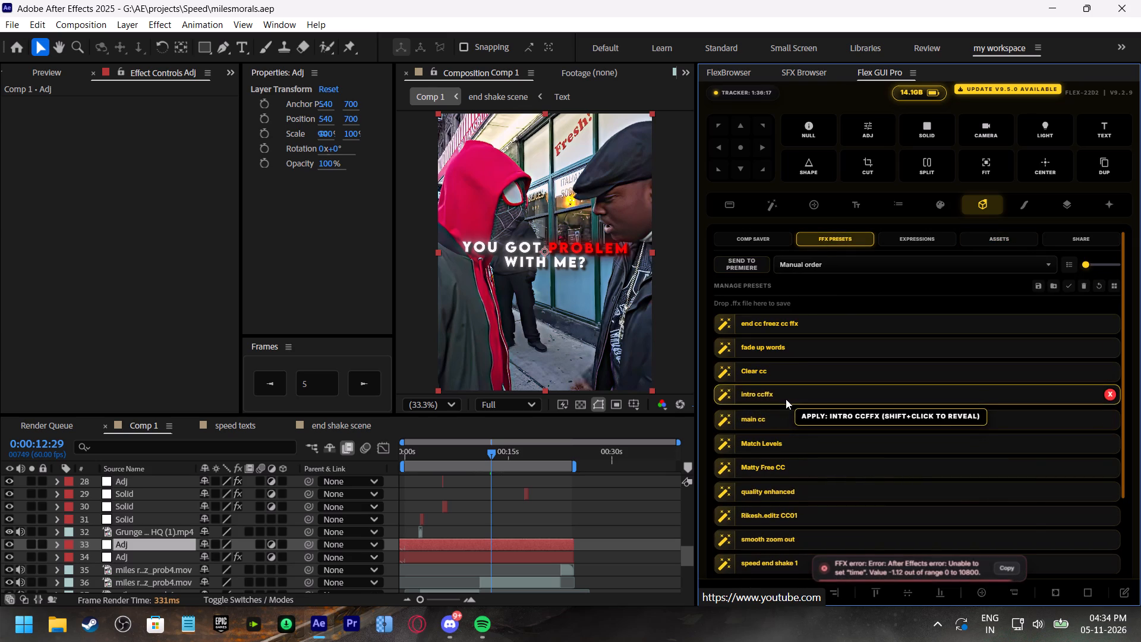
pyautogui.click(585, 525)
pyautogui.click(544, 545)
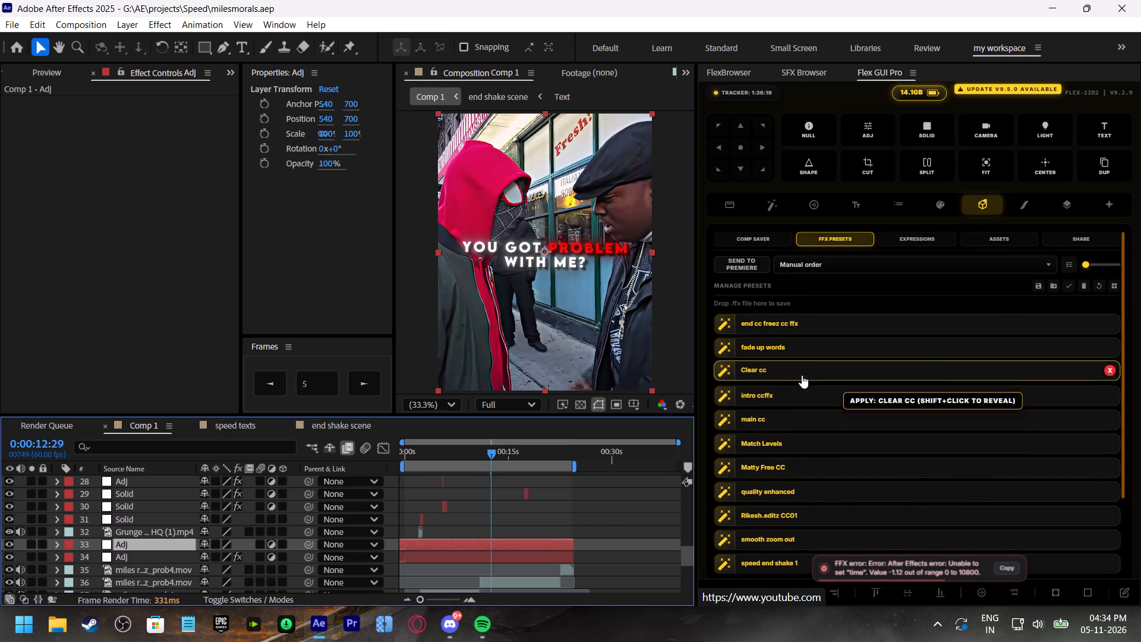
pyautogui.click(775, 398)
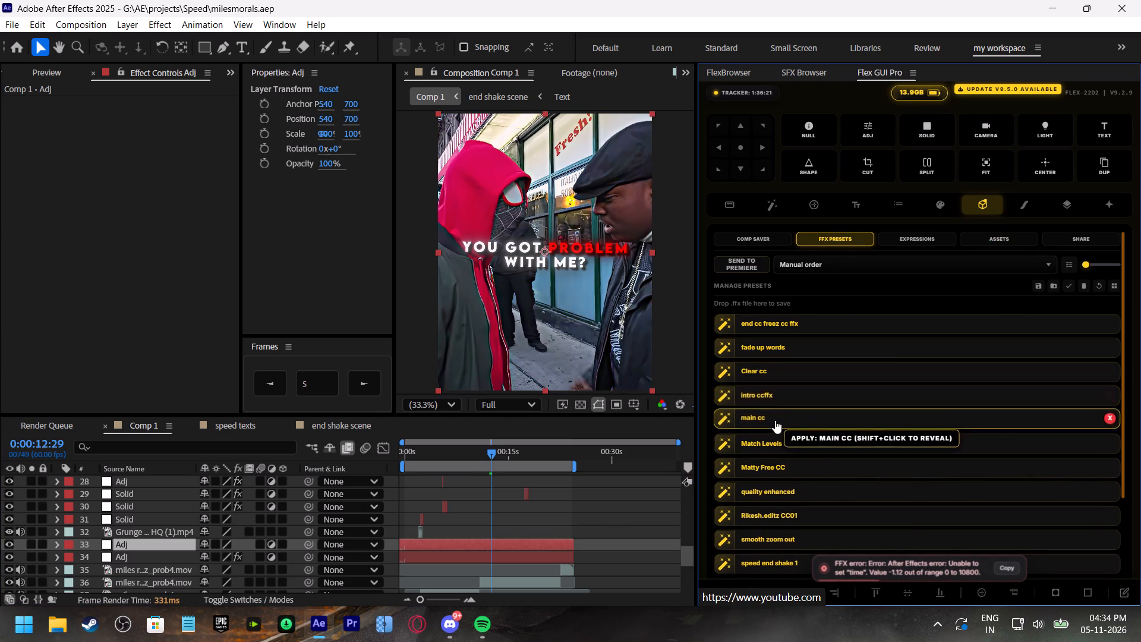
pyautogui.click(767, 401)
# Replace the empty upper Adj layer with a newly created adjustment layer placed directly above the graded Adj layer.
pyautogui.click(550, 542)
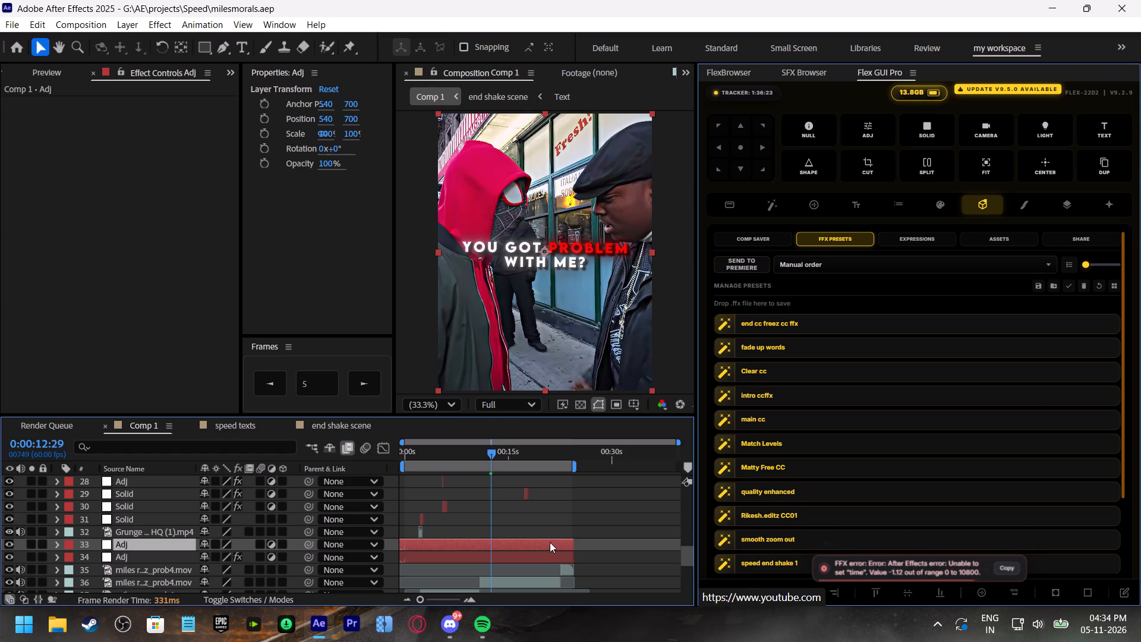
pyautogui.press('BackSpace')
pyautogui.rightClick(390, 540)
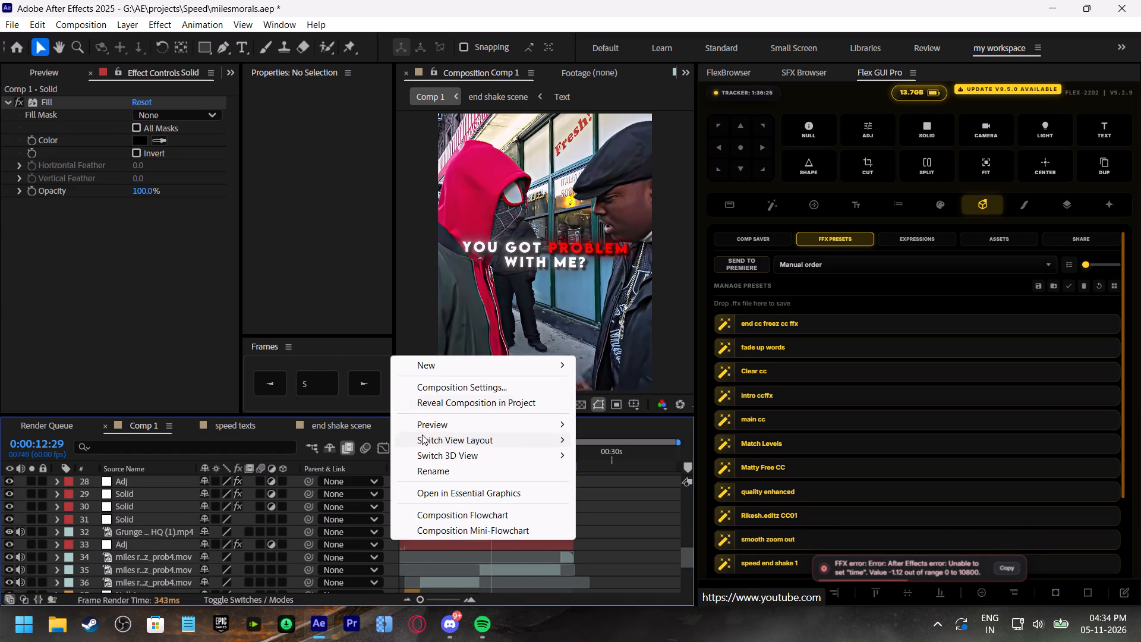
pyautogui.click(447, 363)
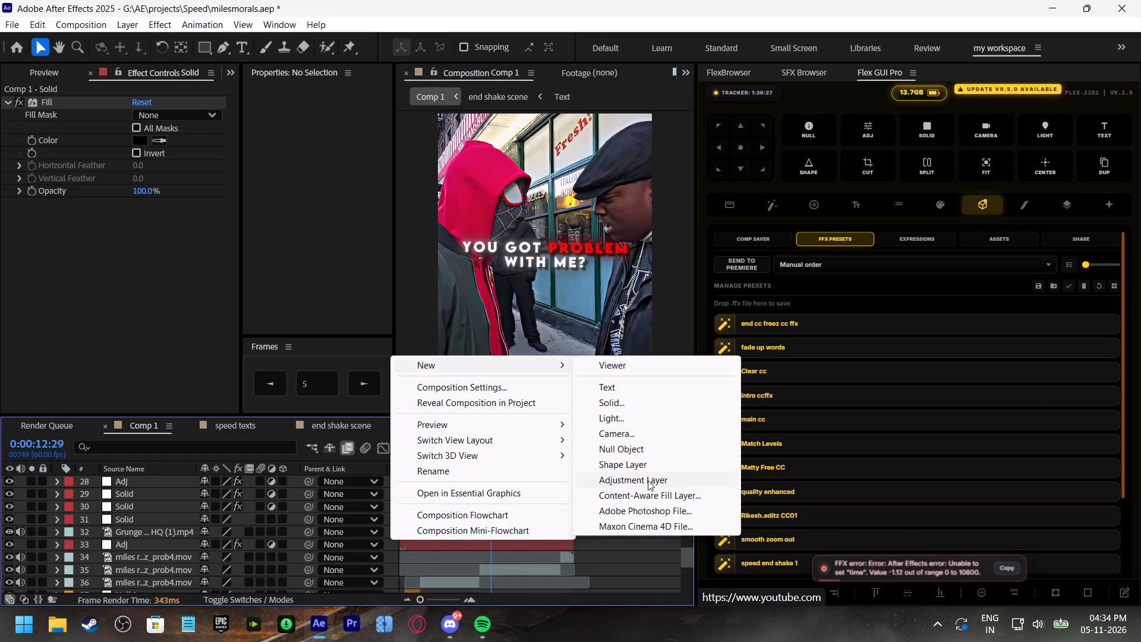
pyautogui.click(648, 480)
pyautogui.moveTo(175, 480); pyautogui.dragTo(165, 567)
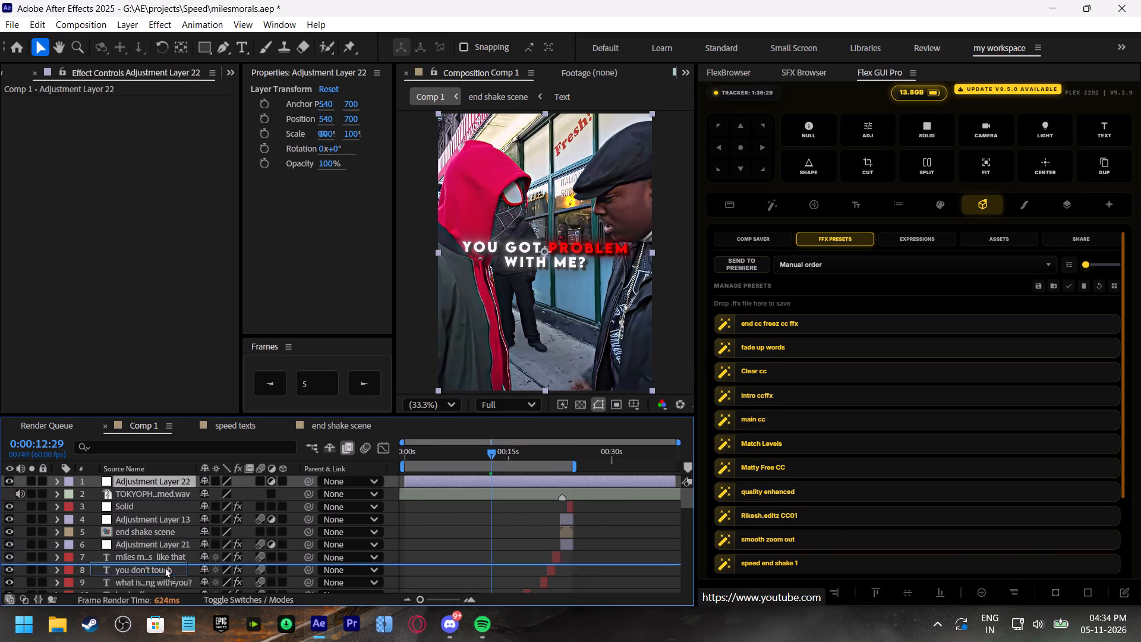
pyautogui.moveTo(165, 567); pyautogui.dragTo(163, 585)
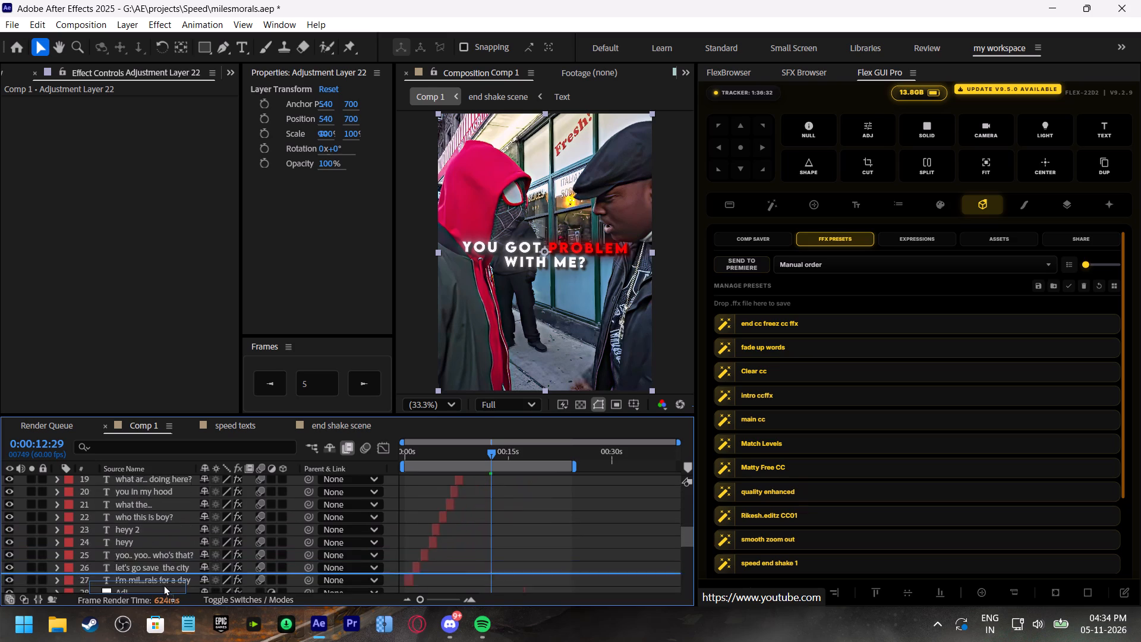
pyautogui.moveTo(163, 585); pyautogui.dragTo(167, 582)
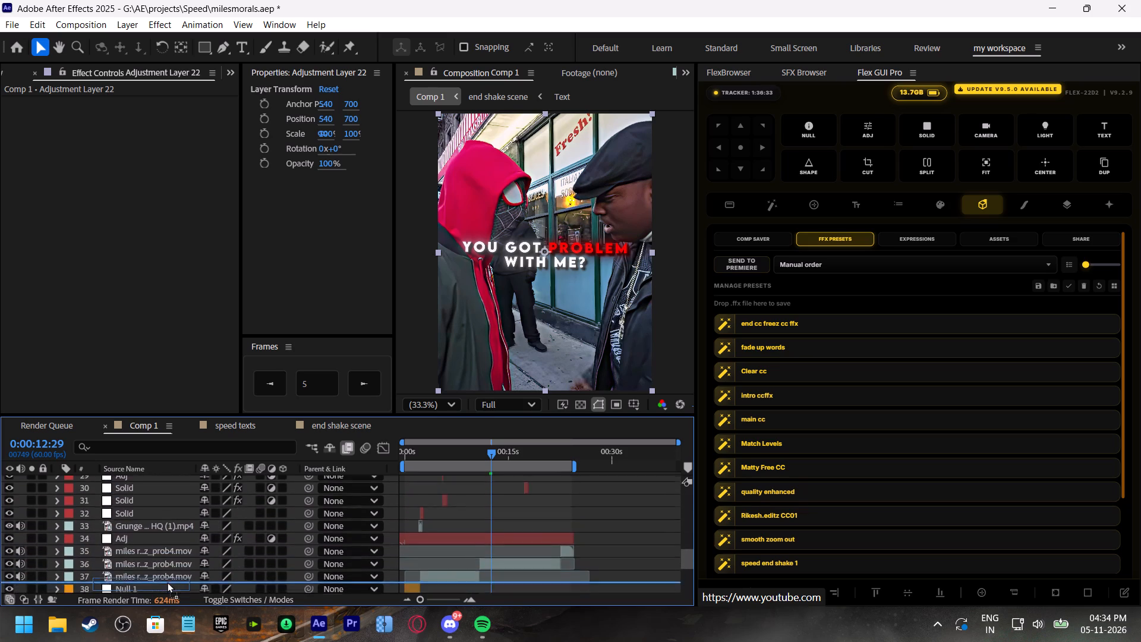
pyautogui.moveTo(167, 582); pyautogui.dragTo(180, 521)
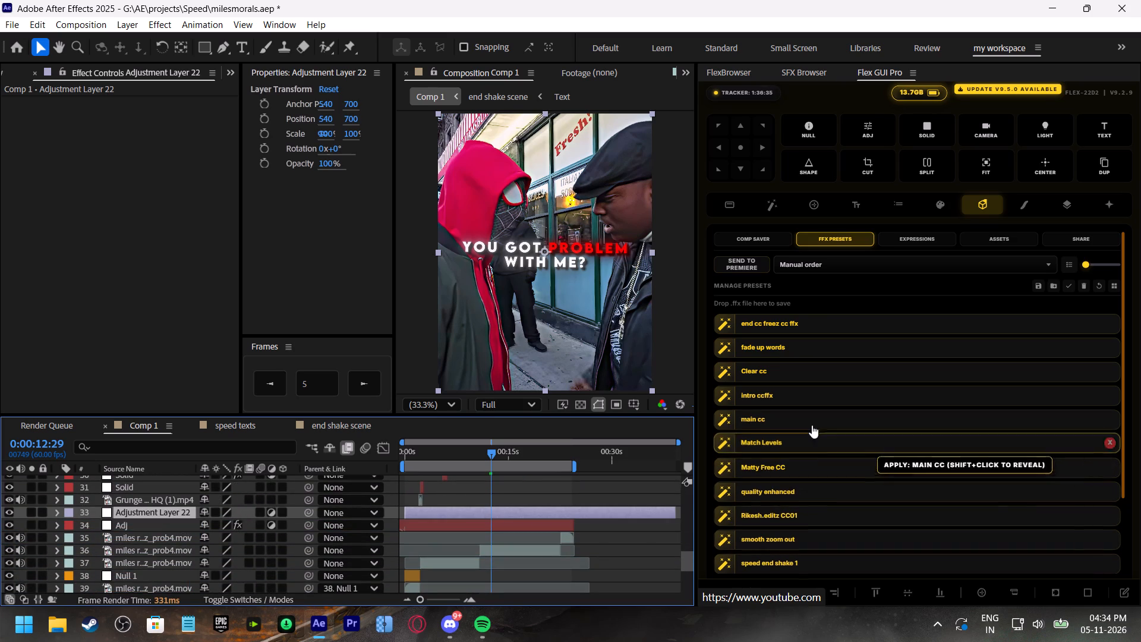
# Apply the intro ccffx preset to the new adjustment layer.
pyautogui.click(791, 399)
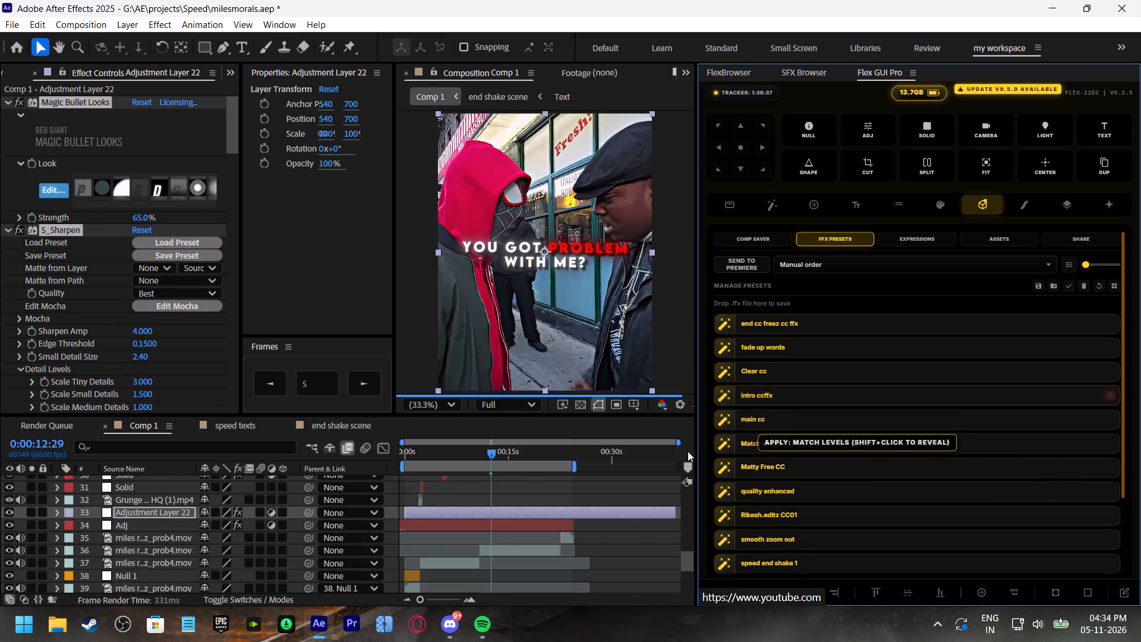
# Check the preset look combined with the Adj grade at the opening seconds and around 17 seconds.
pyautogui.moveTo(432, 449); pyautogui.dragTo(357, 466)
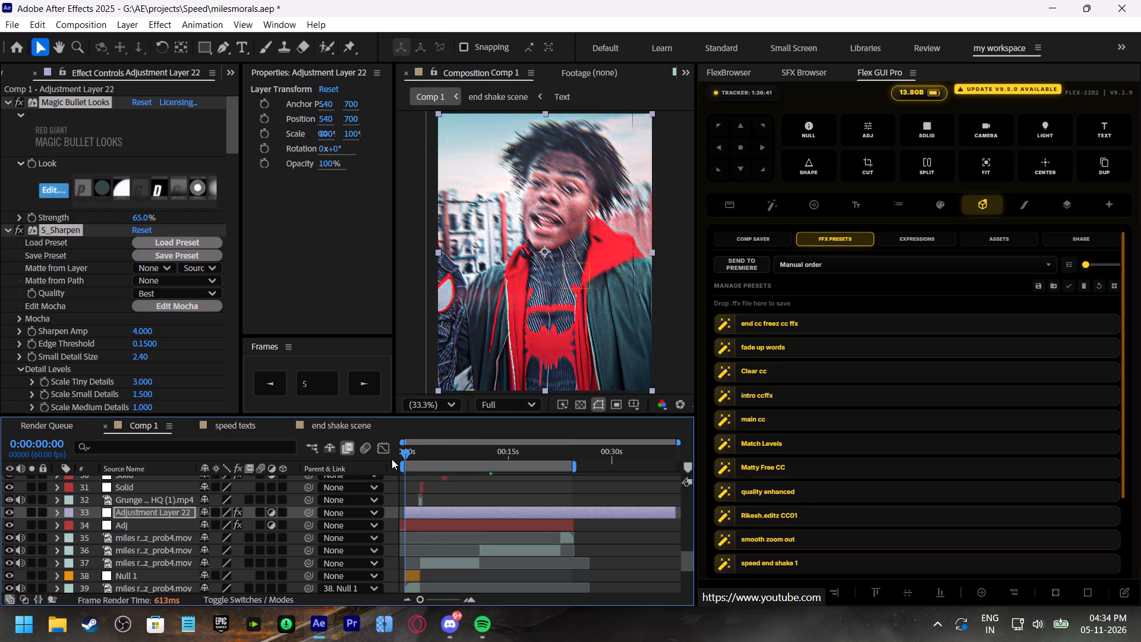
pyautogui.click(406, 452)
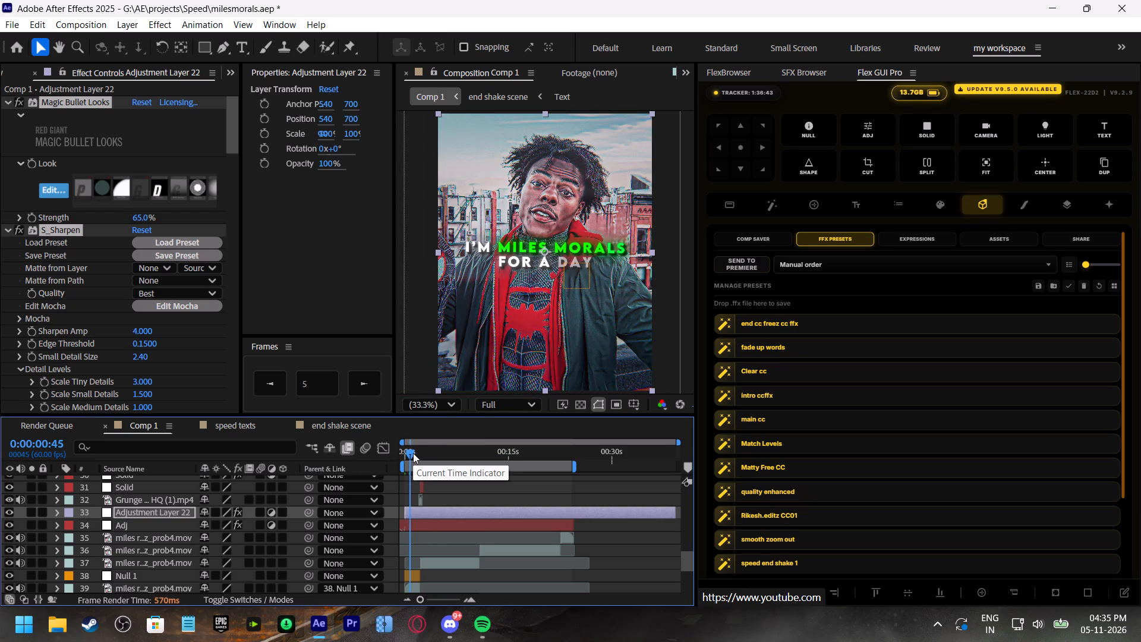
pyautogui.click(418, 453)
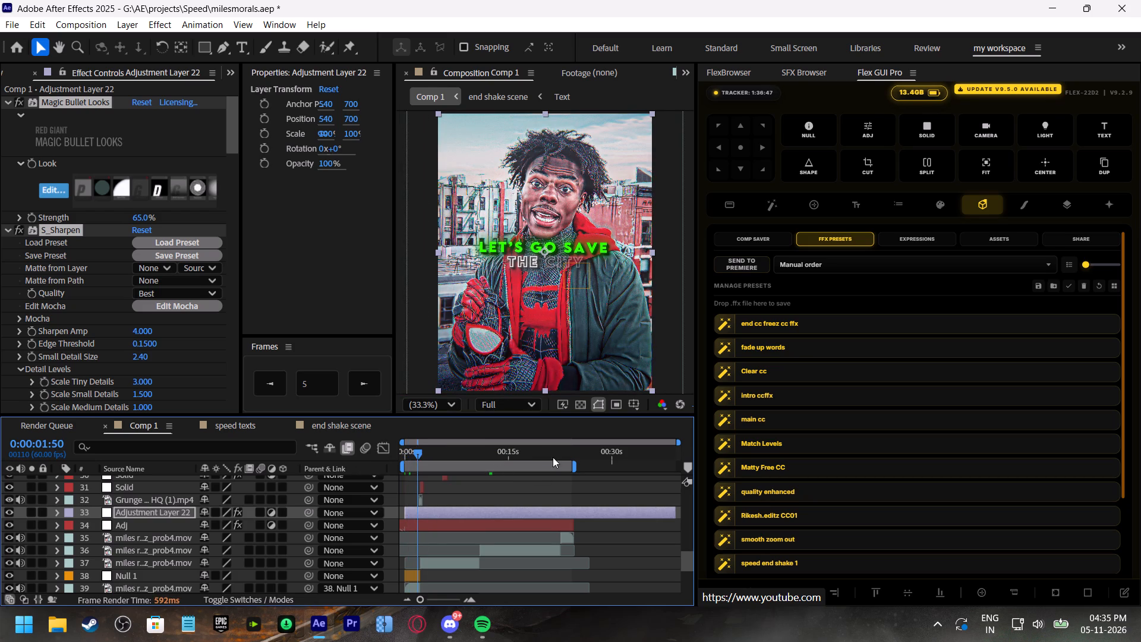
pyautogui.click(524, 452)
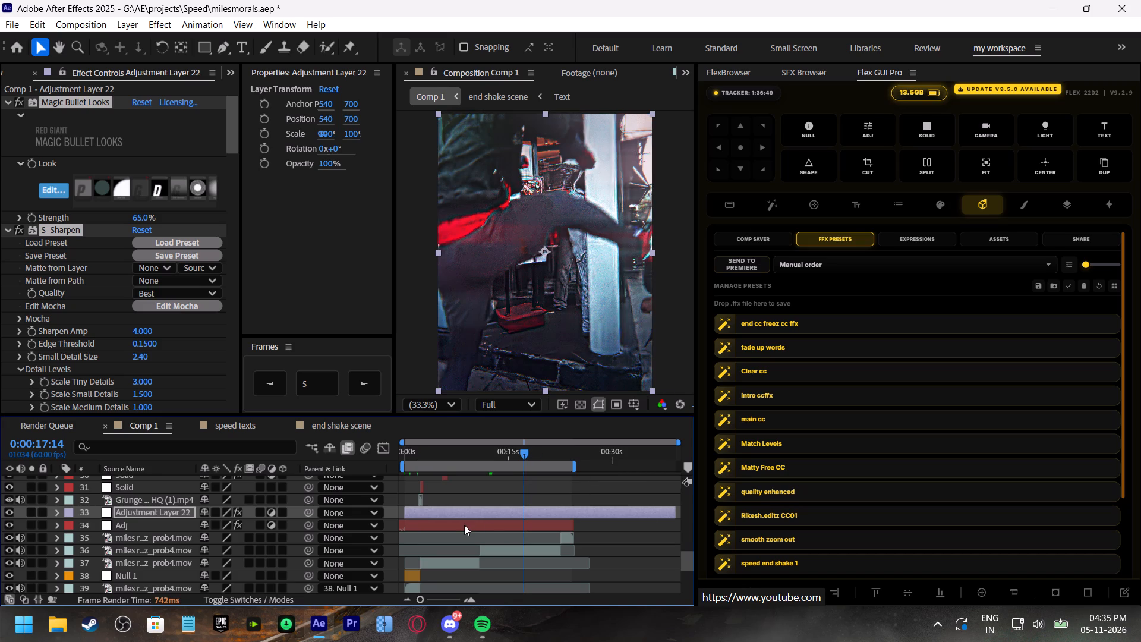
# Hide the graded Adj layer and check the preset look on its own at several points across the edit.
pyautogui.click(10, 527)
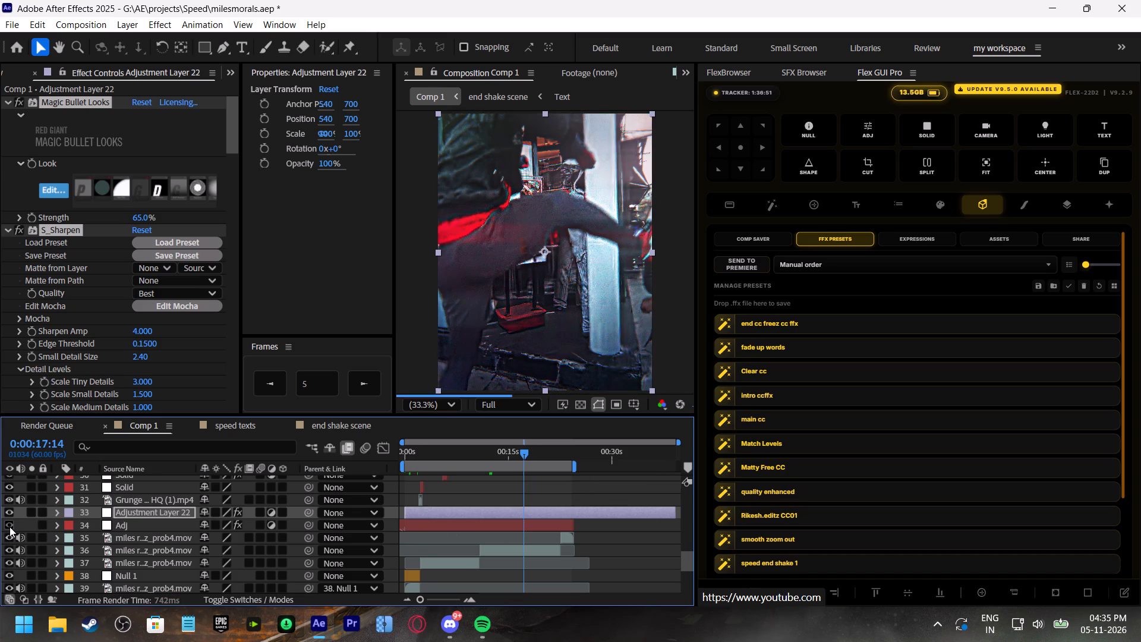
pyautogui.moveTo(406, 451); pyautogui.dragTo(389, 451)
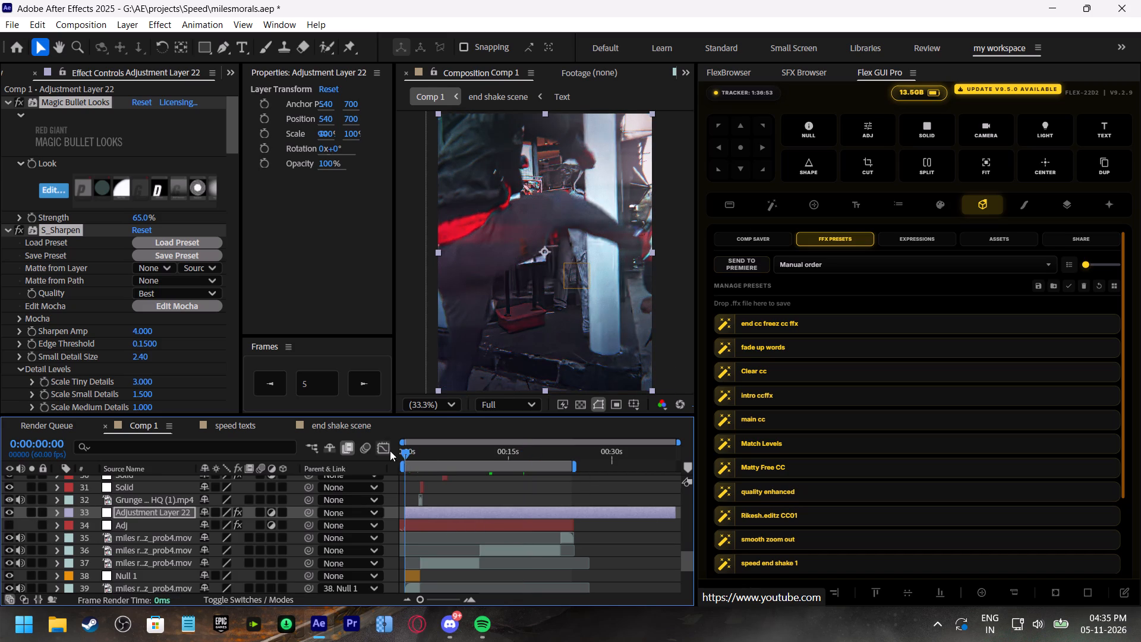
pyautogui.click(414, 454)
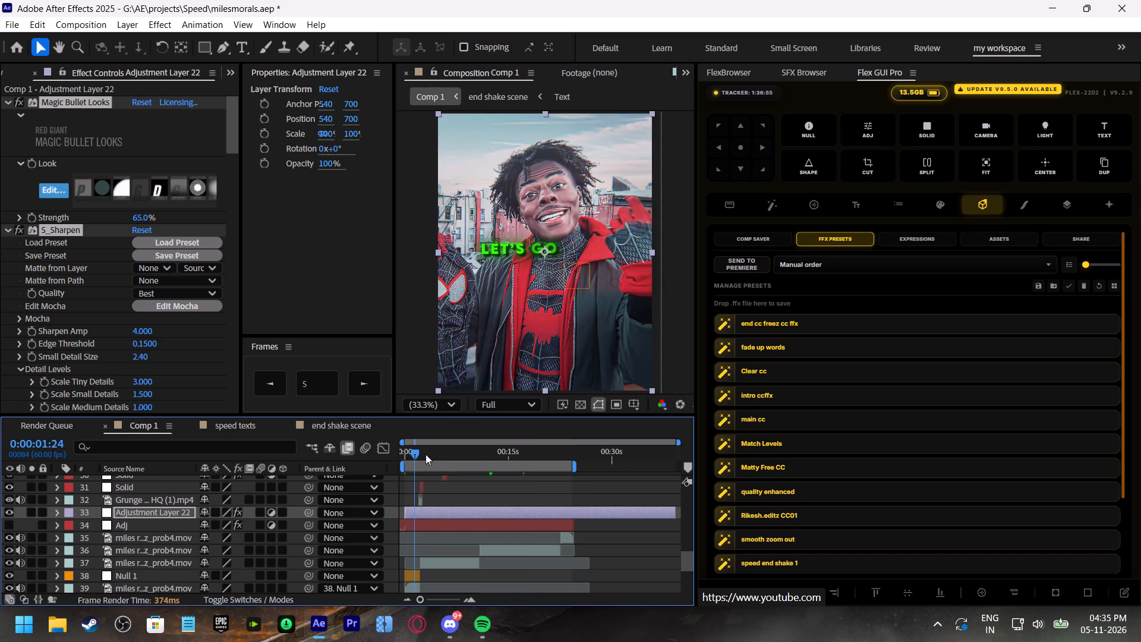
pyautogui.click(488, 455)
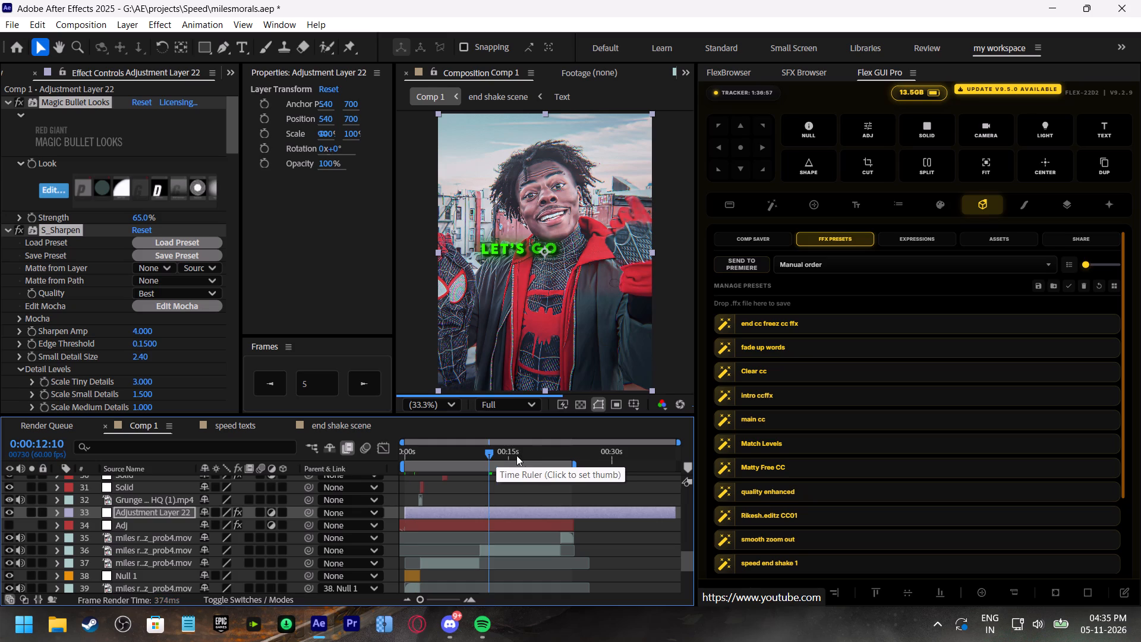
pyautogui.click(521, 455)
pyautogui.click(540, 455)
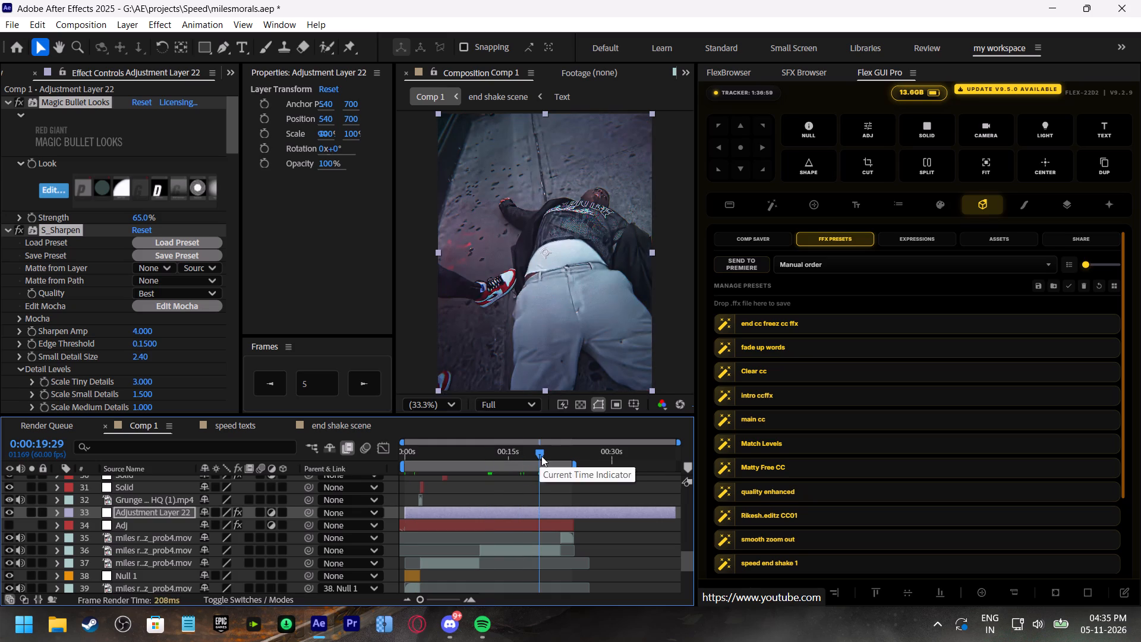
pyautogui.click(559, 458)
pyautogui.click(565, 459)
pyautogui.moveTo(527, 457); pyautogui.dragTo(396, 470)
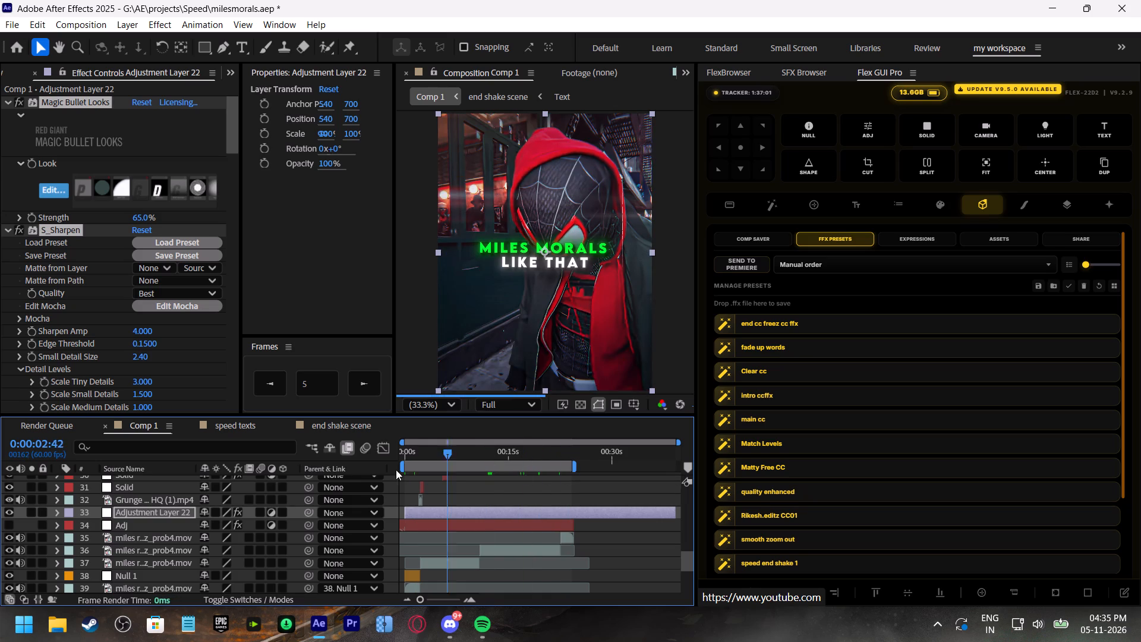
pyautogui.moveTo(396, 470); pyautogui.dragTo(328, 475)
# Delete the hidden, graded Adj layer from Comp 1.
pyautogui.click(473, 528)
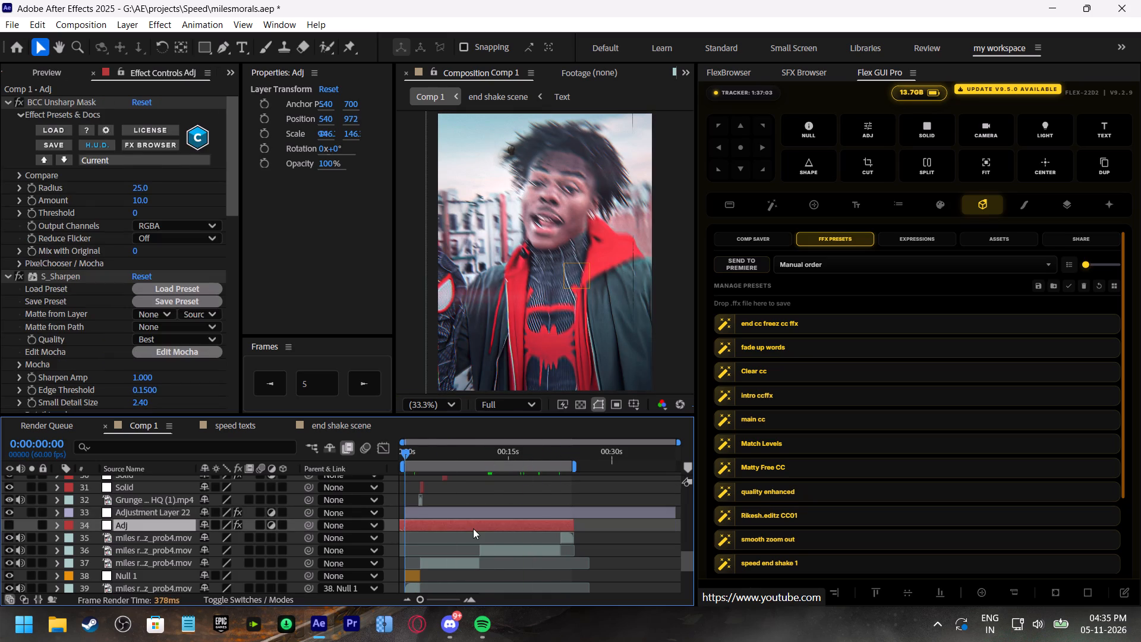
pyautogui.press('BackSpace')
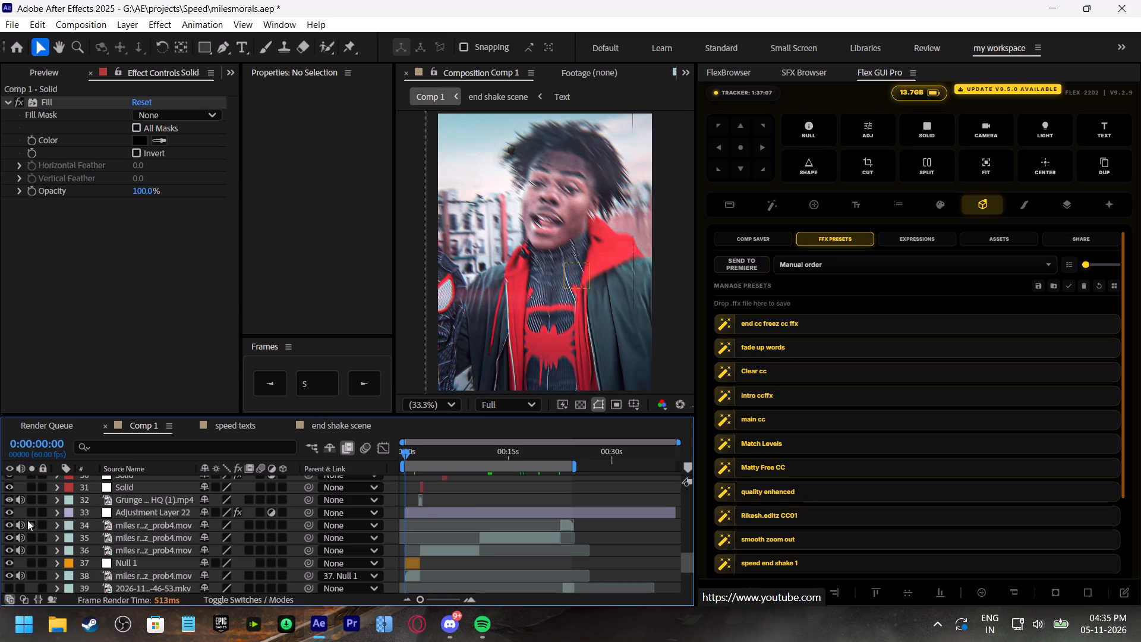
# Hide the adjustment layer that carries the intro ccffx preset.
pyautogui.click(9, 513)
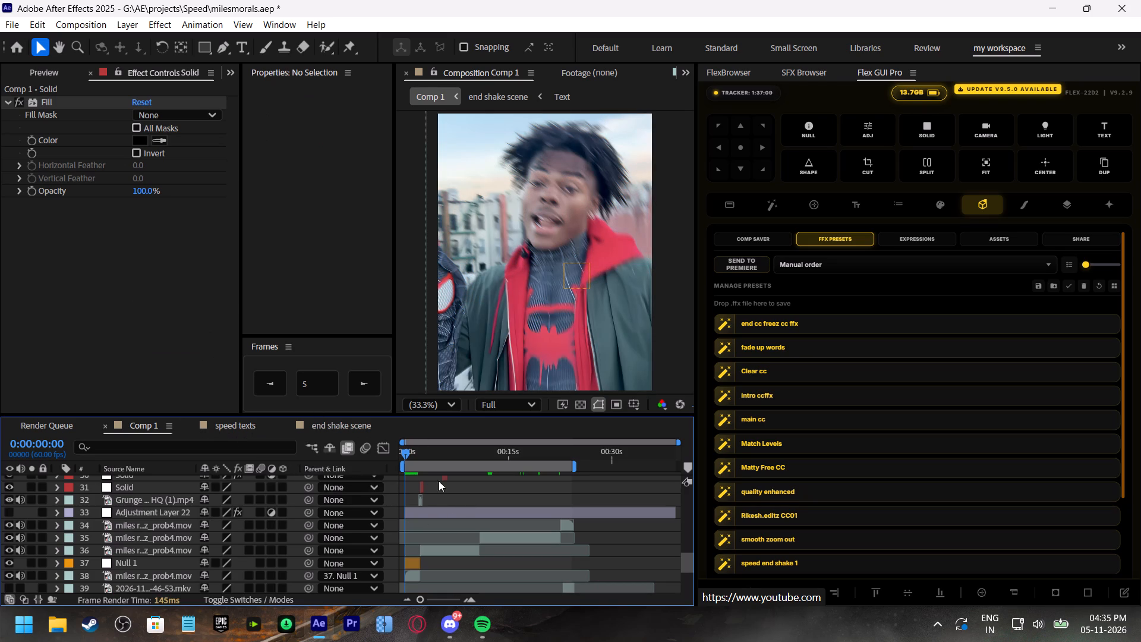
# Select all layers in Comp 1.
pyautogui.click(456, 508)
pyautogui.click(468, 501)
pyautogui.hotkey('ctrl', 'a')
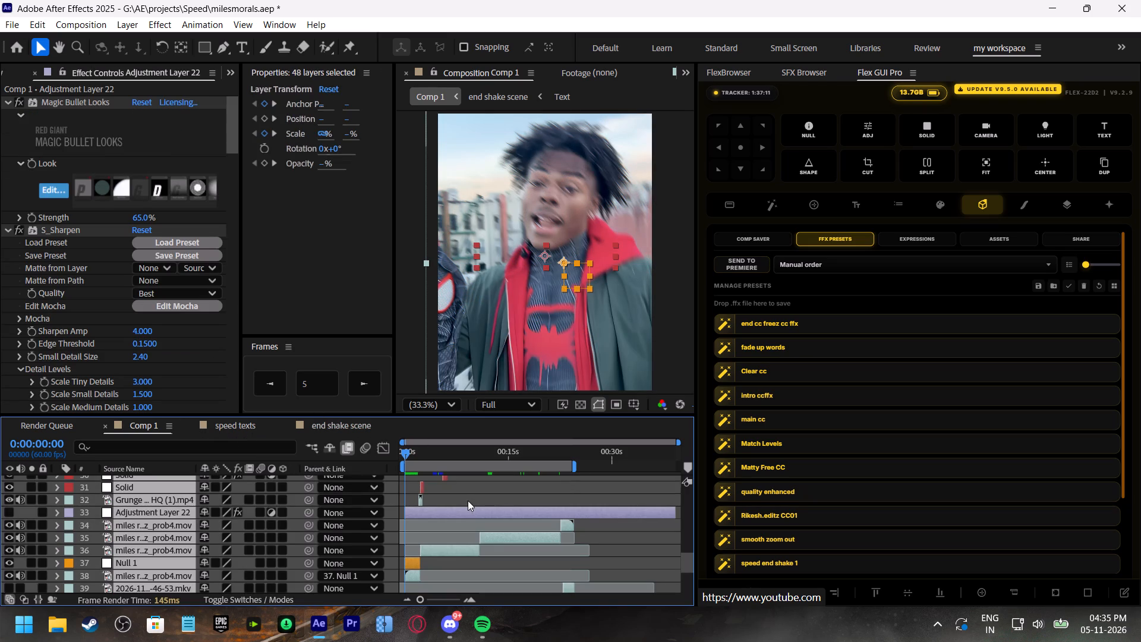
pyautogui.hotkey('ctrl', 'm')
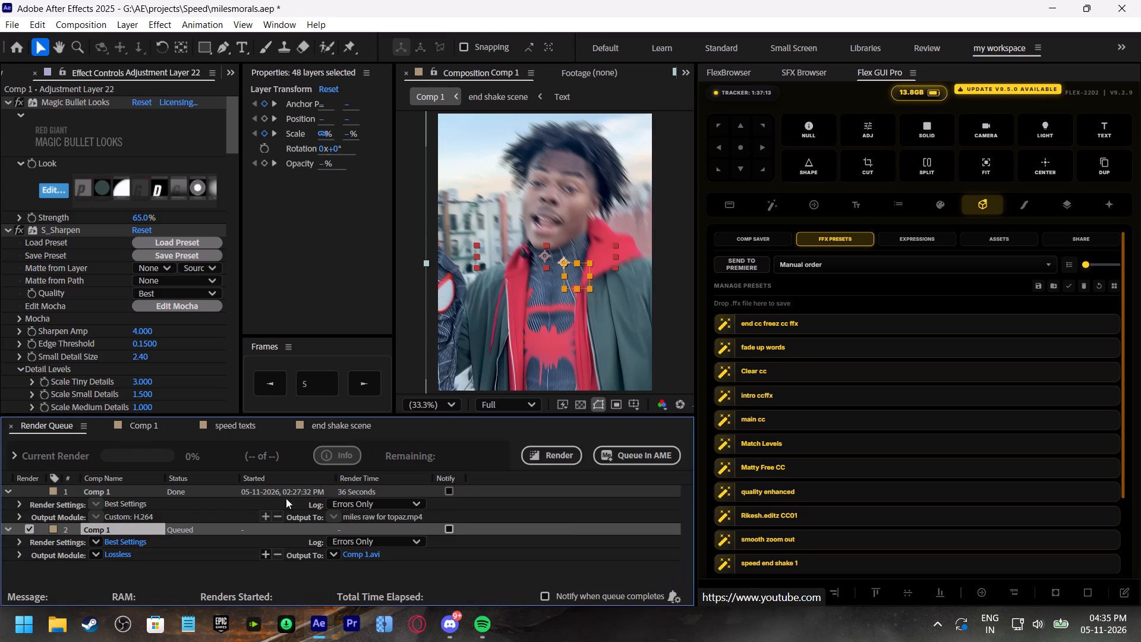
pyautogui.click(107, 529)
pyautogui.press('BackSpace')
# Remove the finished Comp 1 entry from the render queue and return to the Comp 1 timeline.
pyautogui.click(128, 489)
pyautogui.press('BackSpace')
pyautogui.click(141, 427)
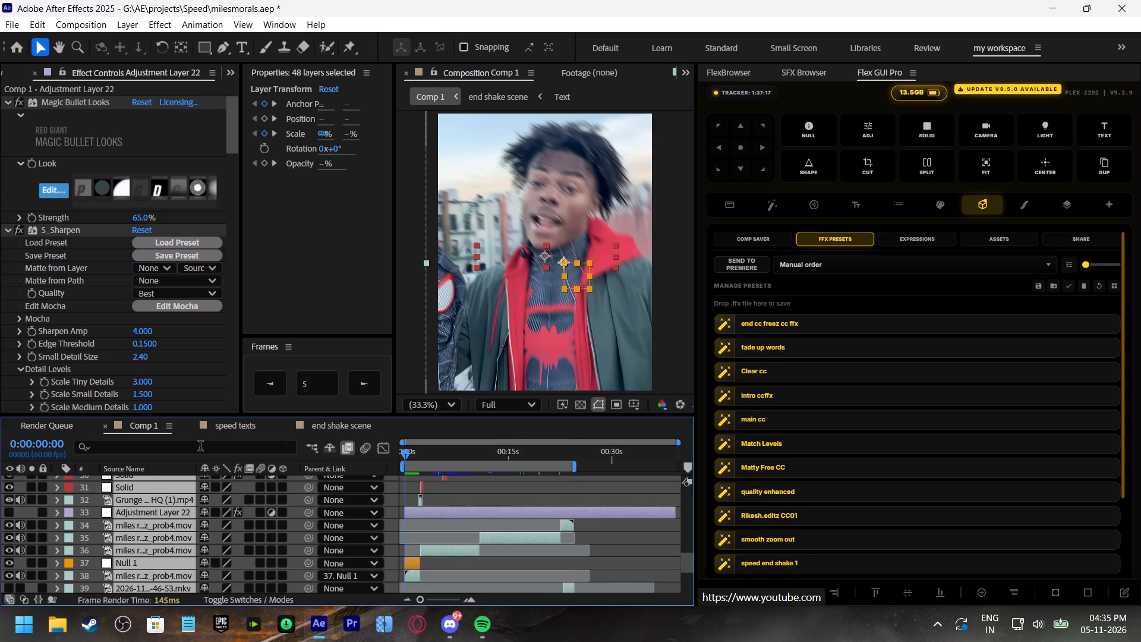
# Pre-compose all the selected Comp 1 layers, moving all attributes into the new composition, and save the project.
pyautogui.rightClick(508, 499)
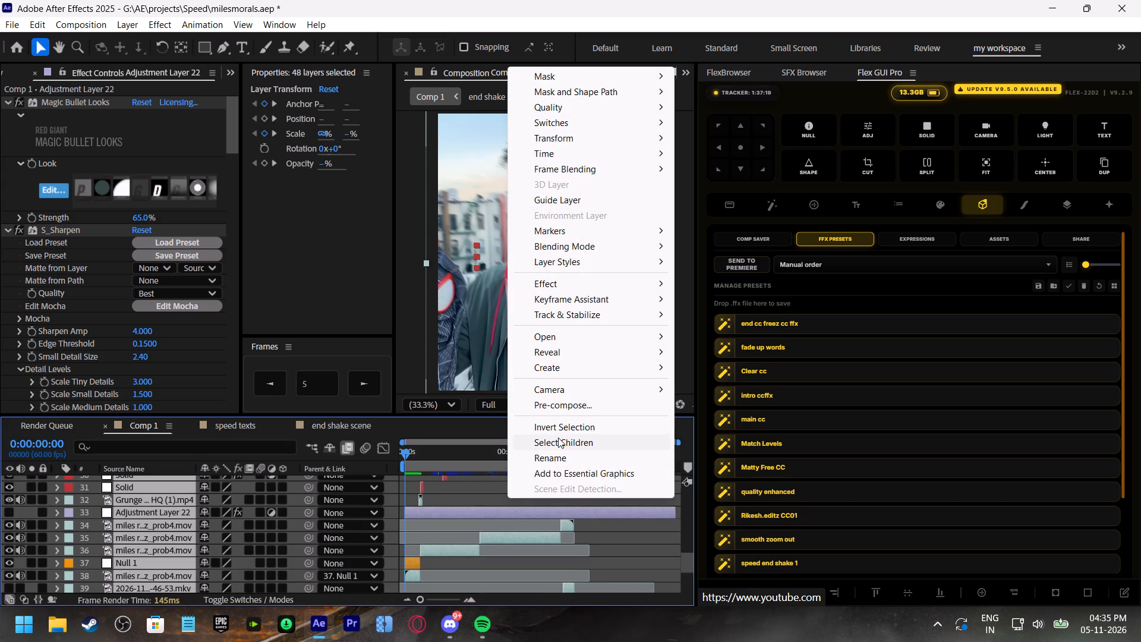
pyautogui.click(568, 408)
pyautogui.click(474, 320)
pyautogui.click(630, 421)
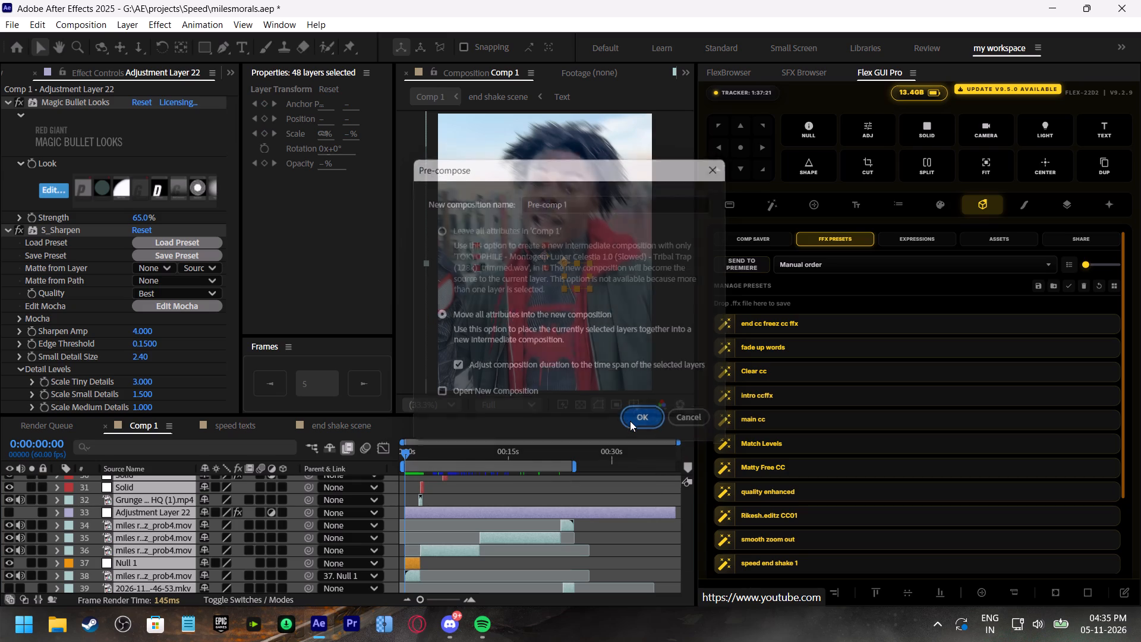
pyautogui.click(459, 519)
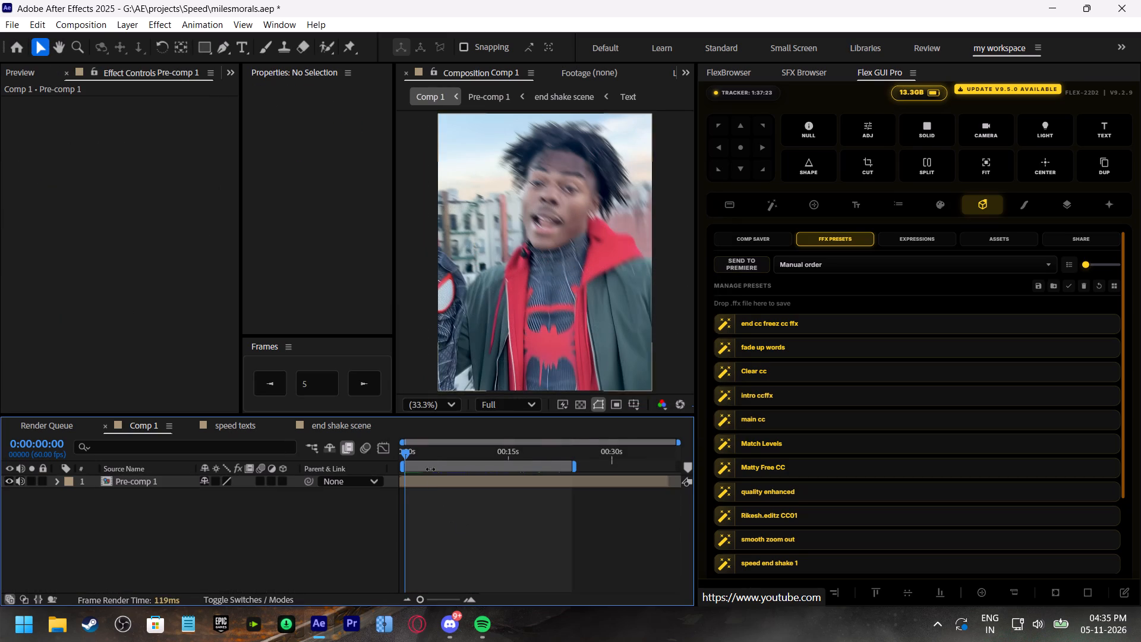
pyautogui.moveTo(429, 452); pyautogui.dragTo(382, 457)
pyautogui.click(412, 481)
pyautogui.hotkey('ctrl', 's')
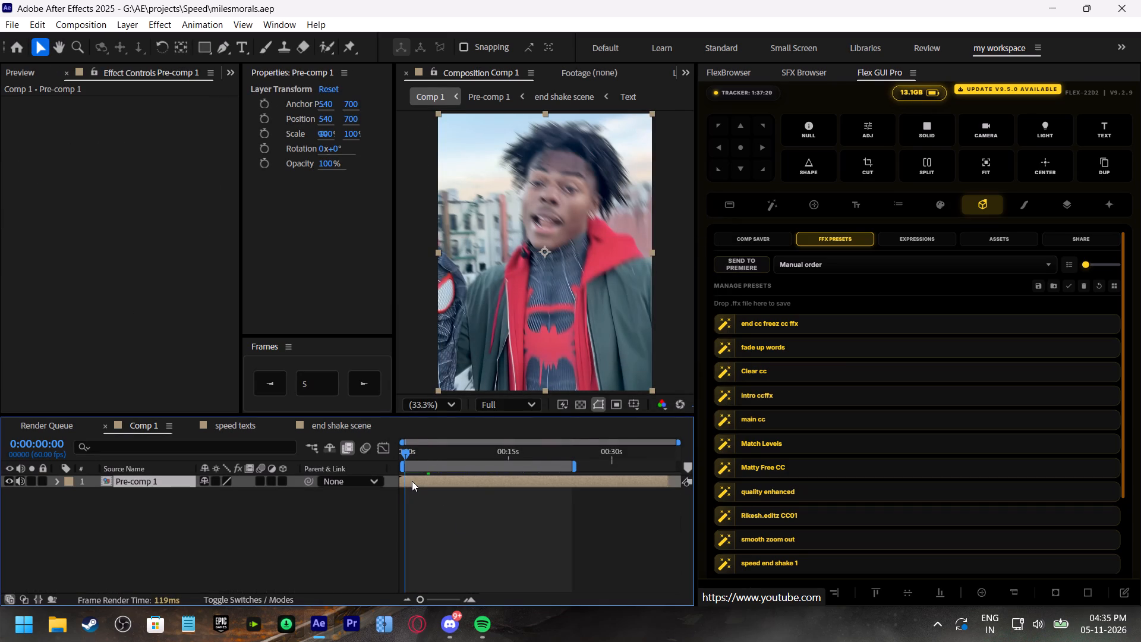
# Preview the opening of the pre-composed edit and return to the start of Comp 1.
pyautogui.press('space')
pyautogui.click(404, 452)
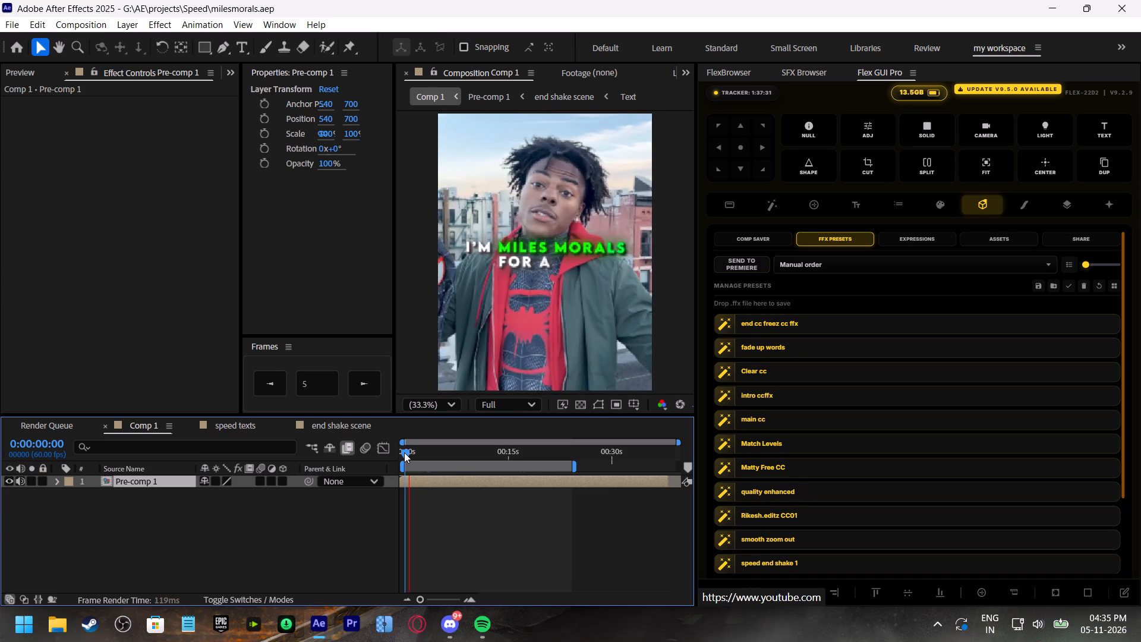
# Preview the first six seconds of Comp 1 up to the red "WHO THIS IS BOY?" shot.
pyautogui.press('space')
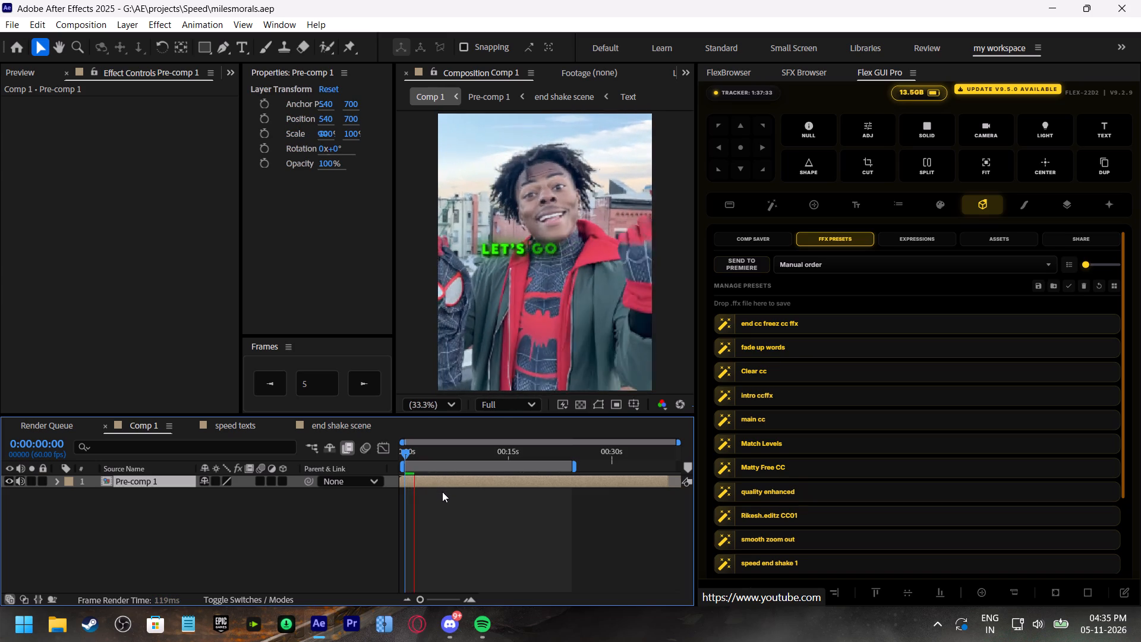
pyautogui.click(414, 451)
pyautogui.press('space')
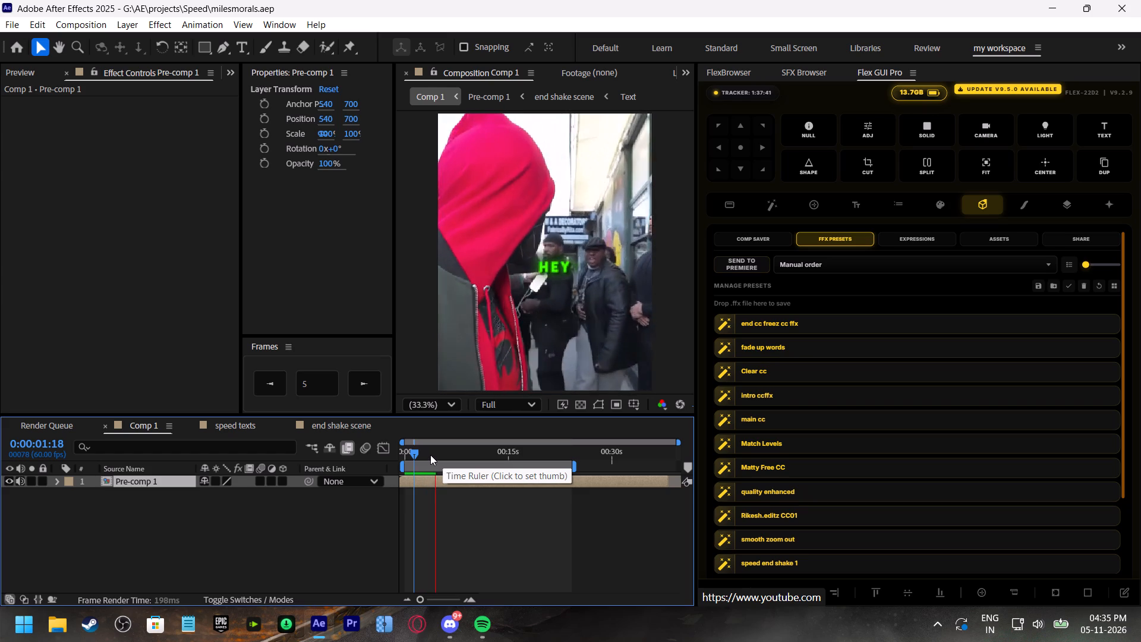
pyautogui.click(430, 455)
pyautogui.press('space')
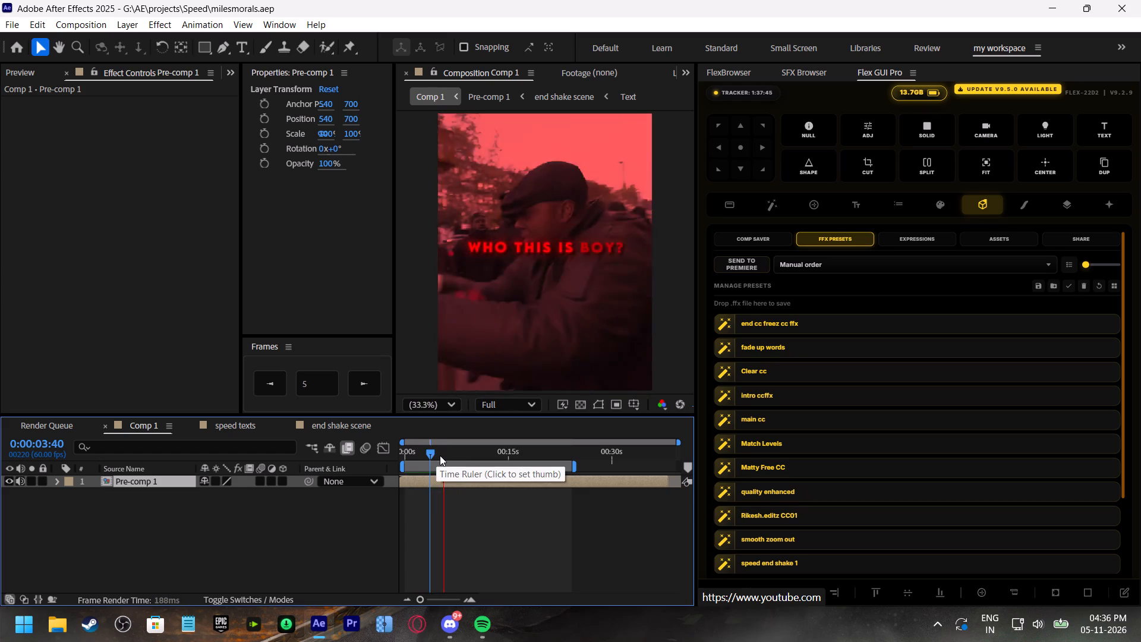
# Search the sound library for "hit" and add Hit Impact (No FX) (2).wav to Comp 1 at 0:00:05:42, on the red "WHO THIS IS BOY?" shot.
pyautogui.click(440, 455)
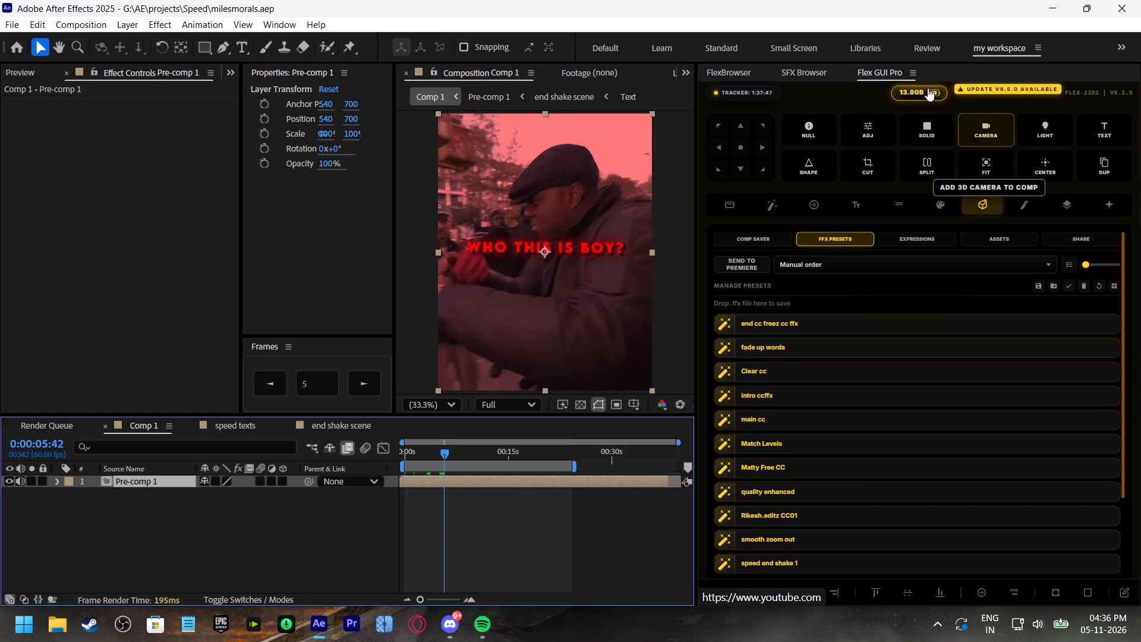
pyautogui.click(819, 71)
pyautogui.click(785, 117)
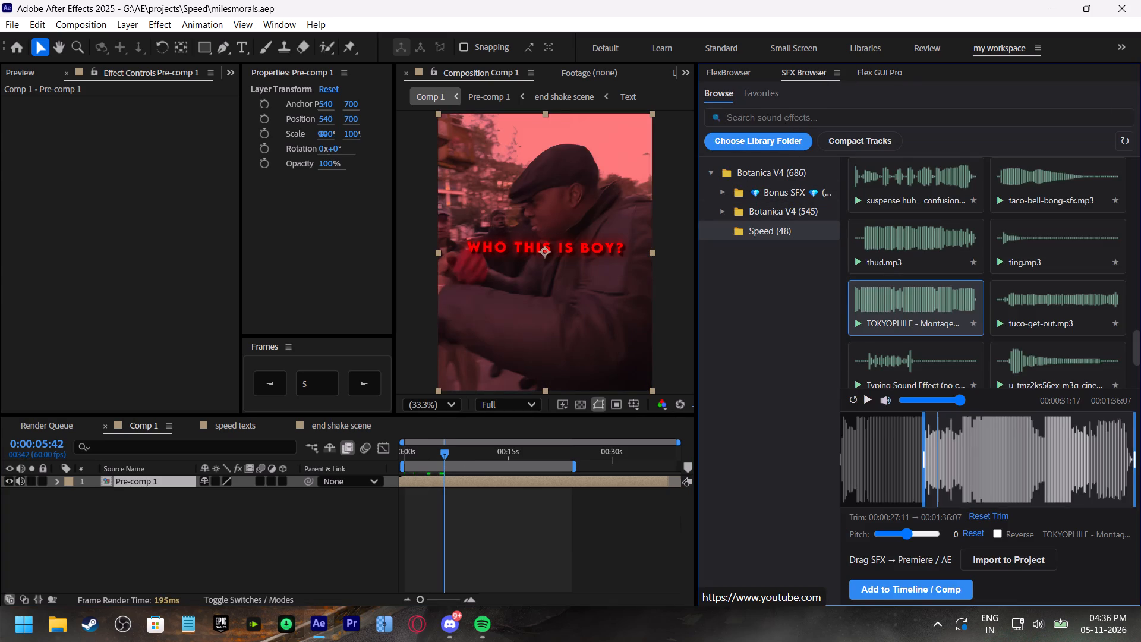
pyautogui.write('ho')
pyautogui.press('BackSpace')
pyautogui.write('it')
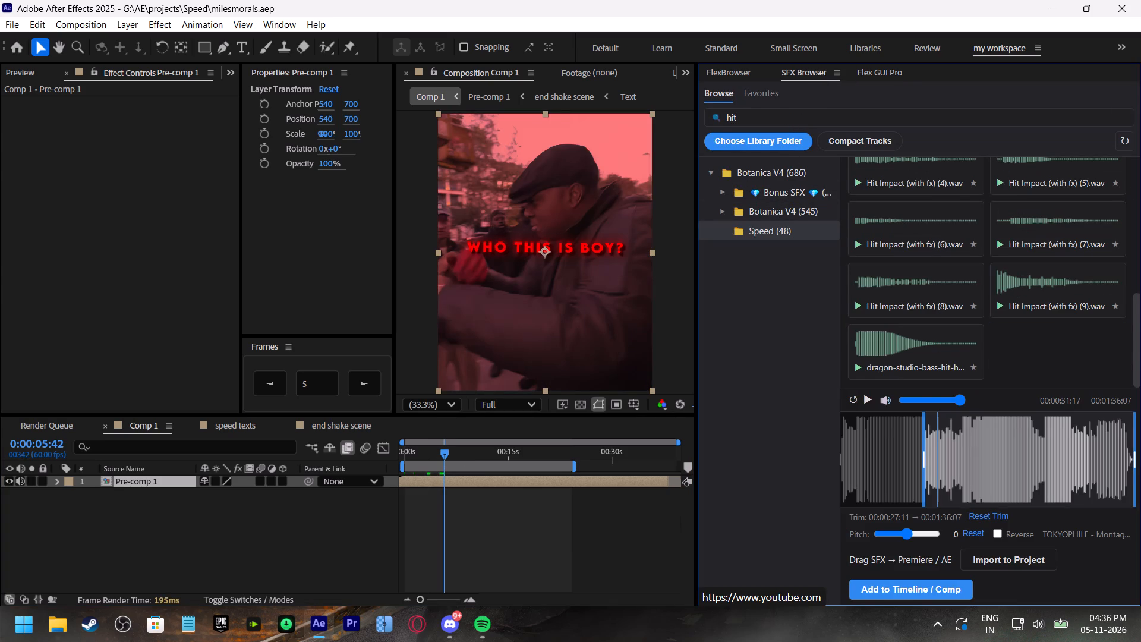
pyautogui.click(1047, 299)
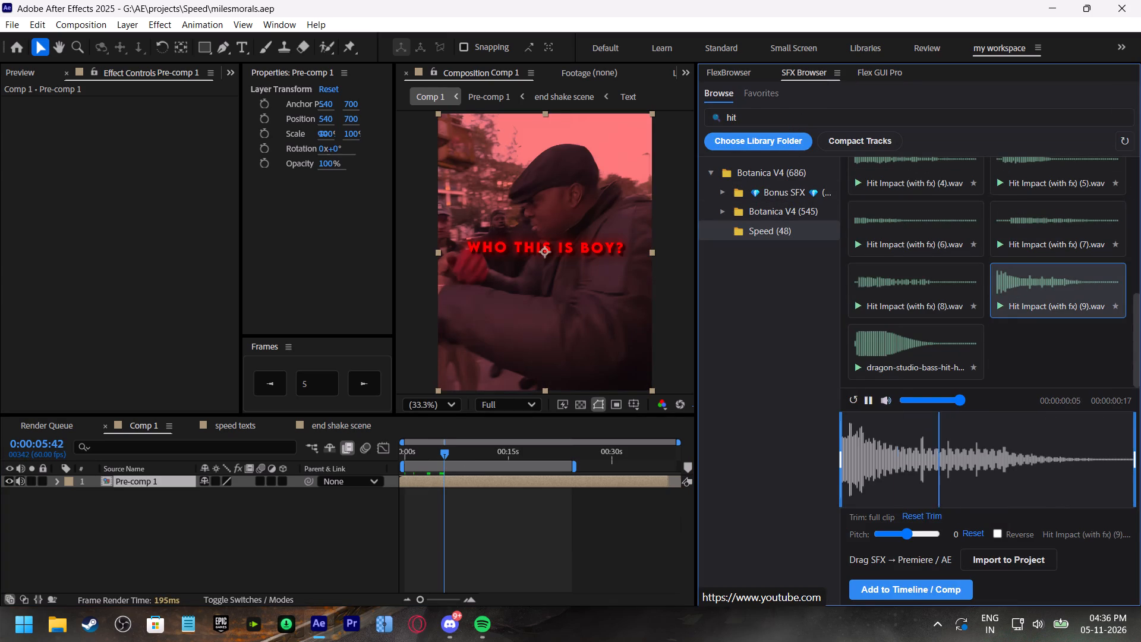
pyautogui.scroll(9, 1079, 248)
pyautogui.click(1044, 200)
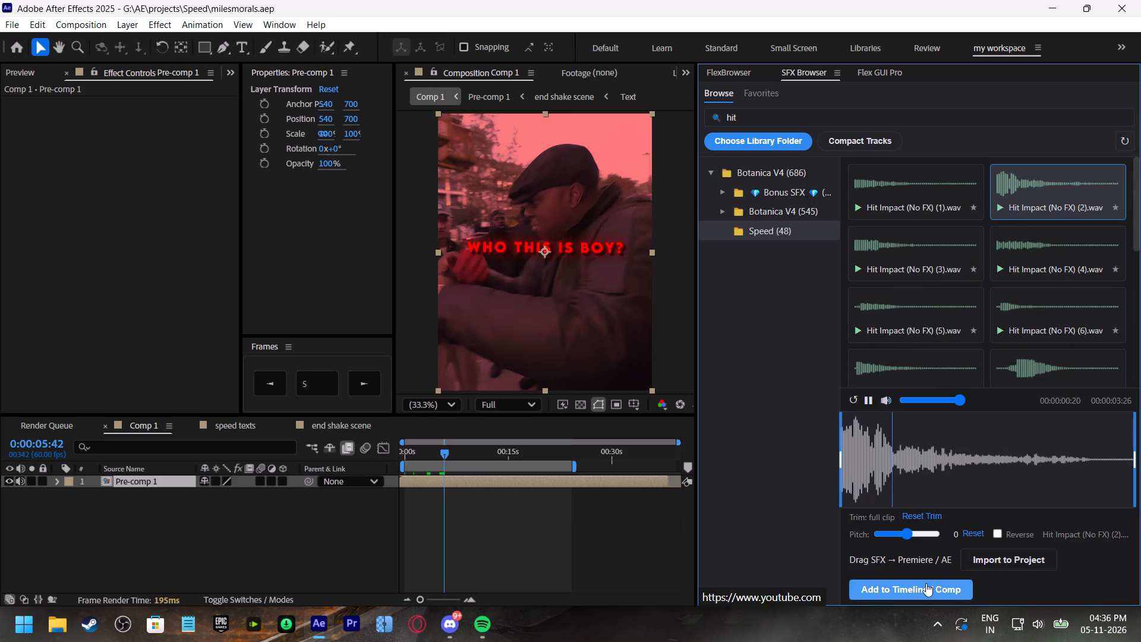
pyautogui.click(916, 590)
# Fine-tune the hit impact layer's timing against the red "WHO THIS IS BOY?" shot, previewing from 0:00:04:51.
pyautogui.moveTo(442, 458); pyautogui.dragTo(436, 456)
pyautogui.press('space')
pyautogui.click(439, 454)
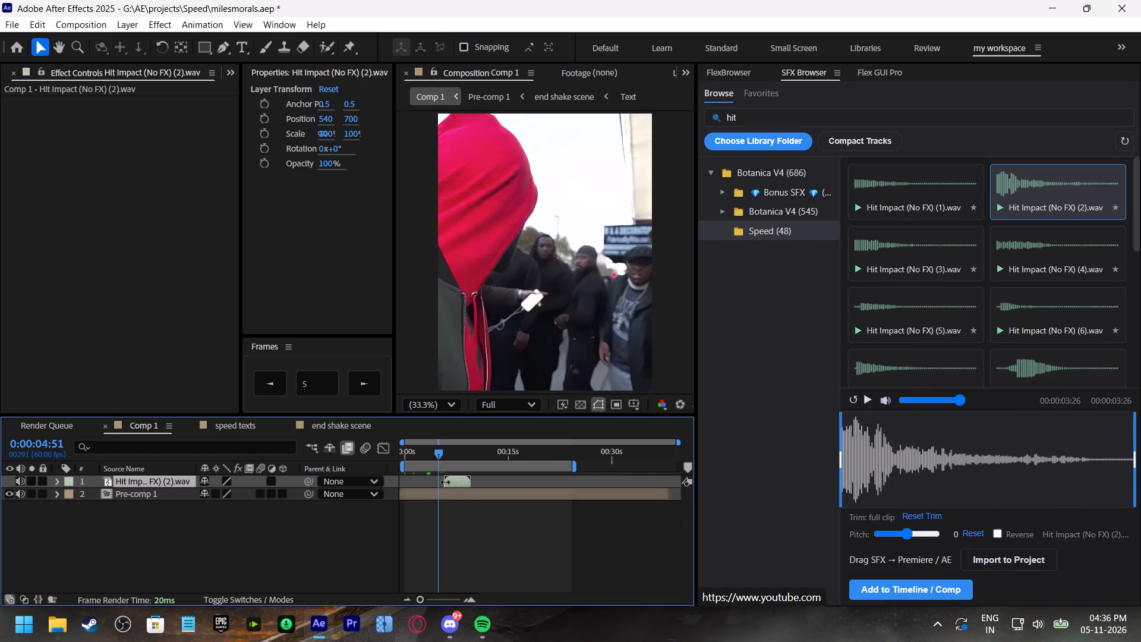
pyautogui.click(454, 483)
pyautogui.press('space')
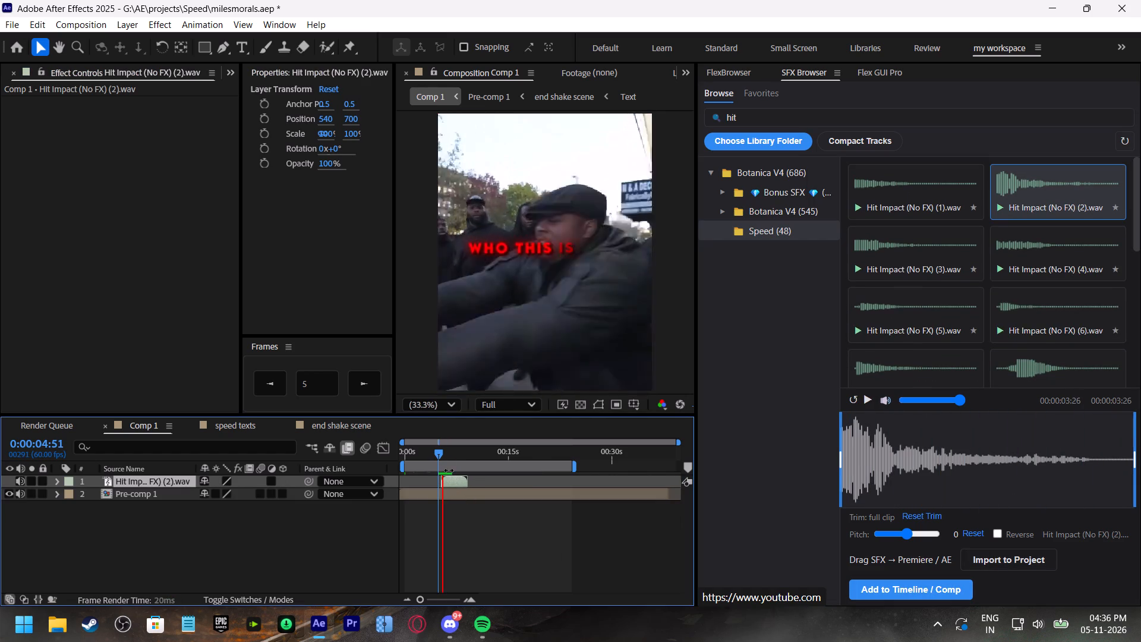
pyautogui.click(443, 460)
pyautogui.click(447, 481)
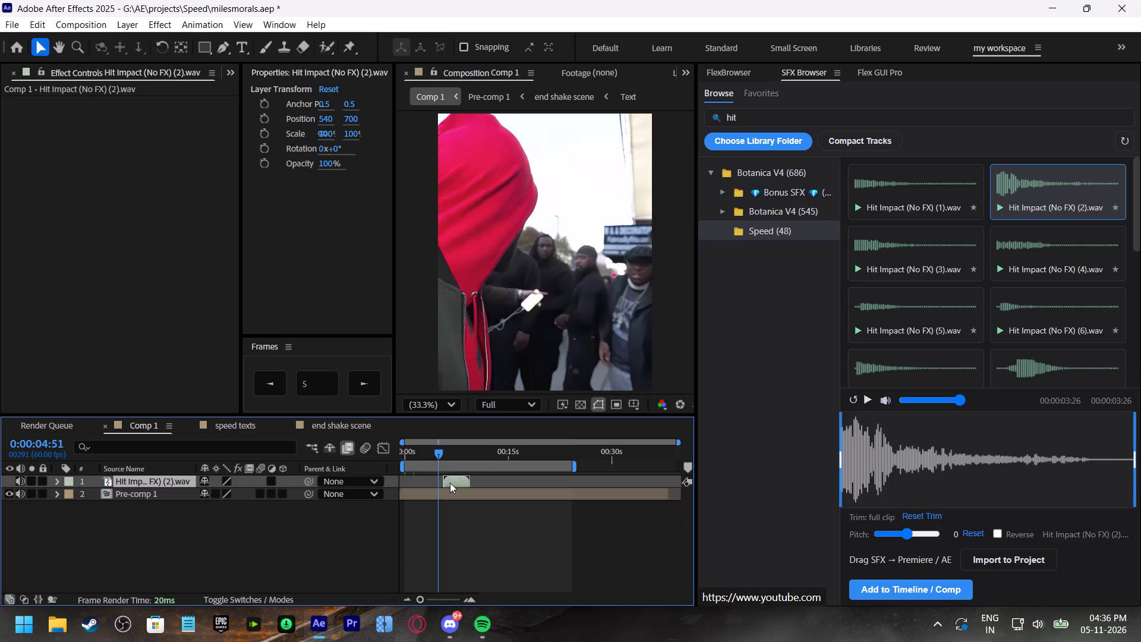
pyautogui.press('space')
pyautogui.click(438, 451)
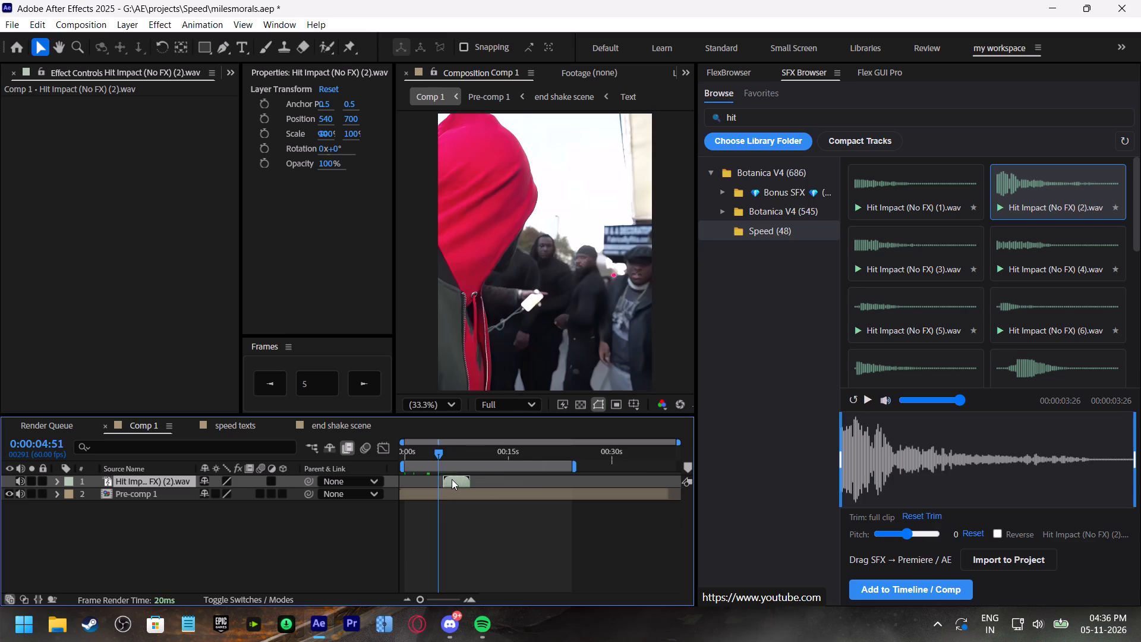
# Set the hit impact layer's Audio Levels to -10 dB.
pyautogui.click(452, 479)
pyautogui.press('l')
pyautogui.click(203, 493)
pyautogui.write('-10')
pyautogui.click(274, 500)
# Preview Comp 1 through the "YOU GOT PROBLEM WITH ME?" line and park the playhead at 0:00:12:36.
pyautogui.press('space')
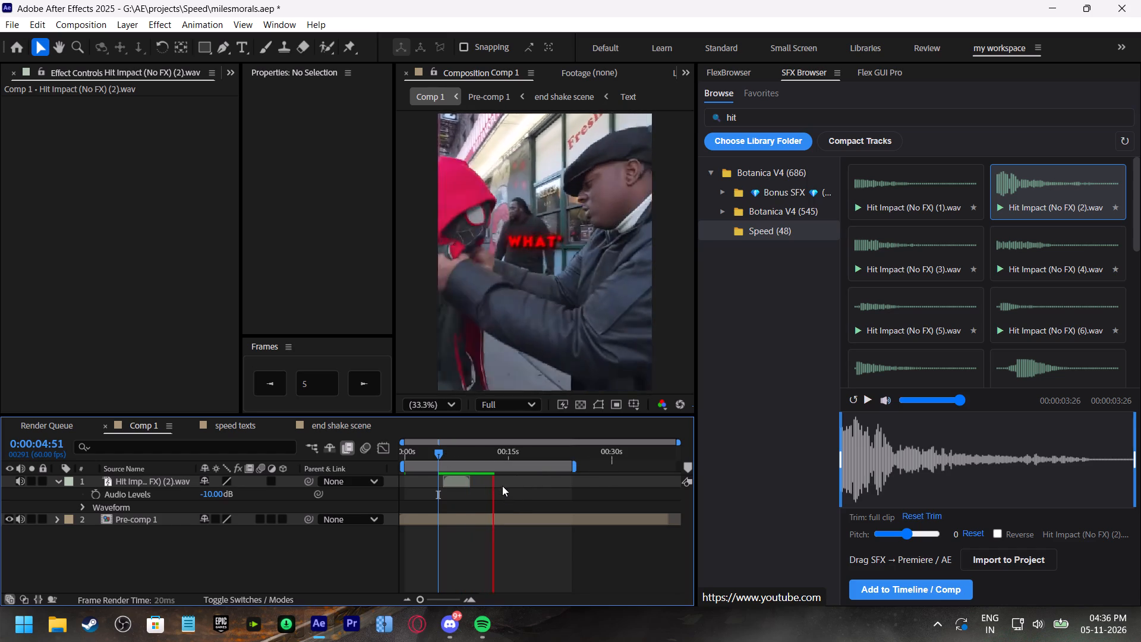
pyautogui.click(481, 452)
pyautogui.press('space')
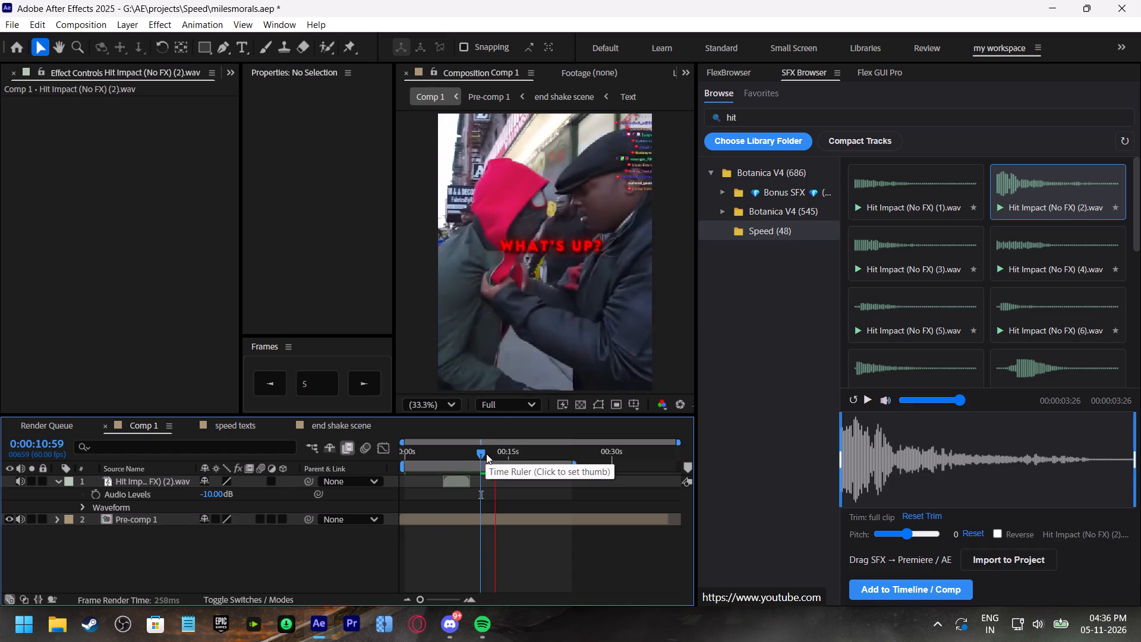
pyautogui.click(488, 457)
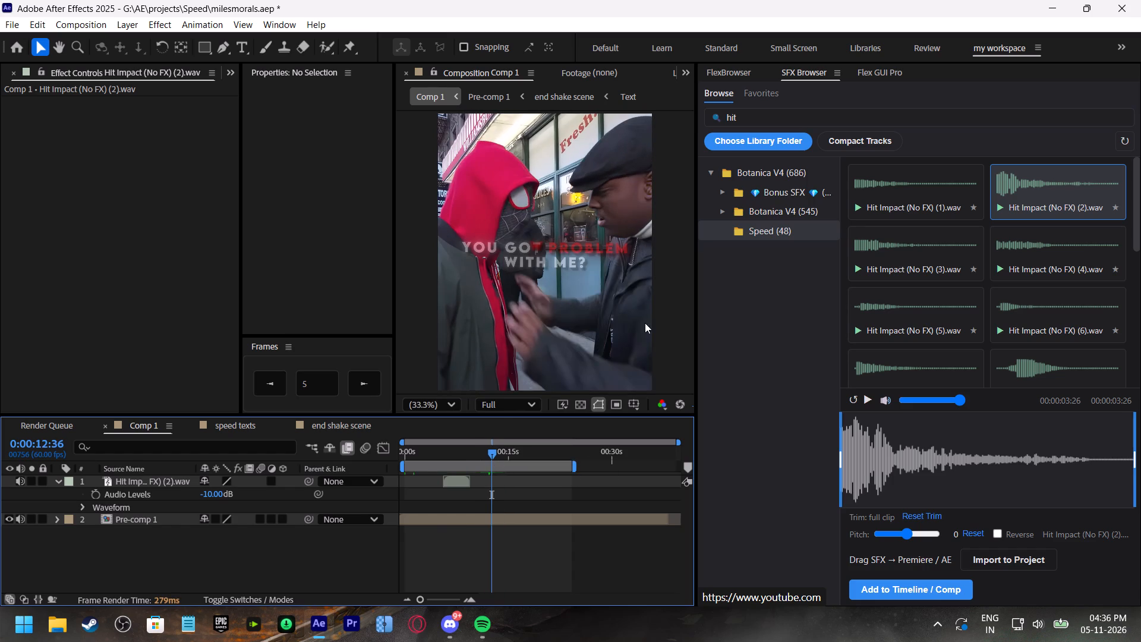
# Audition sounds in the Speed folder of the sound library, including wrong_5.mp3 and violin-screech-meme.mp3.
pyautogui.click(801, 231)
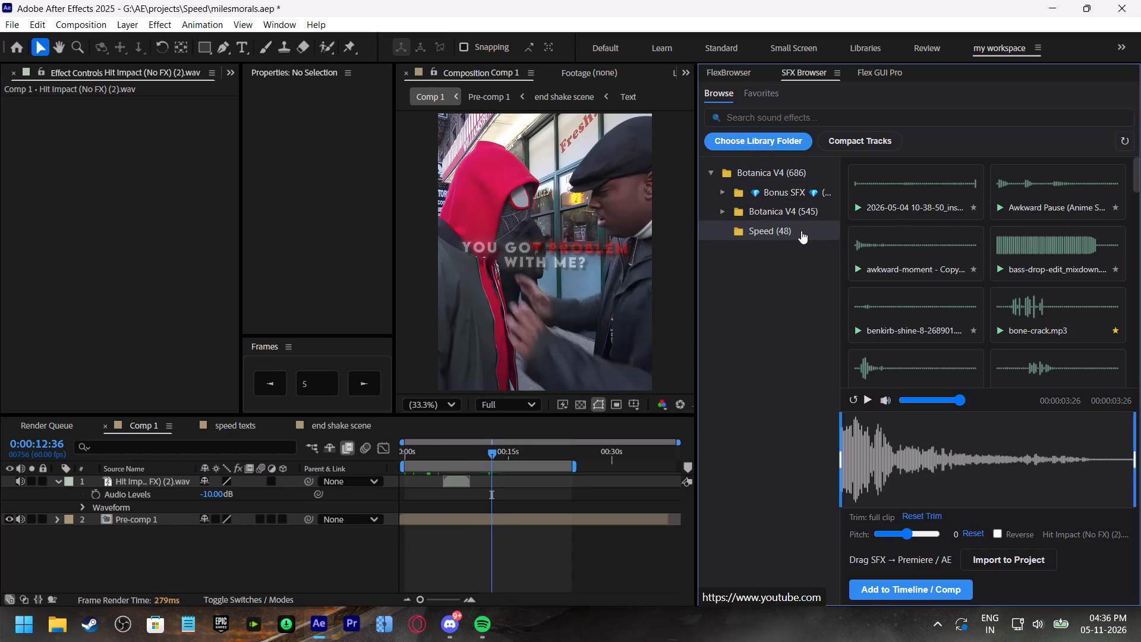
pyautogui.scroll(-13, 1011, 265)
pyautogui.scroll(-14, 1011, 265)
pyautogui.click(928, 348)
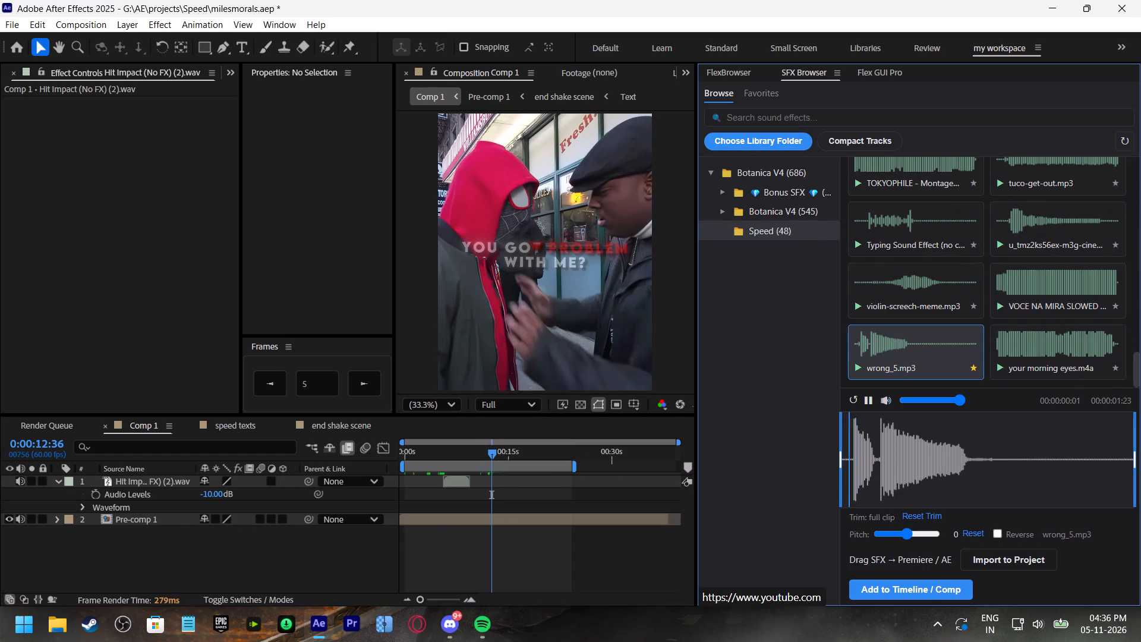
pyautogui.scroll(1, 1063, 304)
pyautogui.click(937, 281)
pyautogui.click(943, 338)
pyautogui.scroll(1, 1029, 337)
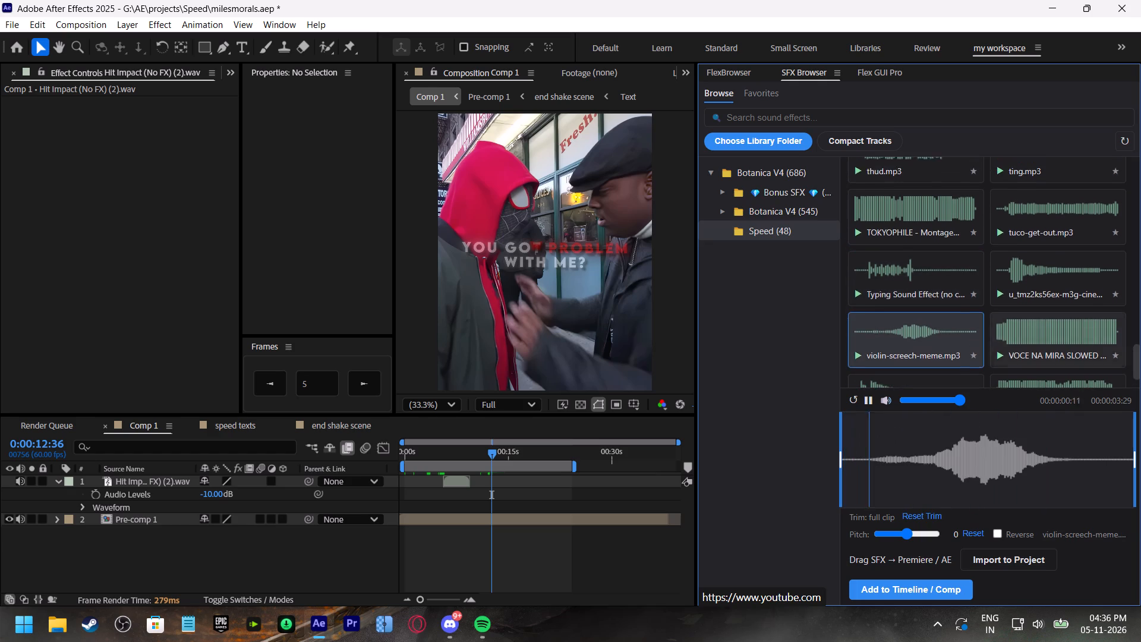
pyautogui.scroll(2, 1029, 337)
# Audition the "suspense huh _ confusion" sound, sampling successive parts of its waveform.
pyautogui.click(938, 243)
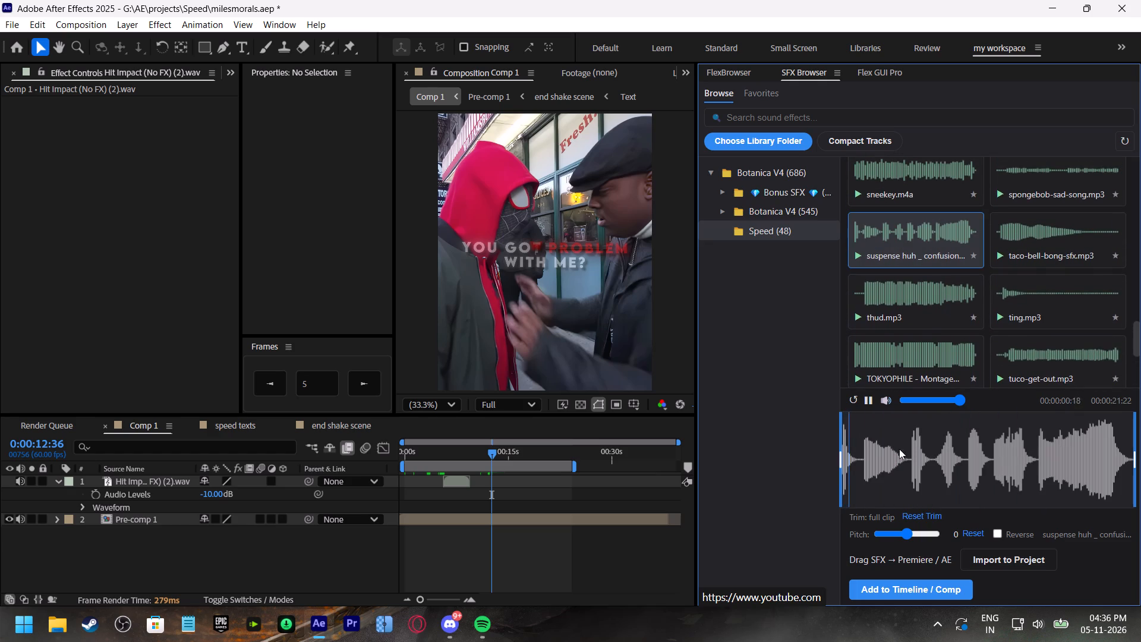
pyautogui.click(906, 451)
pyautogui.click(935, 456)
pyautogui.click(966, 455)
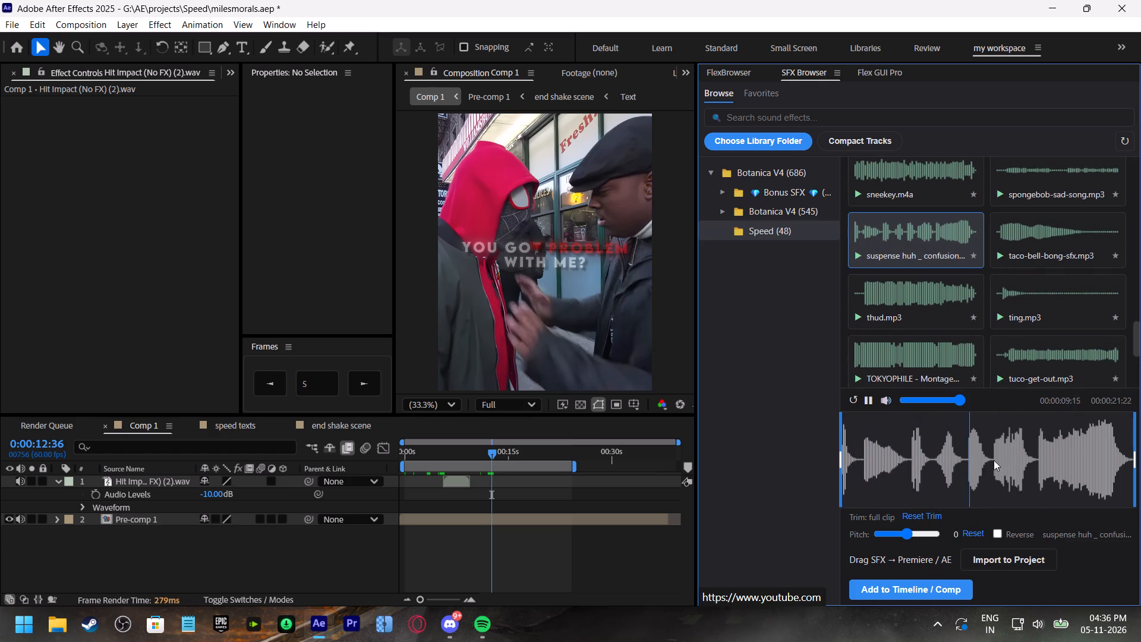
pyautogui.click(987, 456)
pyautogui.click(1036, 456)
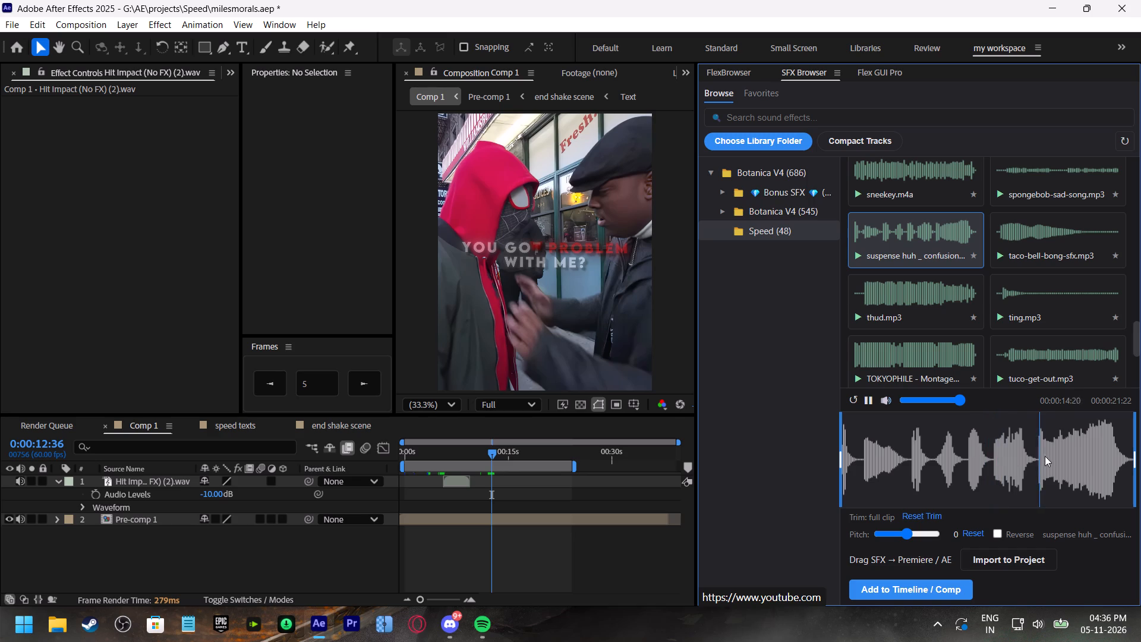
# Audition more Speed folder sounds, including taco-bell-bong-sfx.mp3, spongebob-sad-song.mp3, sneekey.m4a and RIZZ Sound Effect.mp3.
pyautogui.click(1048, 228)
pyautogui.scroll(2, 1054, 246)
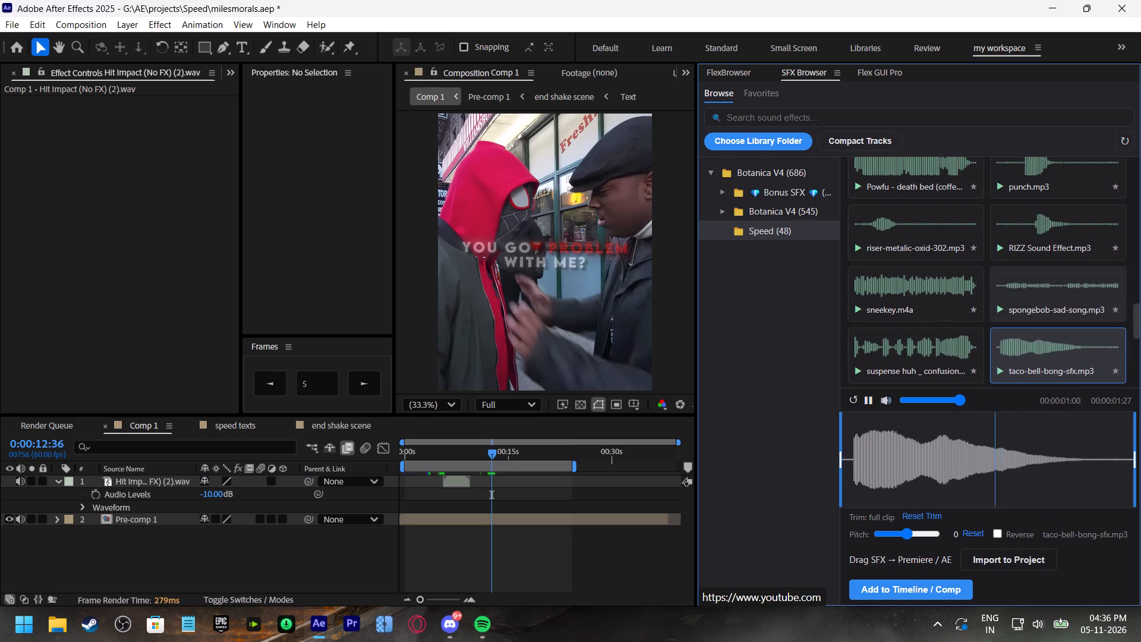
pyautogui.click(1040, 293)
pyautogui.click(929, 291)
pyautogui.scroll(1, 974, 295)
pyautogui.click(1029, 323)
pyautogui.scroll(1, 1043, 244)
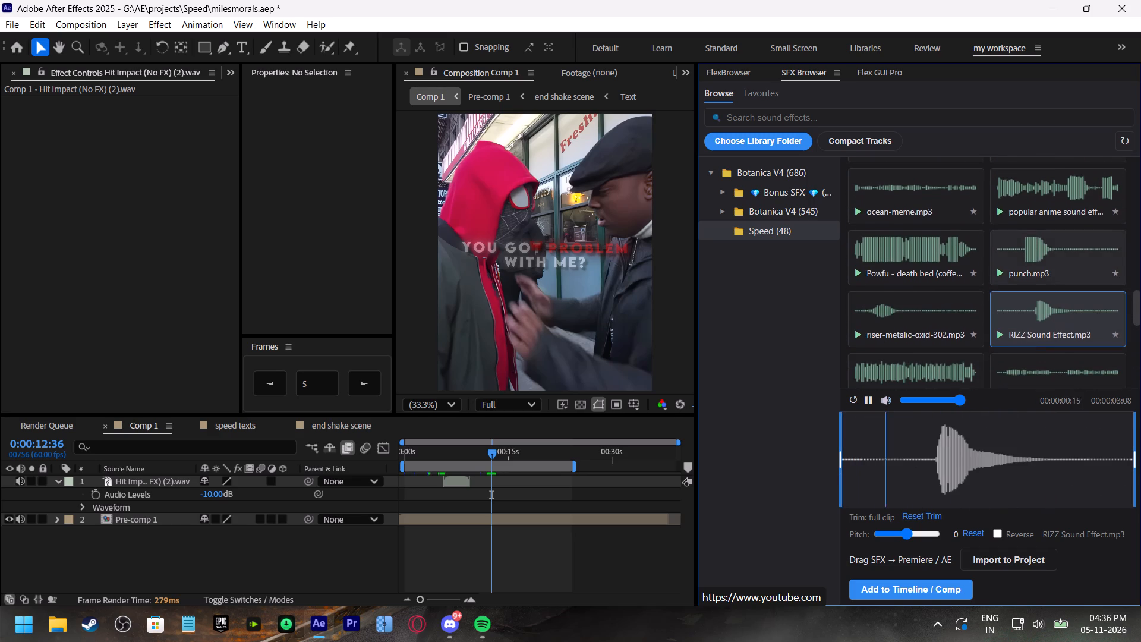
pyautogui.scroll(1, 1043, 244)
pyautogui.click(943, 328)
# Audition the "popular anime sound effects" compilation, sampling its sounds from the opening through to the end of the waveform.
pyautogui.click(1046, 259)
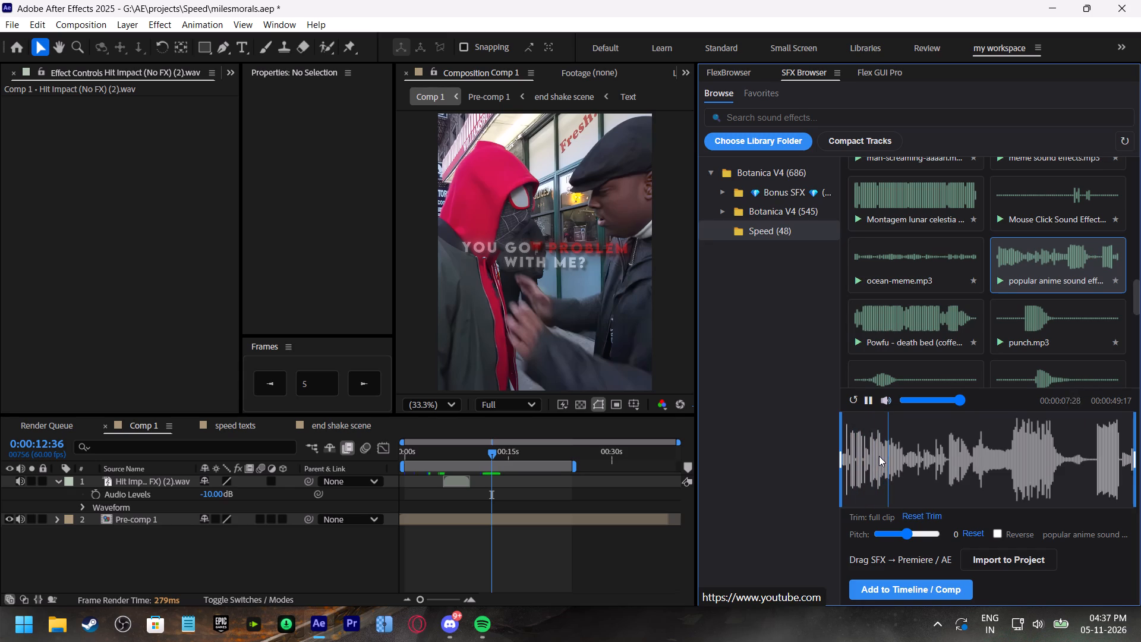
pyautogui.click(901, 457)
pyautogui.click(907, 458)
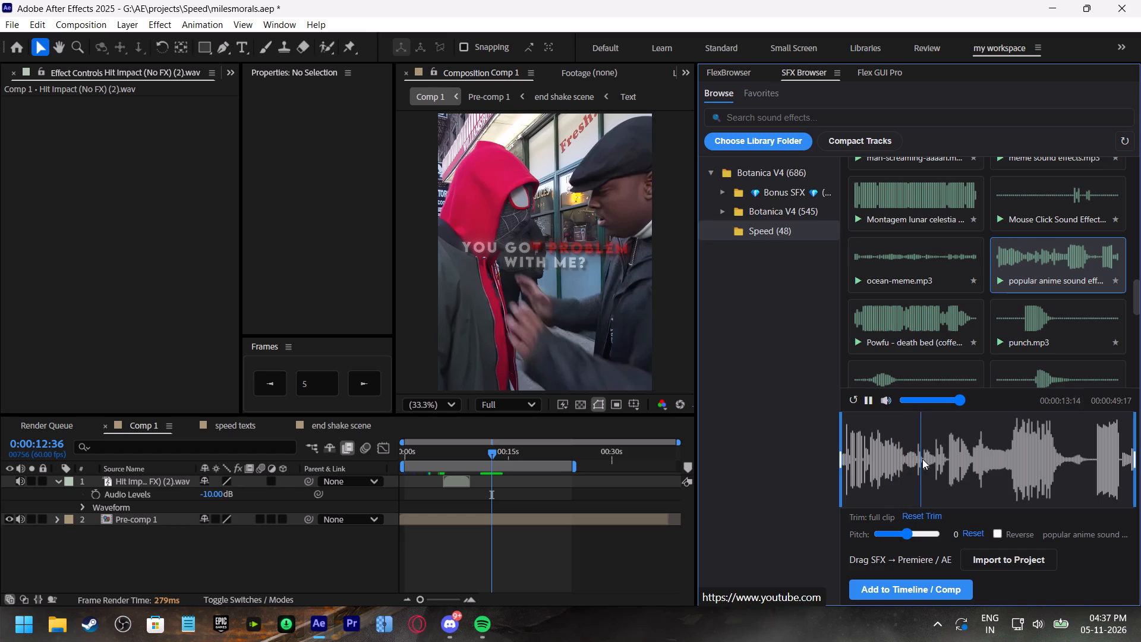
pyautogui.click(935, 461)
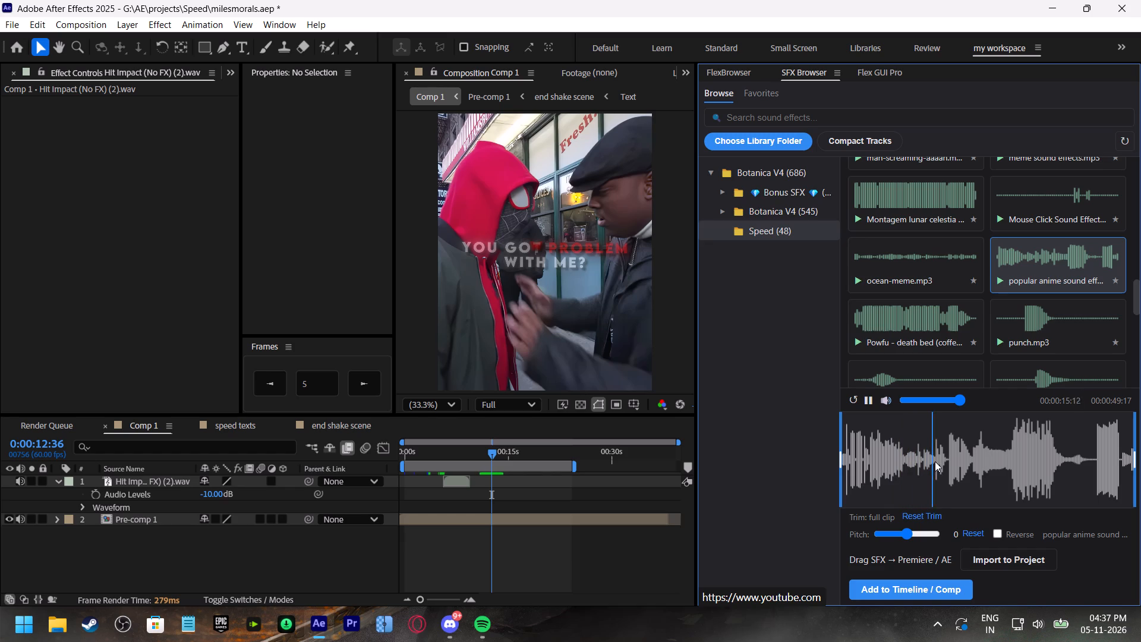
pyautogui.click(947, 463)
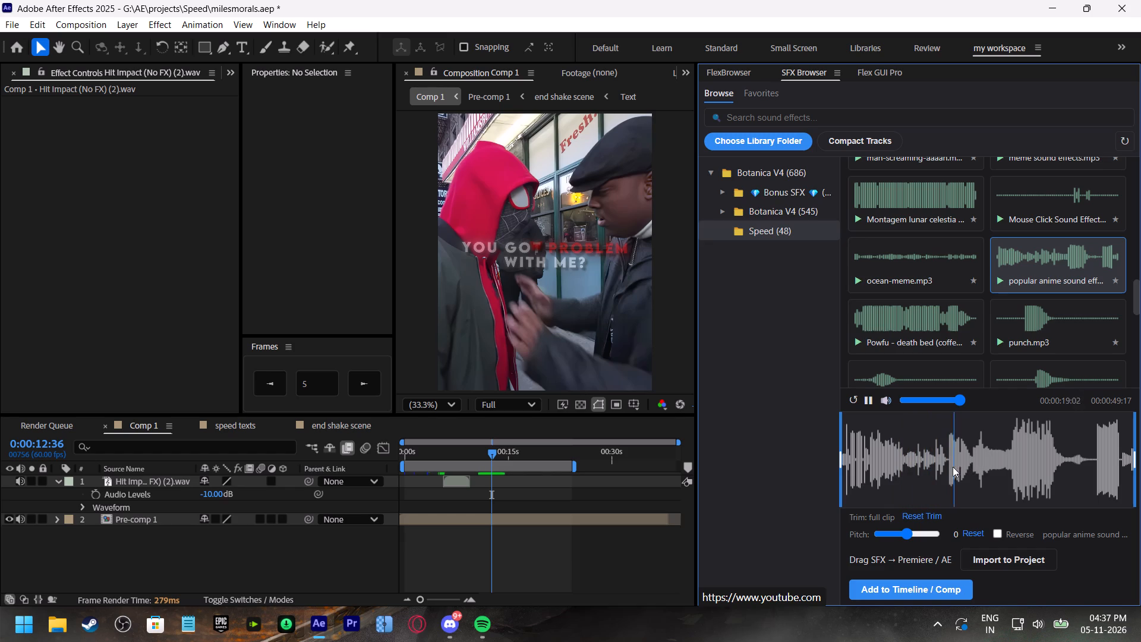
pyautogui.click(942, 468)
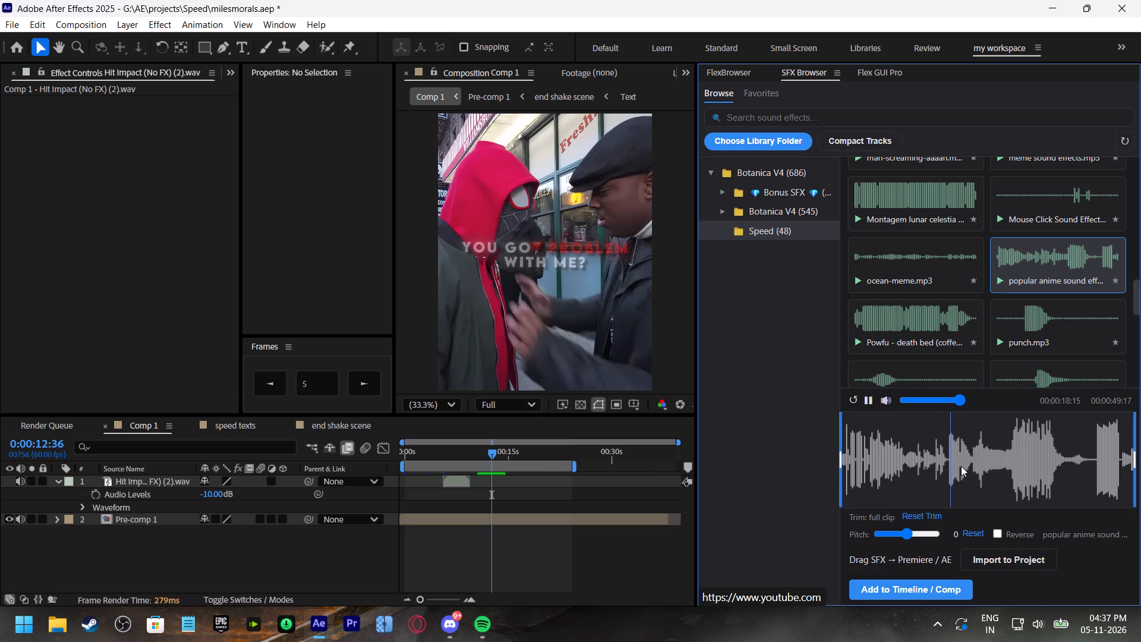
pyautogui.click(960, 466)
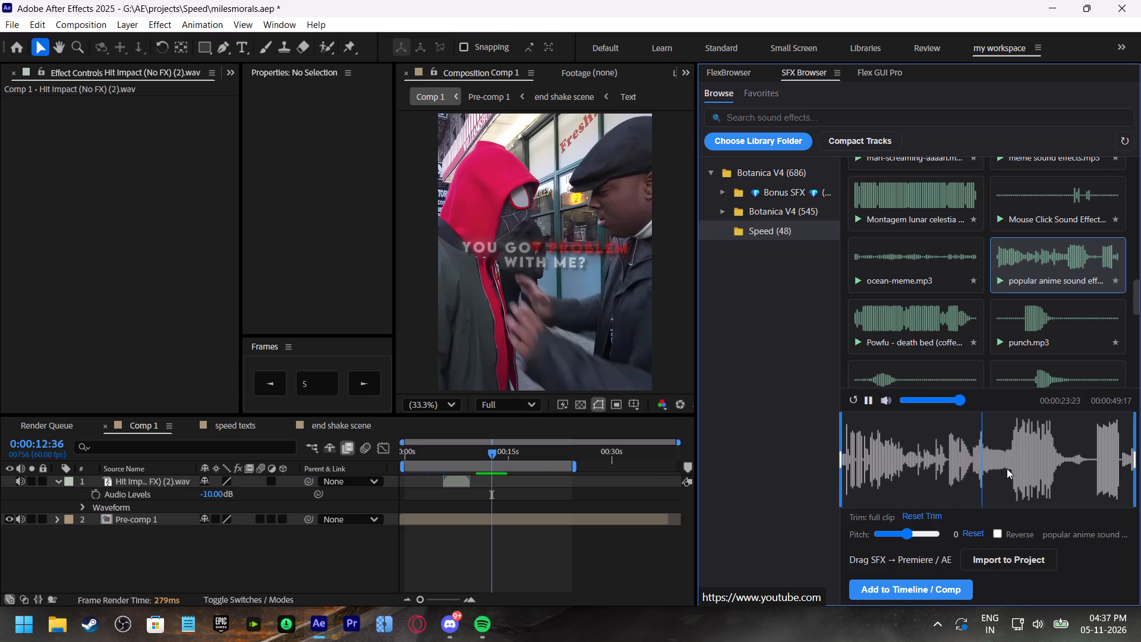
pyautogui.click(997, 469)
pyautogui.click(1003, 468)
pyautogui.click(1010, 468)
pyautogui.click(1053, 466)
pyautogui.click(1063, 468)
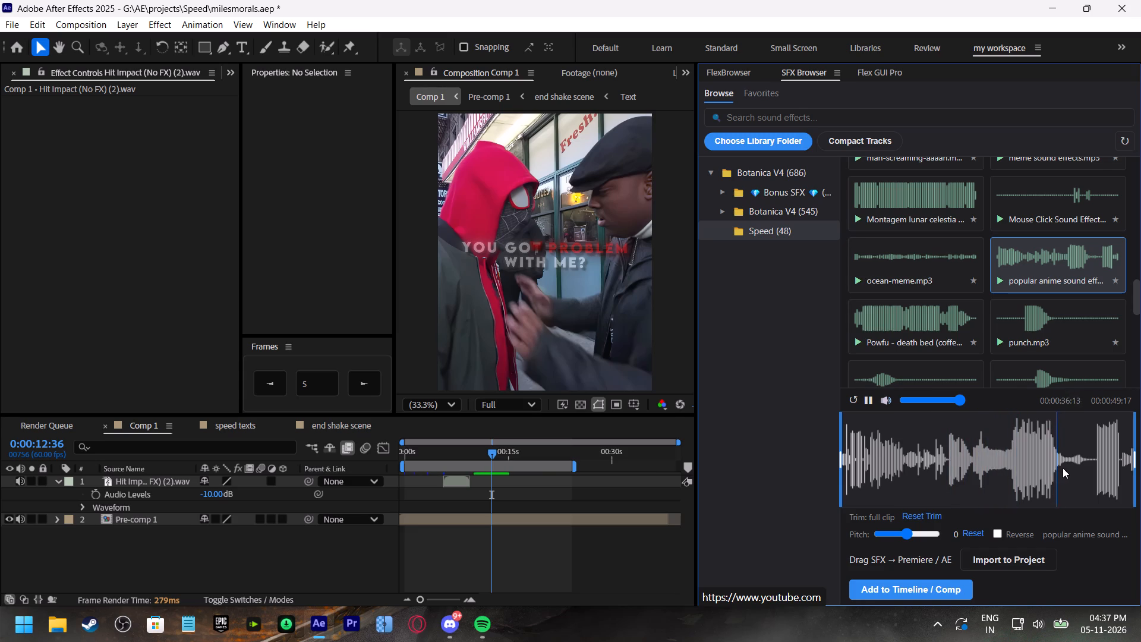
pyautogui.click(1071, 466)
pyautogui.click(1079, 466)
pyautogui.click(1094, 464)
pyautogui.click(1120, 462)
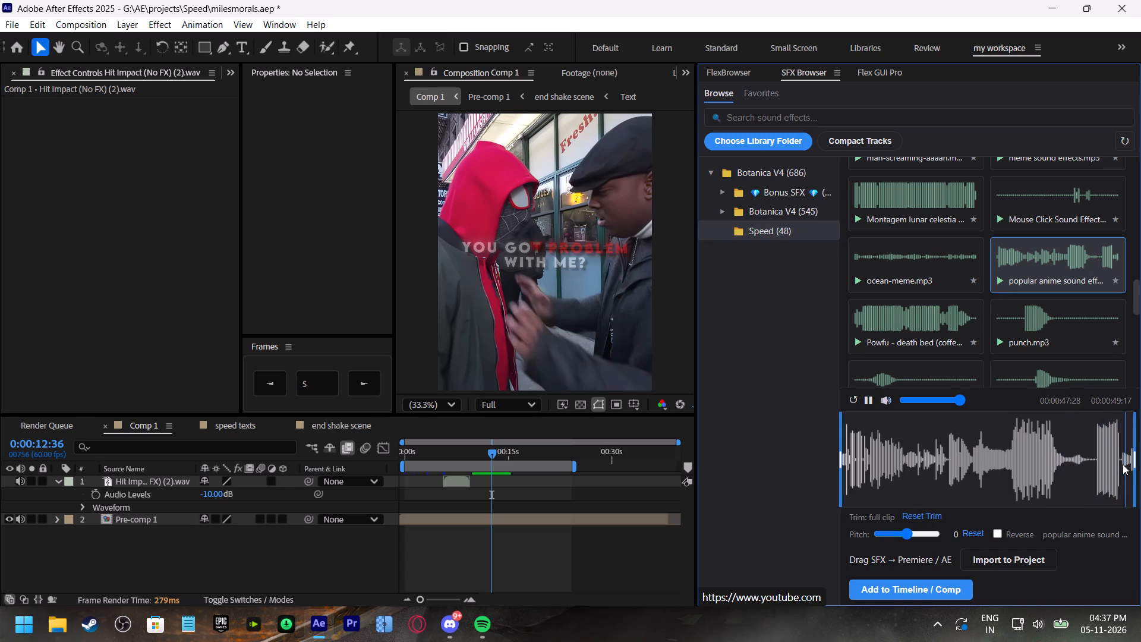
# Audition ocean-meme.mp3 and the Mouse Click Sound Effect in the Speed folder.
pyautogui.click(933, 260)
pyautogui.scroll(2, 992, 319)
pyautogui.click(1042, 326)
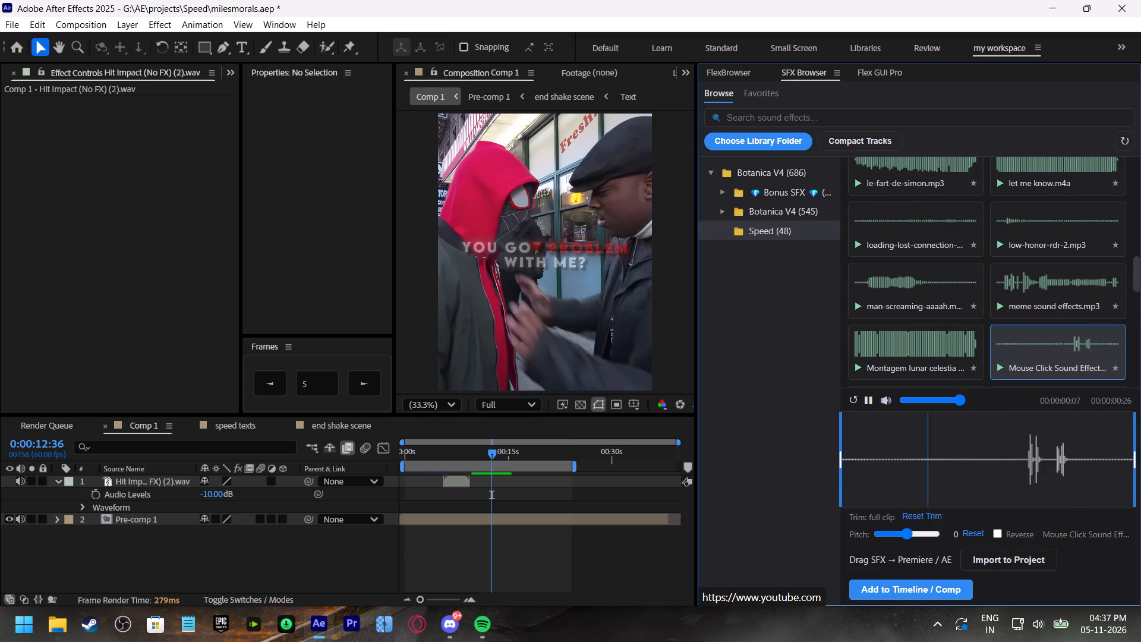
# Audition meme sound effects.mp3, sampling its sounds from the opening through to the end of the waveform.
pyautogui.click(1029, 297)
pyautogui.click(858, 451)
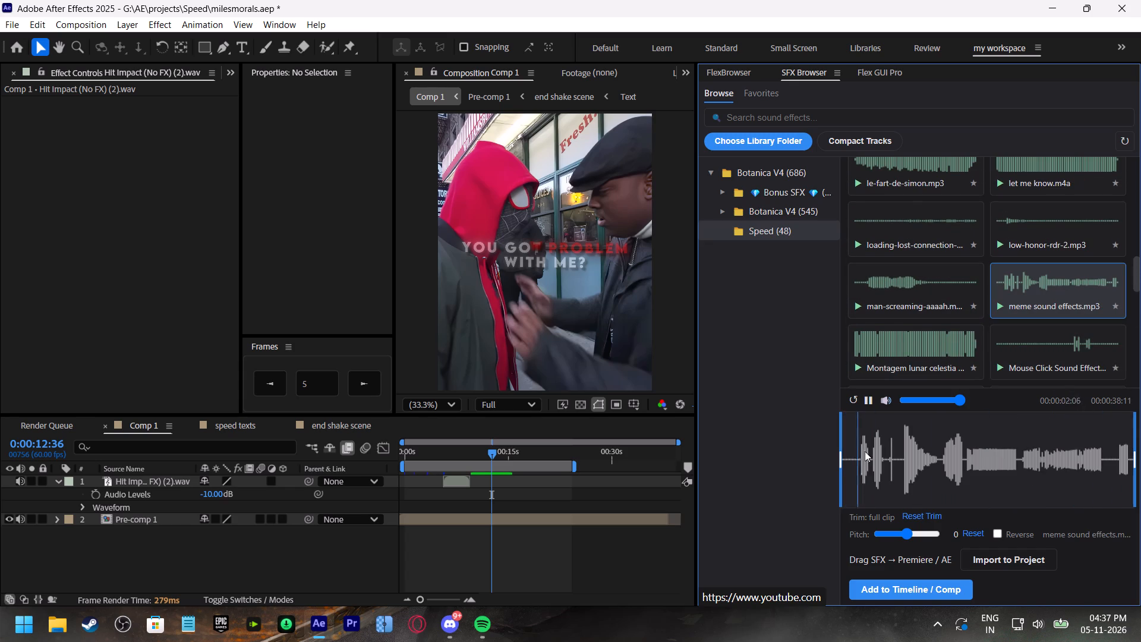
pyautogui.click(871, 460)
pyautogui.click(887, 460)
pyautogui.click(903, 458)
pyautogui.click(940, 461)
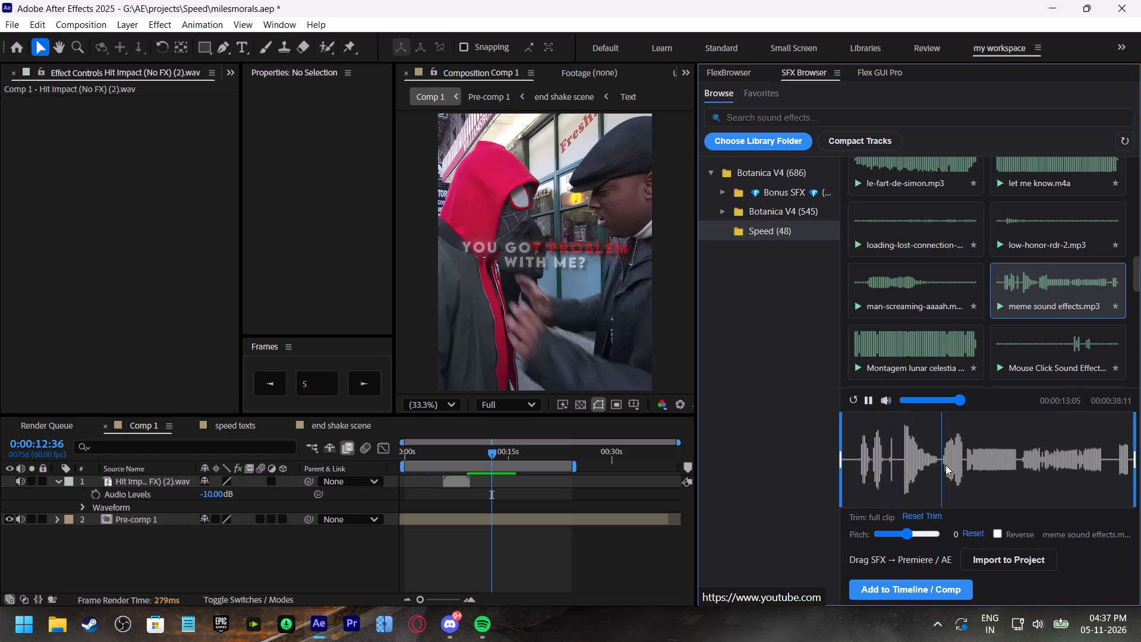
pyautogui.click(921, 462)
pyautogui.click(940, 461)
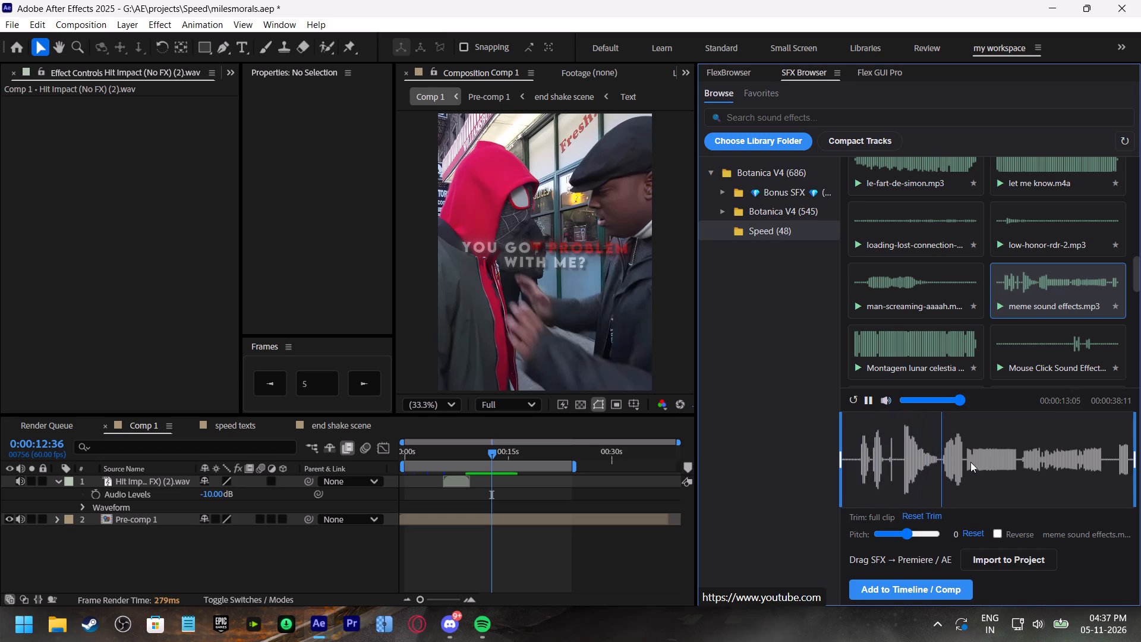
pyautogui.click(966, 459)
pyautogui.click(1021, 461)
pyautogui.click(1043, 460)
pyautogui.click(1083, 461)
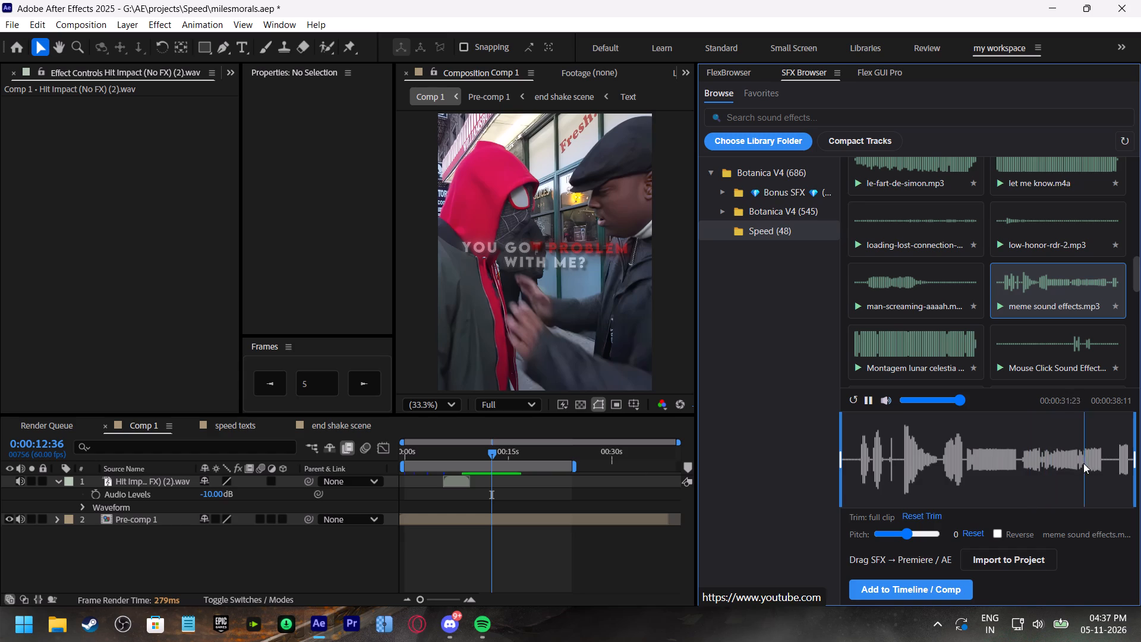
pyautogui.click(1114, 459)
# Audition more Speed folder sounds, including loading-lost-connection, le-fart-de-simon.mp3, let me know.m4a, kaching-sound-fx.mp3 and funny meme sounds.mp3.
pyautogui.scroll(2, 972, 312)
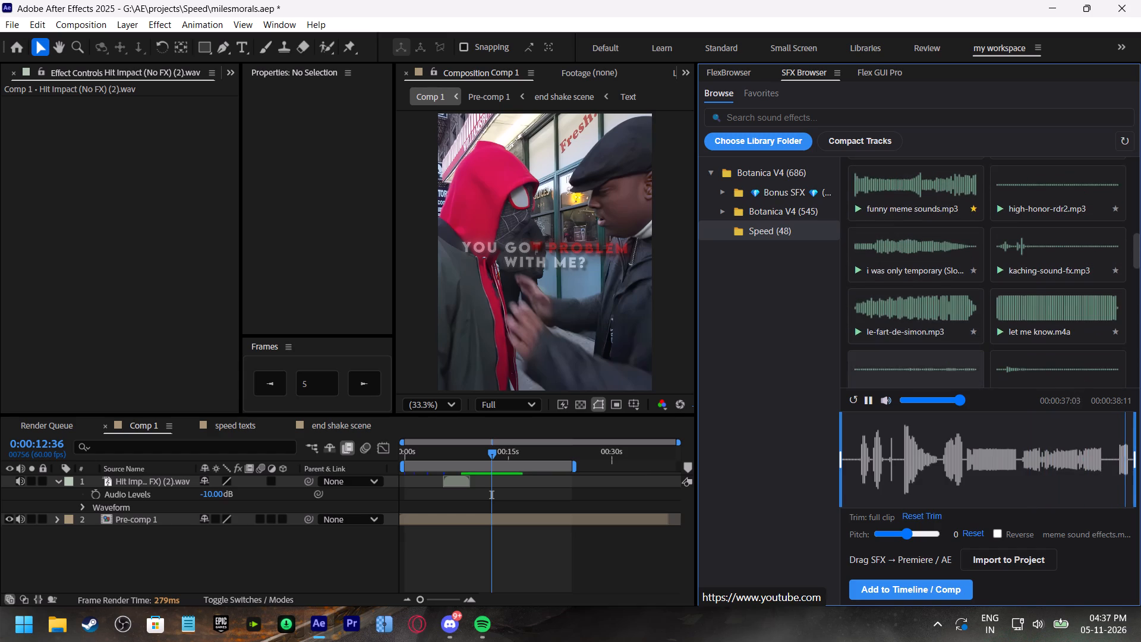
pyautogui.scroll(-1, 992, 340)
pyautogui.click(1043, 323)
pyautogui.click(938, 304)
pyautogui.scroll(1, 1014, 331)
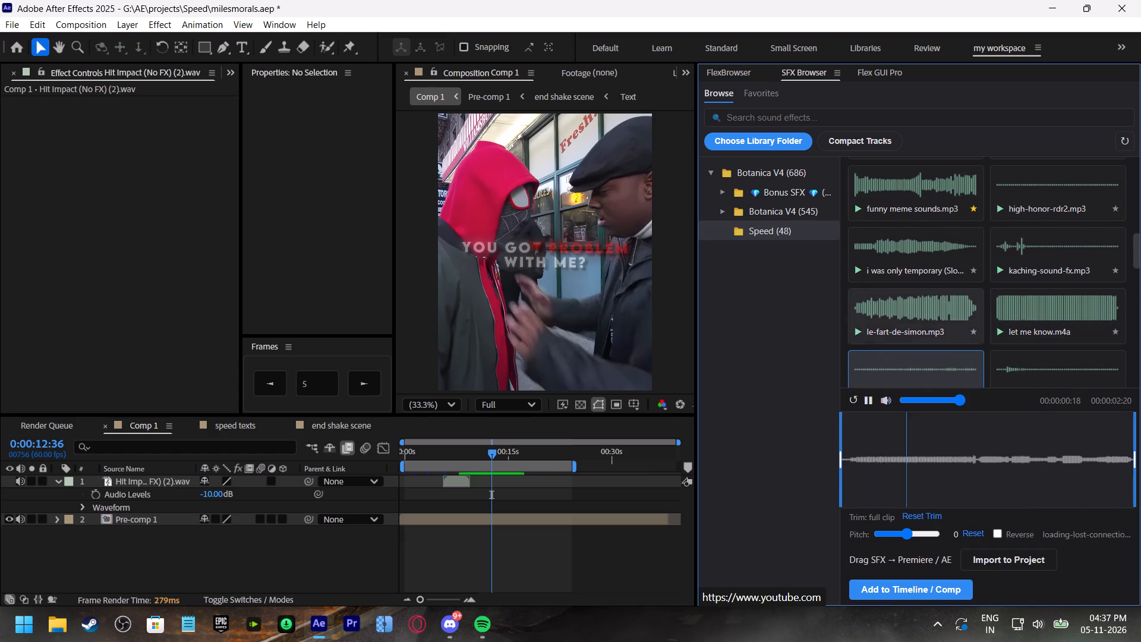
pyautogui.click(909, 319)
pyautogui.click(1027, 321)
pyautogui.click(1043, 267)
pyautogui.scroll(1, 1042, 314)
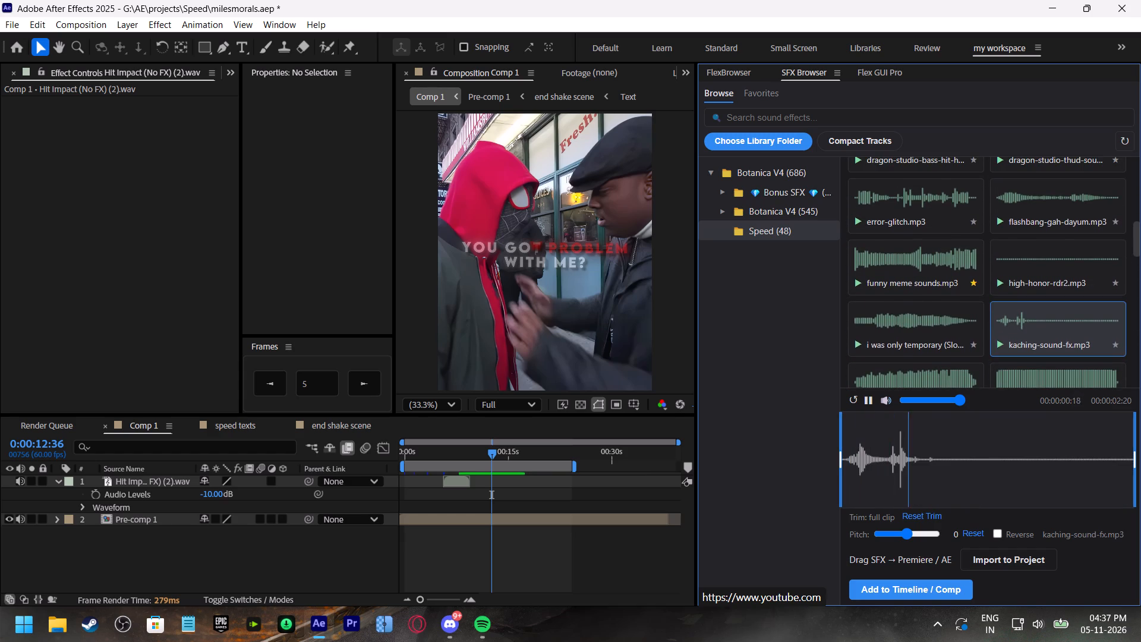
pyautogui.click(918, 342)
pyautogui.click(1032, 282)
pyautogui.click(950, 265)
# Audition the Speed folder's error-glitch.mp3, dragon-studio bass hit and thud, ceeday-huh, chess (super slowed) and Cash Register sounds.
pyautogui.scroll(2, 1011, 326)
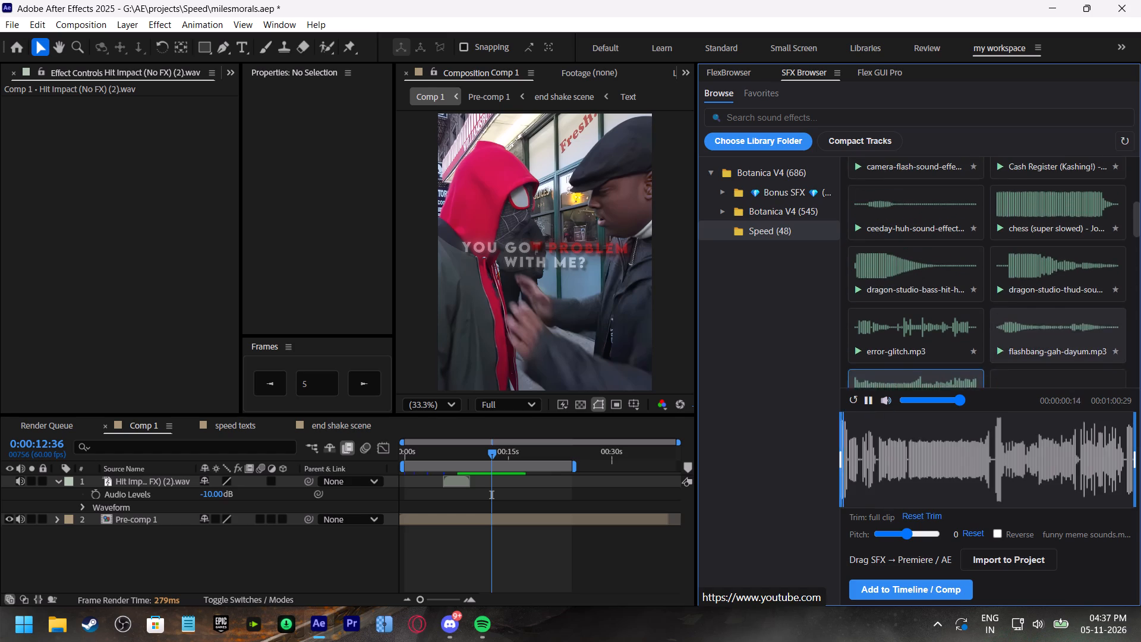
pyautogui.click(1042, 365)
pyautogui.click(906, 353)
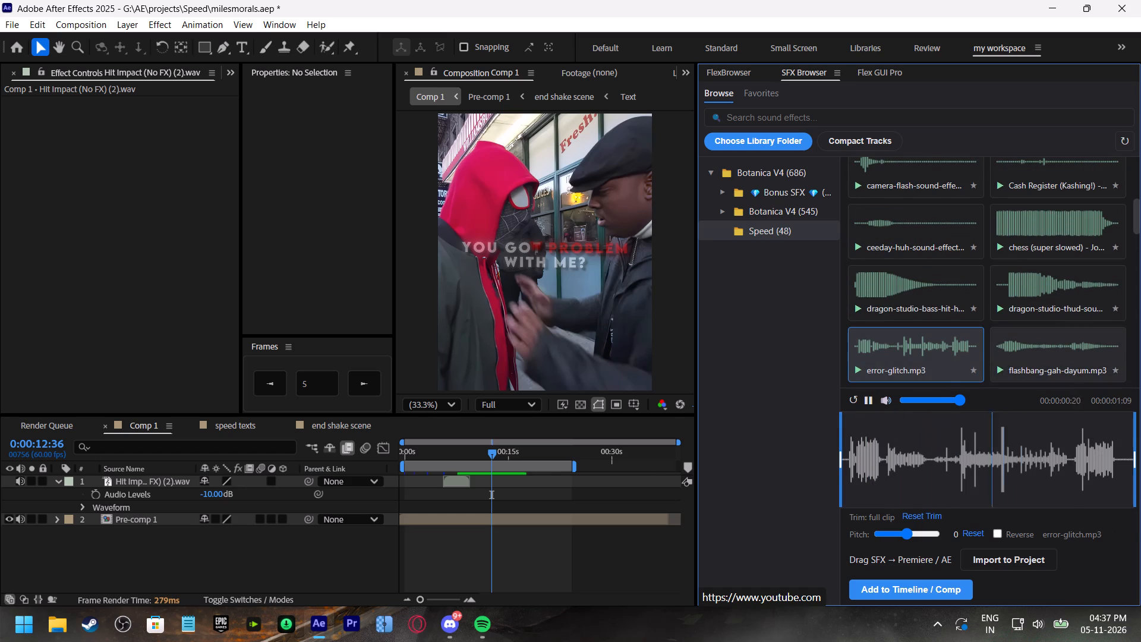
pyautogui.click(1061, 295)
pyautogui.click(941, 297)
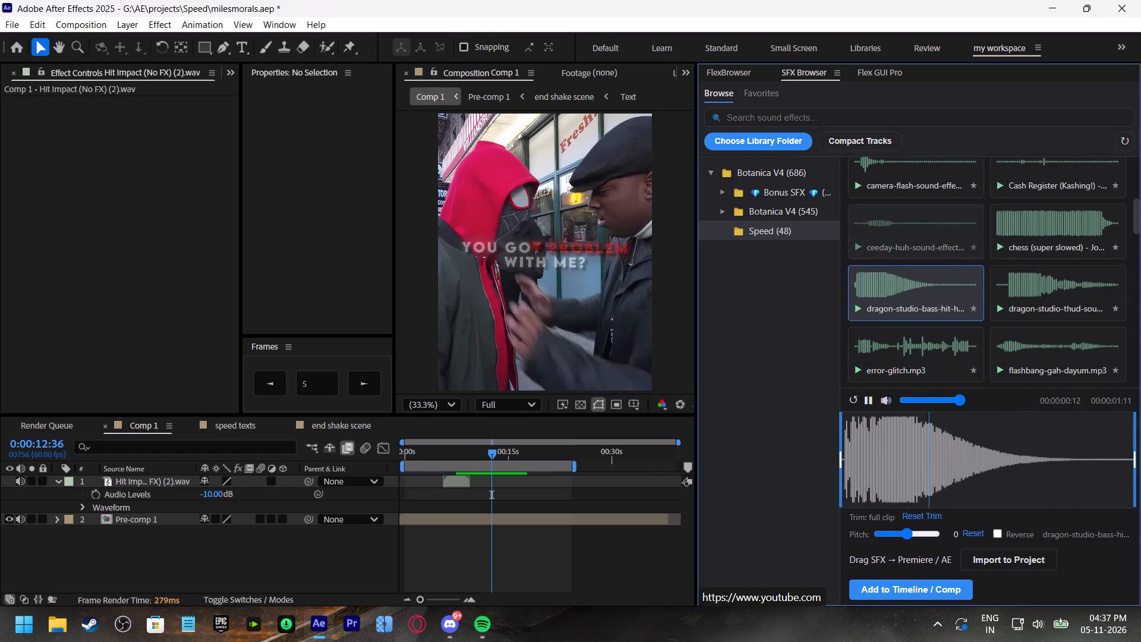
pyautogui.click(956, 241)
pyautogui.click(1058, 229)
pyautogui.scroll(1, 1058, 293)
pyautogui.click(1045, 253)
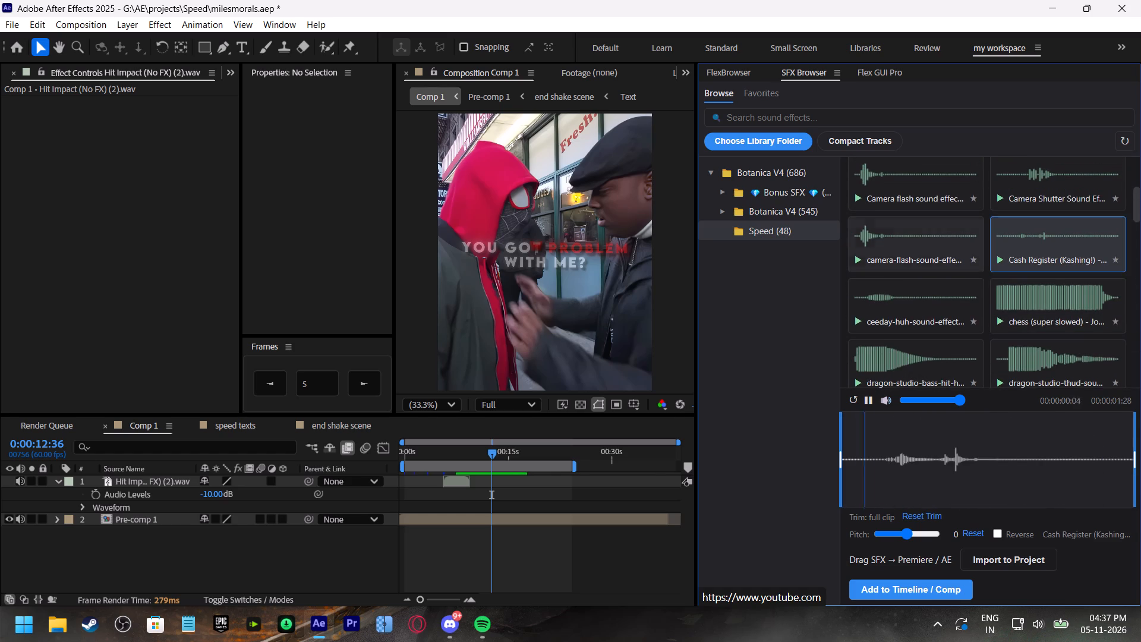
# Audition the camera flash, Camera Shutter, benkirb-shine and bone-crack.mp3 sounds in the Speed folder.
pyautogui.click(937, 248)
pyautogui.scroll(1, 982, 313)
pyautogui.click(926, 257)
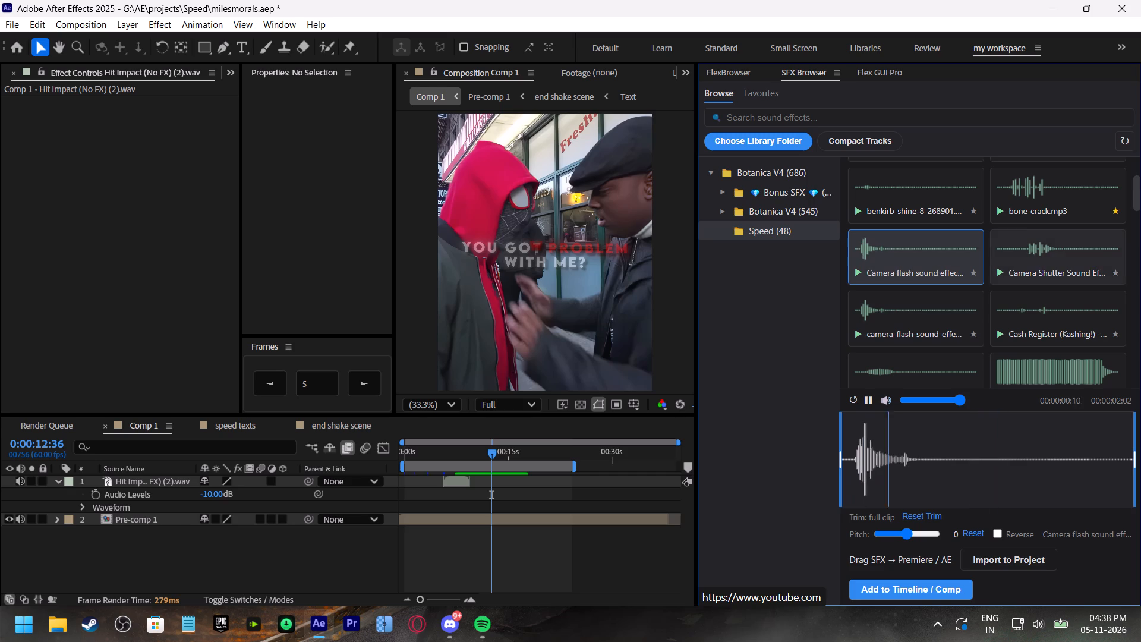
pyautogui.click(1064, 260)
pyautogui.scroll(2, 1065, 314)
pyautogui.click(1044, 321)
pyautogui.click(897, 314)
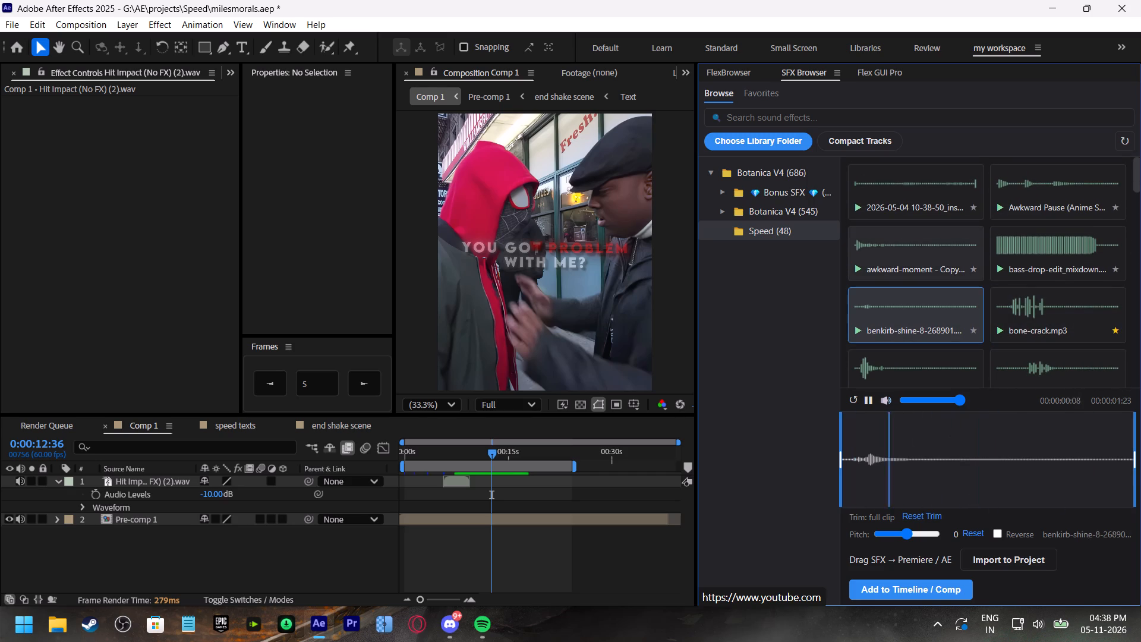
pyautogui.click(1069, 329)
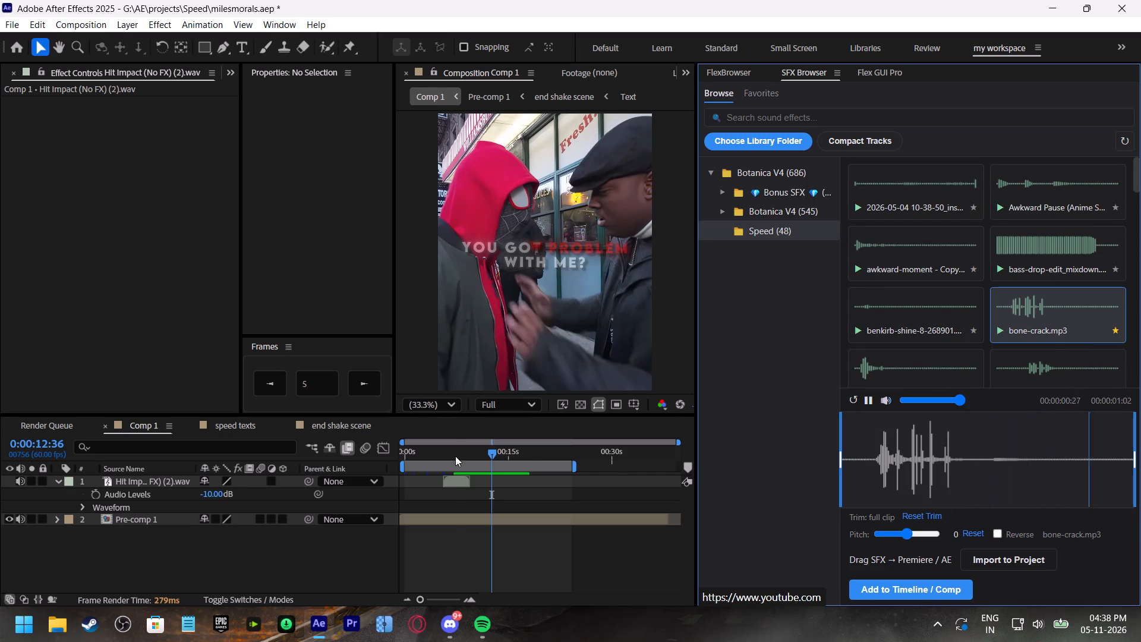
# Preview Comp 1 from 0:00:07:19 and again from 0:00:12:16 to review the move into the "WHAT'S UP" caption.
pyautogui.click(455, 456)
pyautogui.press('space')
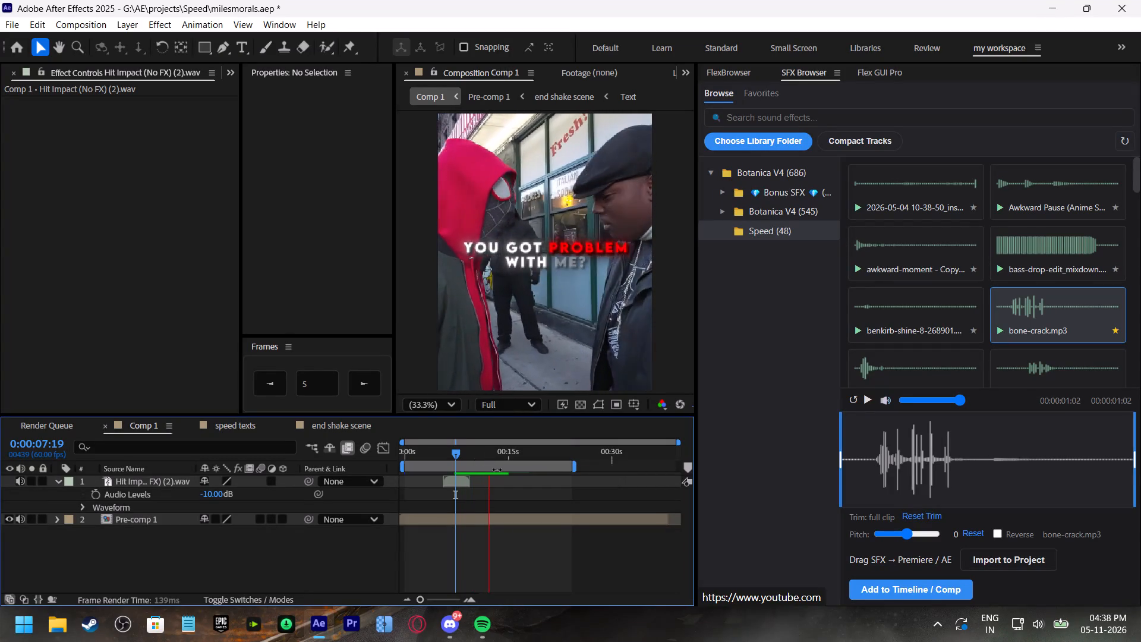
pyautogui.click(490, 455)
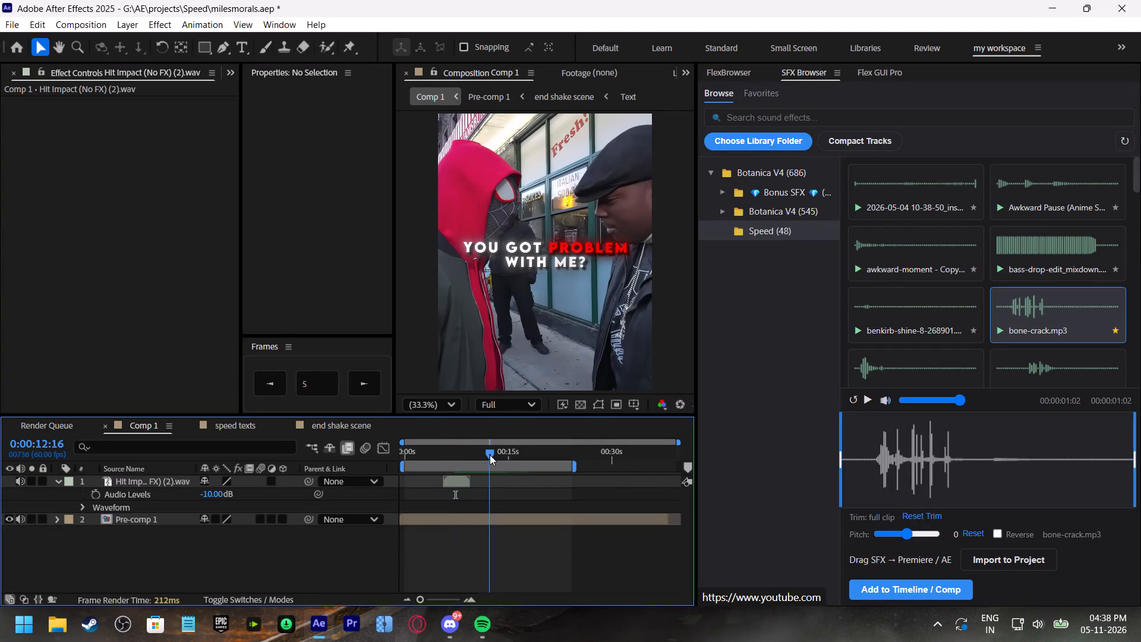
pyautogui.press('space')
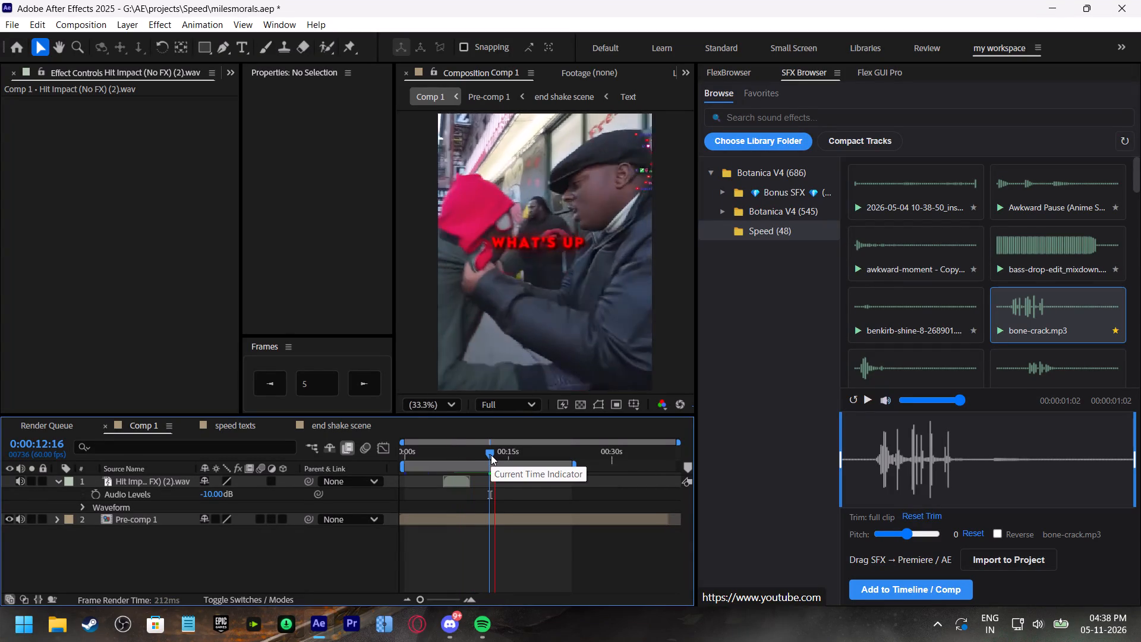
pyautogui.click(491, 455)
pyautogui.scroll(3, 1035, 306)
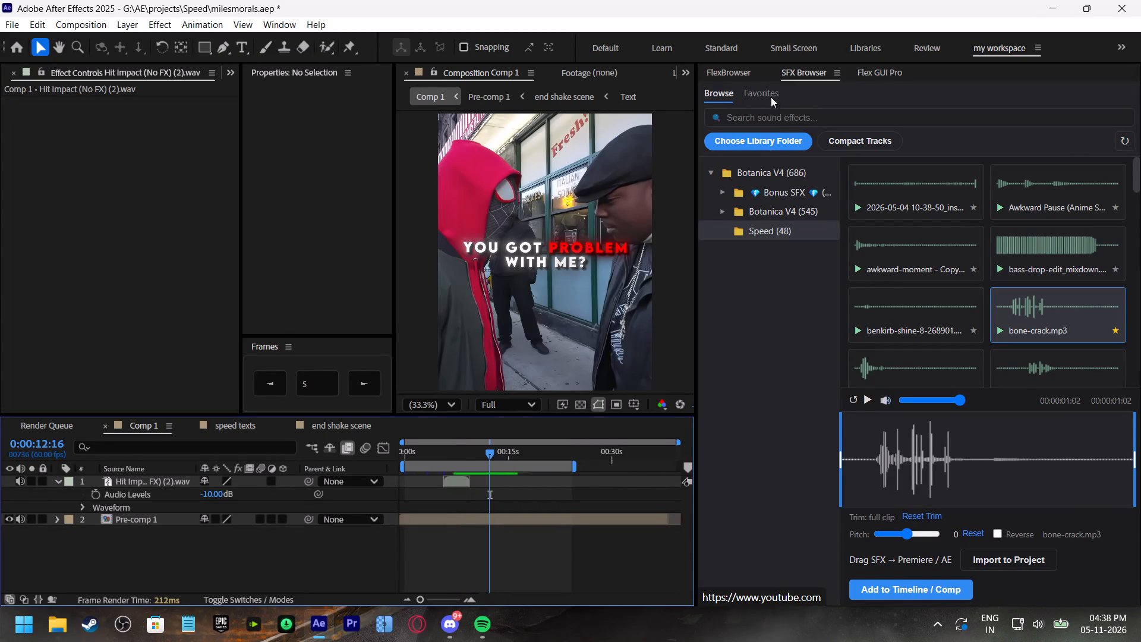
# Open Myinstants in a new FlexBrowser tab and search its sounds for "meme".
pyautogui.click(733, 70)
pyautogui.click(780, 89)
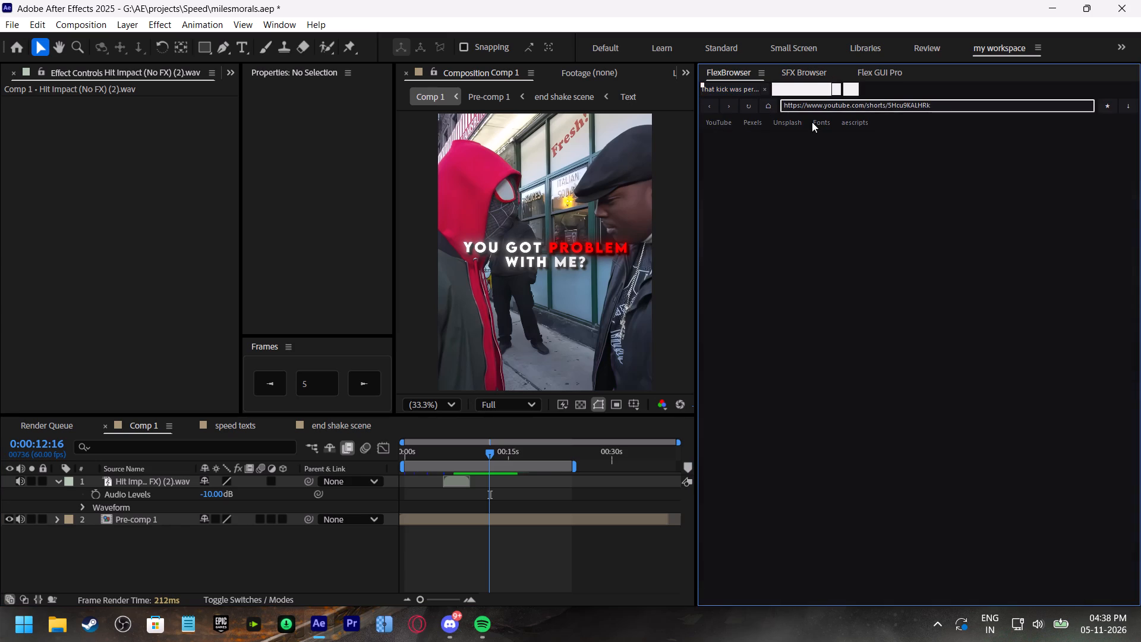
pyautogui.click(811, 313)
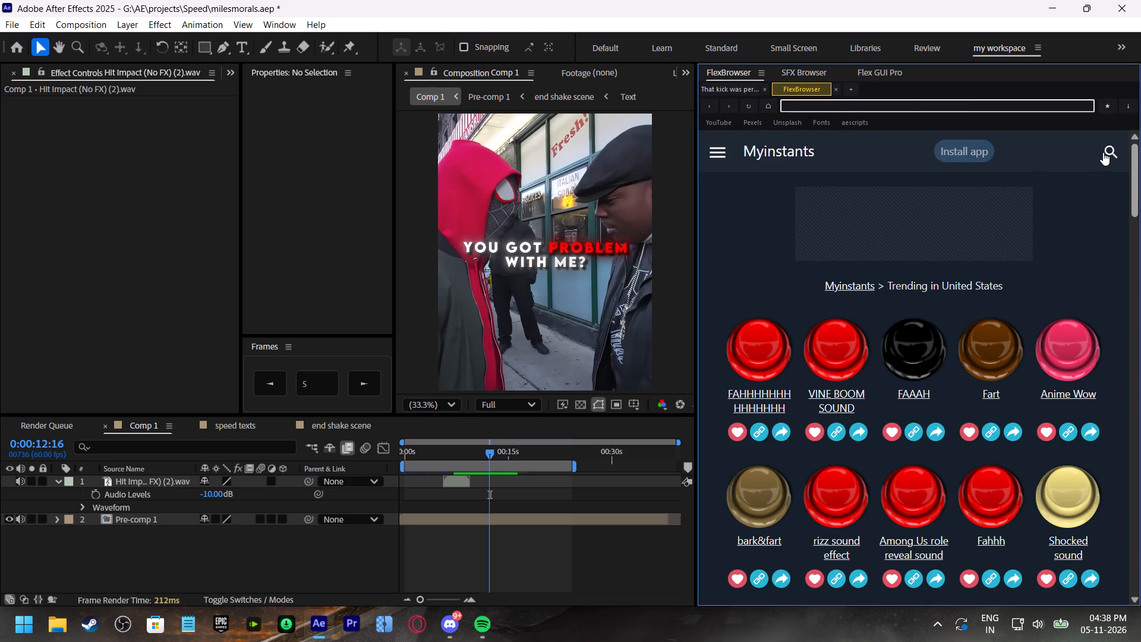
pyautogui.click(1107, 152)
pyautogui.write('meme')
pyautogui.press('Return')
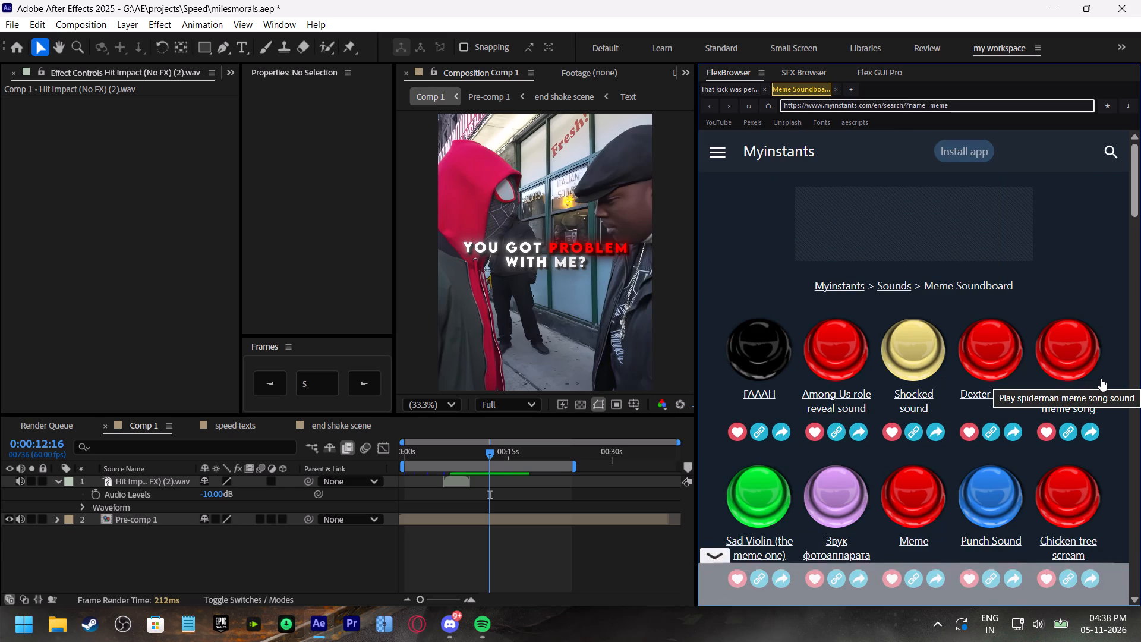
# Audition the first two rows of meme results, from spiderman meme song and Dexter meme to Punch Sound and Chicken tree scream.
pyautogui.click(1081, 354)
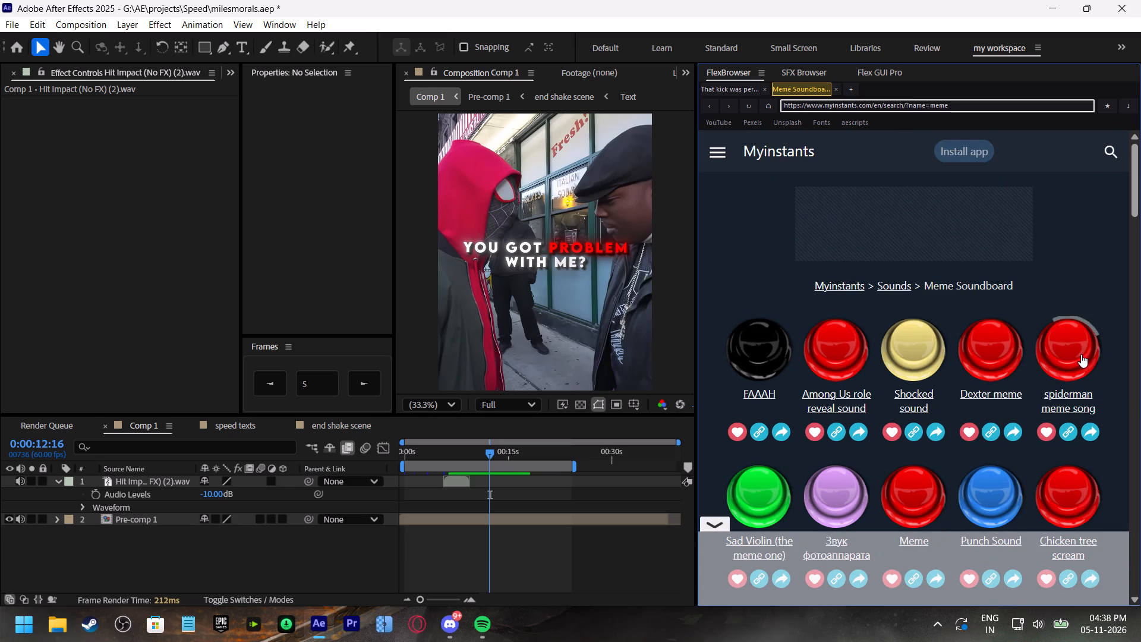
pyautogui.click(1011, 366)
pyautogui.click(918, 356)
pyautogui.click(827, 359)
pyautogui.click(765, 358)
pyautogui.scroll(-1, 796, 366)
pyautogui.click(765, 407)
pyautogui.click(833, 418)
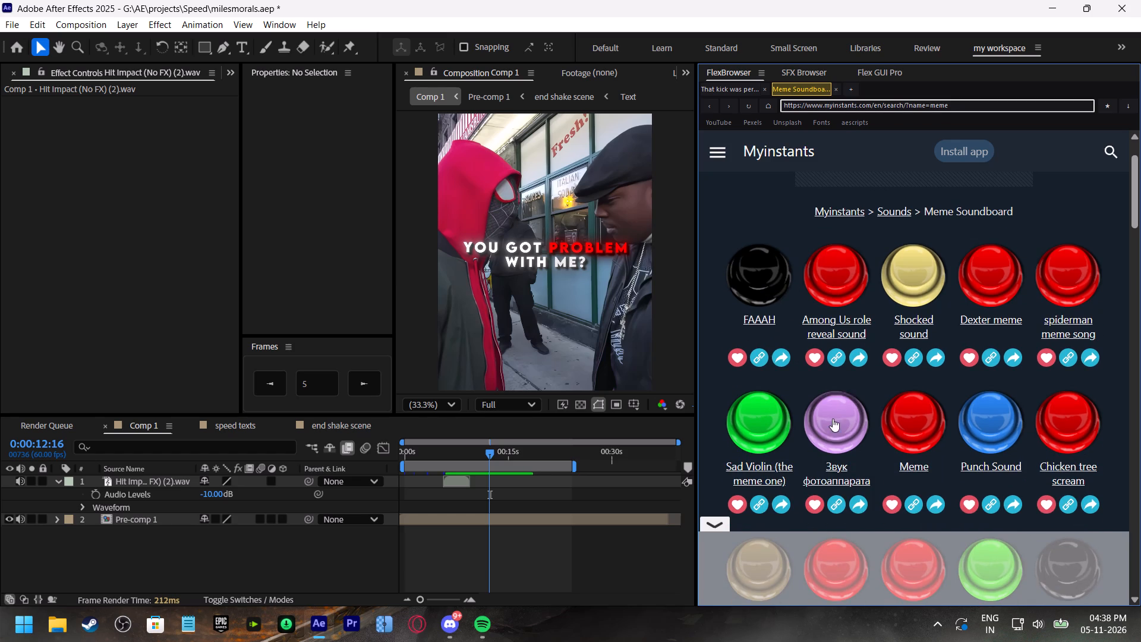
pyautogui.click(904, 418)
pyautogui.click(994, 418)
pyautogui.scroll(-1, 1072, 411)
pyautogui.click(1065, 348)
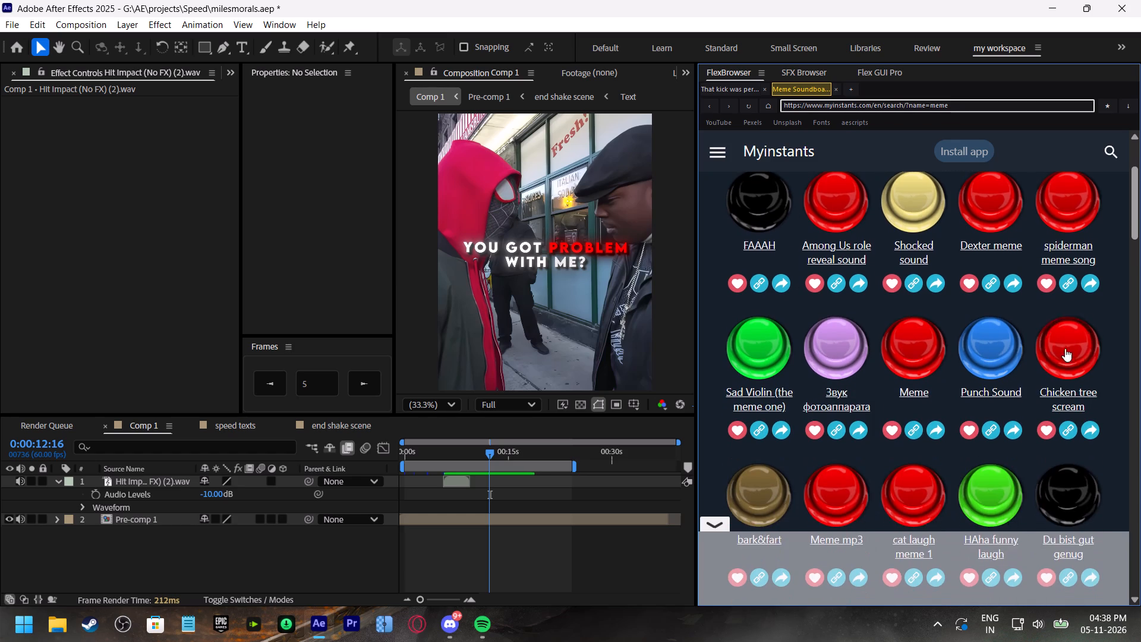
# Audition the next two rows of meme results, including HAha funny laugh, cat laugh meme 1, baby laughing meme and Aayein Meme.
pyautogui.scroll(-2, 1108, 354)
pyautogui.click(1086, 364)
pyautogui.click(997, 341)
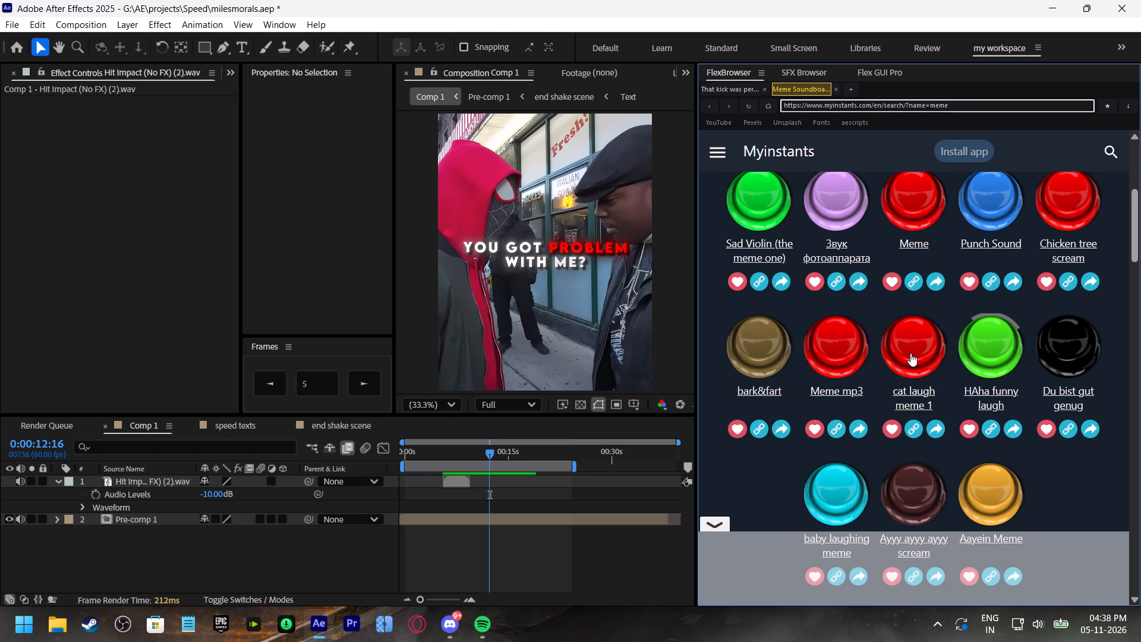
pyautogui.click(910, 353)
pyautogui.click(840, 360)
pyautogui.click(772, 364)
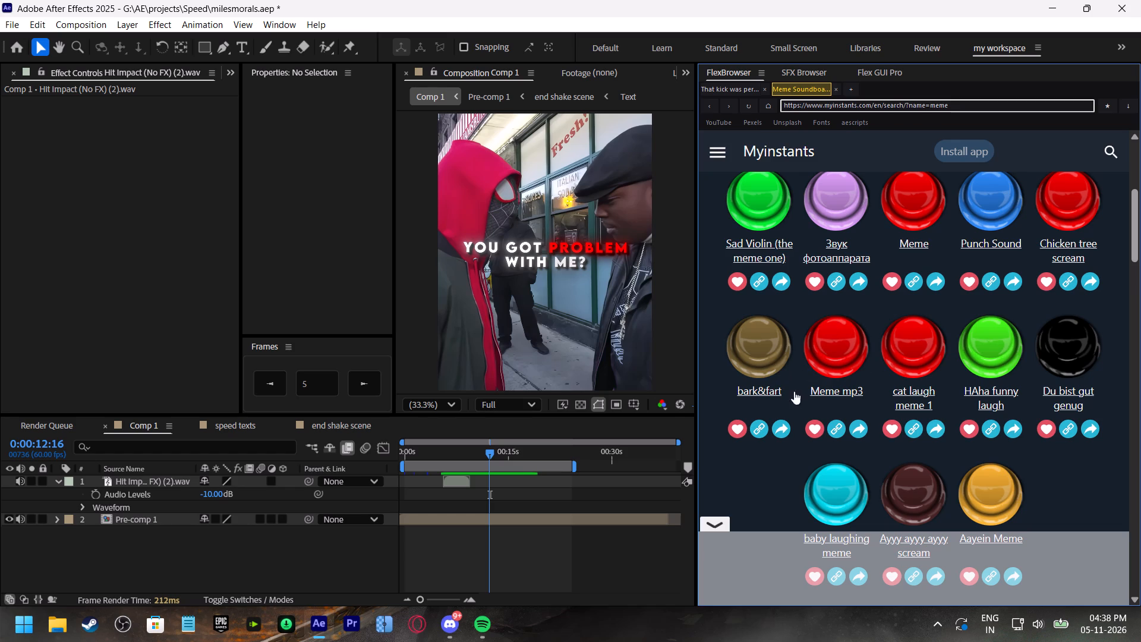
pyautogui.click(843, 493)
pyautogui.click(764, 359)
pyautogui.click(927, 486)
pyautogui.click(997, 482)
pyautogui.click(846, 480)
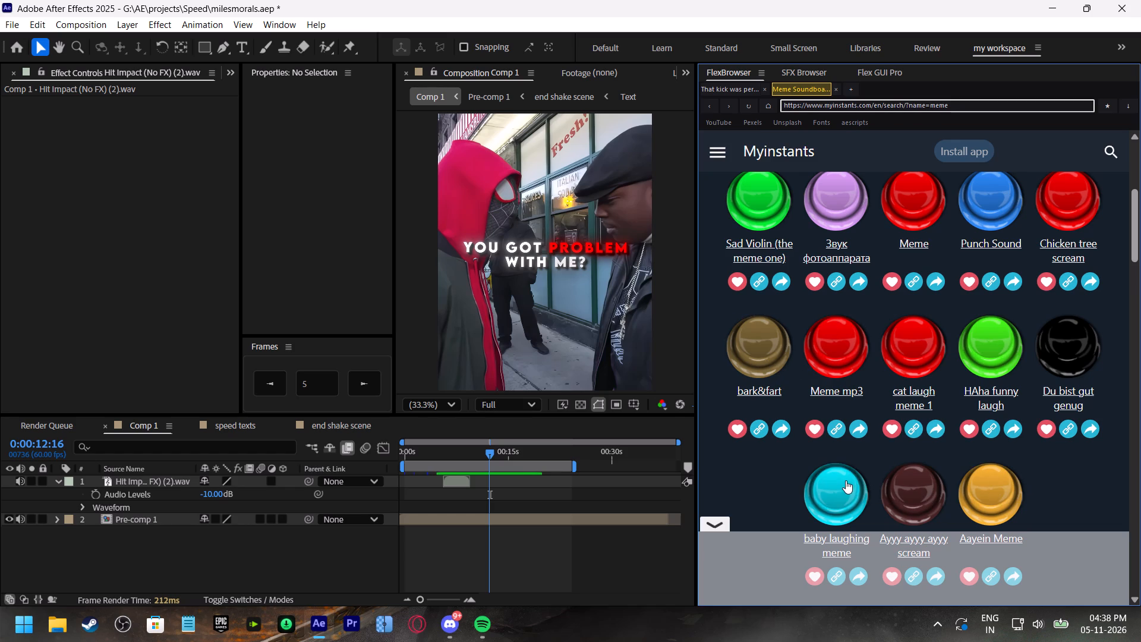
pyautogui.click(897, 480)
# Search Myinstants for "akward".
pyautogui.scroll(4, 907, 231)
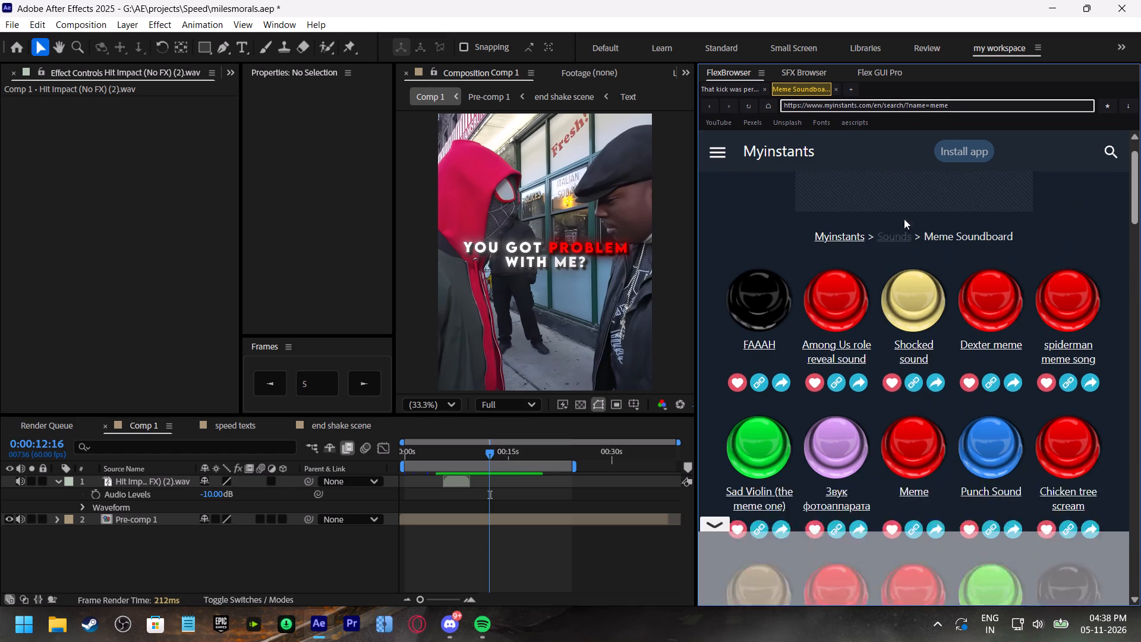
pyautogui.scroll(1, 1112, 152)
pyautogui.click(1116, 148)
pyautogui.click(893, 154)
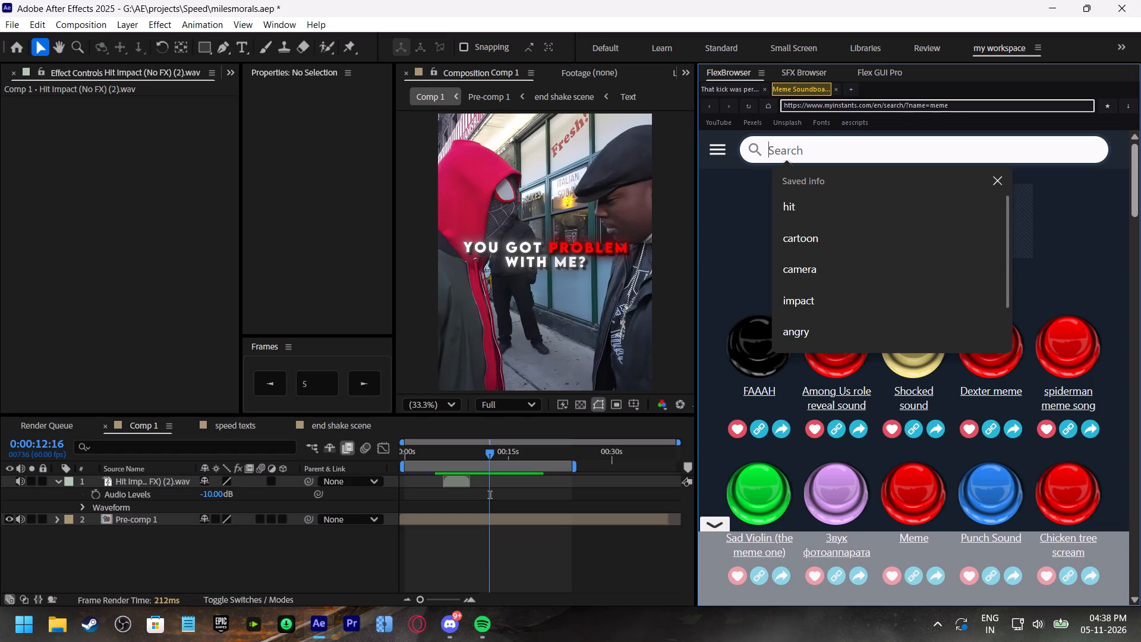
pyautogui.click(858, 146)
pyautogui.write('akward')
pyautogui.press('Return')
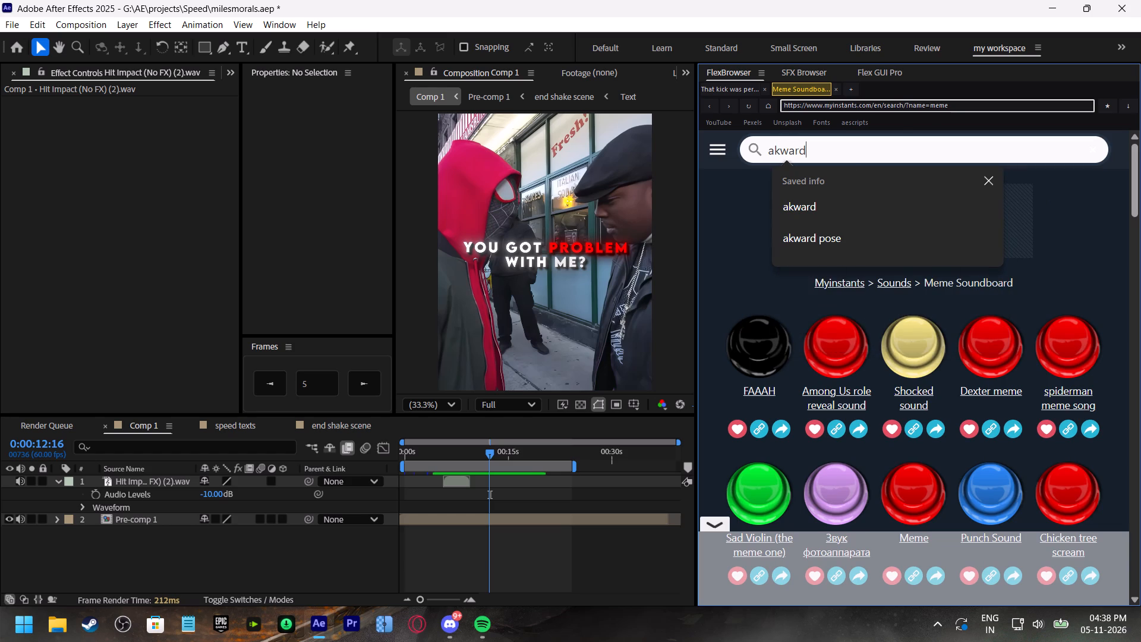
# Audition the five akward results, from akward cricket through Akward song to akwardddddd.
pyautogui.click(764, 257)
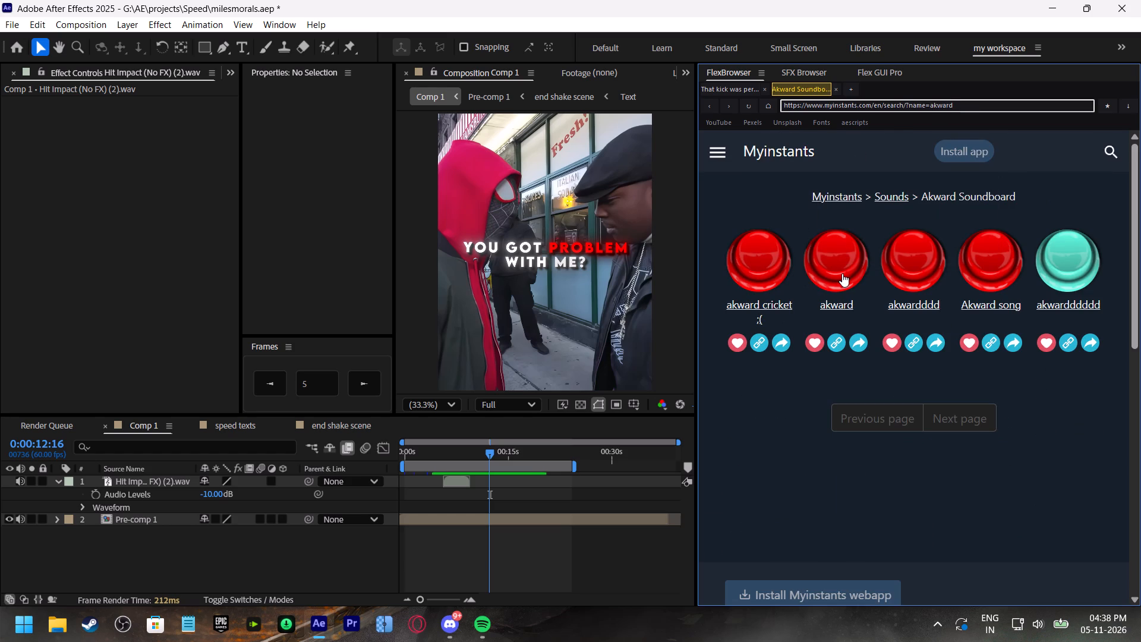
pyautogui.click(842, 273)
pyautogui.click(915, 272)
pyautogui.click(986, 271)
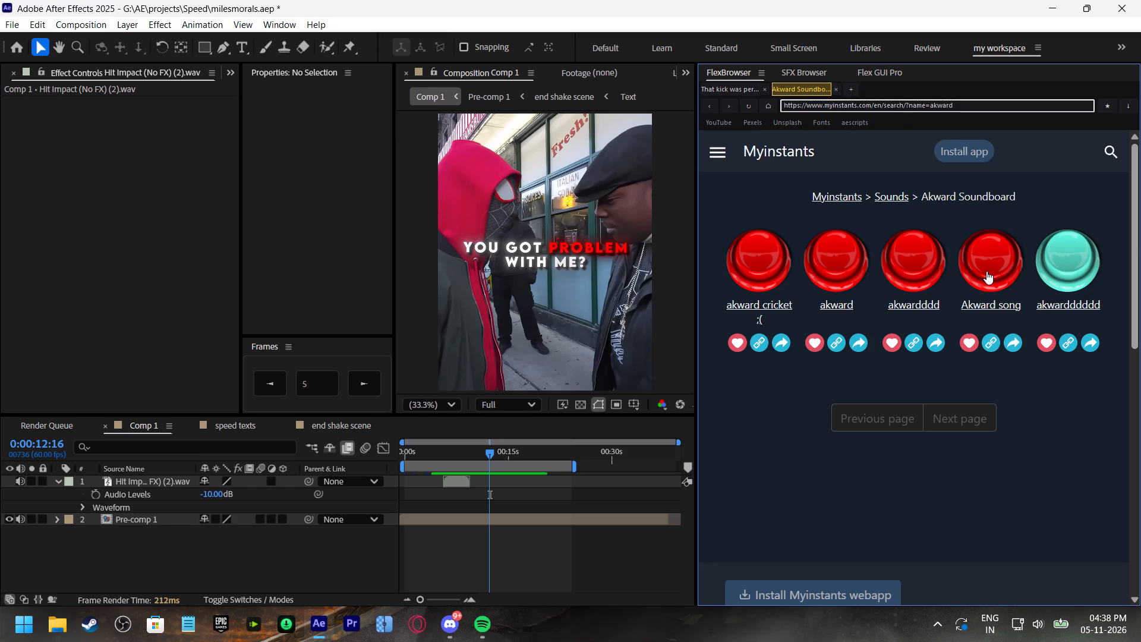
pyautogui.click(1070, 268)
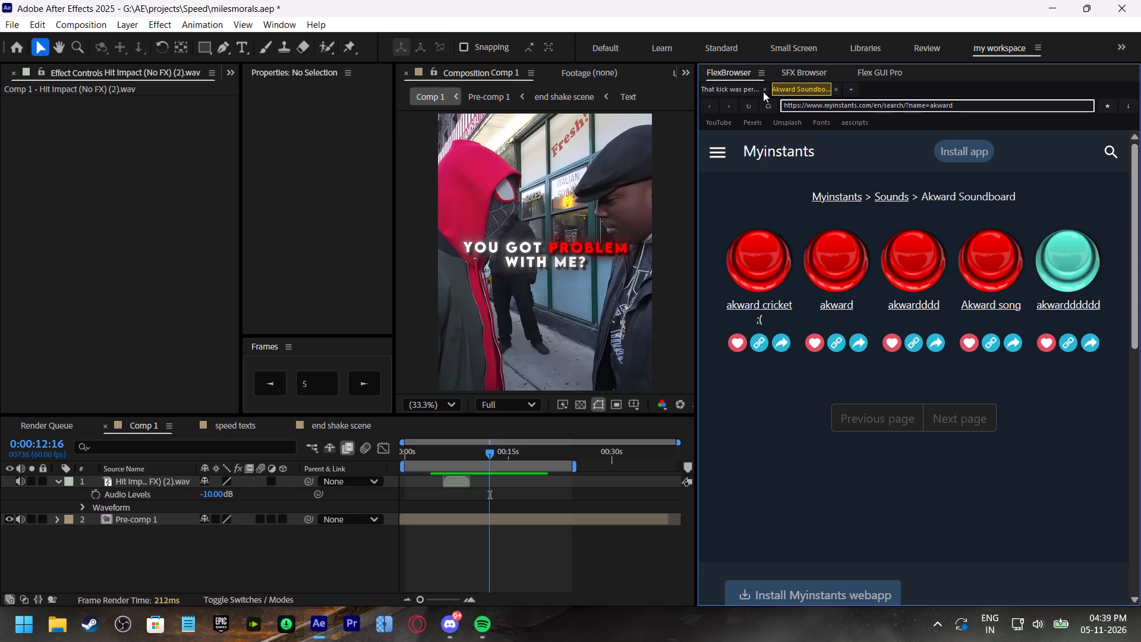
# Look through the Speed folder of the local library in SFX Browser for a fitting sound.
pyautogui.click(731, 86)
pyautogui.click(801, 92)
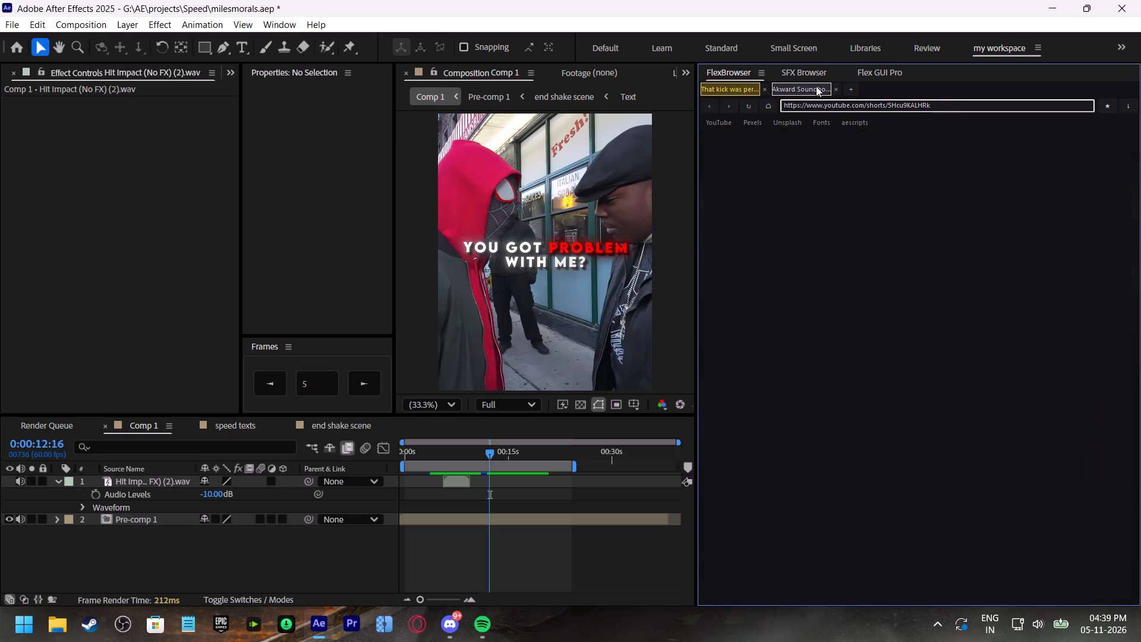
pyautogui.click(879, 73)
pyautogui.click(821, 73)
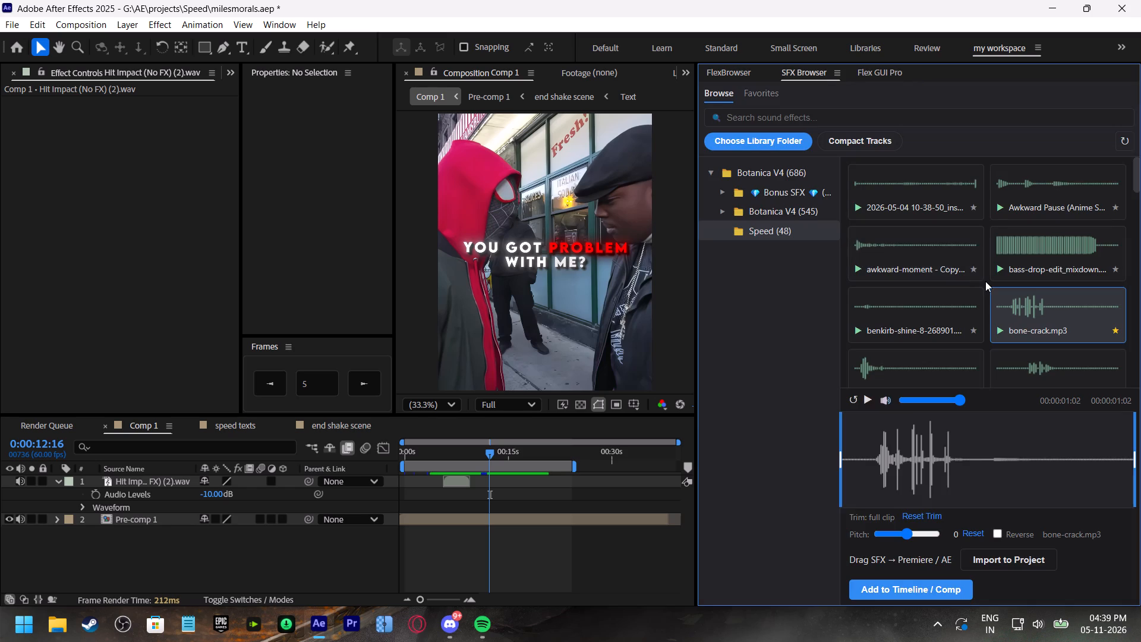
pyautogui.scroll(-13, 986, 285)
pyautogui.scroll(20, 986, 285)
pyautogui.scroll(1, 986, 285)
pyautogui.click(871, 74)
# Return to Myinstants in FlexBrowser and search its sounds for "awk".
pyautogui.click(726, 71)
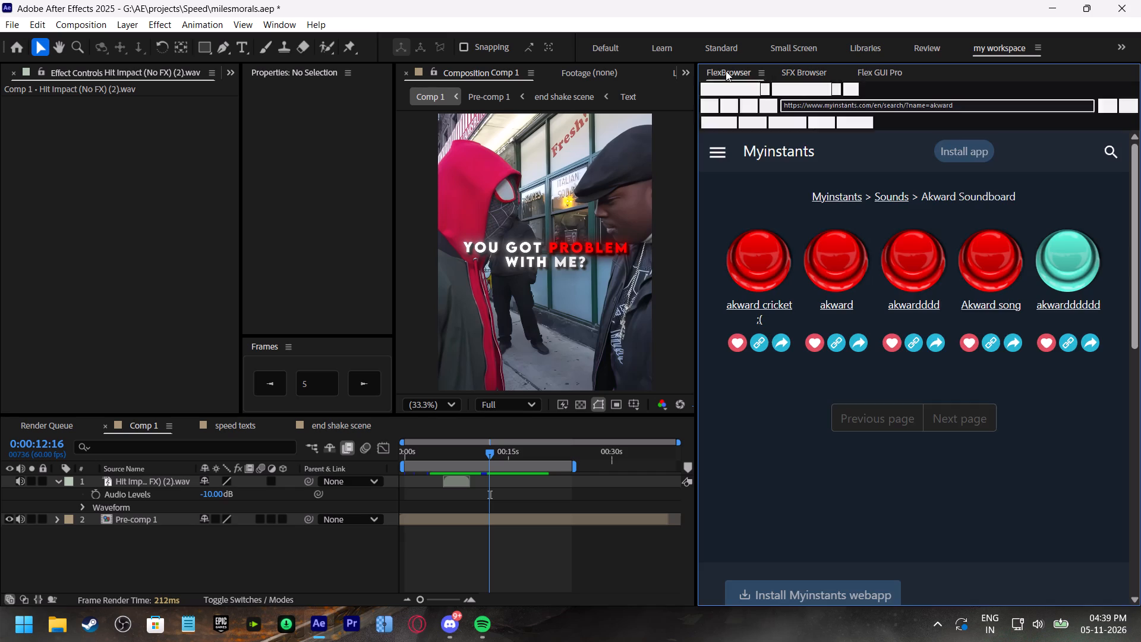
pyautogui.click(1105, 155)
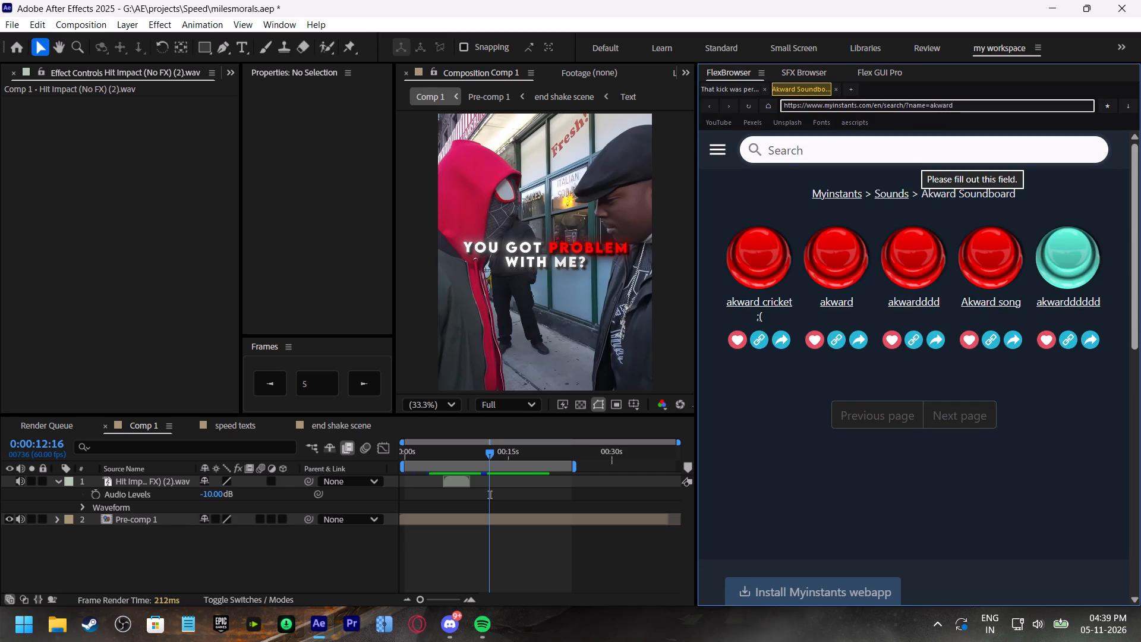
pyautogui.write('awk')
pyautogui.press('Return')
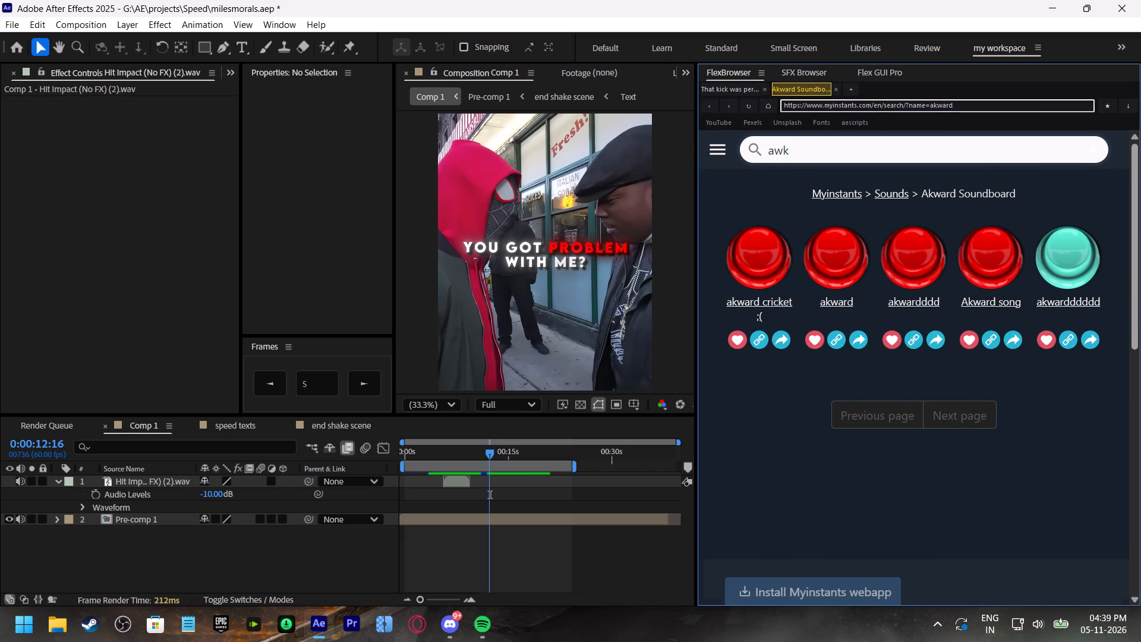
# Audition the first two rows of awk results, from Awkward cricket and Awkward Moment to YT Shorts type music and Oh No Its Mom Calling.
pyautogui.click(771, 345)
pyautogui.click(834, 355)
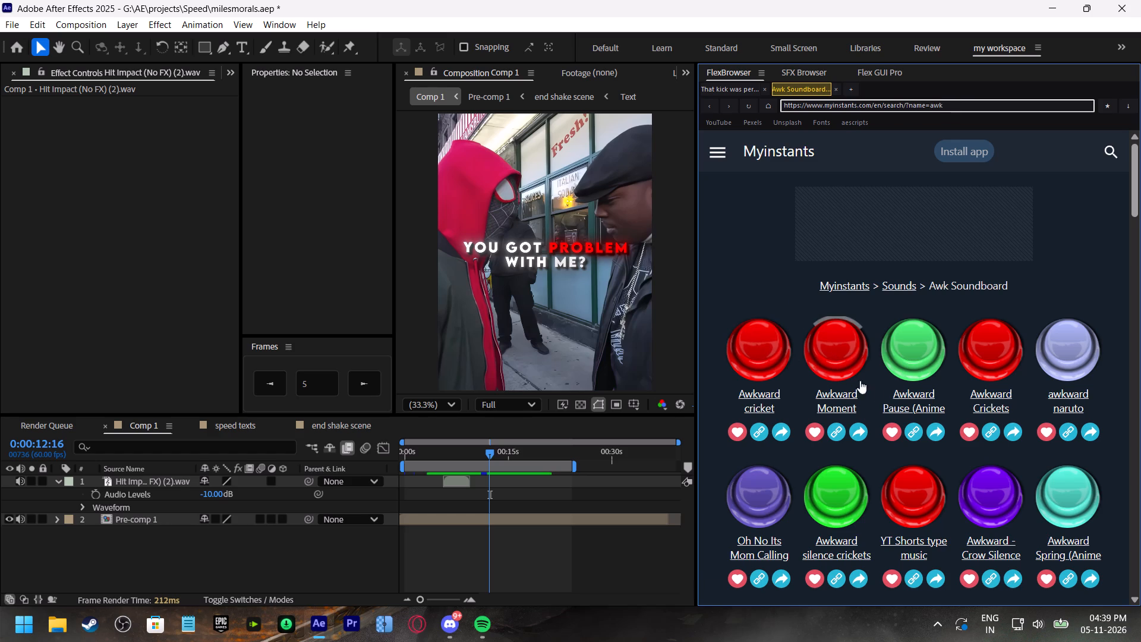
pyautogui.click(925, 364)
pyautogui.click(1002, 364)
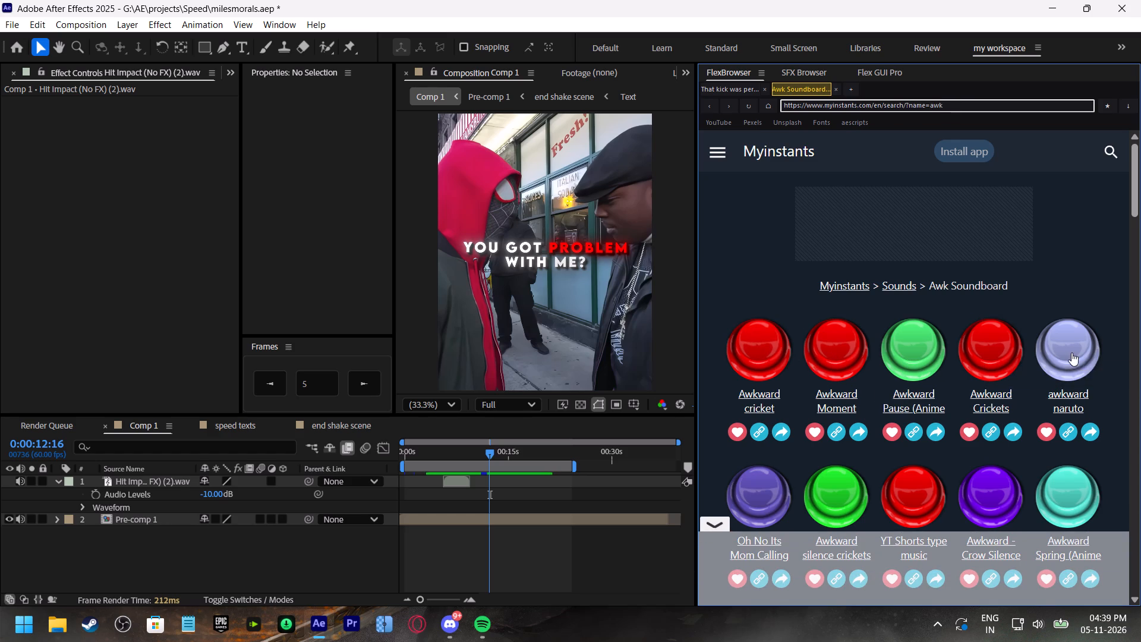
pyautogui.click(1071, 353)
pyautogui.scroll(-2, 1115, 449)
pyautogui.click(1082, 354)
pyautogui.click(1003, 357)
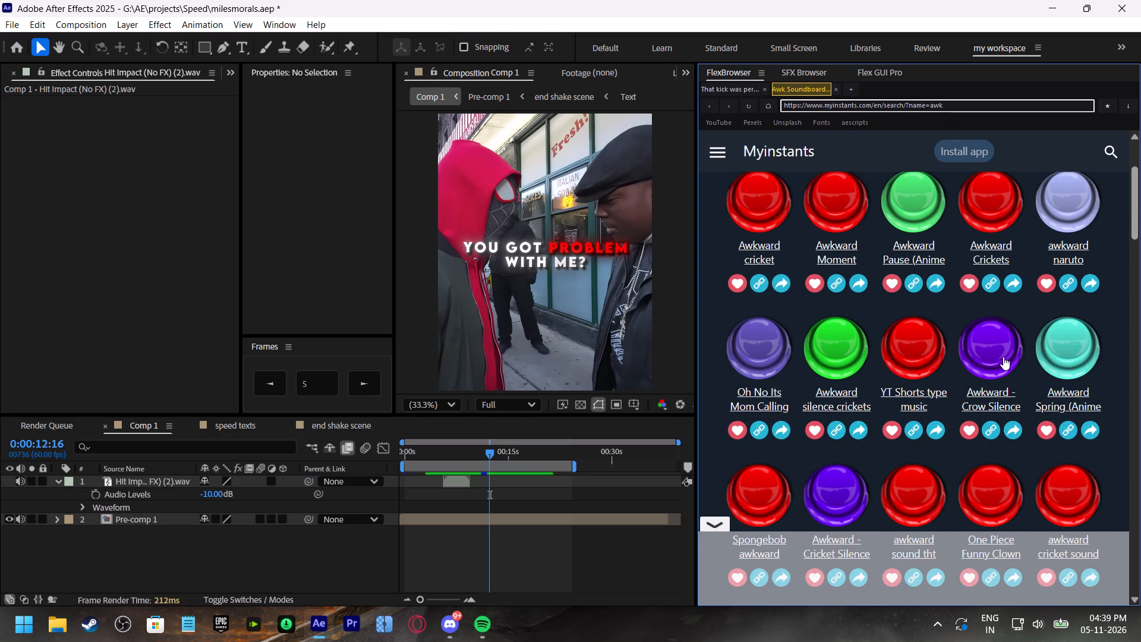
pyautogui.click(907, 348)
pyautogui.click(853, 369)
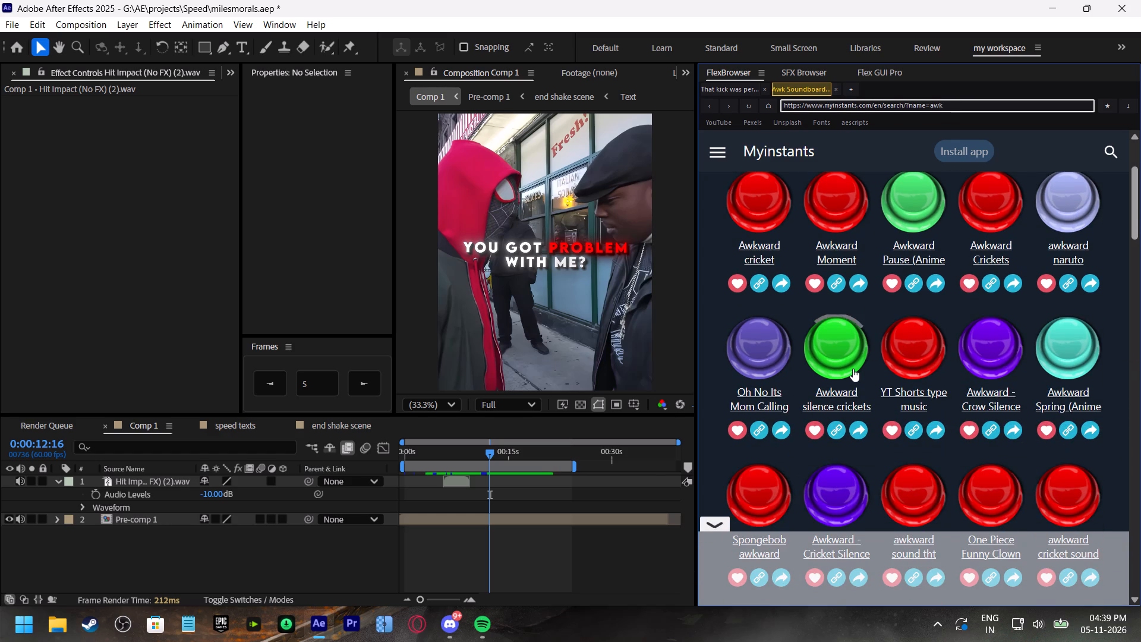
pyautogui.click(773, 366)
pyautogui.scroll(-1, 798, 399)
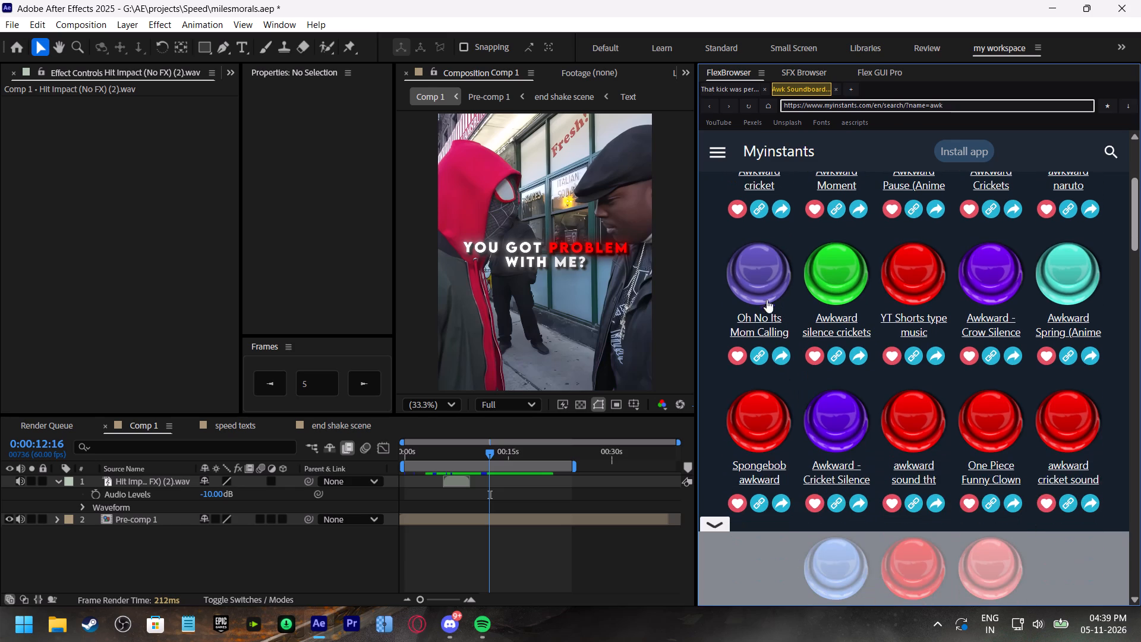
pyautogui.click(759, 285)
# Audition the next two rows of awk results, including Spongebob awkward, One Piece Funny Clown, Awkward times and Awkward bone crack.
pyautogui.click(770, 421)
pyautogui.click(822, 420)
pyautogui.click(921, 418)
pyautogui.click(982, 420)
pyautogui.click(1067, 424)
pyautogui.scroll(-2, 1111, 415)
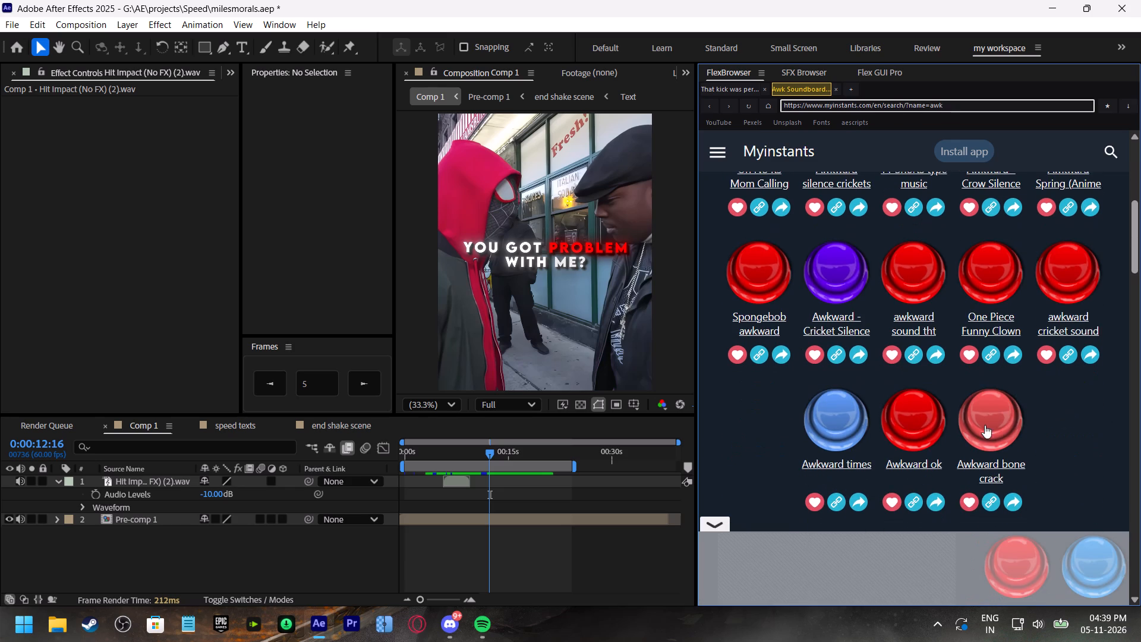
pyautogui.click(985, 425)
pyautogui.click(932, 418)
pyautogui.click(841, 421)
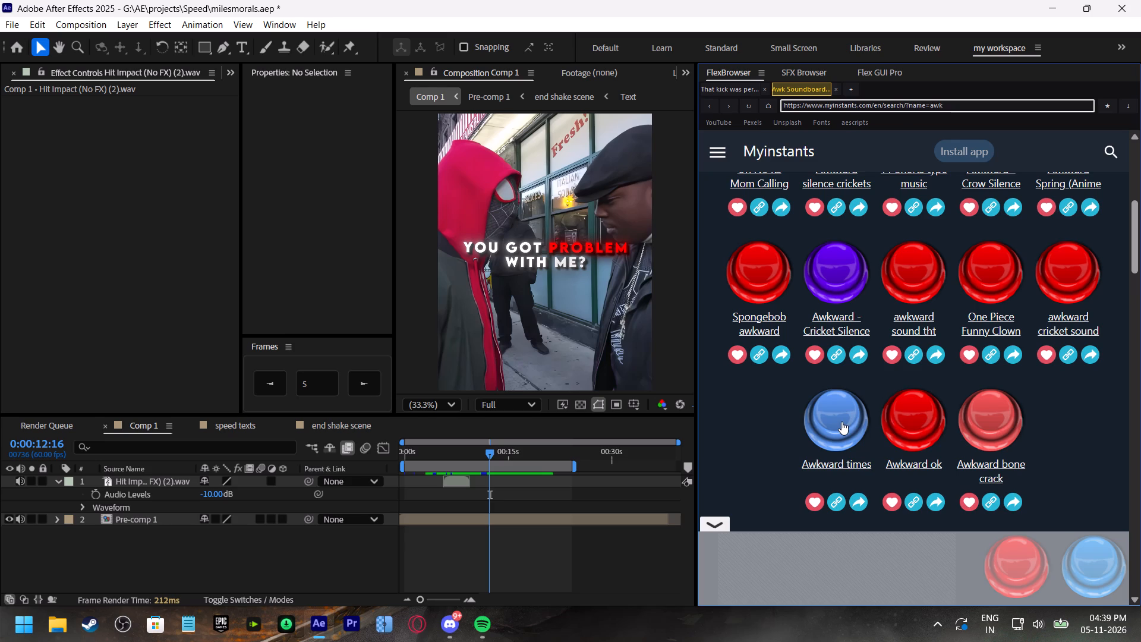
pyautogui.scroll(2, 911, 429)
pyautogui.click(751, 413)
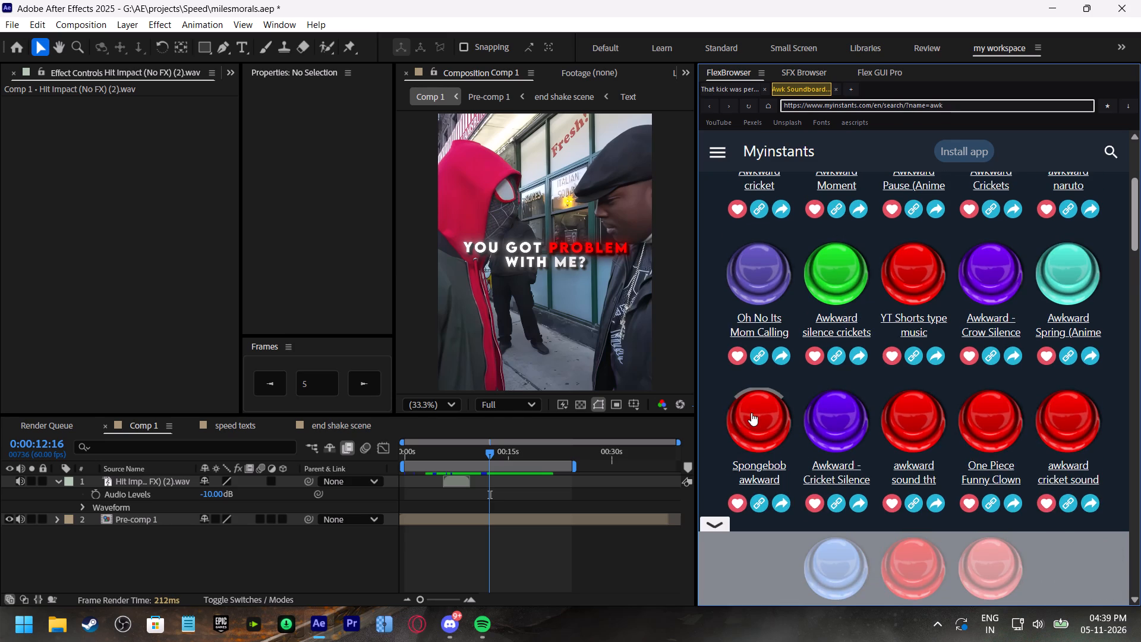
# Replay the Oh No Its Mom Calling sound, open its page and download it as an MP3.
pyautogui.click(759, 300)
pyautogui.click(762, 326)
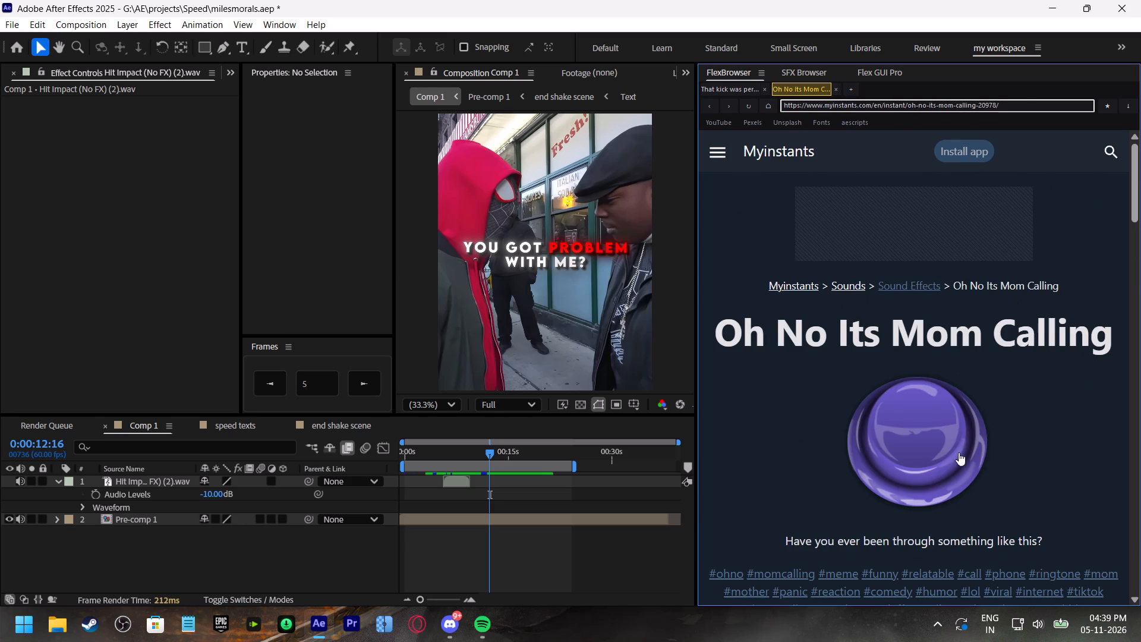
pyautogui.scroll(-5, 958, 489)
pyautogui.click(928, 518)
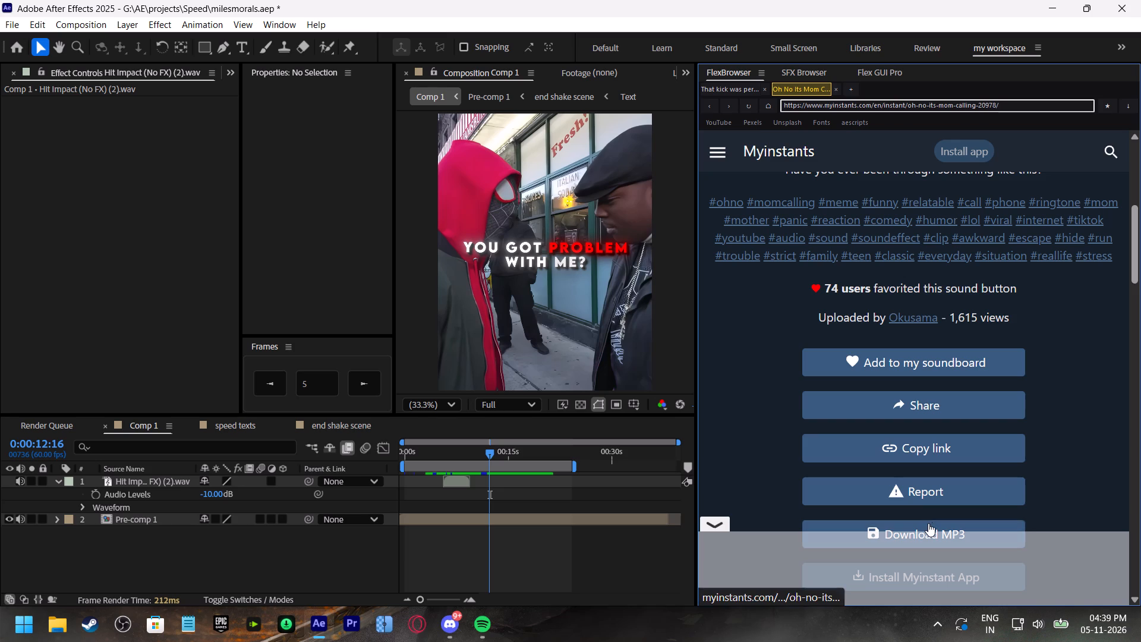
pyautogui.click(928, 523)
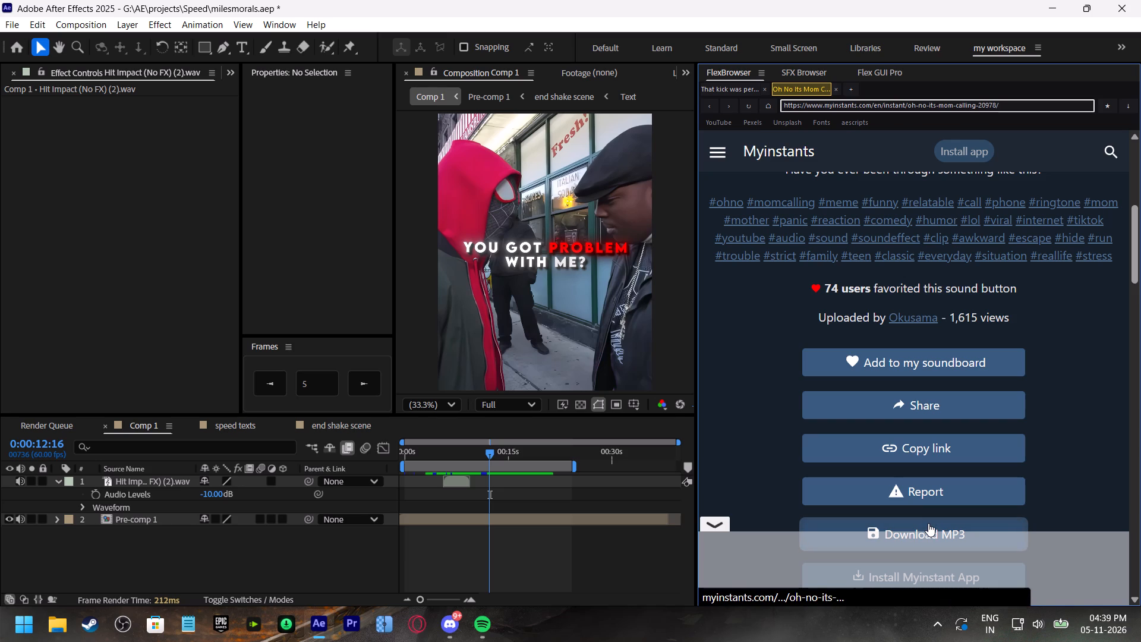
# Add the downloaded oh-no-its-mom-calling.mp3 above the other layers in Comp 1 and move its start to 0:00:12:16.
pyautogui.moveTo(975, 202); pyautogui.dragTo(468, 517)
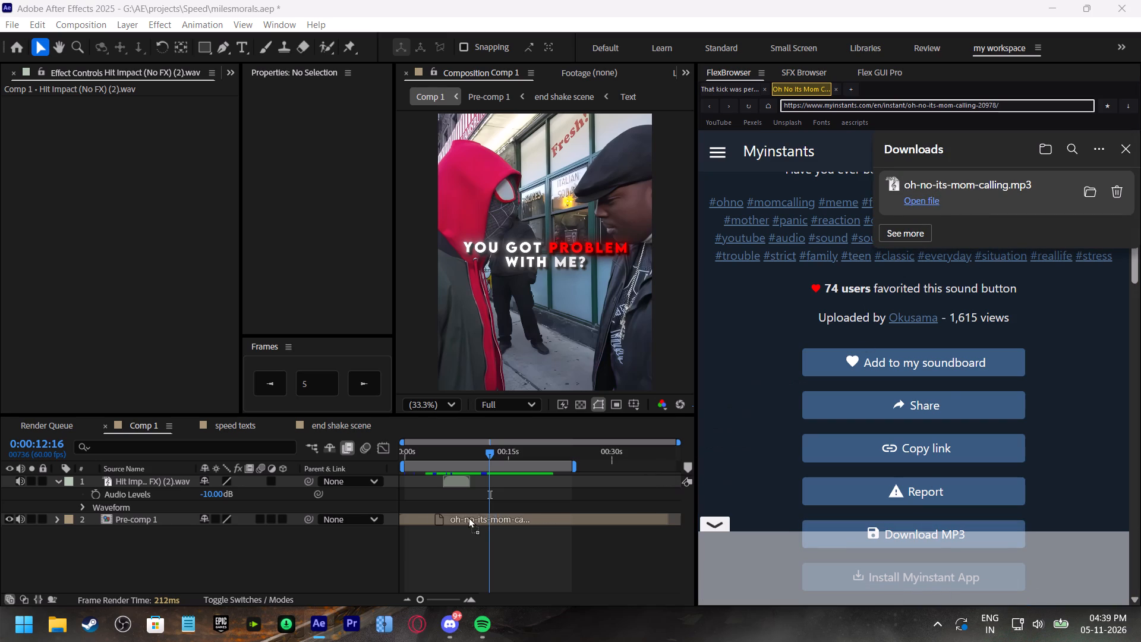
pyautogui.moveTo(468, 517); pyautogui.dragTo(462, 517)
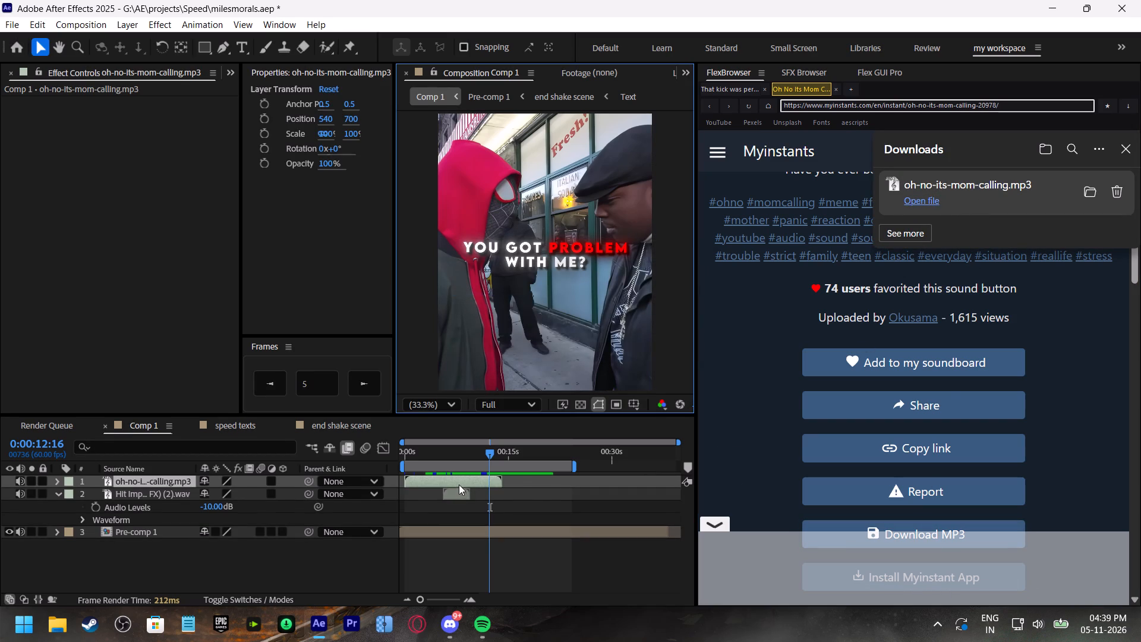
pyautogui.moveTo(458, 483); pyautogui.dragTo(543, 493)
# Preview the new sound from 0:00:12:16 and shift its layer slightly earlier, starting at about 0:00:11:45.
pyautogui.press('space')
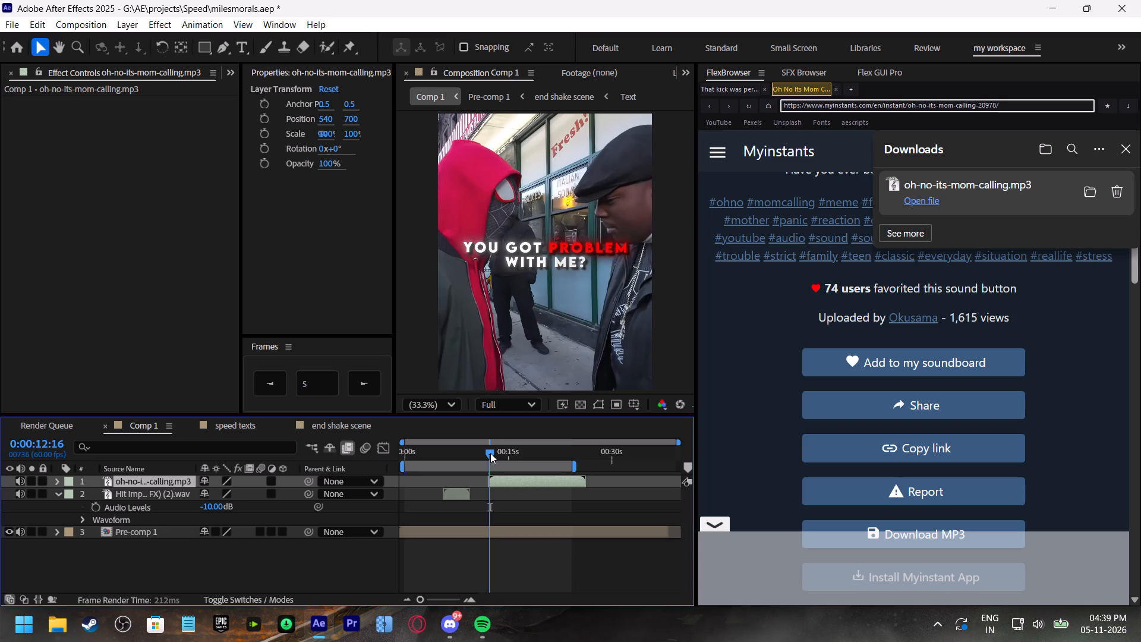
pyautogui.click(489, 453)
pyautogui.press('space')
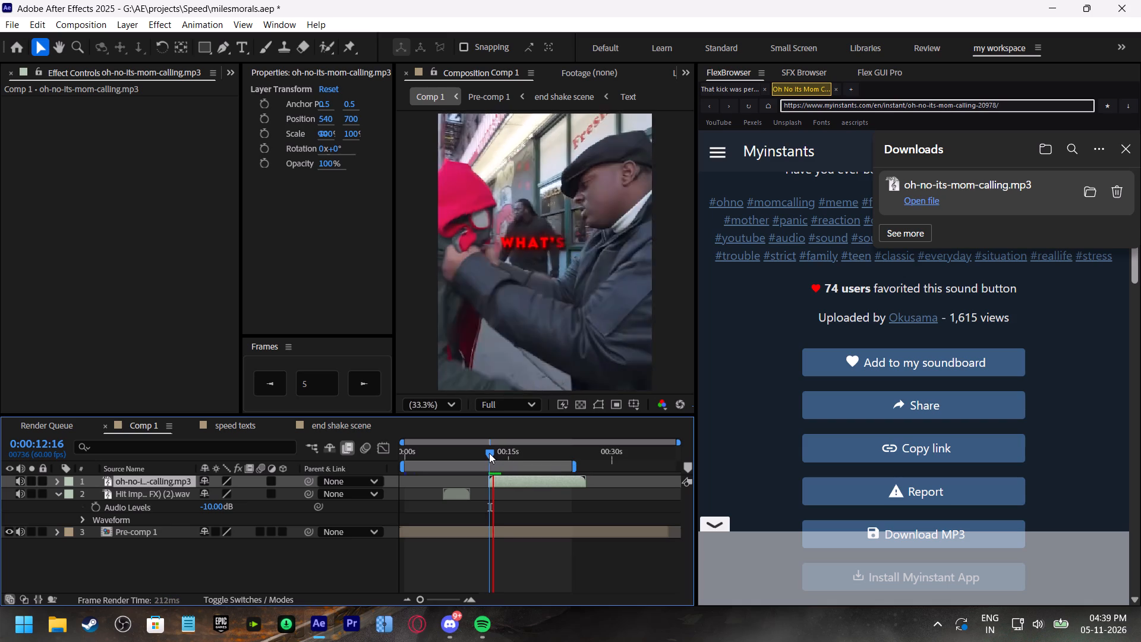
pyautogui.click(489, 453)
pyautogui.click(498, 481)
pyautogui.press('space')
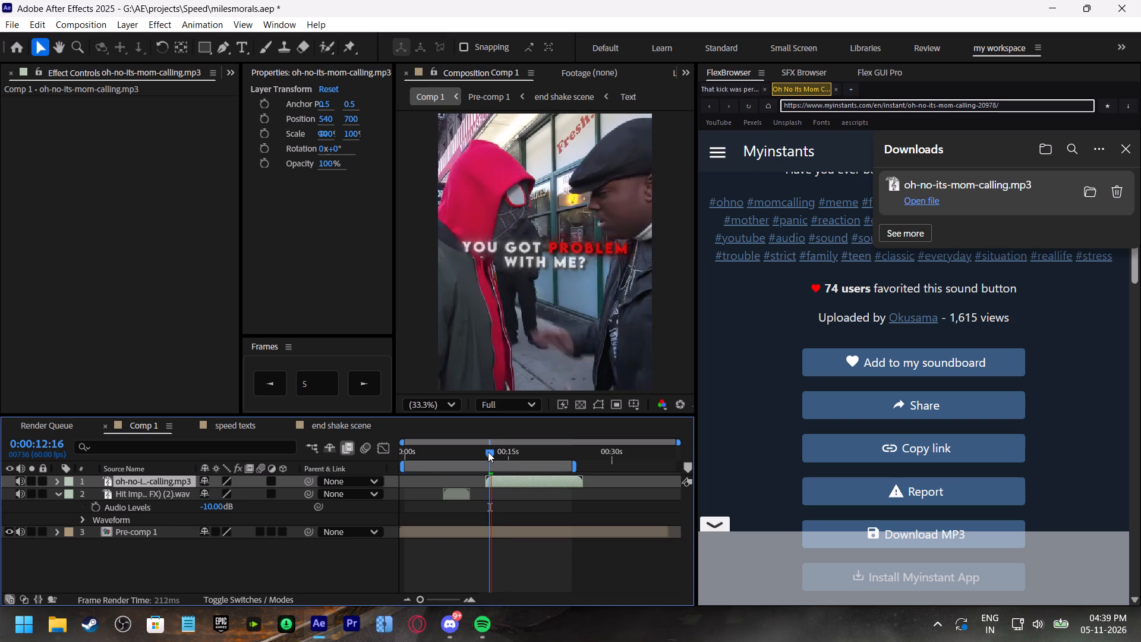
pyautogui.click(488, 452)
# Solo the oh-no-its-mom-calling.mp3 layer and play it from its start to judge which portion to use.
pyautogui.moveTo(425, 599); pyautogui.dragTo(453, 615)
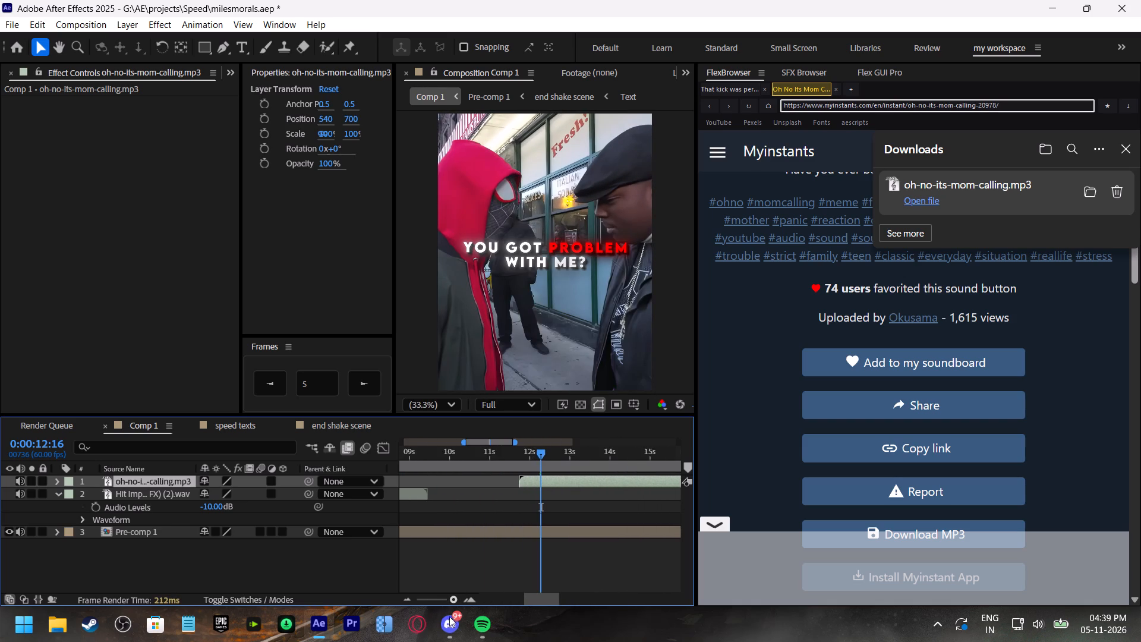
pyautogui.click(32, 482)
pyautogui.press('space')
pyautogui.moveTo(529, 451); pyautogui.dragTo(518, 451)
pyautogui.press('space')
pyautogui.moveTo(532, 452); pyautogui.dragTo(525, 455)
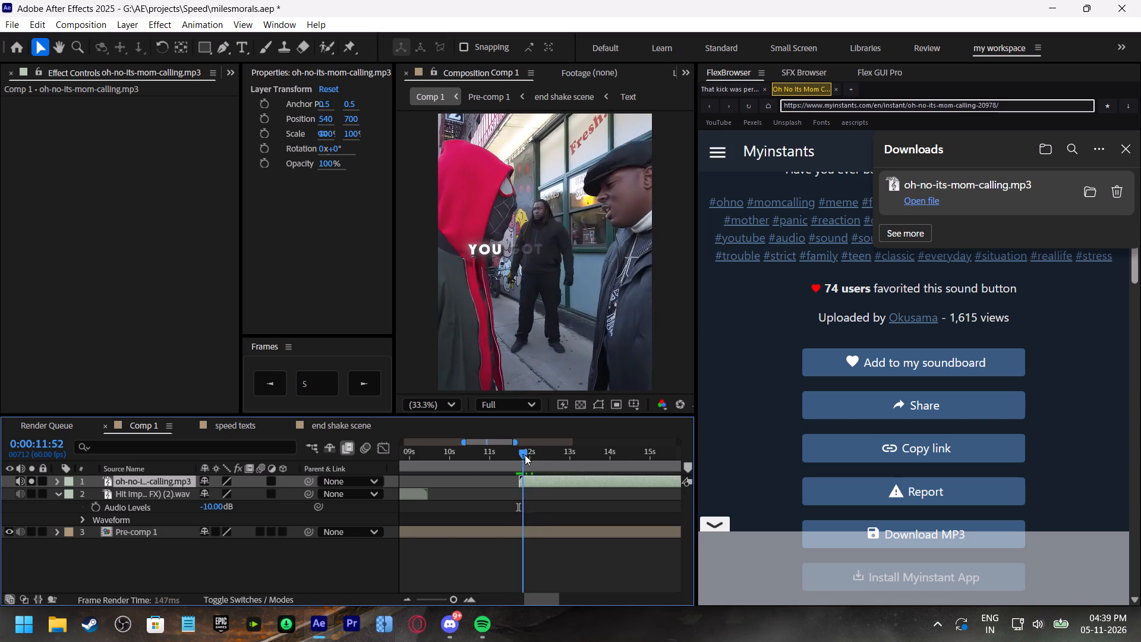
# Split the oh-no-its-mom-calling.mp3 layer at 0:00:12:32 and delete the part after the cut.
pyautogui.moveTo(525, 455); pyautogui.dragTo(554, 483)
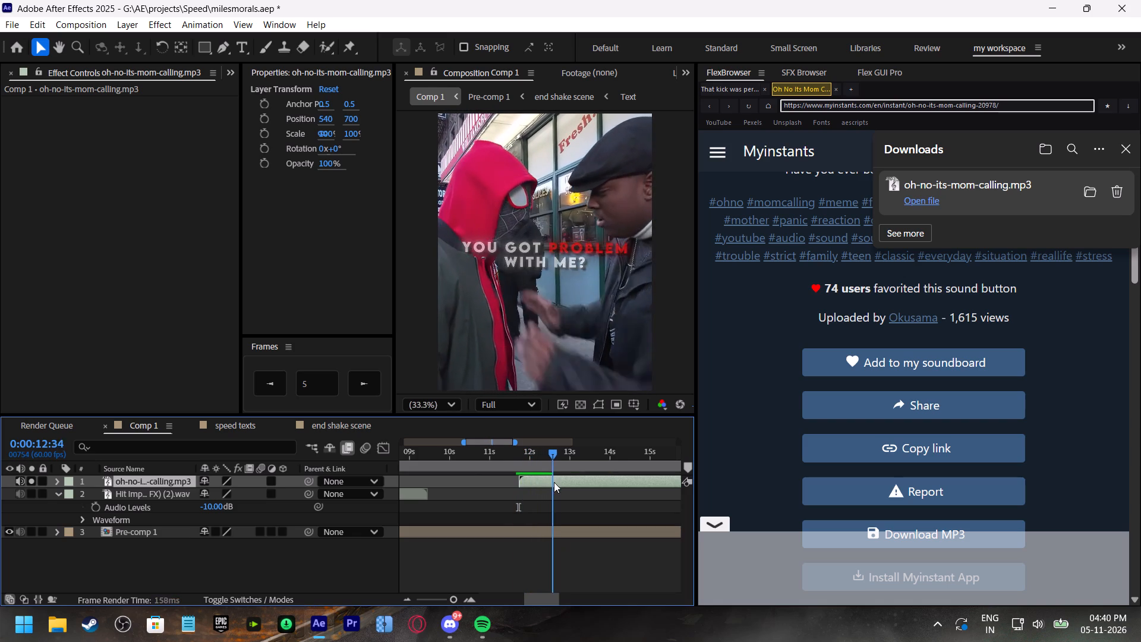
pyautogui.moveTo(554, 483); pyautogui.dragTo(551, 486)
pyautogui.click(555, 483)
pyautogui.hotkey('ctrl', 'shift', 'd')
pyautogui.click(555, 483)
pyautogui.press('BackSpace')
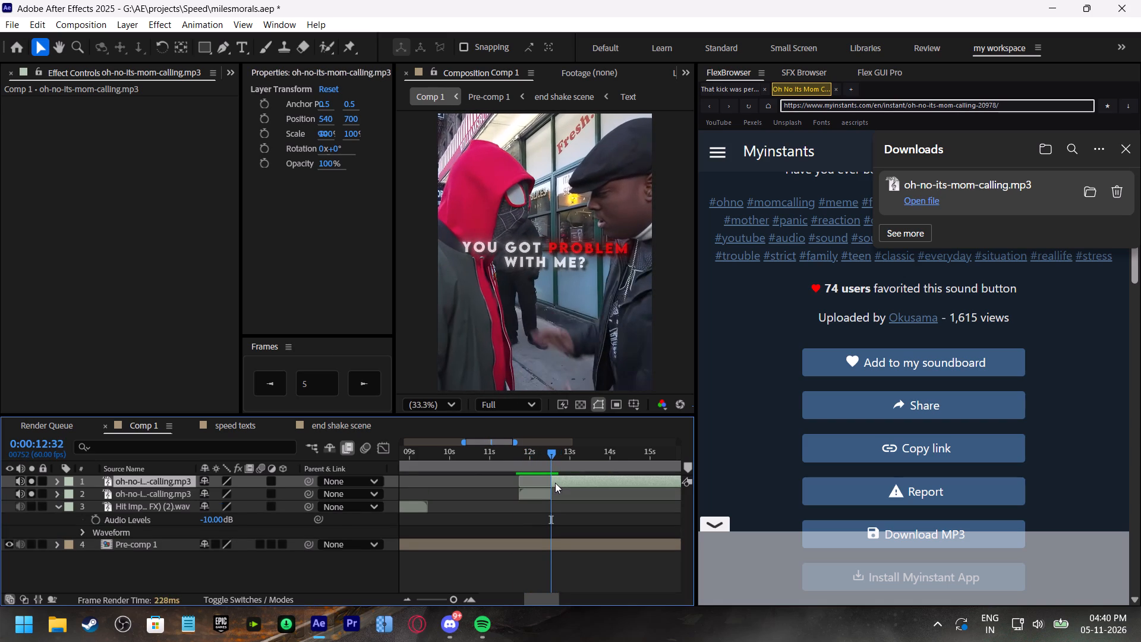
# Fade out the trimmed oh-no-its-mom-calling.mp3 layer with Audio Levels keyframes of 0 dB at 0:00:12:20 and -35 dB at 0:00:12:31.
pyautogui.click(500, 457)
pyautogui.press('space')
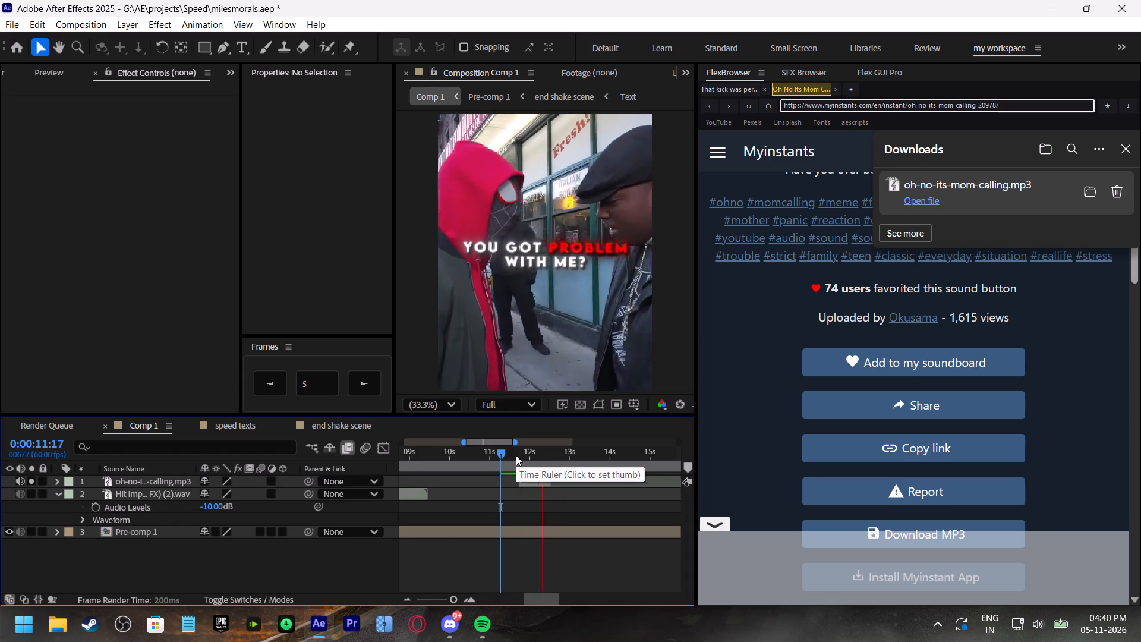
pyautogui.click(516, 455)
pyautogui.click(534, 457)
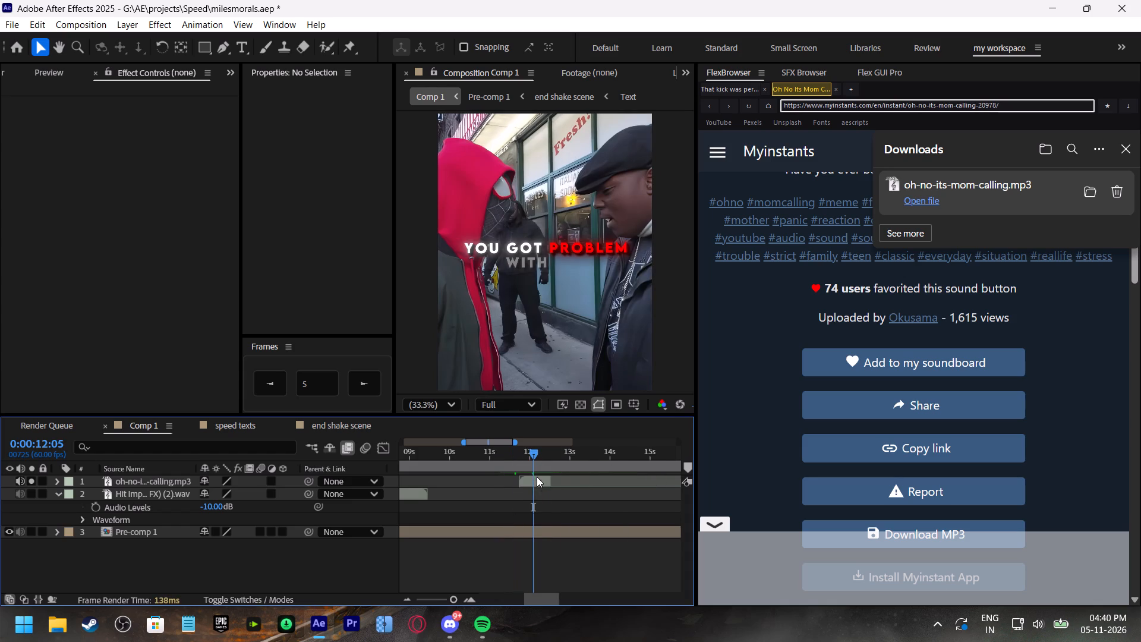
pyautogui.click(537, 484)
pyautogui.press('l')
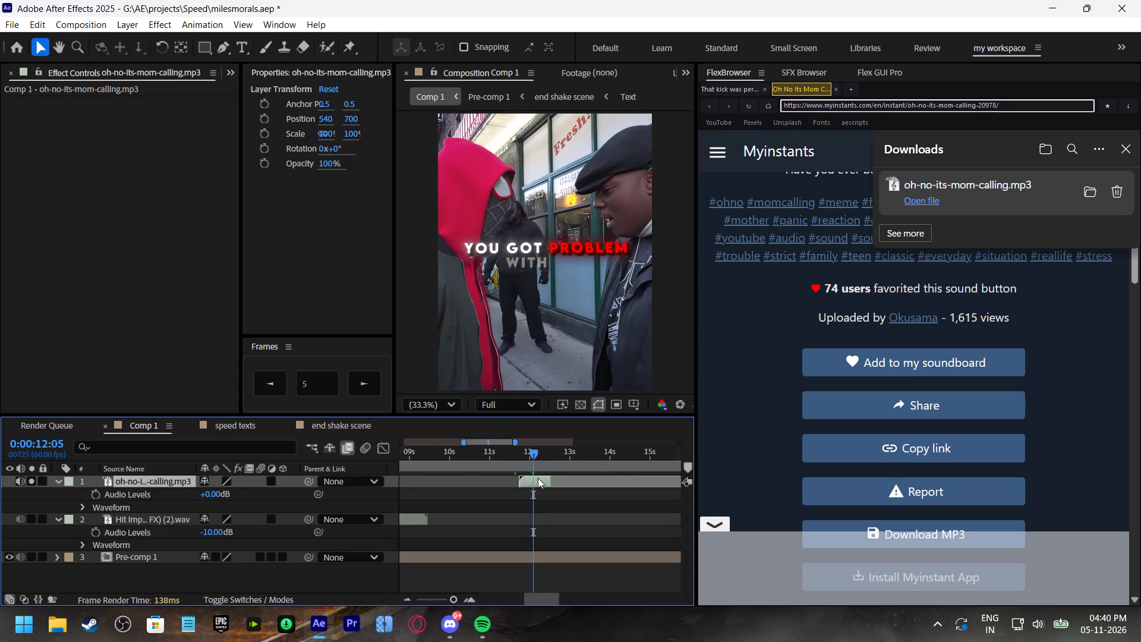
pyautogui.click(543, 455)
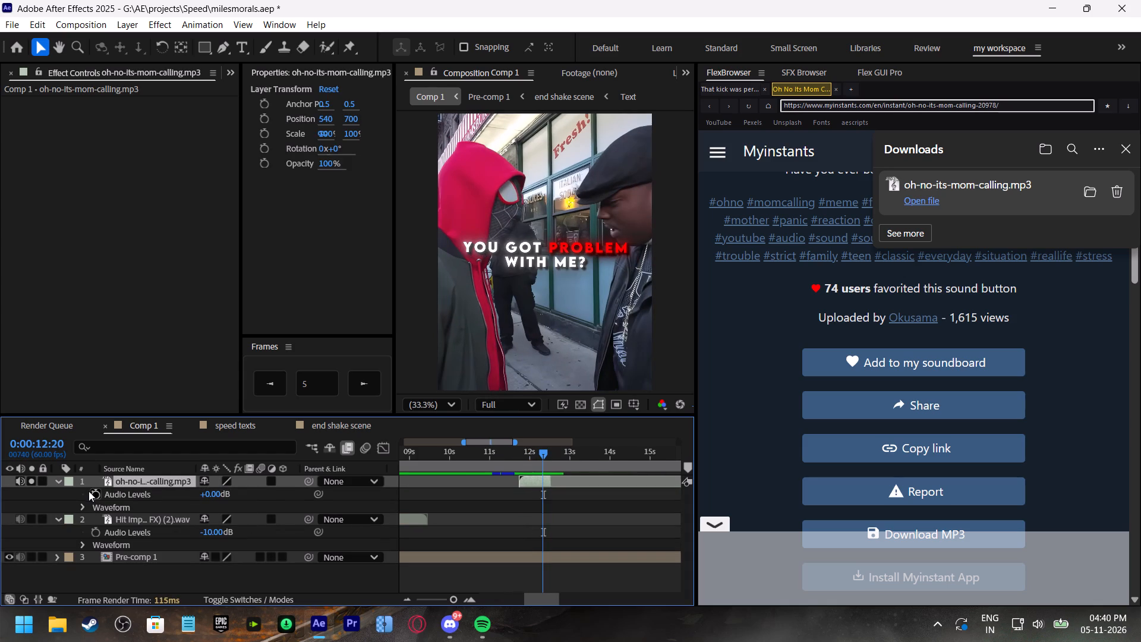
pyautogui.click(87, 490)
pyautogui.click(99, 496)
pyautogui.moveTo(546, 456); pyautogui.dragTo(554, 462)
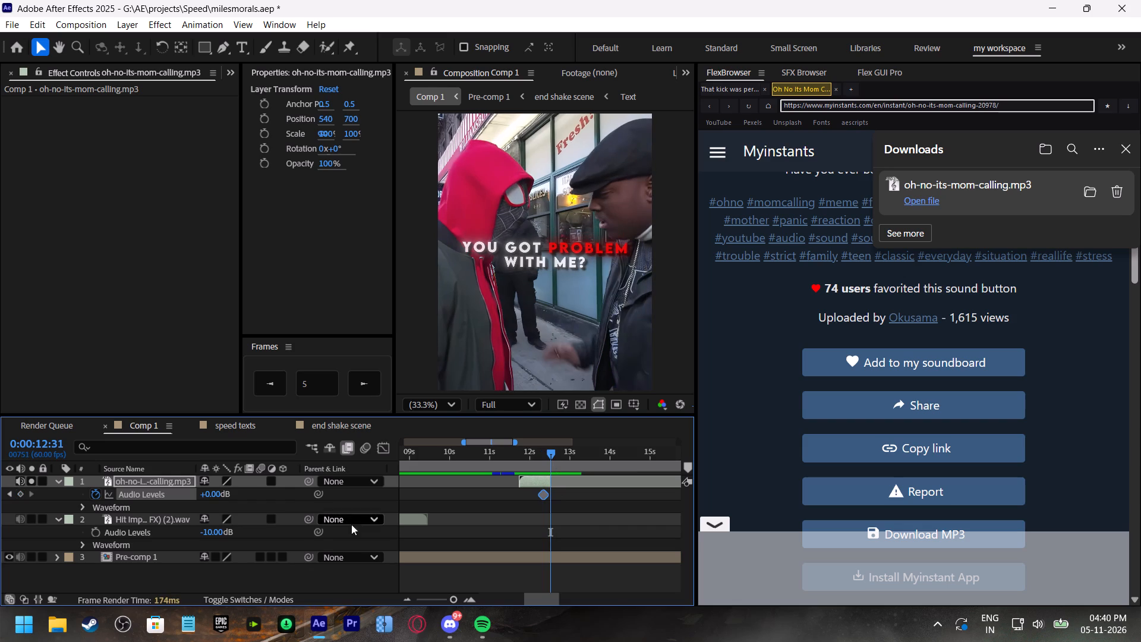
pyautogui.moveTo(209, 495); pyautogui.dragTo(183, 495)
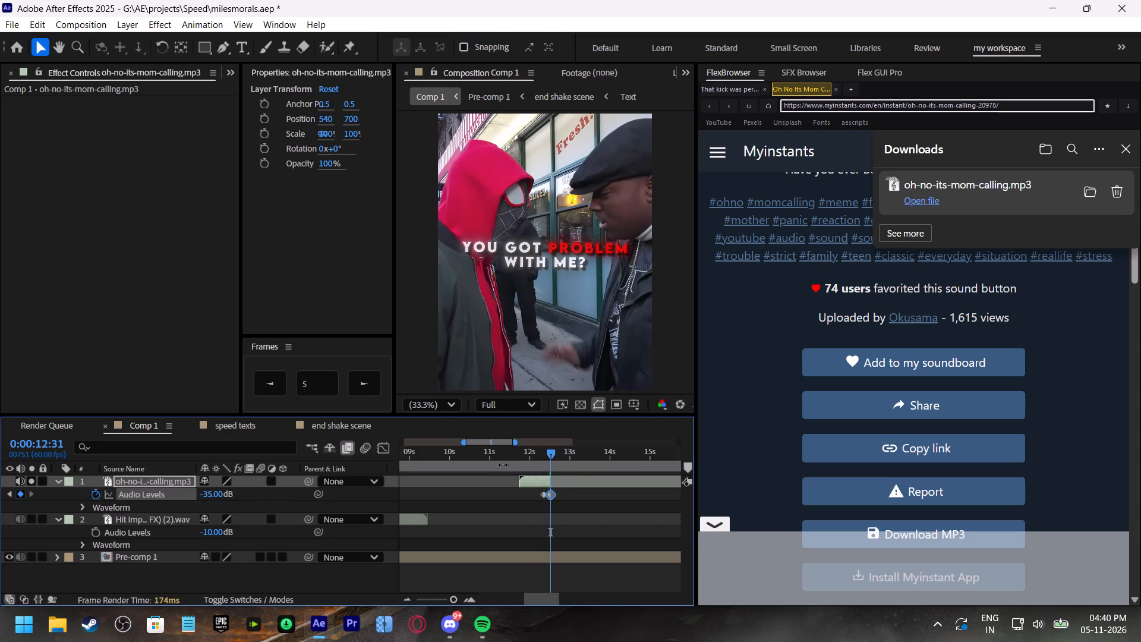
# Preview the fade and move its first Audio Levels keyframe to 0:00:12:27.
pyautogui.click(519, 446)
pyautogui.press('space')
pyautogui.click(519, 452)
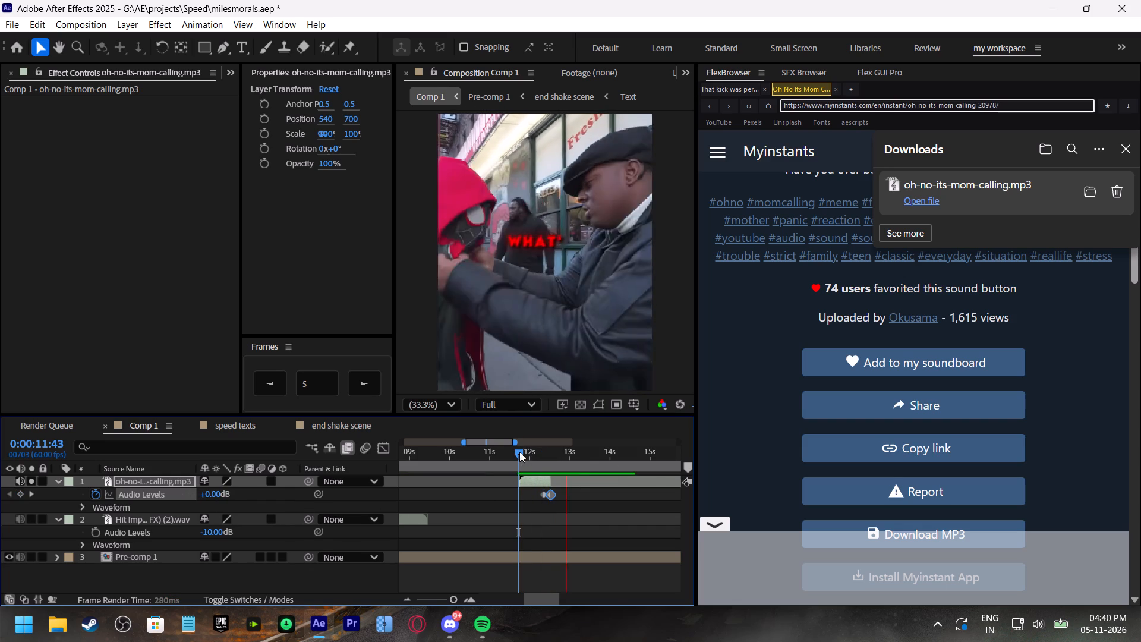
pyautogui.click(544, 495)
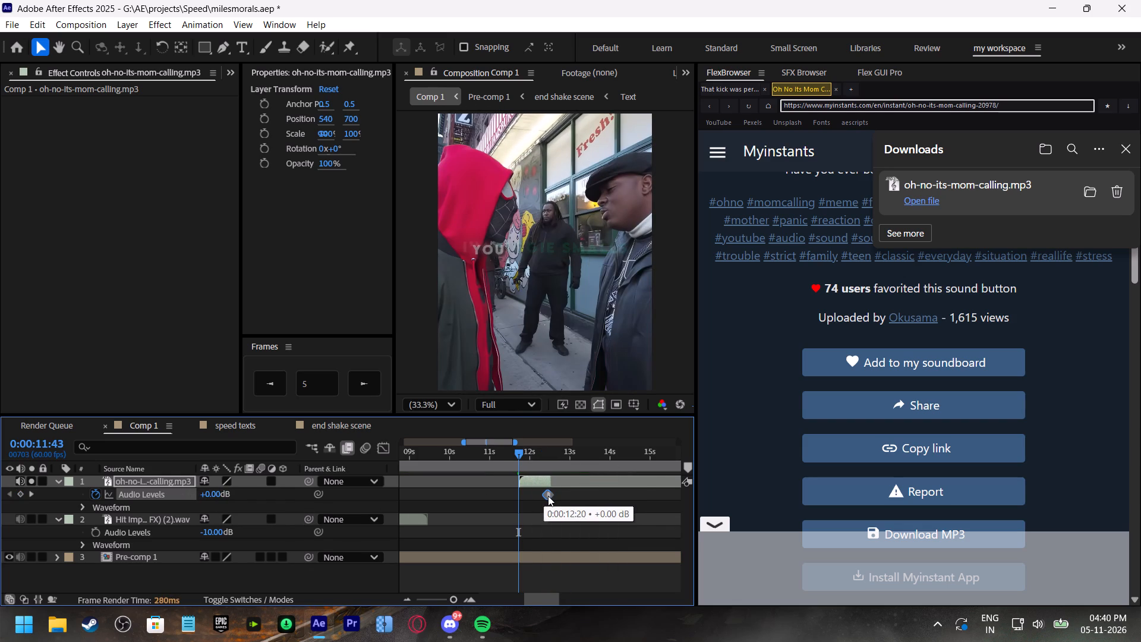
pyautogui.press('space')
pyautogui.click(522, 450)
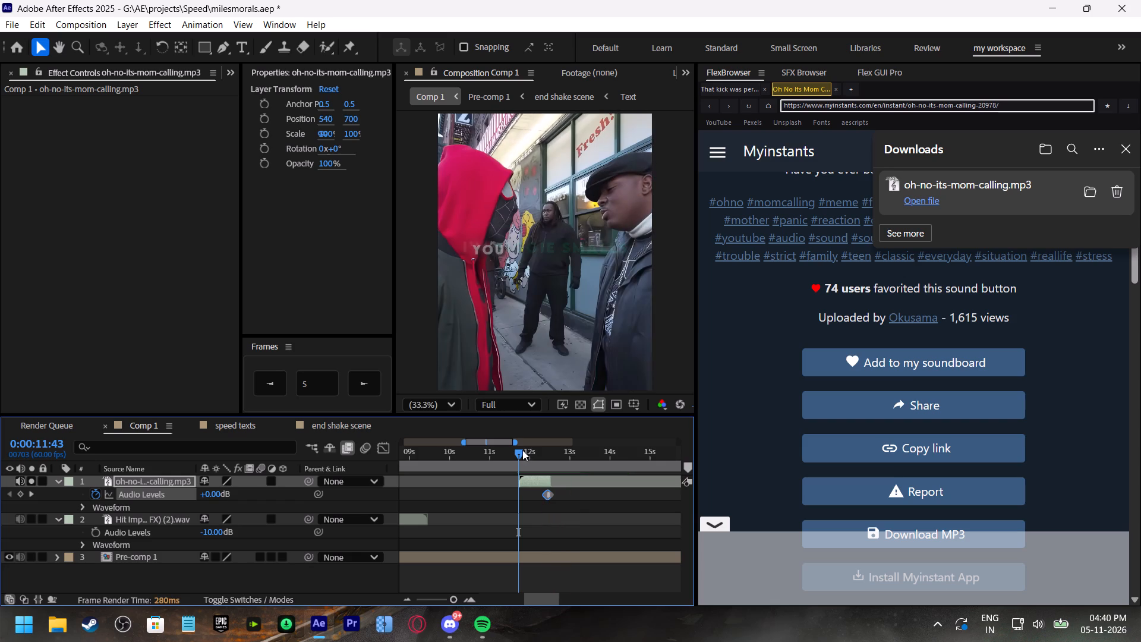
# Turn off Solo for the oh-no-its-mom-calling.mp3 layer and collapse the properties of both sound layers.
pyautogui.click(53, 476)
pyautogui.click(35, 478)
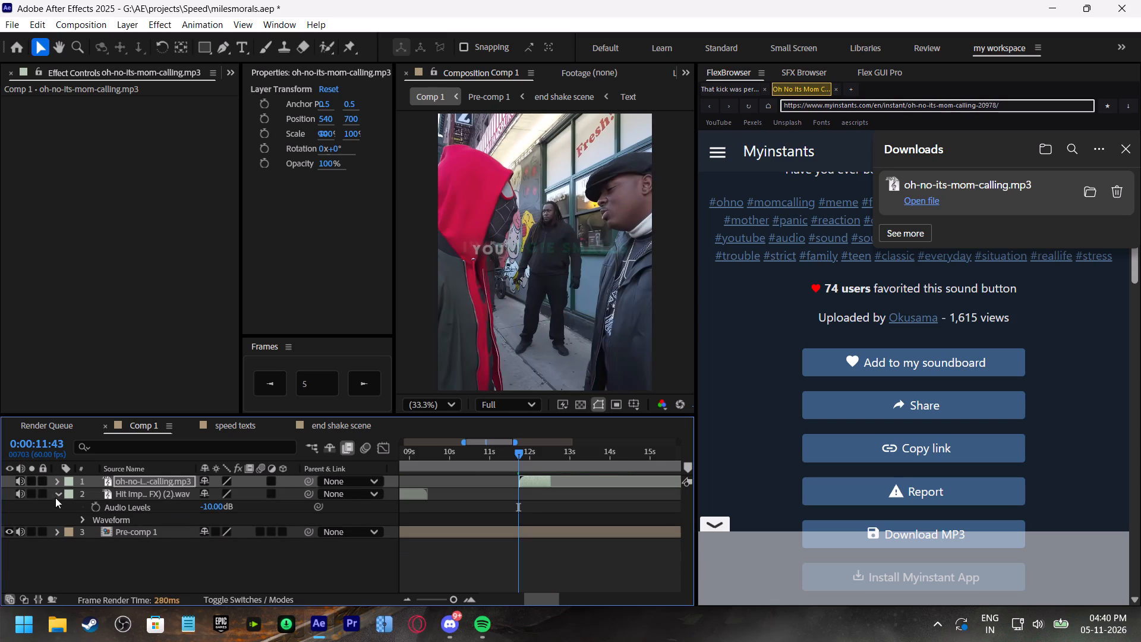
pyautogui.click(58, 493)
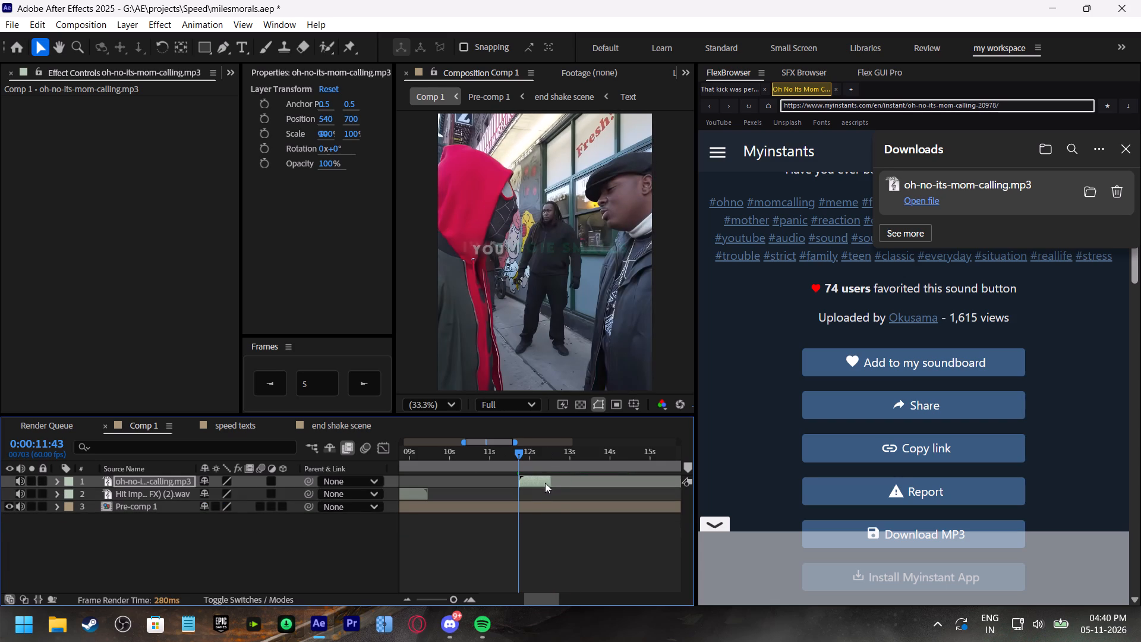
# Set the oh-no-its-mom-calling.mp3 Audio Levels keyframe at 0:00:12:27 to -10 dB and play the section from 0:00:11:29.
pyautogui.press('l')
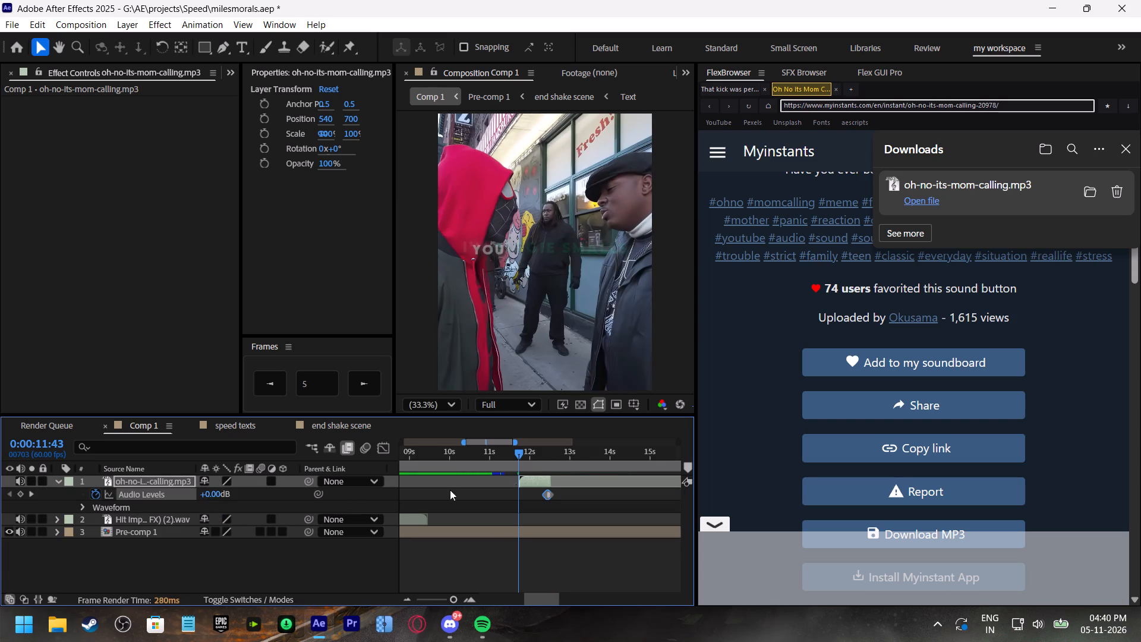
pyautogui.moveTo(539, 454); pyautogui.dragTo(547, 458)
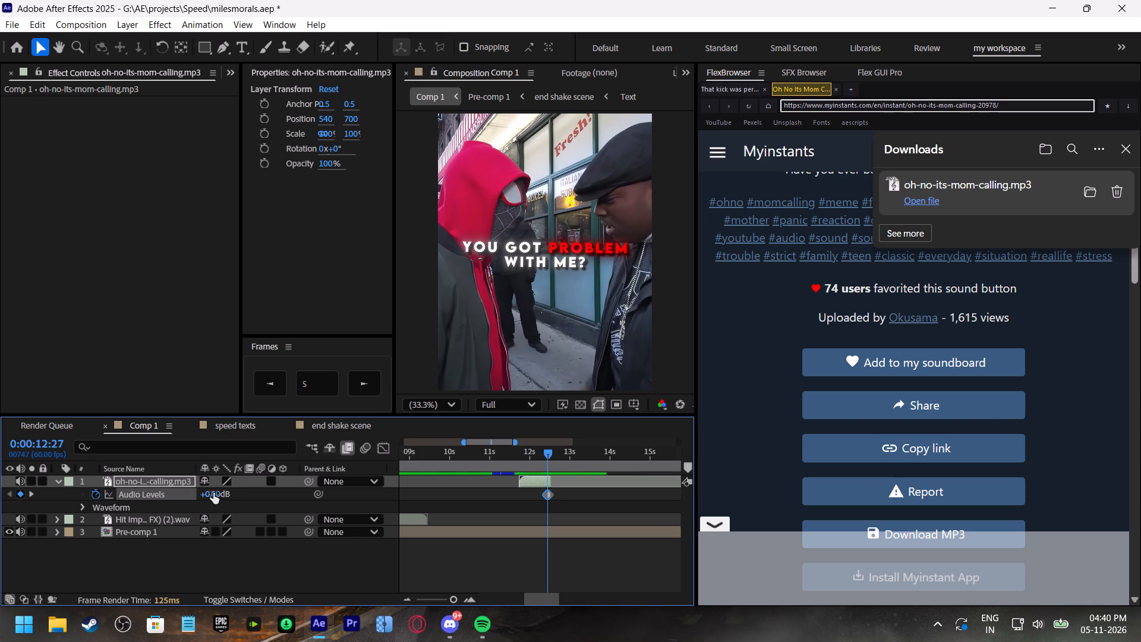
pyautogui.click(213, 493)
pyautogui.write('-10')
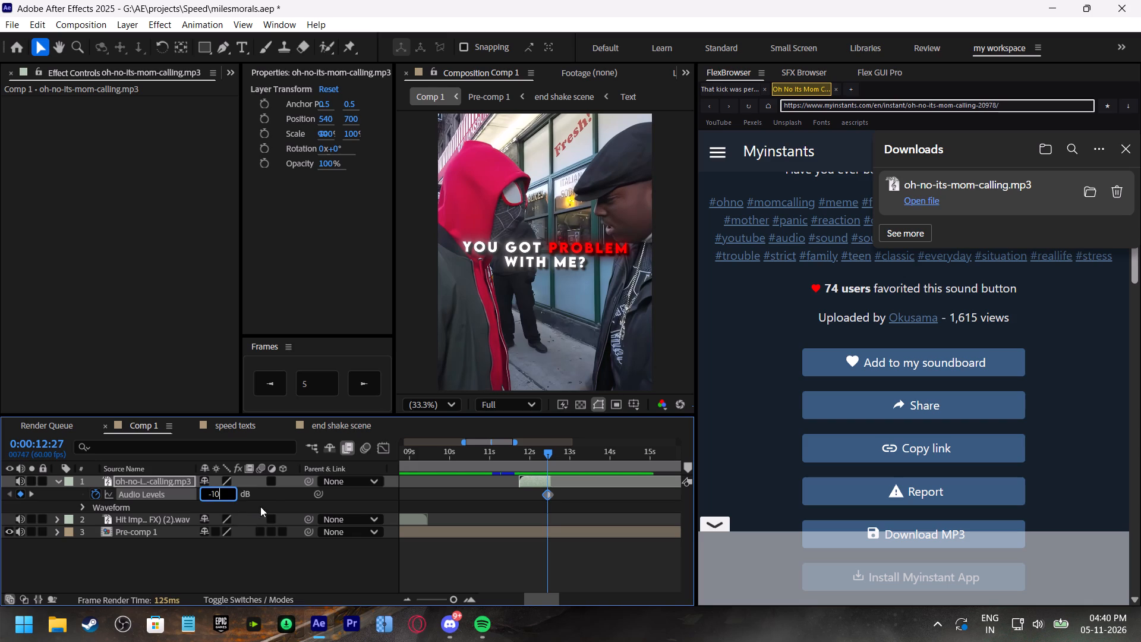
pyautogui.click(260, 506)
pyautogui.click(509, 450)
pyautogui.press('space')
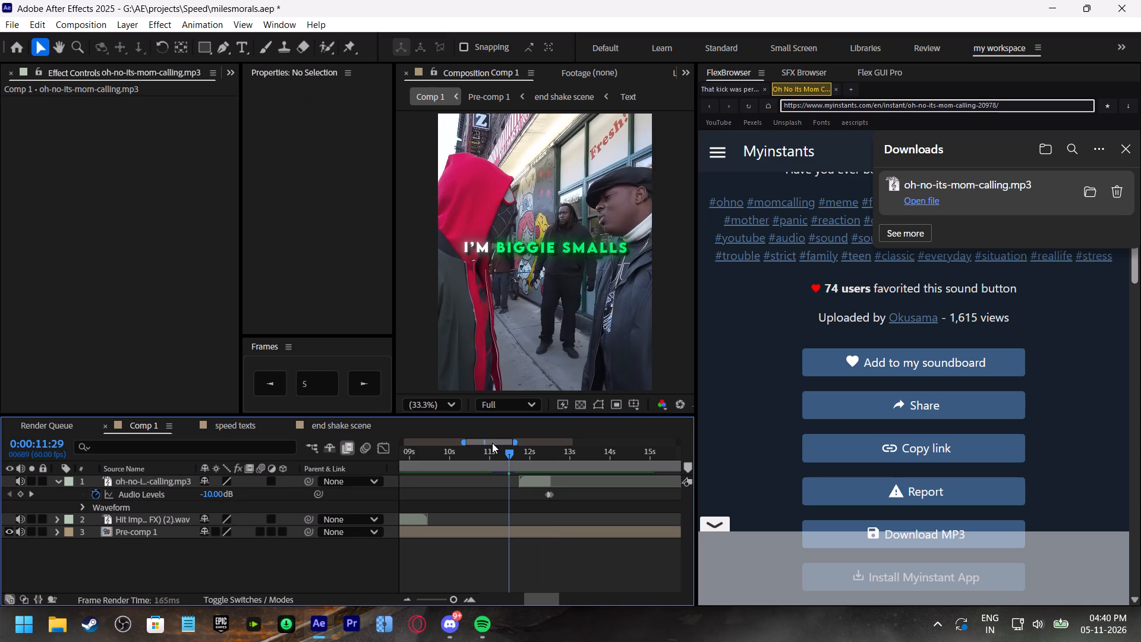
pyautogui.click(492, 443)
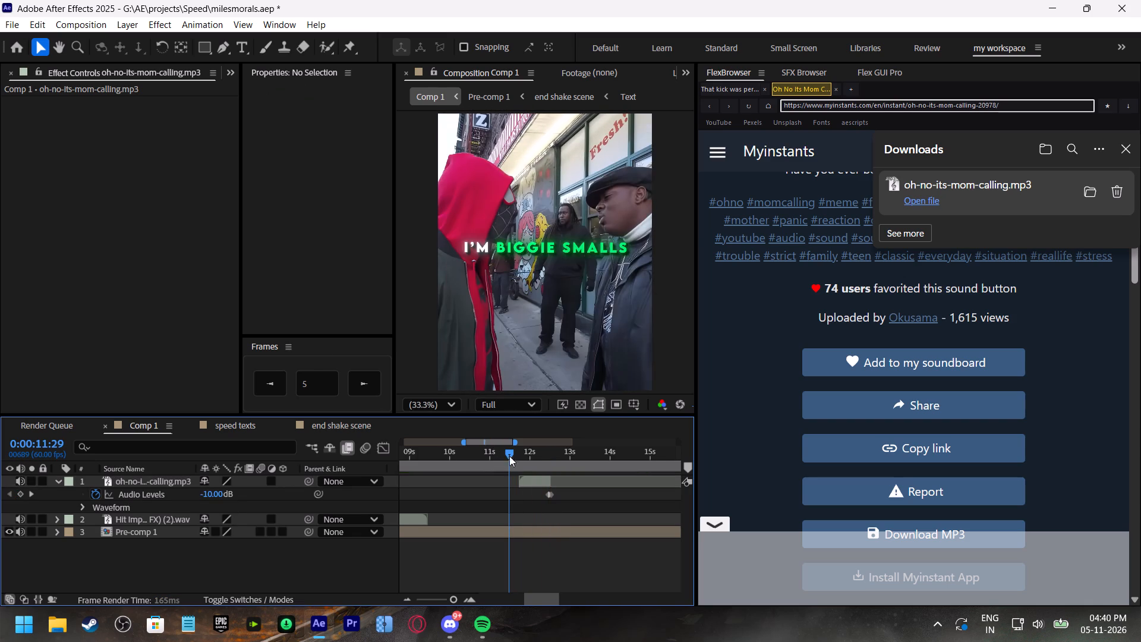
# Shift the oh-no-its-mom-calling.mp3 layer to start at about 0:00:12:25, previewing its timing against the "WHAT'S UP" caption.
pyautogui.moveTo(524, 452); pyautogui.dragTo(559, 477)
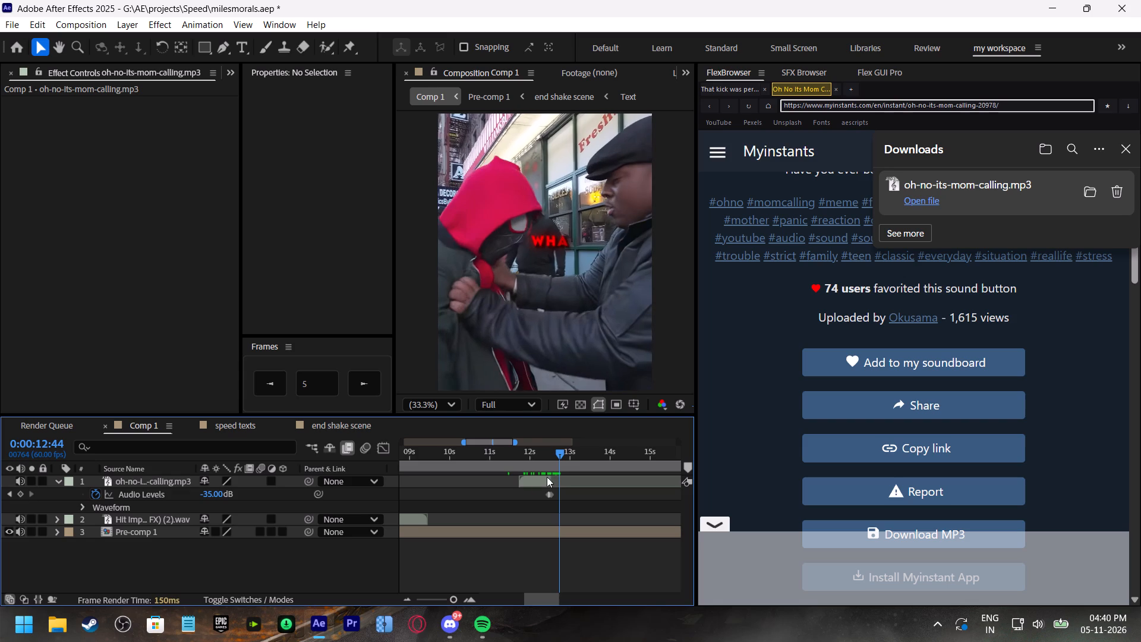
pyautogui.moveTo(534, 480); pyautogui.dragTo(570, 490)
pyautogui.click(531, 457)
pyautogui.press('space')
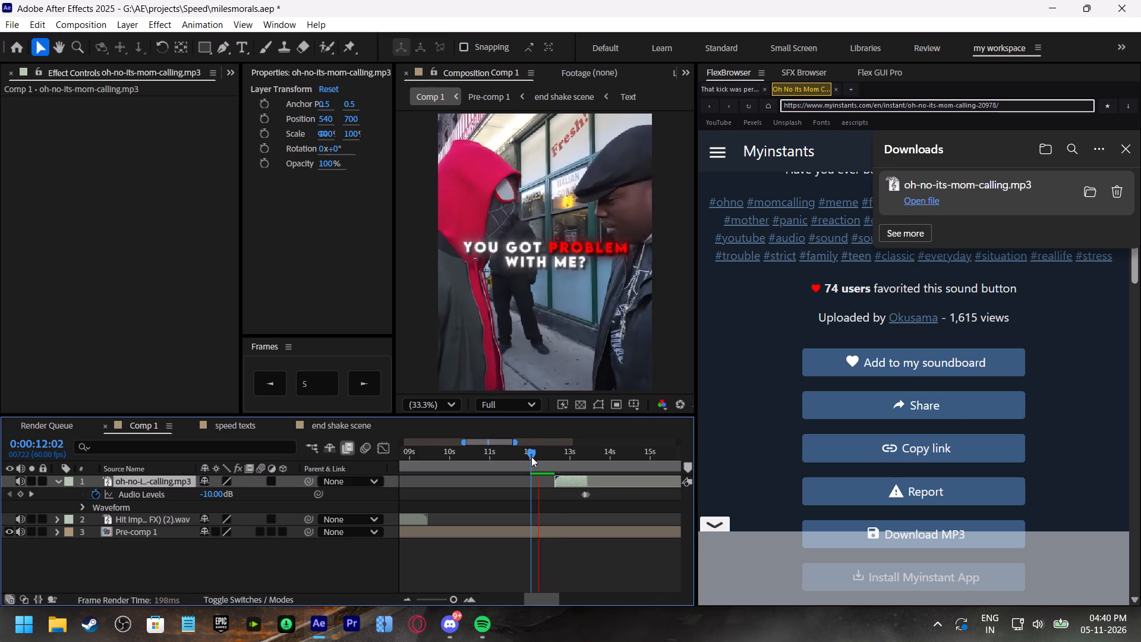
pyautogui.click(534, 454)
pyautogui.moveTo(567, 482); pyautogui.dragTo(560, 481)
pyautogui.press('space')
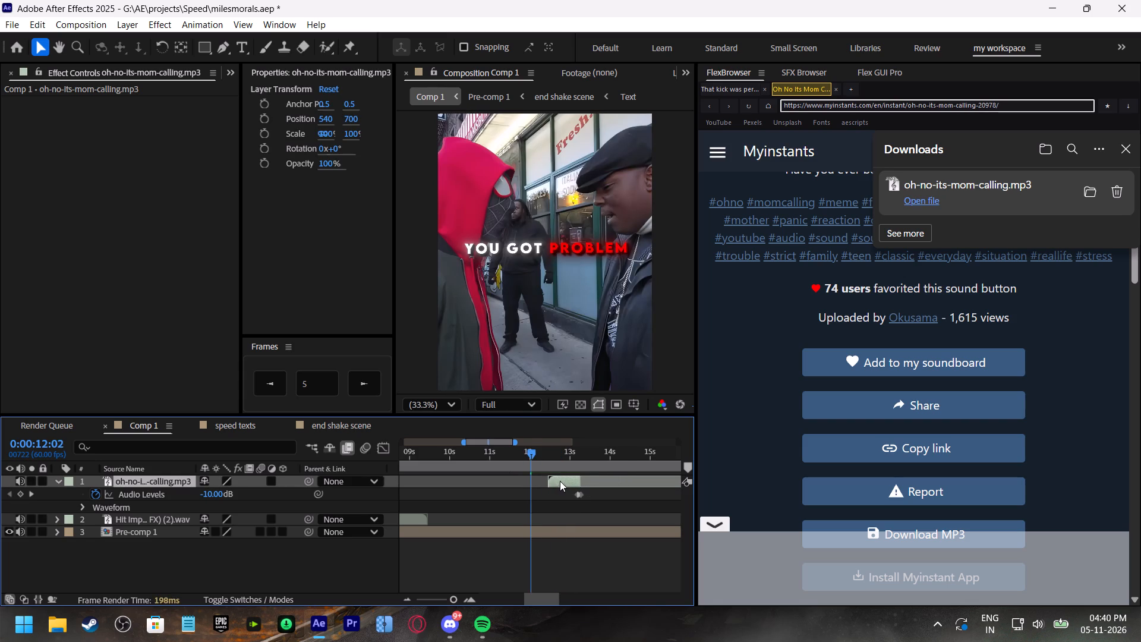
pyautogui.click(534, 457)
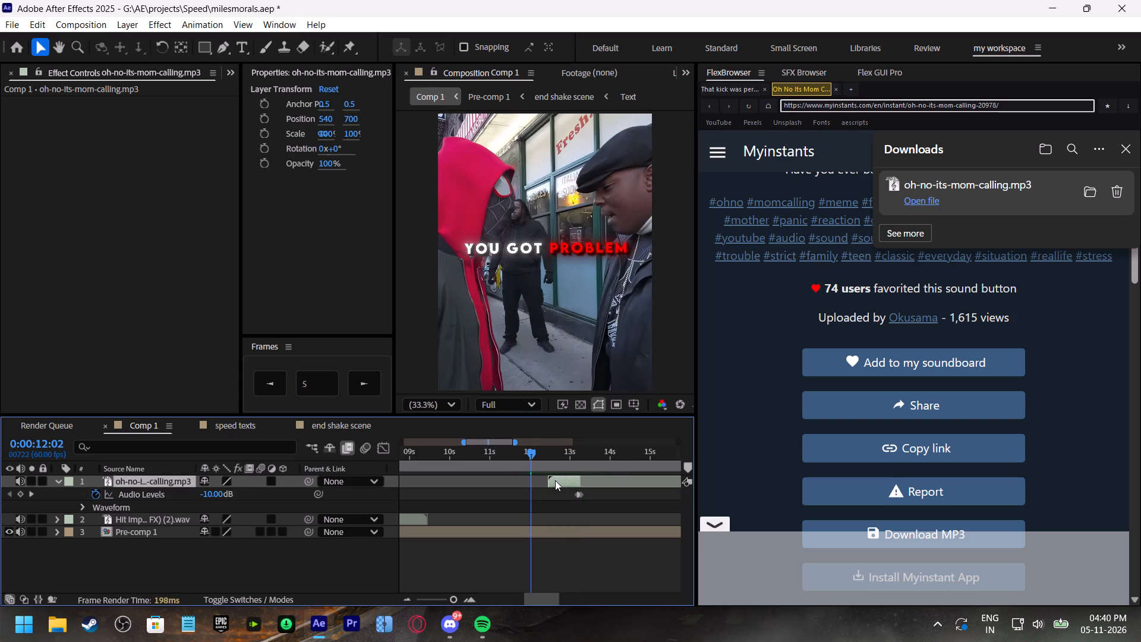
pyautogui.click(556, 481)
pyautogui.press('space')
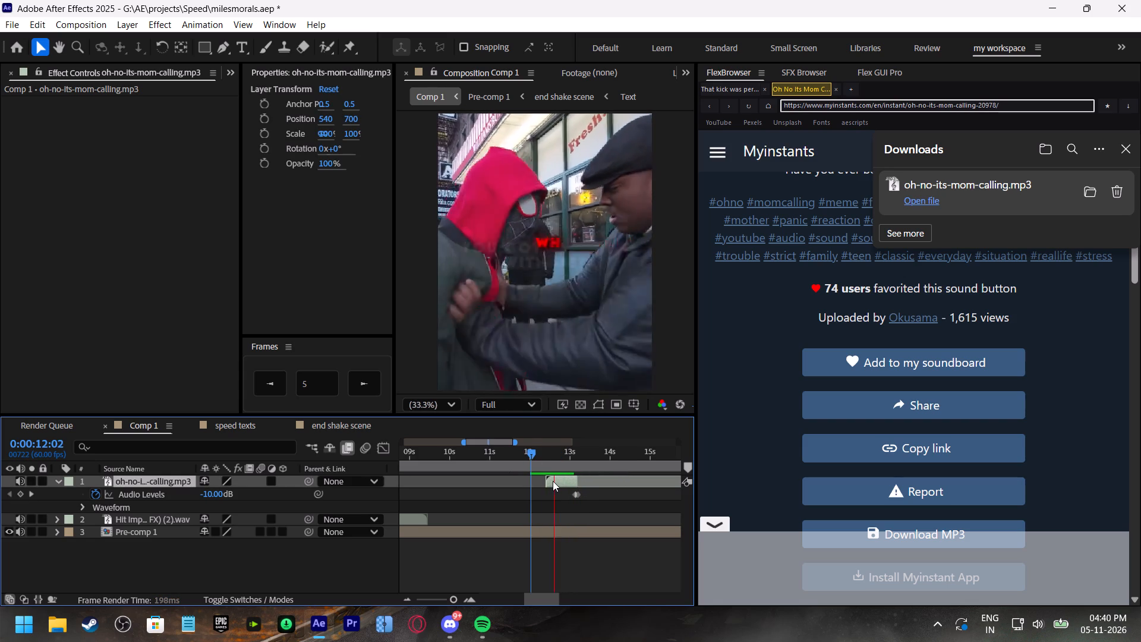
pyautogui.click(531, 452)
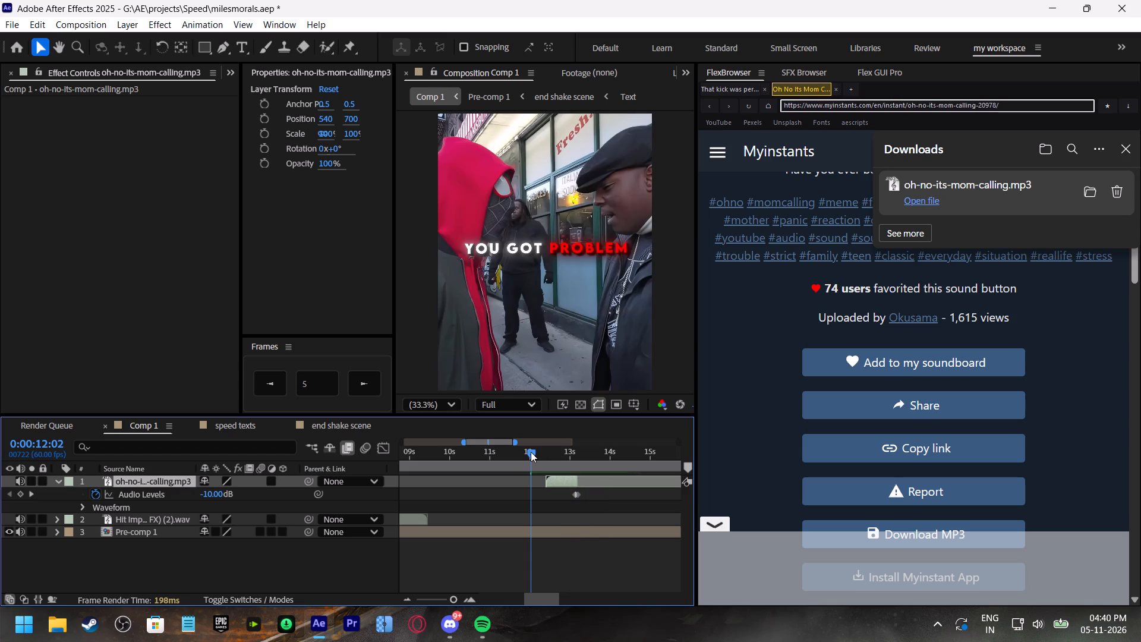
# Delete the oh-no-its-mom-calling.mp3 layer from Comp 1.
pyautogui.click(555, 481)
pyautogui.press('BackSpace')
# Audition sounds in the SFX Browser's Speed folder to look for a replacement effect for the grab.
pyautogui.click(822, 75)
pyautogui.scroll(-4, 937, 322)
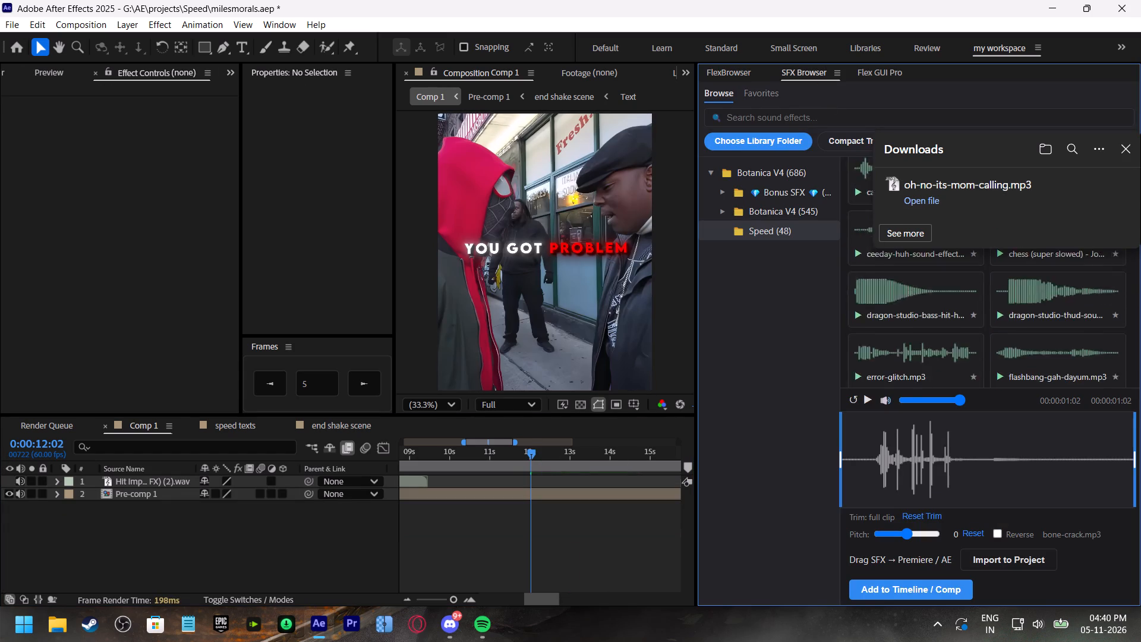
pyautogui.scroll(-4, 938, 304)
pyautogui.click(1128, 151)
pyautogui.scroll(-13, 998, 250)
pyautogui.scroll(-17, 1007, 314)
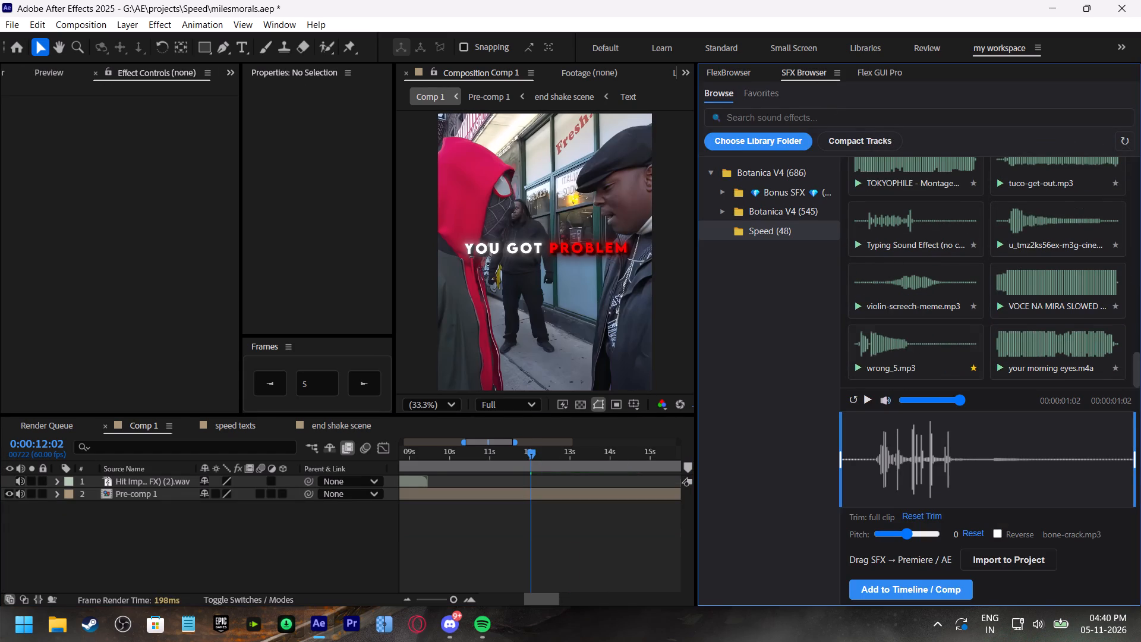
pyautogui.click(910, 356)
pyautogui.click(925, 291)
pyautogui.click(1066, 349)
pyautogui.scroll(1, 1066, 349)
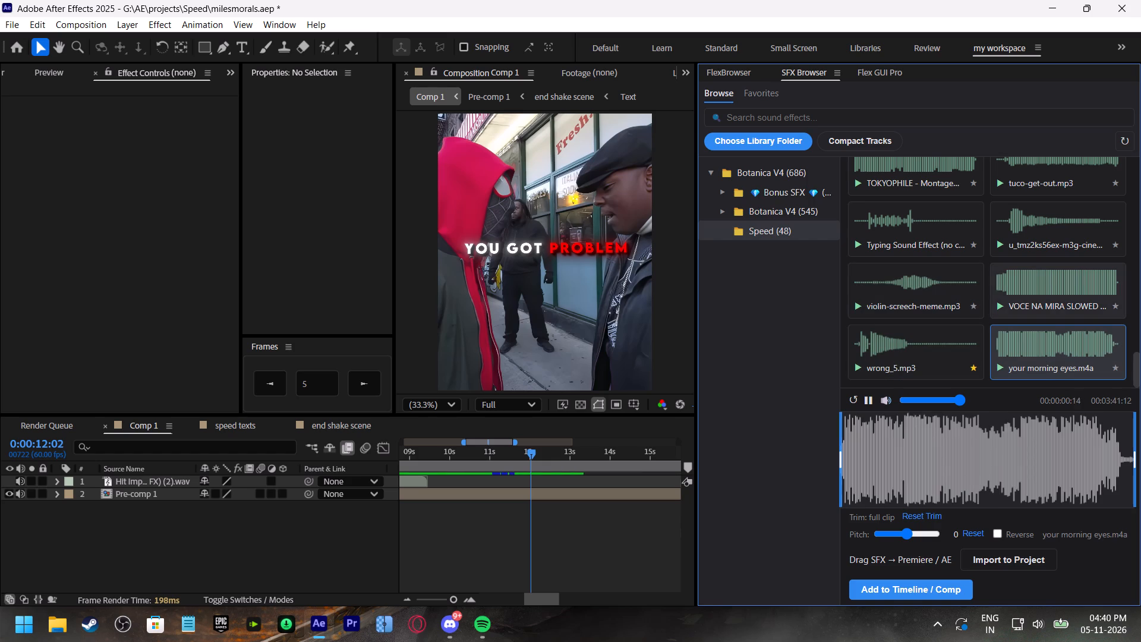
pyautogui.click(1045, 246)
pyautogui.click(954, 237)
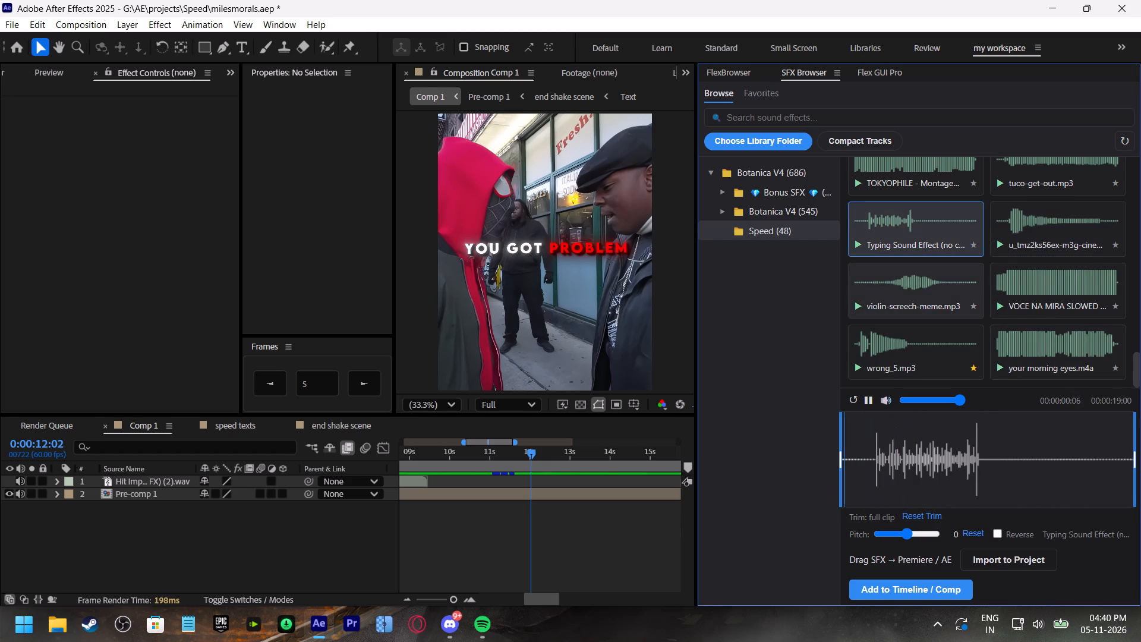
pyautogui.scroll(2, 980, 287)
pyautogui.click(1018, 318)
pyautogui.click(1043, 263)
pyautogui.click(934, 317)
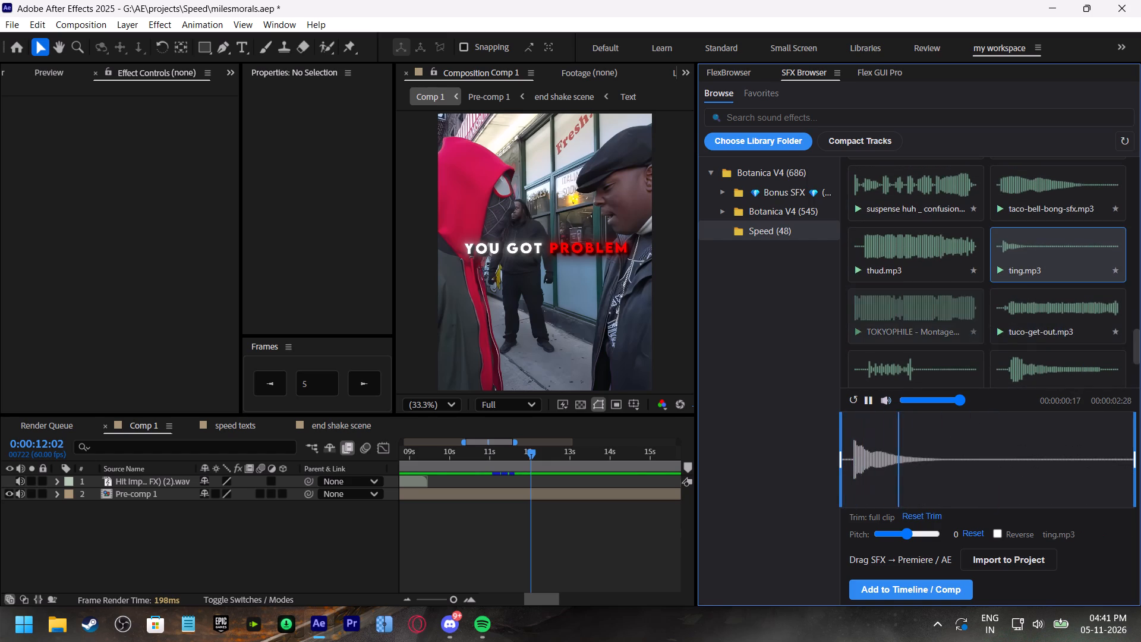
pyautogui.scroll(2, 973, 320)
pyautogui.scroll(-2, 967, 325)
# Preview thud.mp3 from the Speed folder and add it to Comp 1 at 0:00:12:02.
pyautogui.click(930, 270)
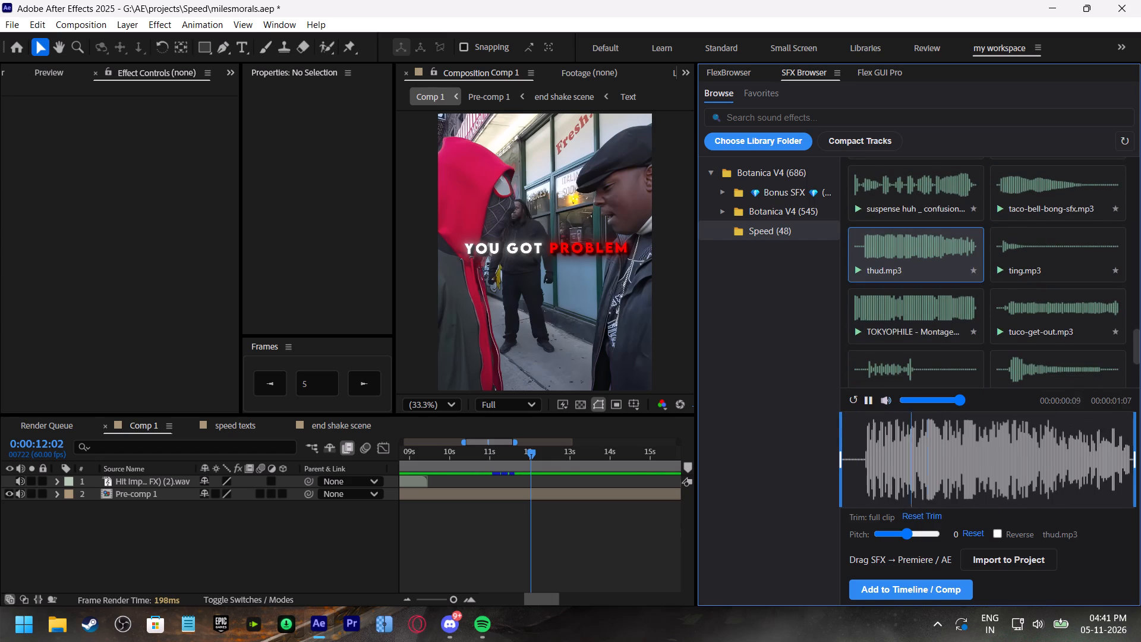
pyautogui.click(906, 590)
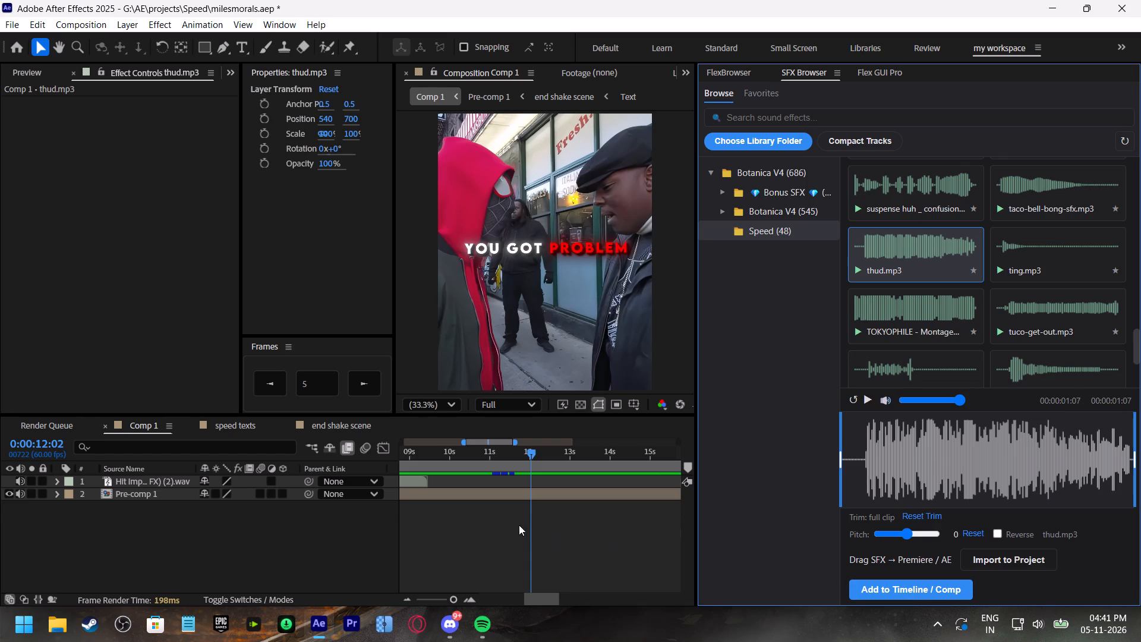
# Move the thud.mp3 layer to start at about 0:00:12:32, where the grab begins, and play it back.
pyautogui.click(506, 456)
pyautogui.press('space')
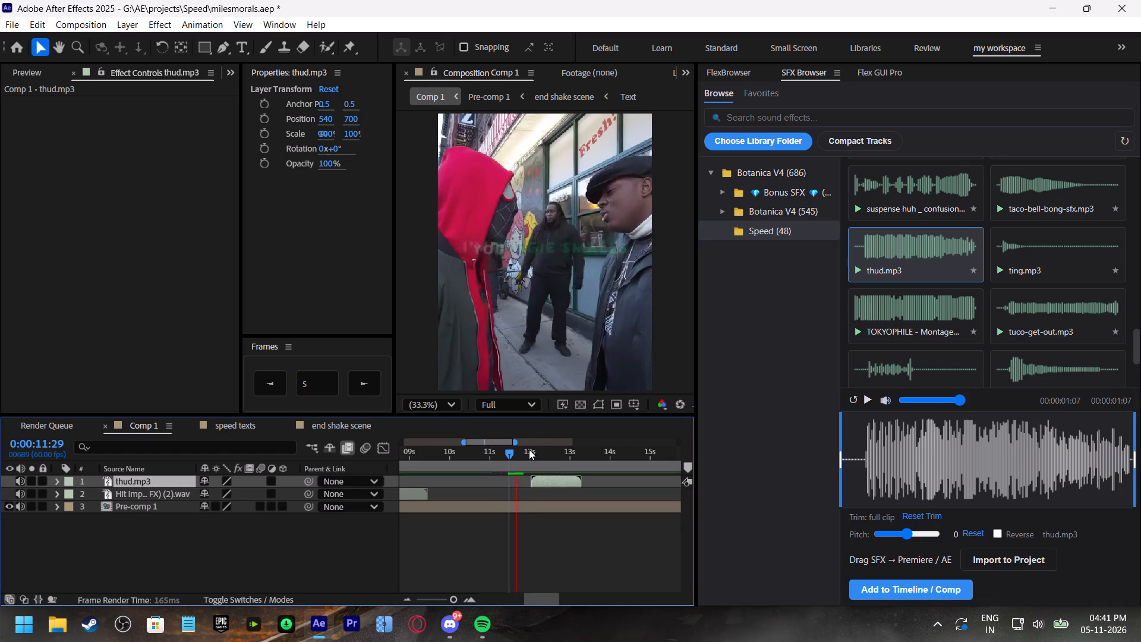
pyautogui.click(529, 449)
pyautogui.moveTo(538, 454); pyautogui.dragTo(538, 453)
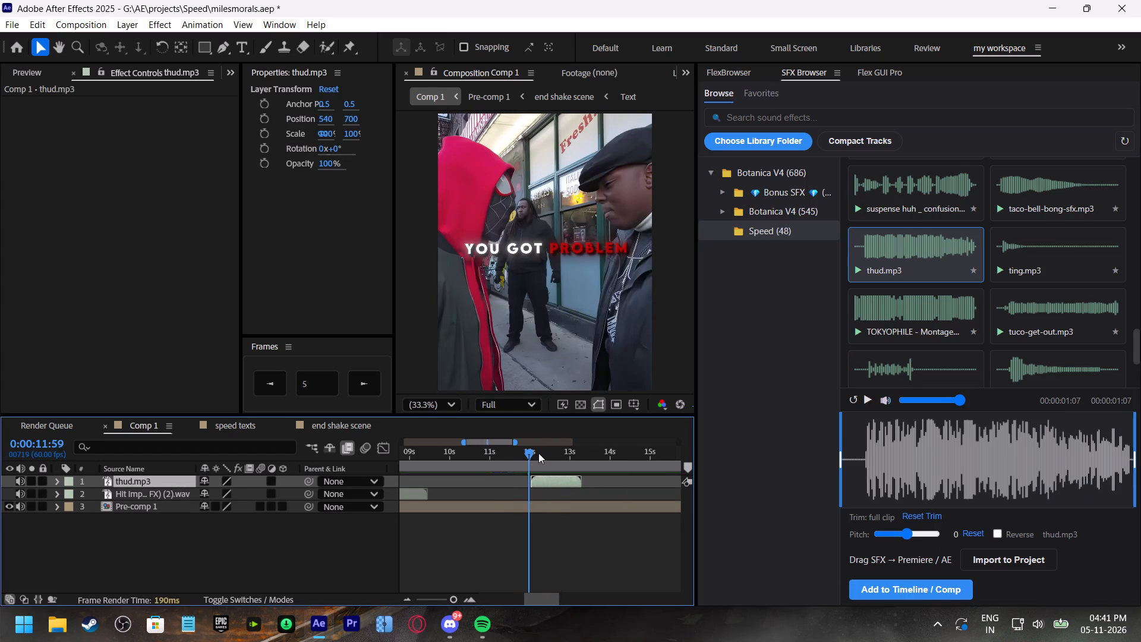
pyautogui.moveTo(538, 453); pyautogui.dragTo(550, 460)
pyautogui.moveTo(554, 484); pyautogui.dragTo(574, 496)
pyautogui.click(540, 446)
pyautogui.press('space')
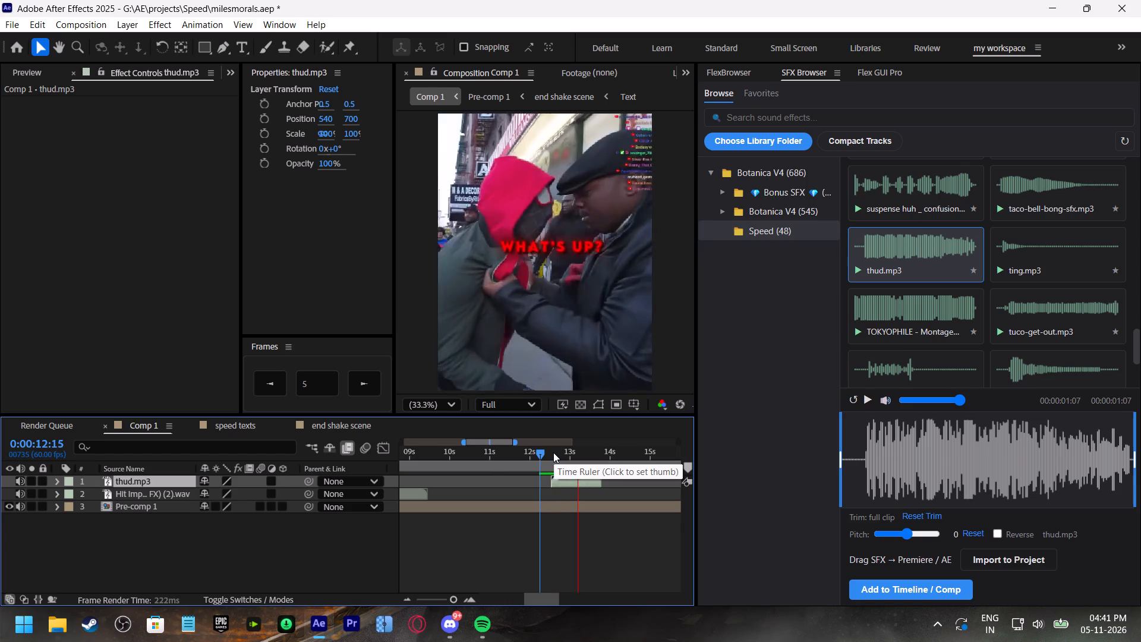
pyautogui.click(553, 452)
# Lower the thud.mp3 layer's Audio Levels to -11 dB and preview it from 0:00:12:09.
pyautogui.click(565, 481)
pyautogui.press('l')
pyautogui.moveTo(215, 499); pyautogui.dragTo(209, 499)
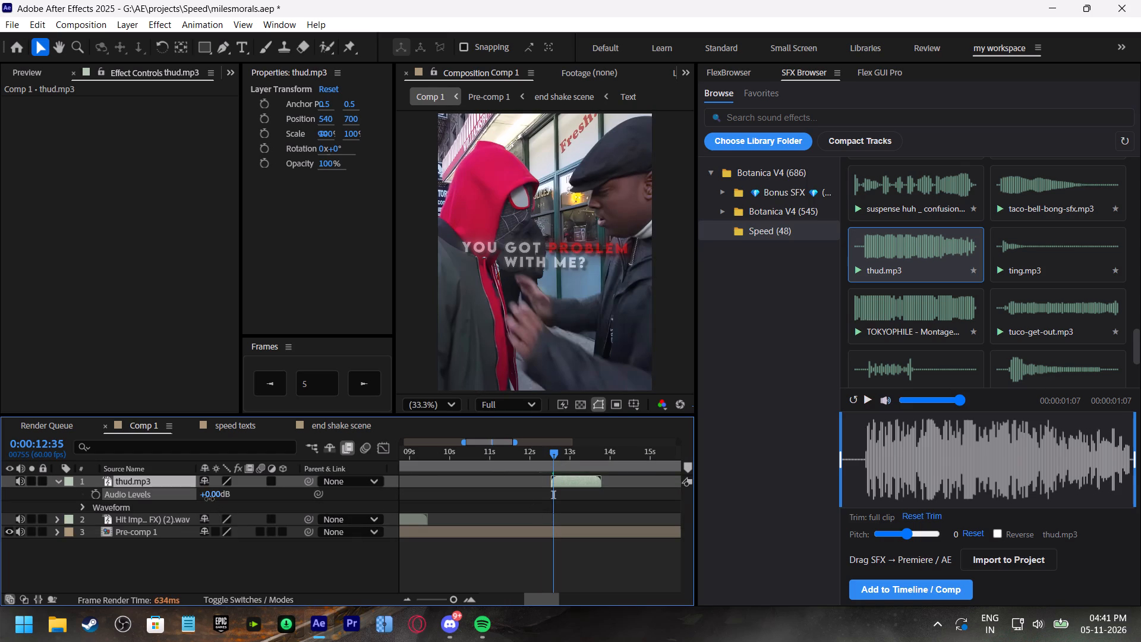
pyautogui.moveTo(209, 499); pyautogui.dragTo(209, 501)
pyautogui.click(535, 452)
pyautogui.press('space')
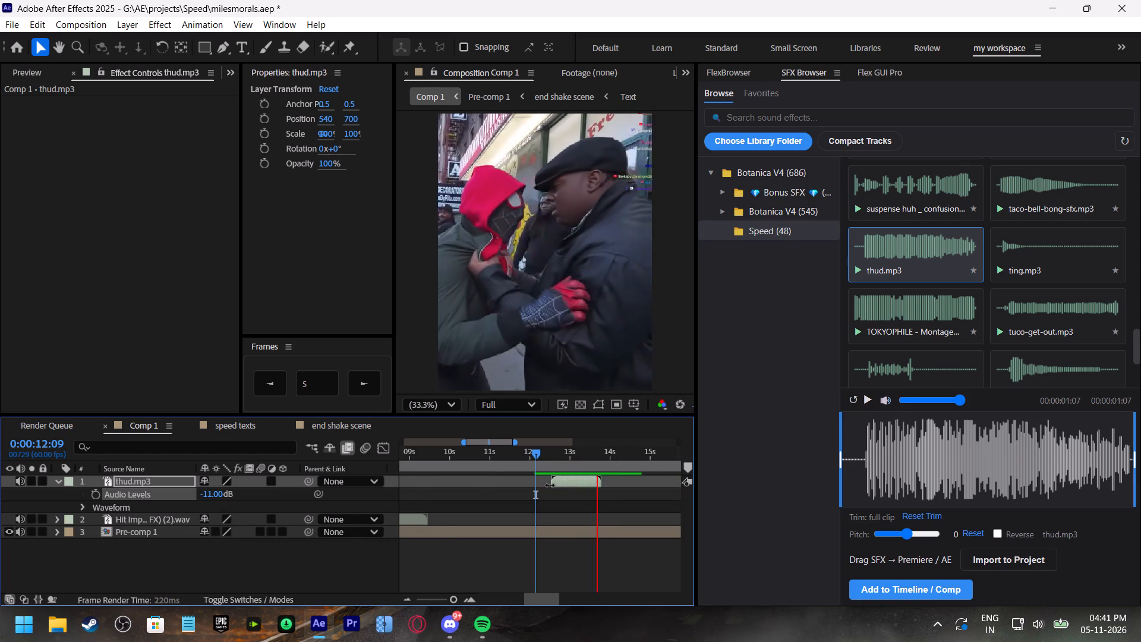
# Play back Comp 1 from 0:00:13:54 to find the next moment needing a sound effect.
pyautogui.keyDown('shift'); pyautogui.scroll(-3, 551, 487); pyautogui.keyUp('shift')
pyautogui.click(517, 454)
pyautogui.press('space')
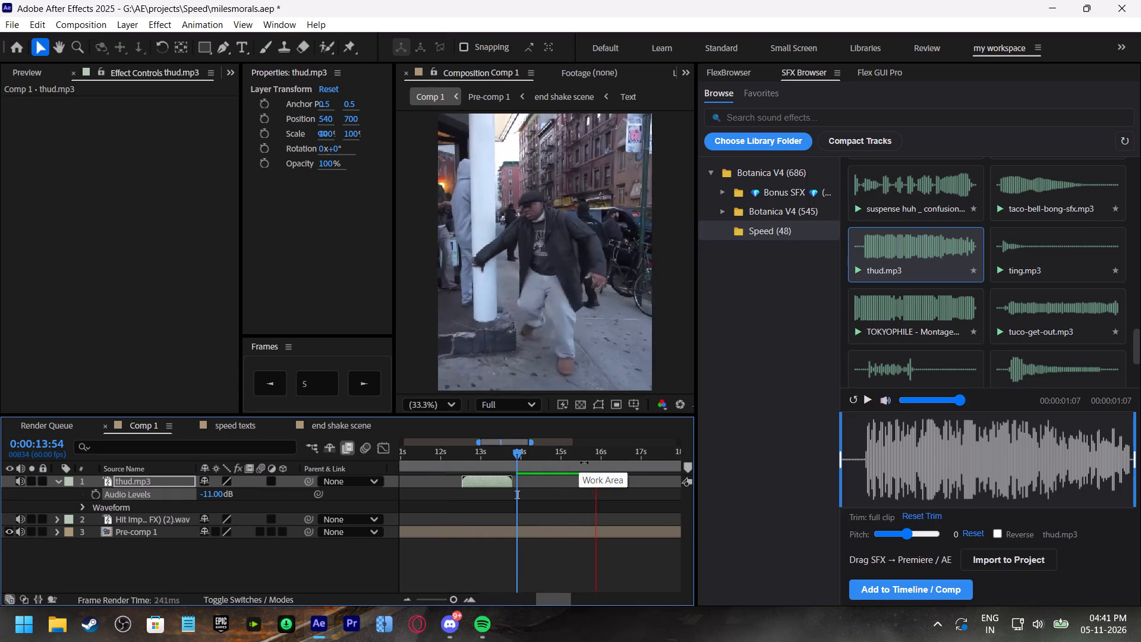
pyautogui.keyDown('shift'); pyautogui.scroll(-2, 597, 496); pyautogui.keyUp('shift')
pyautogui.keyDown('shift'); pyautogui.scroll(1, 575, 480); pyautogui.keyUp('shift')
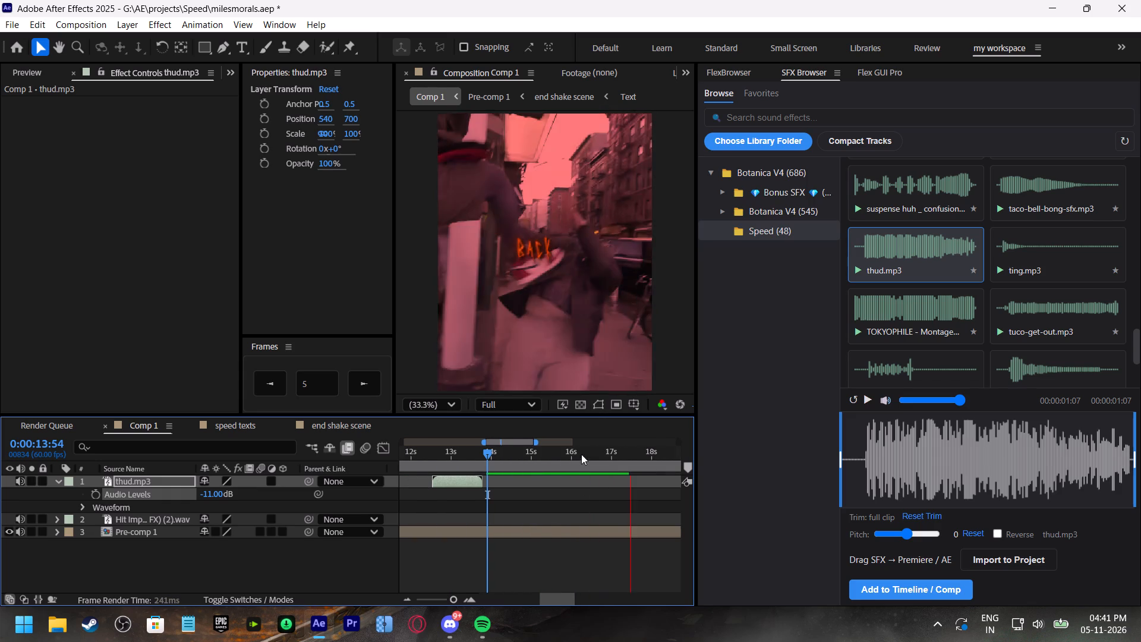
# Add low-honor-rdr-2.mp3 from the Speed sound folder to Comp 1 at 0:00:17:17, during the kick shot.
pyautogui.moveTo(585, 453); pyautogui.dragTo(620, 471)
pyautogui.keyDown('shift'); pyautogui.scroll(-3, 623, 490); pyautogui.keyUp('shift')
pyautogui.click(535, 456)
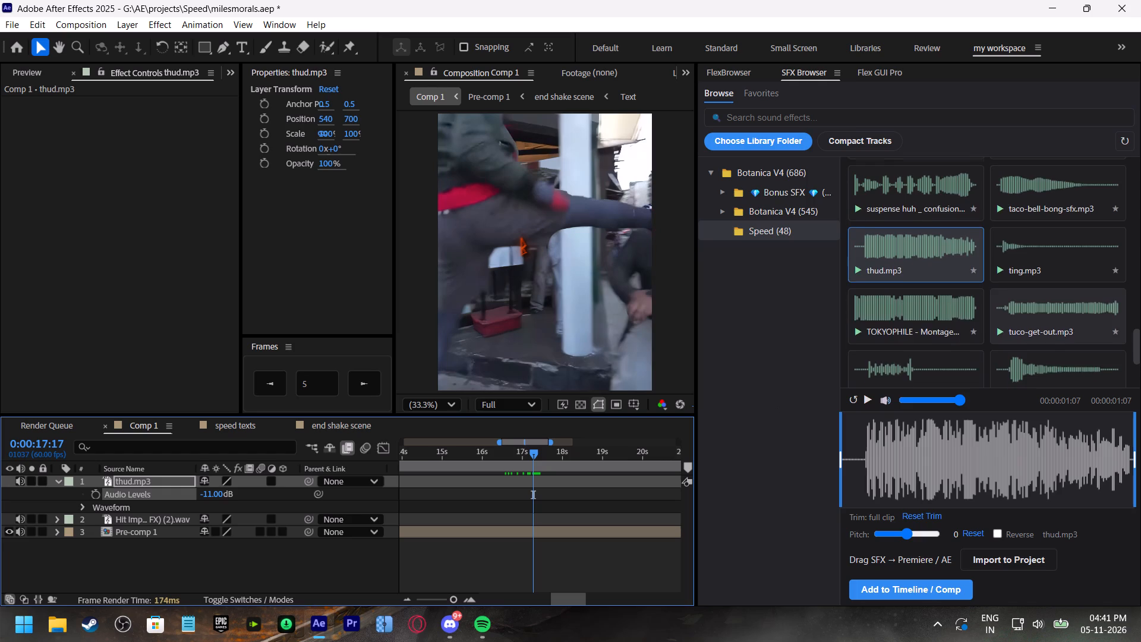
pyautogui.scroll(5, 1025, 314)
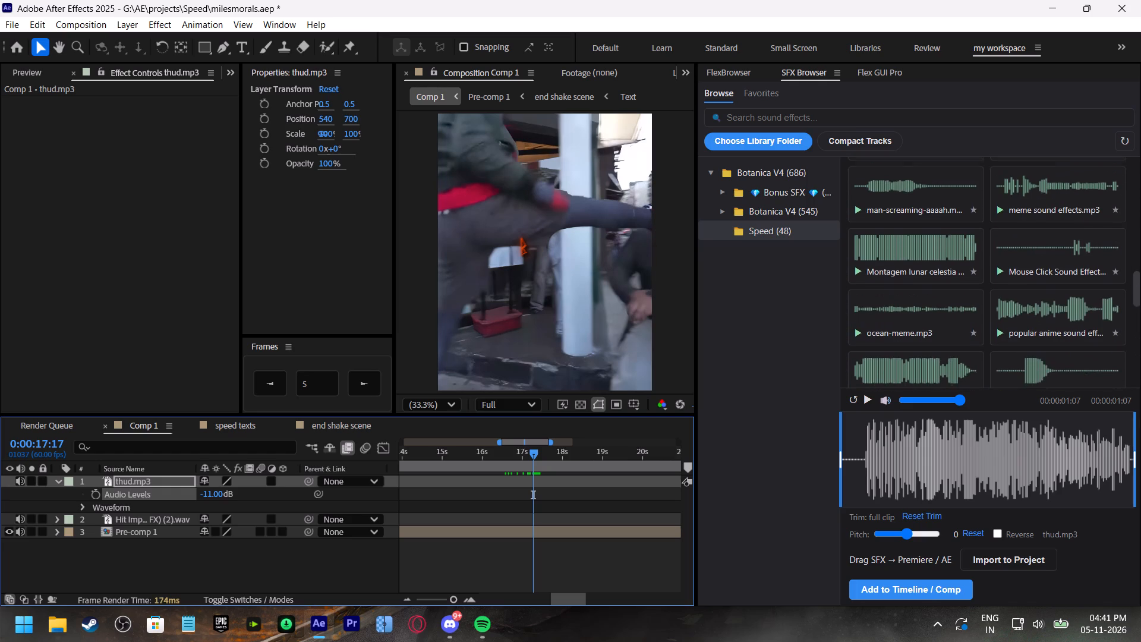
pyautogui.scroll(3, 1045, 313)
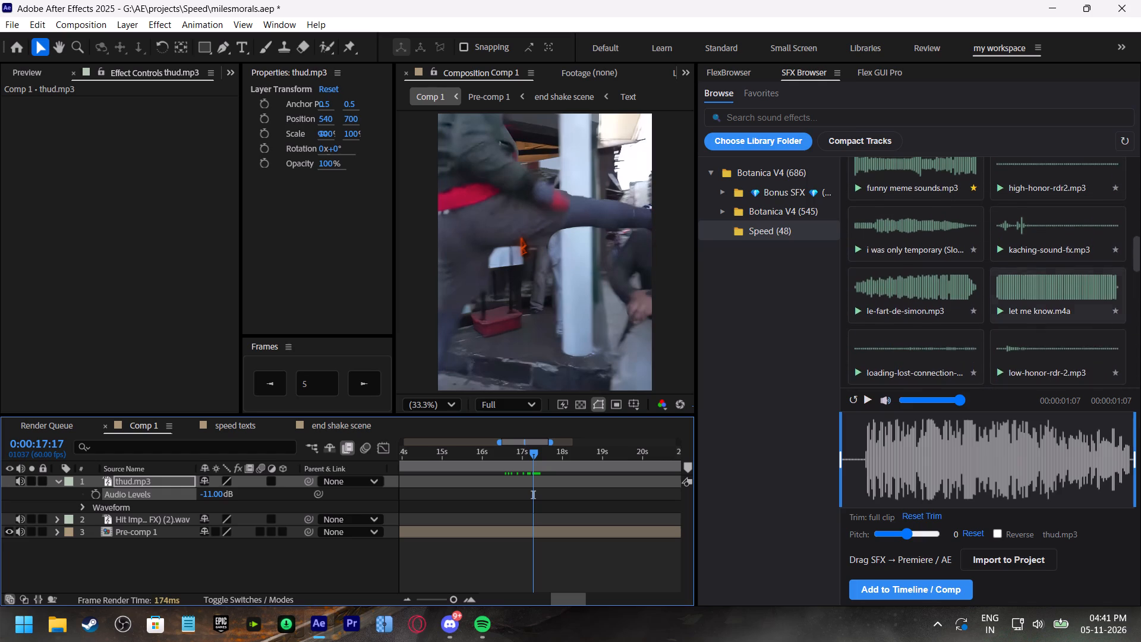
pyautogui.click(1035, 345)
pyautogui.click(900, 590)
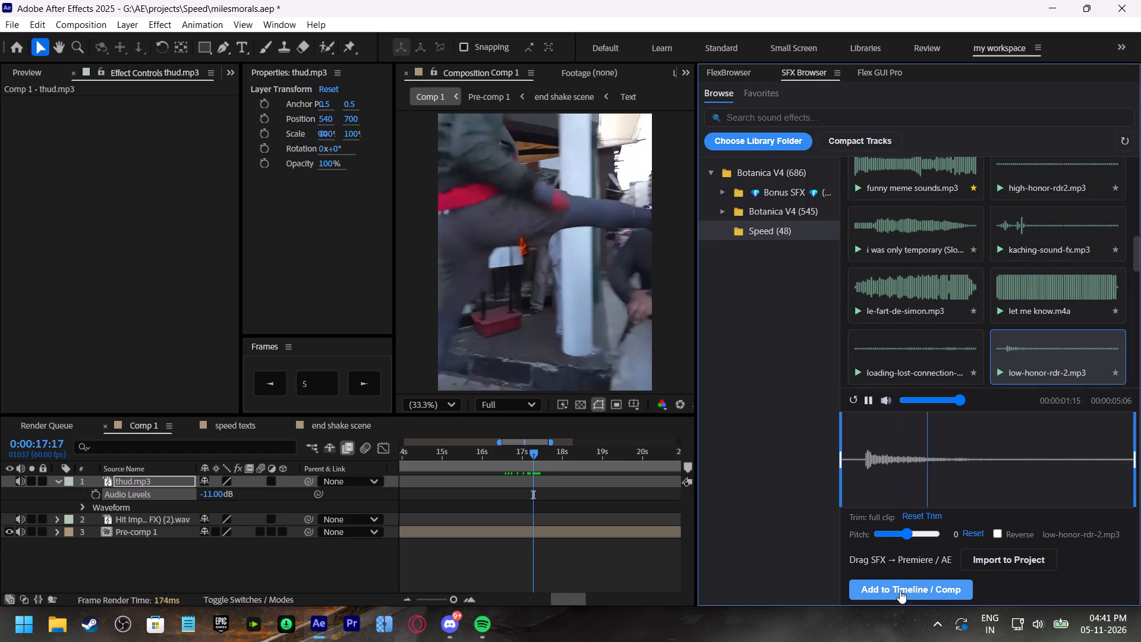
# Move the low-honor-rdr-2.mp3 layer to start at about 0:00:16:52, checking the kick's sync with playback from 0:00:16:33.
pyautogui.moveTo(558, 482); pyautogui.dragTo(547, 484)
pyautogui.click(497, 460)
pyautogui.press('space')
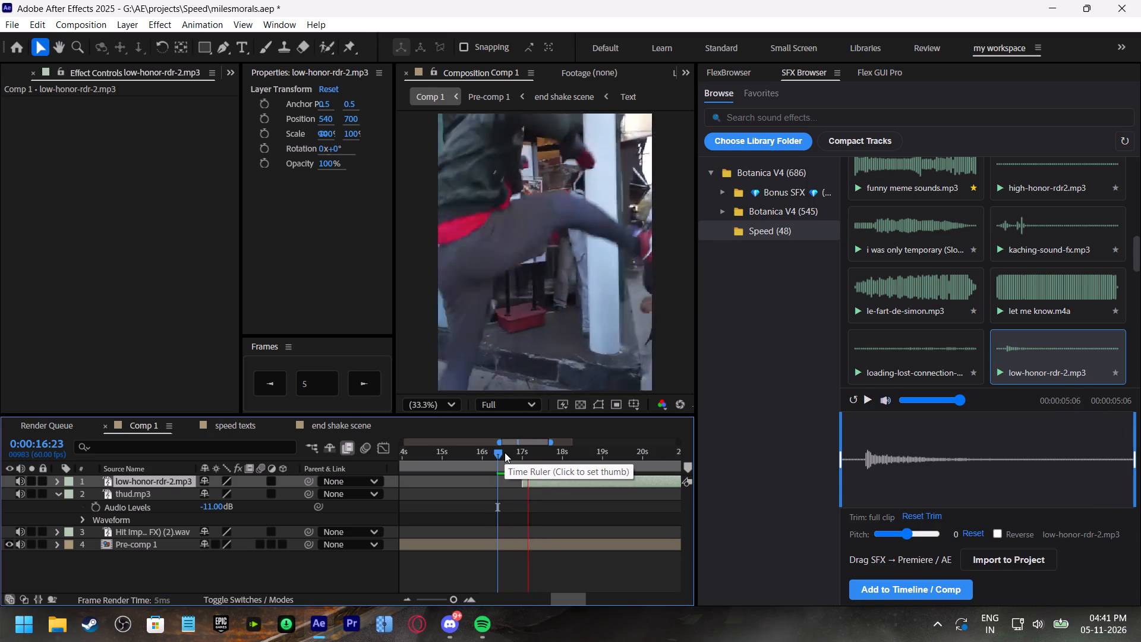
pyautogui.click(505, 452)
pyautogui.press('space')
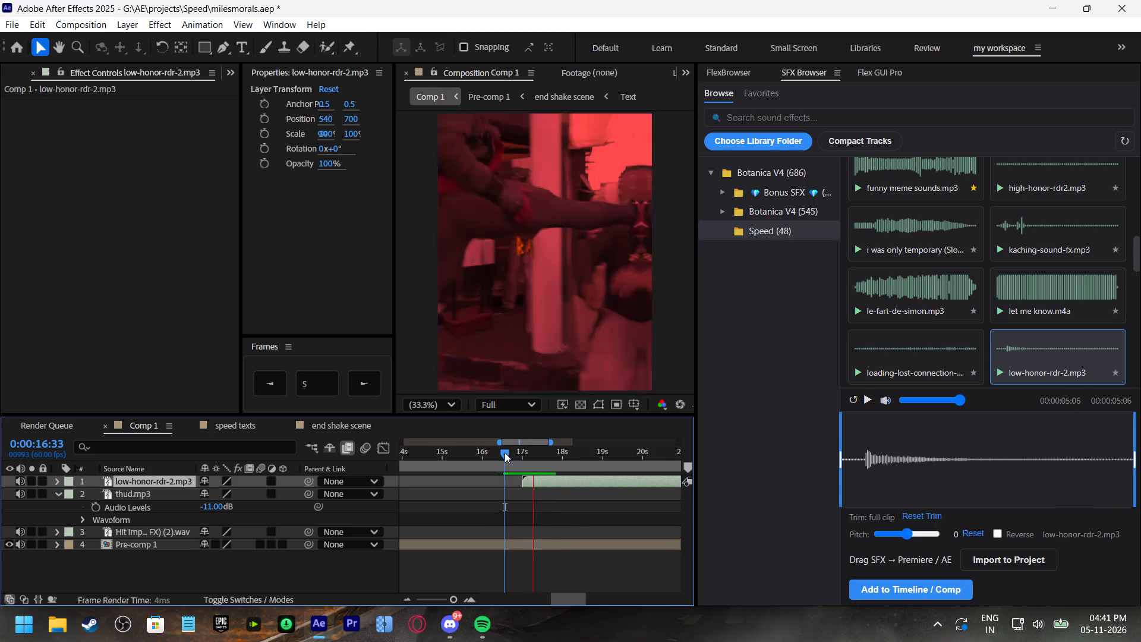
pyautogui.moveTo(549, 481); pyautogui.dragTo(542, 480)
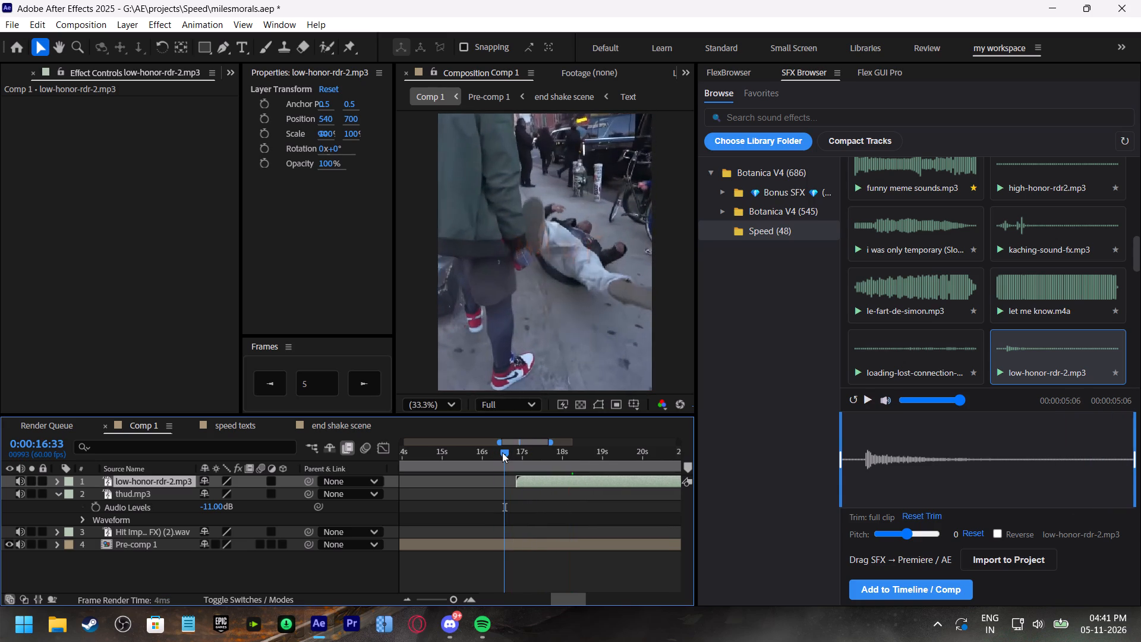
pyautogui.click(502, 452)
pyautogui.press('space')
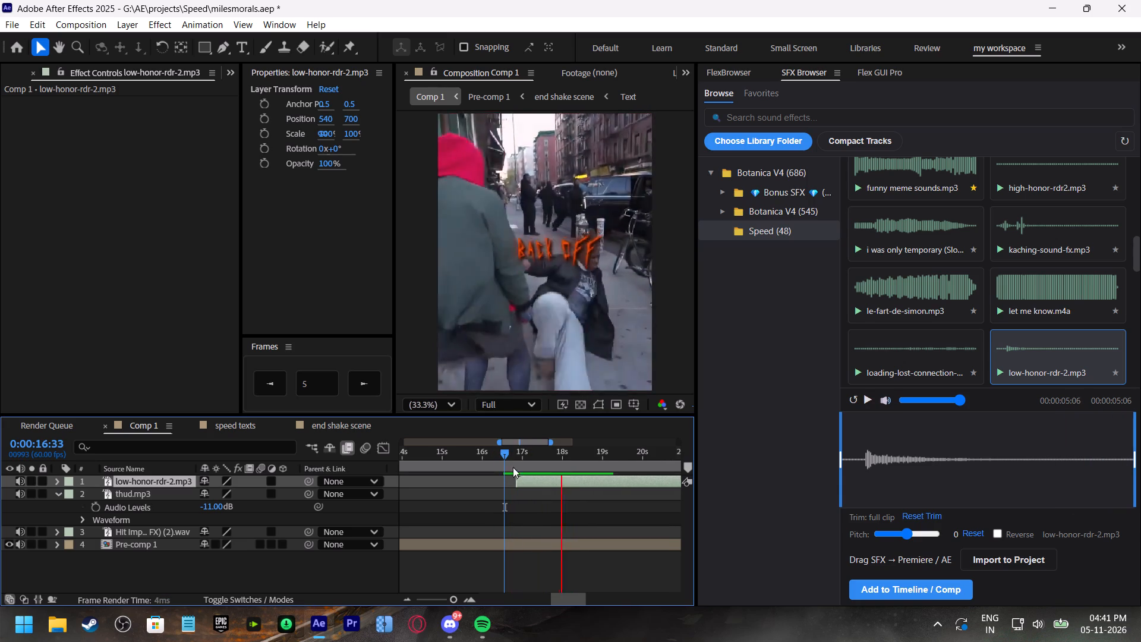
# Trim the end of the low-honor-rdr-2.mp3 layer to about 0:00:19:38 and play the closing section from 0:00:19:28.
pyautogui.keyDown('shift'); pyautogui.scroll(-2, 551, 488); pyautogui.keyUp('shift')
pyautogui.click(561, 458)
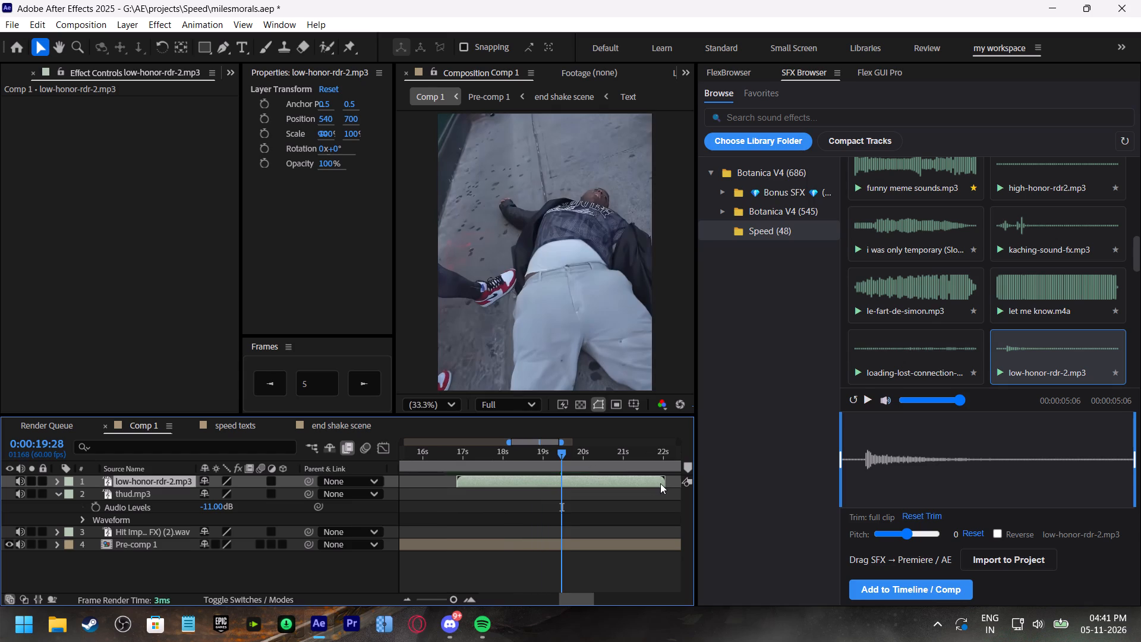
pyautogui.moveTo(665, 482); pyautogui.dragTo(568, 484)
pyautogui.press('space')
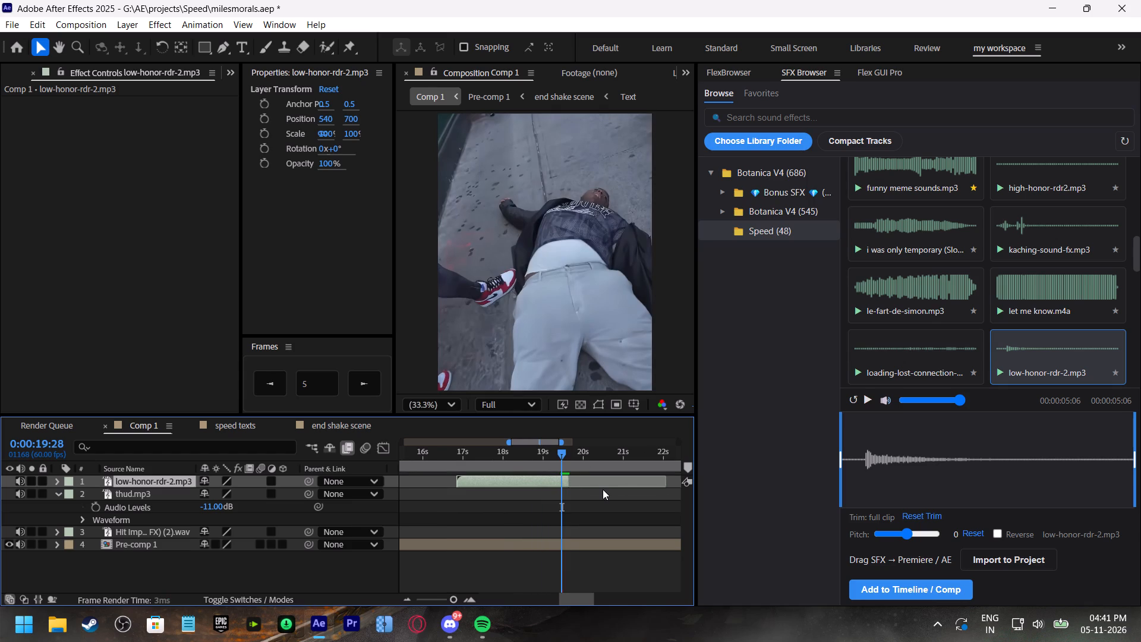
pyautogui.keyDown('shift'); pyautogui.scroll(-5, 603, 489); pyautogui.keyUp('shift')
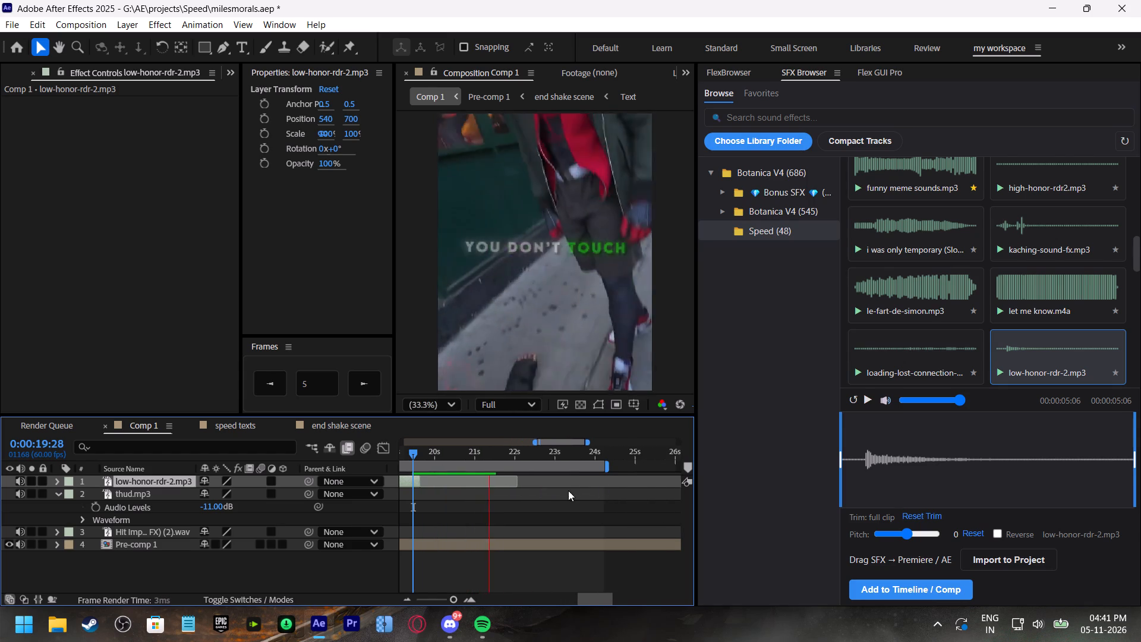
pyautogui.keyDown('shift'); pyautogui.scroll(-3, 557, 500); pyautogui.keyUp('shift')
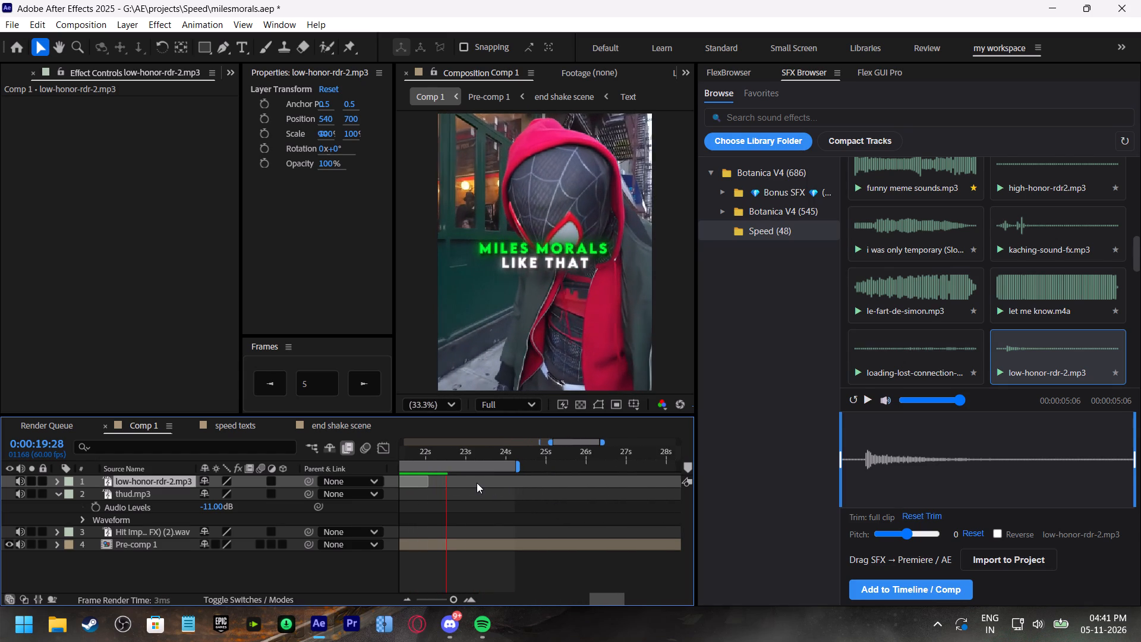
# Return Comp 1 to 0:00:00:00 and save the project.
pyautogui.moveTo(445, 457); pyautogui.dragTo(1, 488)
pyautogui.hotkey('ctrl', 's')
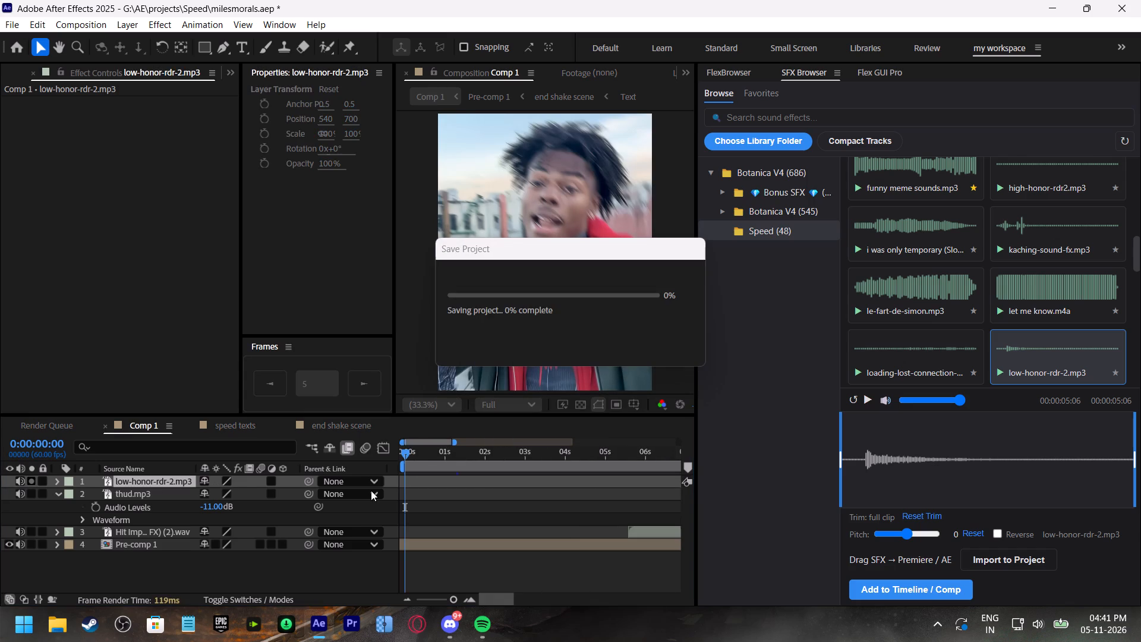
pyautogui.press('space')
pyautogui.moveTo(436, 442); pyautogui.dragTo(426, 448)
pyautogui.moveTo(426, 456); pyautogui.dragTo(371, 464)
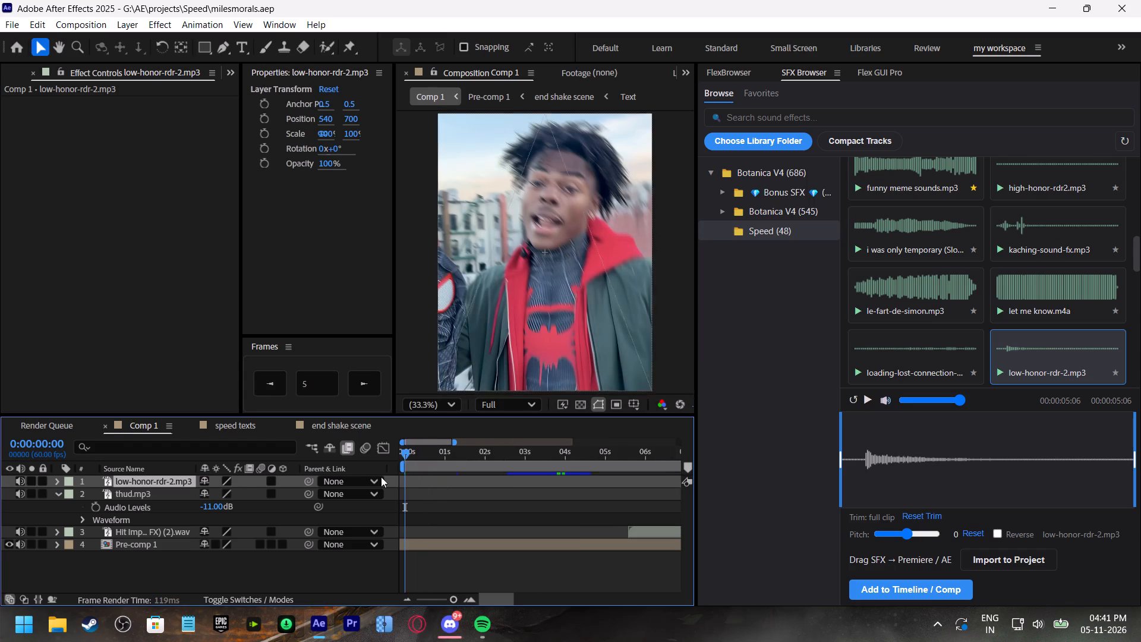
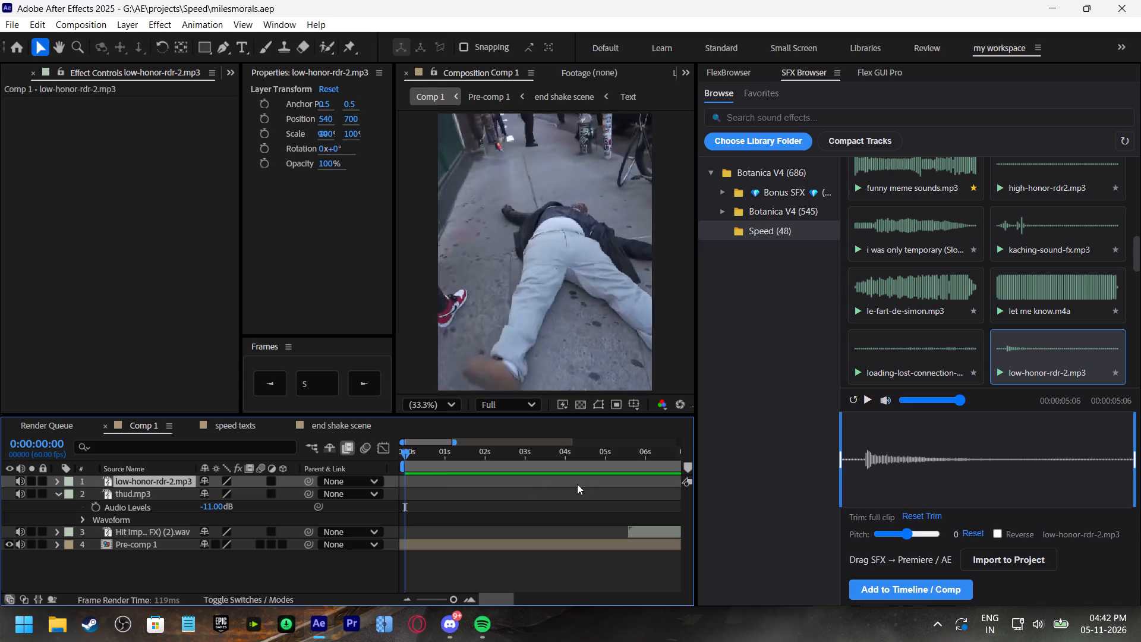
# Play Comp 1 to review the edit through the "What is wrong" caption at about 0:00:19:27.
pyautogui.press('space')
pyautogui.press('space')
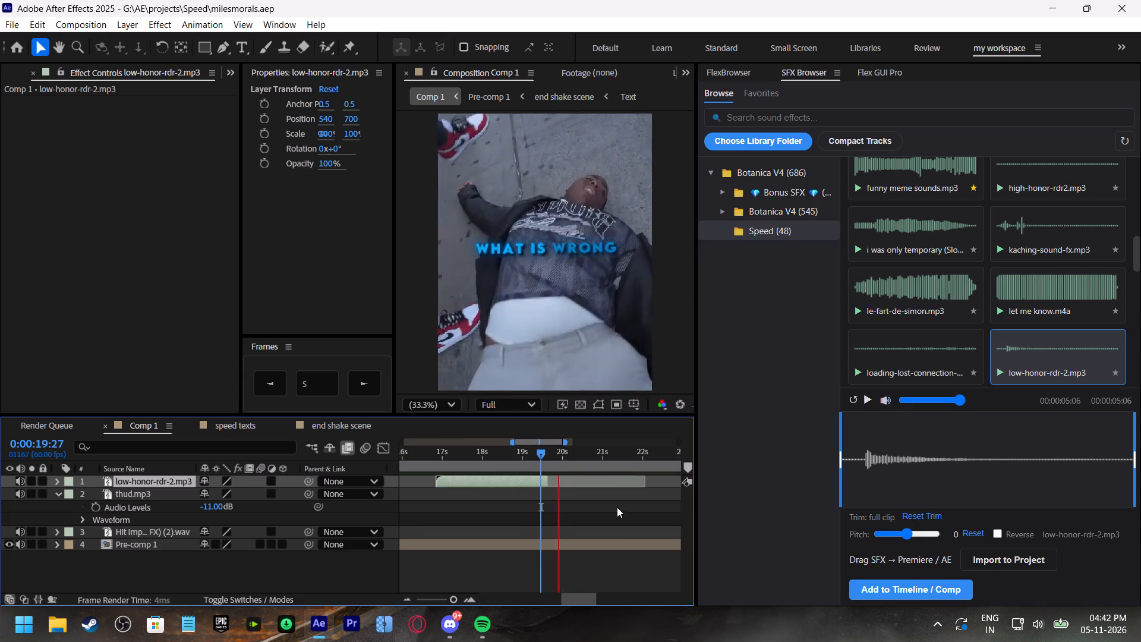
pyautogui.press('space')
# In Pre-comp 1, center the back off text layer's anchor point, align the layer horizontally in the frame, and check playback from 0:00:17:04.
pyautogui.doubleClick(522, 542)
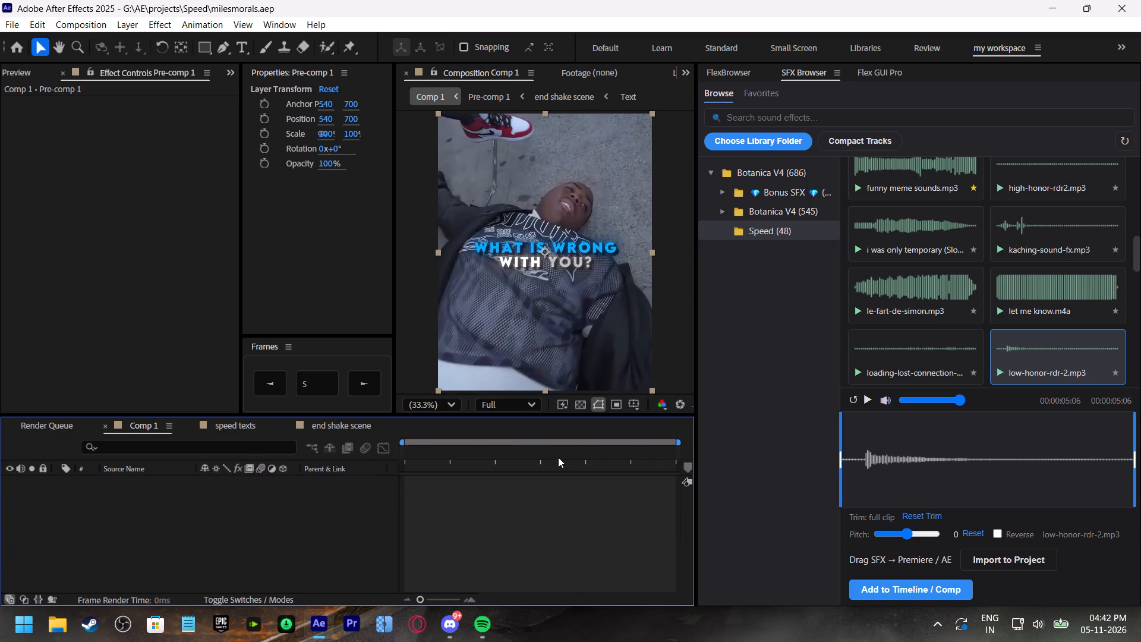
pyautogui.press('space')
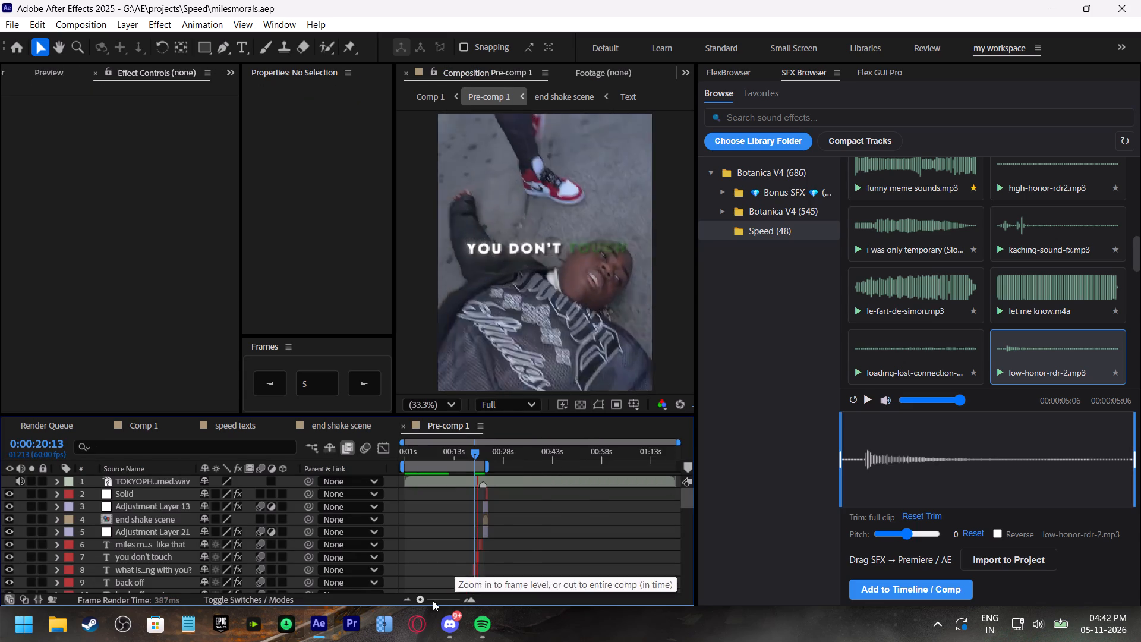
pyautogui.moveTo(433, 600); pyautogui.dragTo(456, 605)
pyautogui.click(467, 455)
pyautogui.press('space')
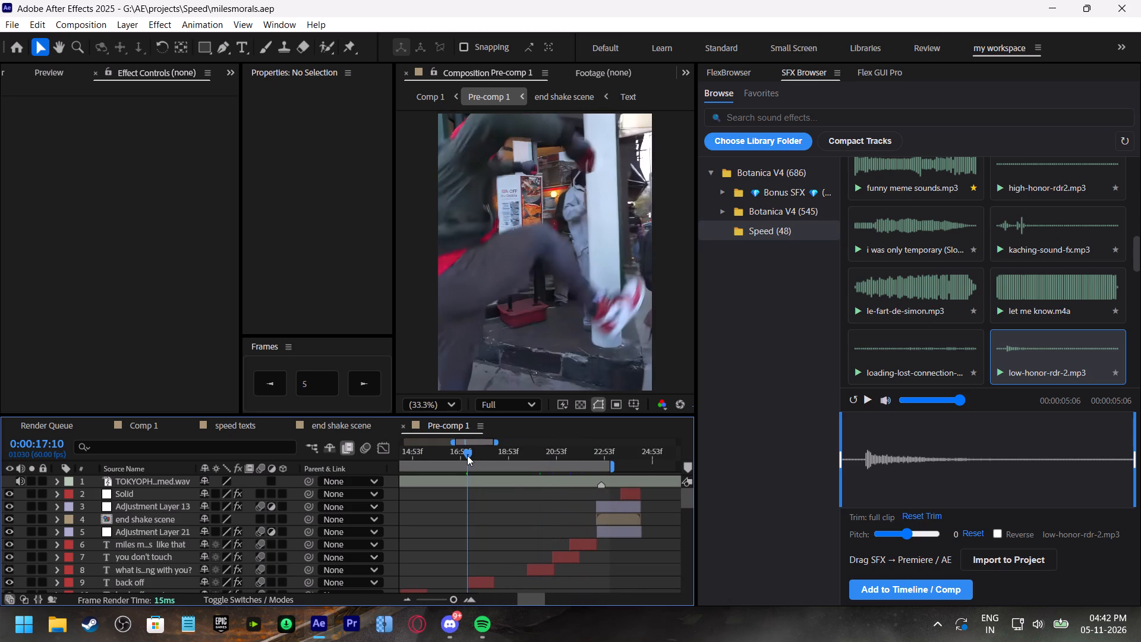
pyautogui.moveTo(477, 455); pyautogui.dragTo(489, 460)
pyautogui.click(480, 580)
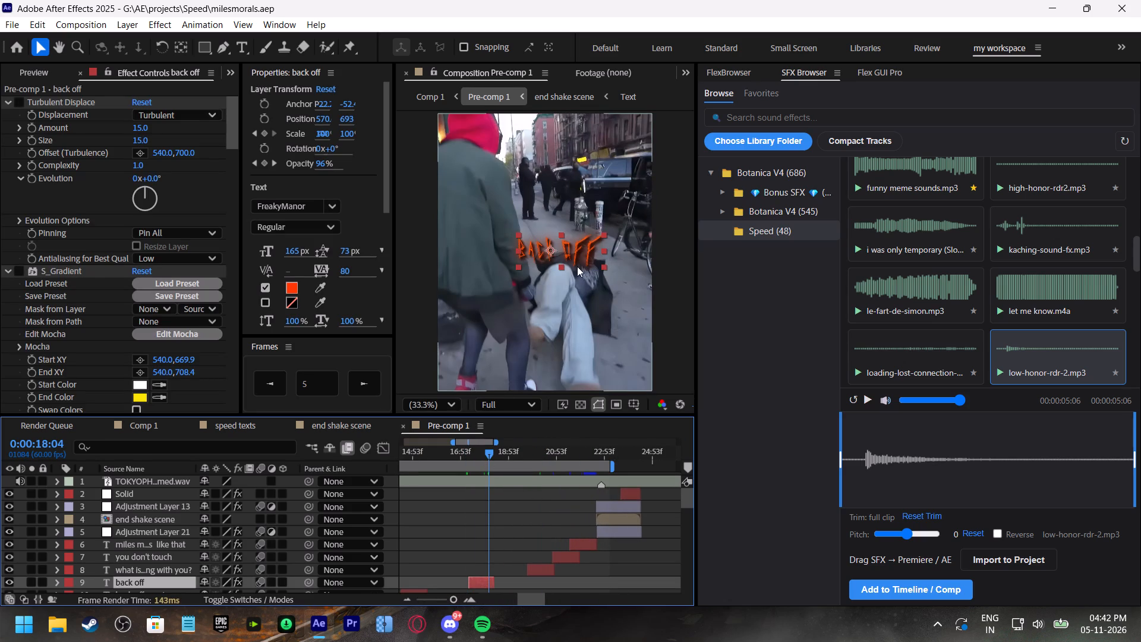
pyautogui.click(868, 71)
pyautogui.click(814, 71)
pyautogui.click(890, 79)
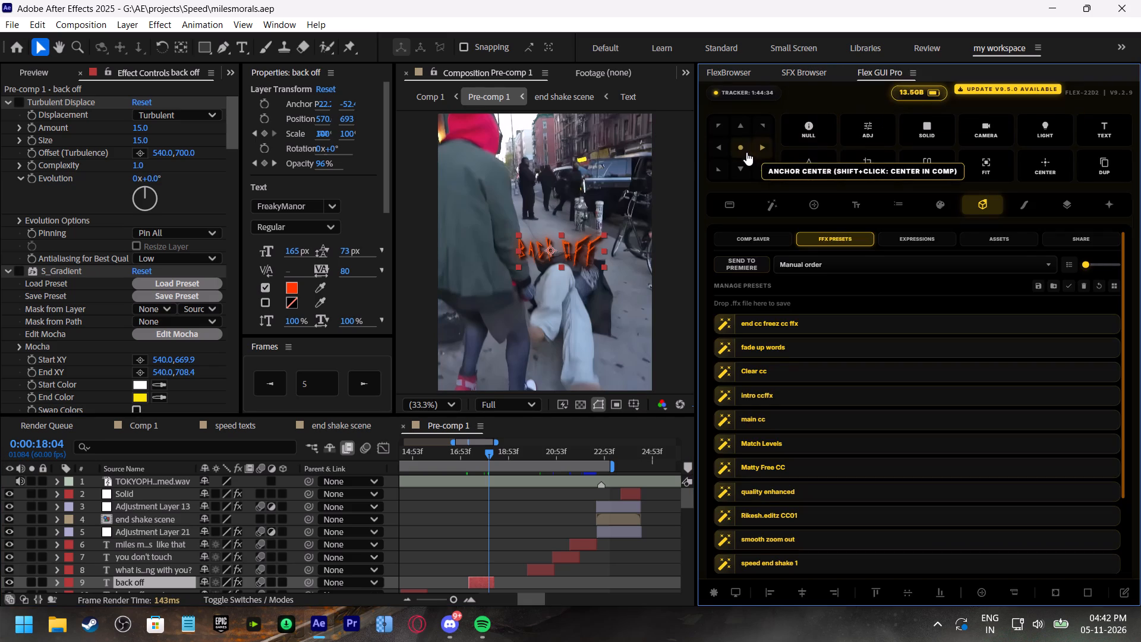
pyautogui.click(746, 149)
pyautogui.click(809, 592)
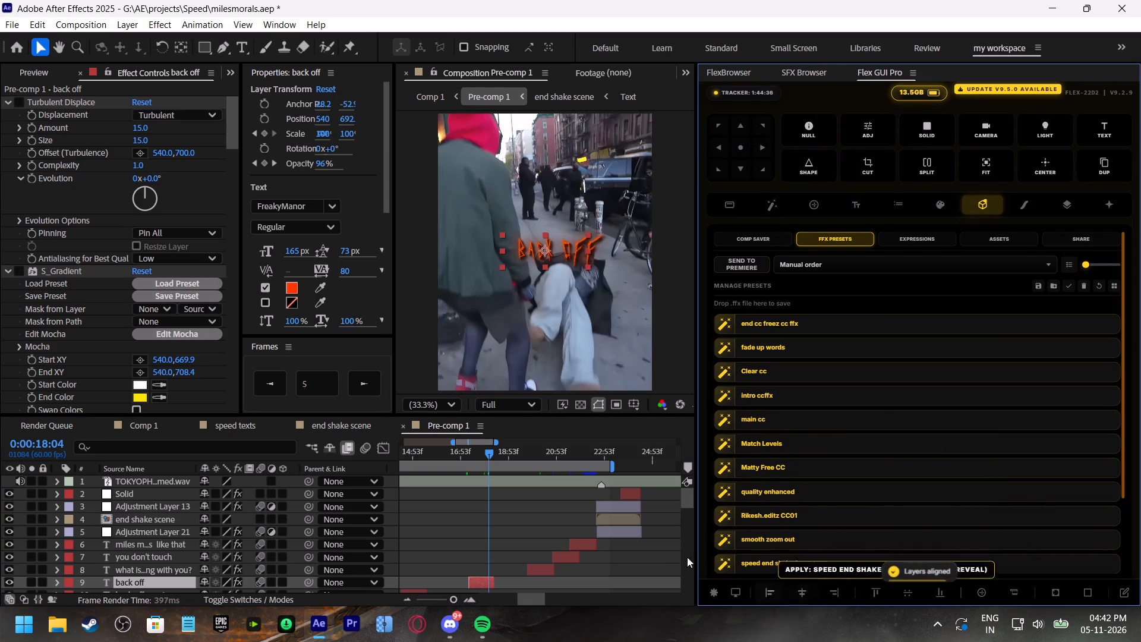
pyautogui.click(465, 454)
pyautogui.press('space')
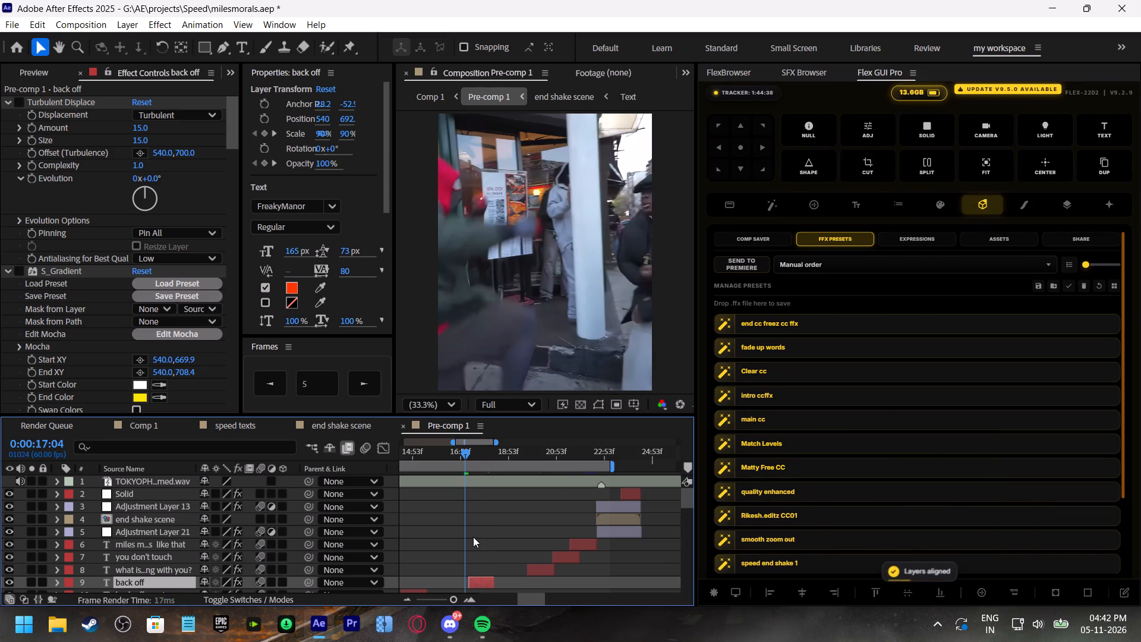
pyautogui.click(473, 537)
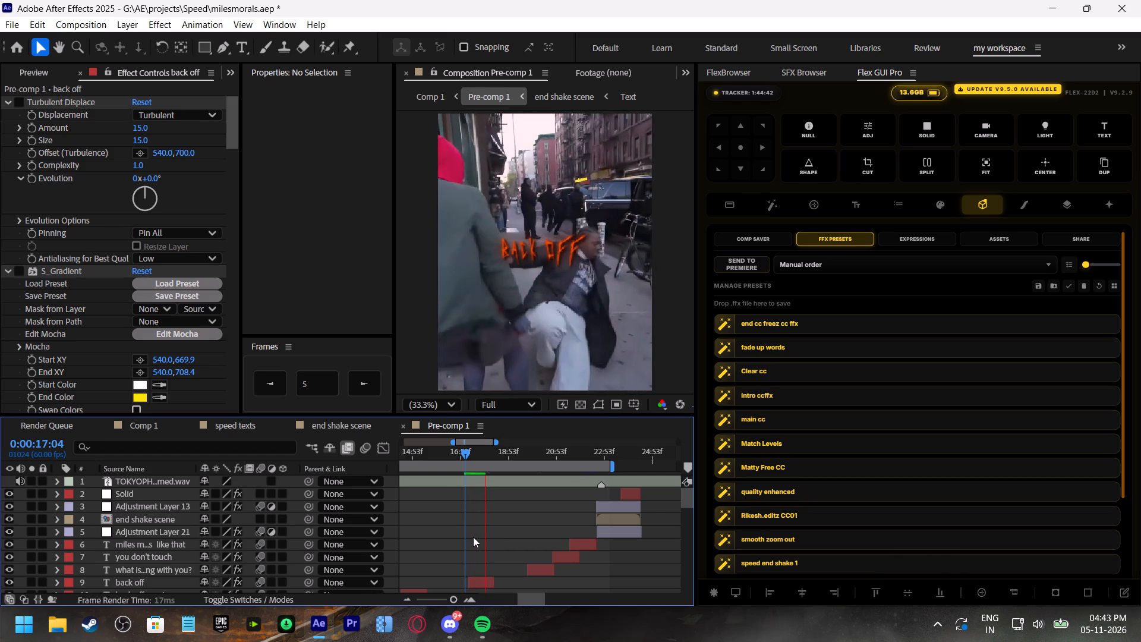
pyautogui.click(445, 449)
# Return to Comp 1, play it from 0:00:04:24 through the ending, and save the project.
pyautogui.click(148, 423)
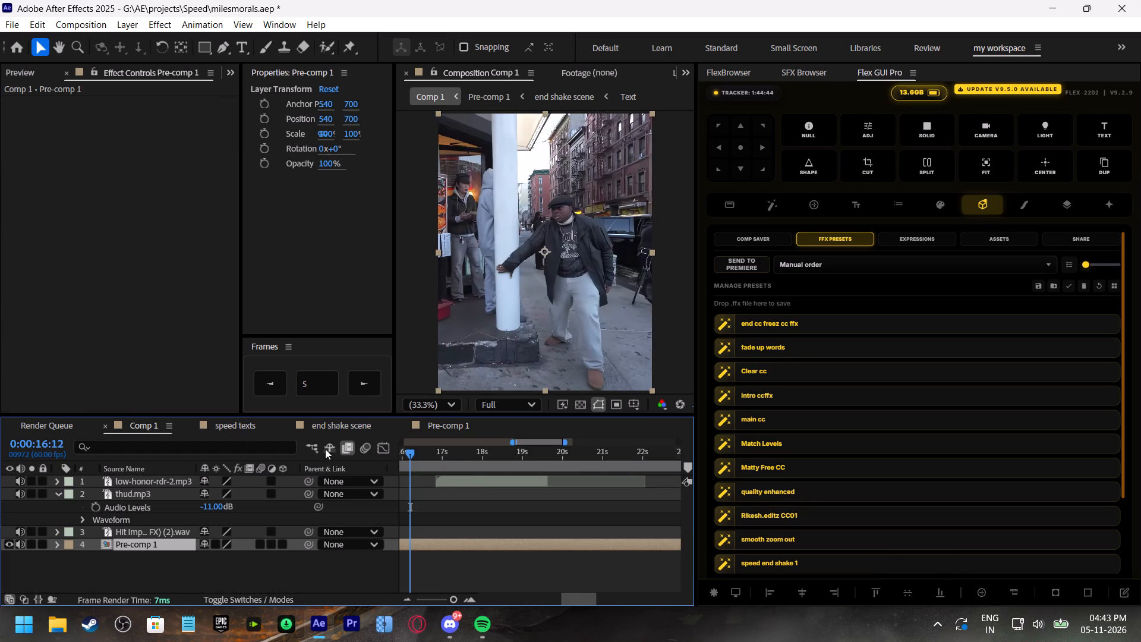
pyautogui.press('space')
pyautogui.moveTo(424, 454); pyautogui.dragTo(345, 464)
pyautogui.press('space')
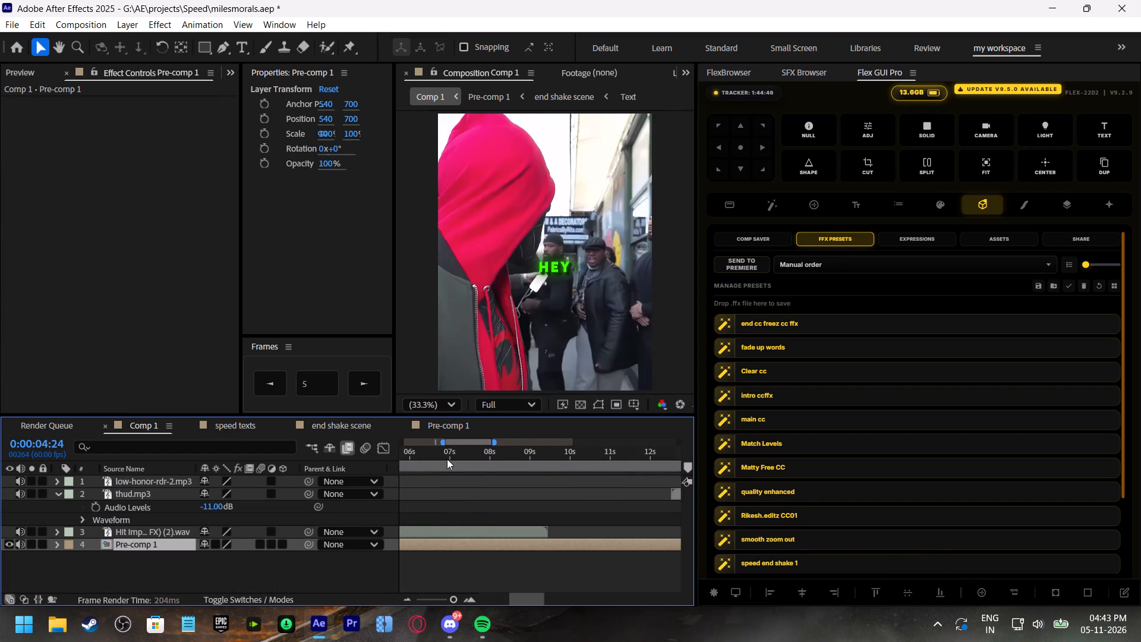
pyautogui.hotkey('ctrl', 's')
pyautogui.moveTo(425, 602); pyautogui.dragTo(412, 607)
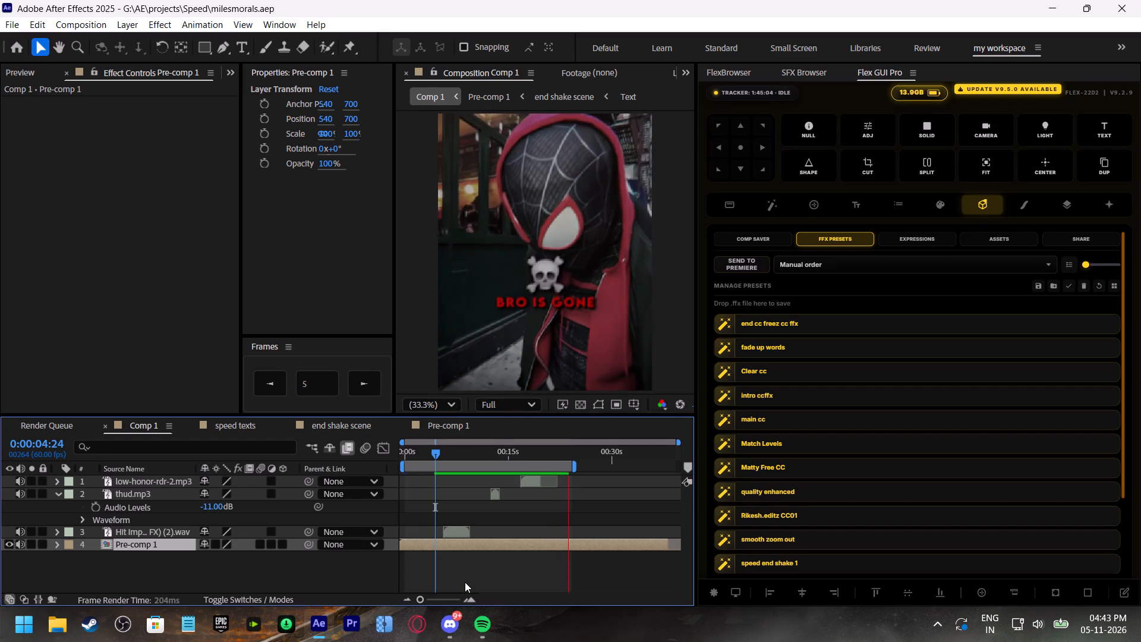
# Replay the ending of Comp 1 from 0:00:22:17, covering the change from the Miles Morals caption to the end shot.
pyautogui.click(559, 455)
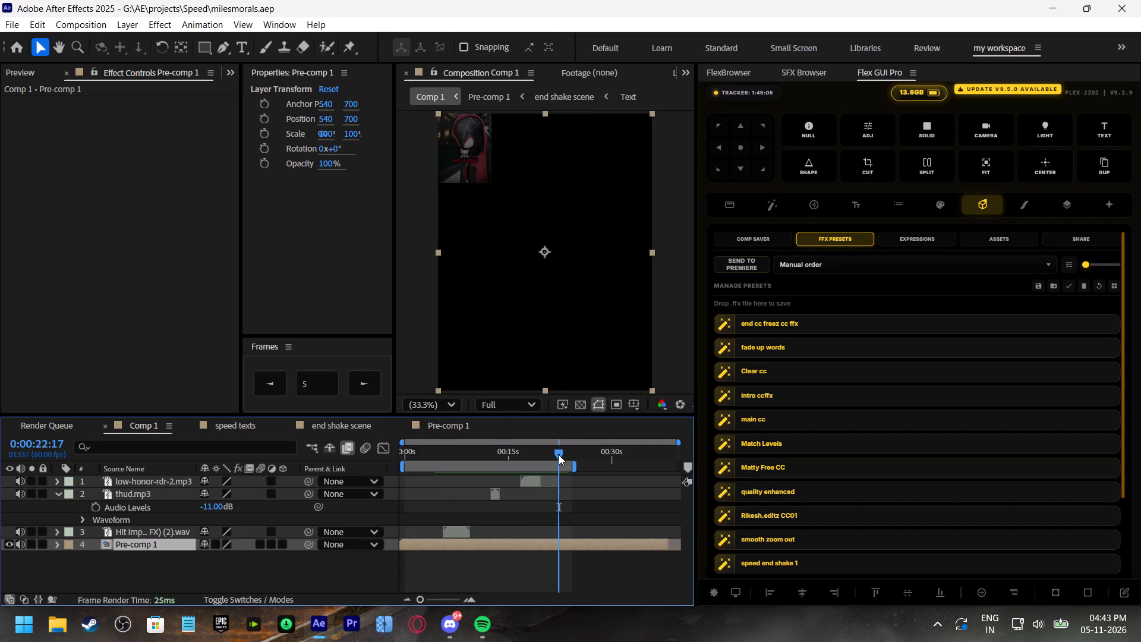
pyautogui.press('space')
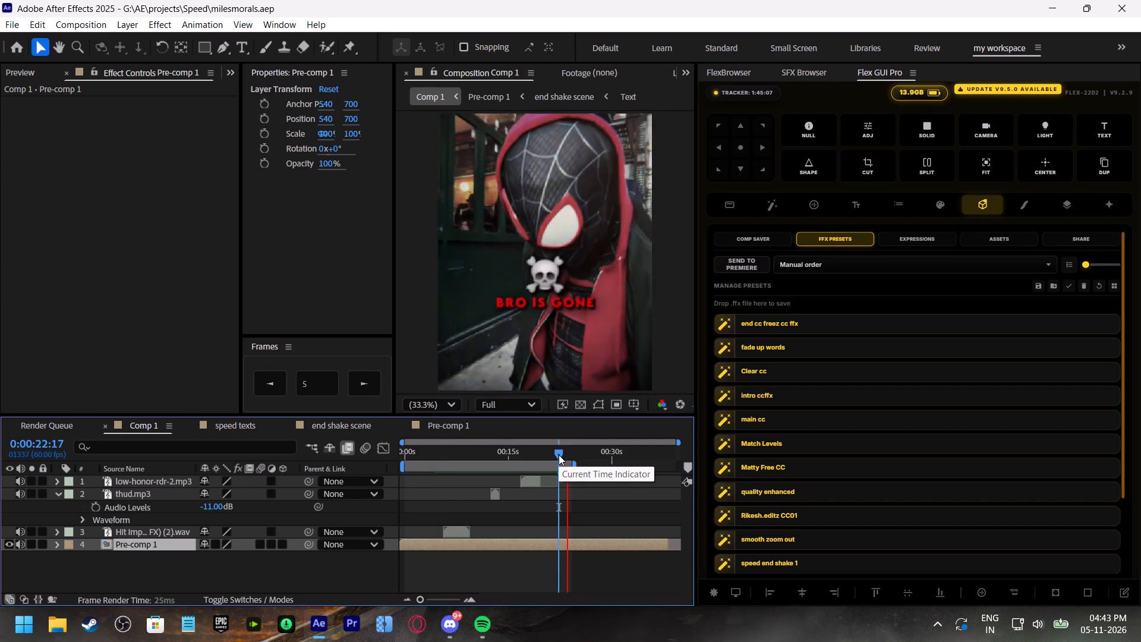
pyautogui.click(559, 455)
pyautogui.press('space')
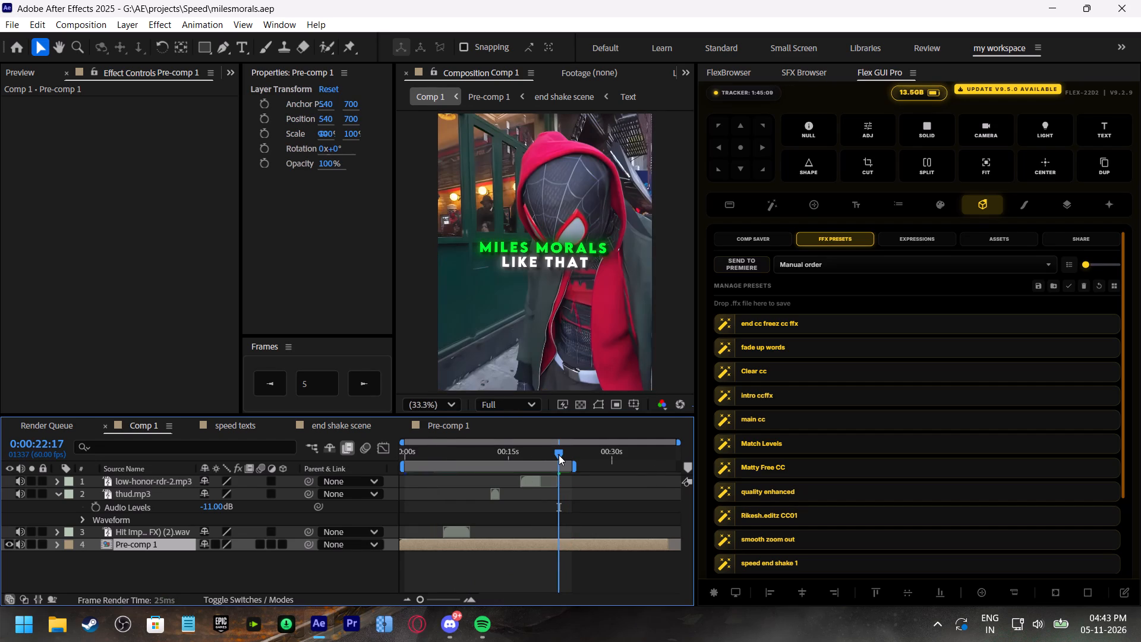
pyautogui.click(559, 455)
# Open Pre-comp 1 and examine the footage layers around the start of the end shot at 0:00:22:33.
pyautogui.moveTo(423, 600); pyautogui.dragTo(427, 601)
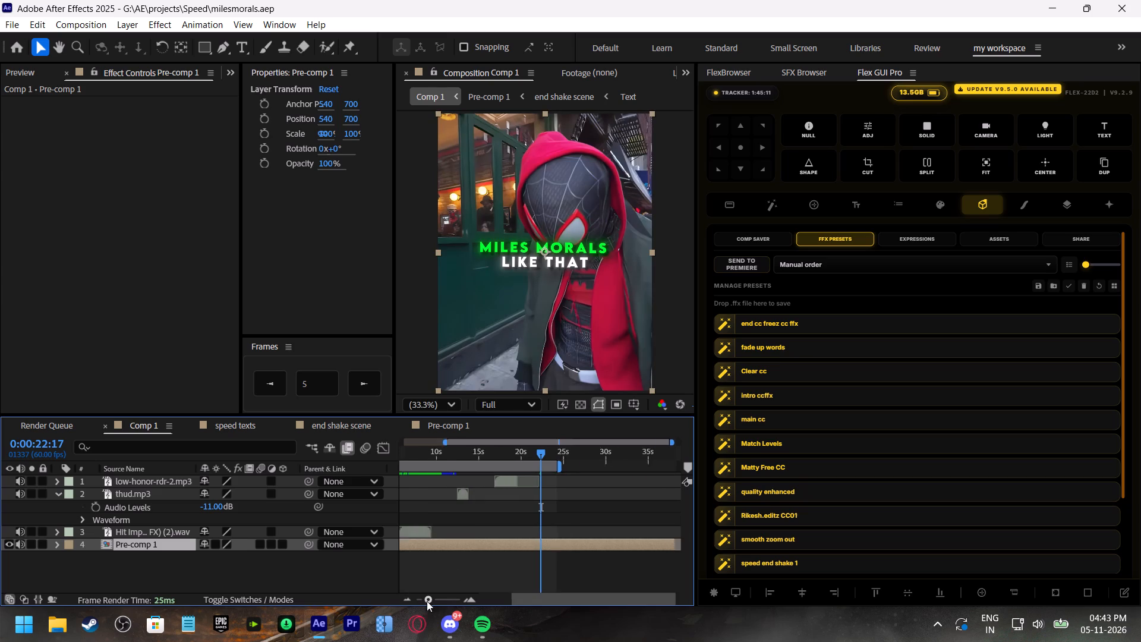
pyautogui.moveTo(427, 601); pyautogui.dragTo(445, 606)
pyautogui.doubleClick(525, 541)
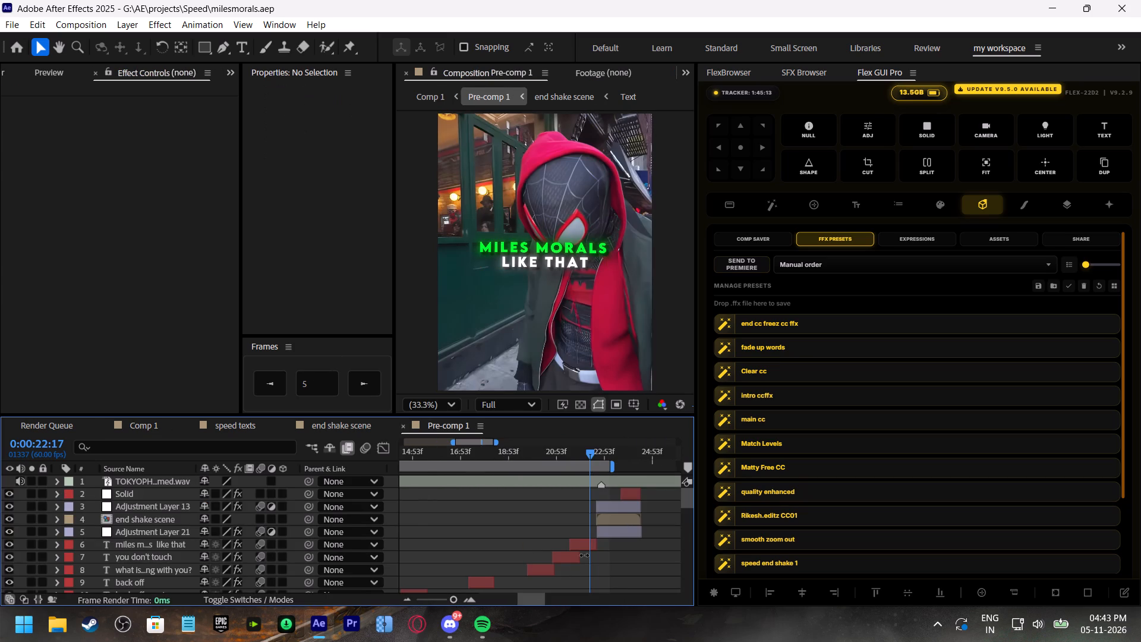
pyautogui.moveTo(450, 600); pyautogui.dragTo(458, 602)
pyautogui.keyDown('shift'); pyautogui.scroll(-1, 595, 553); pyautogui.keyUp('shift')
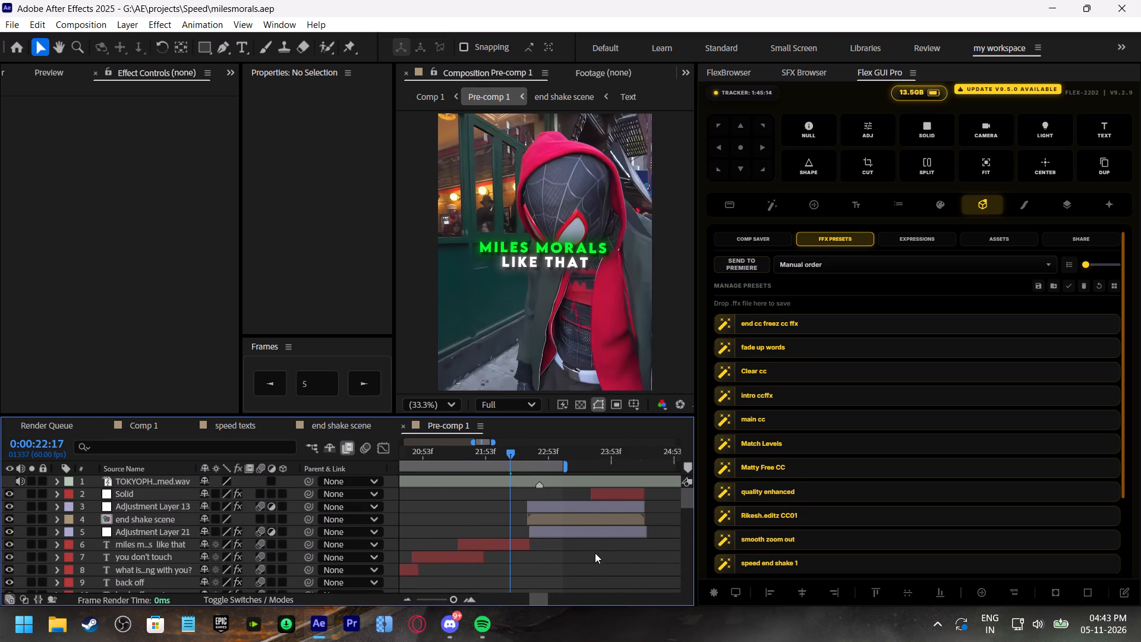
pyautogui.moveTo(515, 453); pyautogui.dragTo(526, 459)
pyautogui.keyDown('shift'); pyautogui.click(526, 459); pyautogui.keyUp('shift')
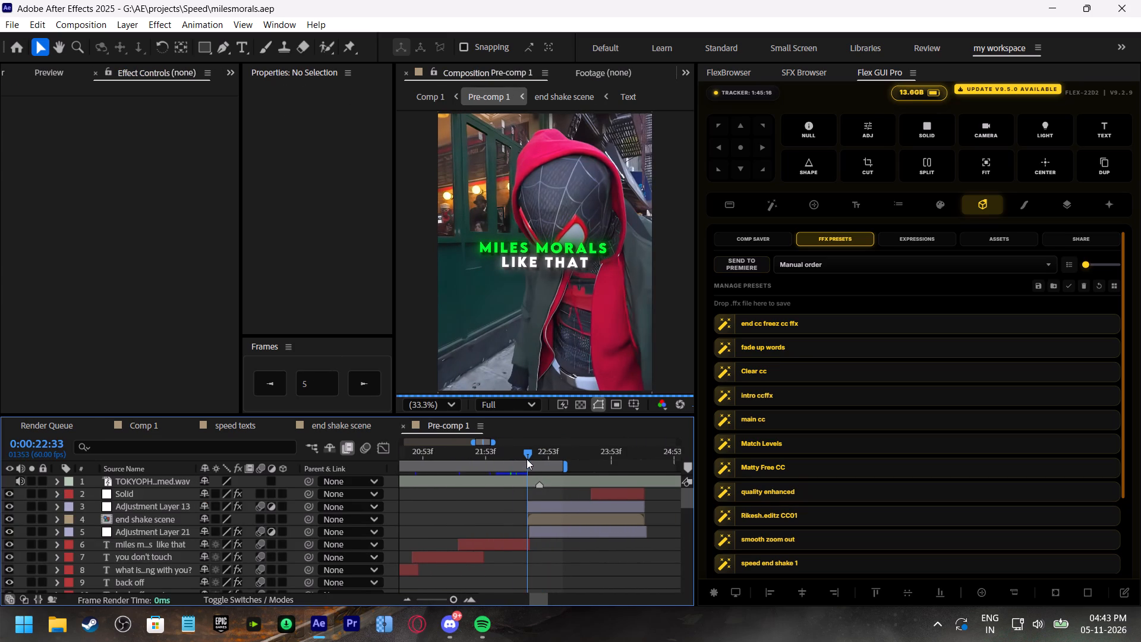
pyautogui.scroll(-12, 566, 558)
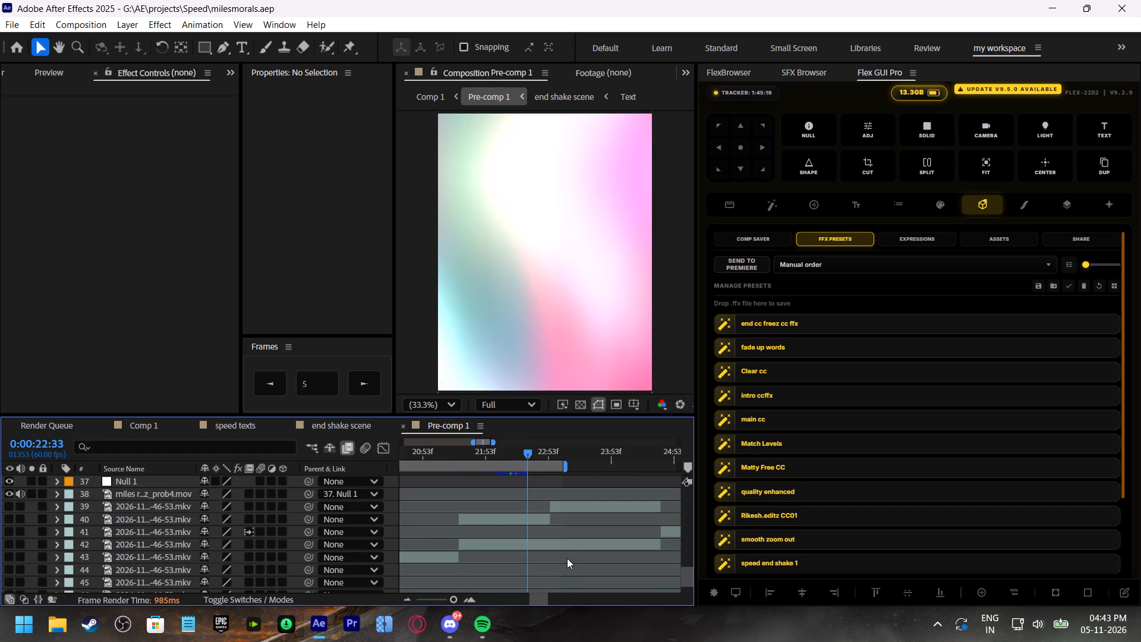
pyautogui.scroll(2, 563, 541)
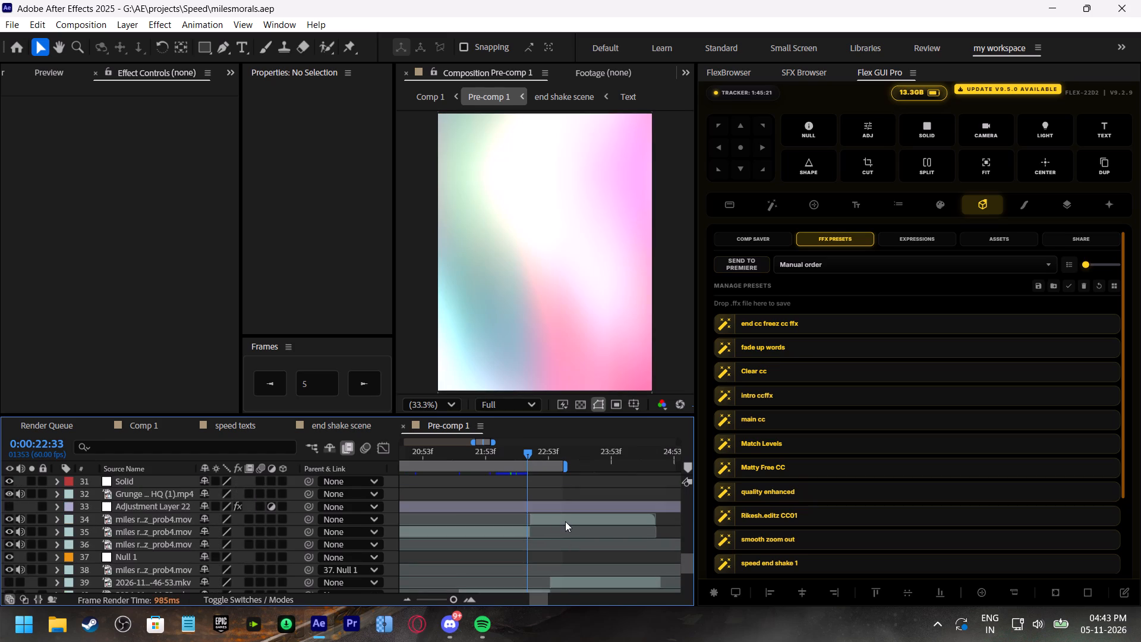
# Duplicate the miles raw for topaz_prob4.mov clip on layer 35, split the copy at 0:00:20:46, and delete its earlier part.
pyautogui.moveTo(517, 455); pyautogui.dragTo(458, 477)
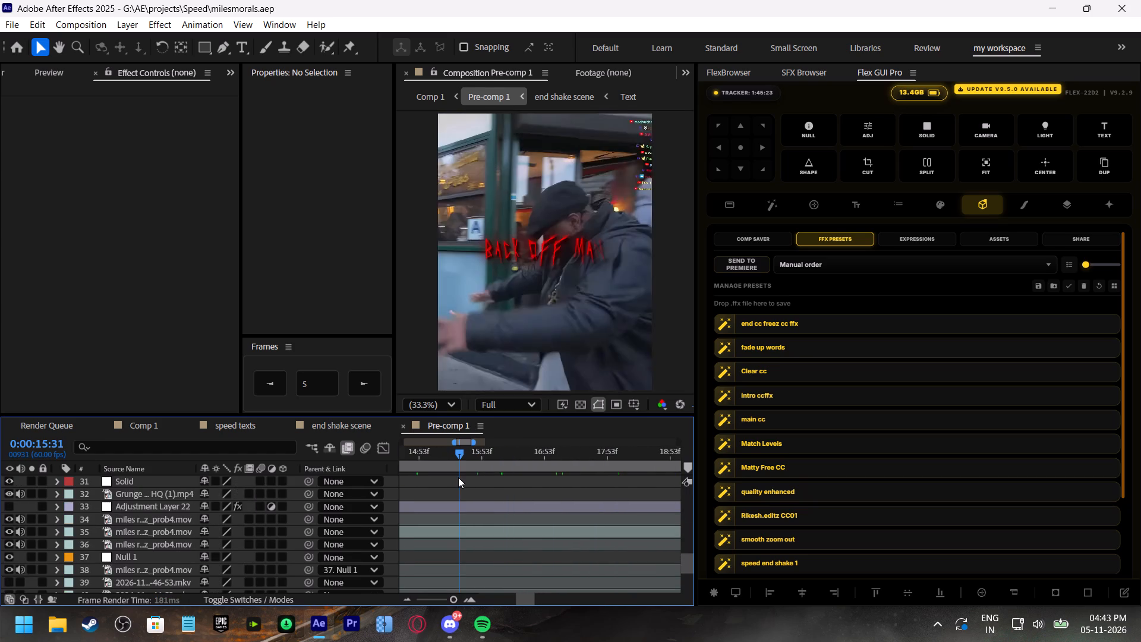
pyautogui.moveTo(458, 477); pyautogui.dragTo(592, 488)
pyautogui.keyDown('shift'); pyautogui.scroll(-6, 573, 528); pyautogui.keyUp('shift')
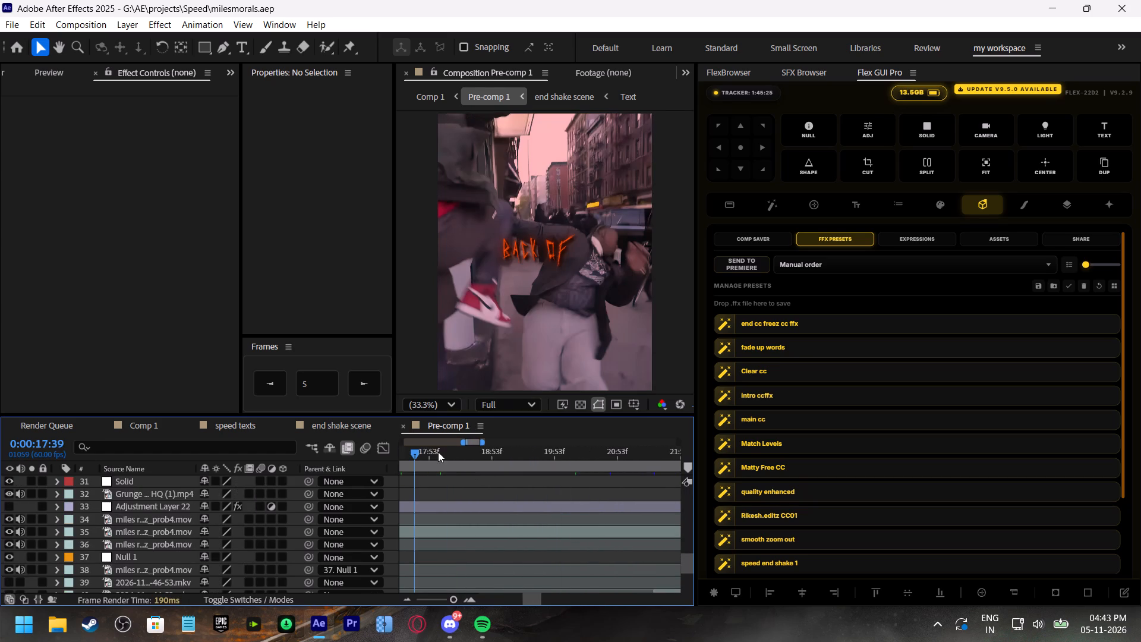
pyautogui.moveTo(437, 449); pyautogui.dragTo(597, 464)
pyautogui.keyDown('shift'); pyautogui.scroll(-5, 584, 524); pyautogui.keyUp('shift')
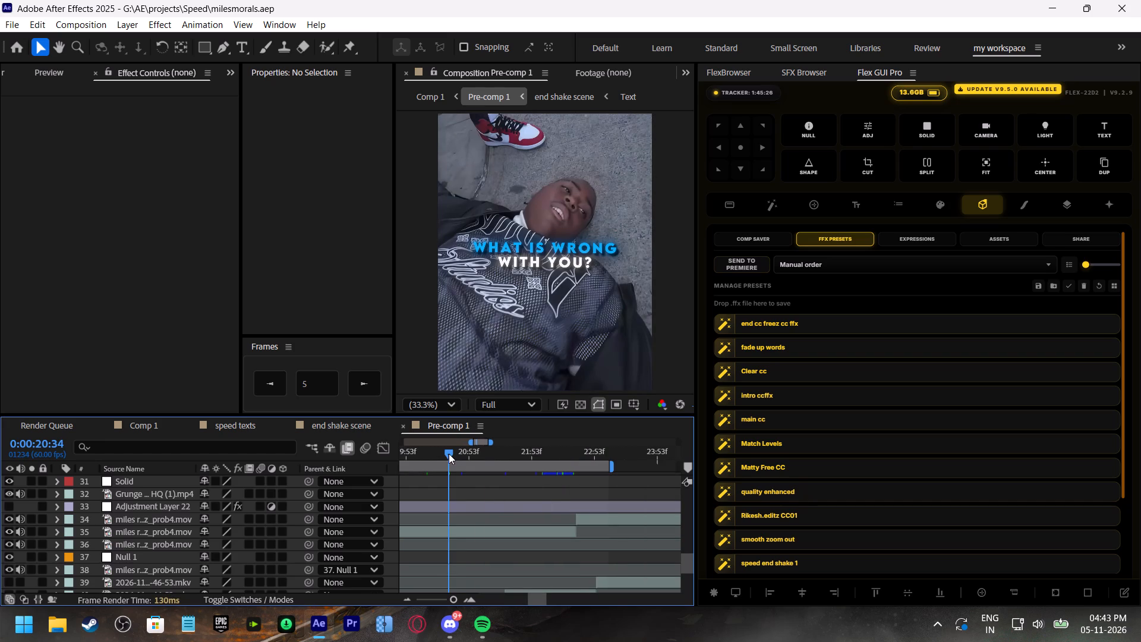
pyautogui.moveTo(449, 454); pyautogui.dragTo(481, 479)
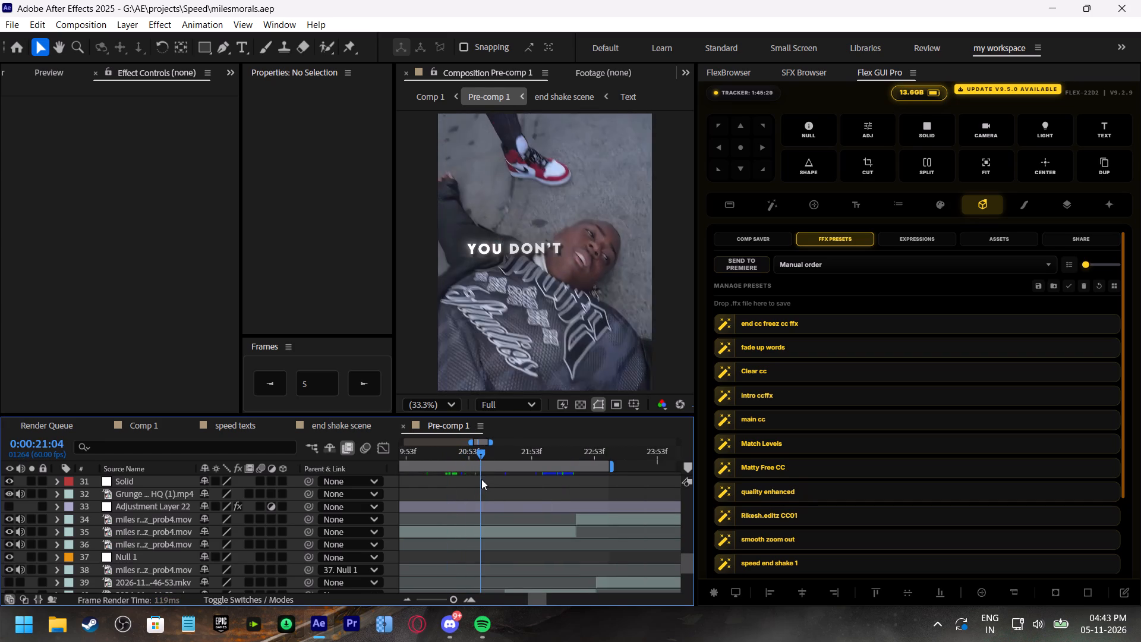
pyautogui.moveTo(481, 479); pyautogui.dragTo(465, 481)
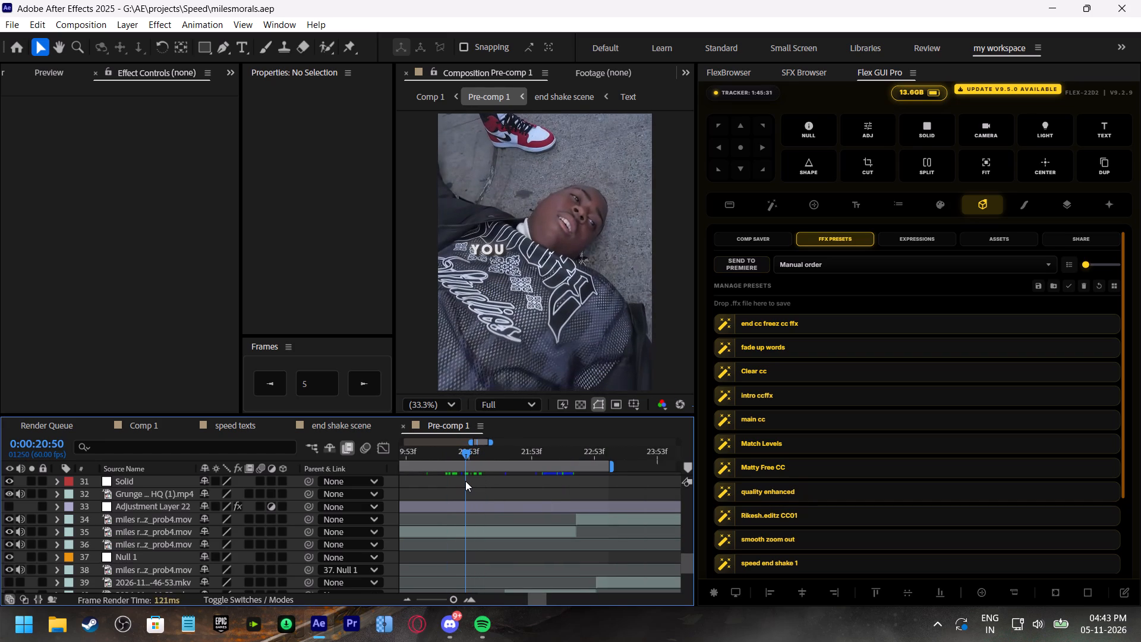
pyautogui.moveTo(465, 481); pyautogui.dragTo(462, 481)
pyautogui.click(480, 537)
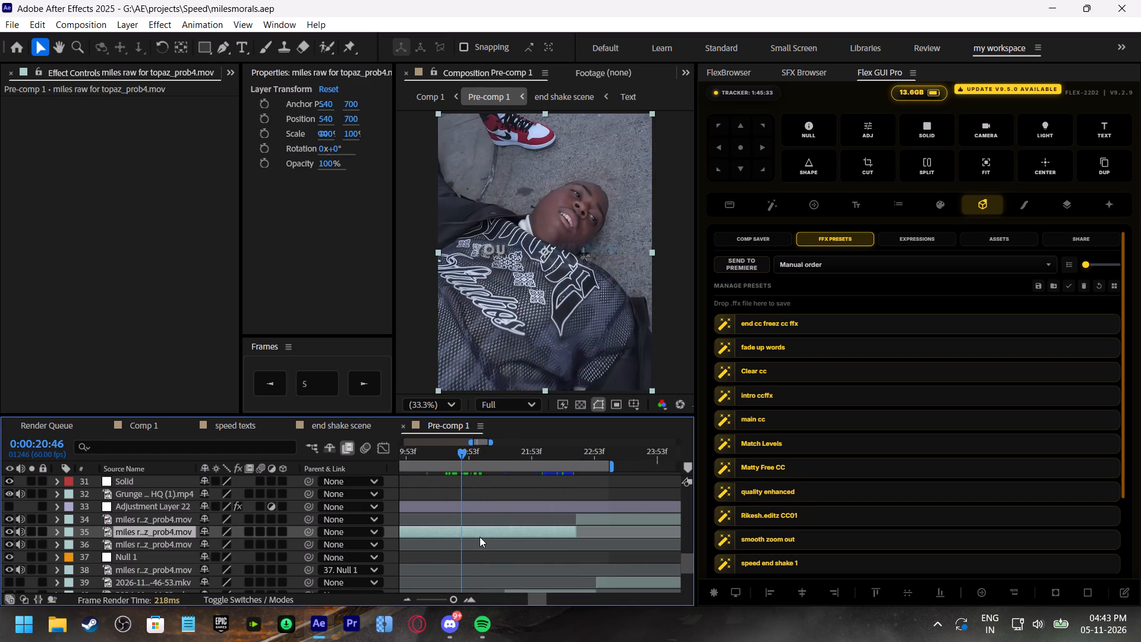
pyautogui.hotkey('ctrl', 'd')
pyautogui.hotkey('ctrl', 'shift', 'd')
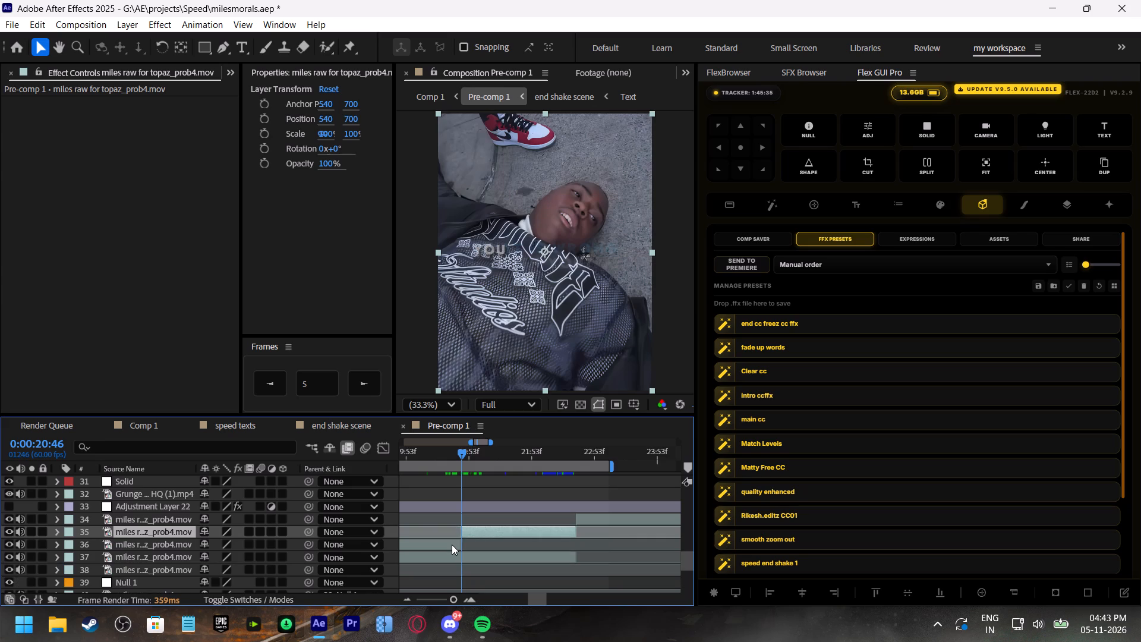
pyautogui.click(452, 545)
pyautogui.press('BackSpace')
pyautogui.click(512, 527)
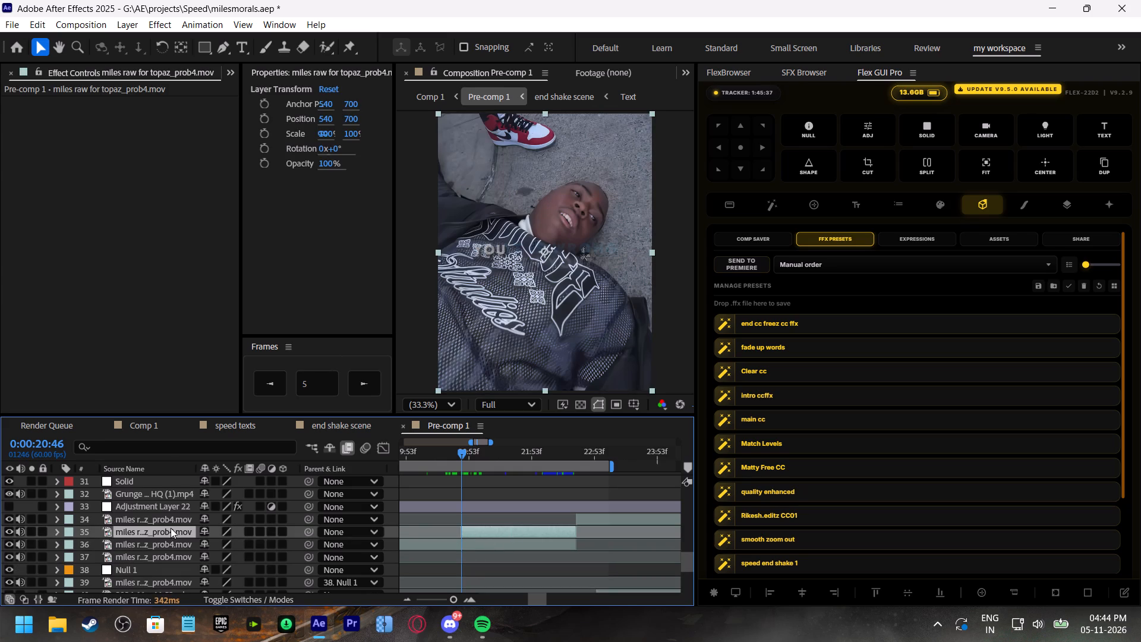
# Place the split footage piece above Adjustment Layer 22, starting at about 0:00:22:36, and extend its end to match the end-shot clip.
pyautogui.moveTo(171, 528); pyautogui.dragTo(173, 549)
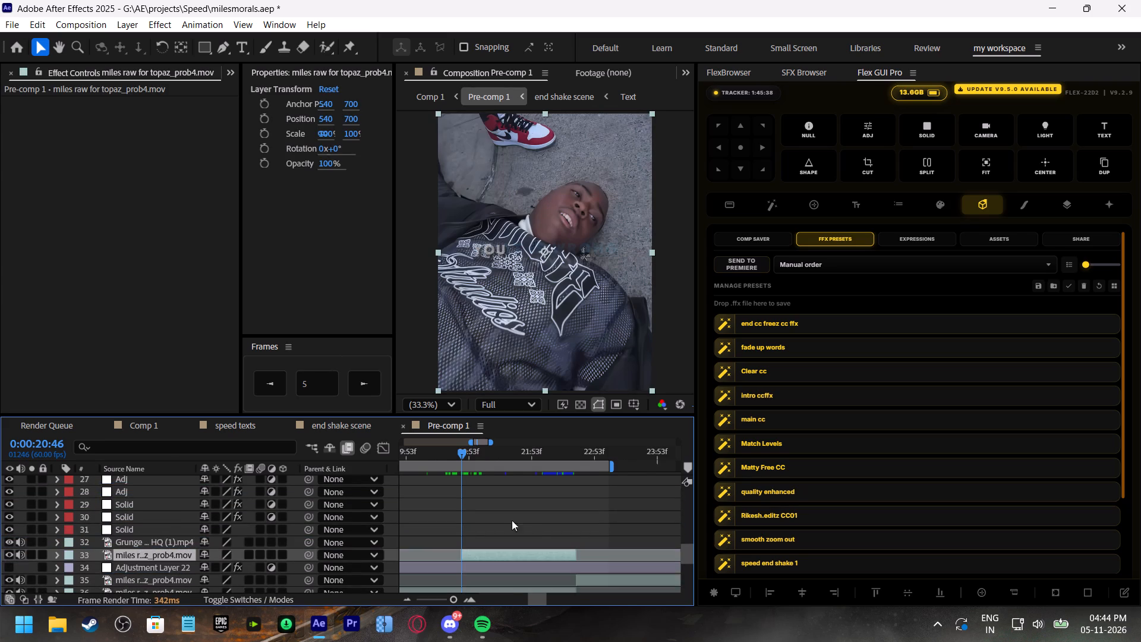
pyautogui.keyDown('shift'); pyautogui.scroll(-2, 550, 523); pyautogui.keyUp('shift')
pyautogui.moveTo(448, 555); pyautogui.dragTo(579, 559)
pyautogui.keyDown('shift'); pyautogui.scroll(-2, 581, 560); pyautogui.keyUp('shift')
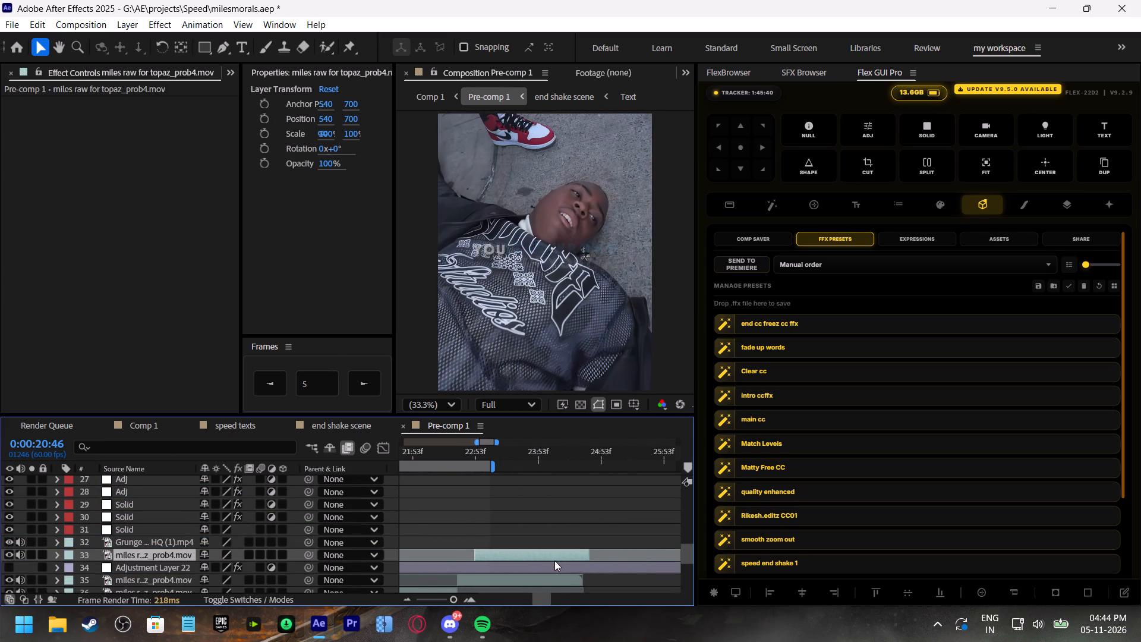
pyautogui.scroll(-2, 556, 567)
pyautogui.moveTo(483, 480); pyautogui.dragTo(468, 481)
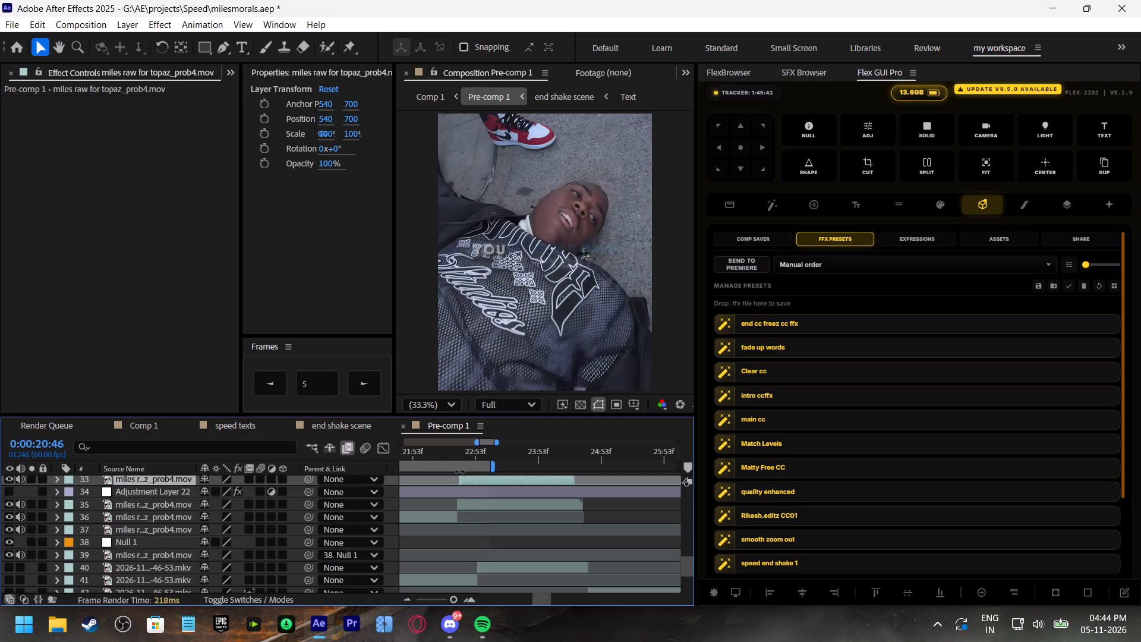
pyautogui.moveTo(449, 455); pyautogui.dragTo(456, 467)
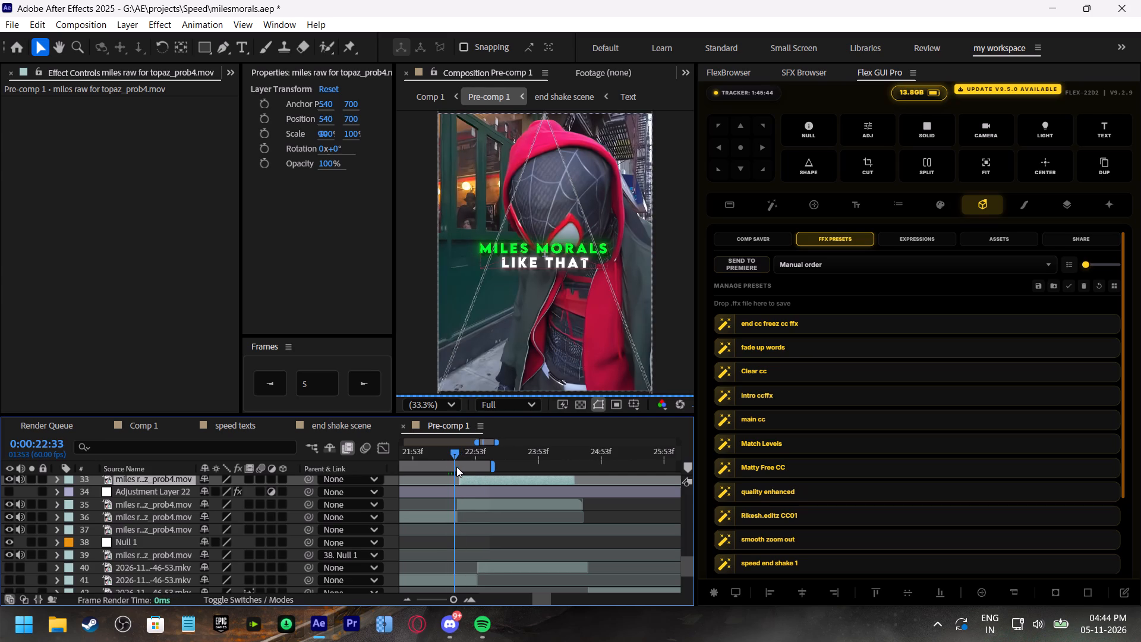
pyautogui.moveTo(456, 467); pyautogui.dragTo(458, 467)
pyautogui.click(468, 480)
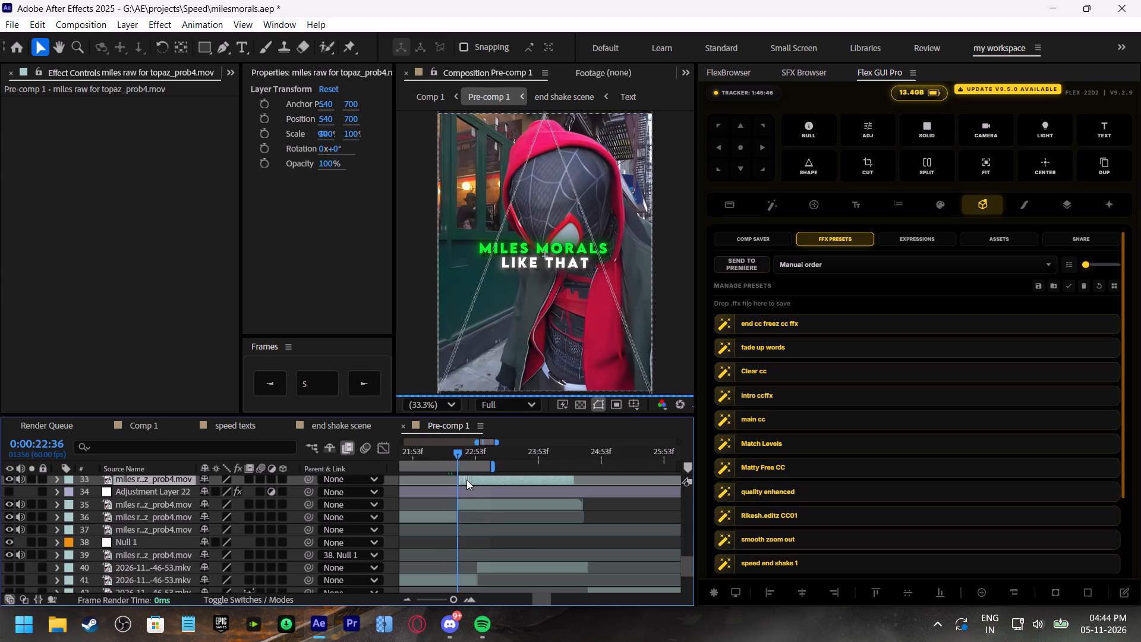
pyautogui.click(578, 480)
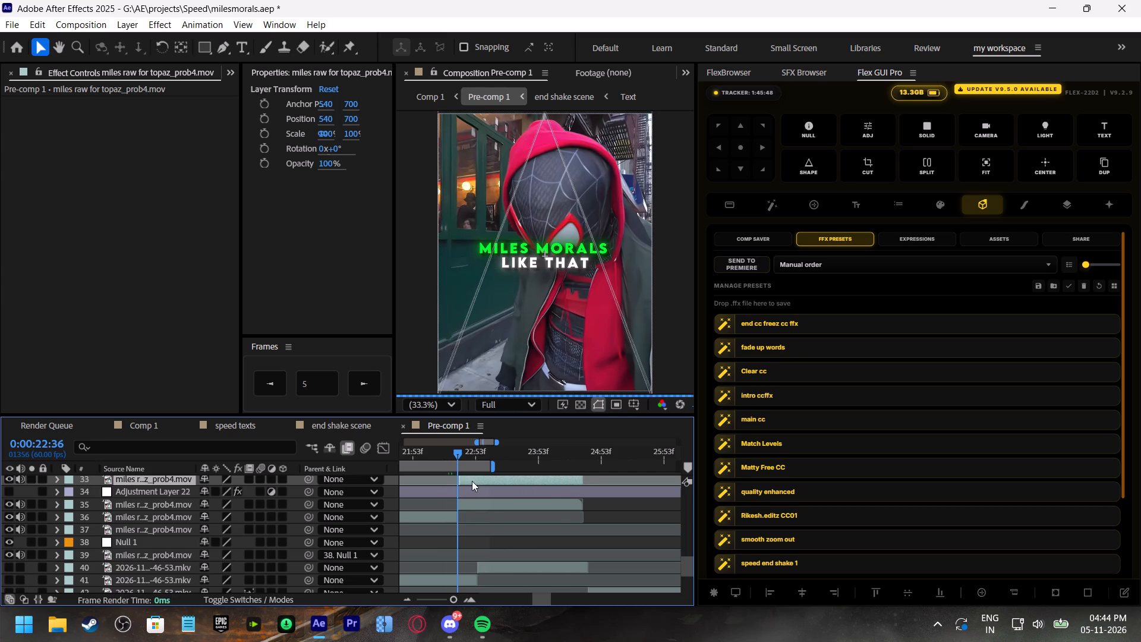
# Examine the end shot's frames in Pre-comp 1 between 0:00:22:36 and 0:00:23:30, where the new footage piece sits.
pyautogui.click(461, 480)
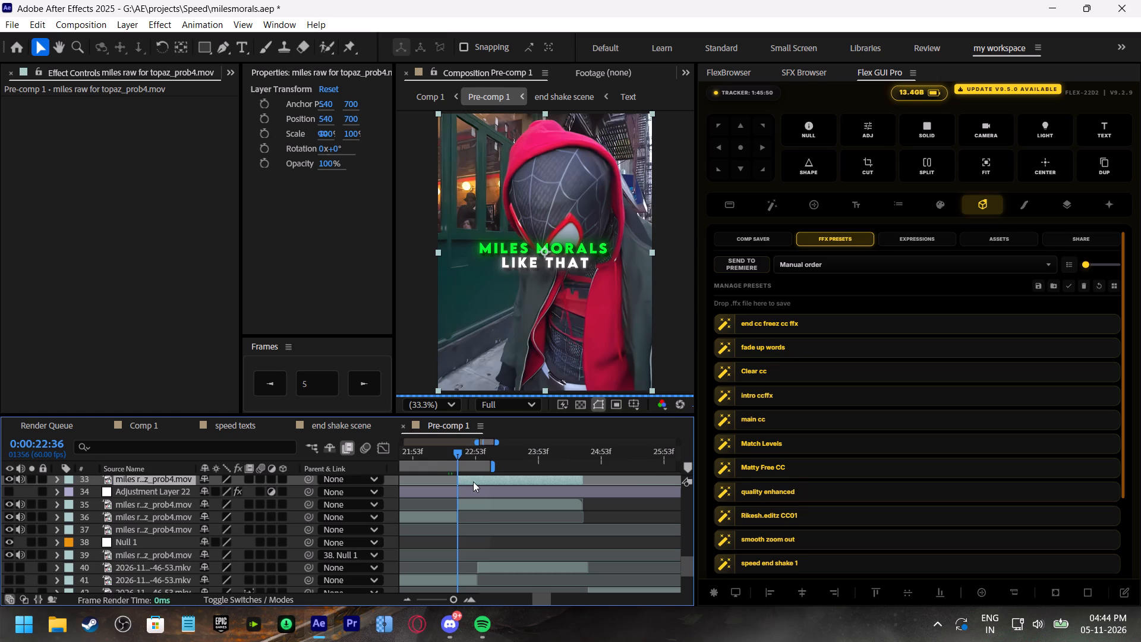
pyautogui.rightClick(473, 481)
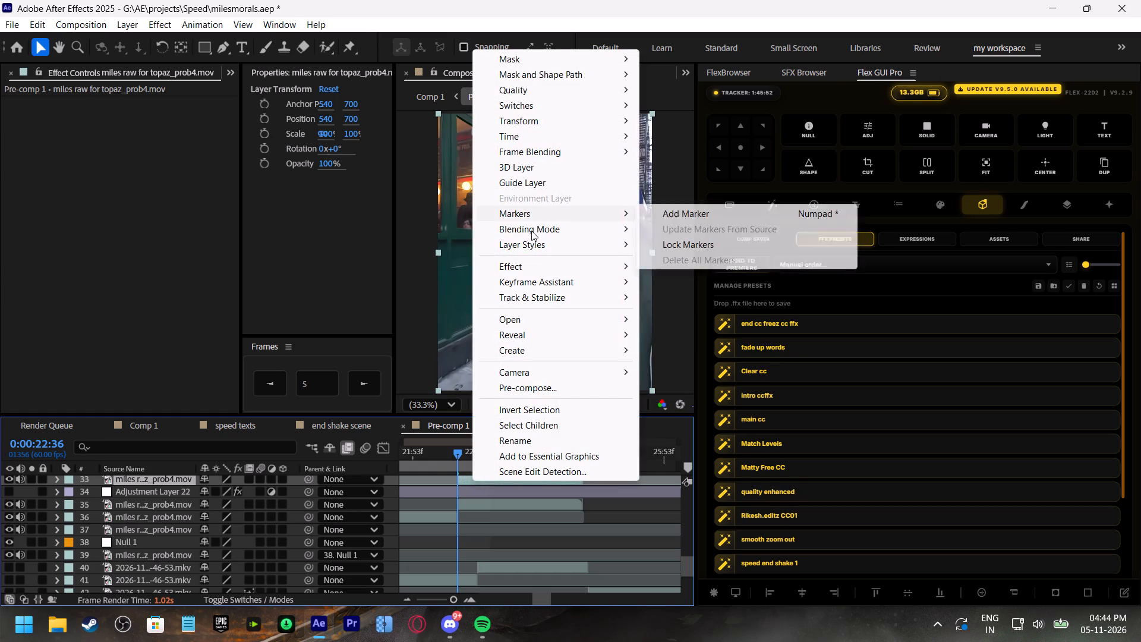
pyautogui.click(487, 524)
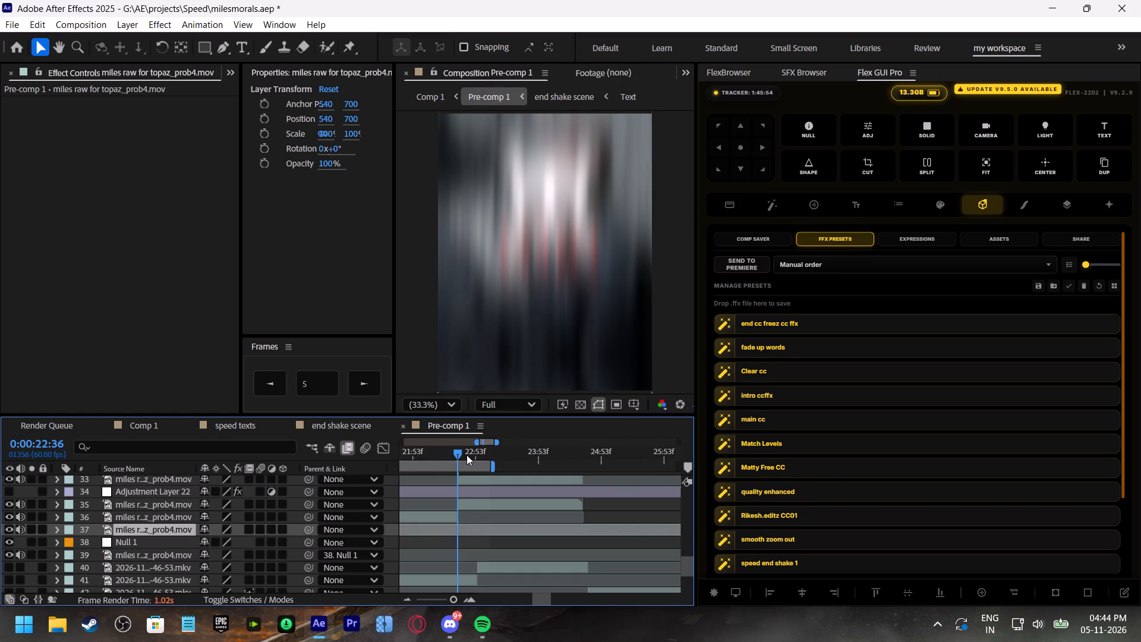
pyautogui.click(467, 455)
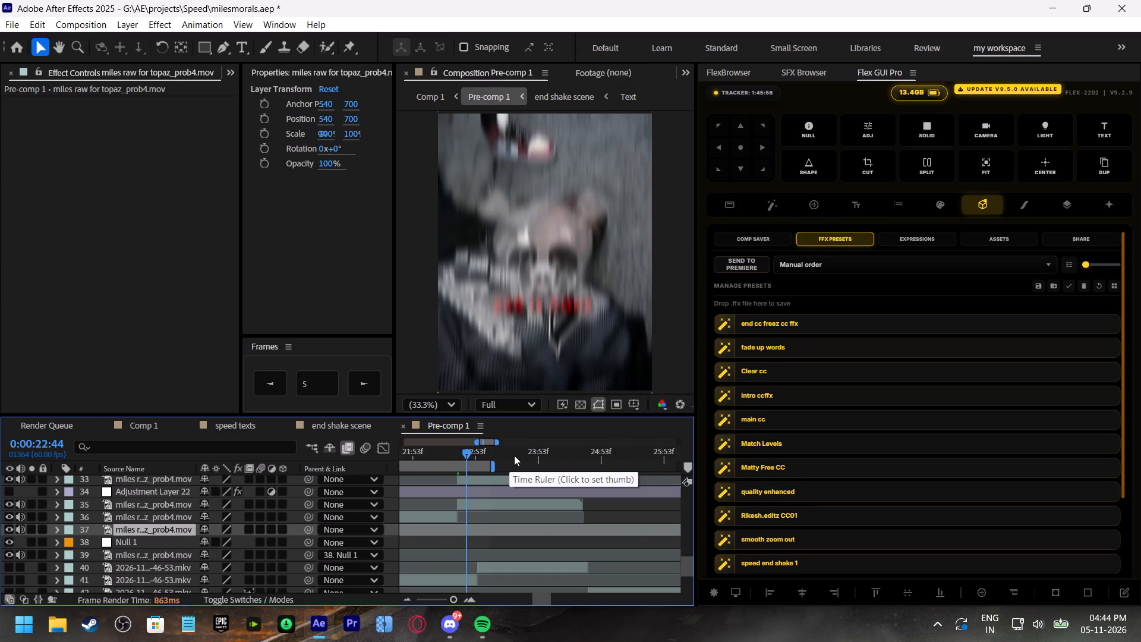
pyautogui.click(514, 455)
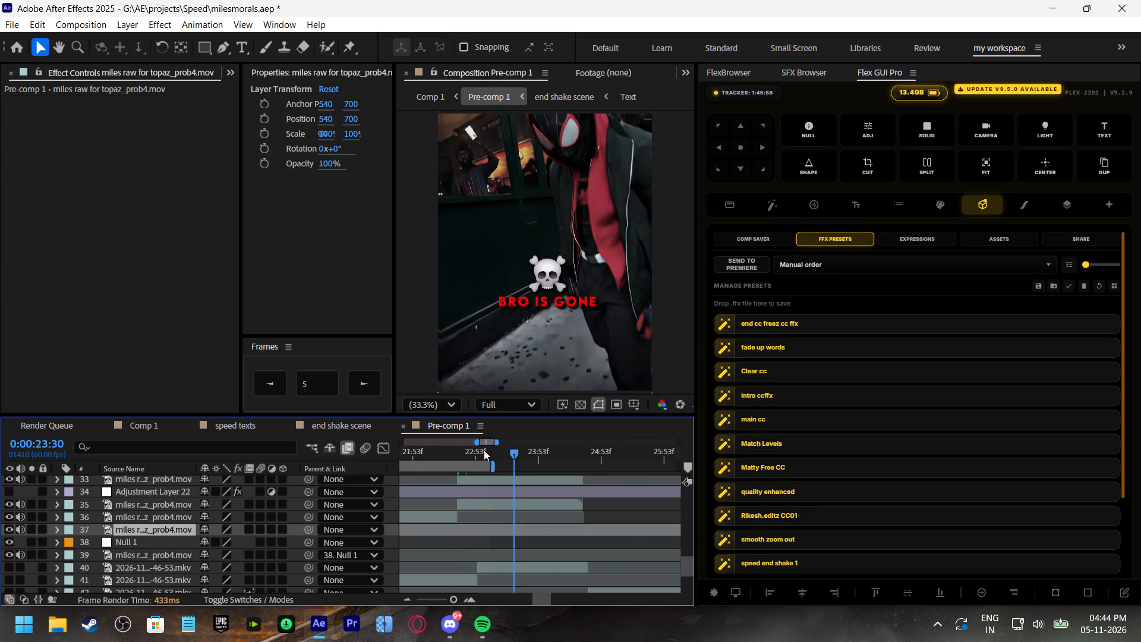
pyautogui.click(484, 450)
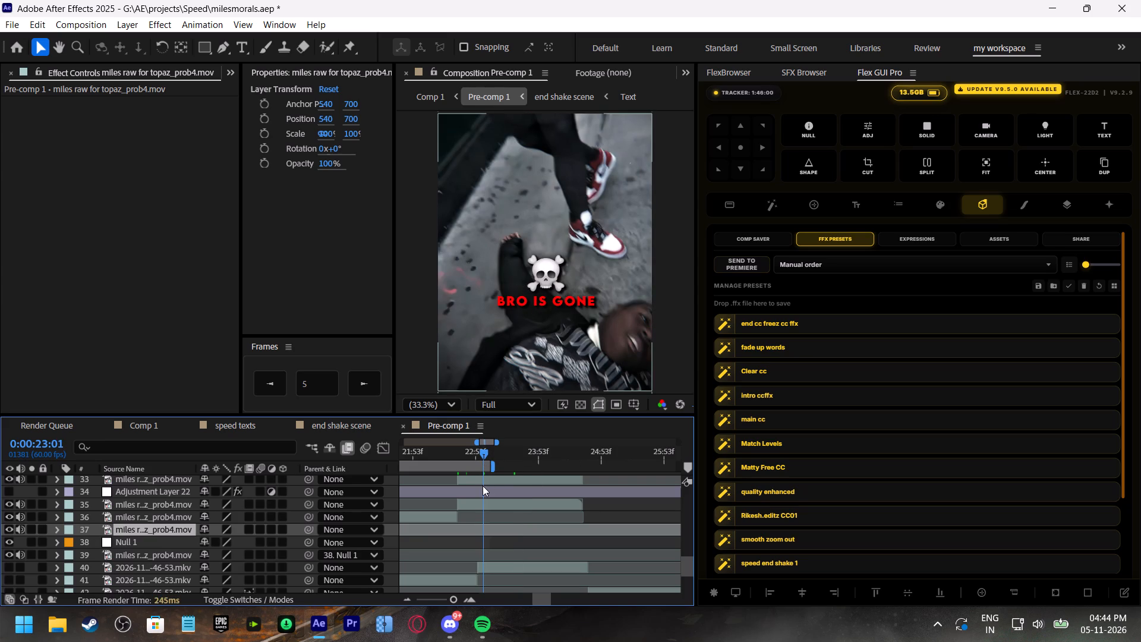
pyautogui.click(483, 485)
pyautogui.moveTo(468, 457); pyautogui.dragTo(462, 454)
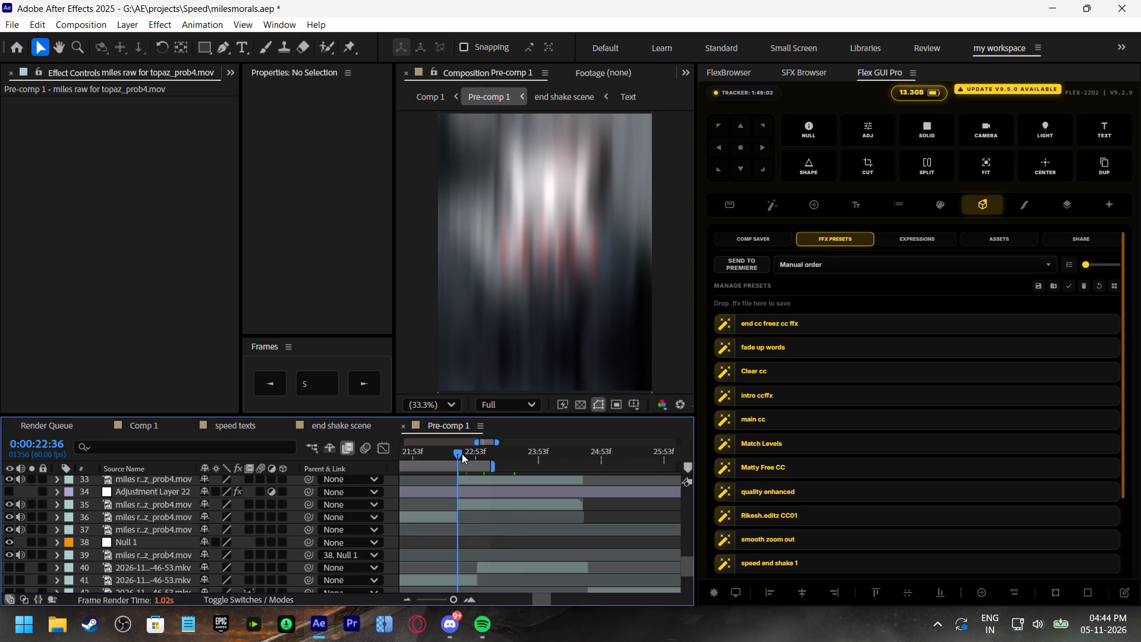
pyautogui.click(369, 392)
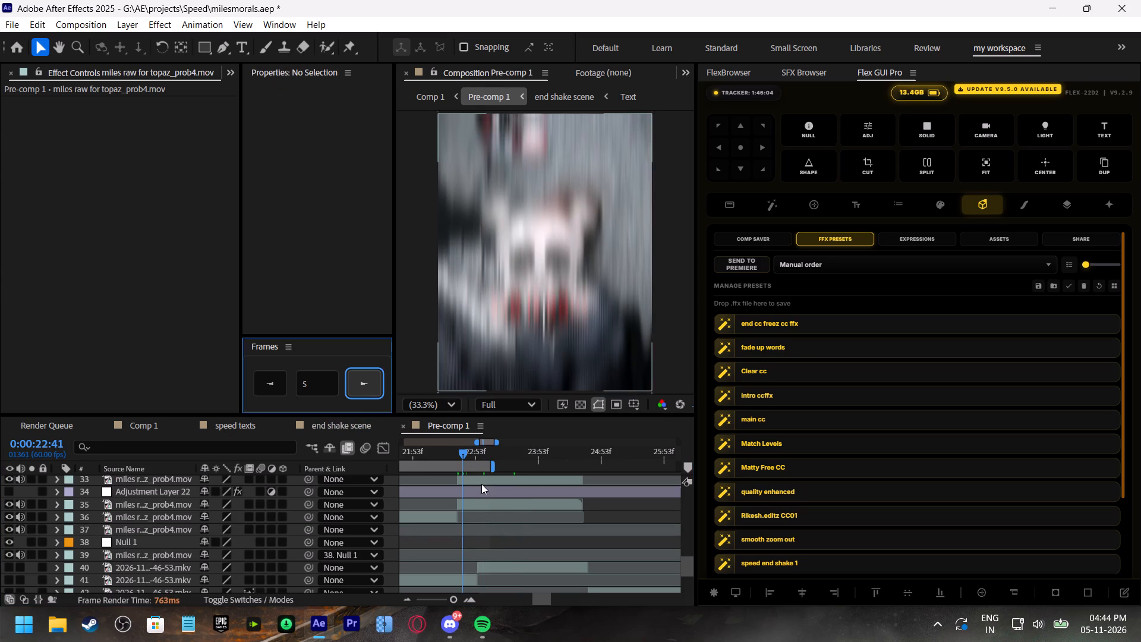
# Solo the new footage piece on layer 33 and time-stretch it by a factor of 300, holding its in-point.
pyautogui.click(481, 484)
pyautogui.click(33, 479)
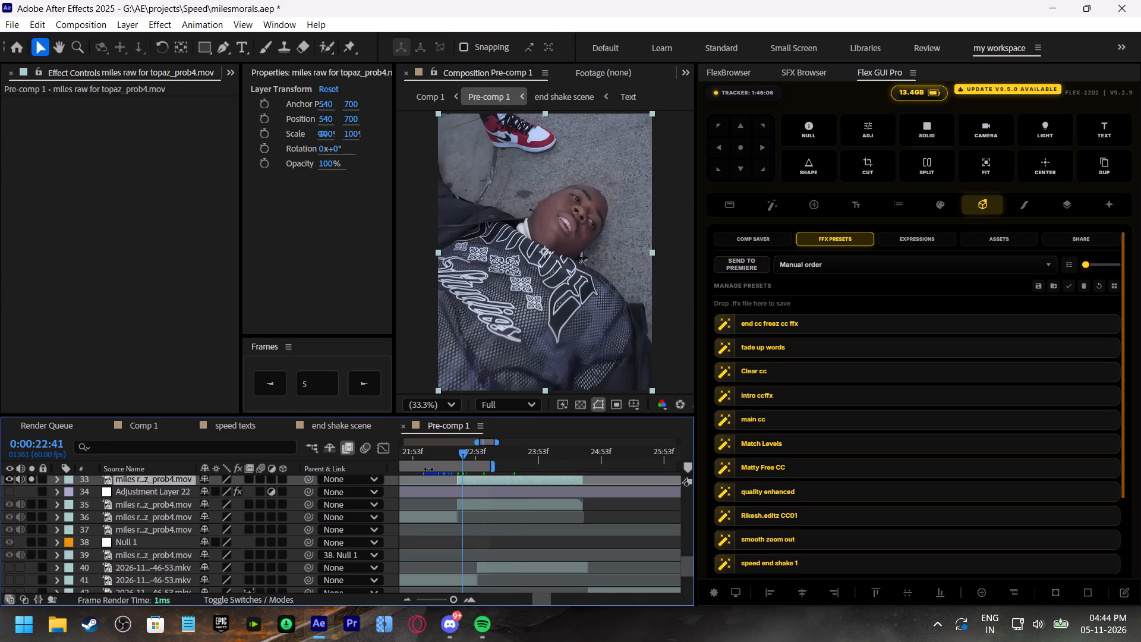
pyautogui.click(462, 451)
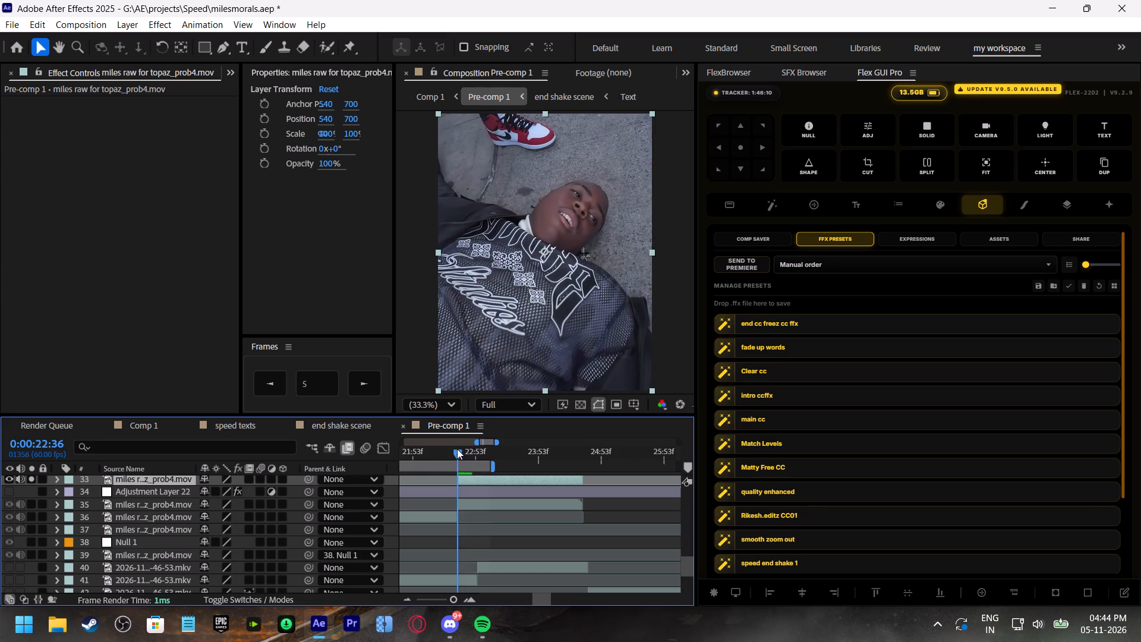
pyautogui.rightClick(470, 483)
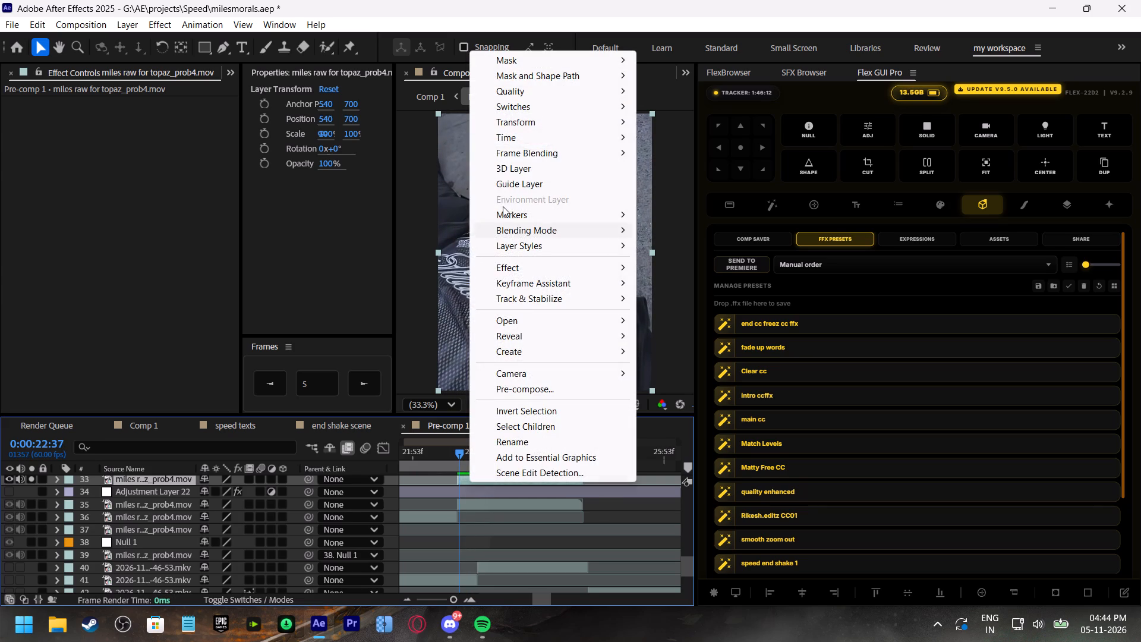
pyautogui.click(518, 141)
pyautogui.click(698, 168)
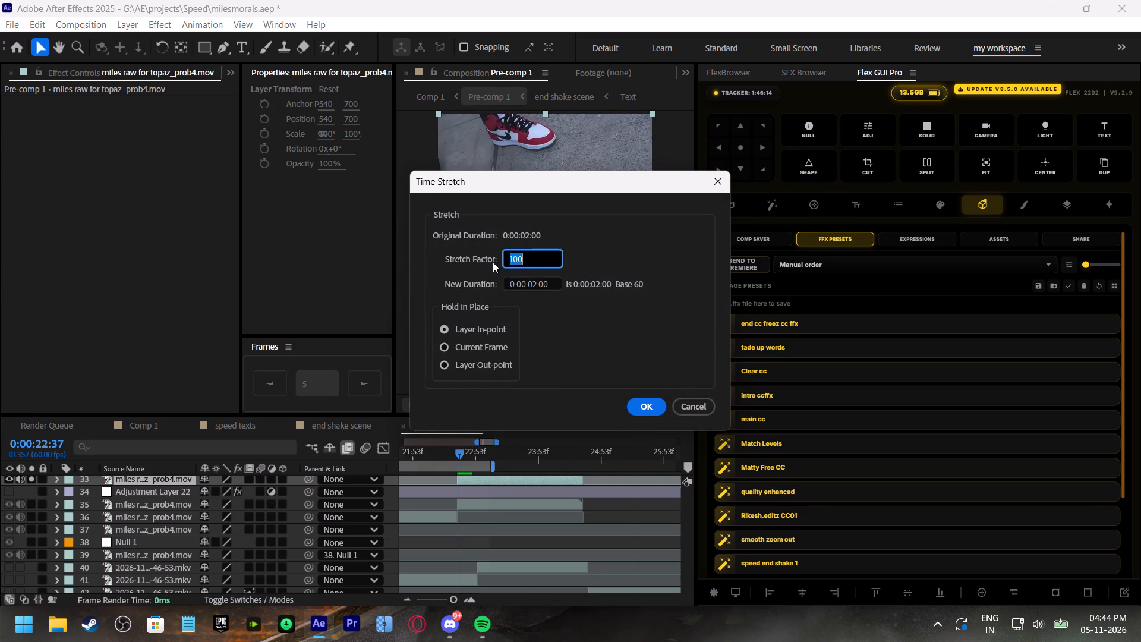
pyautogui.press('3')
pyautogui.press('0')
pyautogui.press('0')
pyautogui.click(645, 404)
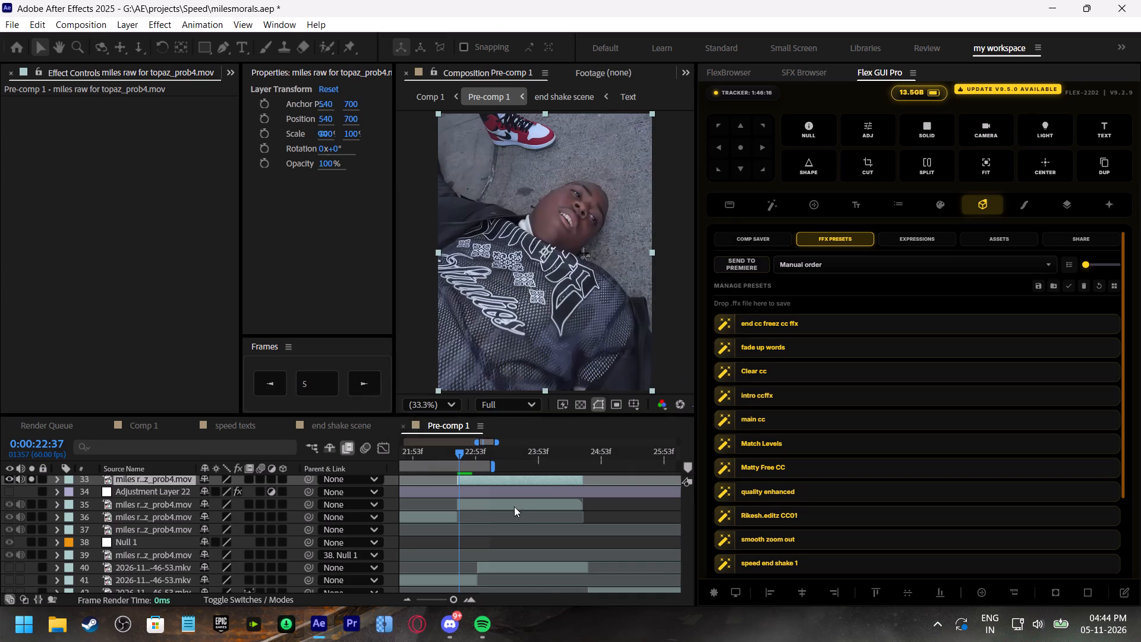
# Turn on frame blending for the stretched footage clip on layer 33 and save the project.
pyautogui.doubleClick(248, 480)
pyautogui.scroll(2, 502, 529)
pyautogui.click(250, 555)
pyautogui.click(249, 555)
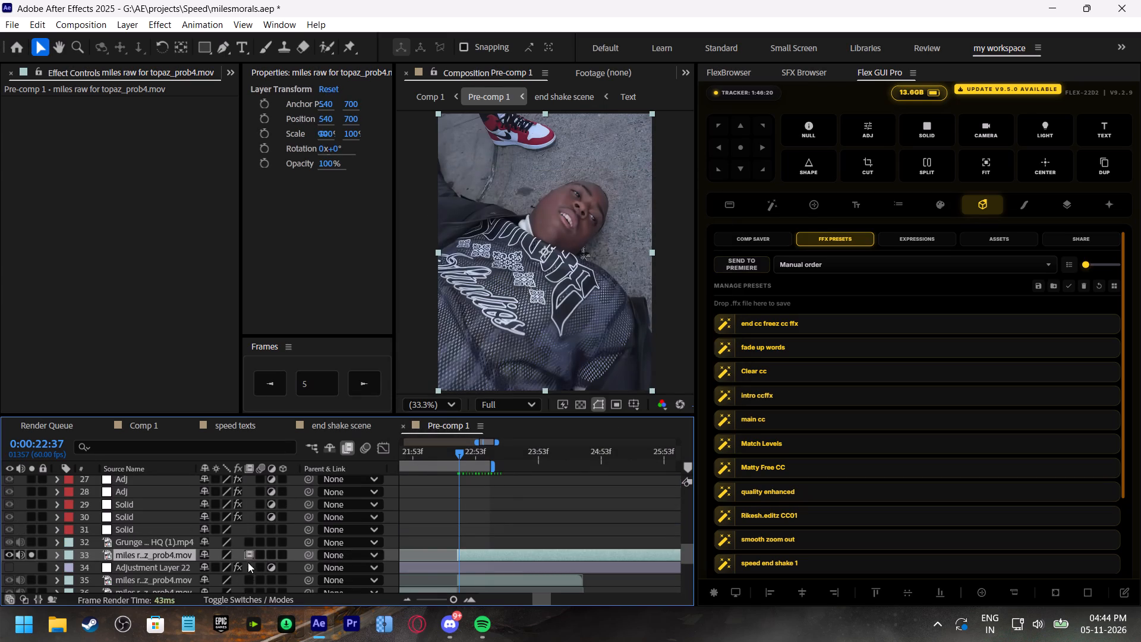
pyautogui.click(245, 554)
pyautogui.hotkey('ctrl', 's')
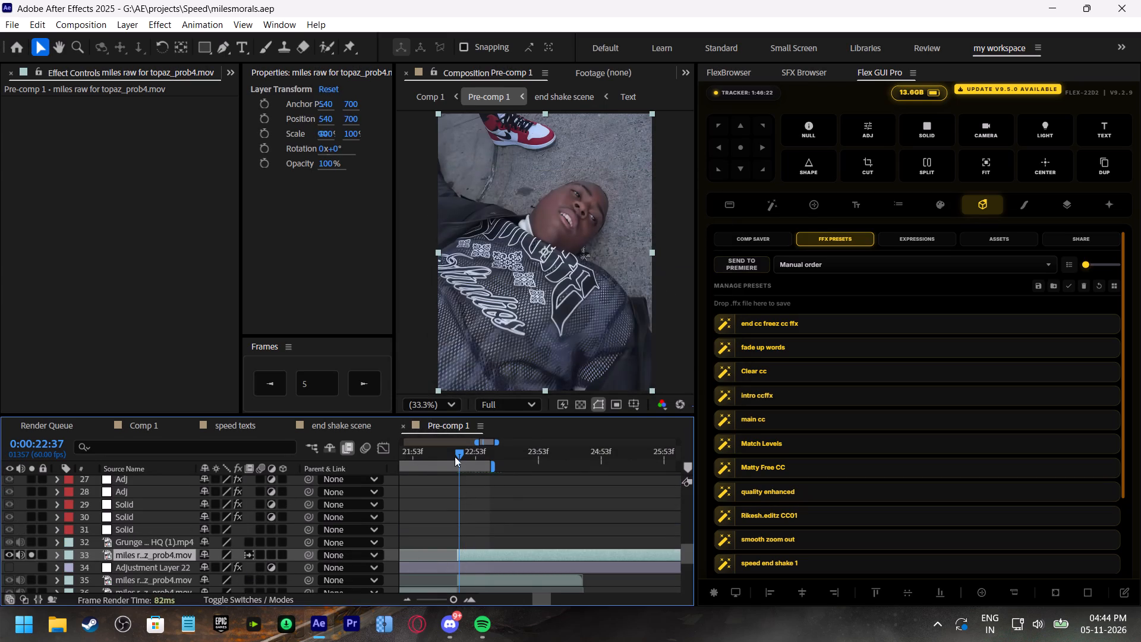
# Delete the older end-shot footage clip on layer 35, below Adjustment Layer 22, and turn off solo on layer 33.
pyautogui.click(450, 454)
pyautogui.press('space')
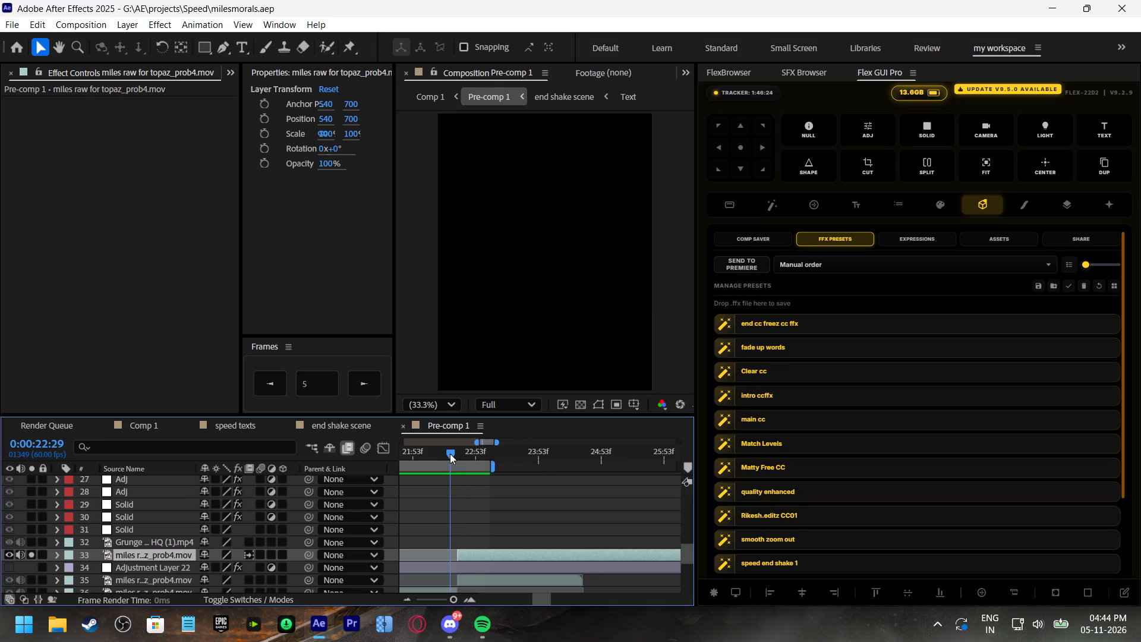
pyautogui.click(450, 454)
pyautogui.press('space')
pyautogui.click(450, 454)
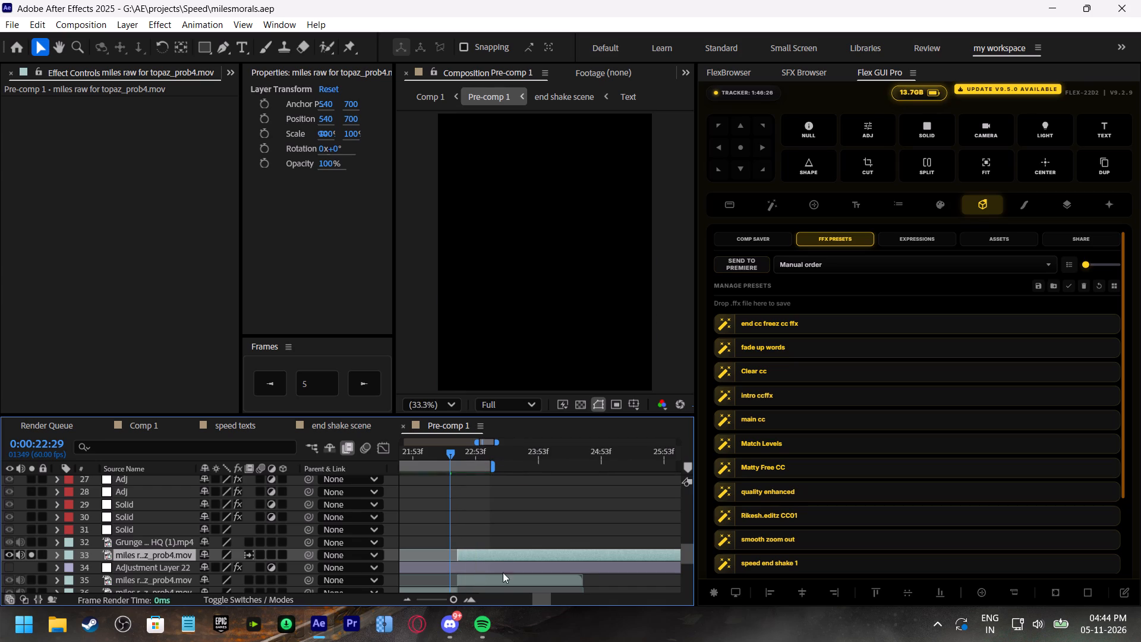
pyautogui.click(489, 583)
pyautogui.press('BackSpace')
pyautogui.click(485, 554)
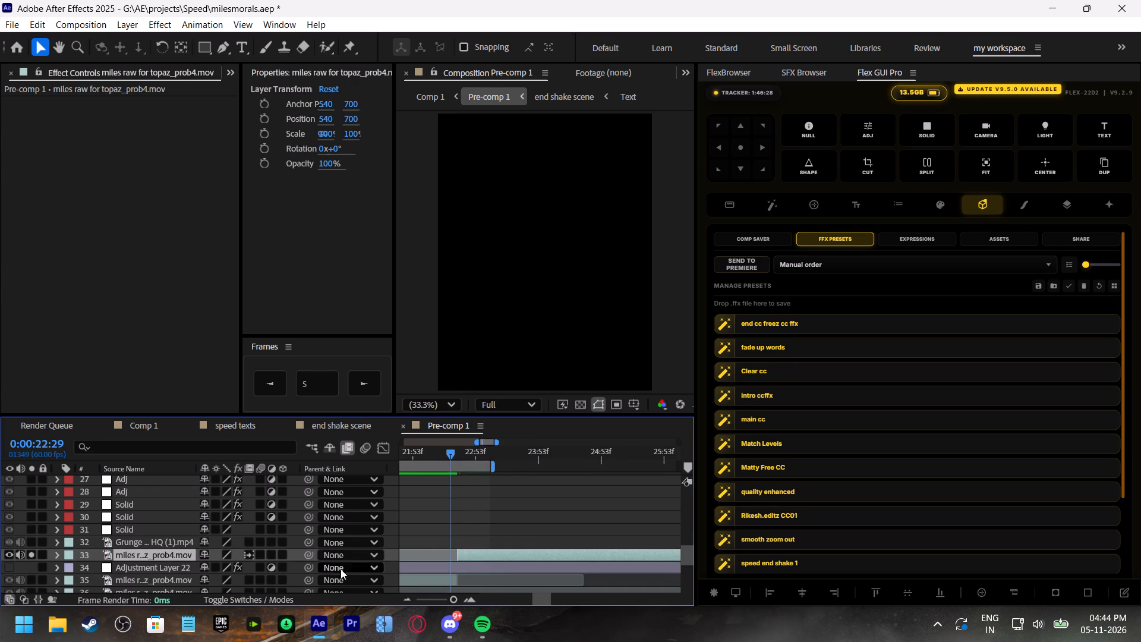
pyautogui.click(28, 552)
pyautogui.click(21, 554)
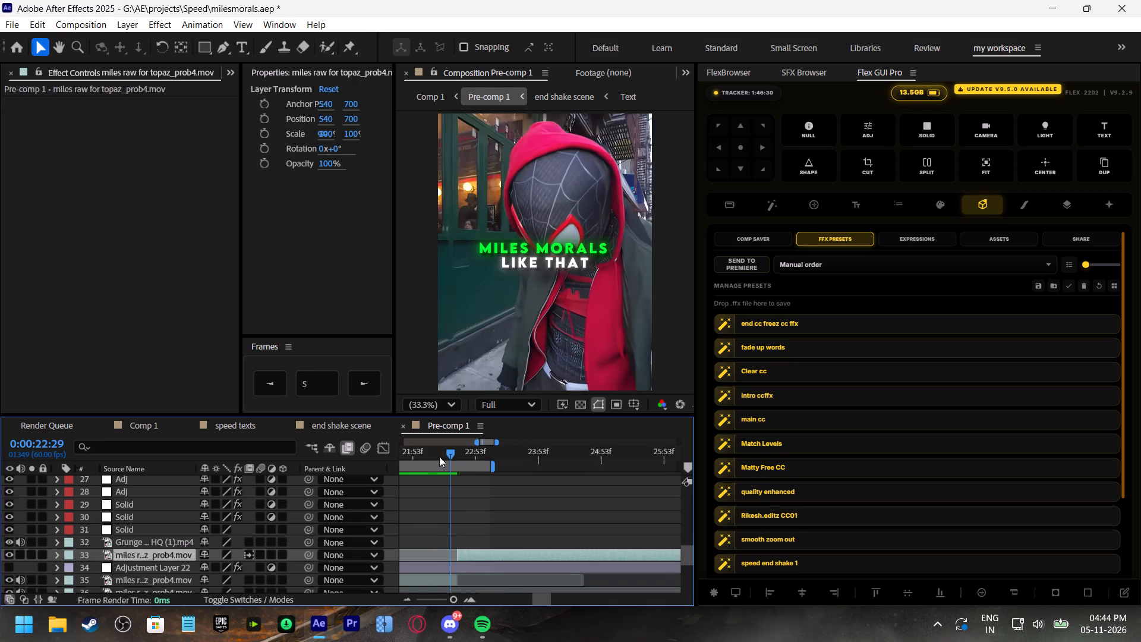
# Replay the transition into the end shot repeatedly from 0:00:22:16 to judge the slowed footage with all layers showing.
pyautogui.click(437, 454)
pyautogui.press('space')
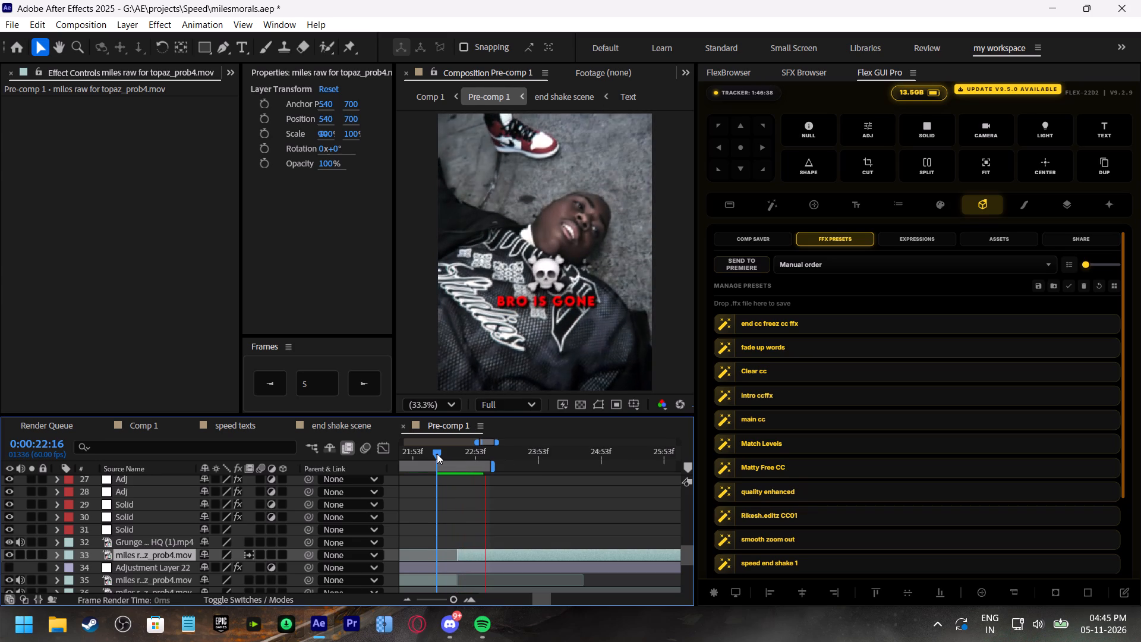
pyautogui.click(437, 454)
pyautogui.press('space')
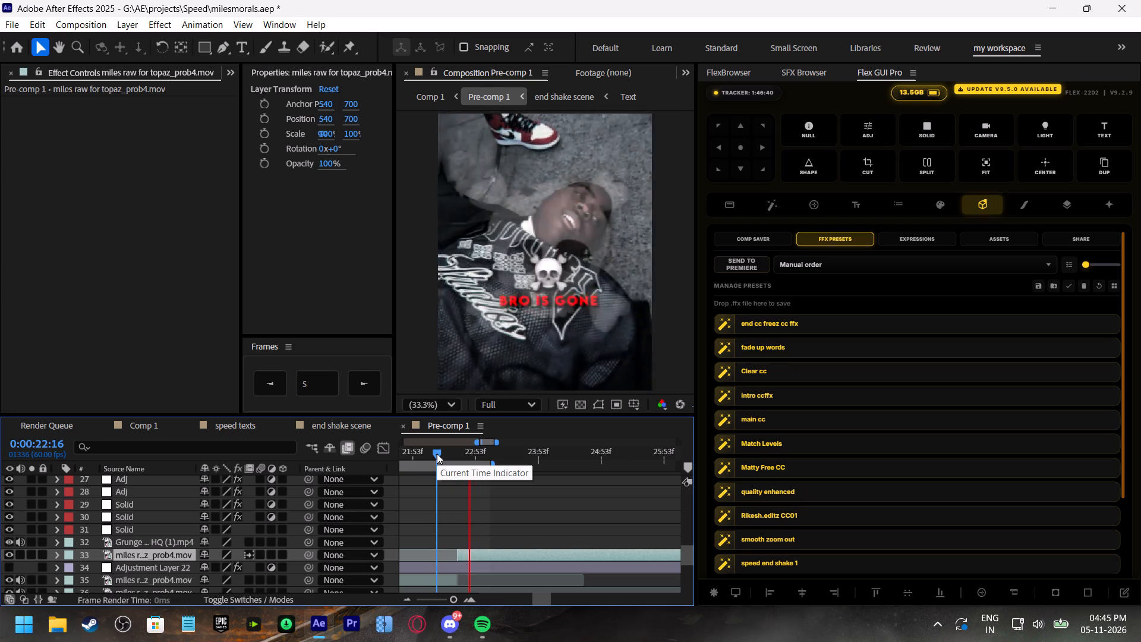
pyautogui.click(437, 454)
pyautogui.press('space')
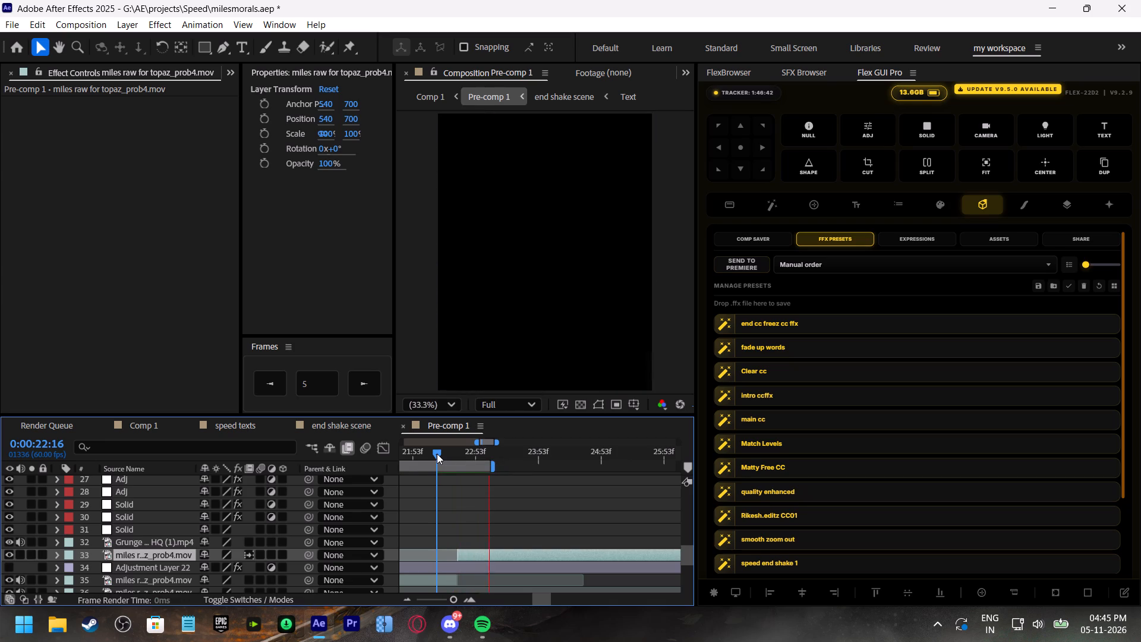
pyautogui.click(437, 454)
pyautogui.press('space')
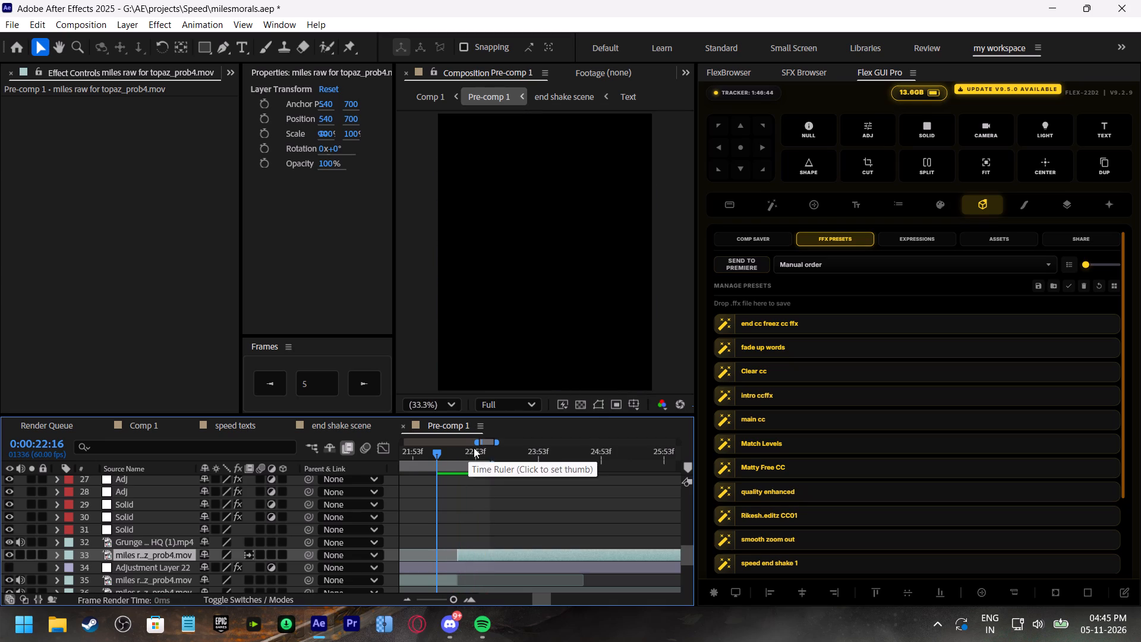
# Extend the work area's end to just past the end of the end shake scene layer.
pyautogui.click(474, 448)
pyautogui.click(494, 467)
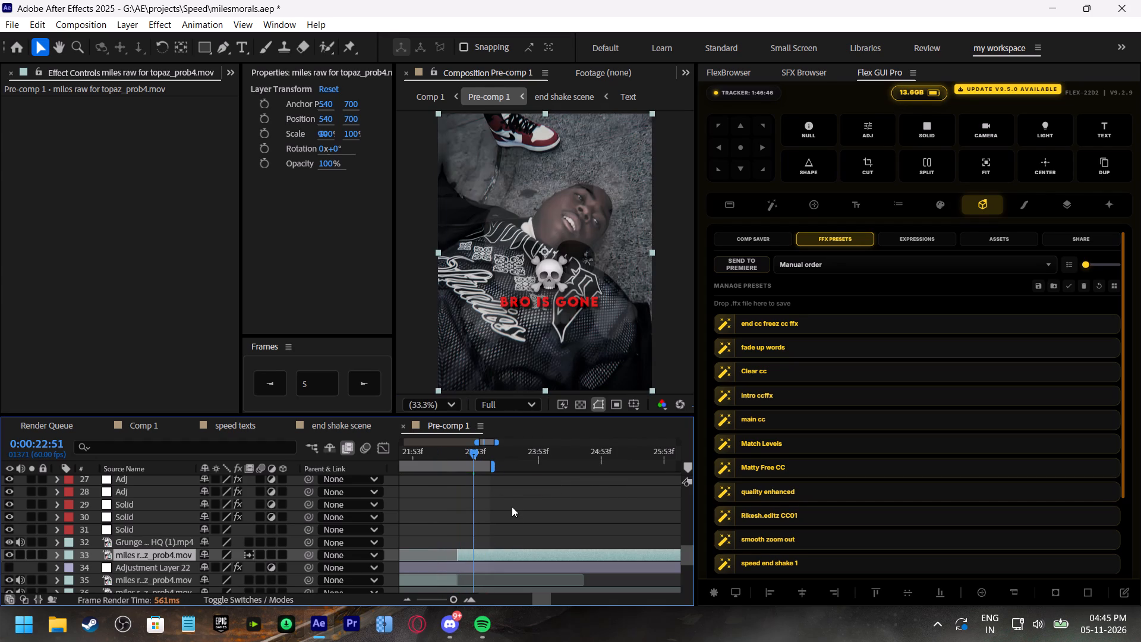
pyautogui.scroll(11, 513, 509)
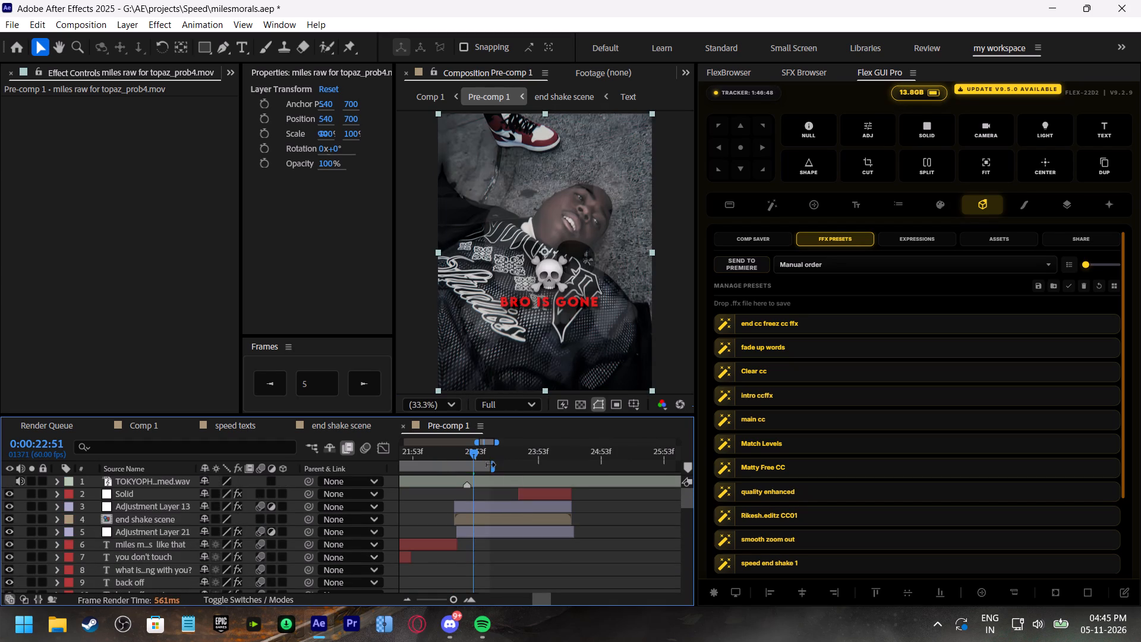
pyautogui.moveTo(493, 465); pyautogui.dragTo(582, 487)
# Play back the end shot over the extended work area, starting from 0:00:22:30, 0:00:22:12 and 0:00:22:33.
pyautogui.click(452, 451)
pyautogui.press('space')
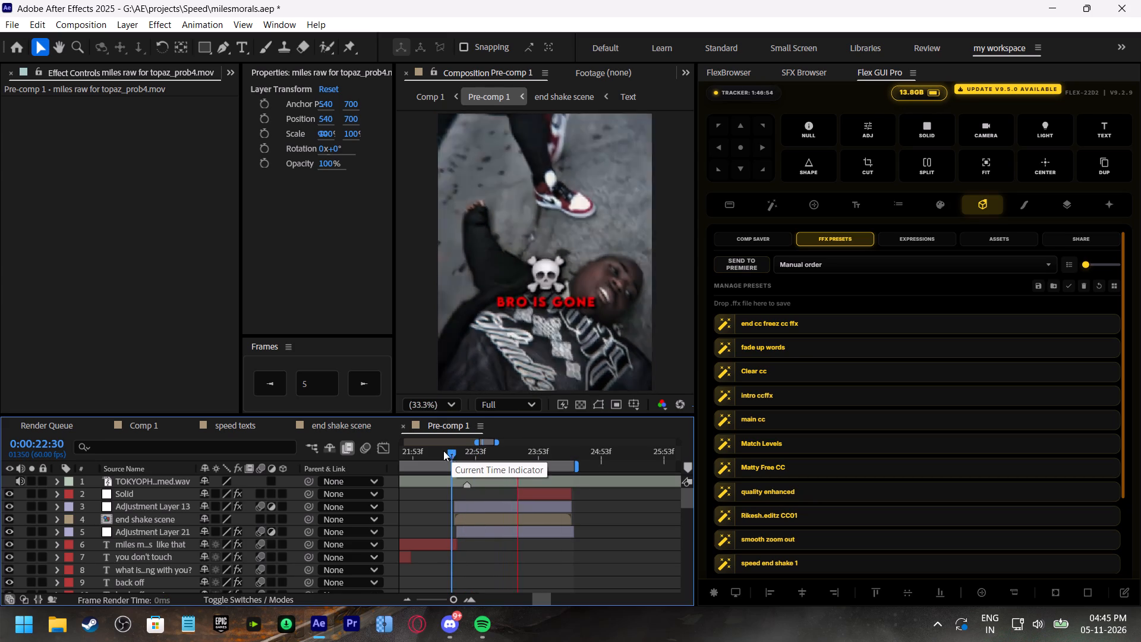
pyautogui.click(432, 451)
pyautogui.press('space')
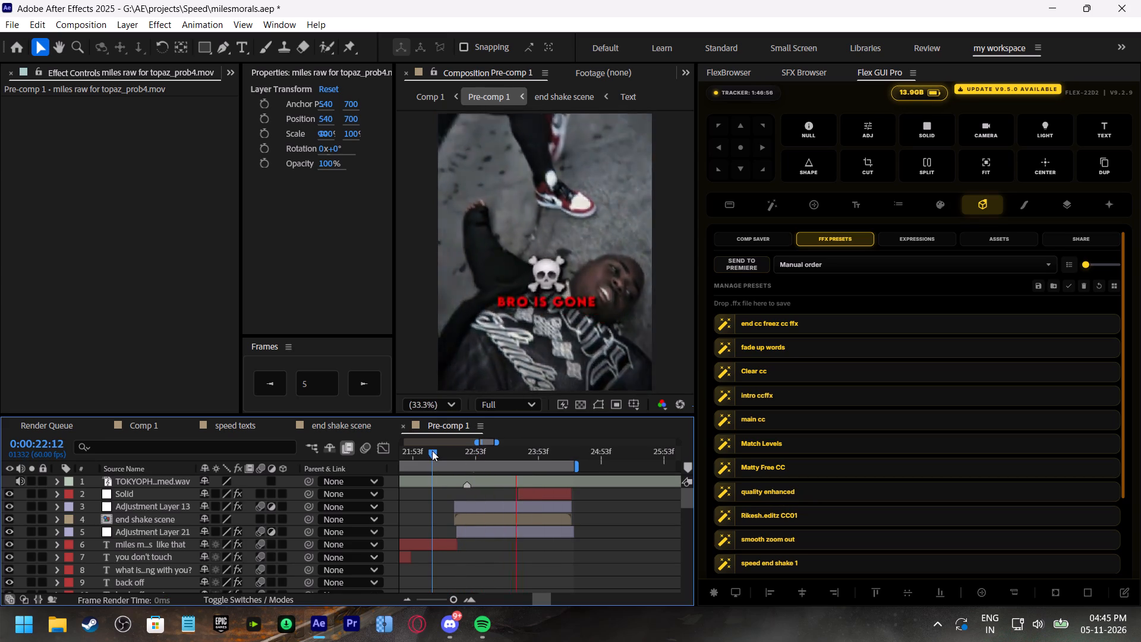
pyautogui.click(455, 449)
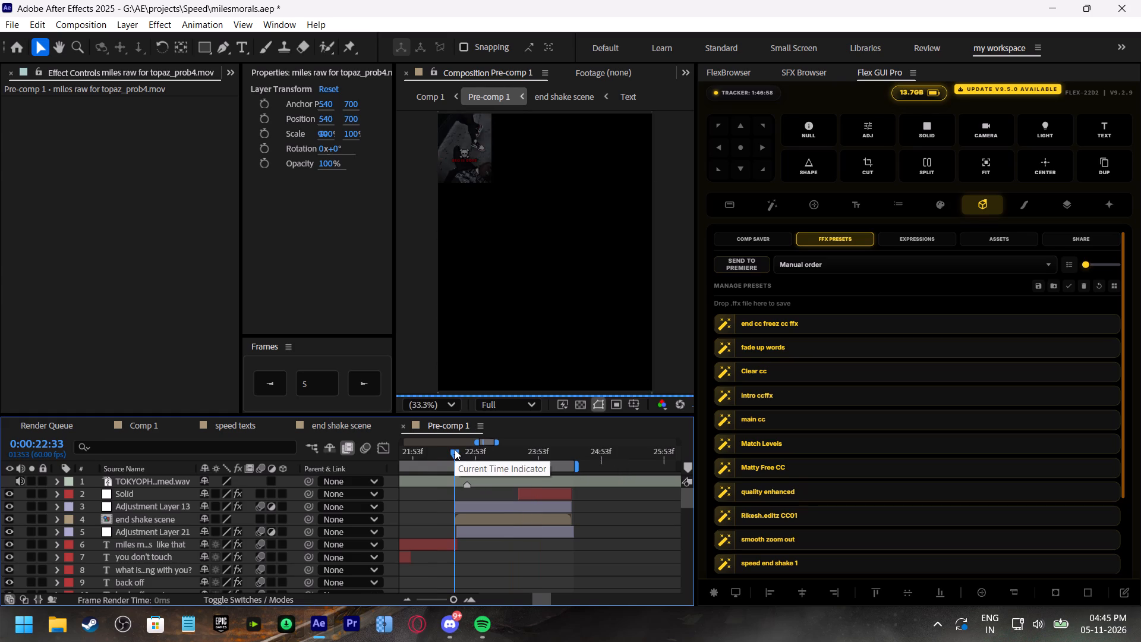
pyautogui.press('space')
# Time-stretch the layer 33 footage clip by a factor of 500, holding its in-point.
pyautogui.click(486, 452)
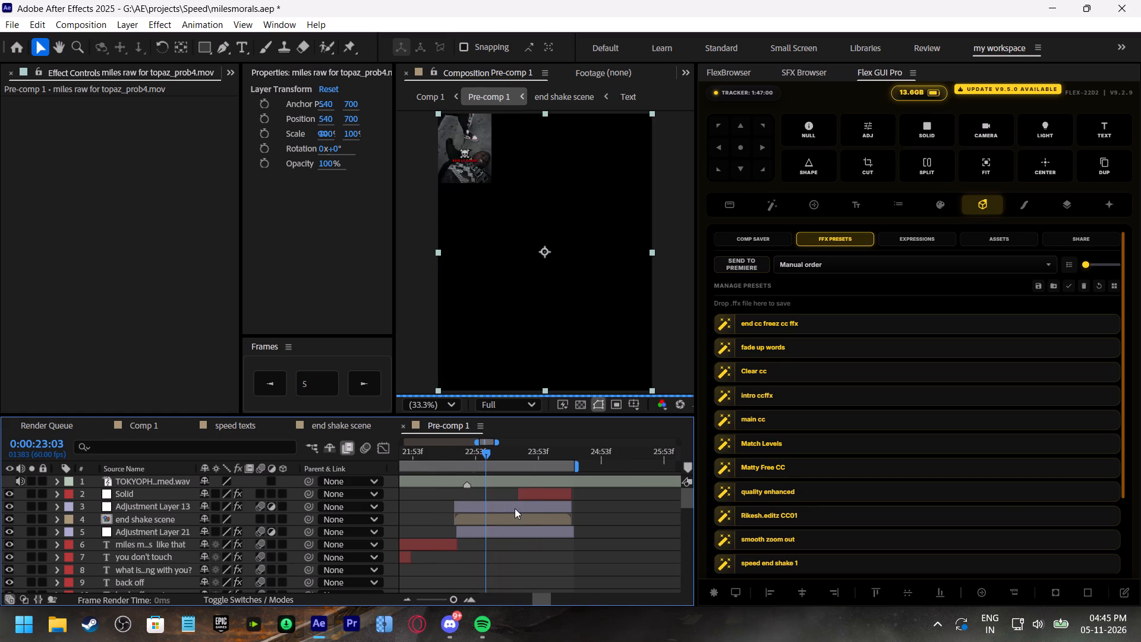
pyautogui.scroll(-10, 515, 518)
pyautogui.click(505, 507)
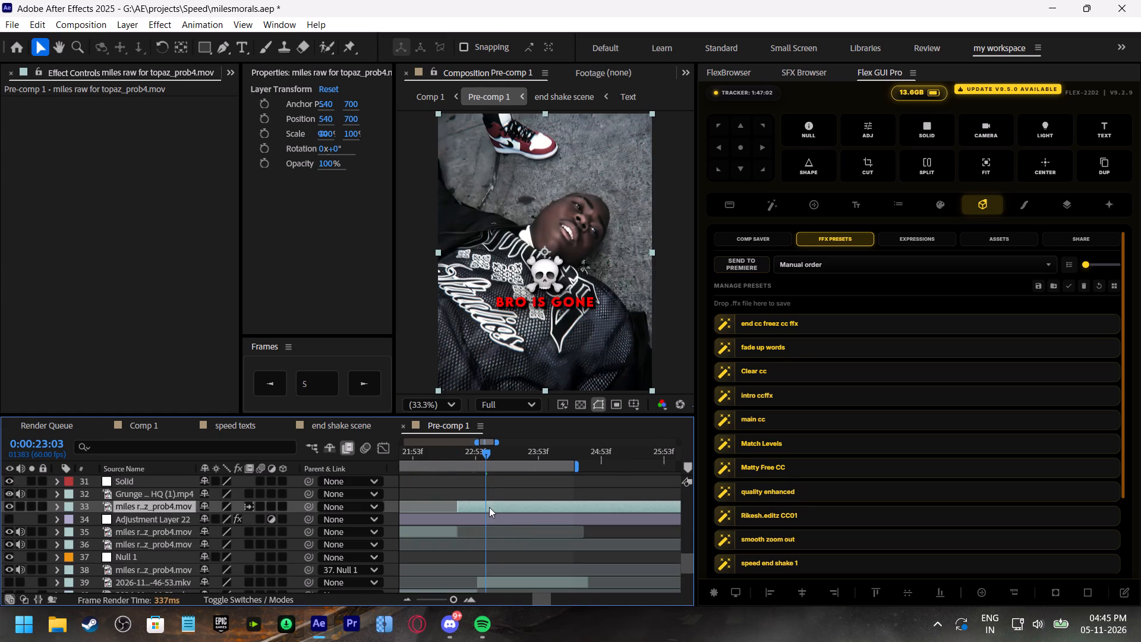
pyautogui.rightClick(489, 507)
pyautogui.click(545, 163)
pyautogui.click(704, 191)
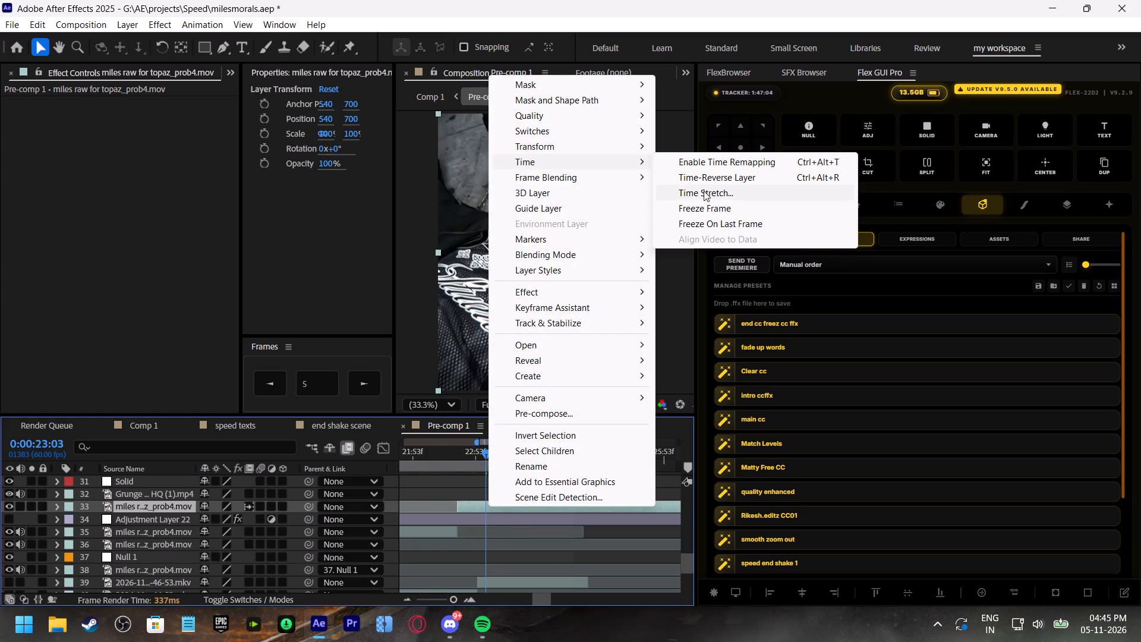
pyautogui.press('5')
pyautogui.press('0')
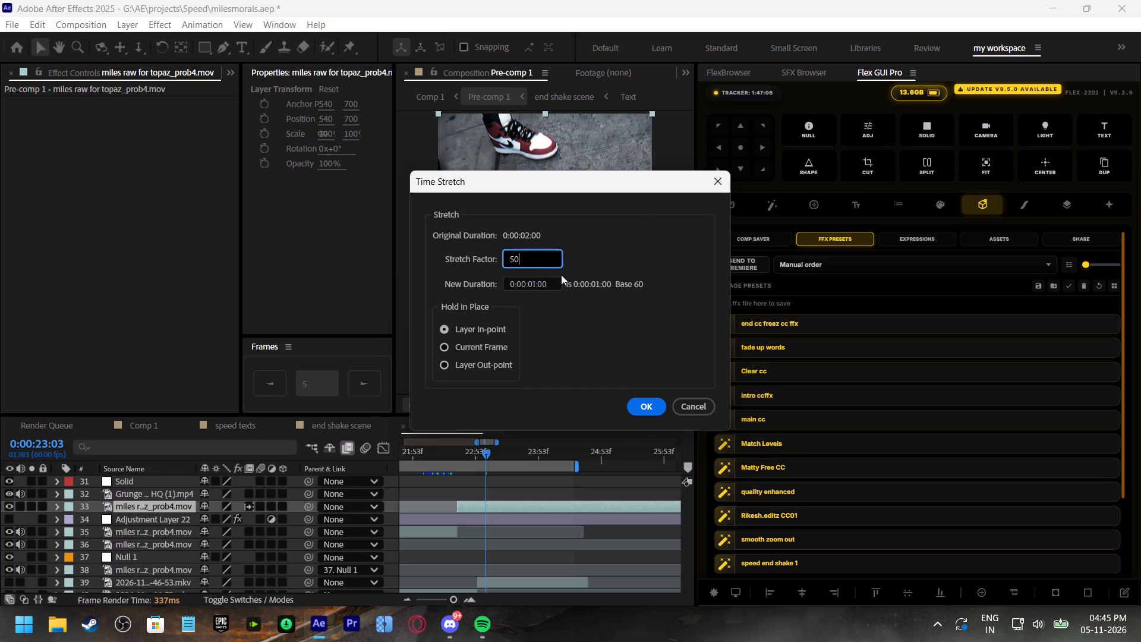
pyautogui.press('0')
pyautogui.click(645, 405)
# Play the end shot from 0:00:22:29 and check the frame near its end at 0:00:24:23.
pyautogui.click(450, 441)
pyautogui.click(450, 452)
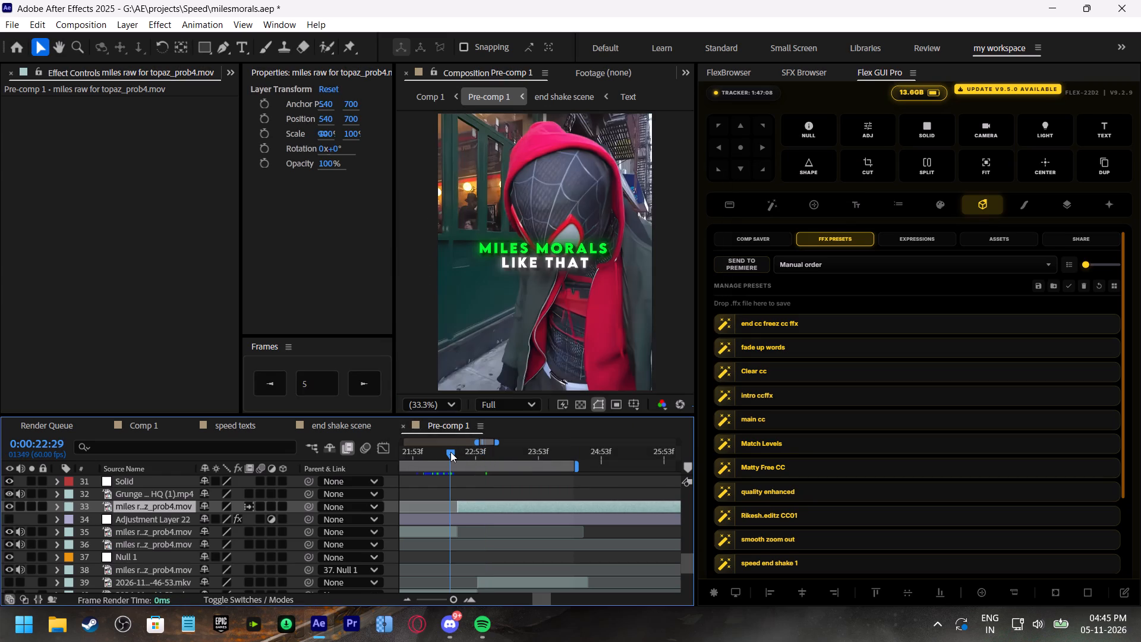
pyautogui.press('space')
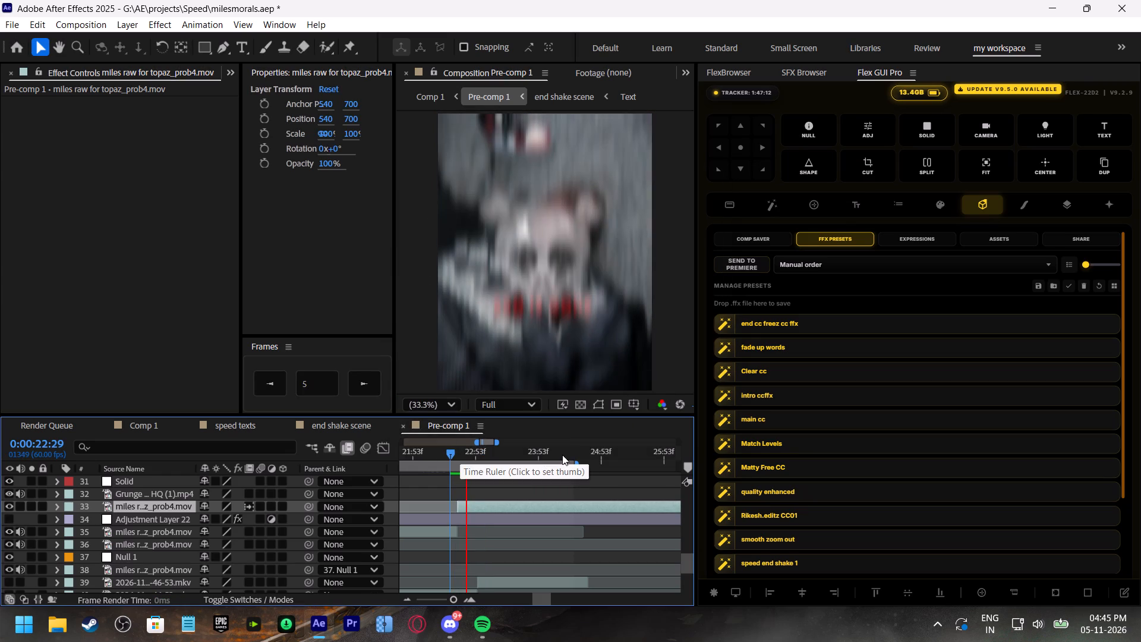
pyautogui.moveTo(562, 455); pyautogui.dragTo(570, 457)
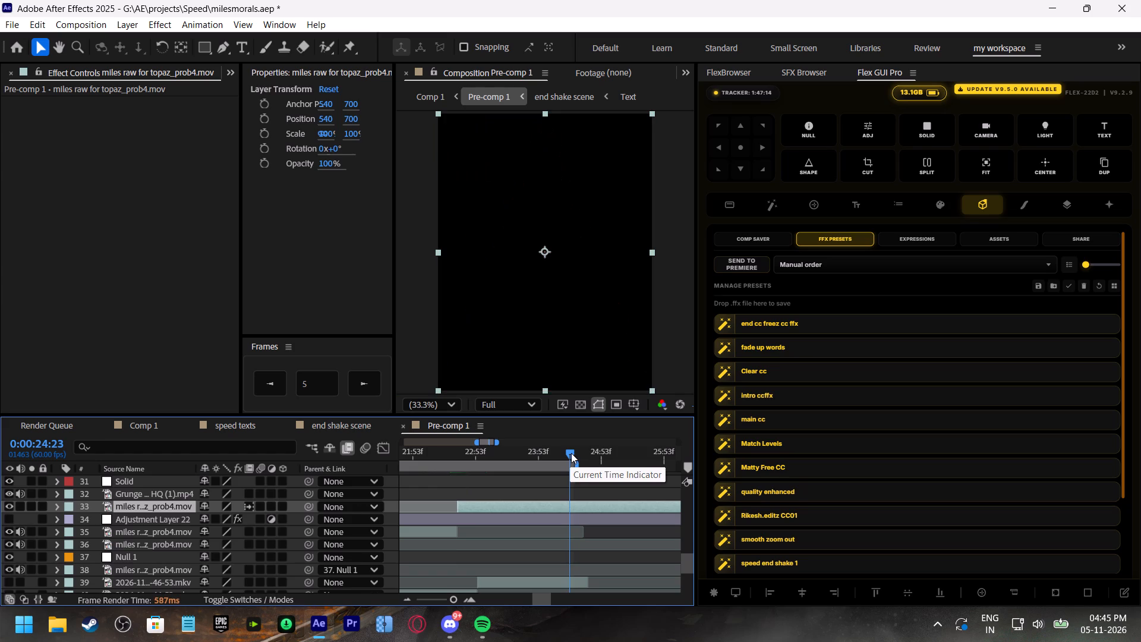
# Check the end shot's frames at 0:00:24:08 and 0:00:23:50, and look over the upper layers in Pre-comp 1.
pyautogui.click(554, 449)
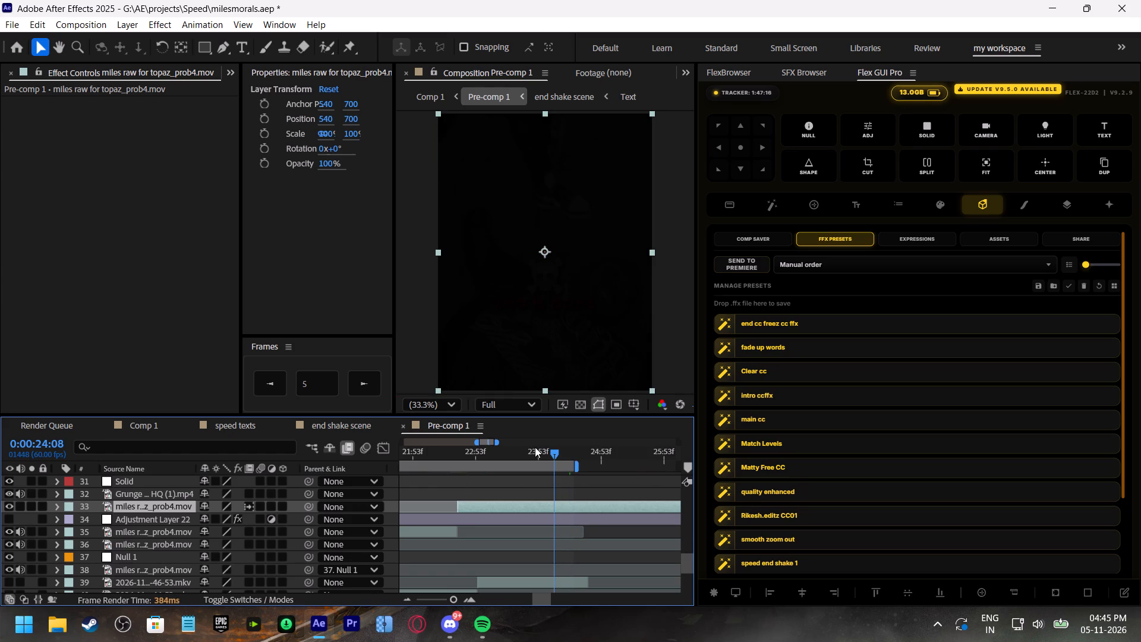
pyautogui.click(535, 447)
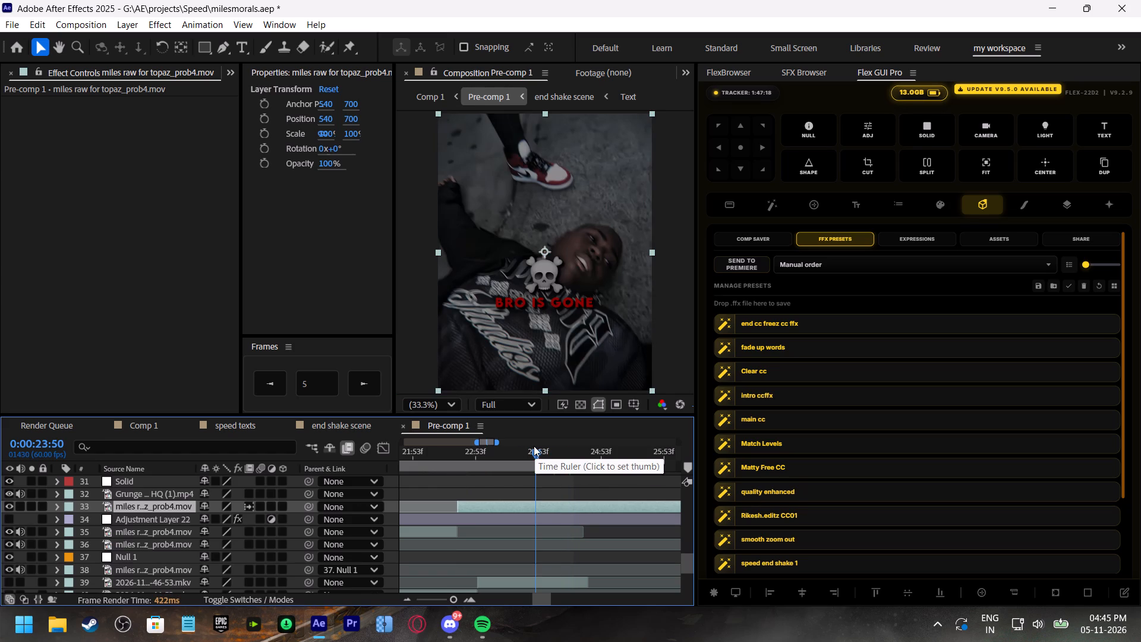
pyautogui.scroll(12, 559, 483)
pyautogui.scroll(-5, 561, 476)
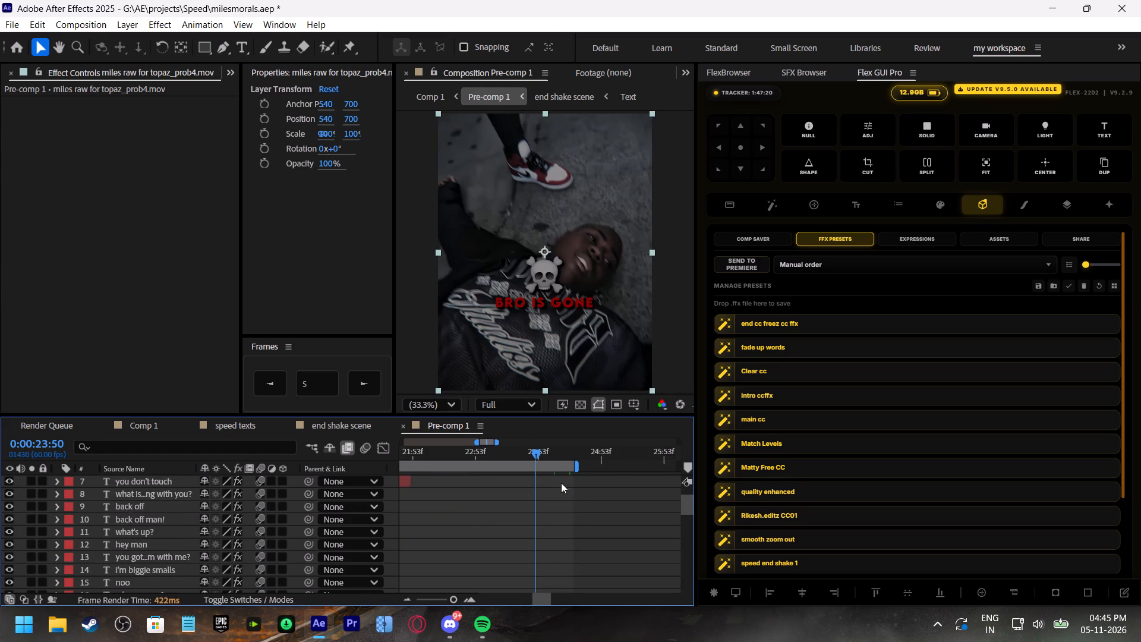
# Save the project and play back the end shot from 0:00:22:05.
pyautogui.moveTo(541, 452); pyautogui.dragTo(425, 468)
pyautogui.hotkey('ctrl', 's')
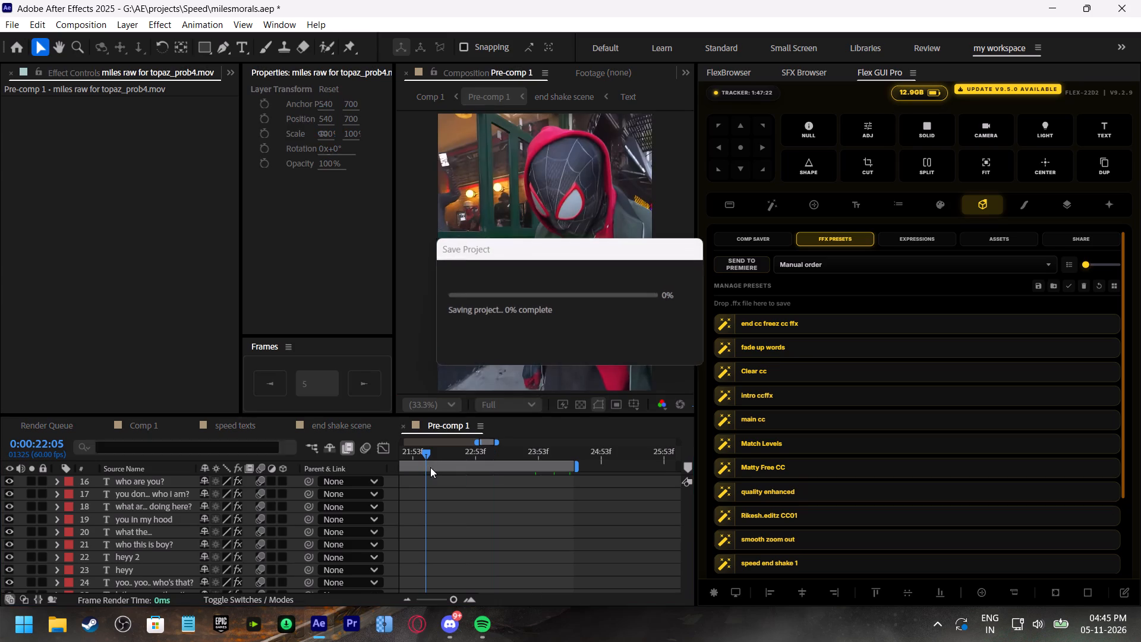
pyautogui.press('space')
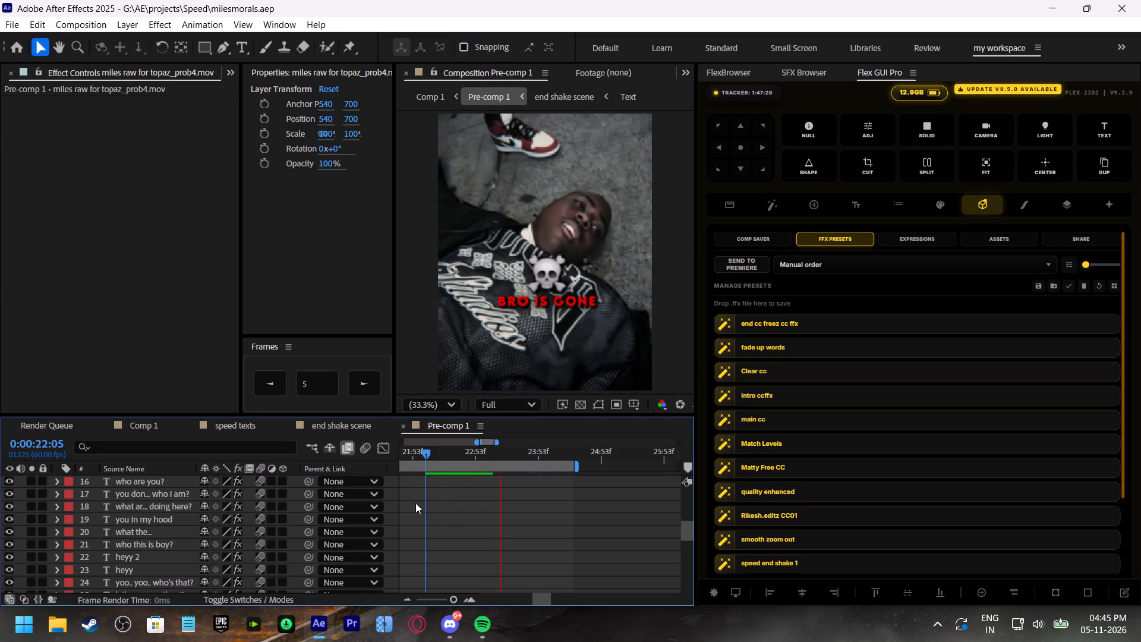
pyautogui.click(427, 451)
pyautogui.hotkey('ctrl', 's')
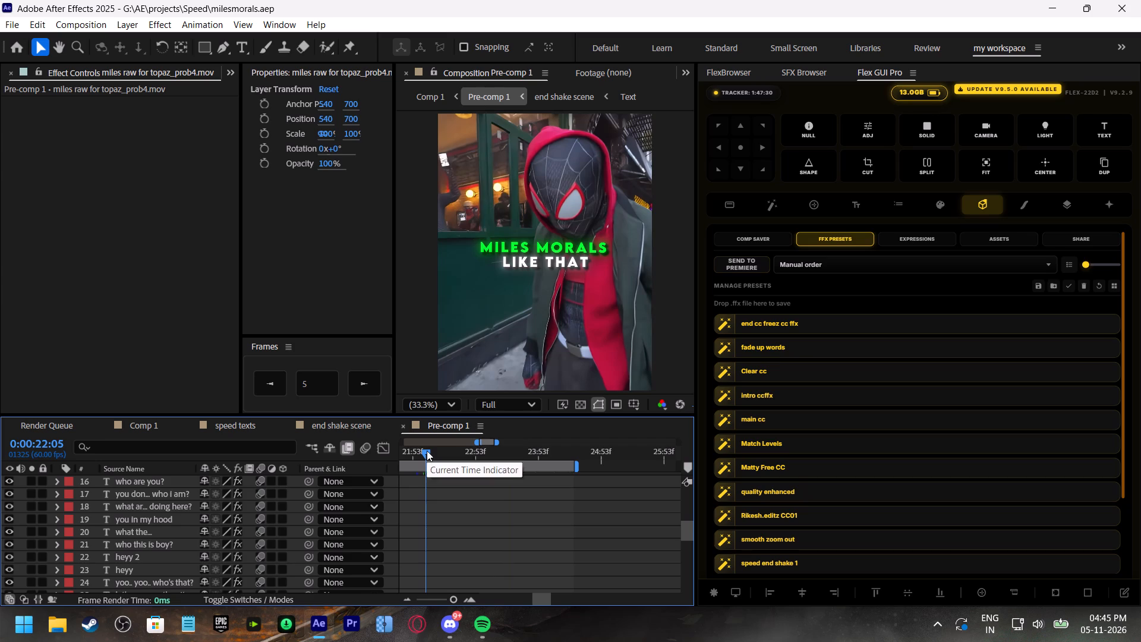
# In Comp 1, add a text layer reading "speedgoneinsane" at 0:00:00:00.
pyautogui.click(138, 431)
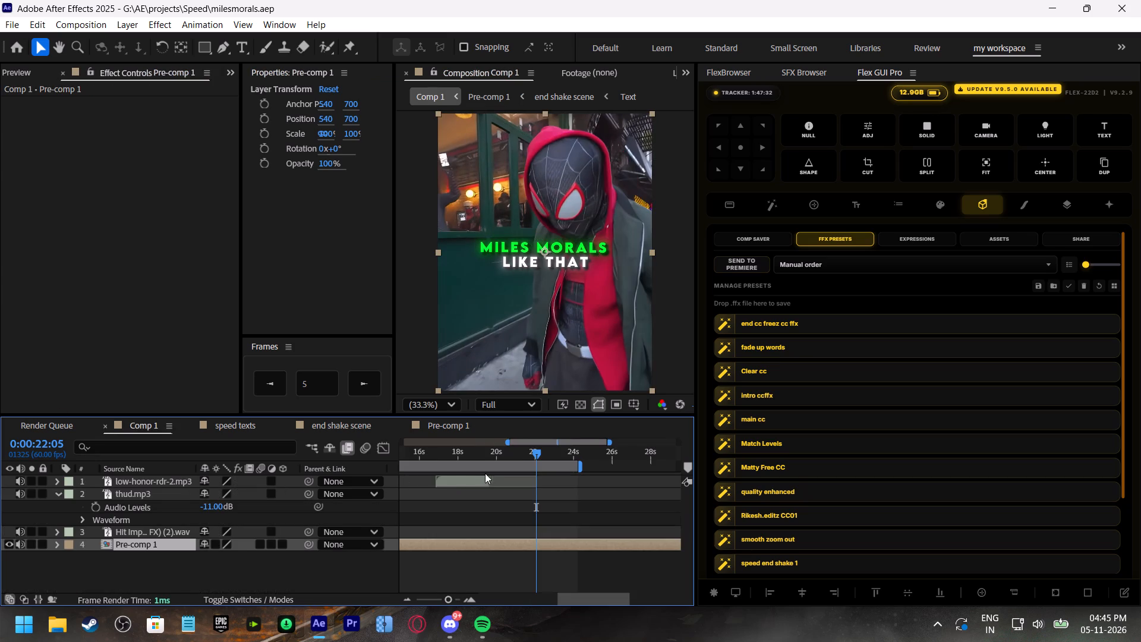
pyautogui.moveTo(478, 452); pyautogui.dragTo(176, 468)
pyautogui.click(57, 495)
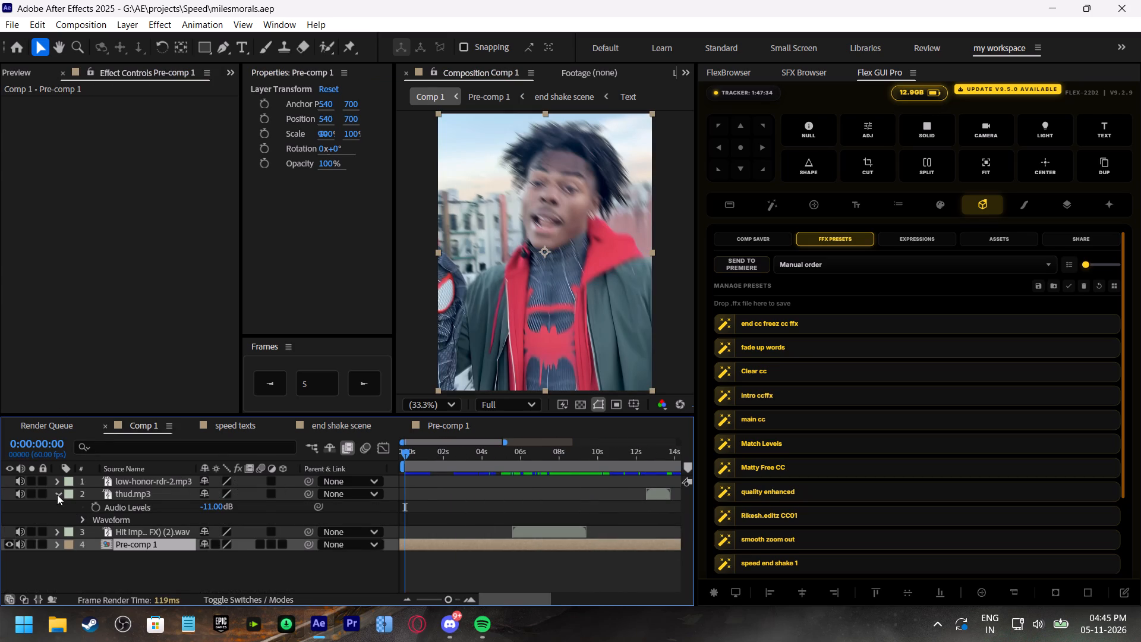
pyautogui.click(442, 558)
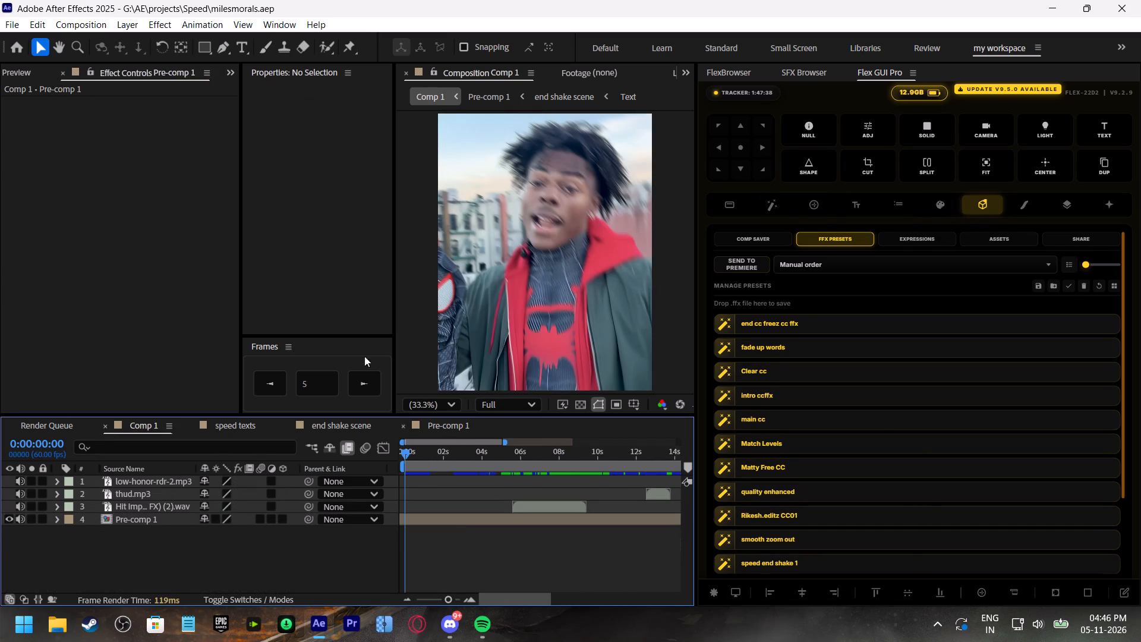
pyautogui.click(245, 48)
pyautogui.click(505, 218)
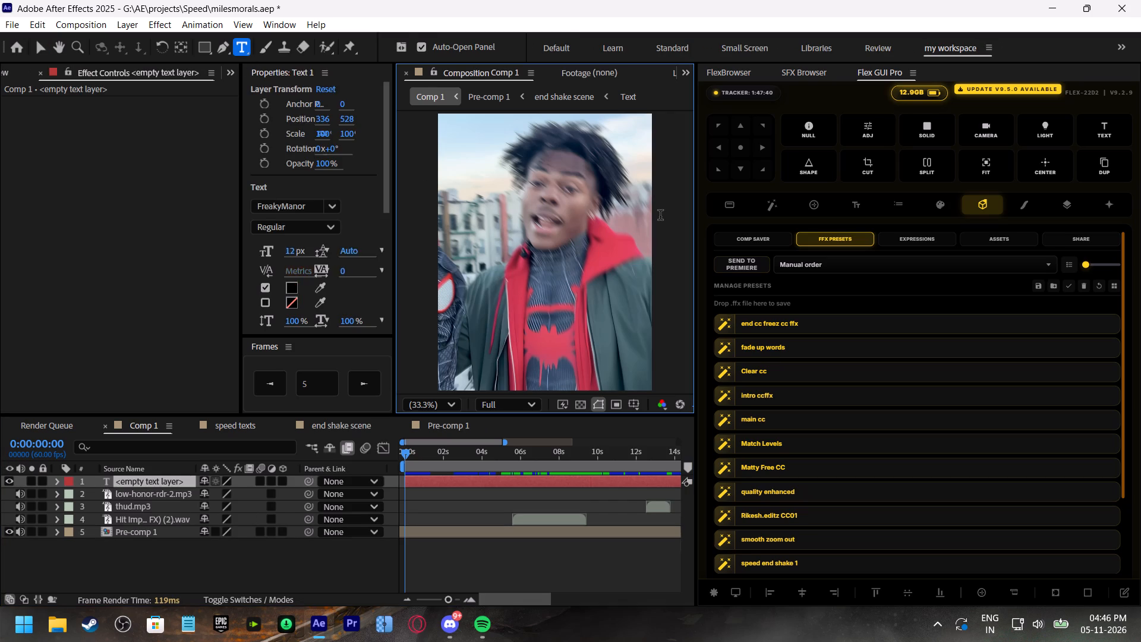
pyautogui.write('speed')
pyautogui.press('space')
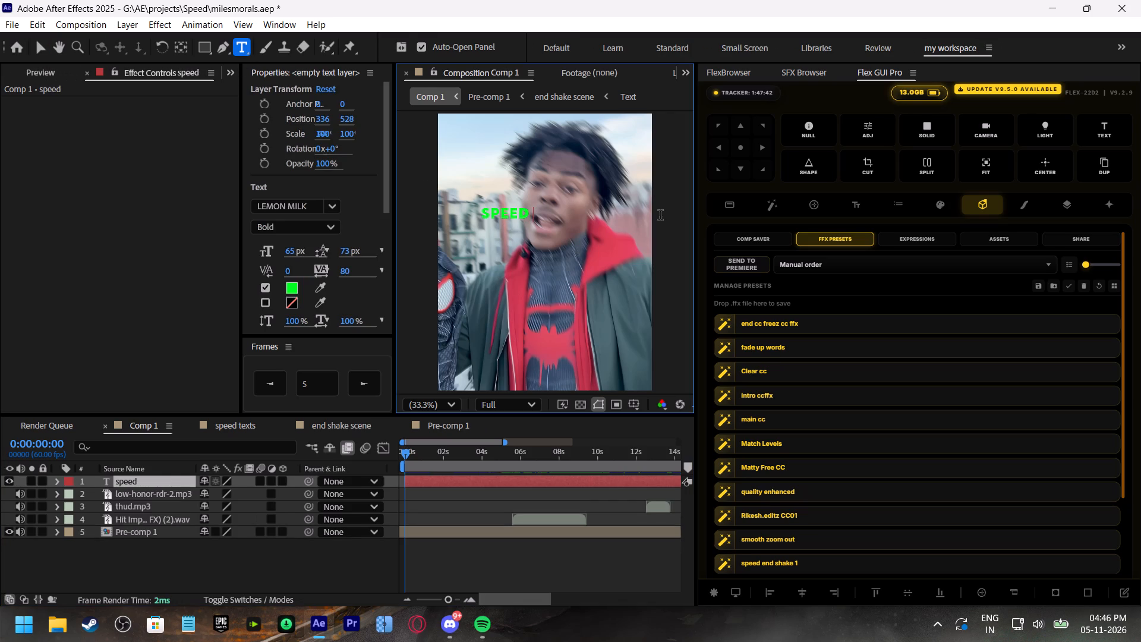
pyautogui.press('BackSpace')
pyautogui.press('g')
pyautogui.write('oneinsane')
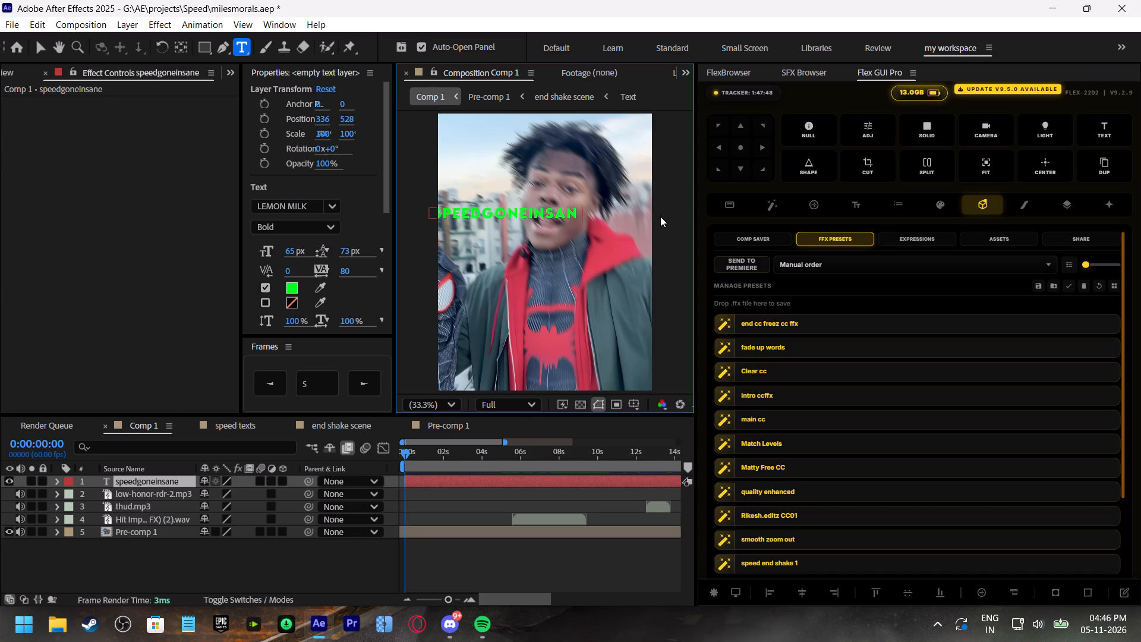
pyautogui.click(445, 531)
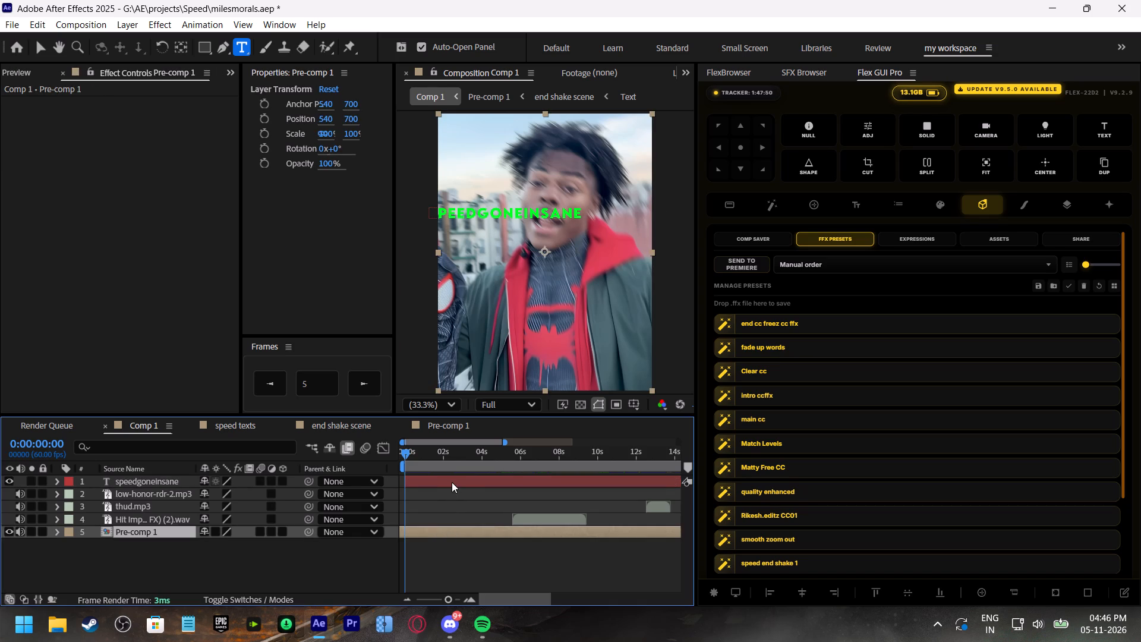
# Change the speedgoneinsane text's fill to white and move it down to the lower middle of the frame.
pyautogui.click(452, 482)
pyautogui.press('v')
pyautogui.click(294, 289)
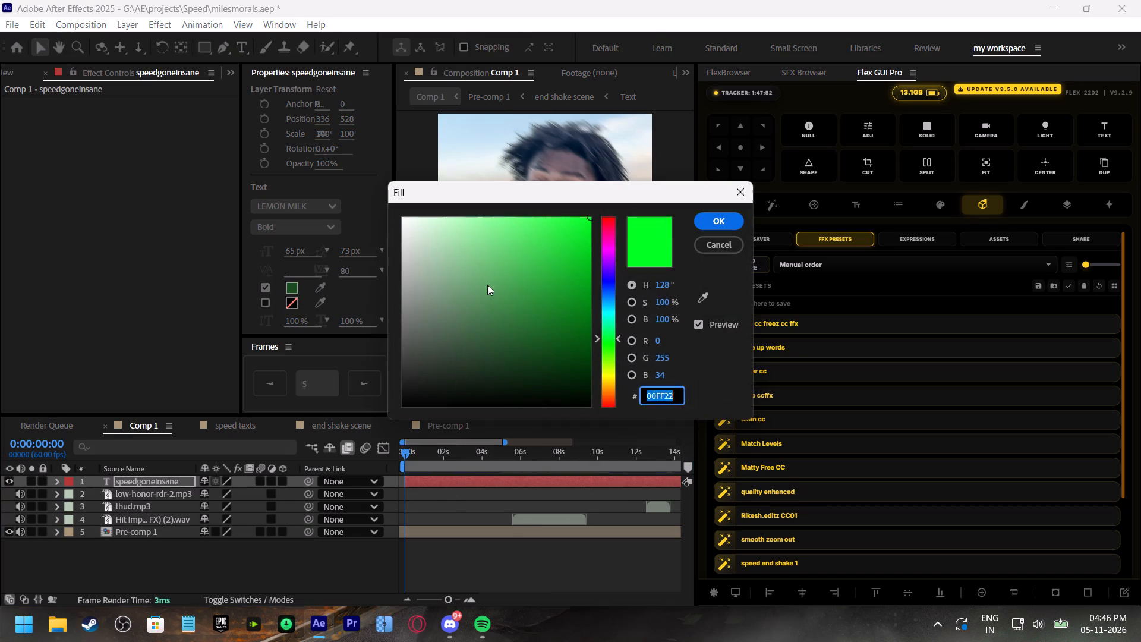
pyautogui.moveTo(490, 284); pyautogui.dragTo(349, 177)
pyautogui.click(722, 218)
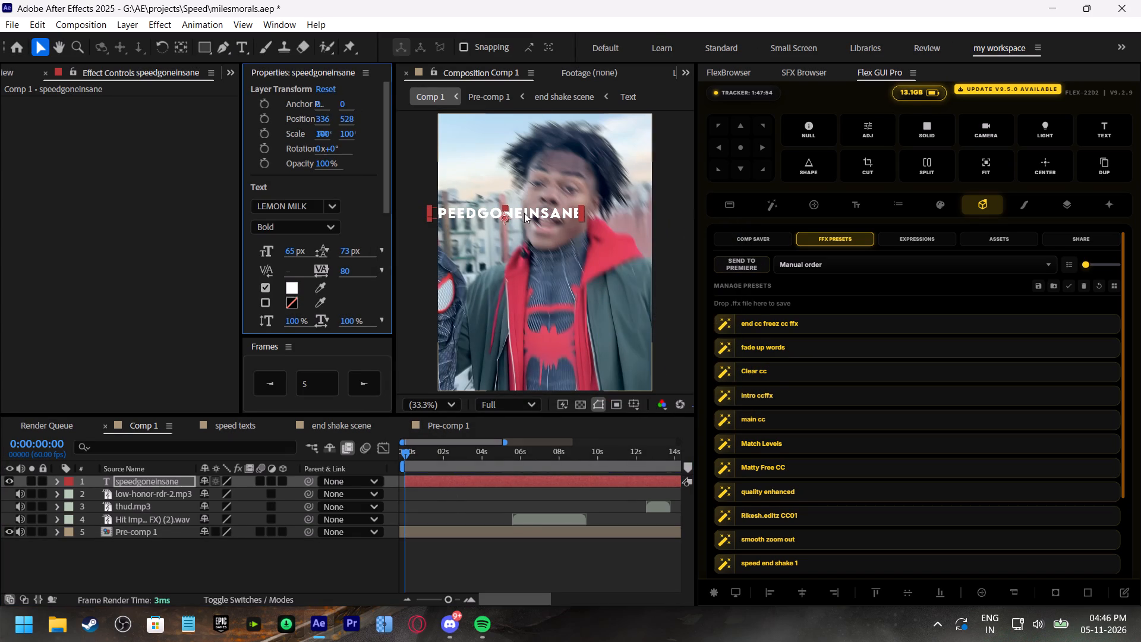
pyautogui.moveTo(524, 213); pyautogui.dragTo(568, 353)
# Apply a Drop Shadow effect to the speedgoneinsane text with a 147° angle and 0.71 opacity.
pyautogui.hotkey('ctrl', 'space')
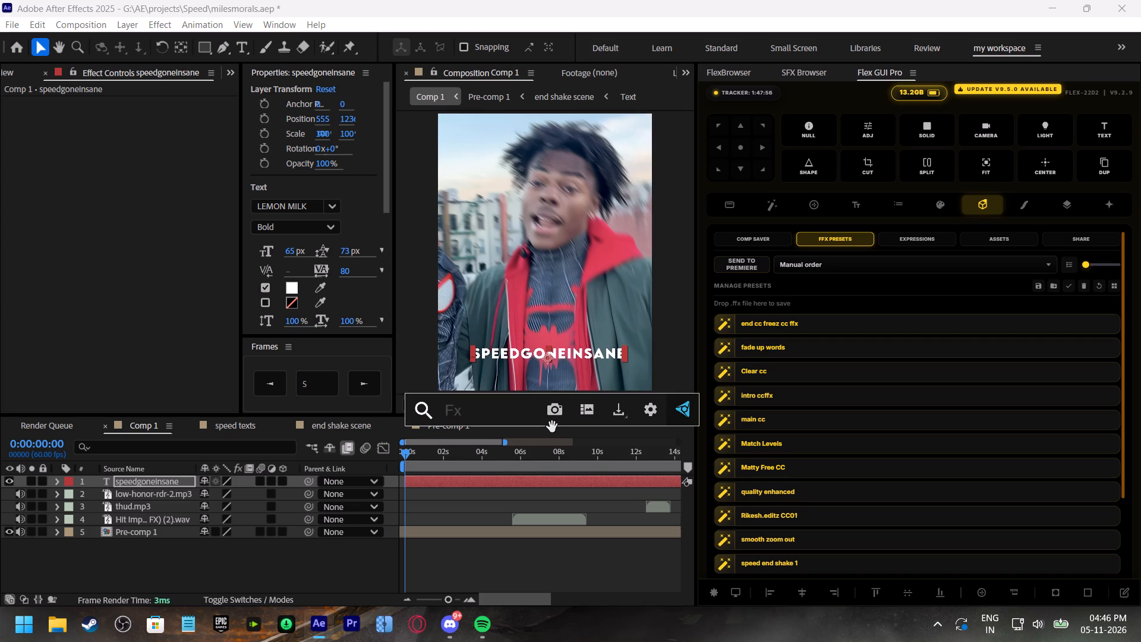
pyautogui.write('drop')
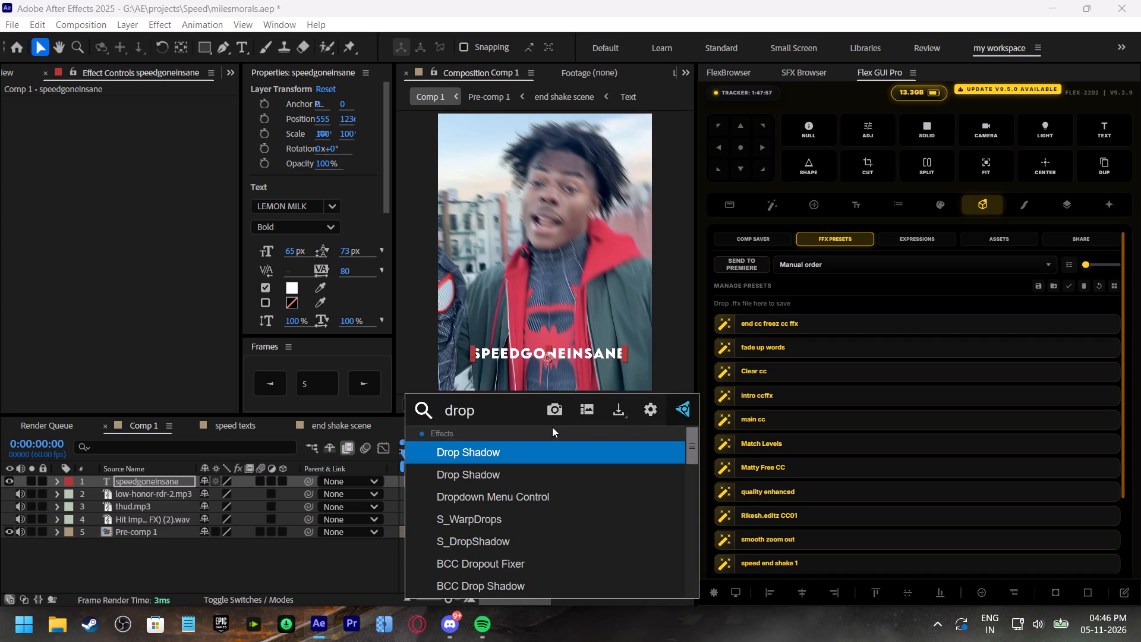
pyautogui.click(542, 454)
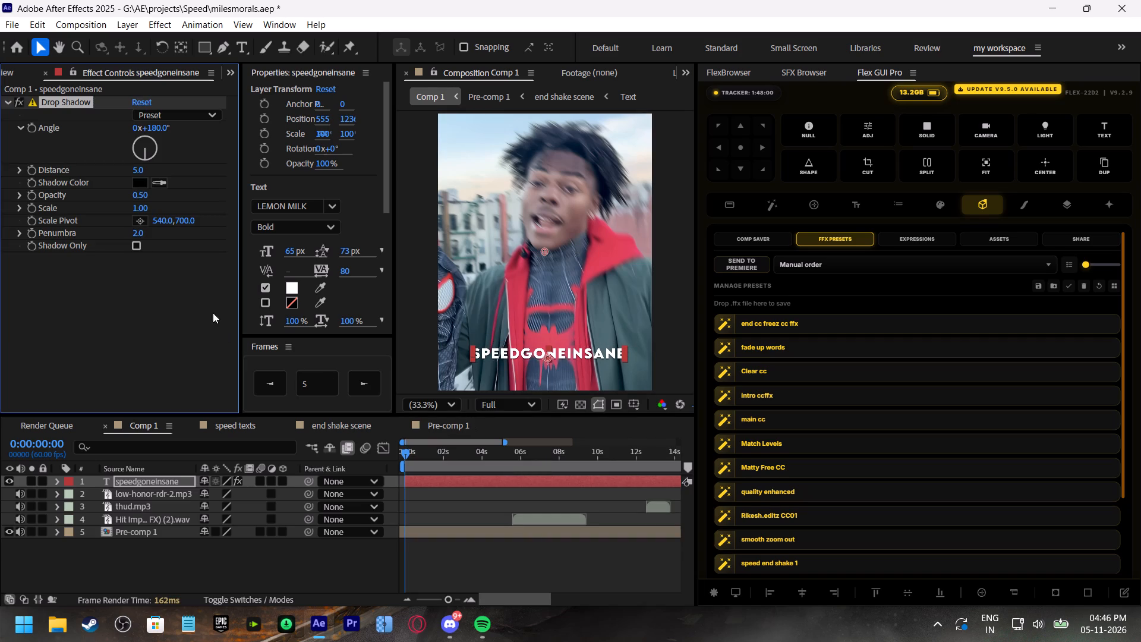
pyautogui.moveTo(146, 159); pyautogui.dragTo(157, 166)
pyautogui.moveTo(144, 191); pyautogui.dragTo(165, 196)
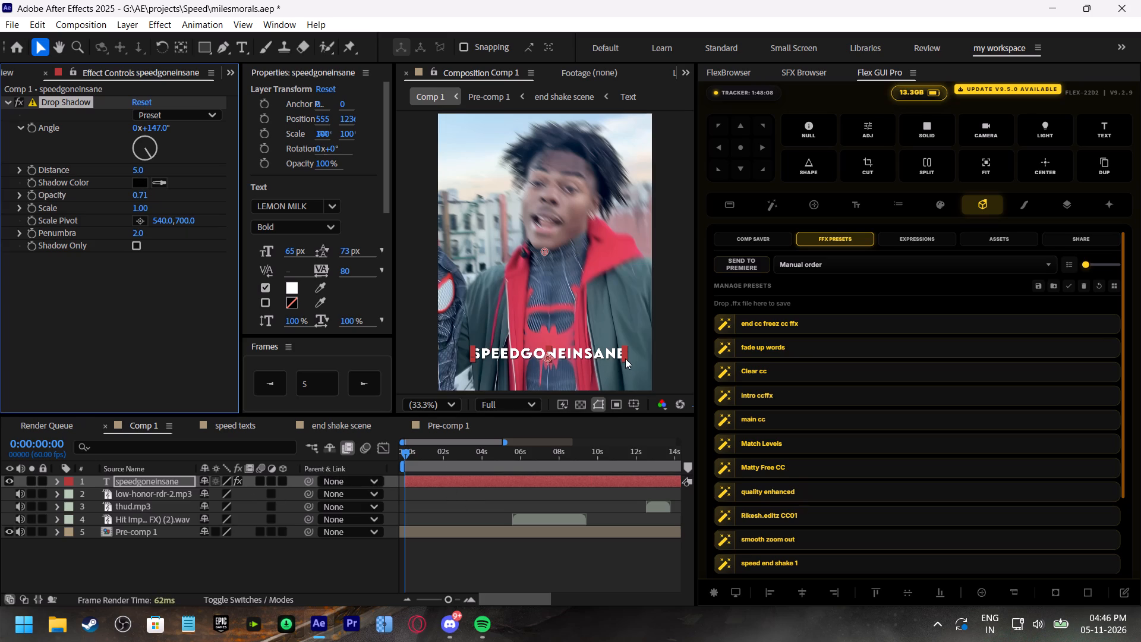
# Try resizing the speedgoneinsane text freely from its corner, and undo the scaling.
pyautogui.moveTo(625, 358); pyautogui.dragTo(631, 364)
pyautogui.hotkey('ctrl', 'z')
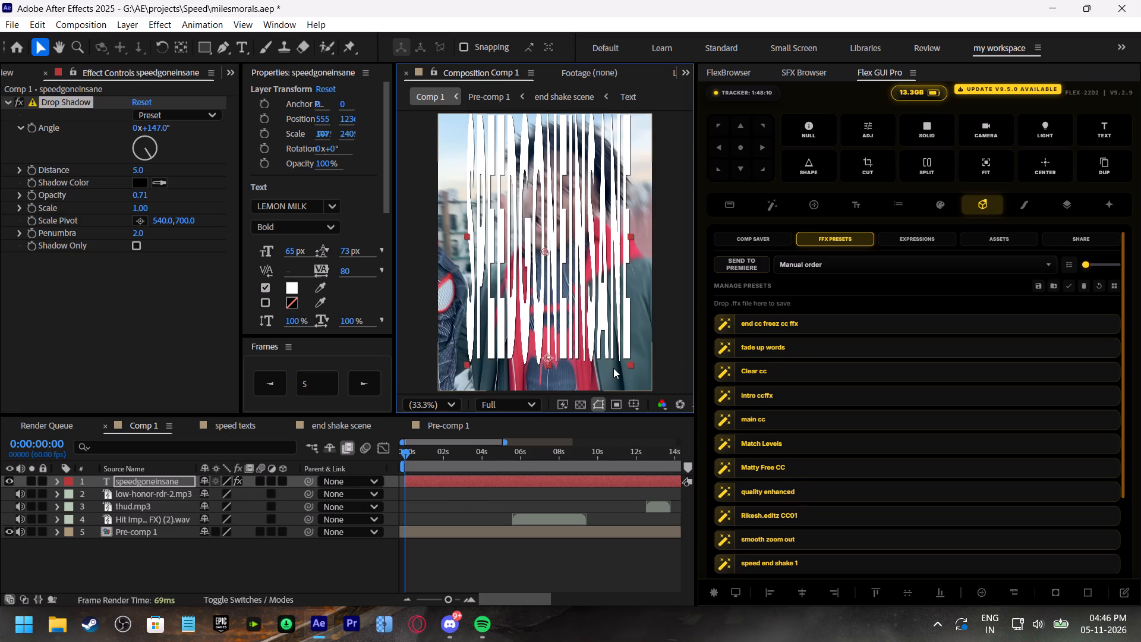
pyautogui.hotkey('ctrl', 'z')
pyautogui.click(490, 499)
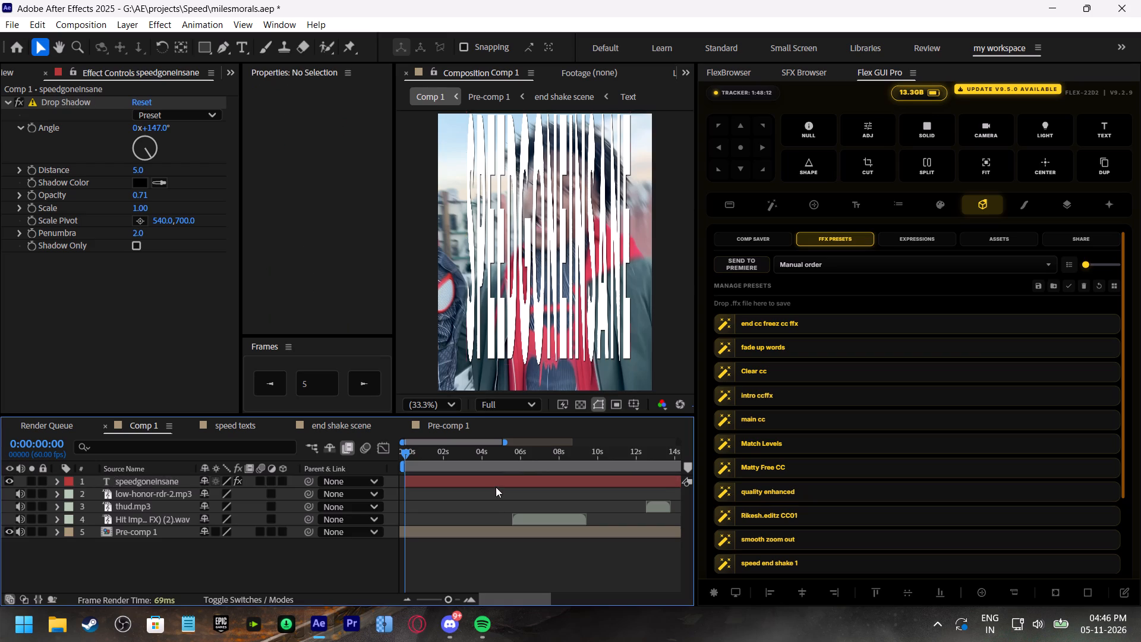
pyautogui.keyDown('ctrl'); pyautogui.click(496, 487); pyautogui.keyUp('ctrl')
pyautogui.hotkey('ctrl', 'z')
# Centre the speedgoneinsane text's anchor point and scale the text down proportionally to about 62.4%.
pyautogui.click(500, 483)
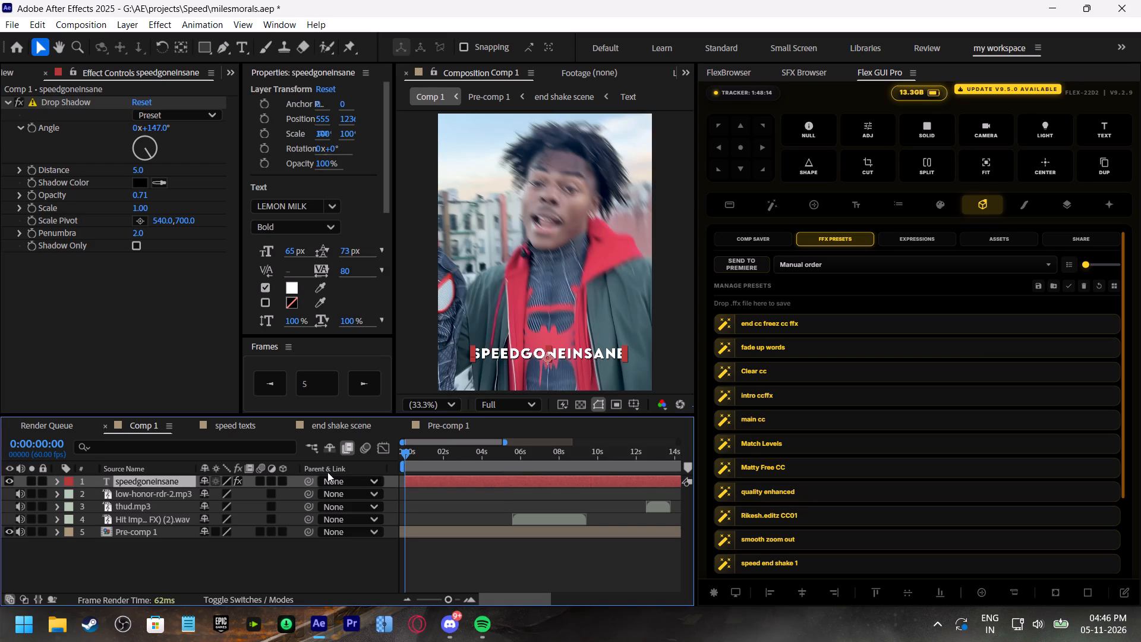
pyautogui.click(746, 143)
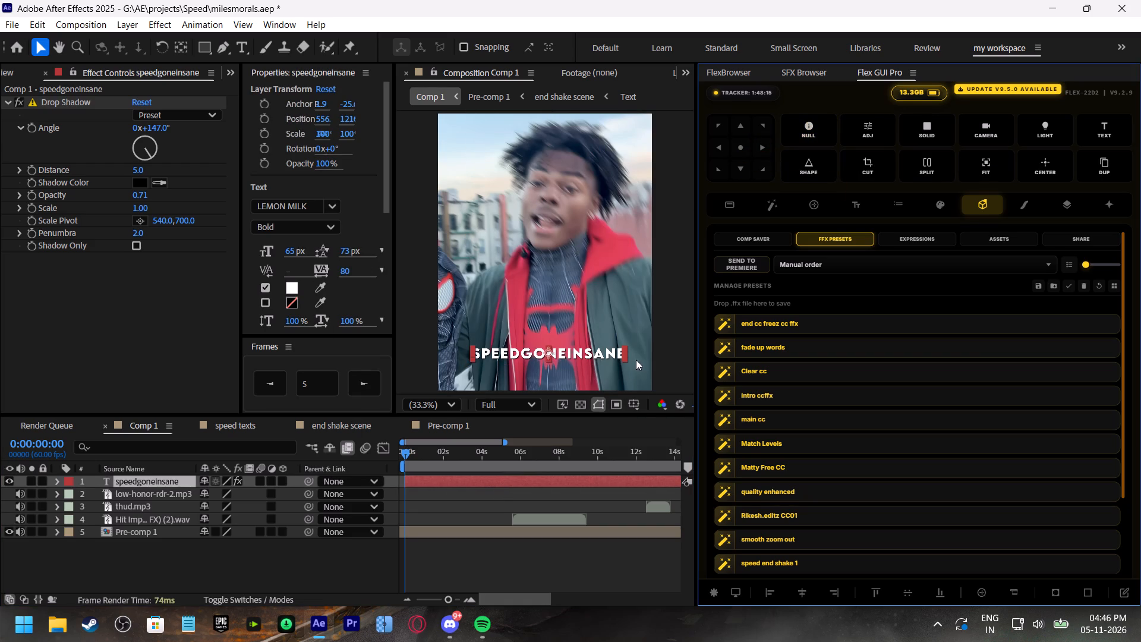
pyautogui.moveTo(625, 360); pyautogui.dragTo(592, 350)
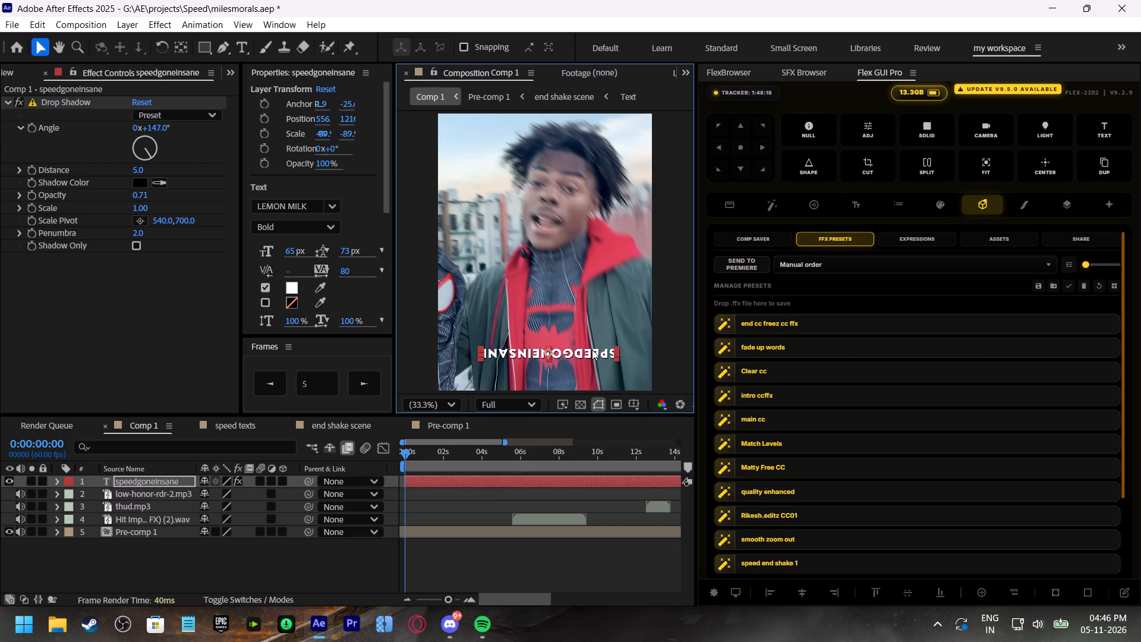
pyautogui.moveTo(592, 350); pyautogui.dragTo(597, 353)
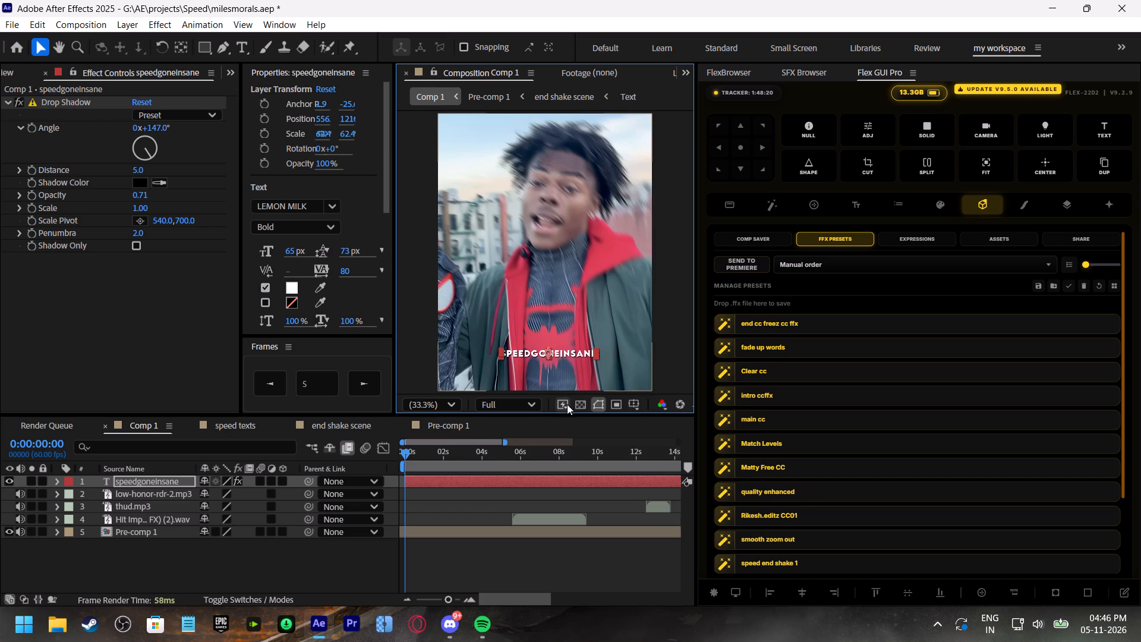
# Save the project and deselect the text layer.
pyautogui.hotkey('ctrl', 's')
pyautogui.click(478, 503)
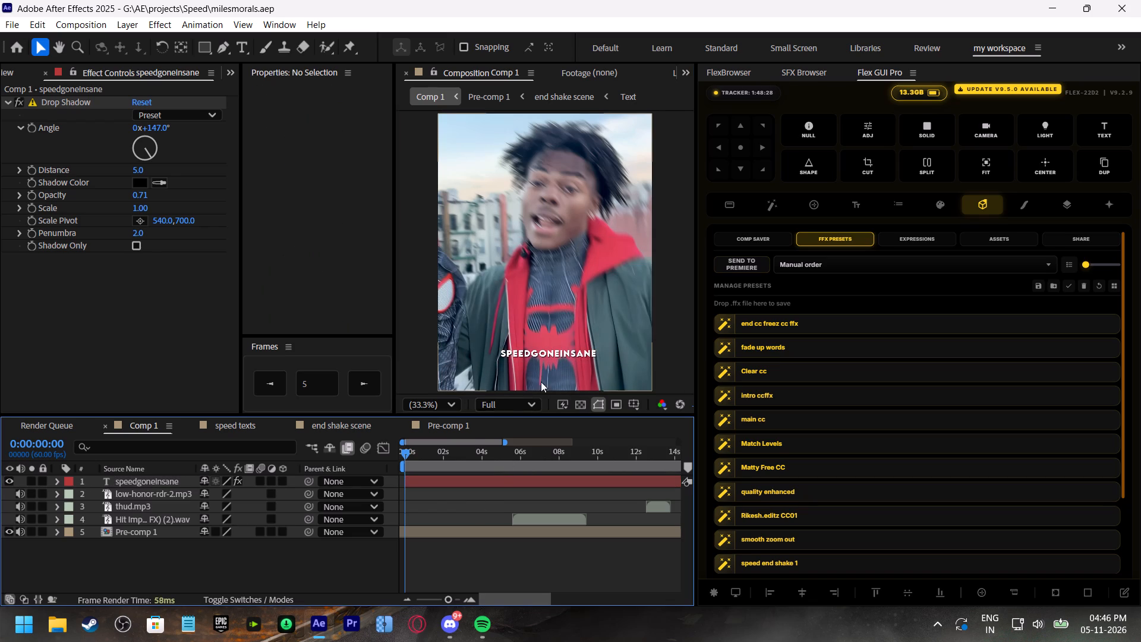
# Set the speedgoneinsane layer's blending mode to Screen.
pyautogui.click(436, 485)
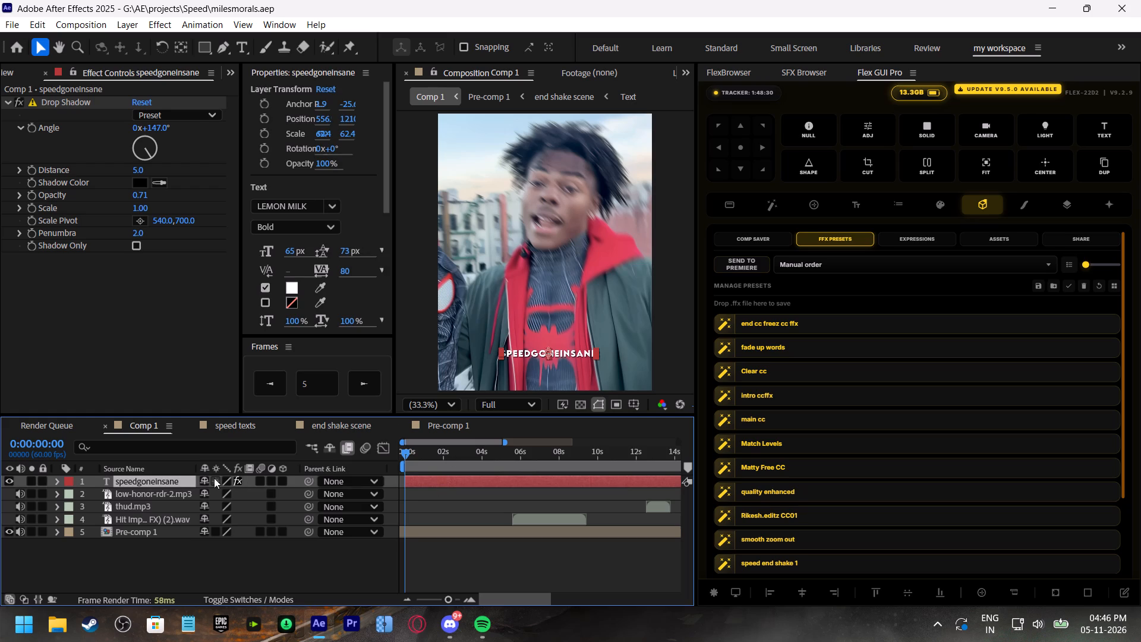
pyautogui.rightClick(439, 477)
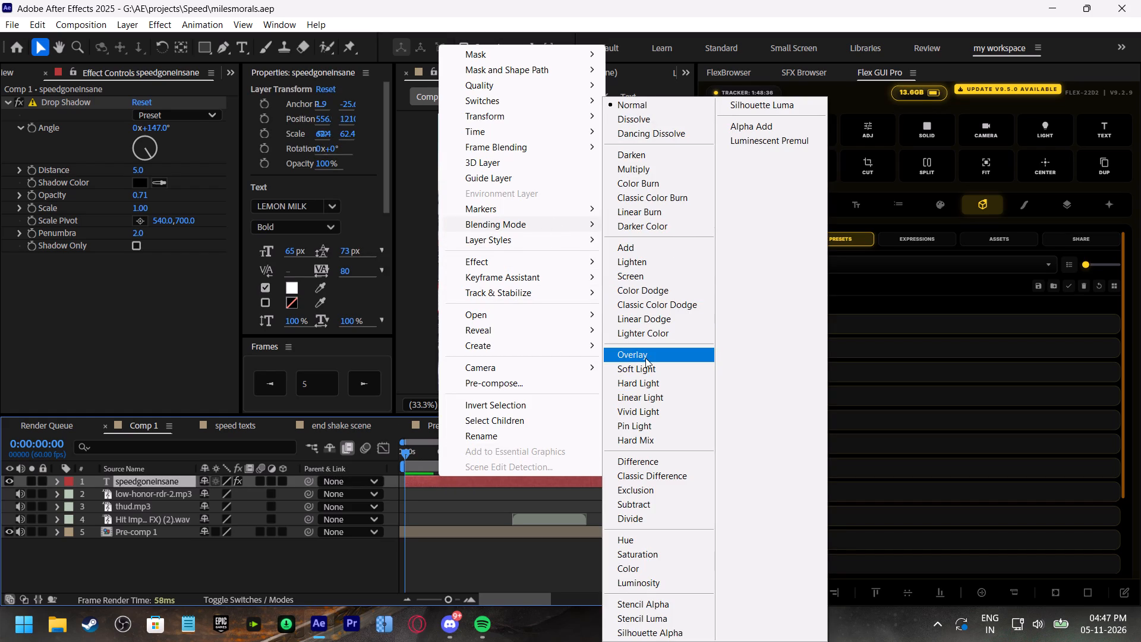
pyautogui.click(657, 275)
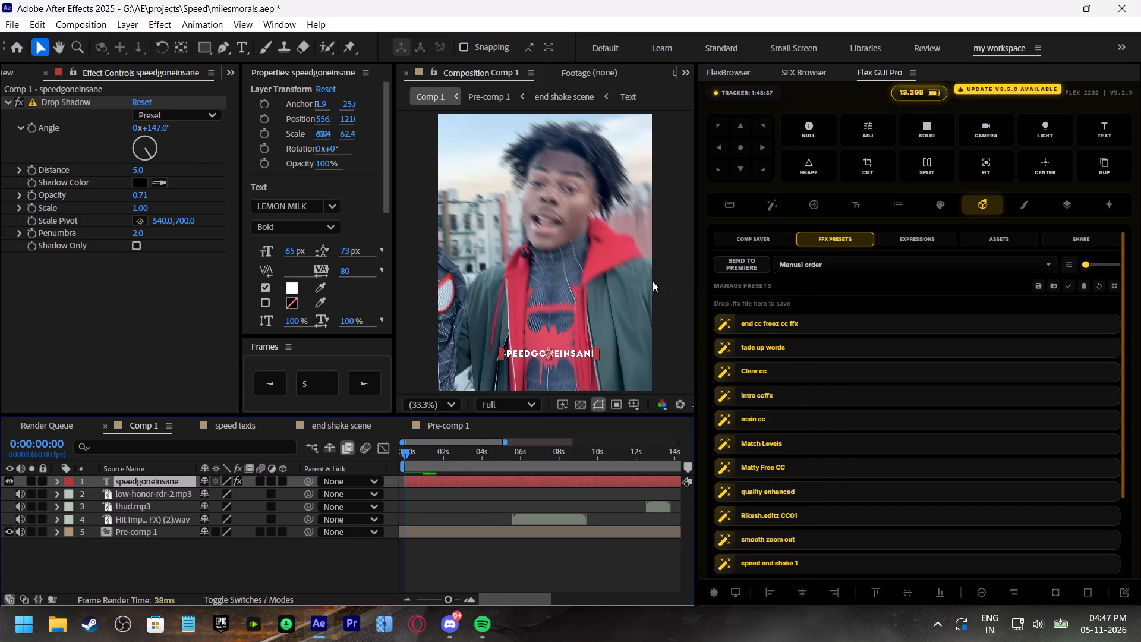
# Set the speedgoneinsane layer's blending mode to Overlay.
pyautogui.rightClick(415, 479)
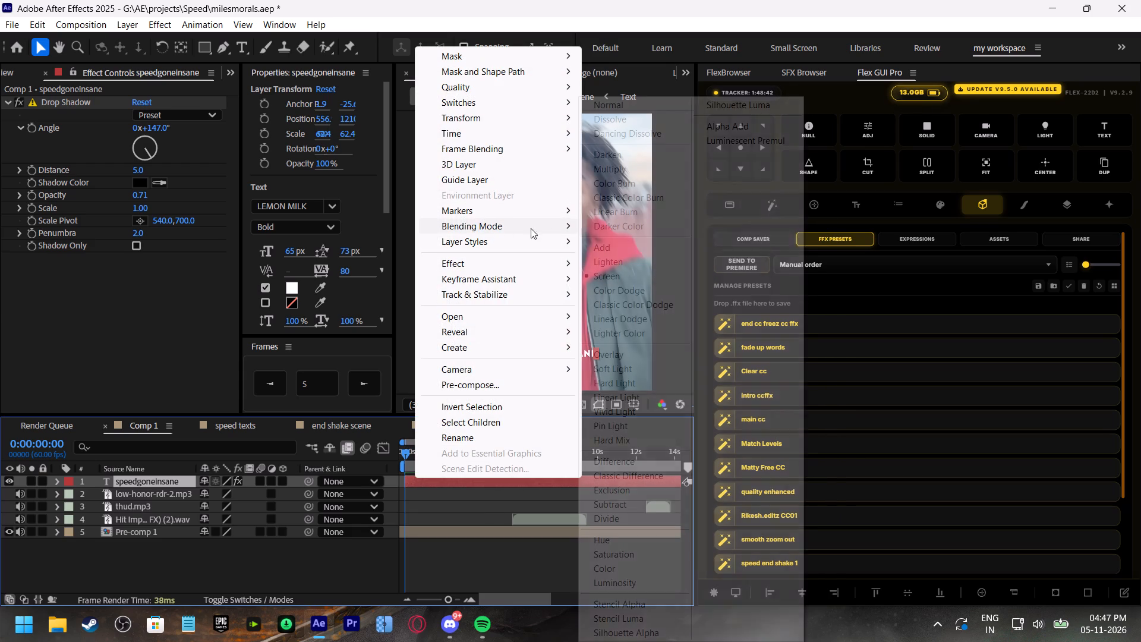
pyautogui.click(624, 358)
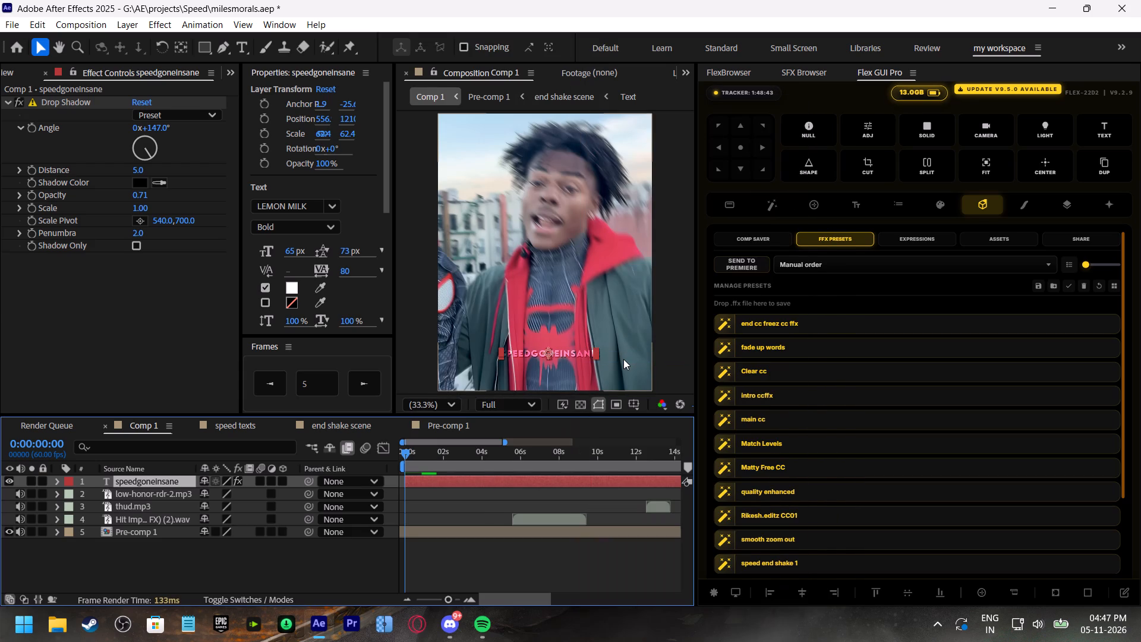
# Play back Comp 1 from the beginning to check the overlaid text, and save the project.
pyautogui.moveTo(421, 455); pyautogui.dragTo(380, 461)
pyautogui.press('space')
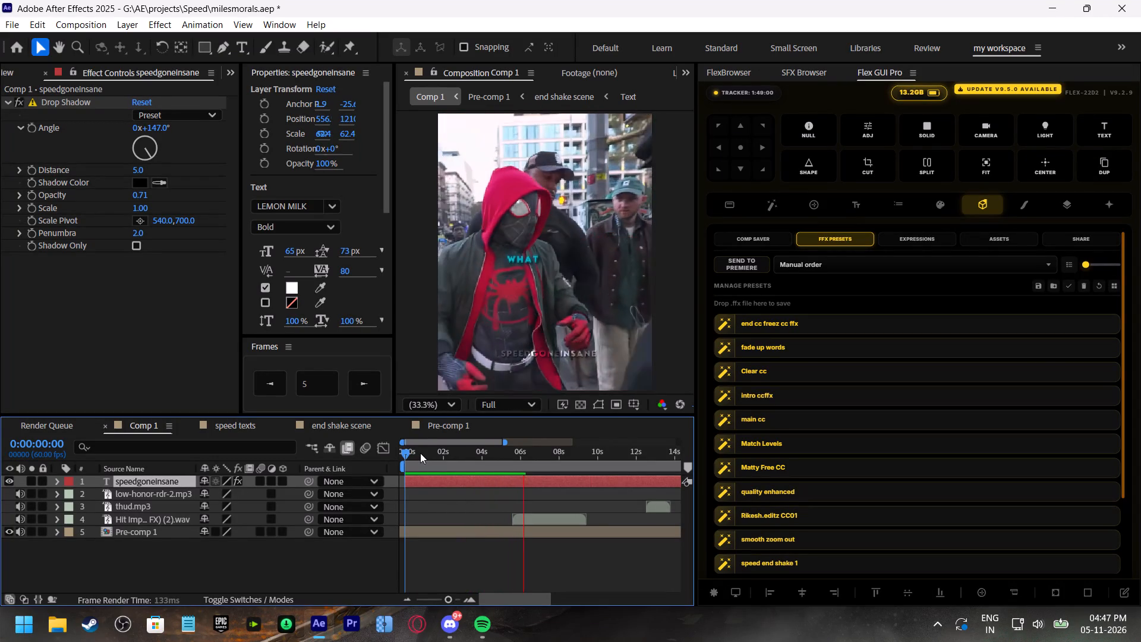
pyautogui.hotkey('ctrl', 's')
pyautogui.moveTo(420, 453); pyautogui.dragTo(396, 457)
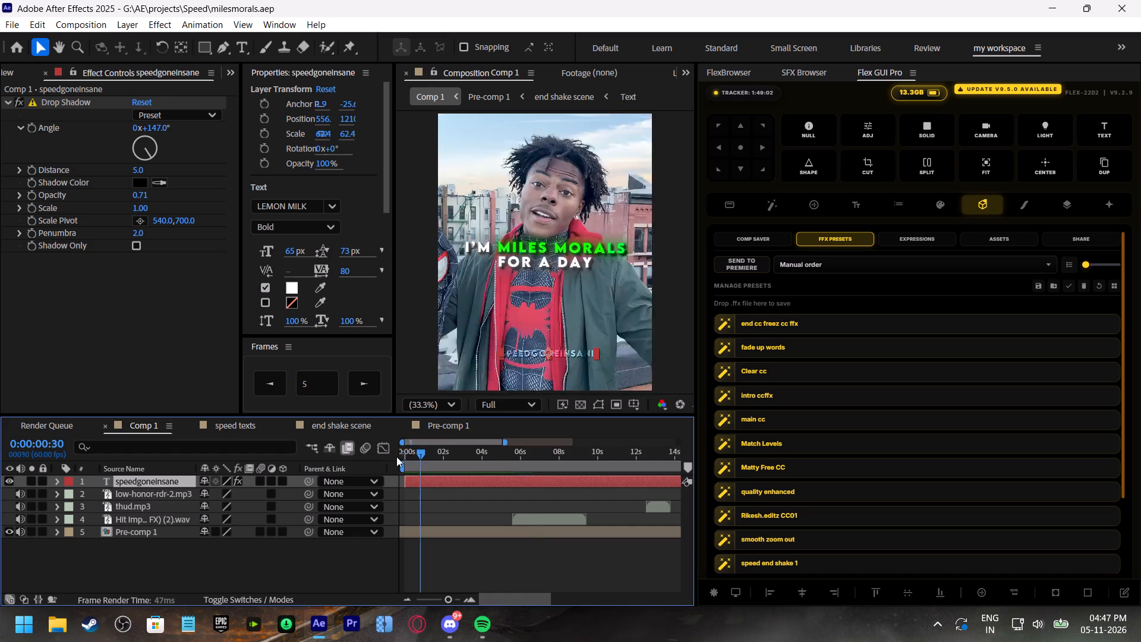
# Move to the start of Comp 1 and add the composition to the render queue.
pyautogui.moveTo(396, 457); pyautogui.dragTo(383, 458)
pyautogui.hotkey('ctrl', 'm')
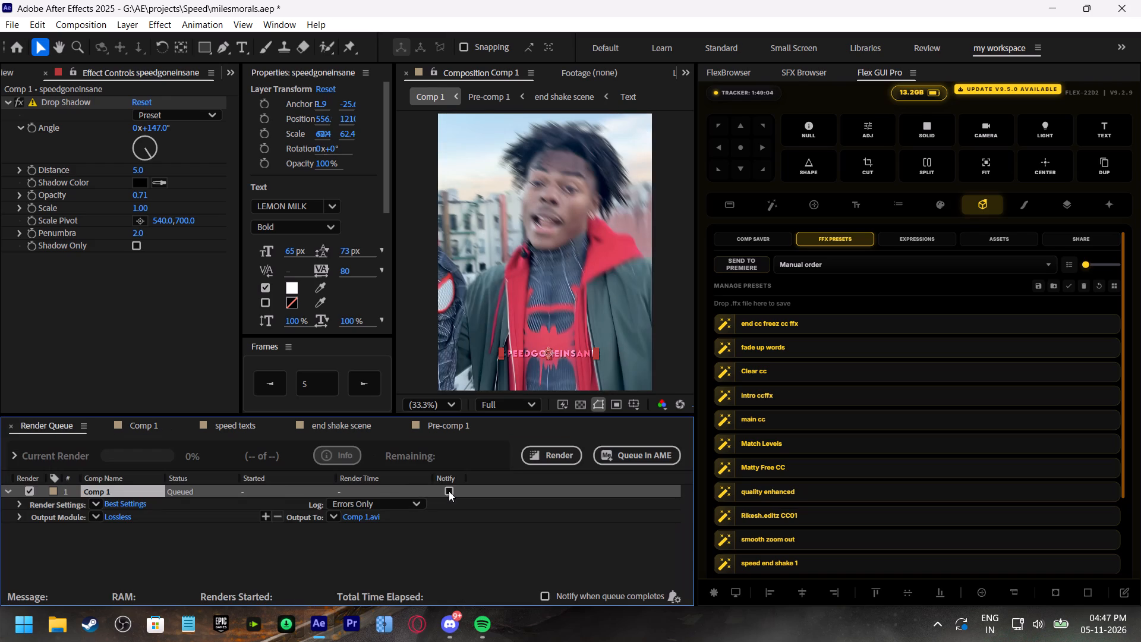
# Inspect the closing seconds of Comp 1, from about 22 s to the end of the work area.
pyautogui.click(136, 423)
pyautogui.keyDown('shift'); pyautogui.scroll(-12, 528, 483); pyautogui.keyUp('shift')
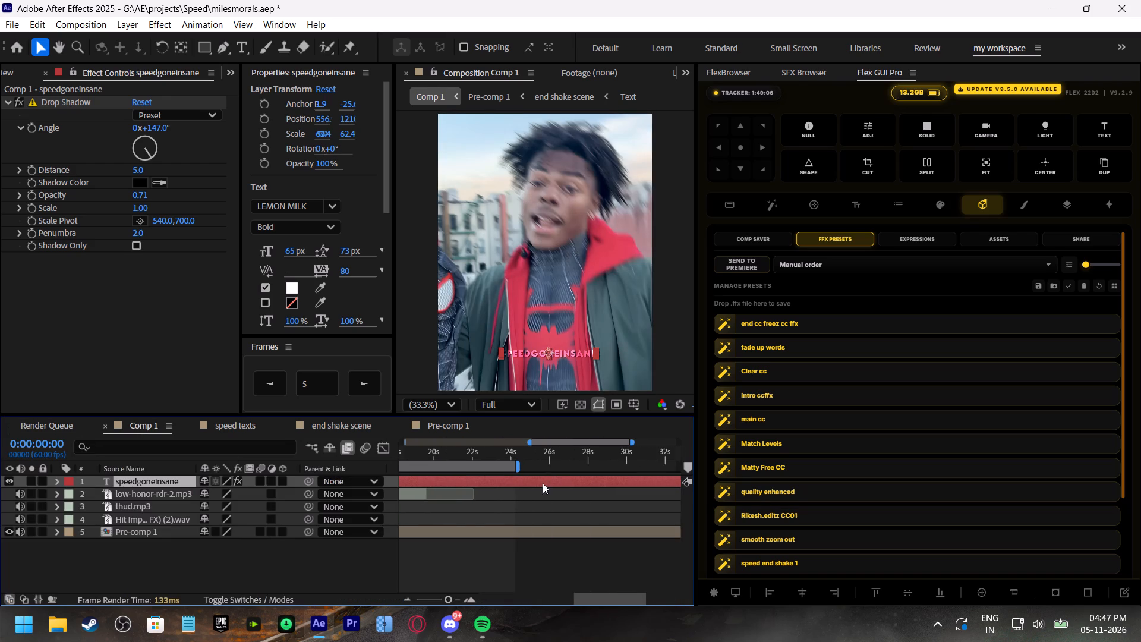
pyautogui.click(469, 452)
pyautogui.press('space')
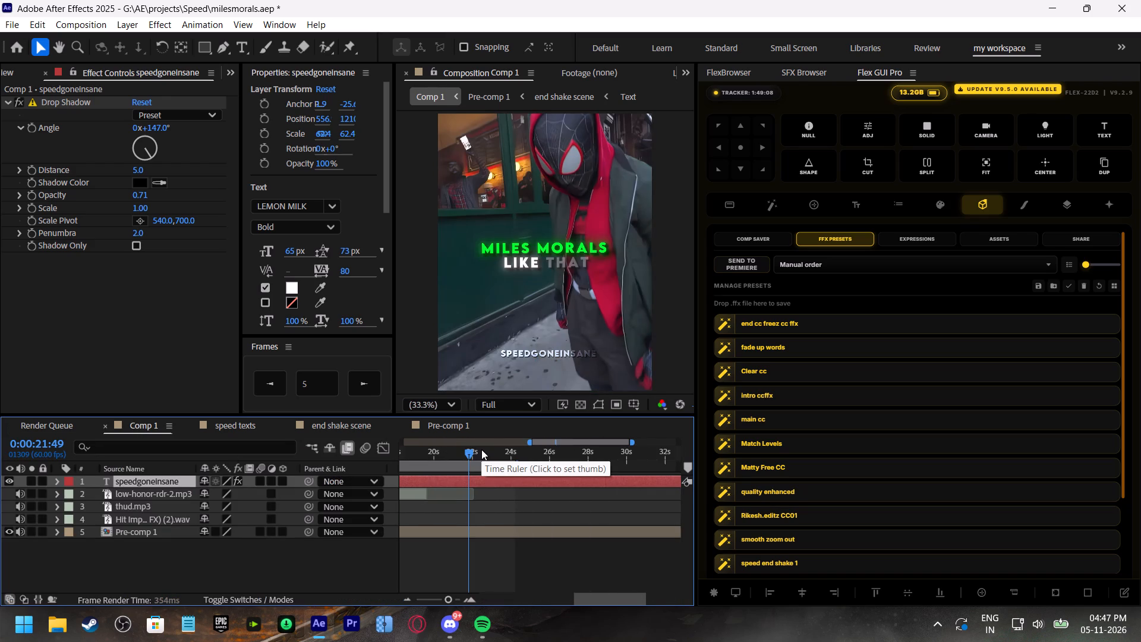
pyautogui.moveTo(495, 448); pyautogui.dragTo(503, 455)
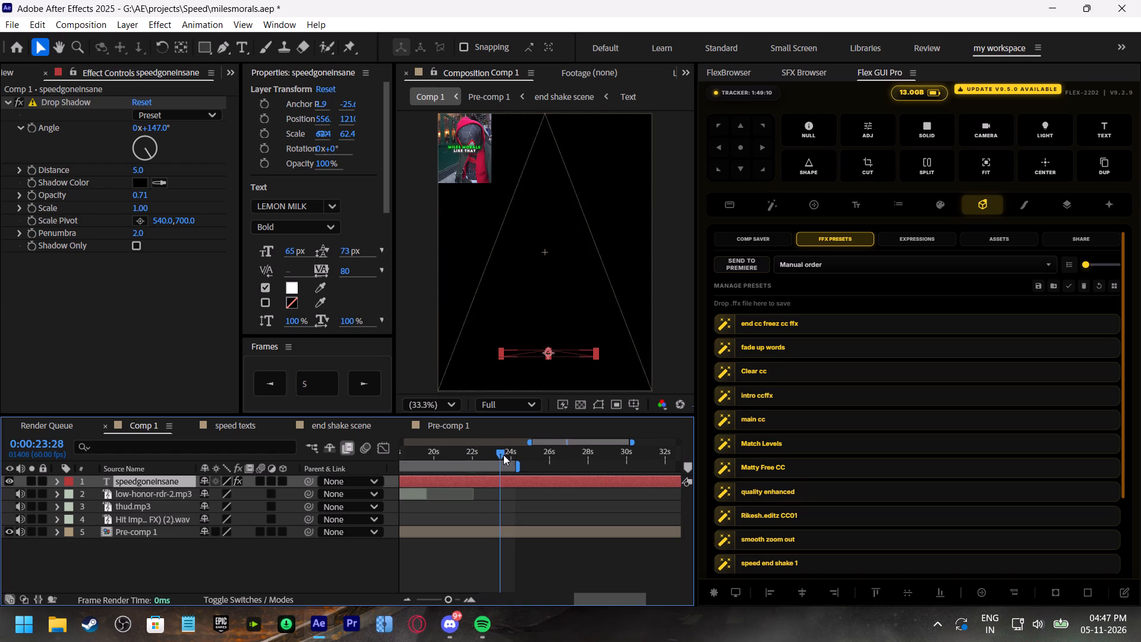
pyautogui.moveTo(503, 455); pyautogui.dragTo(512, 474)
pyautogui.click(514, 451)
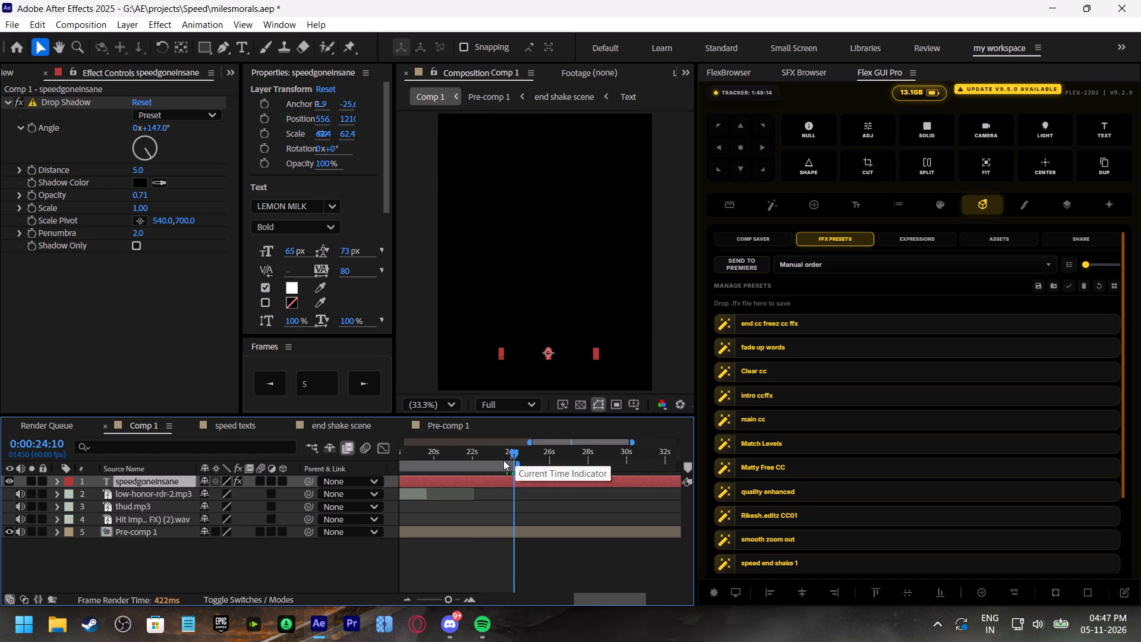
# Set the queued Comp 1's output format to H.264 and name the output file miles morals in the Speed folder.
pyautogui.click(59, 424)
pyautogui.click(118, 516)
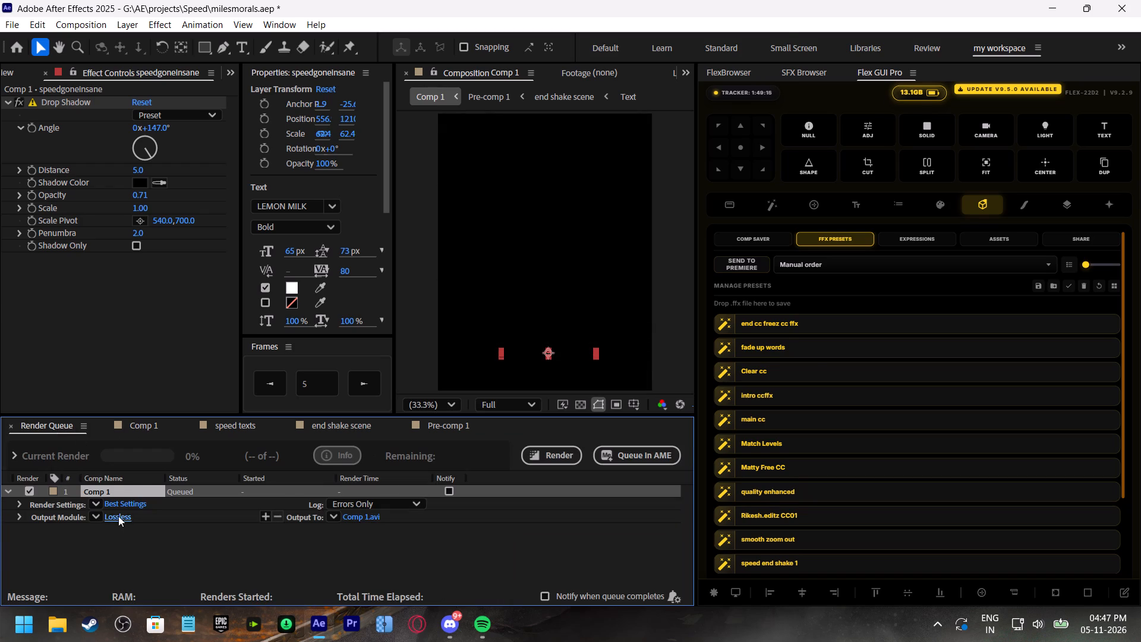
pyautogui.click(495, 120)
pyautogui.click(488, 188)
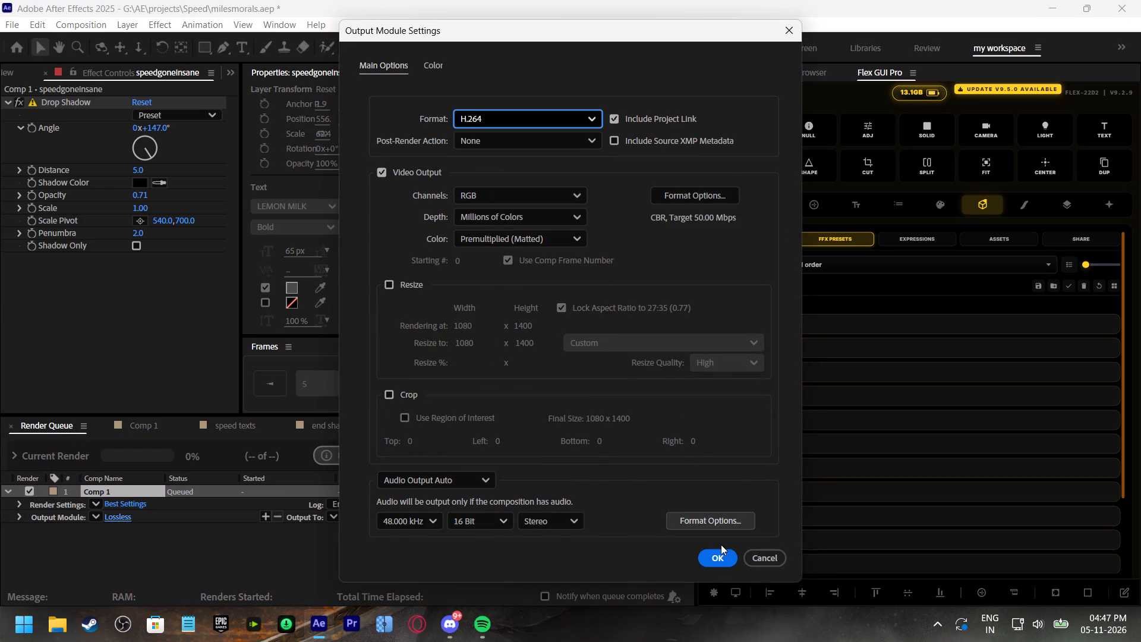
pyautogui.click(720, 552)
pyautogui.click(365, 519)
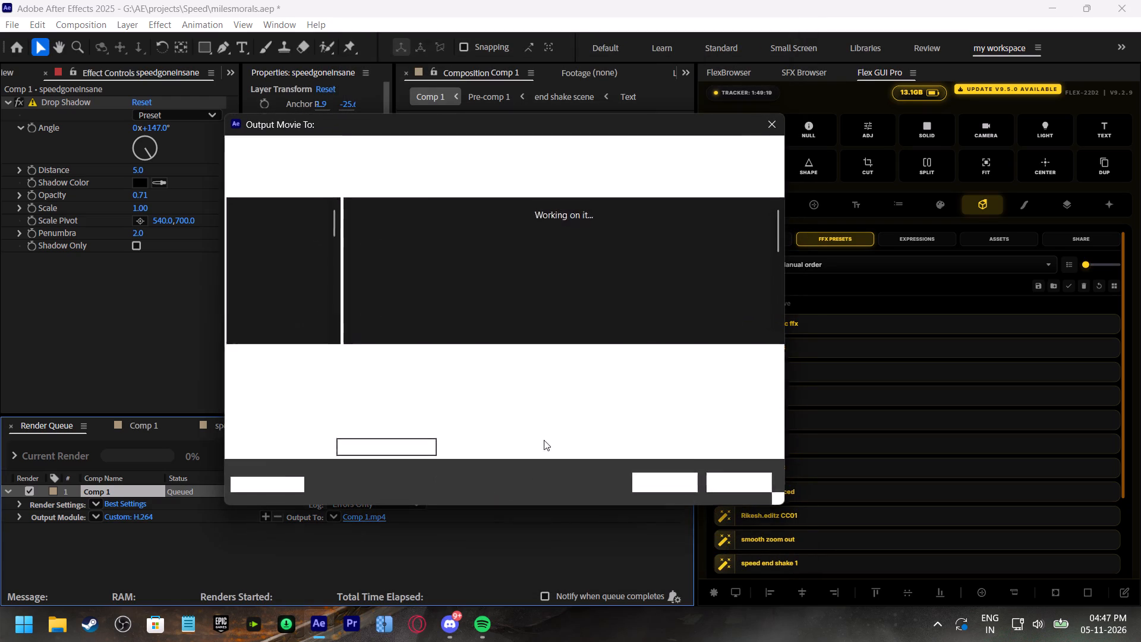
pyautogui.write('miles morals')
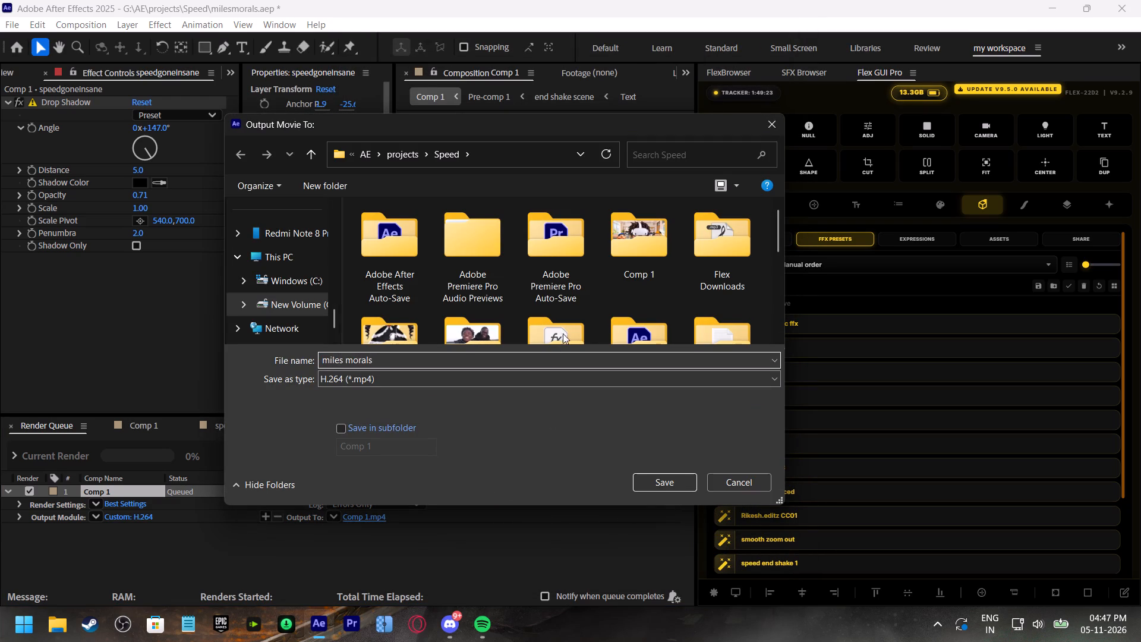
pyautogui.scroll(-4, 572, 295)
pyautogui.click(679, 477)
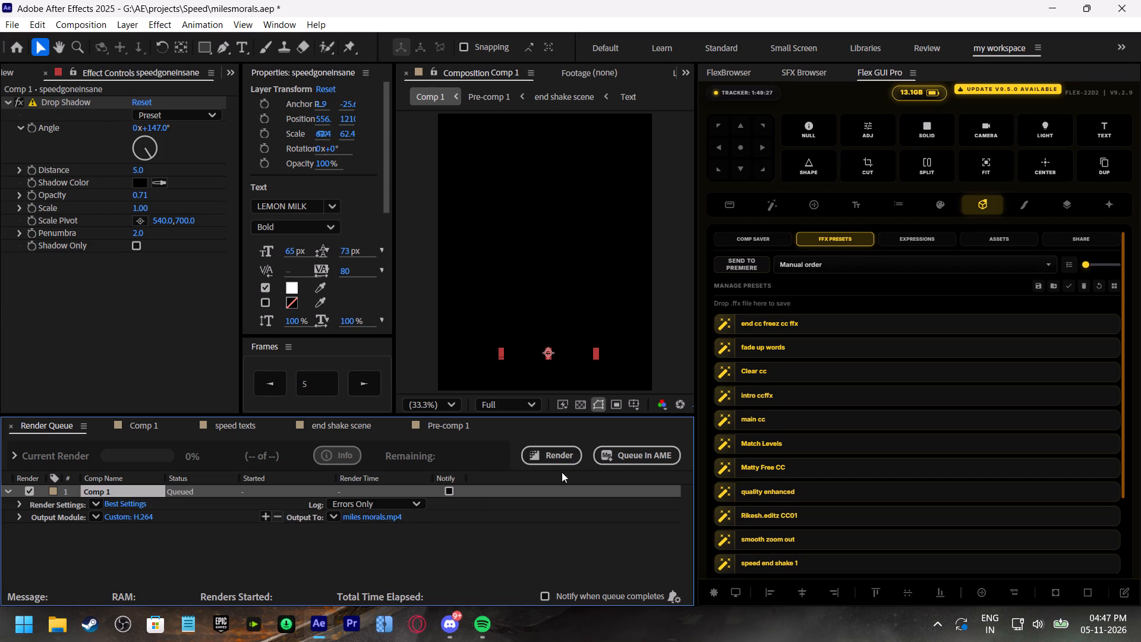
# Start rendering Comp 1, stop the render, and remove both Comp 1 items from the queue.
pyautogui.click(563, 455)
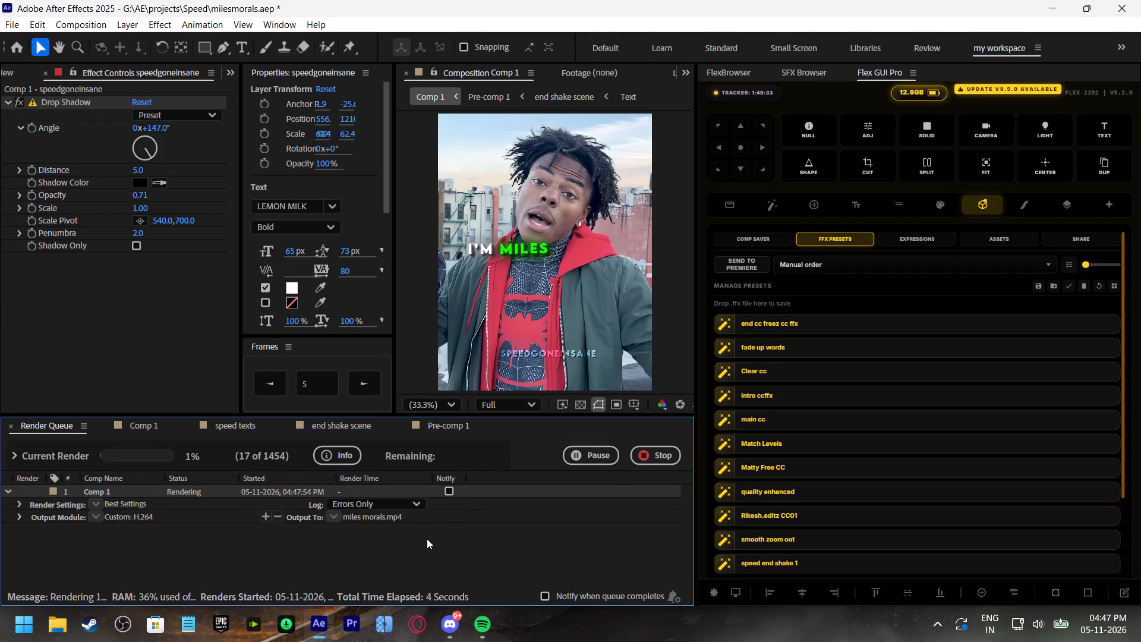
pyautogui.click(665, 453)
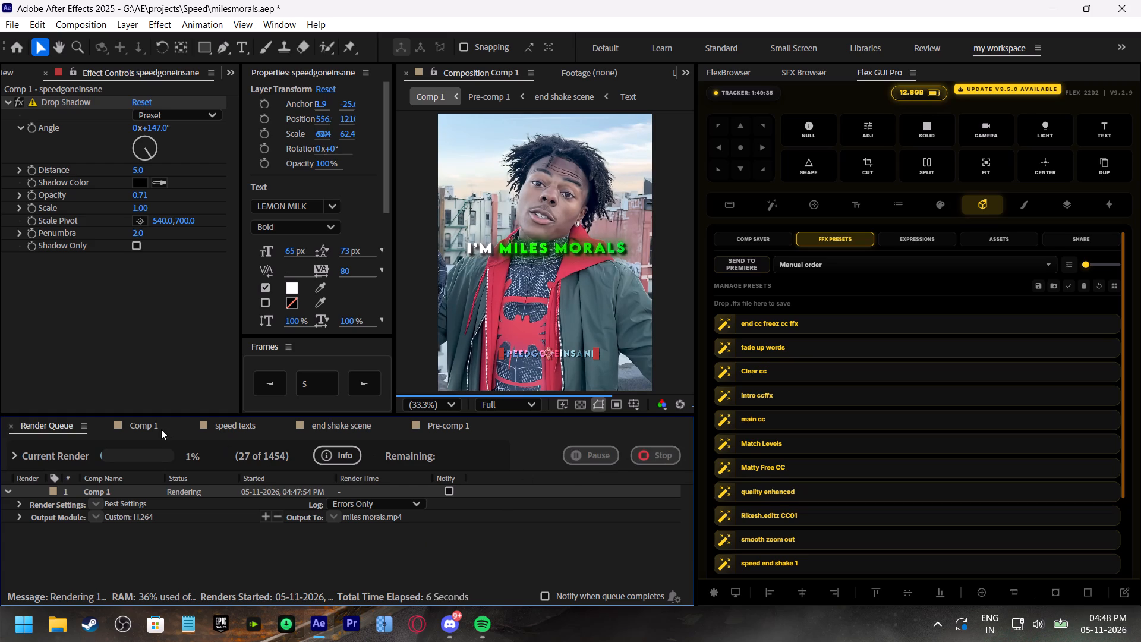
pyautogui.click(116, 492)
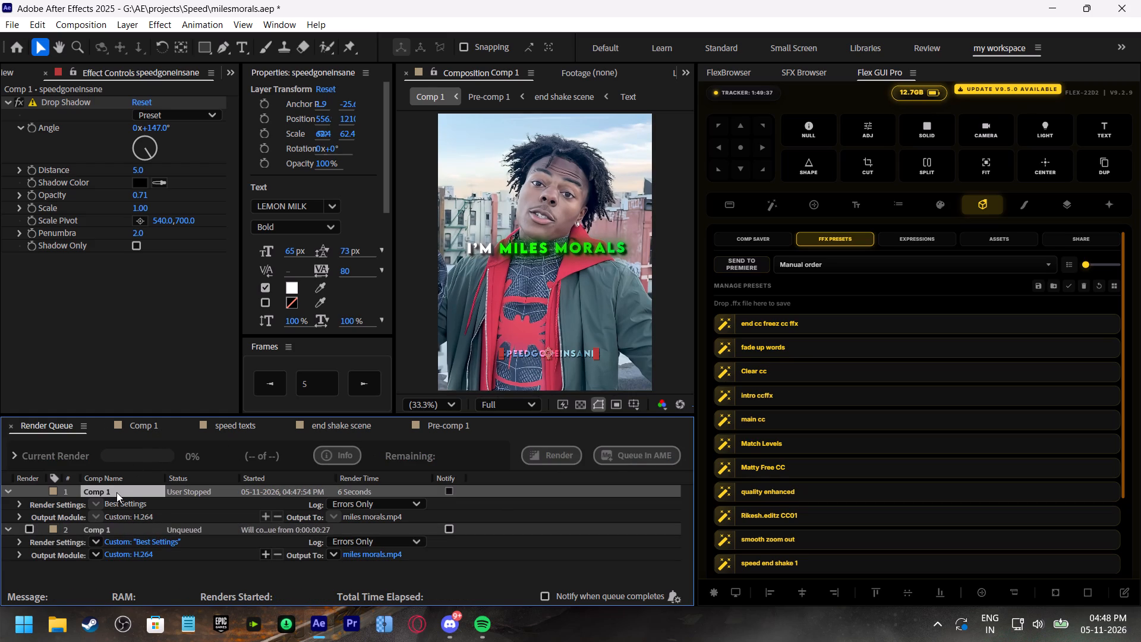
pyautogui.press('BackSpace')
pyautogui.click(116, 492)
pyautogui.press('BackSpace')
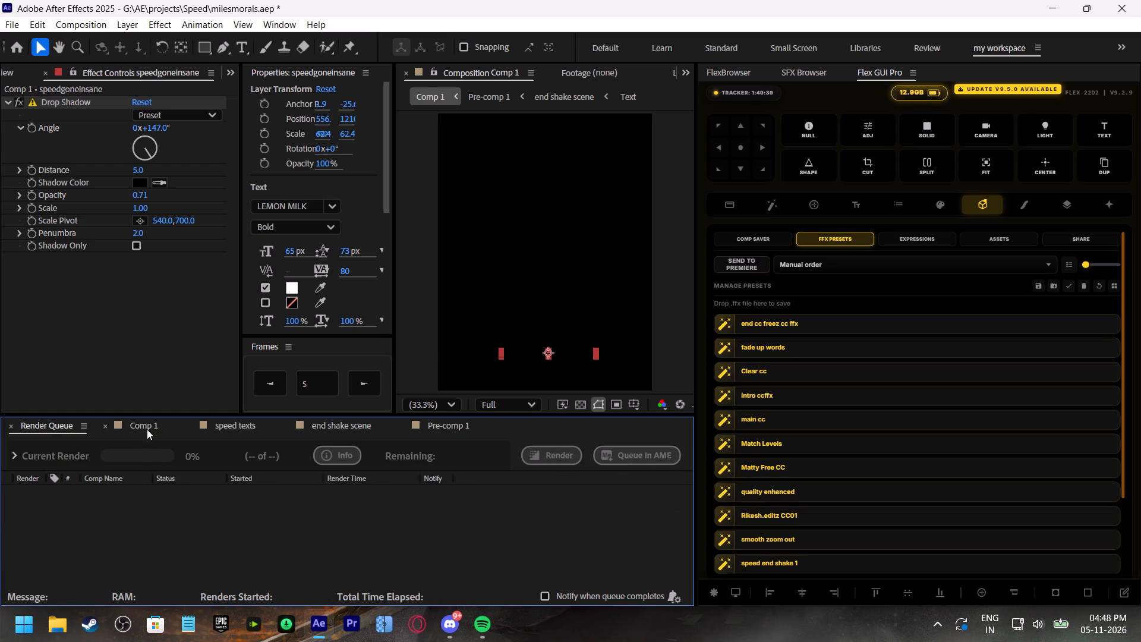
# Turn on the visibility of Adjustment Layer 22 in Pre-comp 1 and check the frame at about 22 s.
pyautogui.click(149, 423)
pyautogui.click(433, 530)
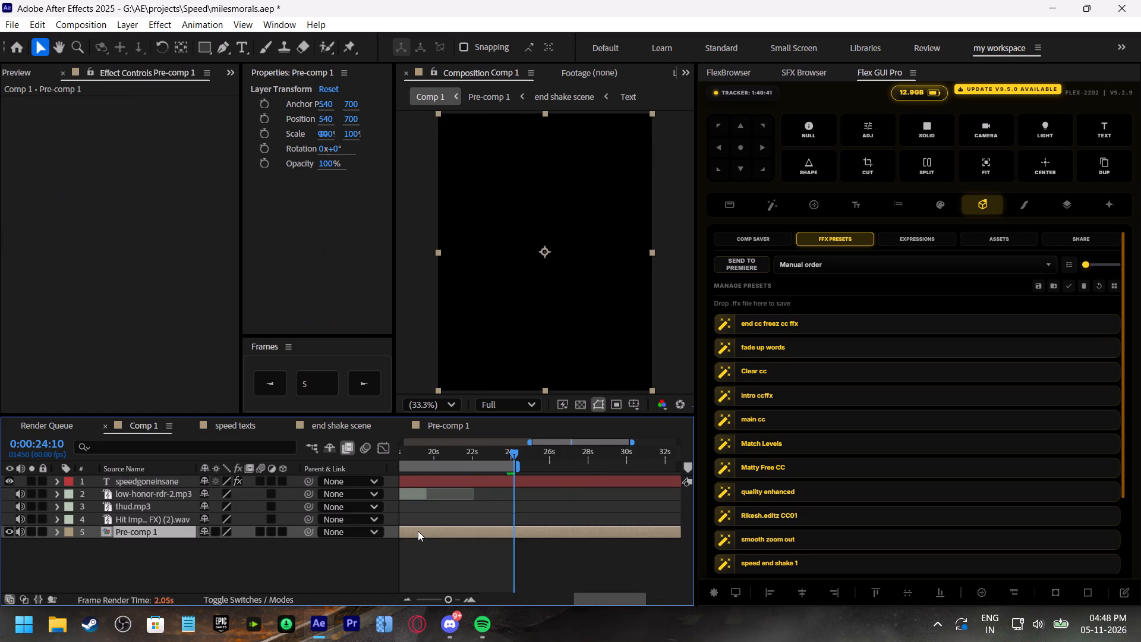
pyautogui.doubleClick(418, 531)
pyautogui.scroll(-7, 427, 536)
pyautogui.scroll(2, 437, 531)
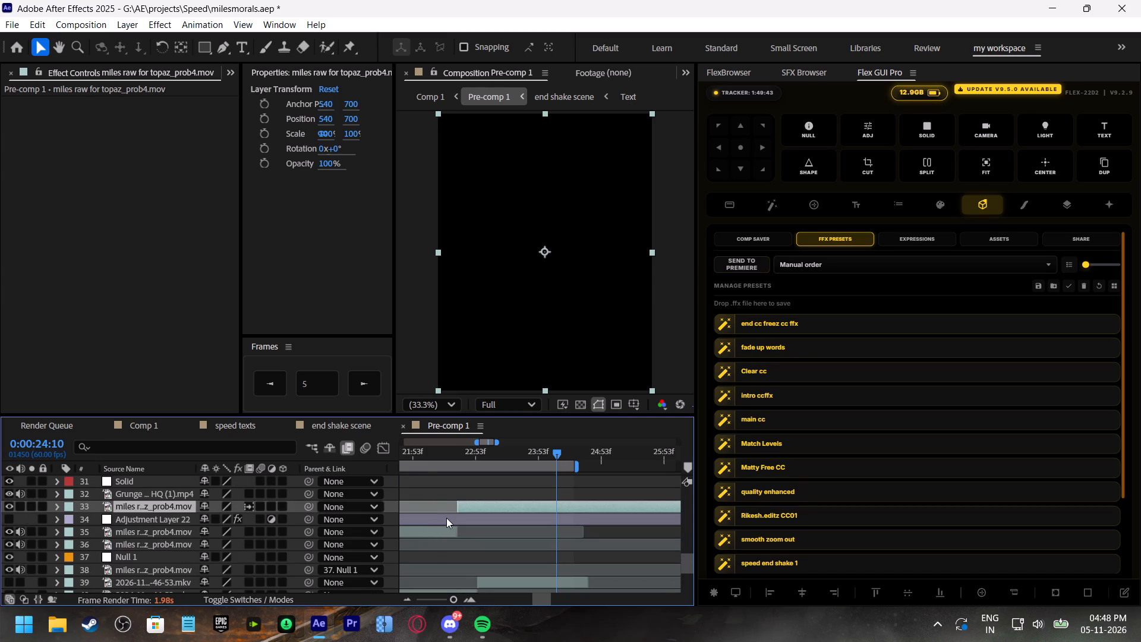
pyautogui.click(443, 518)
pyautogui.click(10, 517)
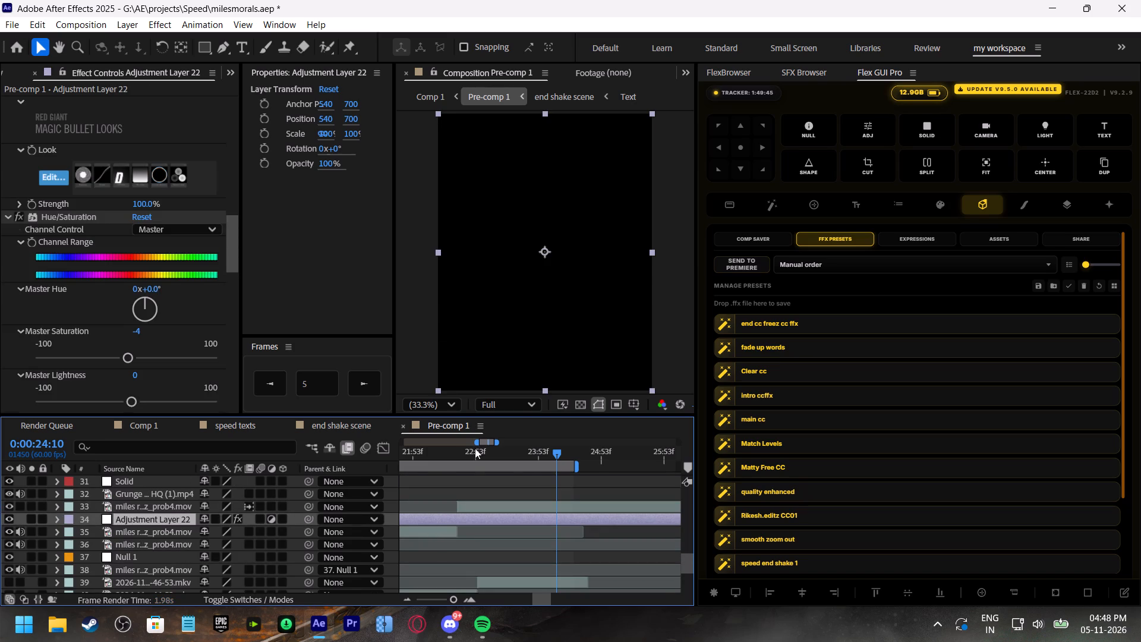
pyautogui.click(431, 448)
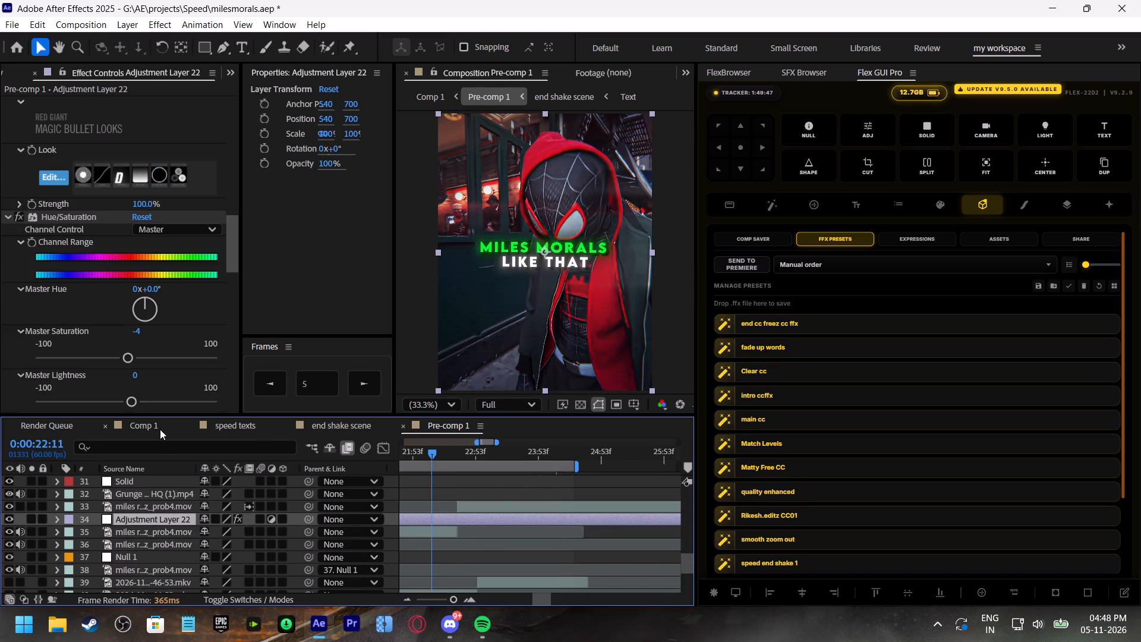
# Return to Comp 1 and save the project.
pyautogui.click(152, 423)
pyautogui.click(447, 542)
pyautogui.hotkey('ctrl', 's')
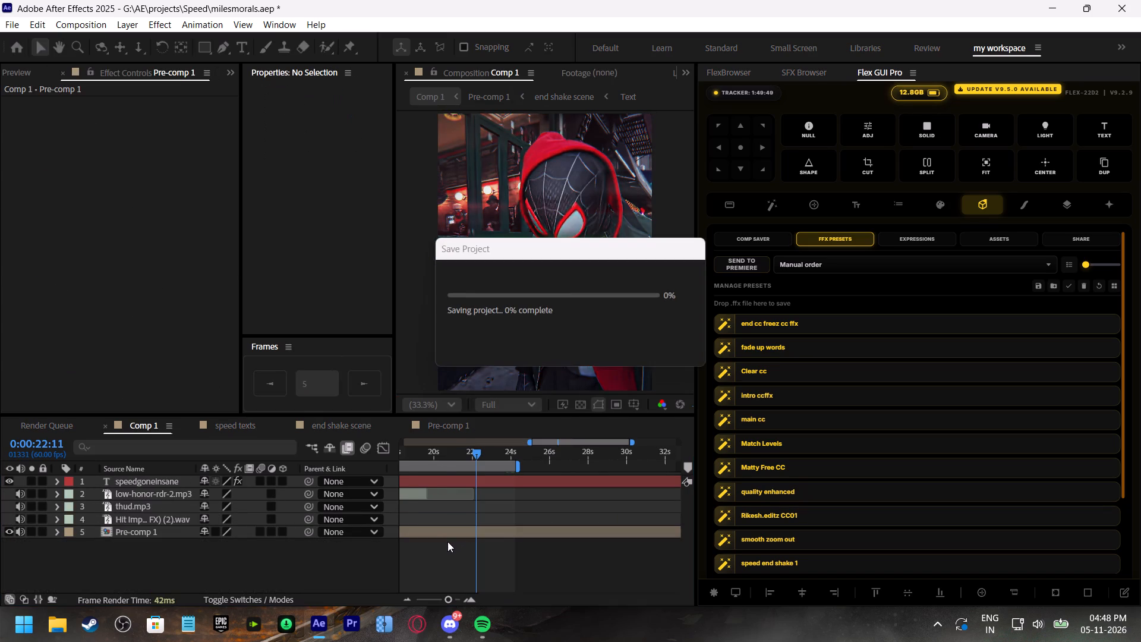
# Extend the start of the speedgoneinsane layer back to the very beginning of Comp 1.
pyautogui.moveTo(430, 599); pyautogui.dragTo(390, 599)
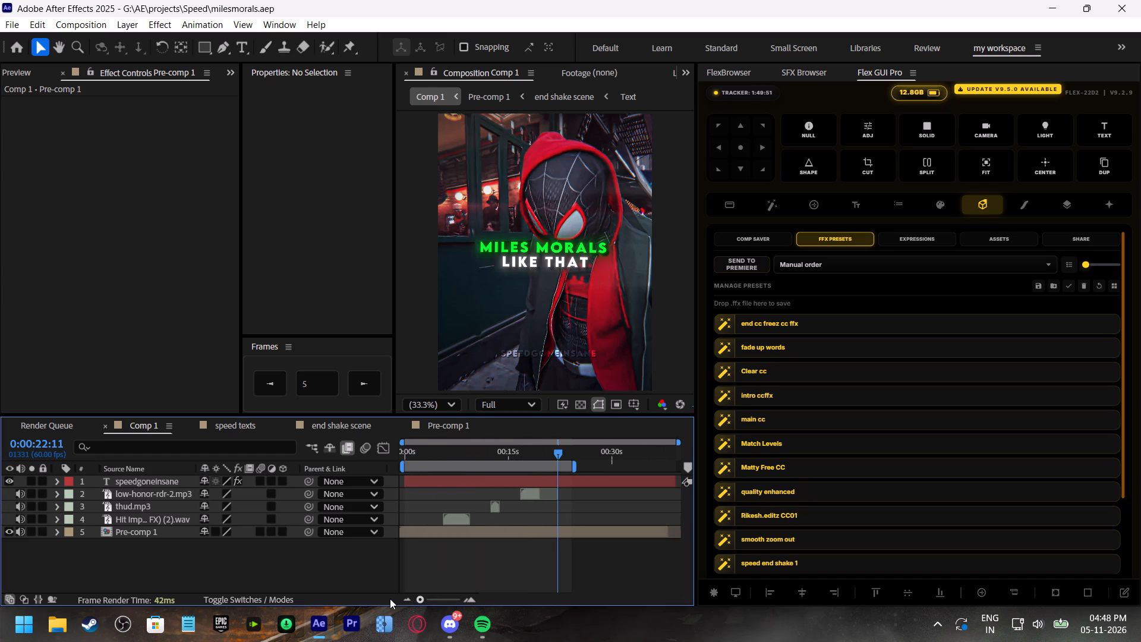
pyautogui.moveTo(390, 599); pyautogui.dragTo(389, 599)
pyautogui.moveTo(405, 480); pyautogui.dragTo(397, 479)
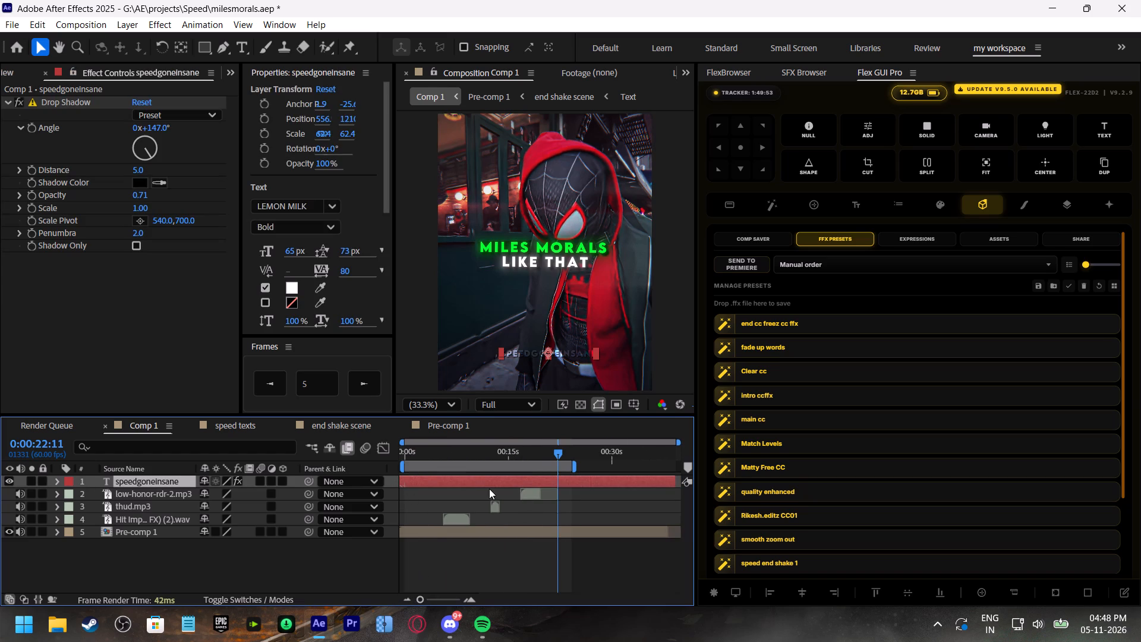
# Add Comp 1 to the render queue with H.264 output and name the output file miles morals in the Speed folder.
pyautogui.hotkey('ctrl', 'm')
pyautogui.click(131, 519)
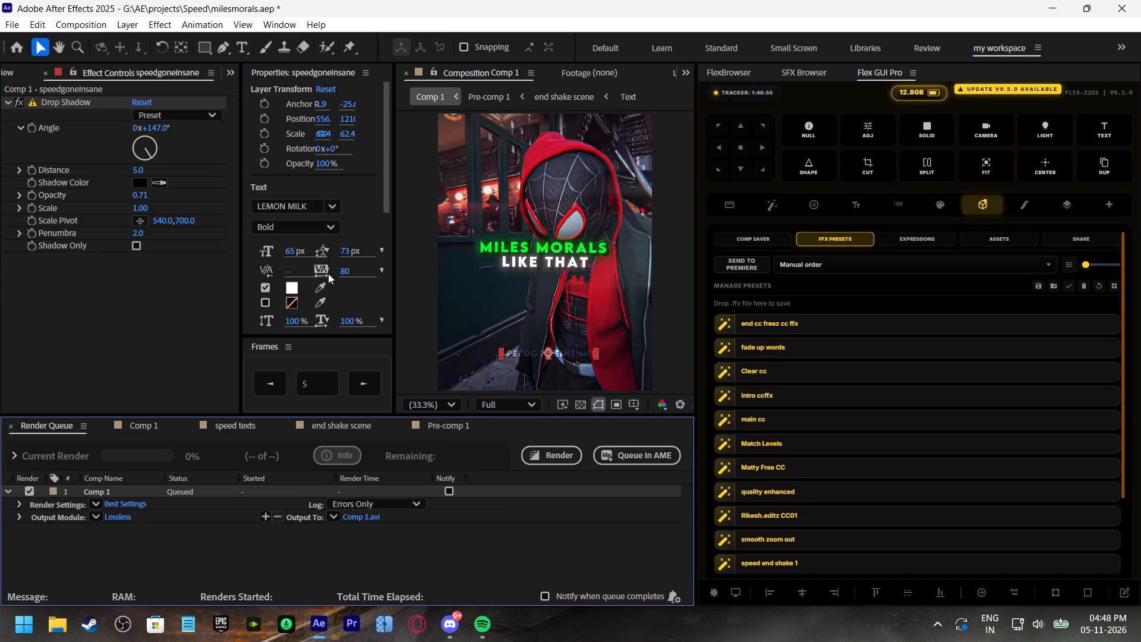
pyautogui.click(128, 514)
pyautogui.click(476, 119)
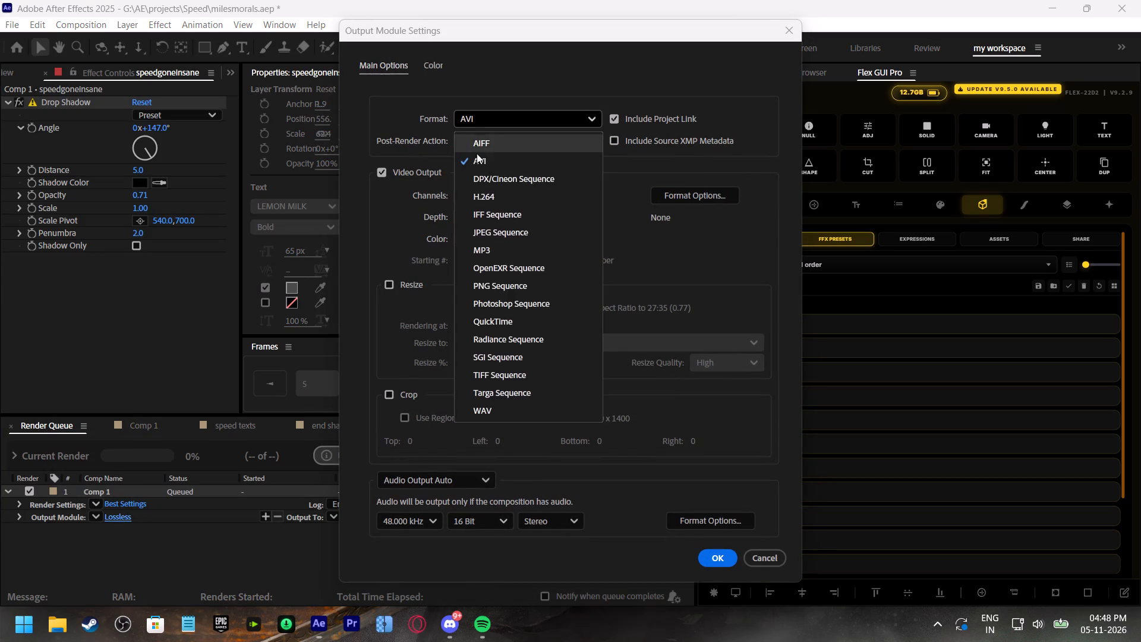
pyautogui.click(486, 197)
pyautogui.click(725, 558)
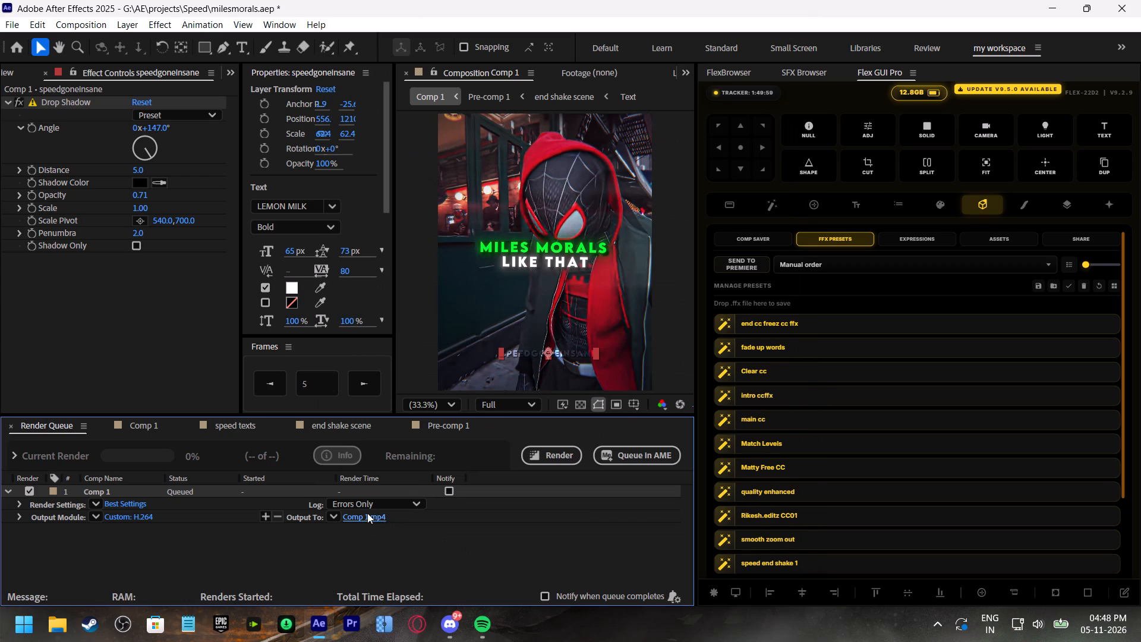
pyautogui.click(367, 513)
pyautogui.write('miles morals')
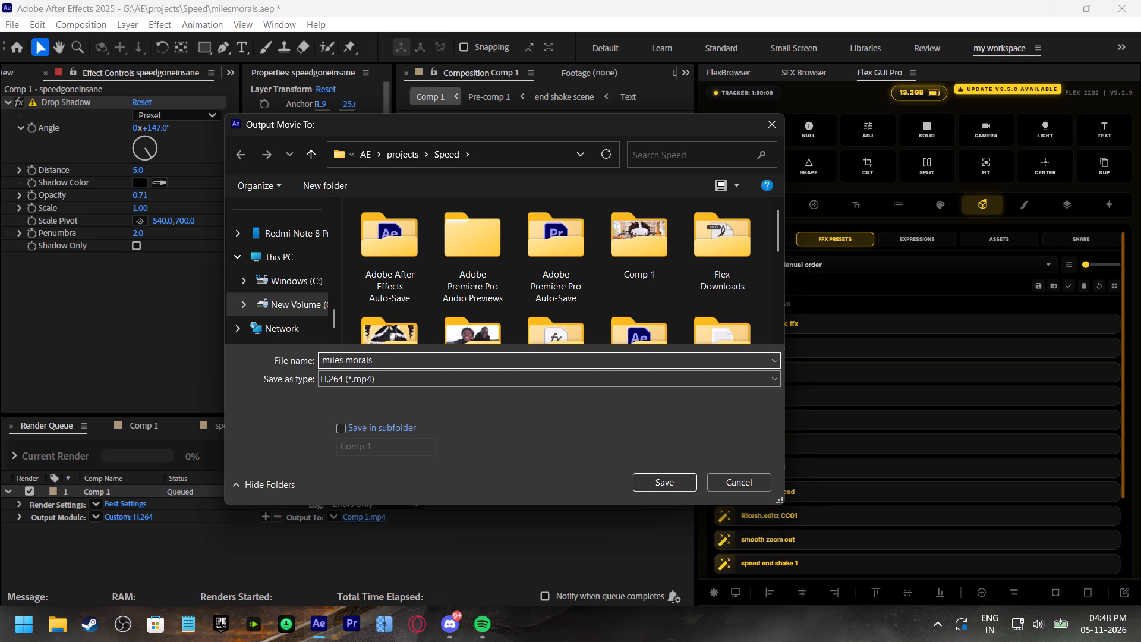
pyautogui.click(685, 484)
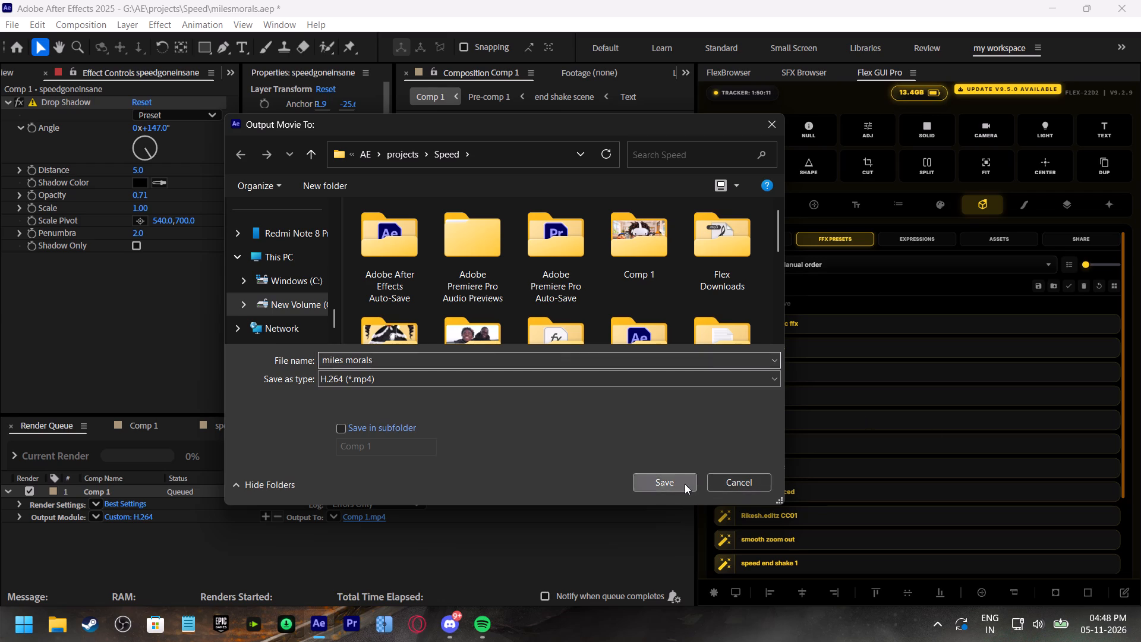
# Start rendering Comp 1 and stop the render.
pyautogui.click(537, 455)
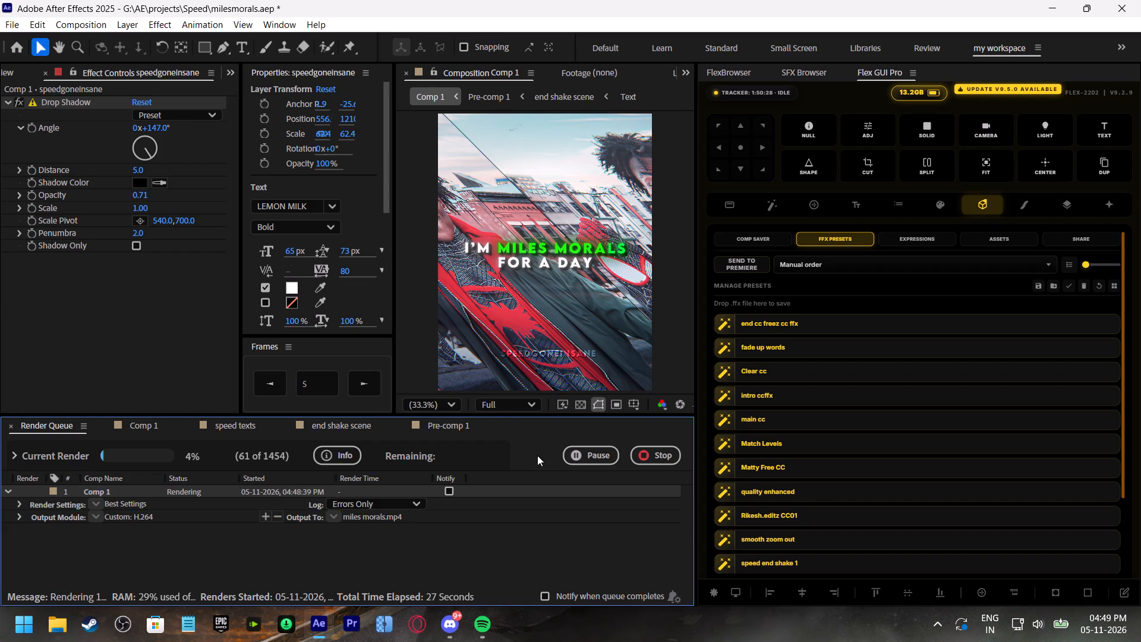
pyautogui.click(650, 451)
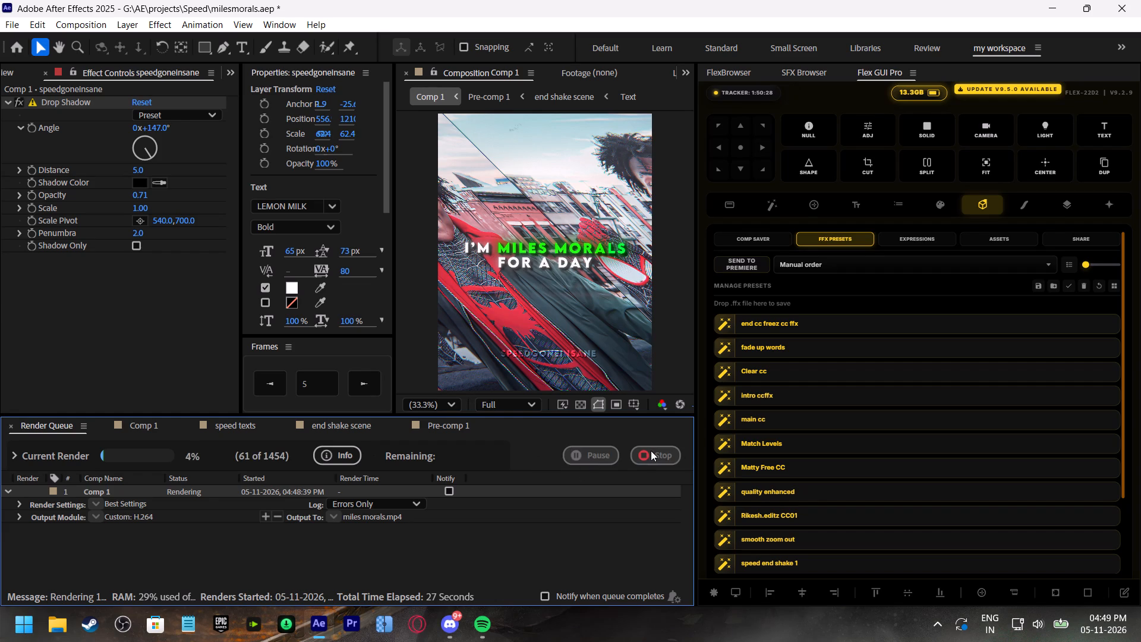
# Return to Comp 1 and check its opening frames.
pyautogui.click(149, 425)
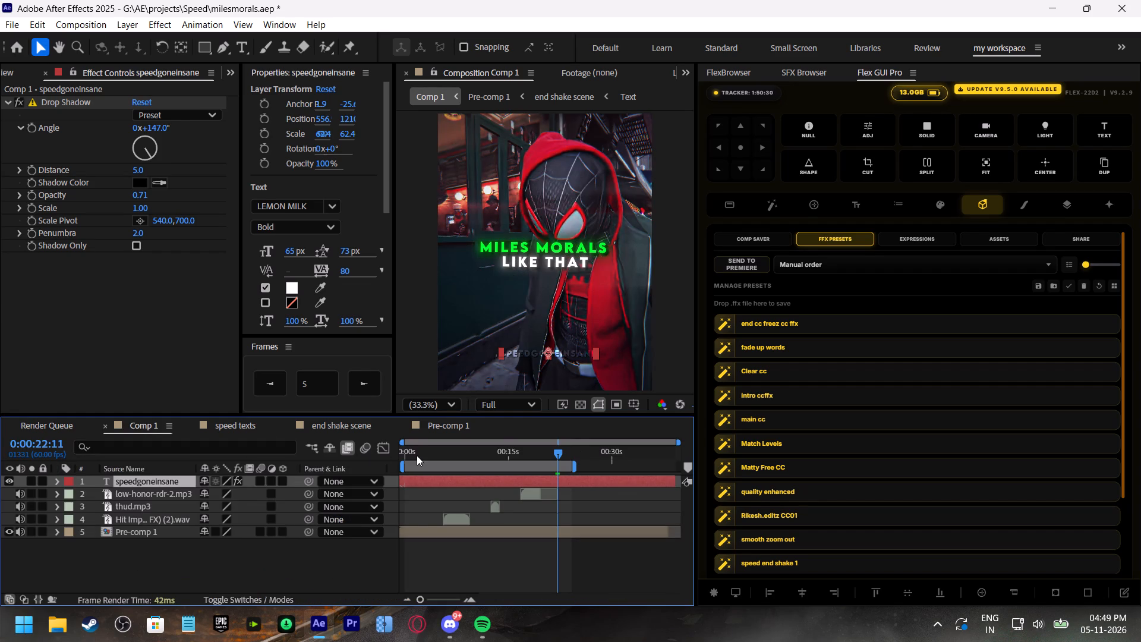
pyautogui.moveTo(417, 455); pyautogui.dragTo(370, 464)
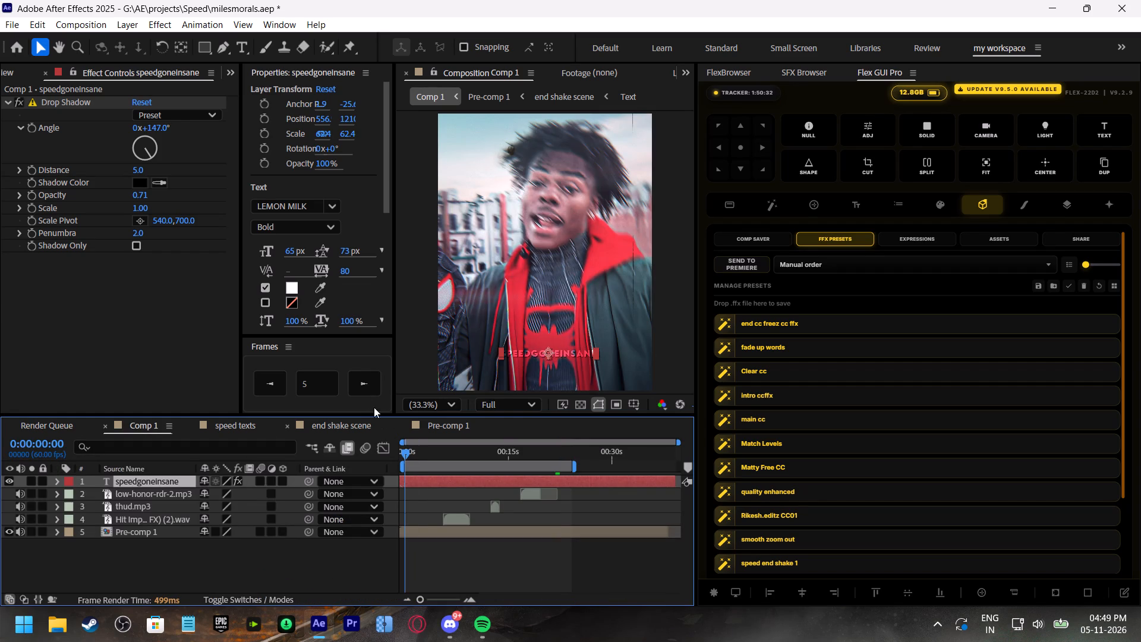
pyautogui.click(364, 391)
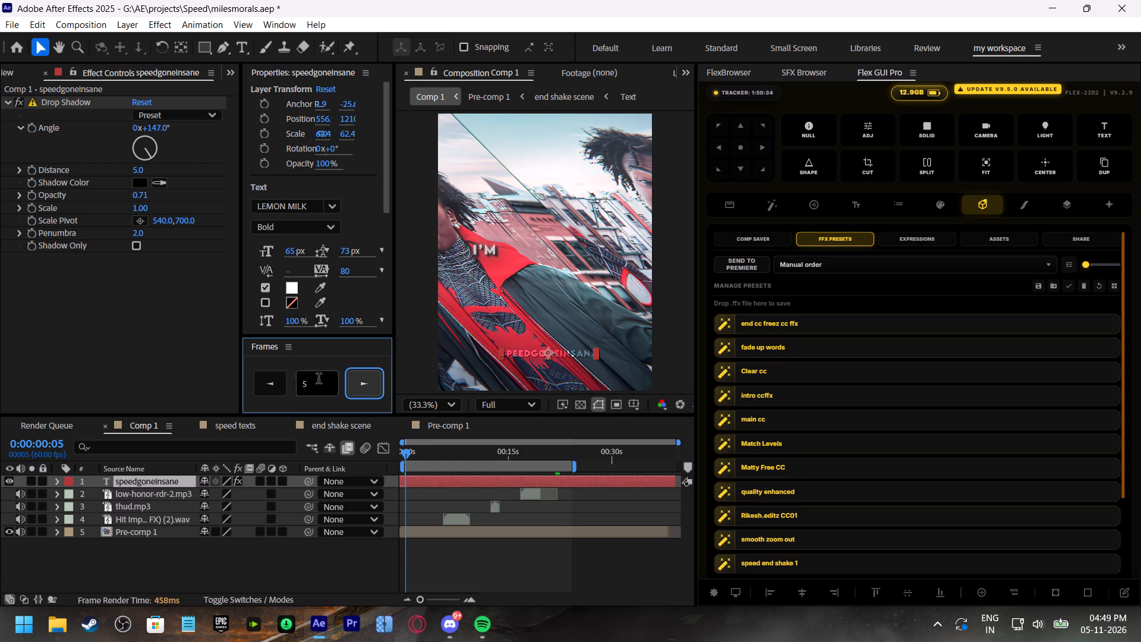
# Open Pre-comp 1 and play and scrub through its opening to find where the picture breaks up.
pyautogui.click(426, 529)
pyautogui.doubleClick(412, 531)
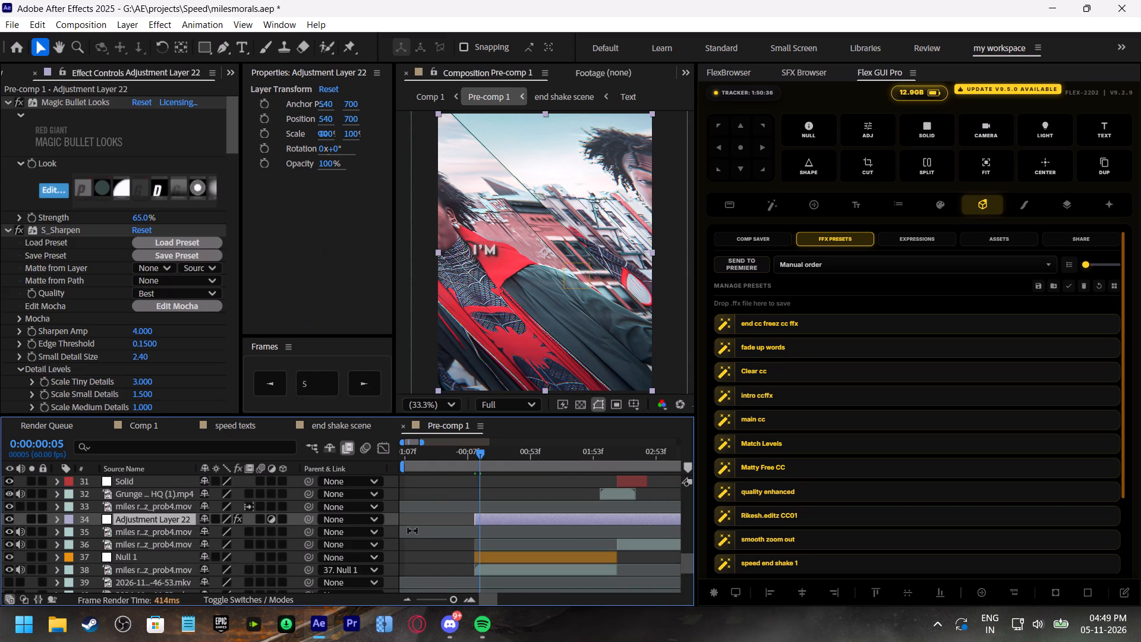
pyautogui.scroll(-2, 508, 521)
pyautogui.scroll(2, 509, 524)
pyautogui.click(462, 451)
pyautogui.moveTo(464, 451); pyautogui.dragTo(474, 456)
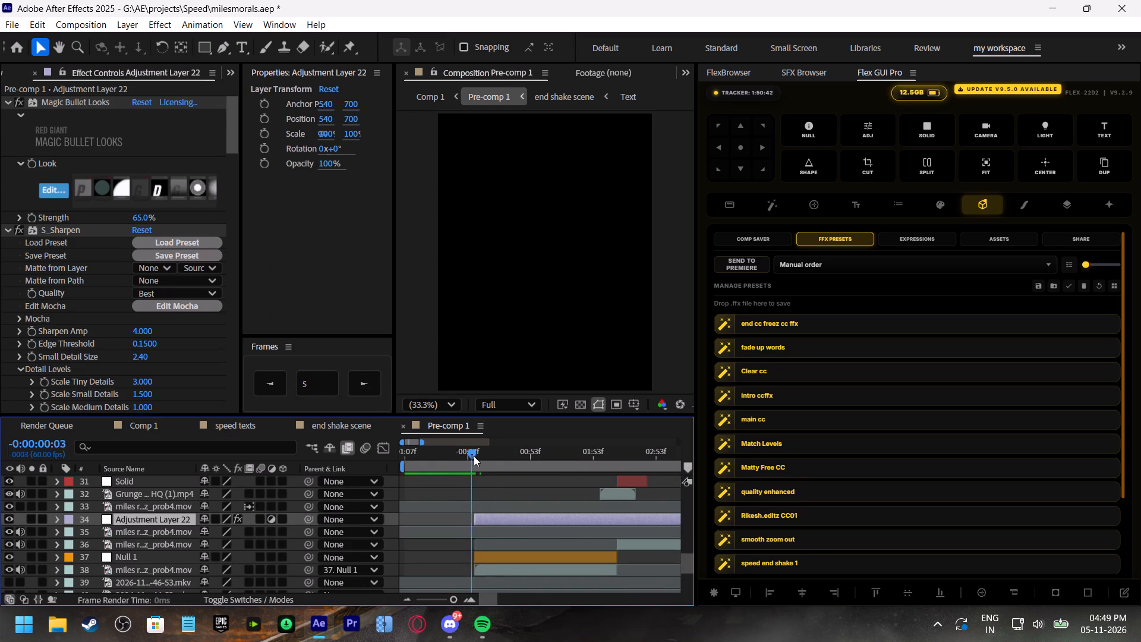
pyautogui.moveTo(474, 456); pyautogui.dragTo(390, 474)
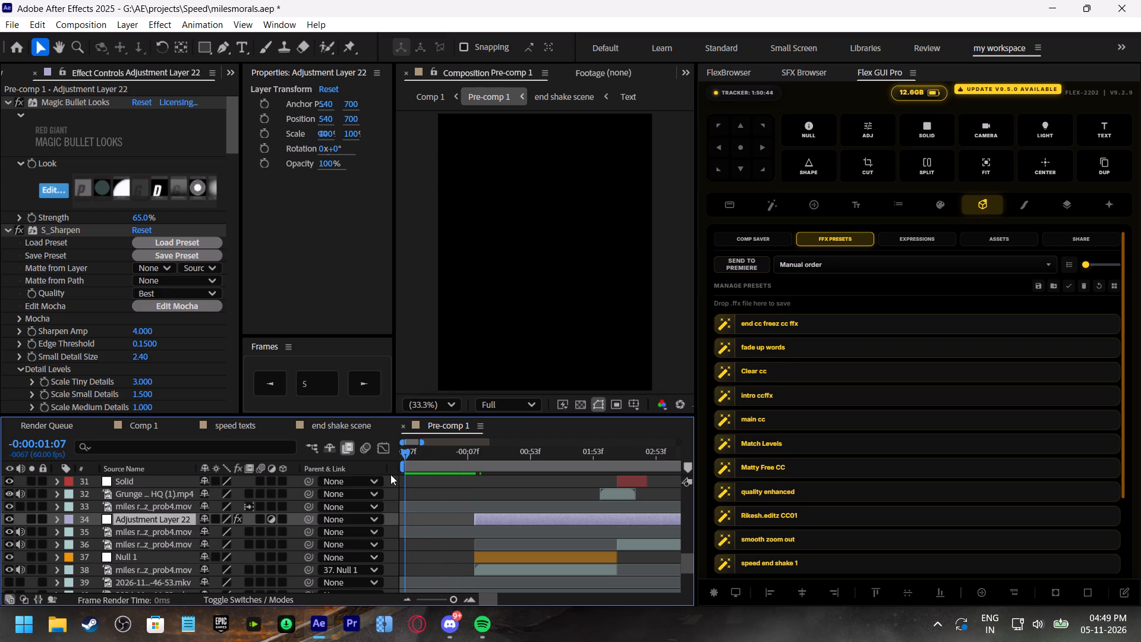
pyautogui.moveTo(390, 474); pyautogui.dragTo(382, 475)
pyautogui.press('space')
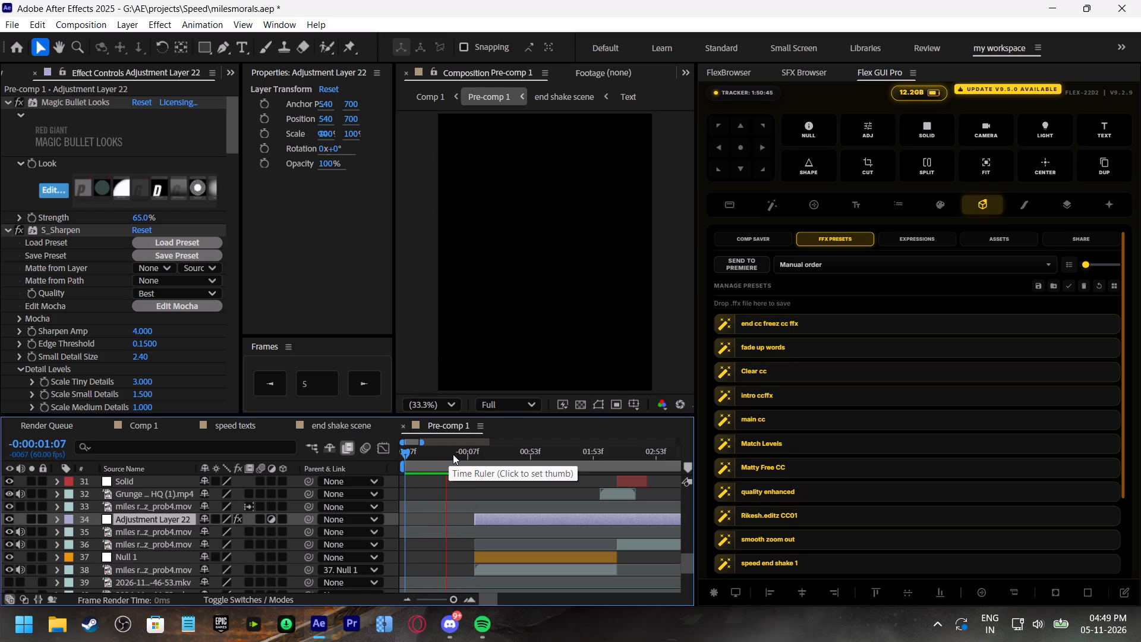
pyautogui.click(459, 454)
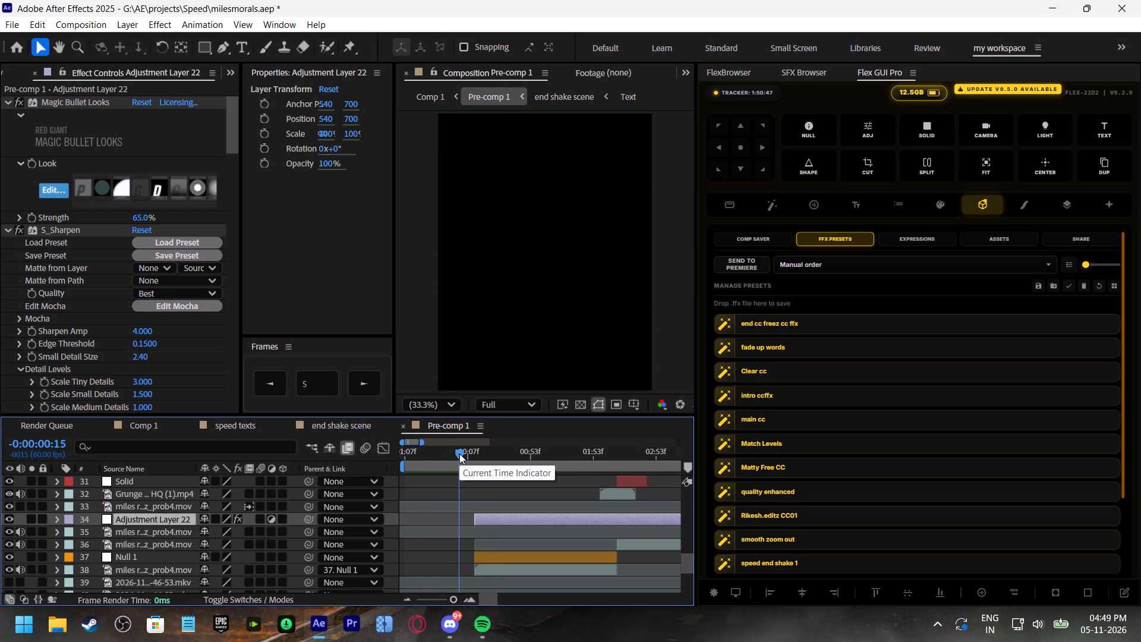
pyautogui.click(459, 454)
pyautogui.press('space')
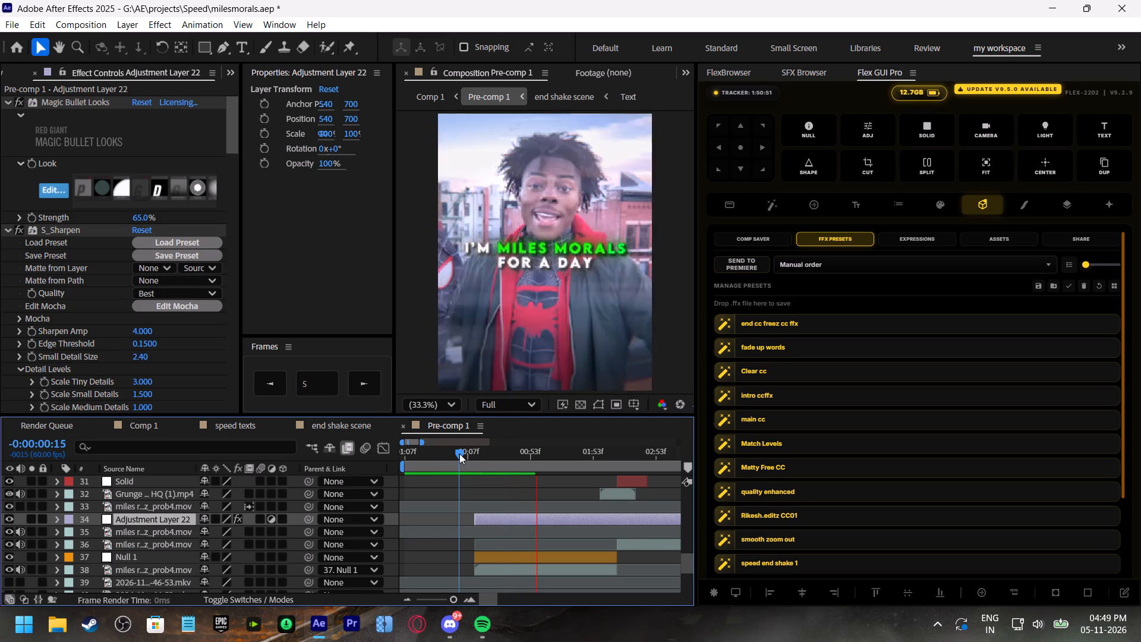
pyautogui.moveTo(459, 454); pyautogui.dragTo(515, 490)
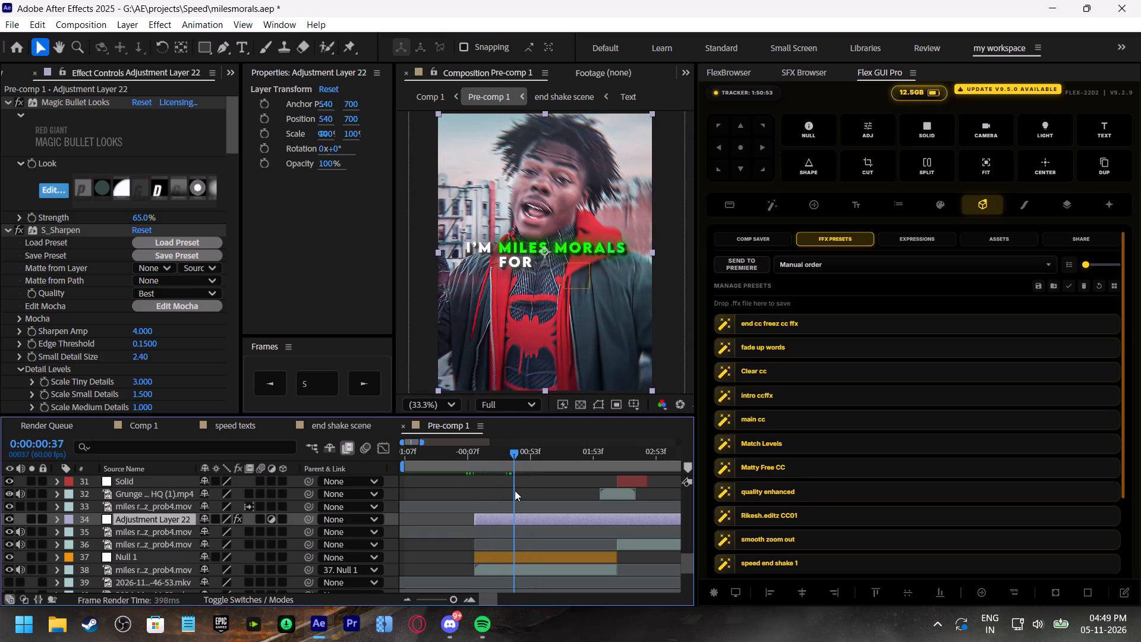
pyautogui.moveTo(515, 490); pyautogui.dragTo(519, 493)
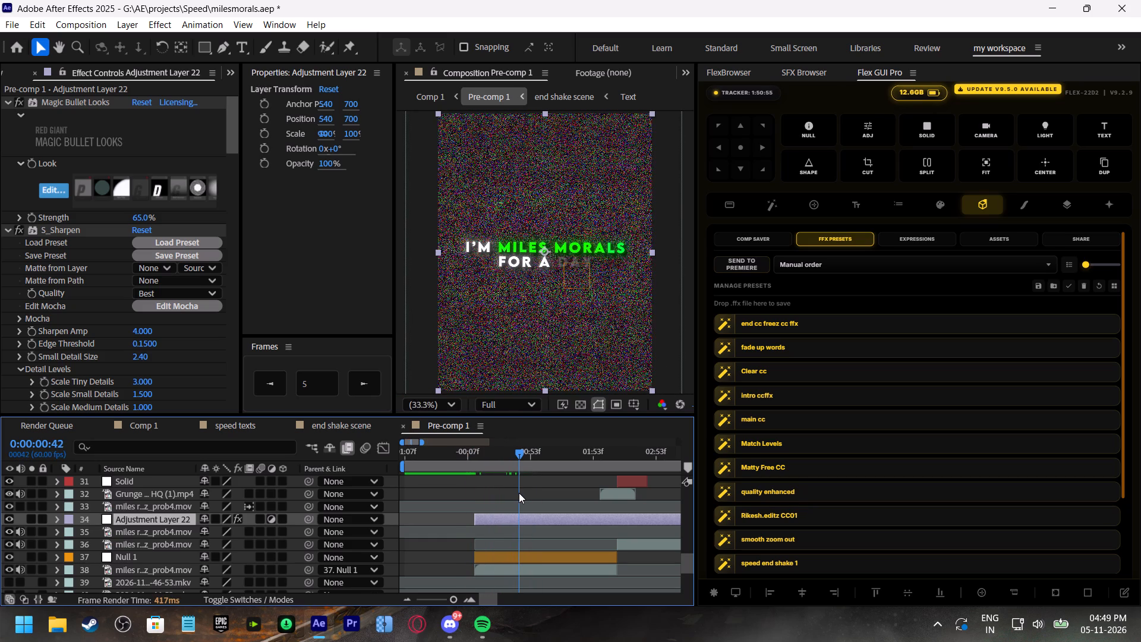
# Switch Adjustment Layer 22 off and on at 0:00:00:42 to compare the picture with and without its effects.
pyautogui.click(8, 518)
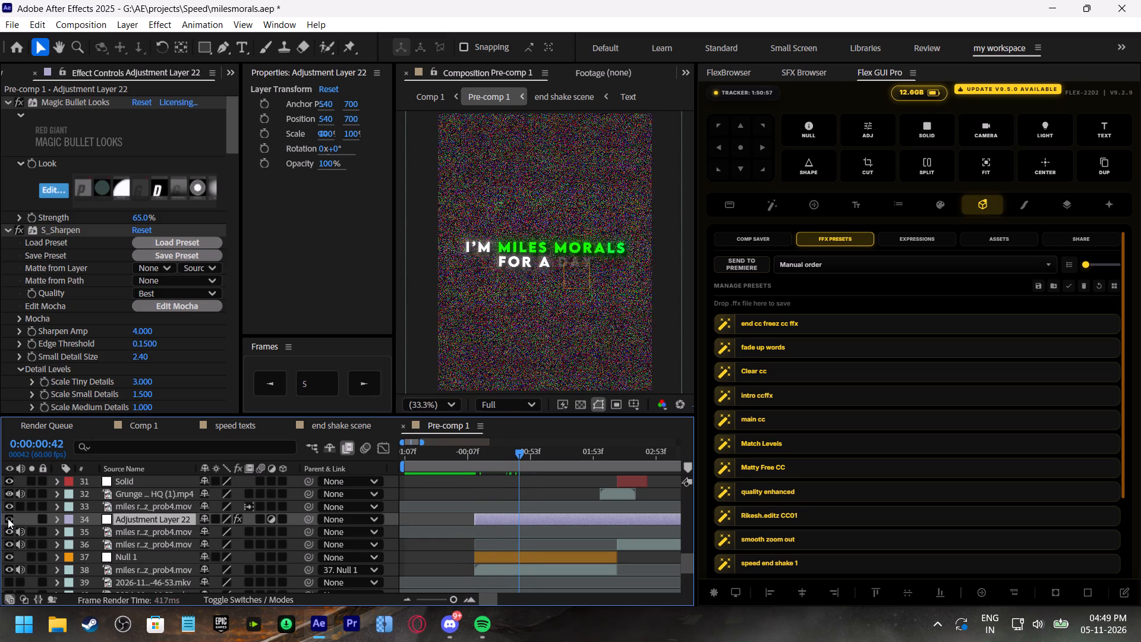
pyautogui.click(8, 518)
pyautogui.click(8, 518)
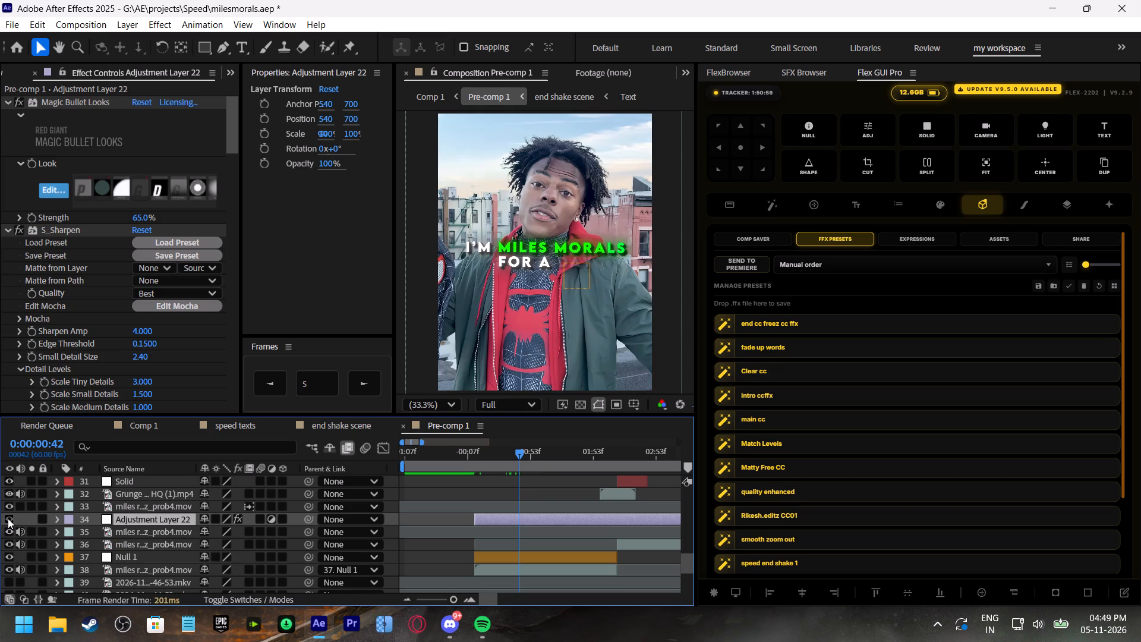
pyautogui.click(8, 518)
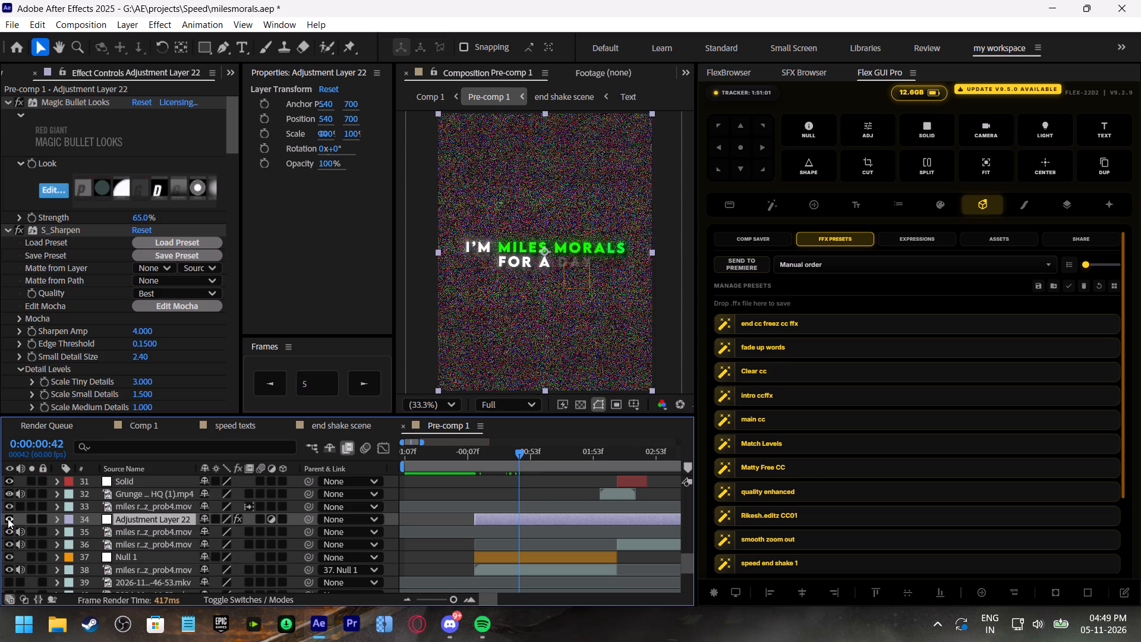
# Move Adjustment Layer 22 up one place in Pre-comp 1's layer stack, above the adjacent miles footage layer.
pyautogui.keyDown('shift'); pyautogui.scroll(-2, 427, 539); pyautogui.keyUp('shift')
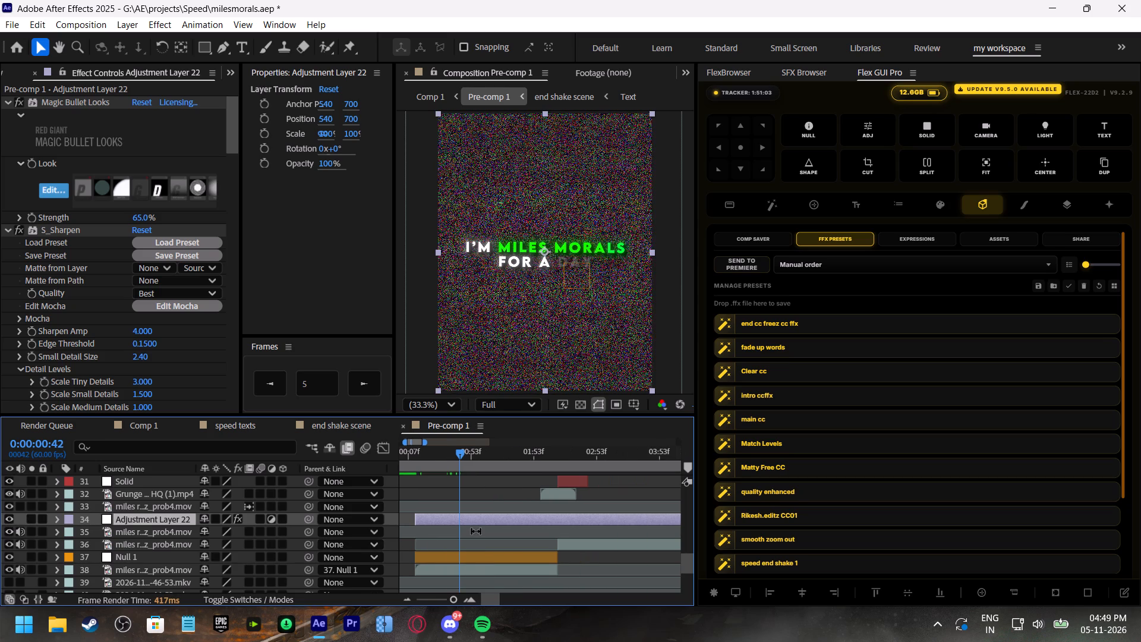
pyautogui.press('v')
pyautogui.click(472, 540)
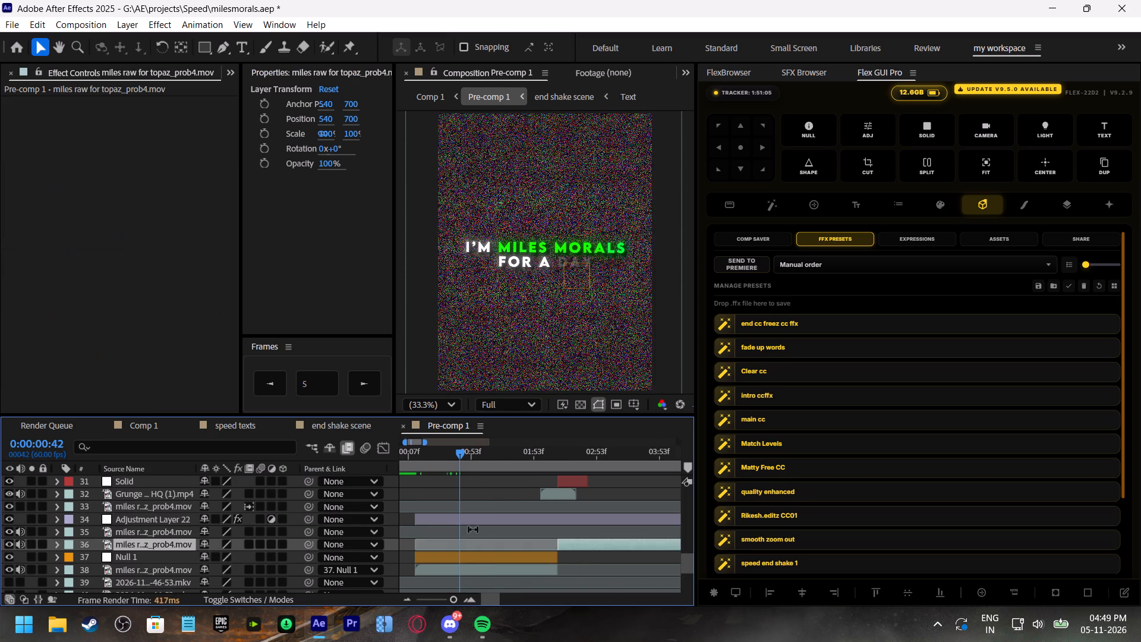
pyautogui.click(473, 530)
pyautogui.click(404, 545)
pyautogui.press('v')
pyautogui.click(463, 517)
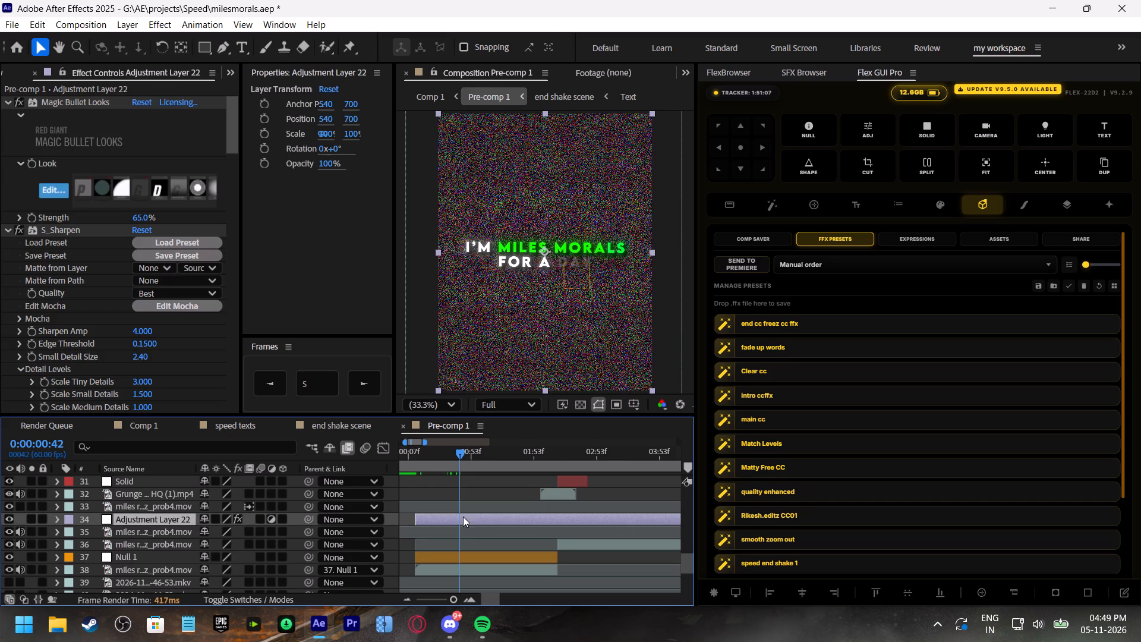
pyautogui.click(478, 518)
pyautogui.scroll(1, 300, 528)
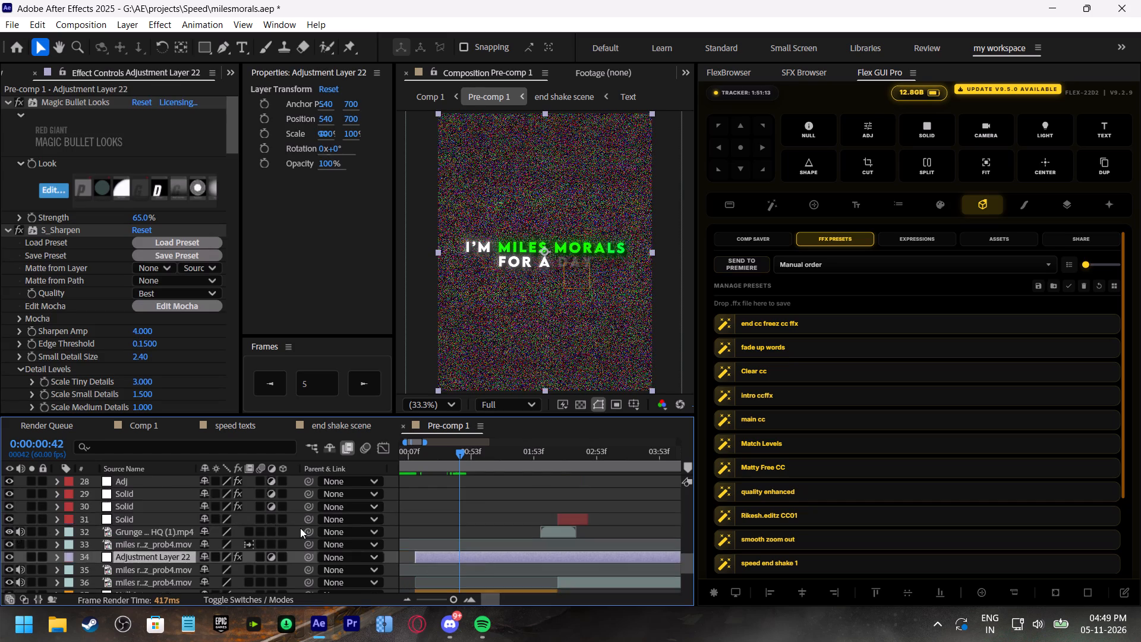
pyautogui.scroll(1, 300, 528)
pyautogui.scroll(-1, 300, 528)
pyautogui.moveTo(452, 597); pyautogui.dragTo(430, 597)
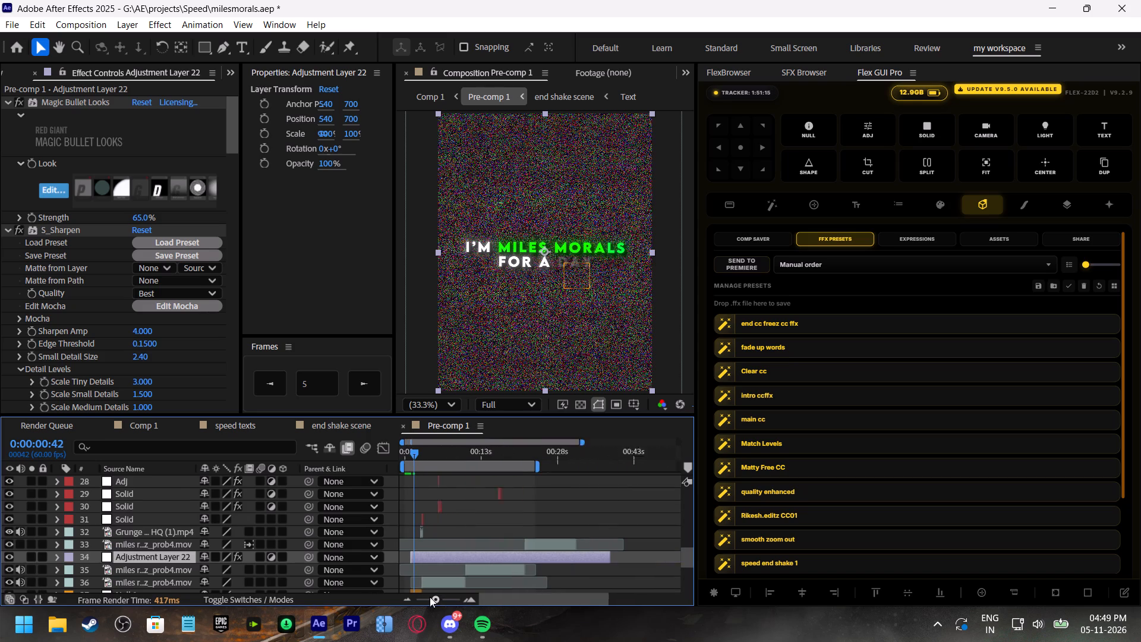
pyautogui.moveTo(430, 597); pyautogui.dragTo(426, 597)
pyautogui.scroll(-1, 518, 543)
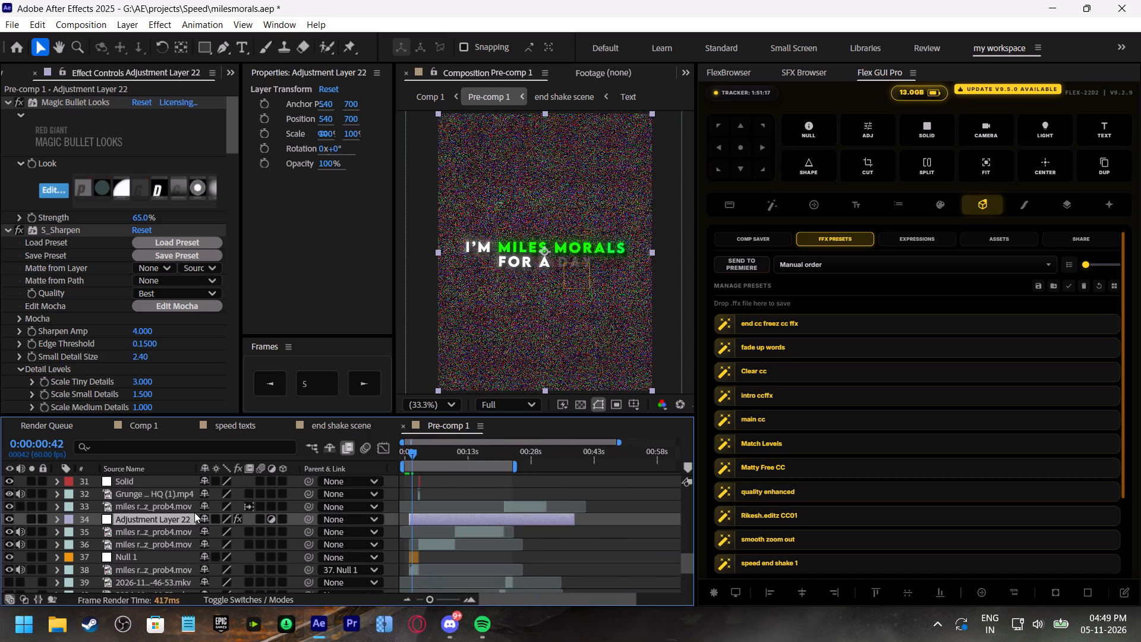
pyautogui.moveTo(175, 517); pyautogui.dragTo(174, 504)
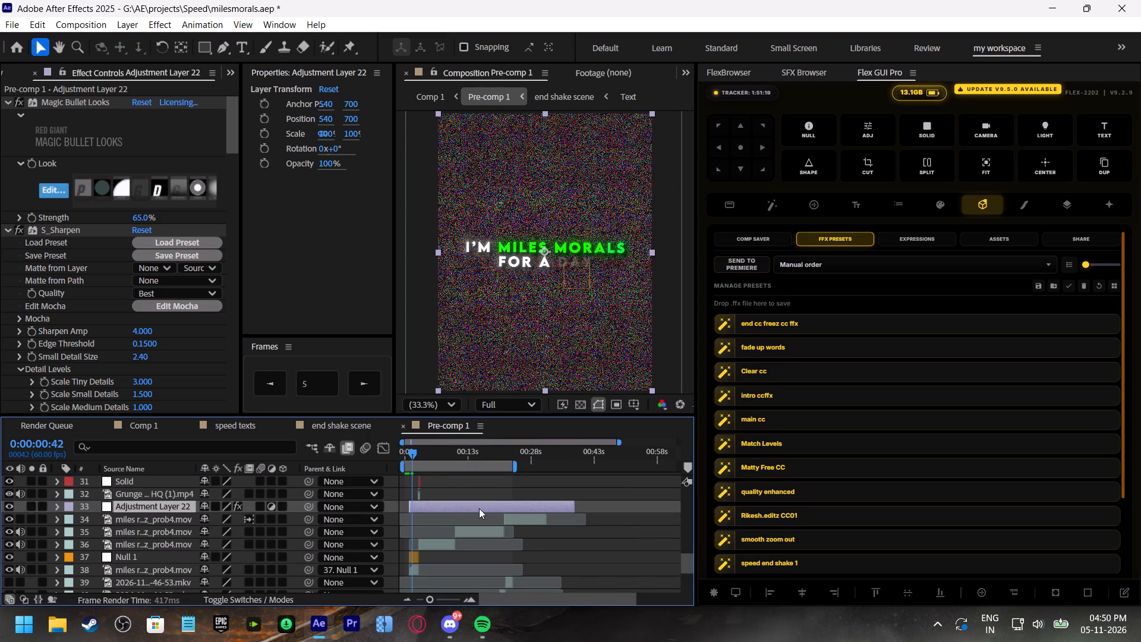
# Replace Adjustment Layer 22 with a new empty adjustment layer of the same length, deleting the old one.
pyautogui.click(479, 508)
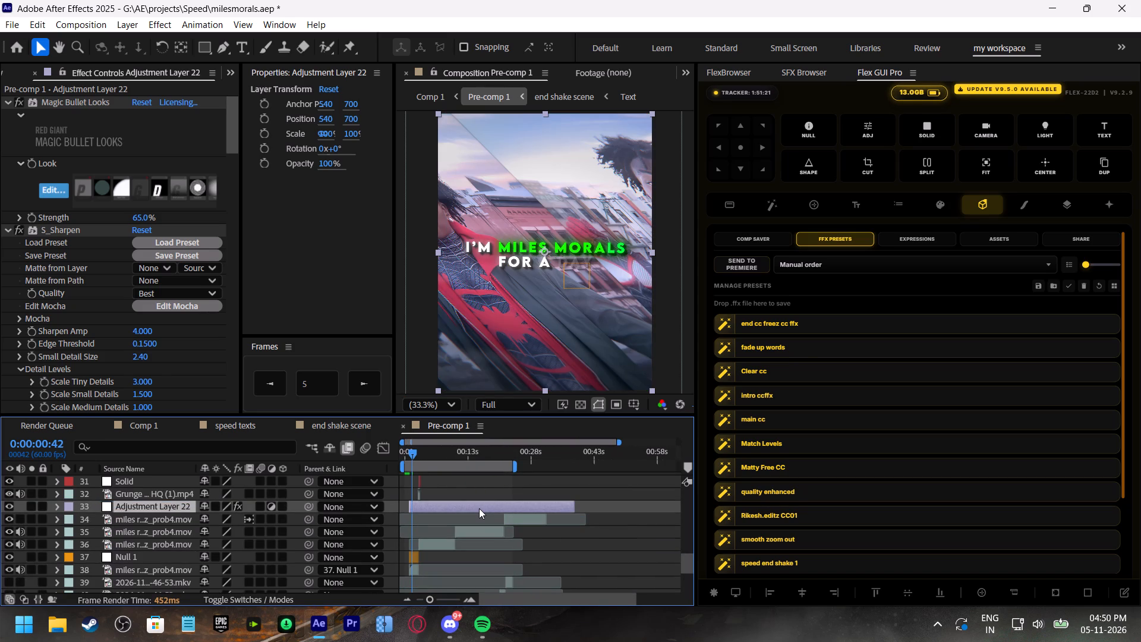
pyautogui.click(877, 138)
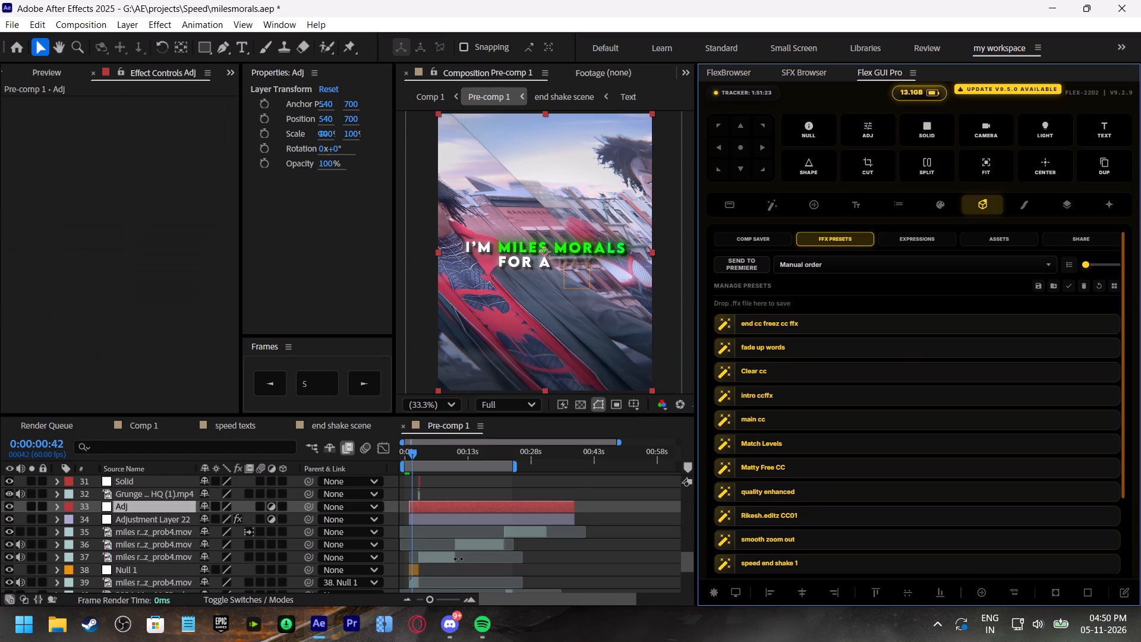
pyautogui.click(461, 519)
pyautogui.press('BackSpace')
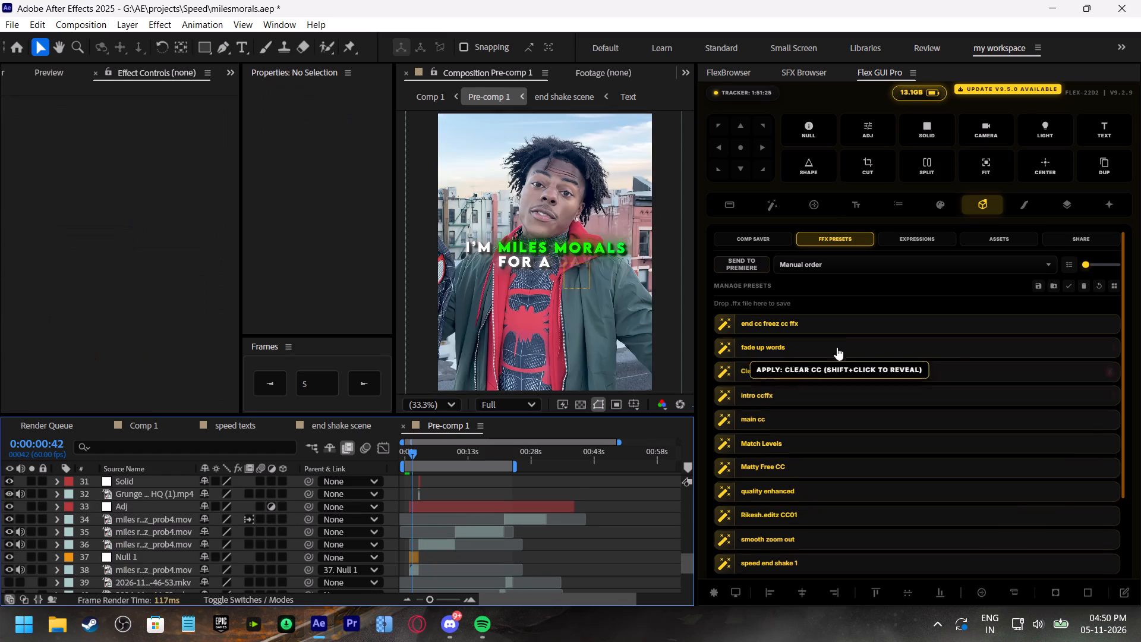
# Apply the intro ccffx preset to the new Adj layer.
pyautogui.click(776, 392)
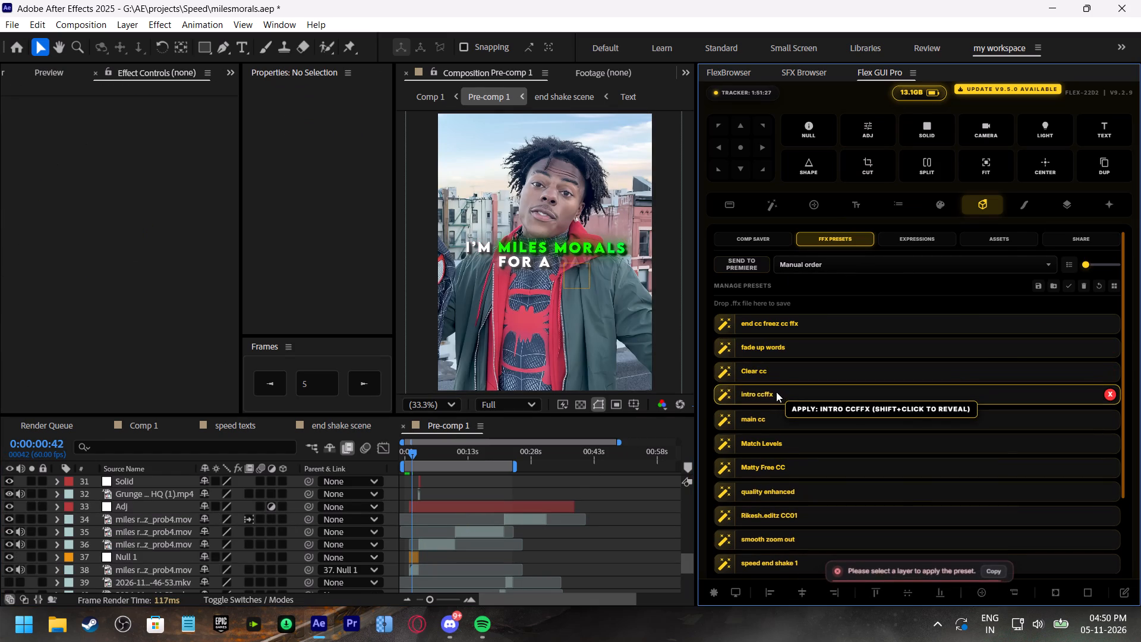
pyautogui.click(466, 509)
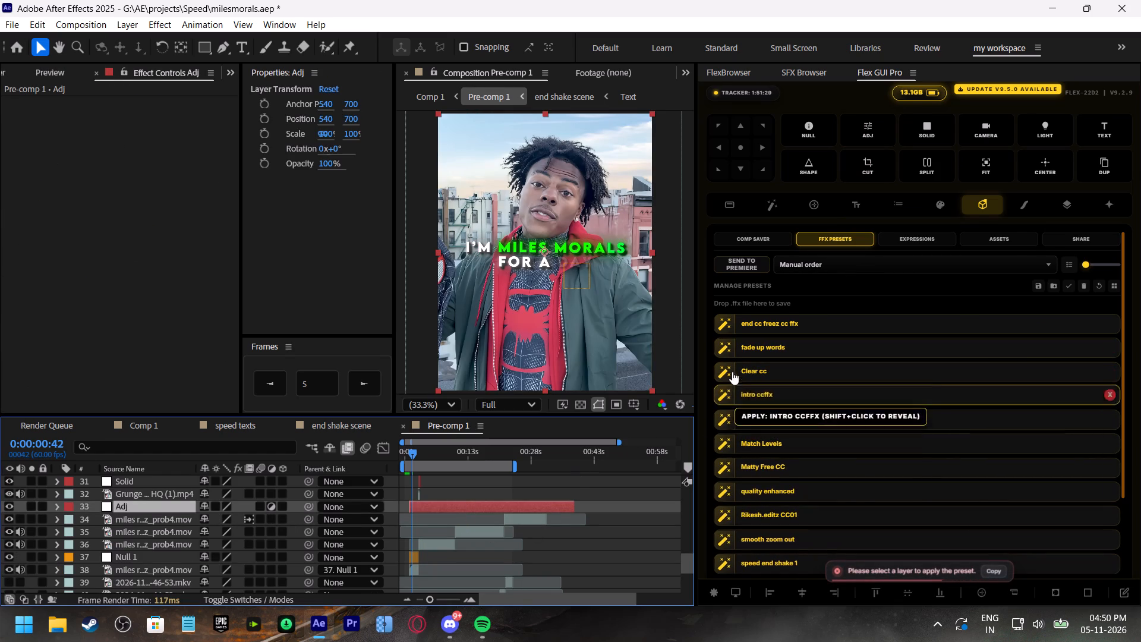
pyautogui.click(766, 399)
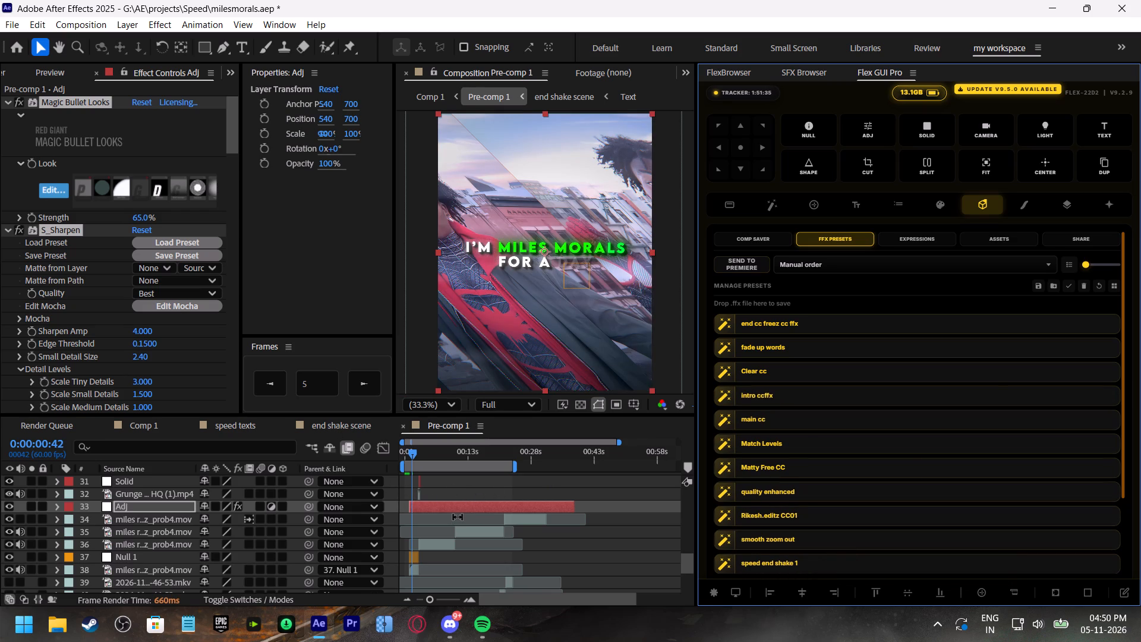
# Switch Magic Bullet Looks, S_Sharpen and 4-Color Gradient off and on in turn on the Adj layer to compare the picture.
pyautogui.click(141, 122)
pyautogui.click(23, 103)
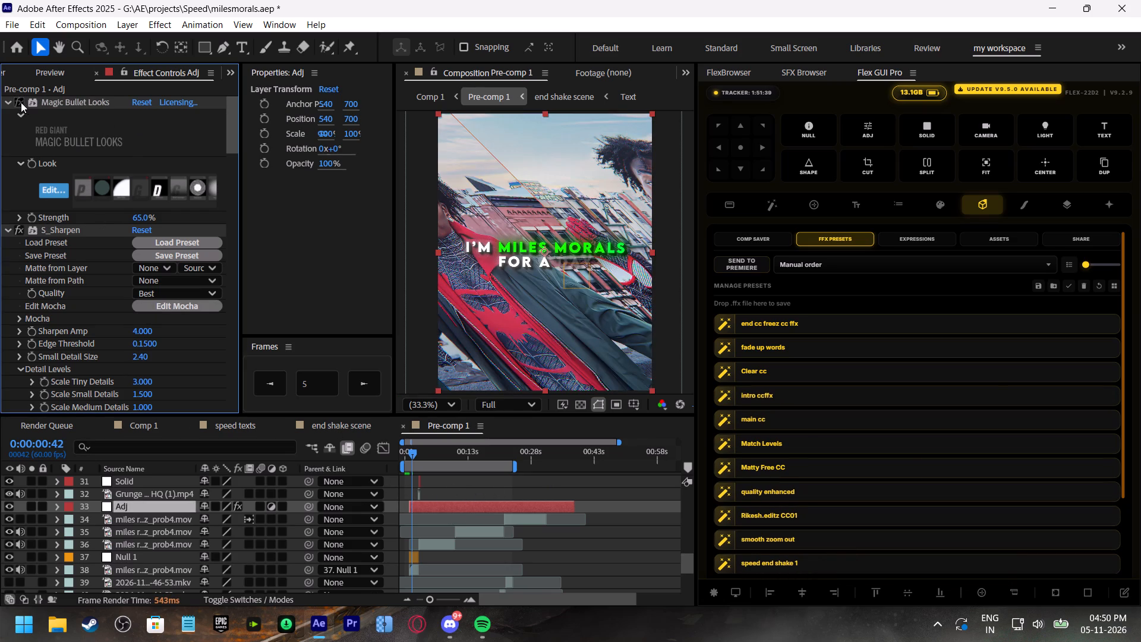
pyautogui.click(21, 102)
pyautogui.click(19, 226)
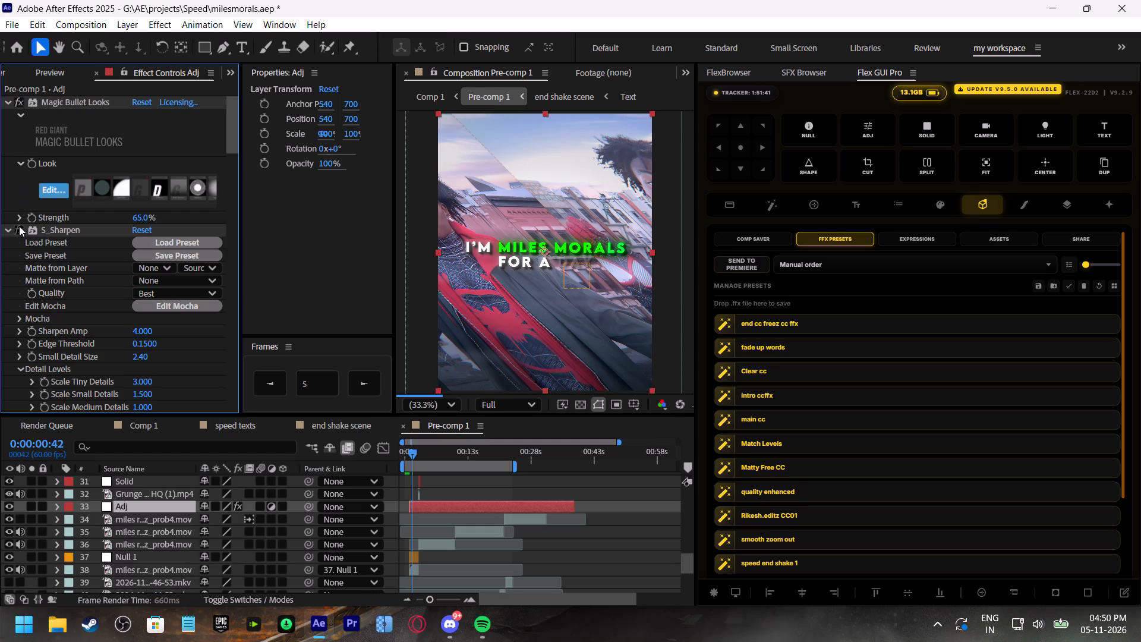
pyautogui.click(19, 228)
pyautogui.scroll(-6, 23, 267)
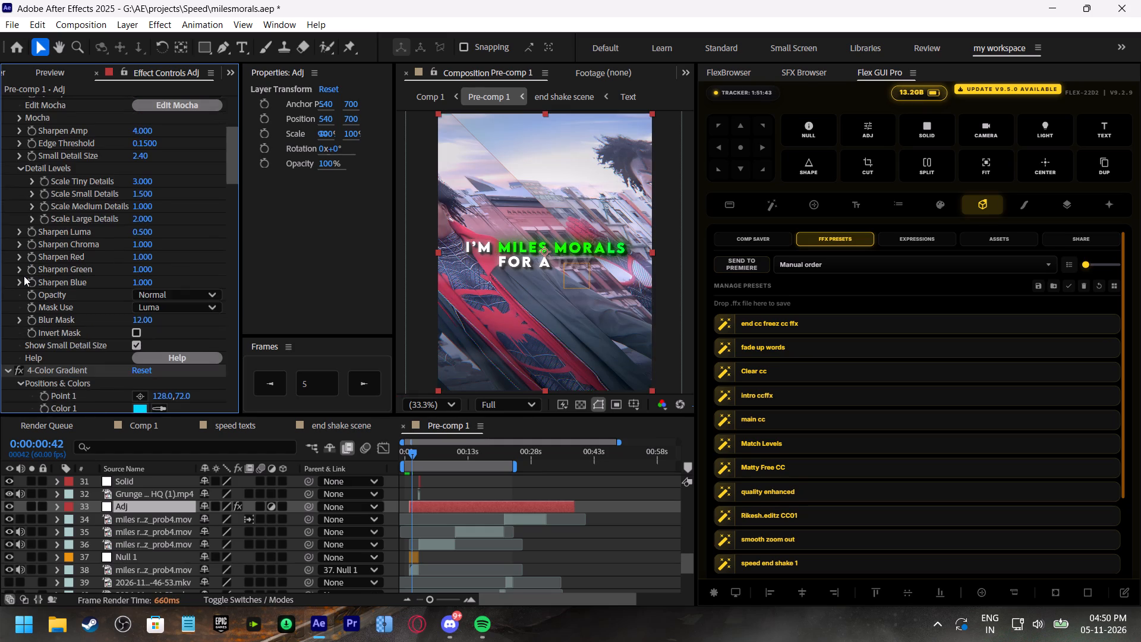
pyautogui.scroll(-1, 24, 276)
pyautogui.click(18, 336)
pyautogui.click(18, 336)
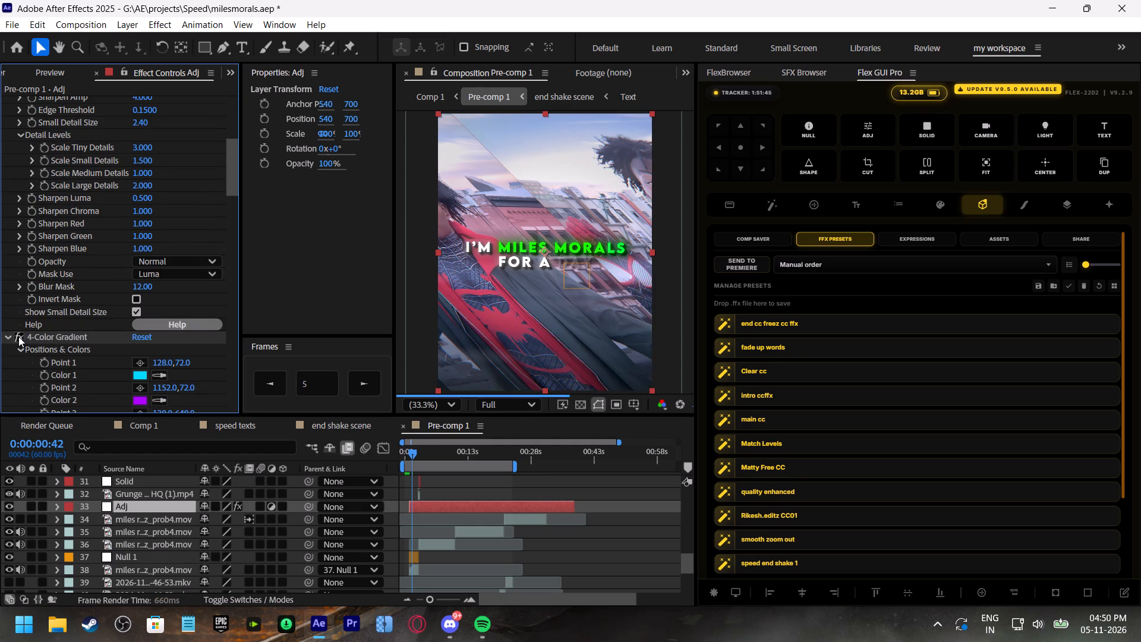
# Disable the Looks effect that sits below 4-Color Gradient on the Adj layer.
pyautogui.scroll(-4, 20, 343)
pyautogui.click(16, 380)
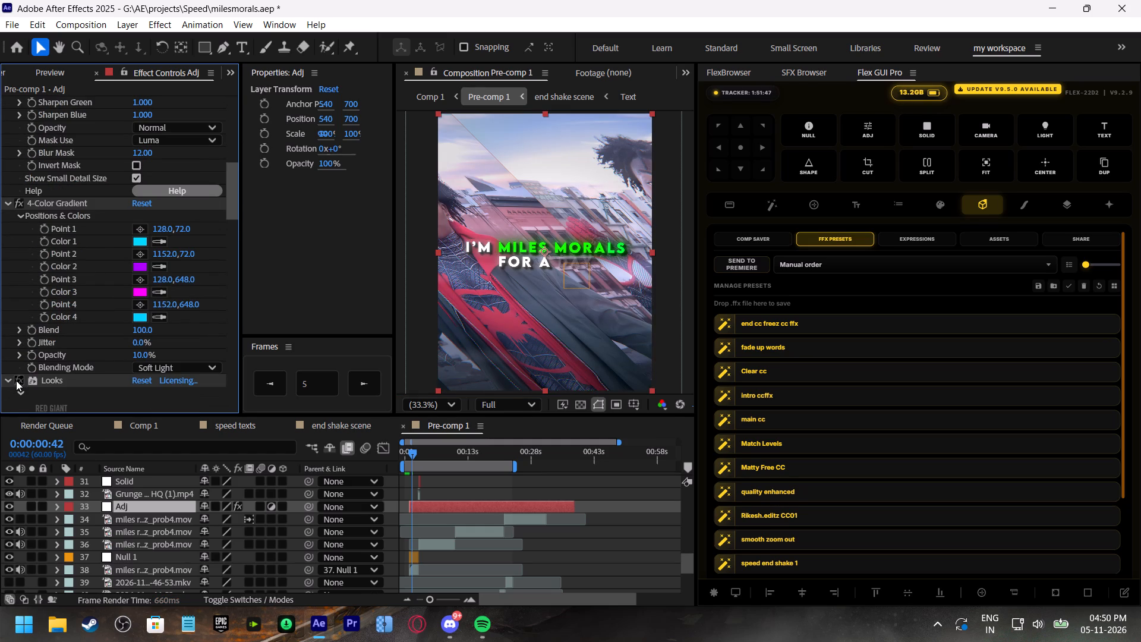
pyautogui.click(16, 380)
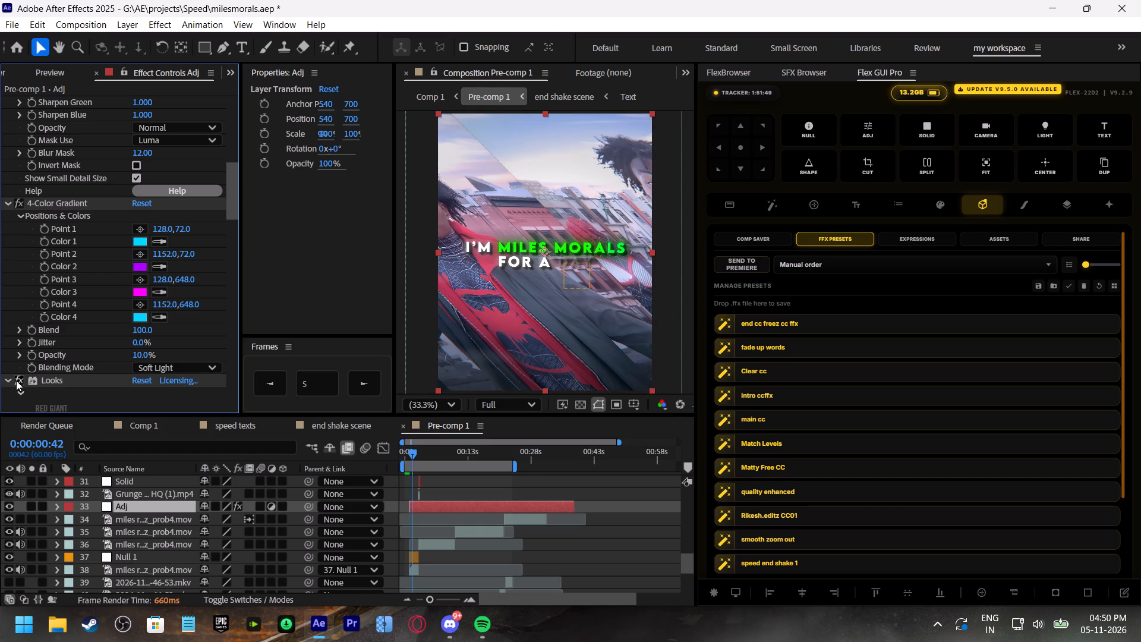
pyautogui.click(16, 380)
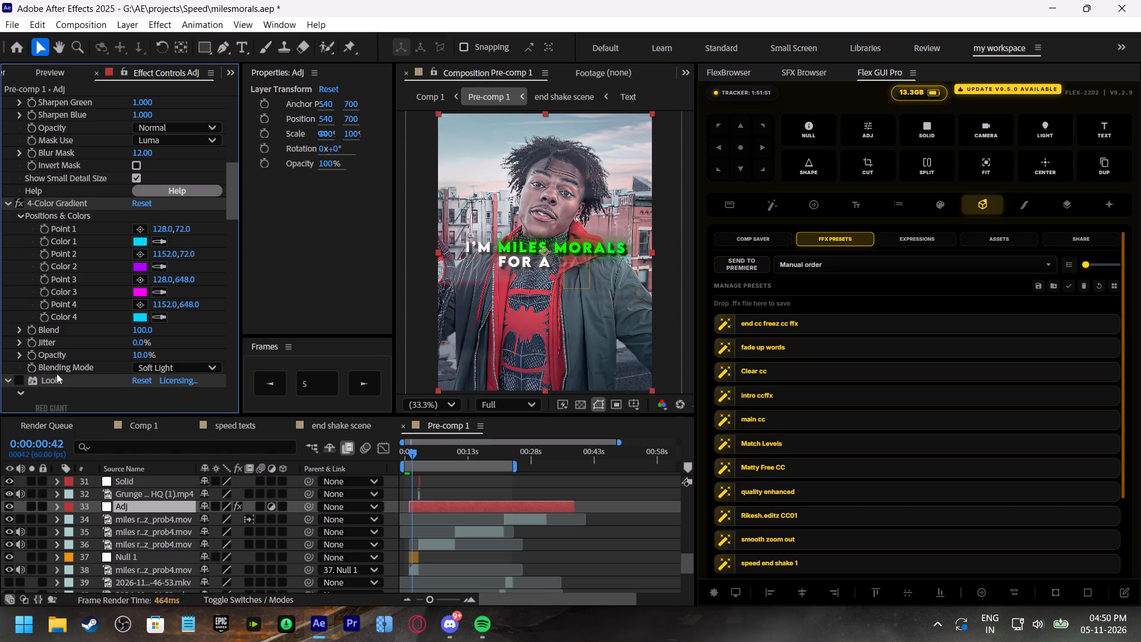
pyautogui.scroll(-3, 79, 363)
pyautogui.scroll(-6, 46, 280)
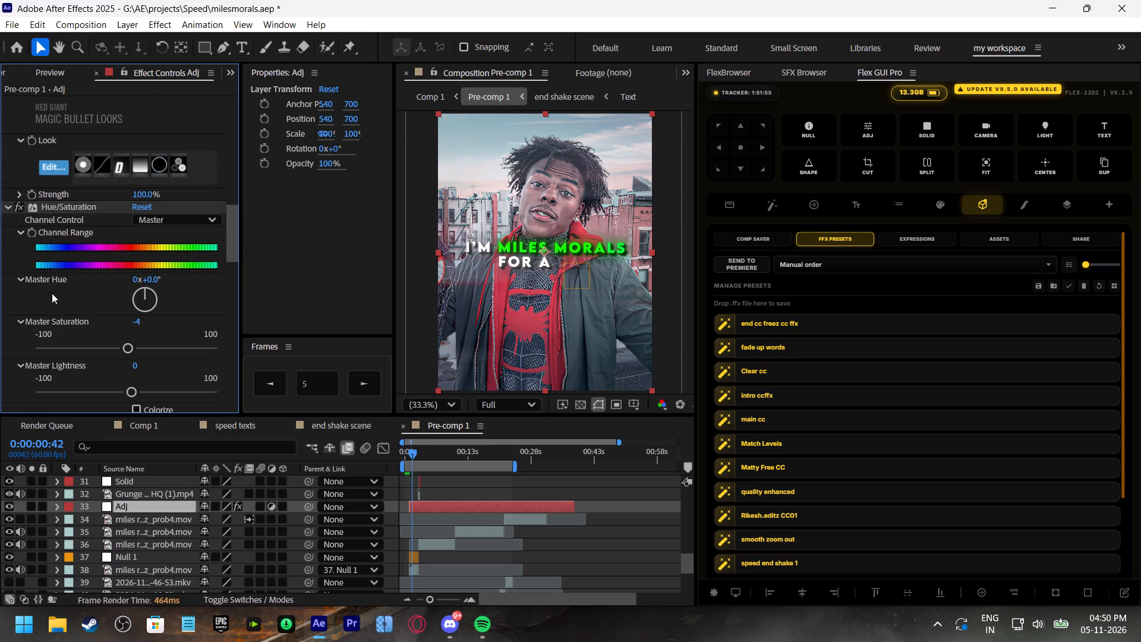
# Play the intro of Pre-comp 1 from its beginning and check how the colour grade behaves.
pyautogui.moveTo(409, 451); pyautogui.dragTo(402, 449)
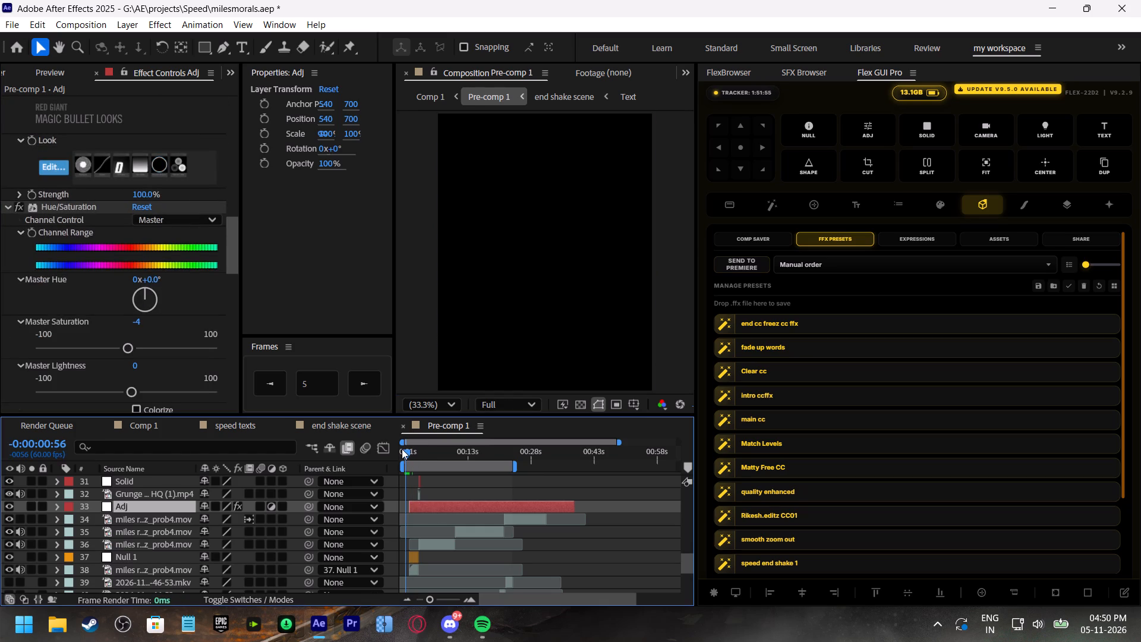
pyautogui.press('space')
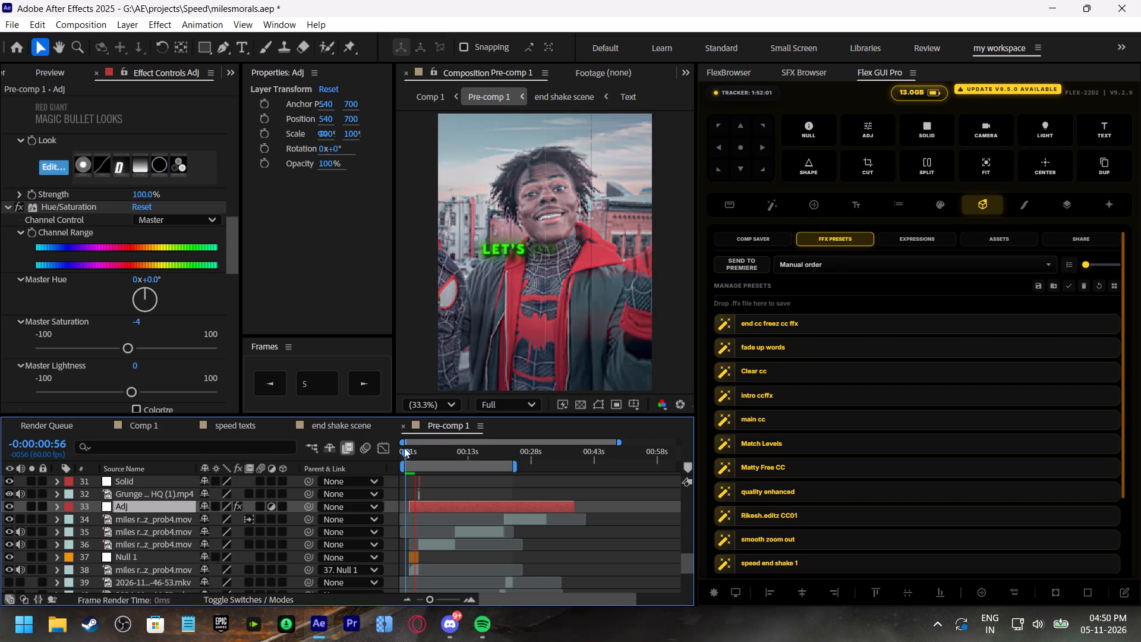
pyautogui.click(404, 448)
pyautogui.press('space')
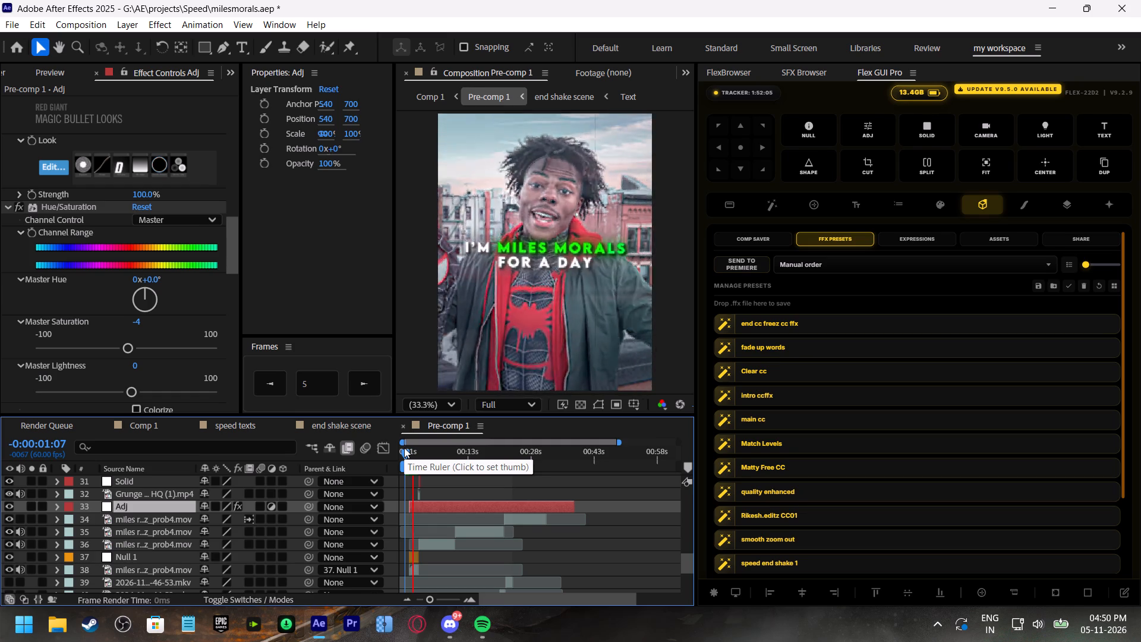
pyautogui.moveTo(404, 448); pyautogui.dragTo(414, 450)
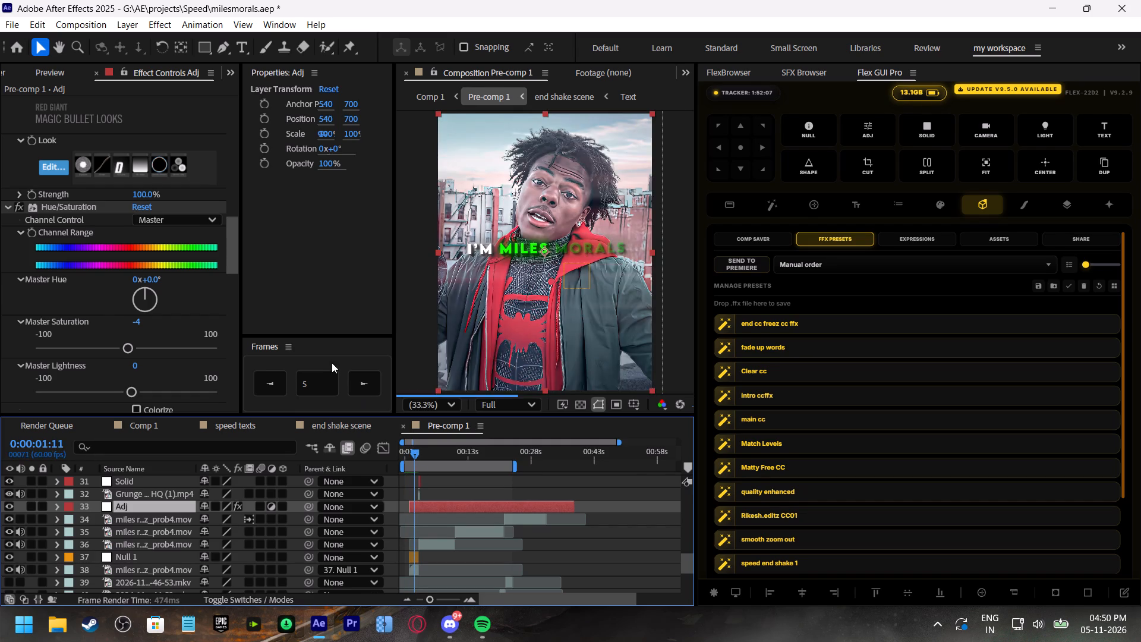
# Delete the S_FilmDamage effect from the Adj layer.
pyautogui.scroll(-17, 212, 259)
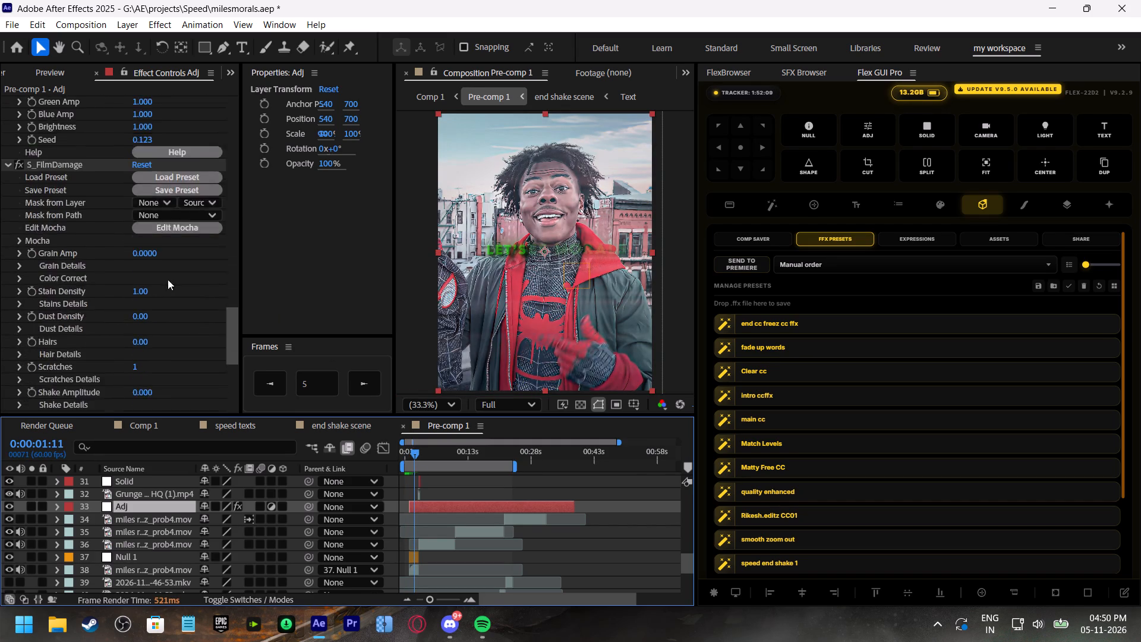
pyautogui.scroll(-12, 168, 279)
pyautogui.scroll(6, 138, 291)
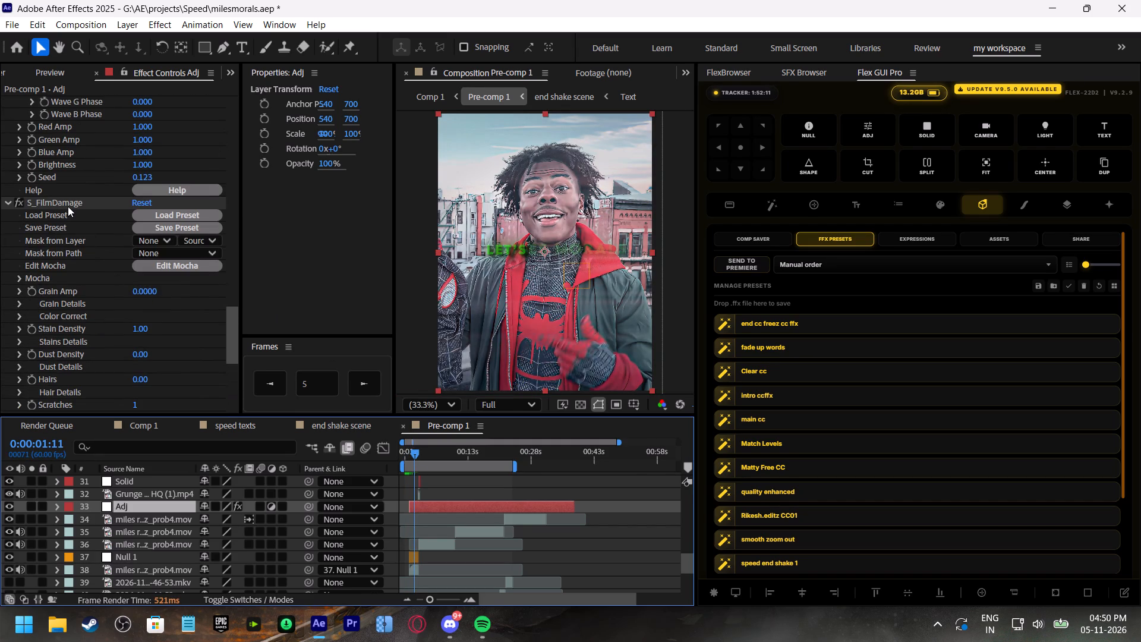
pyautogui.click(68, 206)
pyautogui.press('BackSpace')
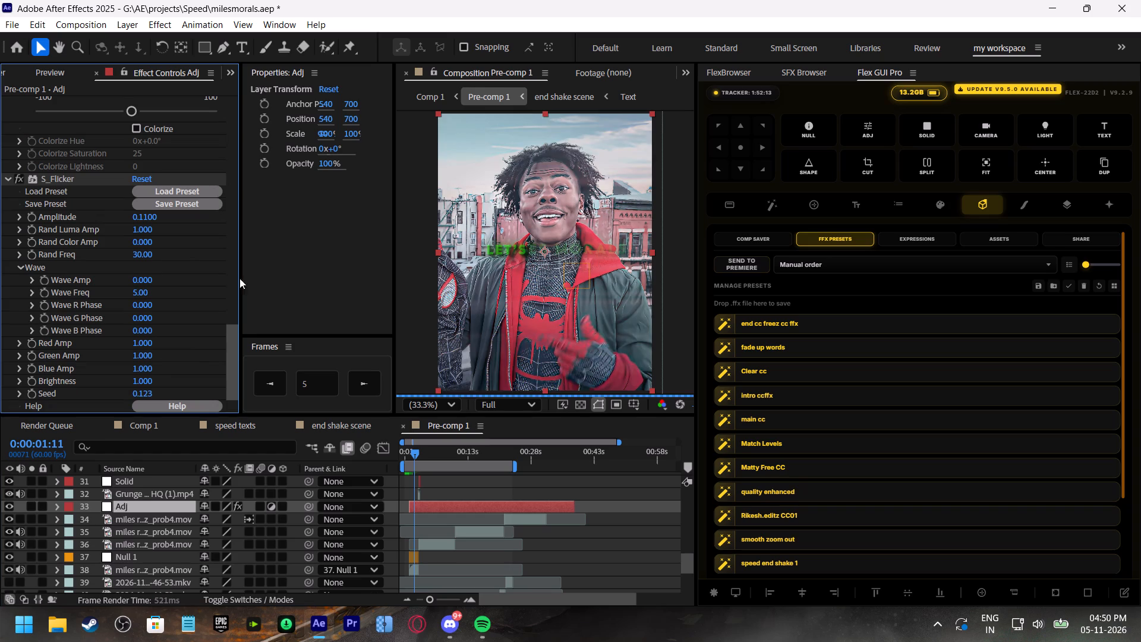
# Preview Pre-comp 1 at several points between 0:00:02:57 and 0:00:10:22 to check the grade.
pyautogui.click(422, 452)
pyautogui.press('space')
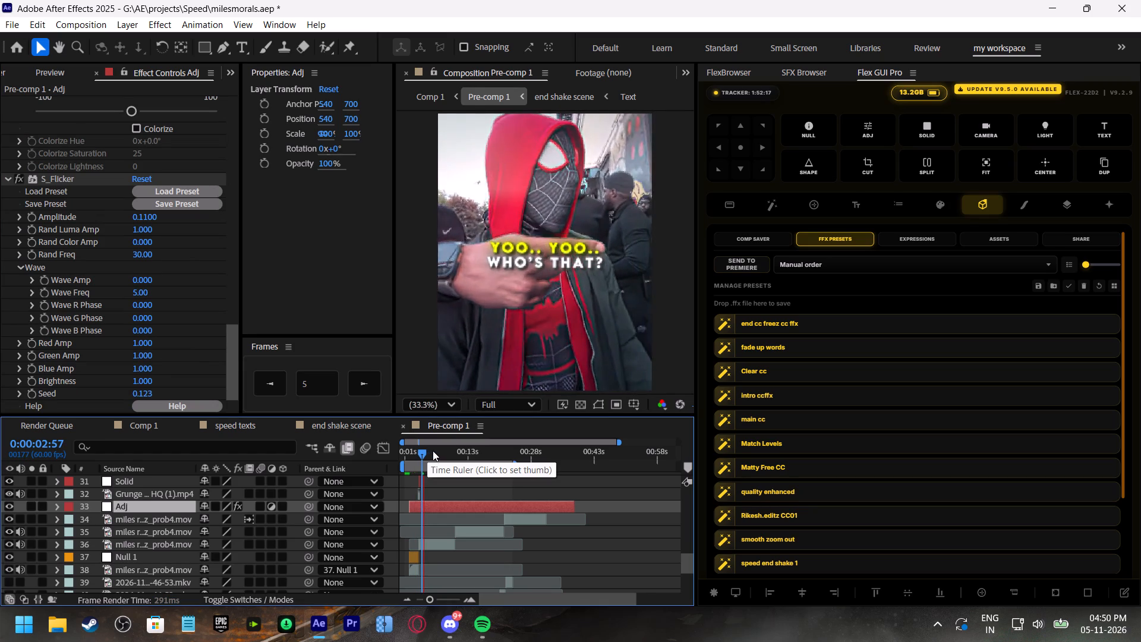
pyautogui.moveTo(433, 451); pyautogui.dragTo(412, 465)
pyautogui.press('space')
pyautogui.click(439, 450)
pyautogui.press('space')
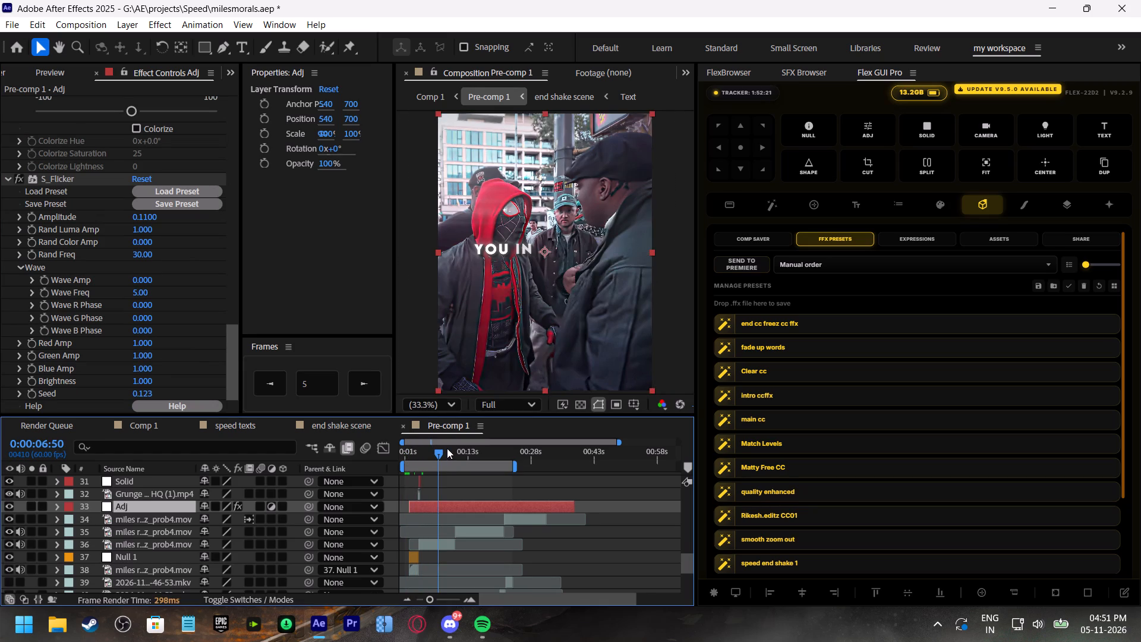
pyautogui.click(453, 449)
# Save the project.
pyautogui.hotkey('ctrl', 's')
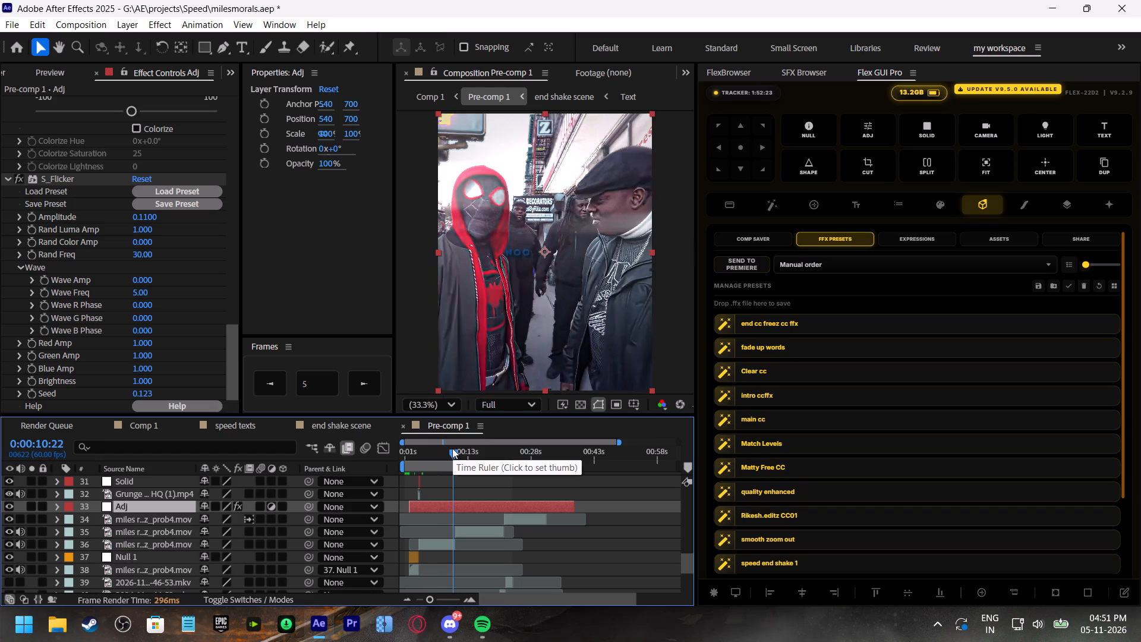
# Add Pre-comp 1 to the render queue and open its output module settings, leaving them without making changes.
pyautogui.hotkey('ctrl', 'm')
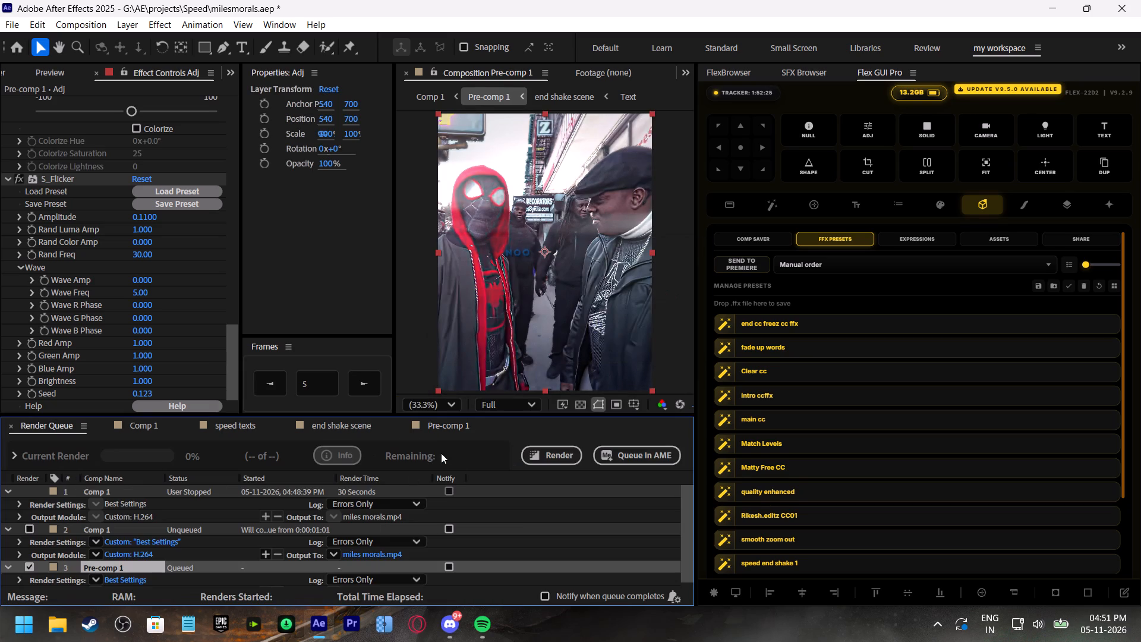
pyautogui.scroll(-2, 192, 555)
pyautogui.click(128, 580)
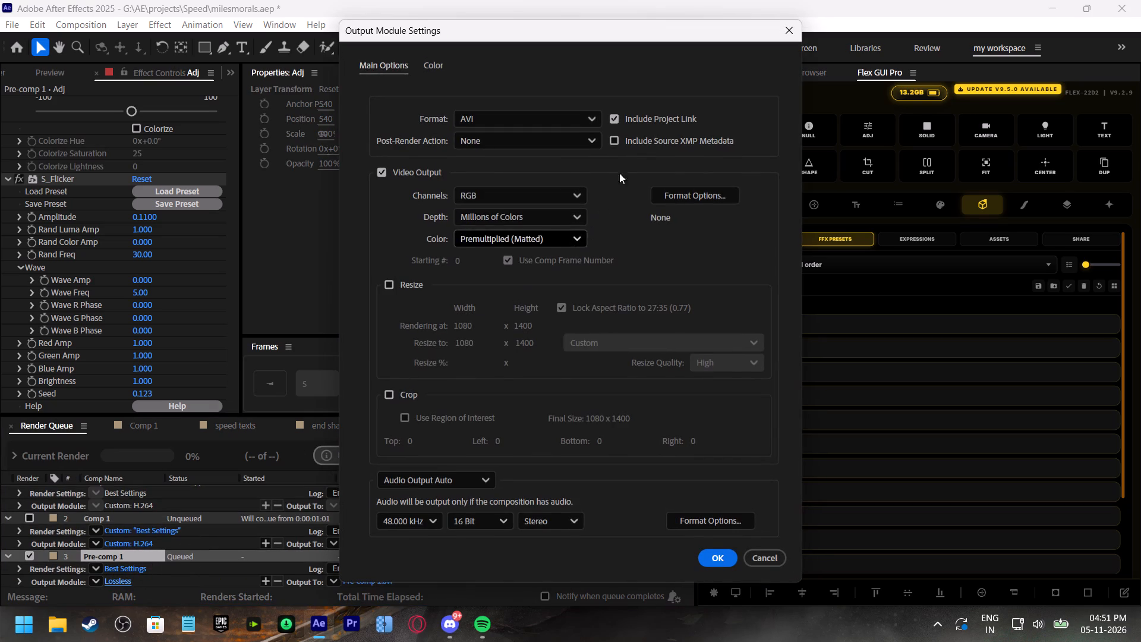
pyautogui.click(513, 121)
pyautogui.click(771, 559)
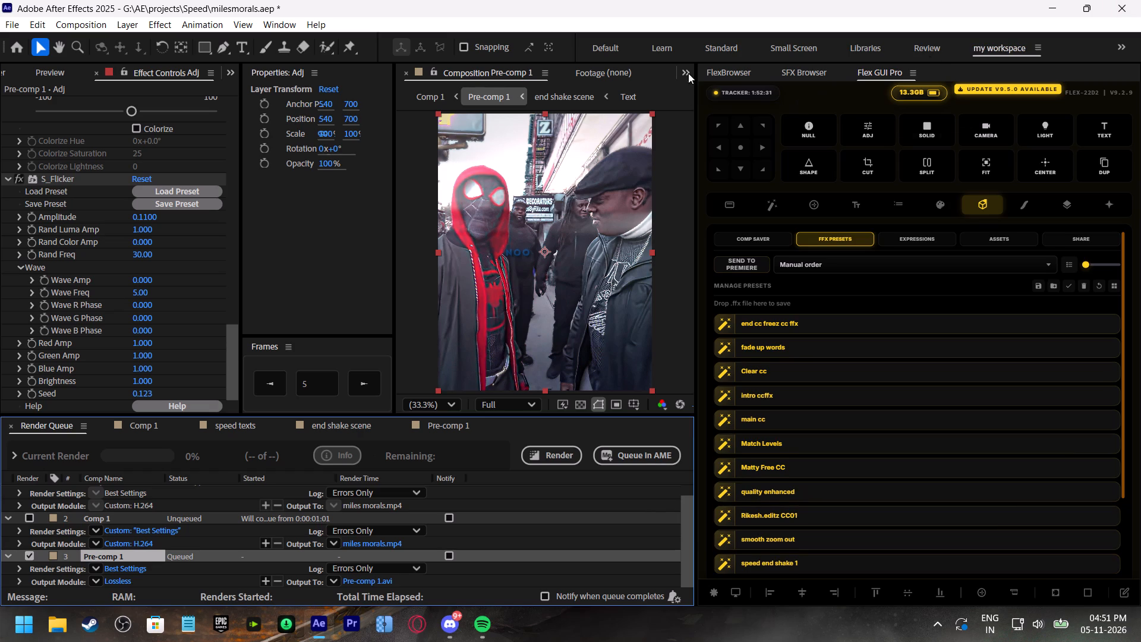
# Search the web for "miles morals" in a new FlexBrowser tab to check the name's spelling.
pyautogui.click(722, 70)
pyautogui.doubleClick(819, 103)
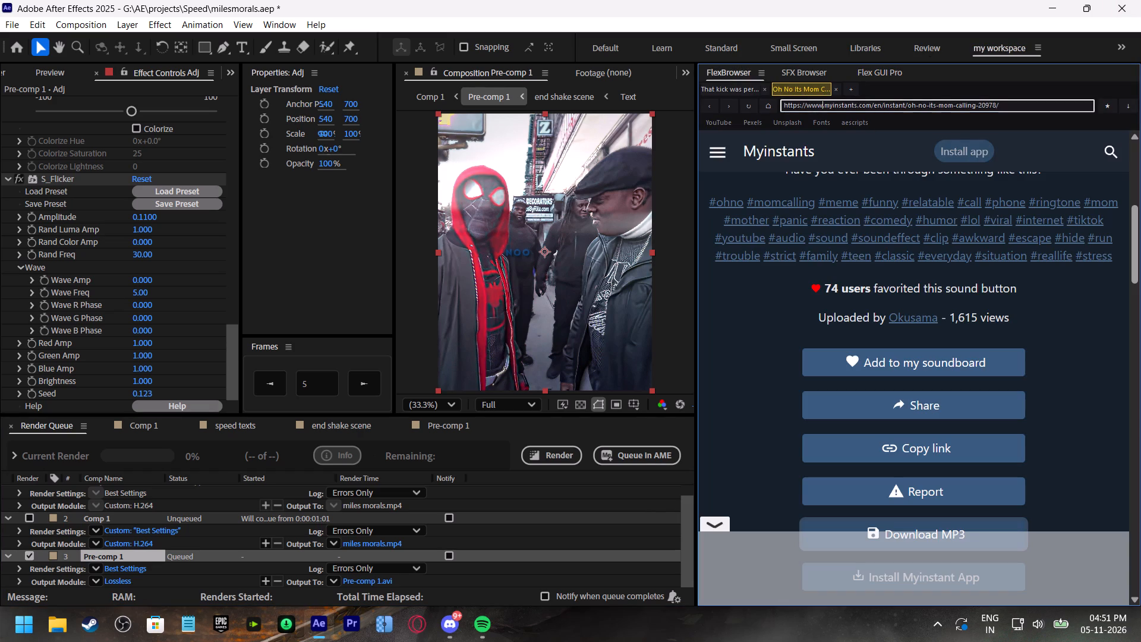
pyautogui.doubleClick(820, 105)
pyautogui.click(845, 89)
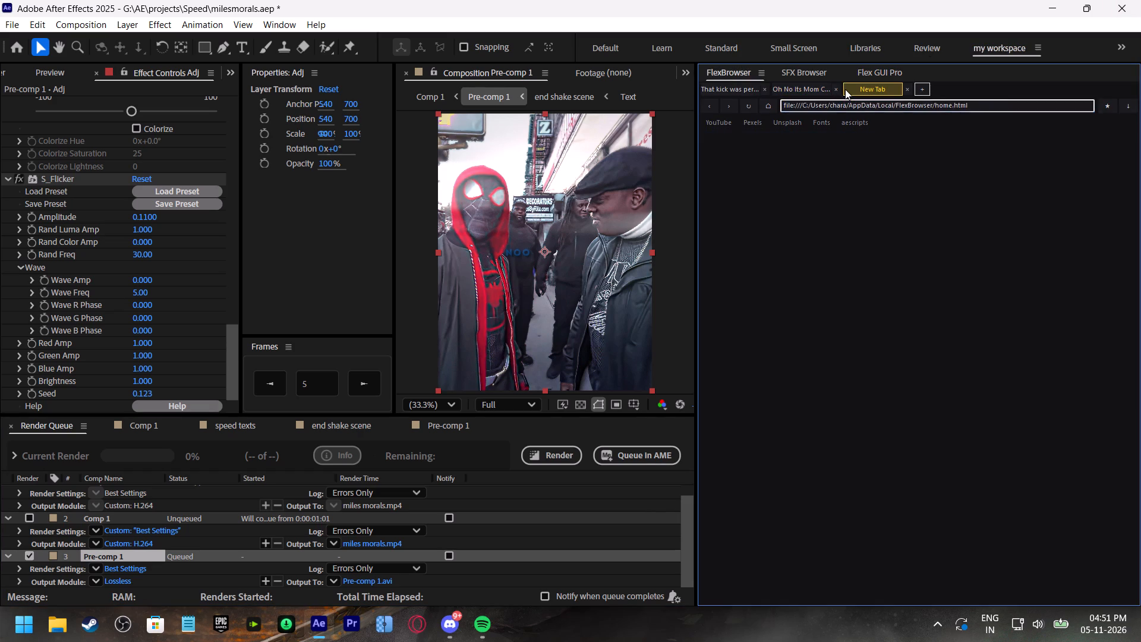
pyautogui.write('mile')
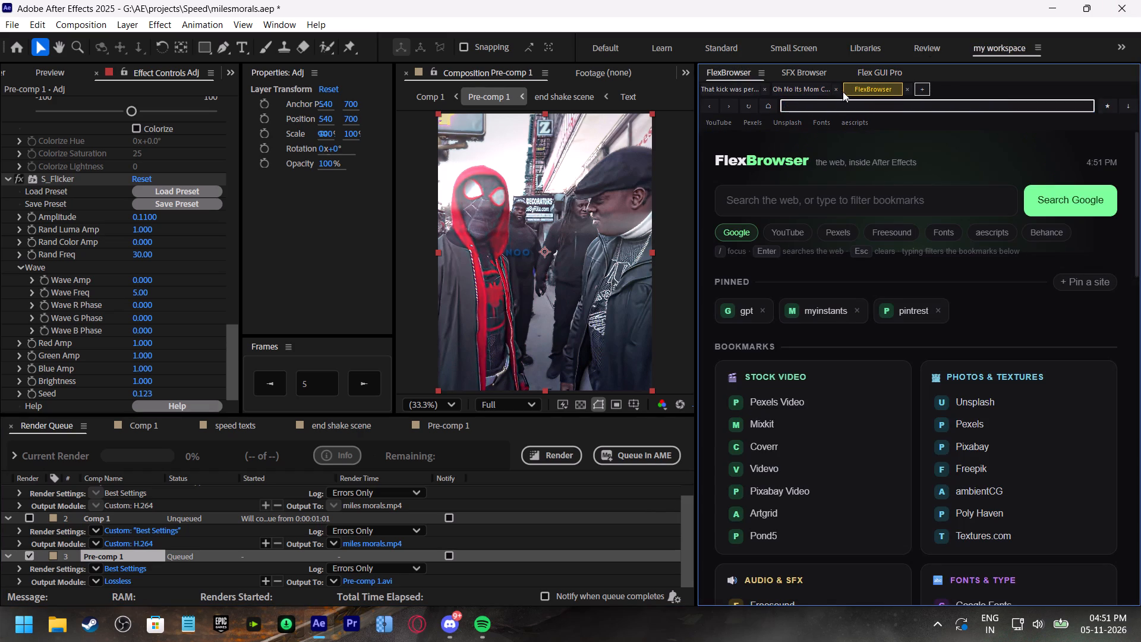
pyautogui.click(834, 101)
pyautogui.write('miles morals')
pyautogui.press('Return')
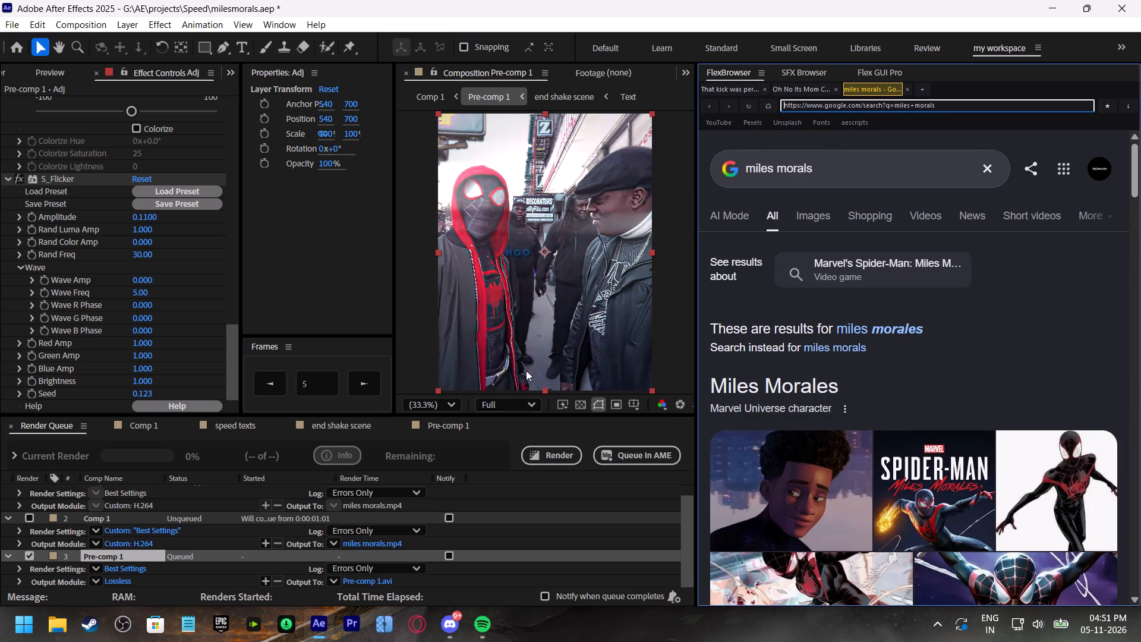
# Correct the spelling of MILES MORALS to MILES MORALES in the opening caption of Pre-comp 1.
pyautogui.click(155, 429)
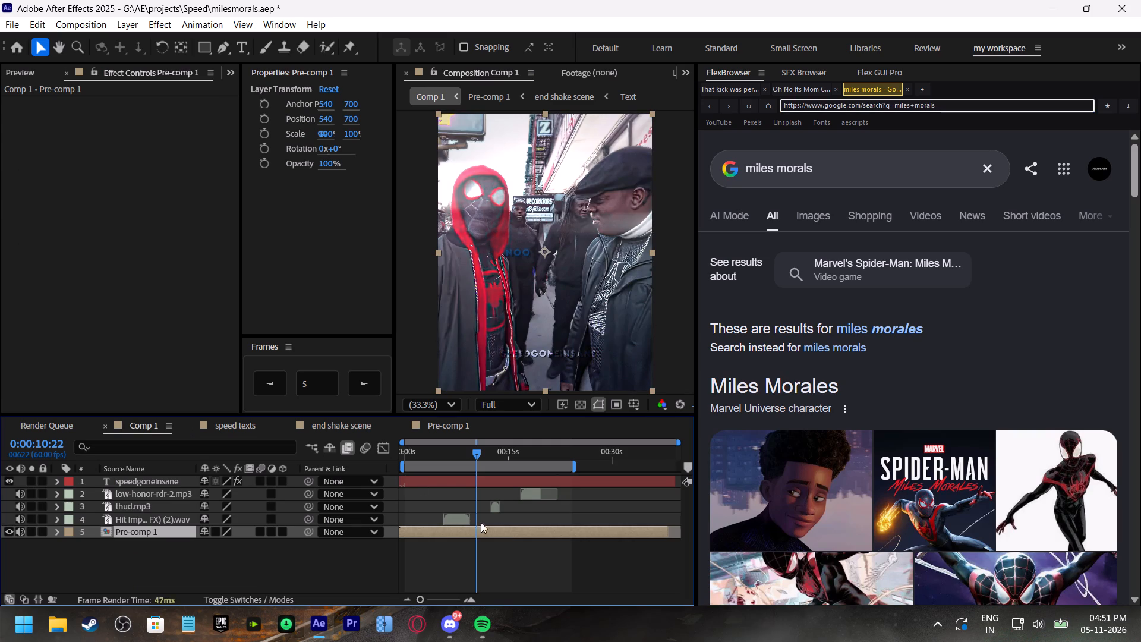
pyautogui.doubleClick(478, 532)
pyautogui.scroll(-4, 464, 518)
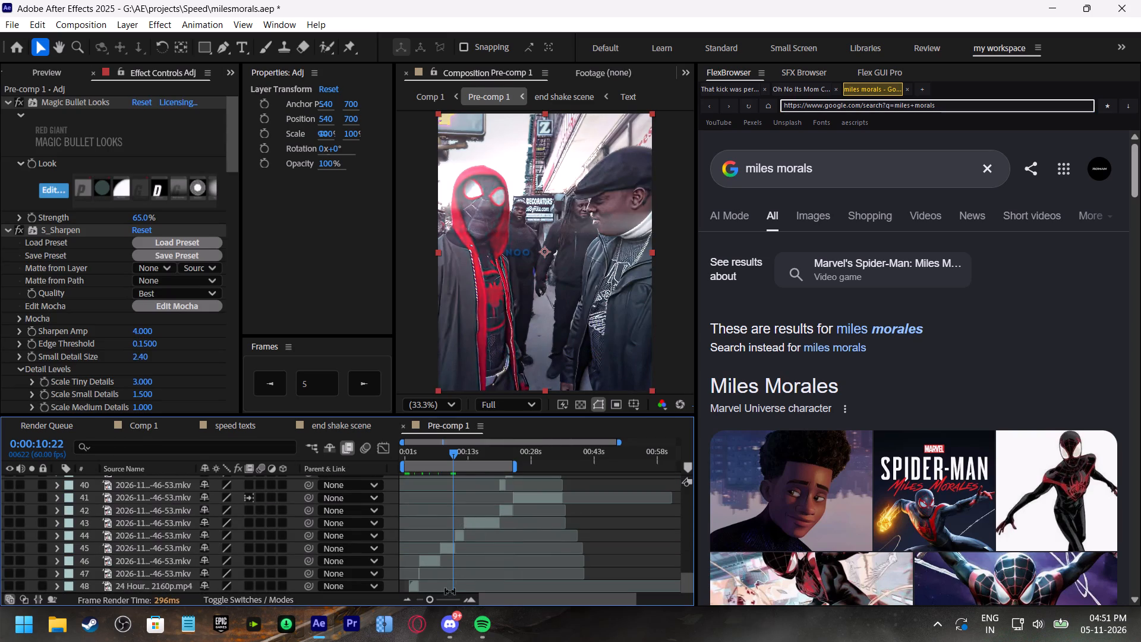
pyautogui.moveTo(431, 600); pyautogui.dragTo(450, 605)
pyautogui.scroll(4, 418, 520)
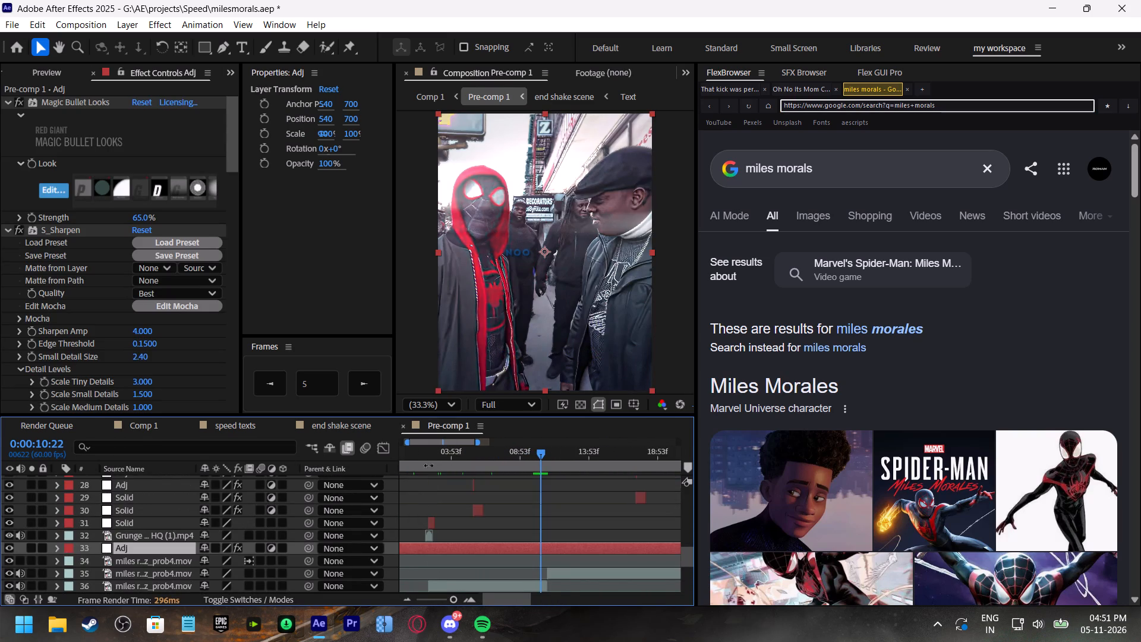
pyautogui.moveTo(430, 457); pyautogui.dragTo(422, 498)
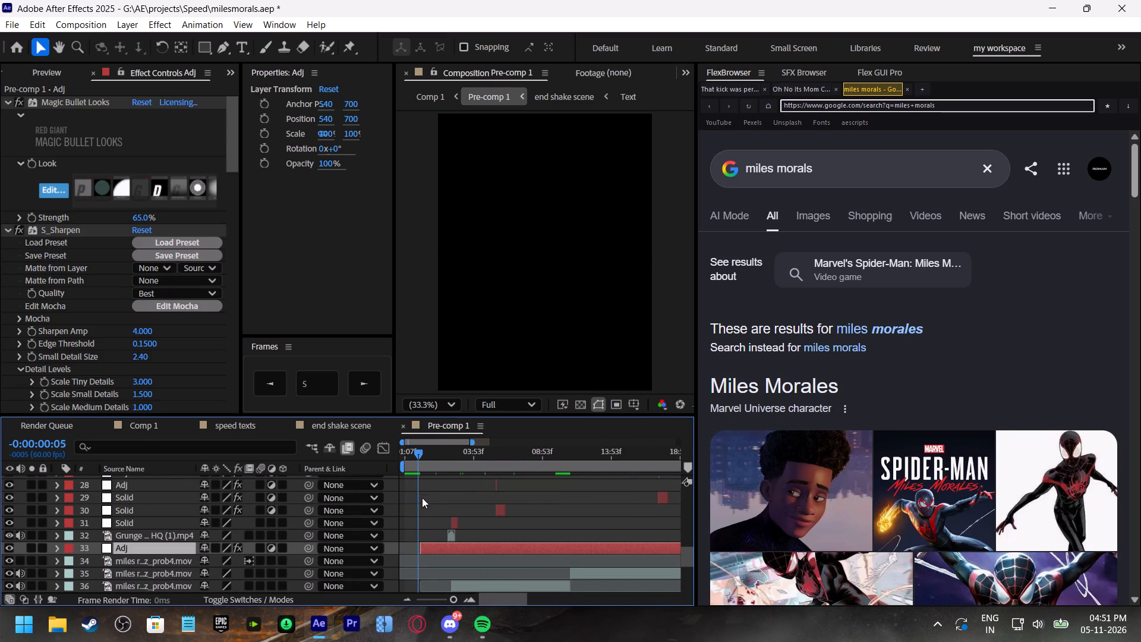
pyautogui.moveTo(422, 498); pyautogui.dragTo(426, 502)
pyautogui.scroll(3, 447, 533)
pyautogui.click(431, 573)
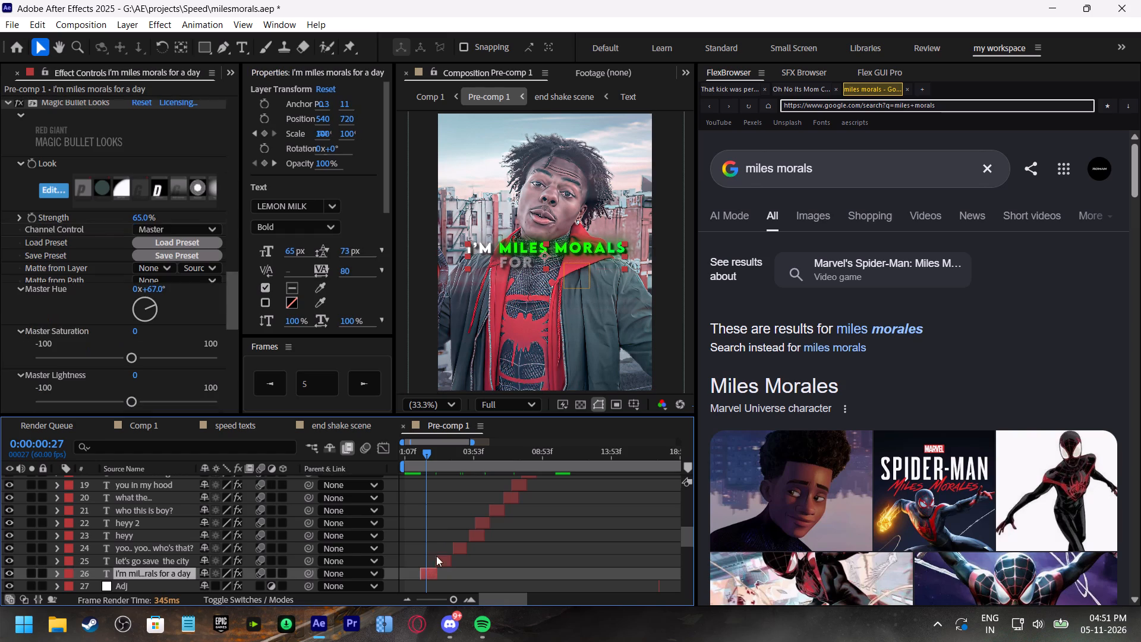
pyautogui.moveTo(430, 449); pyautogui.dragTo(434, 462)
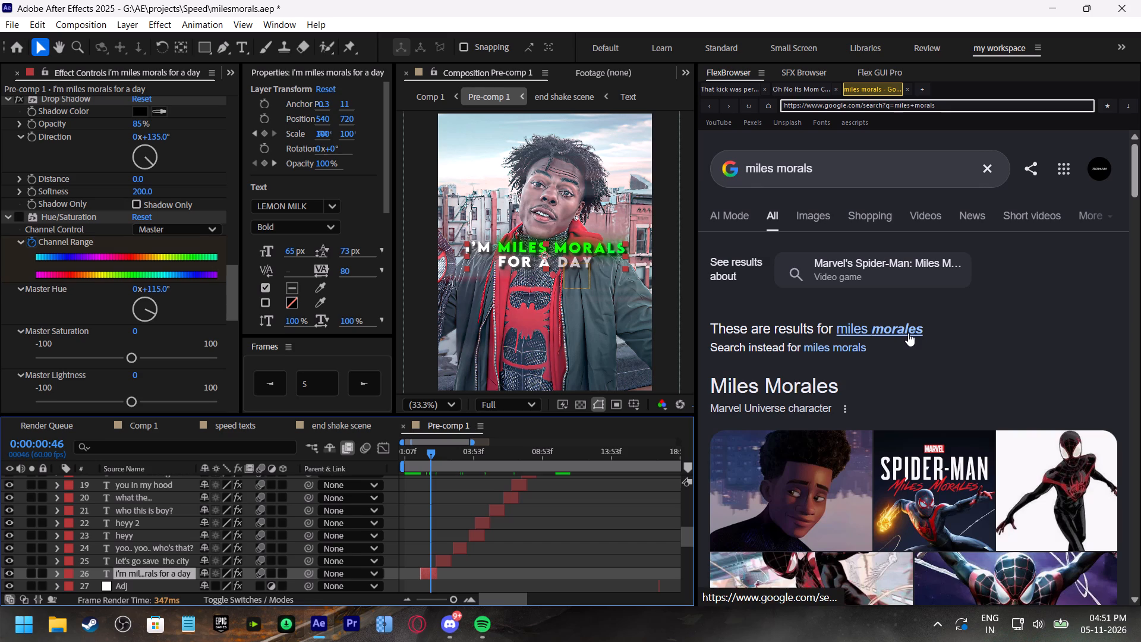
pyautogui.doubleClick(617, 251)
pyautogui.click(616, 247)
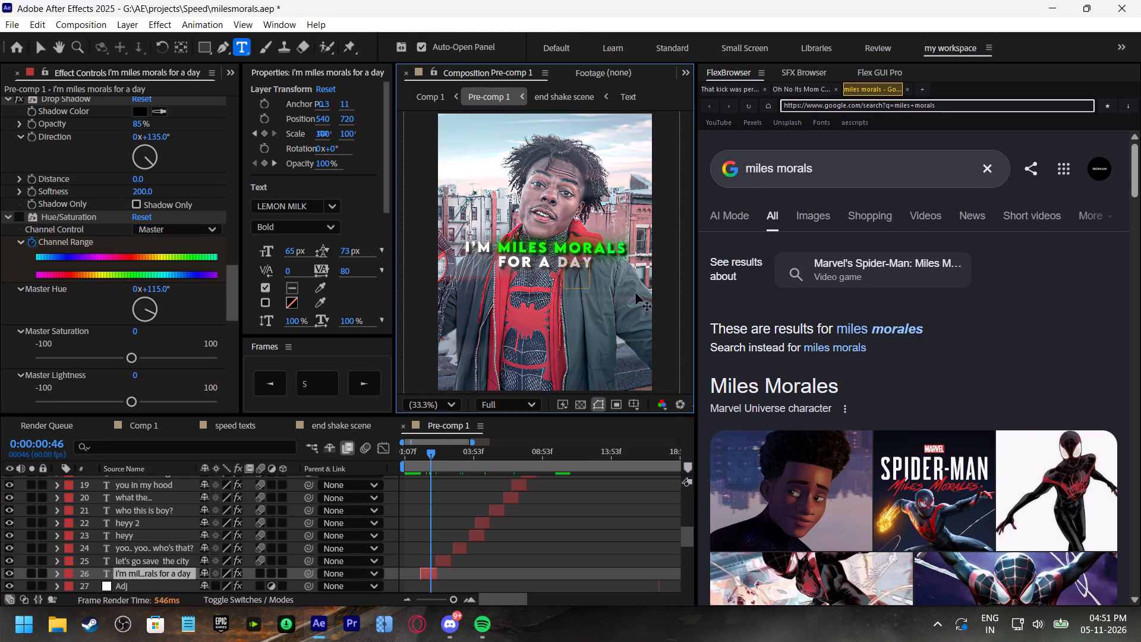
pyautogui.press('e')
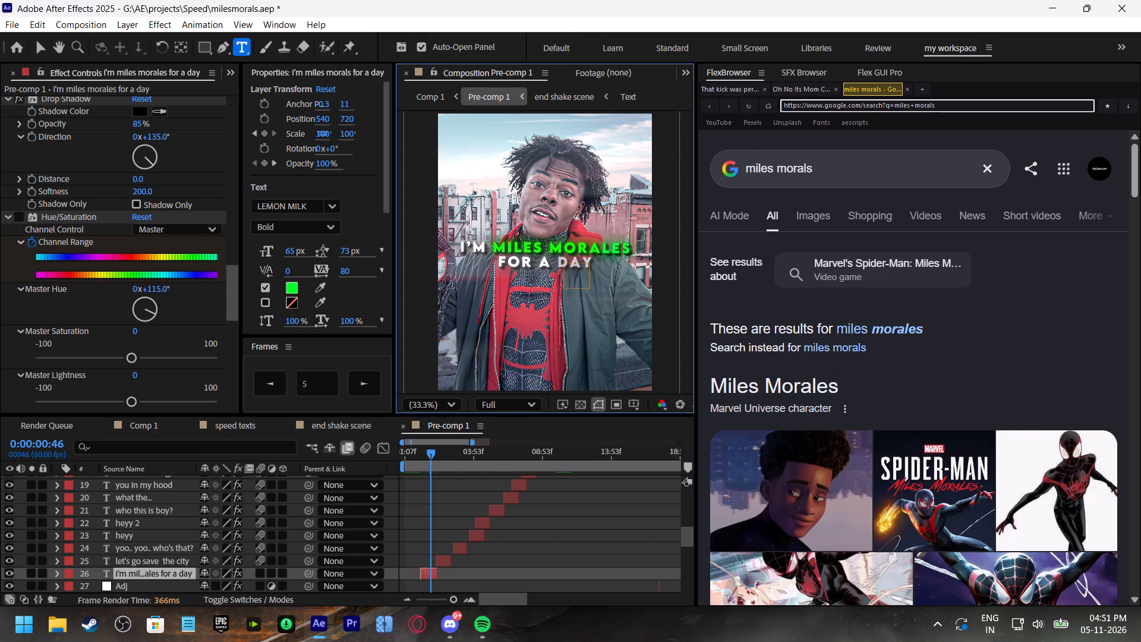
# Correct the spelling of MILES MORALS to MILES MORALES in the "like that" caption near the end of Pre-comp 1.
pyautogui.moveTo(437, 455); pyautogui.dragTo(646, 473)
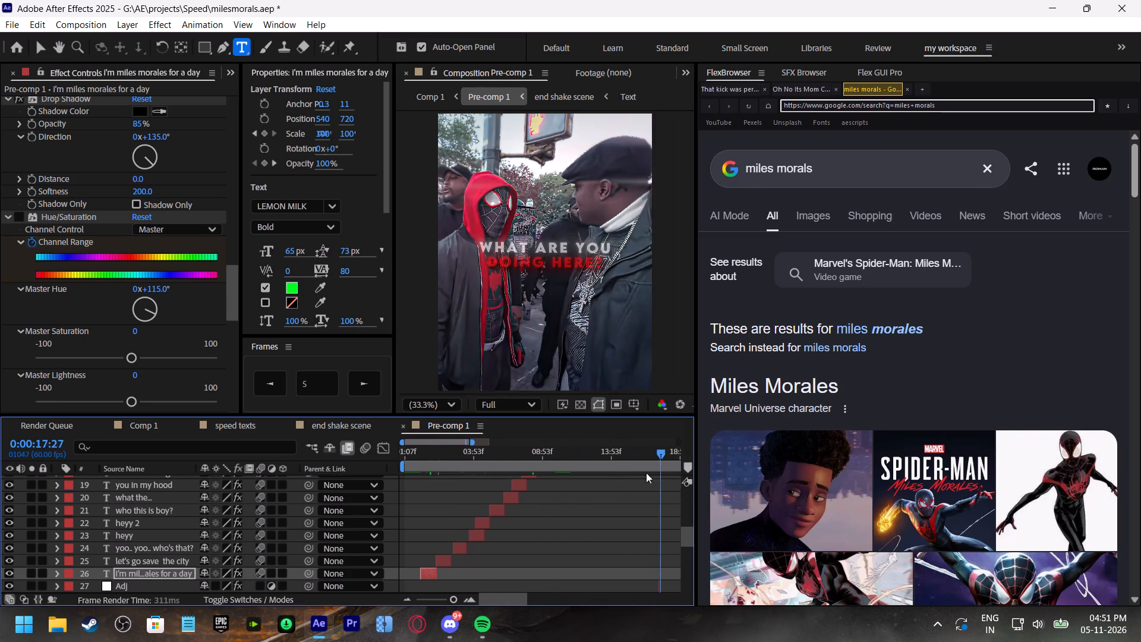
pyautogui.moveTo(646, 473); pyautogui.dragTo(547, 477)
pyautogui.scroll(4, 581, 512)
pyautogui.keyDown('shift'); pyautogui.scroll(-2, 646, 503); pyautogui.keyUp('shift')
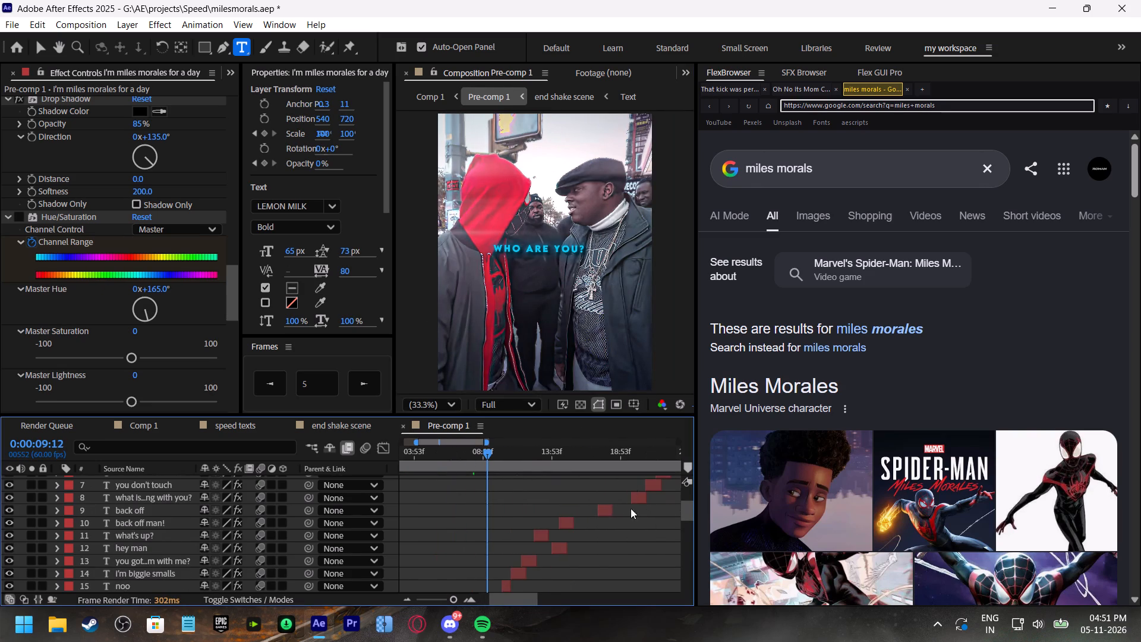
pyautogui.keyDown('shift'); pyautogui.scroll(-3, 622, 521); pyautogui.keyUp('shift')
pyautogui.scroll(1, 619, 520)
pyautogui.click(569, 452)
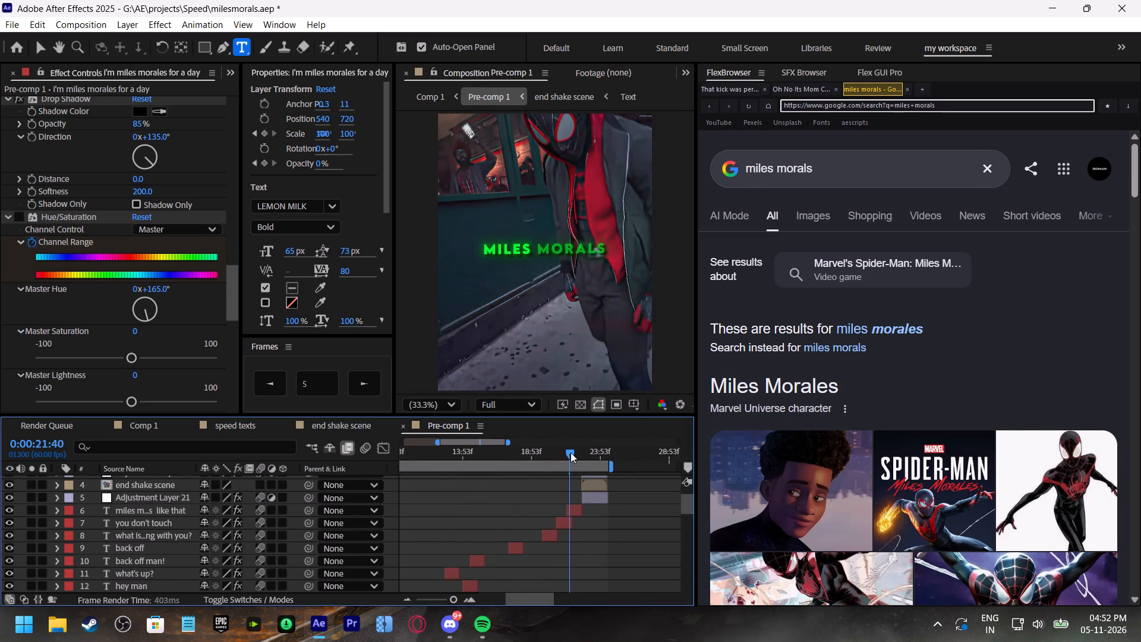
pyautogui.click(598, 247)
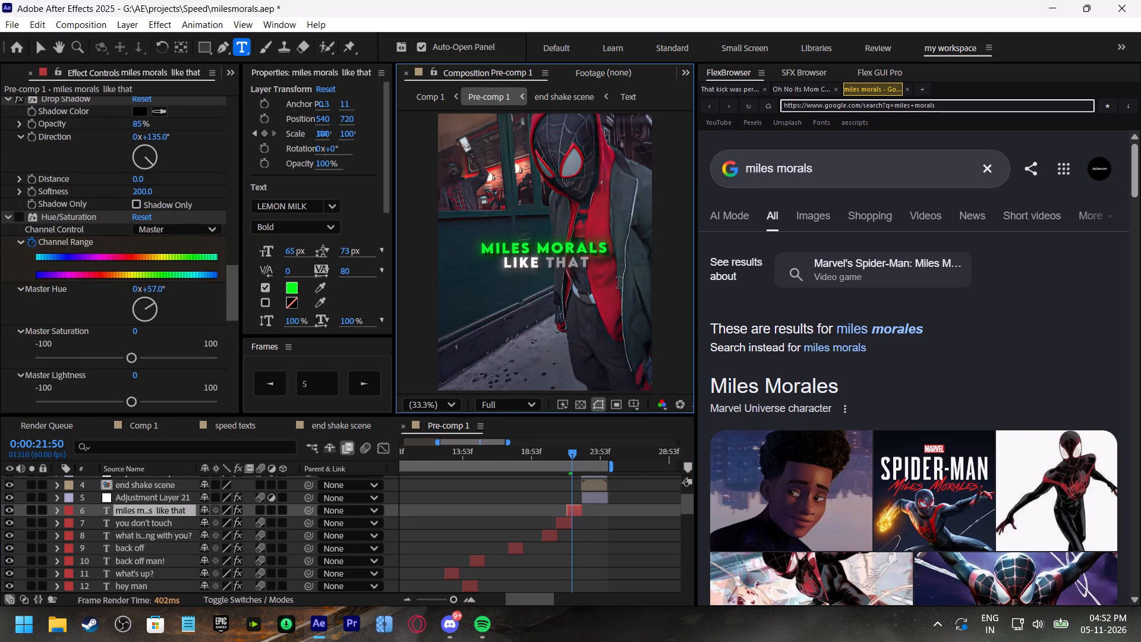
pyautogui.press('e')
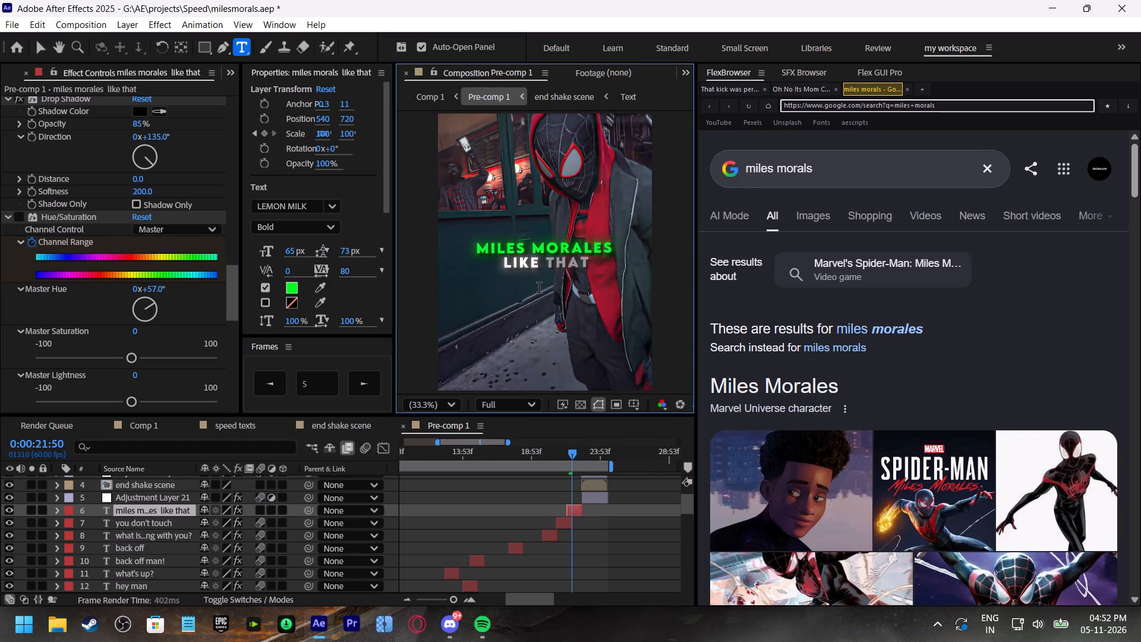
# Save the project with the corrected caption.
pyautogui.click(566, 454)
pyautogui.hotkey('ctrl', 's')
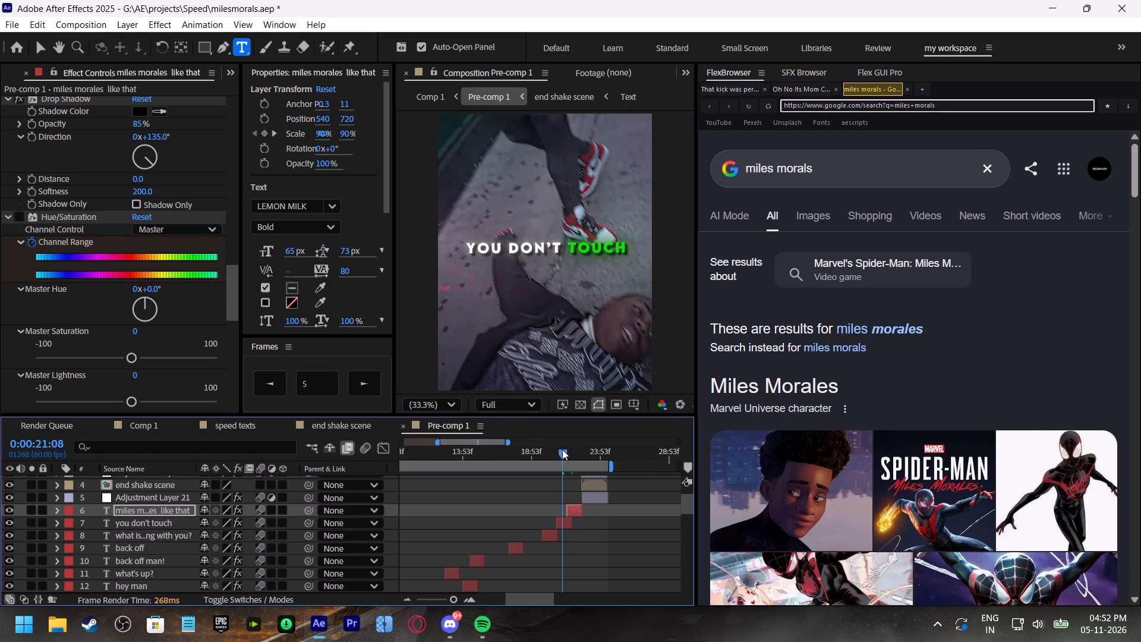
# Return the playhead to the start of Pre-comp 1 and look over the opening caption layers.
pyautogui.click(464, 442)
pyautogui.moveTo(449, 452); pyautogui.dragTo(324, 460)
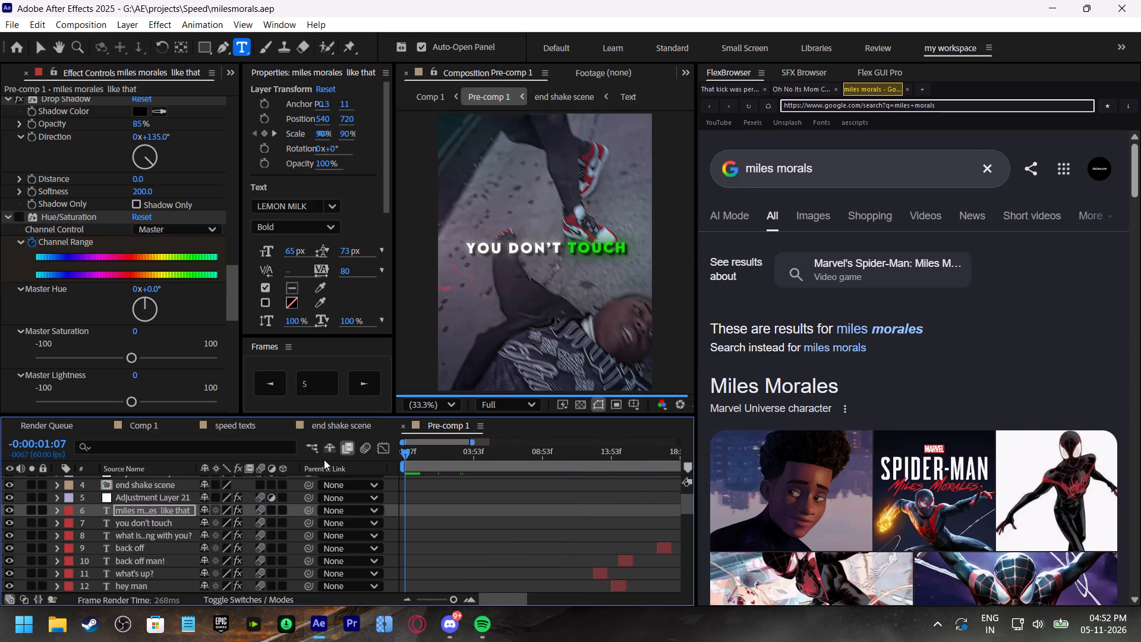
pyautogui.moveTo(324, 460); pyautogui.dragTo(341, 460)
pyautogui.scroll(-6, 465, 493)
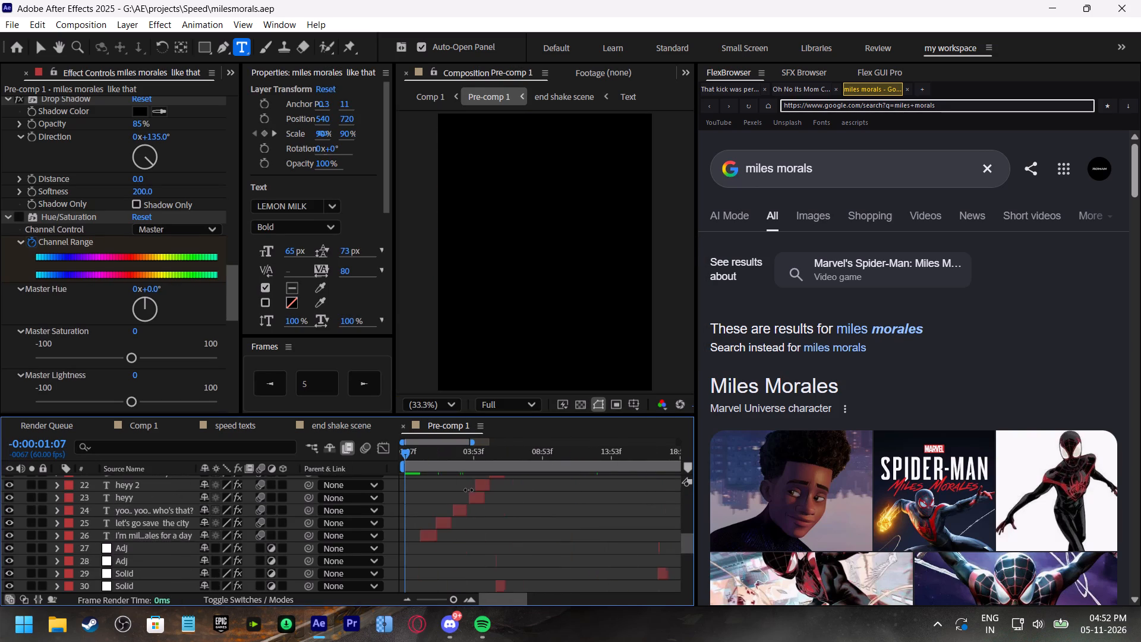